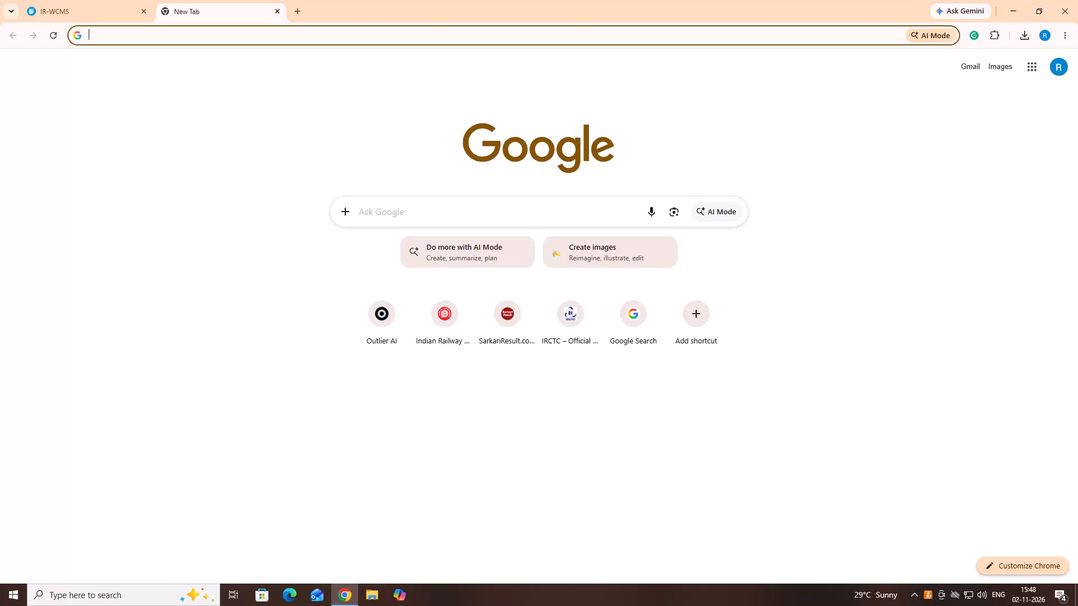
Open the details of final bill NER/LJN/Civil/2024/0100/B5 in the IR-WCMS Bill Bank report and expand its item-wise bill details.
{"action": "left_click", "coordinate": [77, 4]}
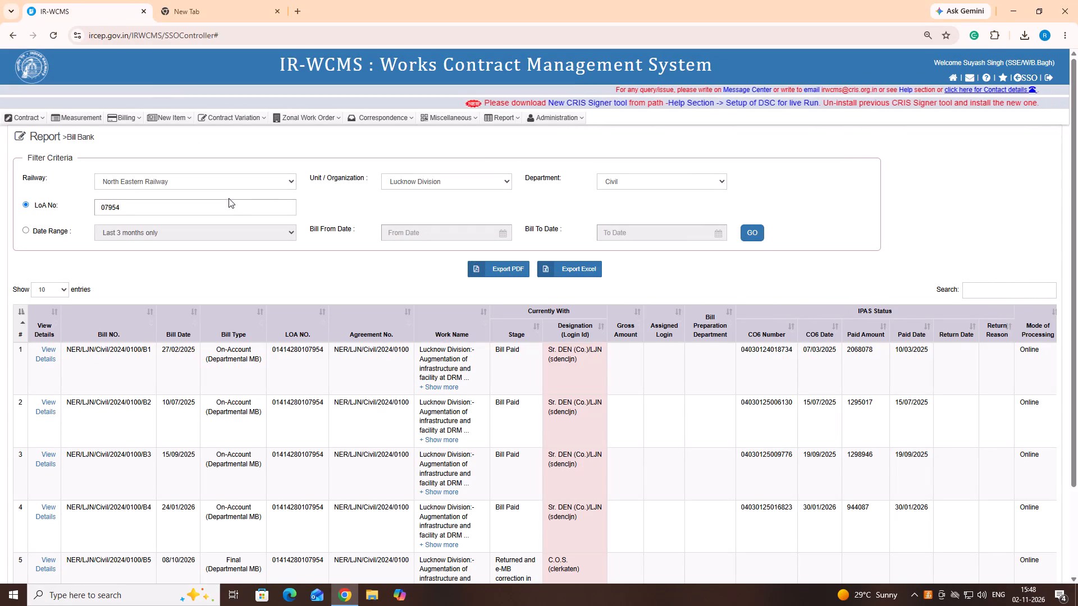
{"action": "scroll", "coordinate": [232, 204], "scroll_direction": "down", "scroll_amount": 8}
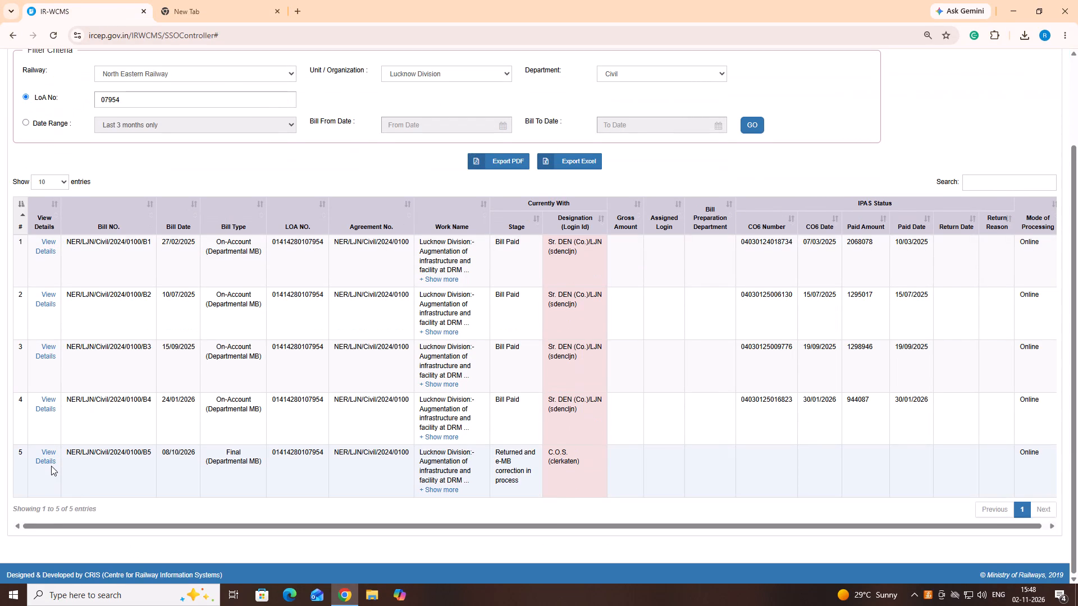
{"action": "left_click", "coordinate": [49, 459]}
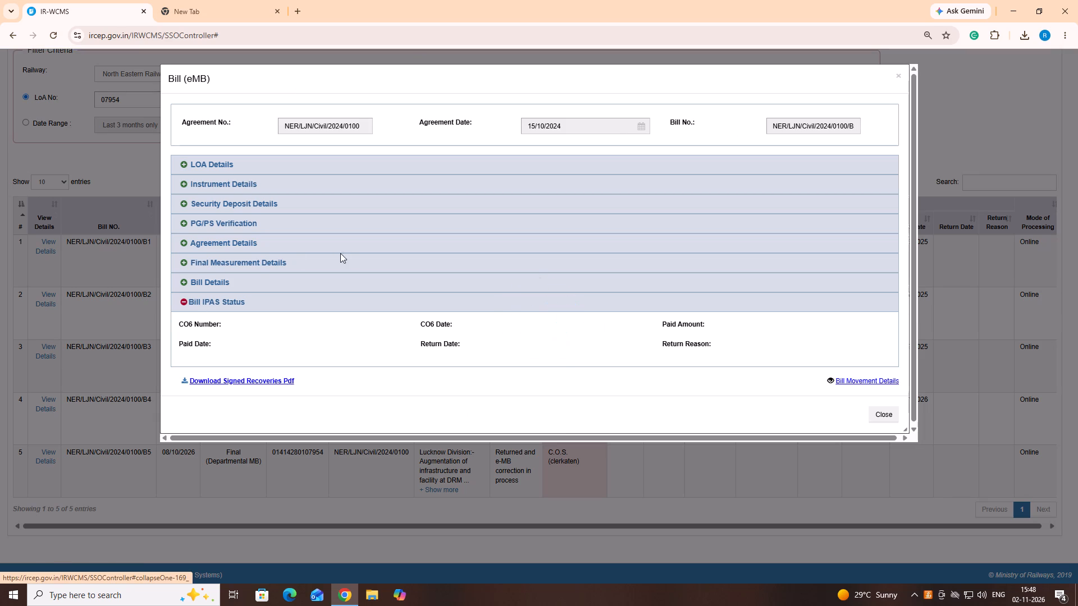
{"action": "left_click", "coordinate": [224, 277]}
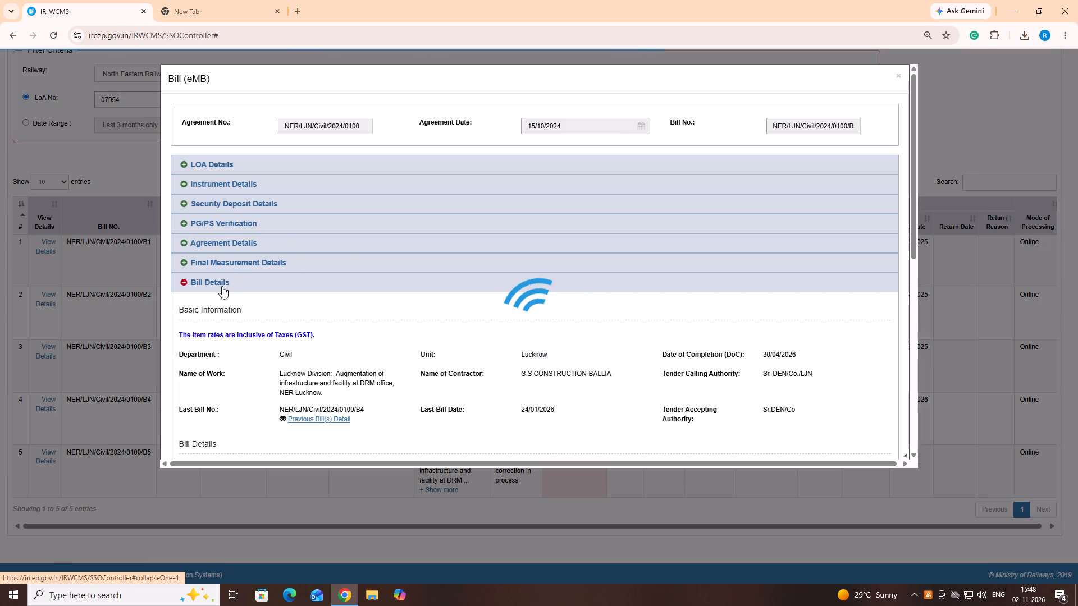
{"action": "scroll", "coordinate": [215, 317], "scroll_direction": "down", "scroll_amount": 3}
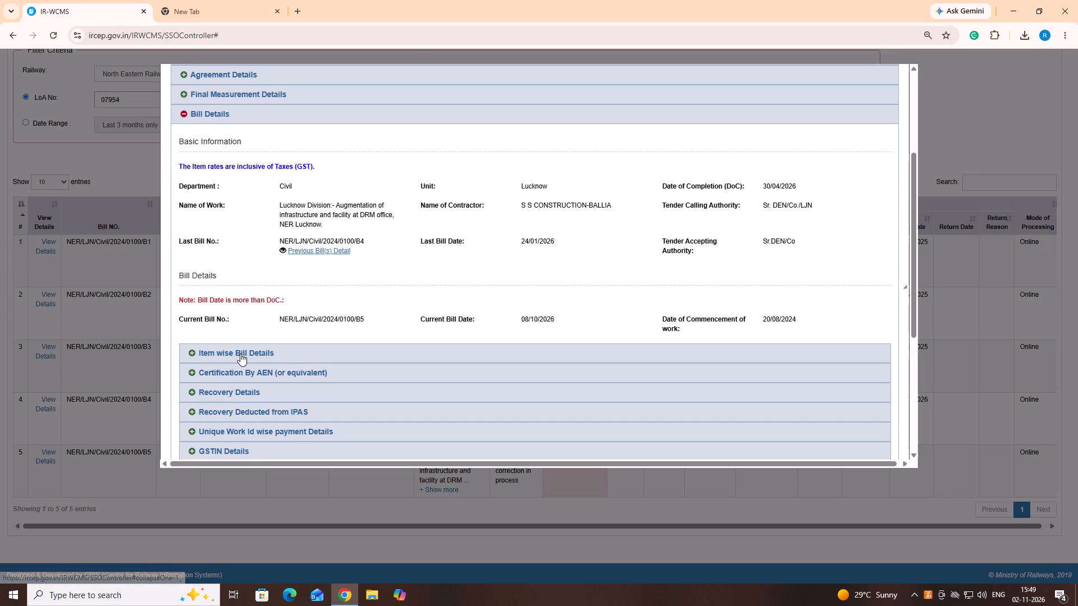
{"action": "left_click", "coordinate": [240, 353]}
Examine the item-wise bill table, checking executed quantities and amounts for the Schedule B-NS and Schedule A-CPWD-DSR-2021 items.
{"action": "scroll", "coordinate": [282, 345], "scroll_direction": "down", "scroll_amount": 6}
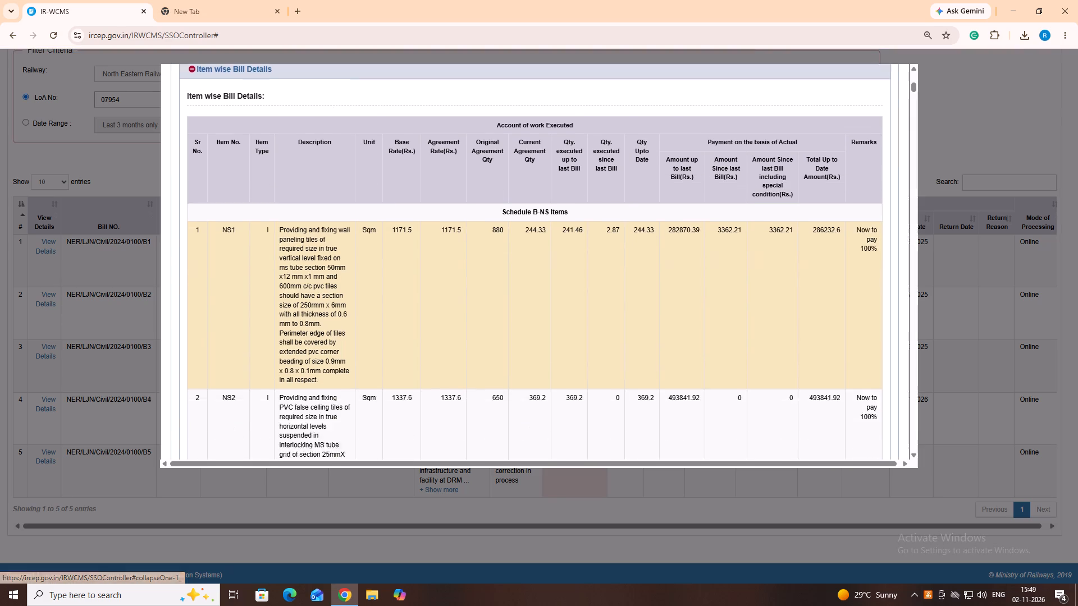
{"action": "scroll", "coordinate": [327, 345], "scroll_direction": "down", "scroll_amount": 7}
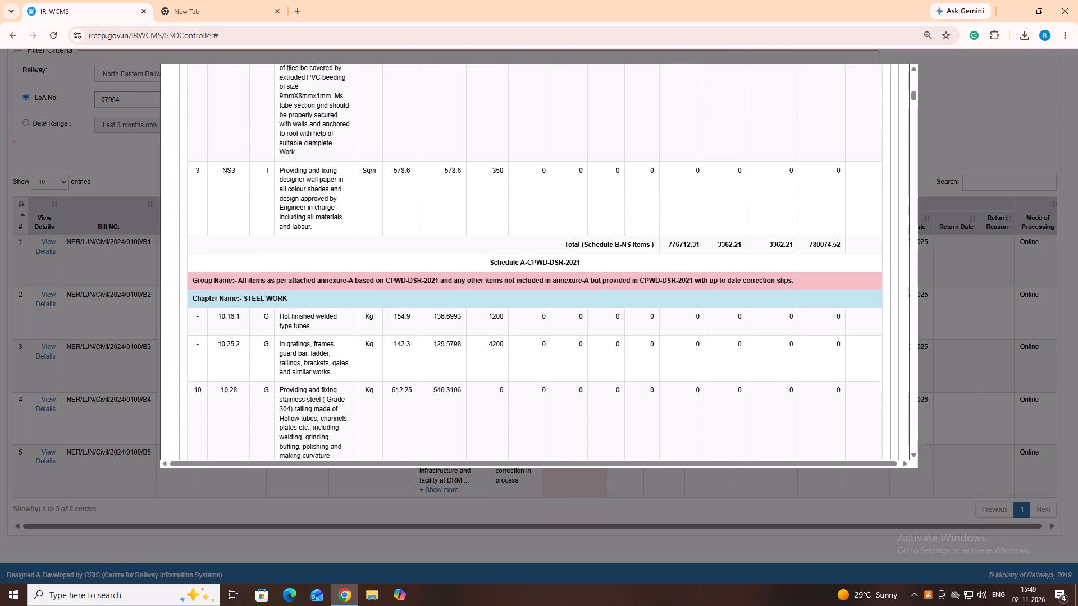
{"action": "scroll", "coordinate": [327, 345], "scroll_direction": "up", "scroll_amount": 6}
{"action": "scroll", "coordinate": [327, 345], "scroll_direction": "down", "scroll_amount": 4}
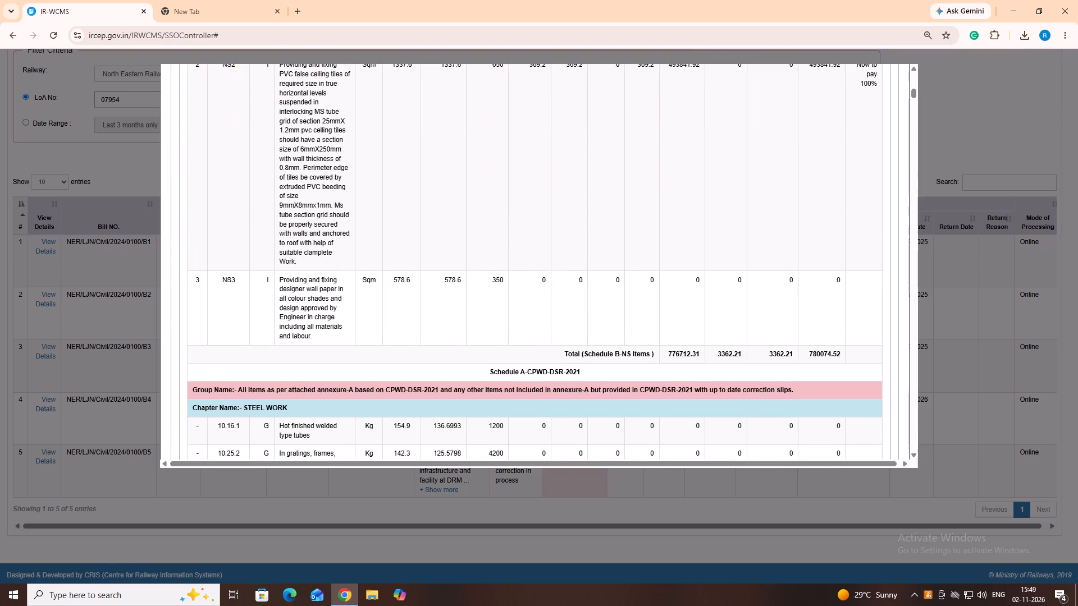
{"action": "scroll", "coordinate": [327, 345], "scroll_direction": "up", "scroll_amount": 7}
{"action": "scroll", "coordinate": [327, 345], "scroll_direction": "down", "scroll_amount": 3}
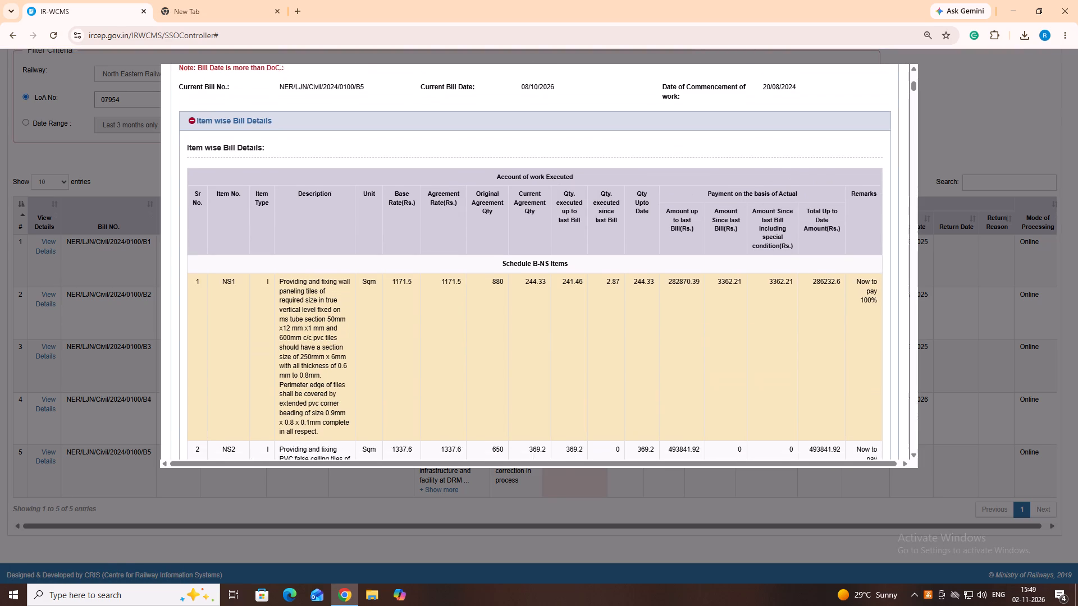
{"action": "scroll", "coordinate": [332, 343], "scroll_direction": "down", "scroll_amount": 10}
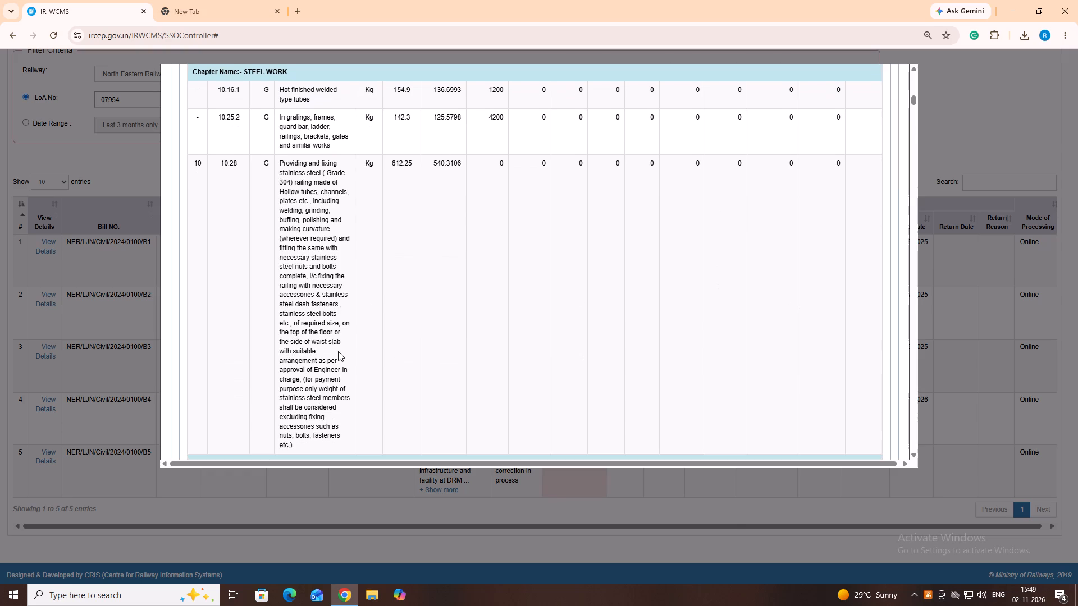
{"action": "scroll", "coordinate": [338, 351], "scroll_direction": "up", "scroll_amount": 13}
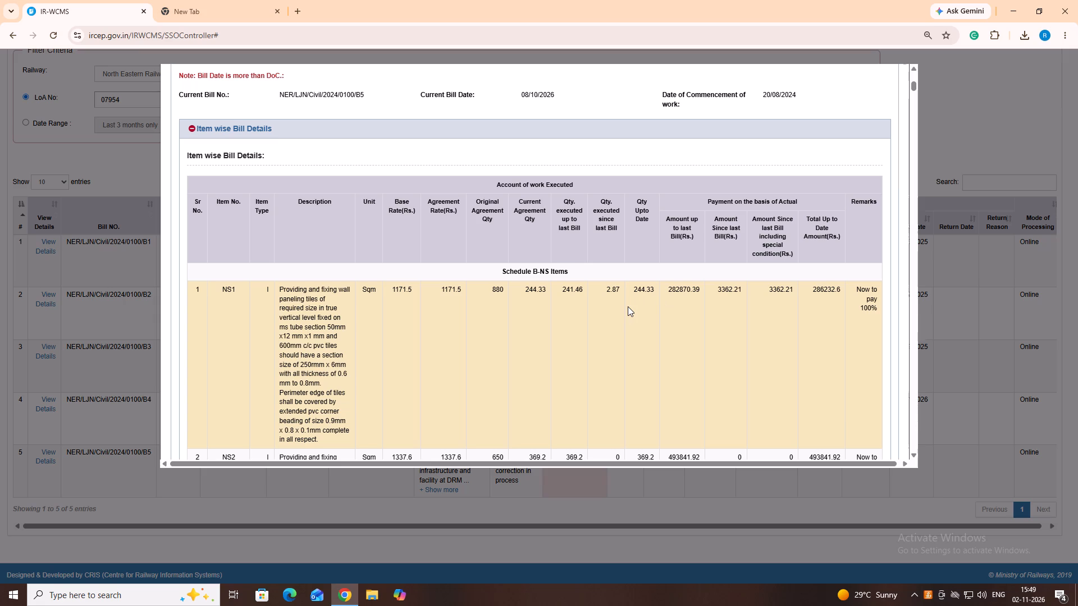
{"action": "scroll", "coordinate": [628, 306], "scroll_direction": "down", "scroll_amount": 1}
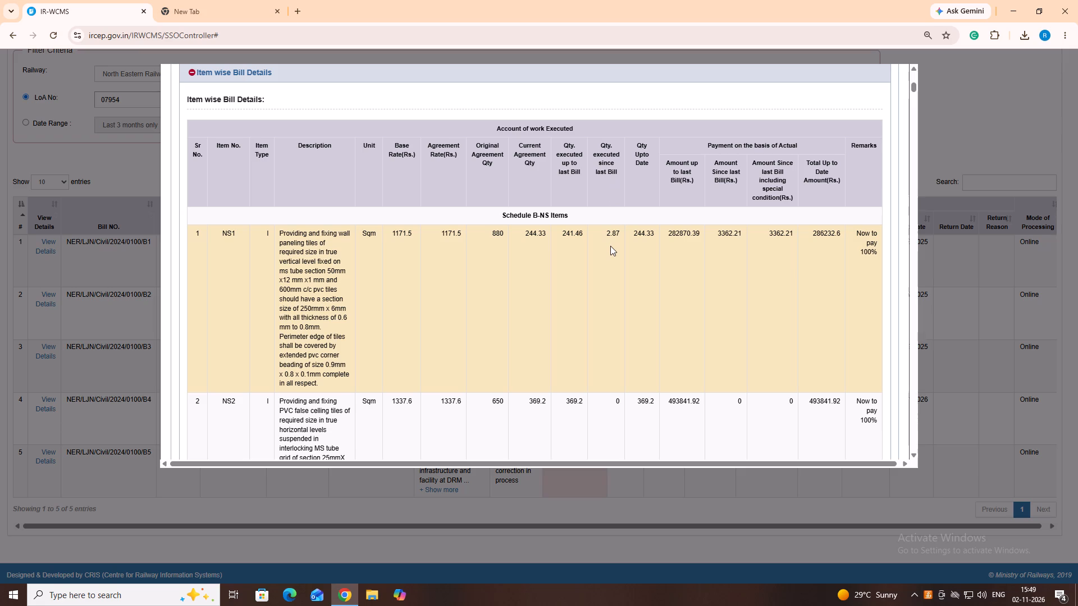
{"action": "scroll", "coordinate": [610, 246], "scroll_direction": "down", "scroll_amount": 8}
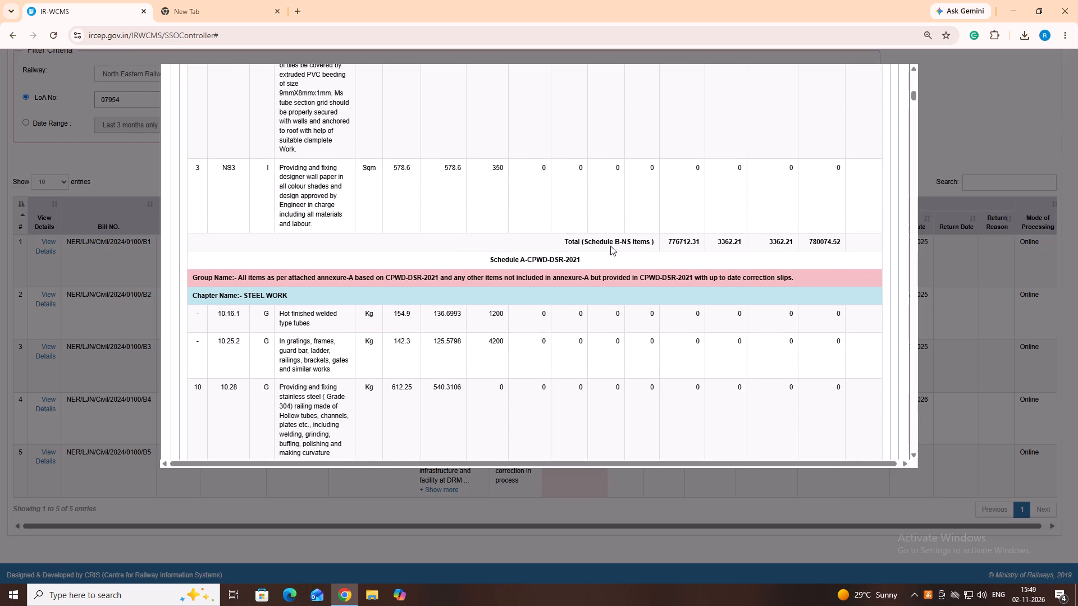
{"action": "scroll", "coordinate": [610, 246], "scroll_direction": "down", "scroll_amount": 4}
{"action": "scroll", "coordinate": [610, 246], "scroll_direction": "up", "scroll_amount": 3}
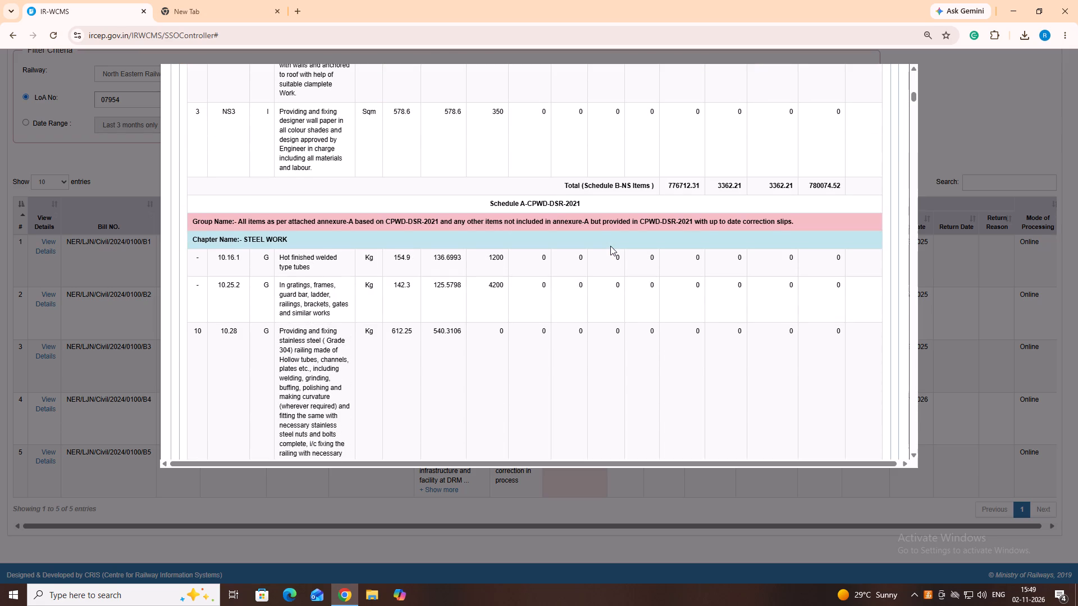
{"action": "scroll", "coordinate": [610, 246], "scroll_direction": "up", "scroll_amount": 6}
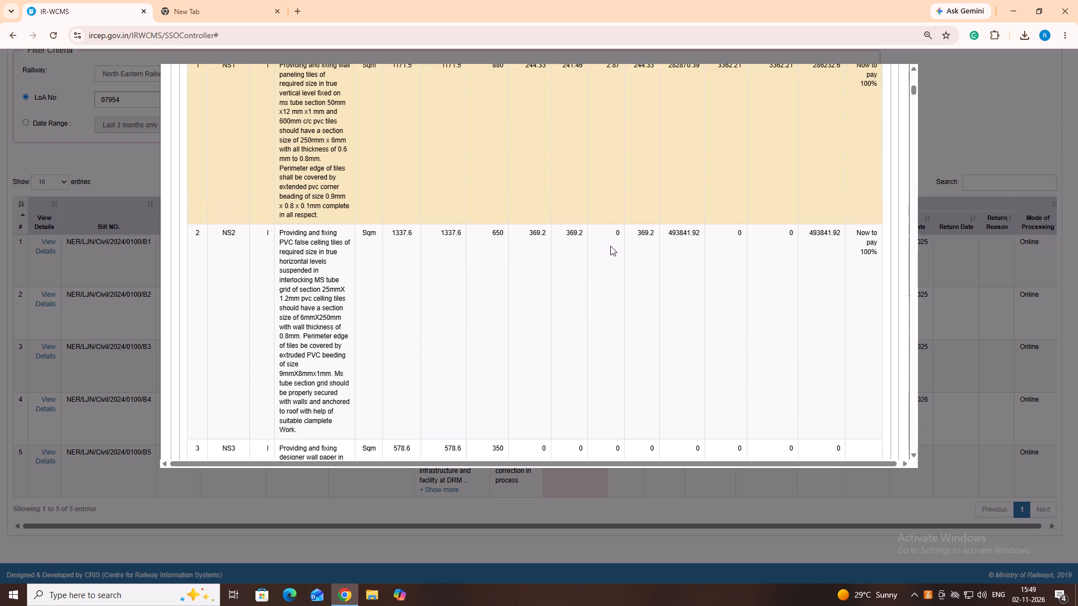
{"action": "scroll", "coordinate": [610, 246], "scroll_direction": "up", "scroll_amount": 14}
{"action": "scroll", "coordinate": [610, 246], "scroll_direction": "down", "scroll_amount": 6}
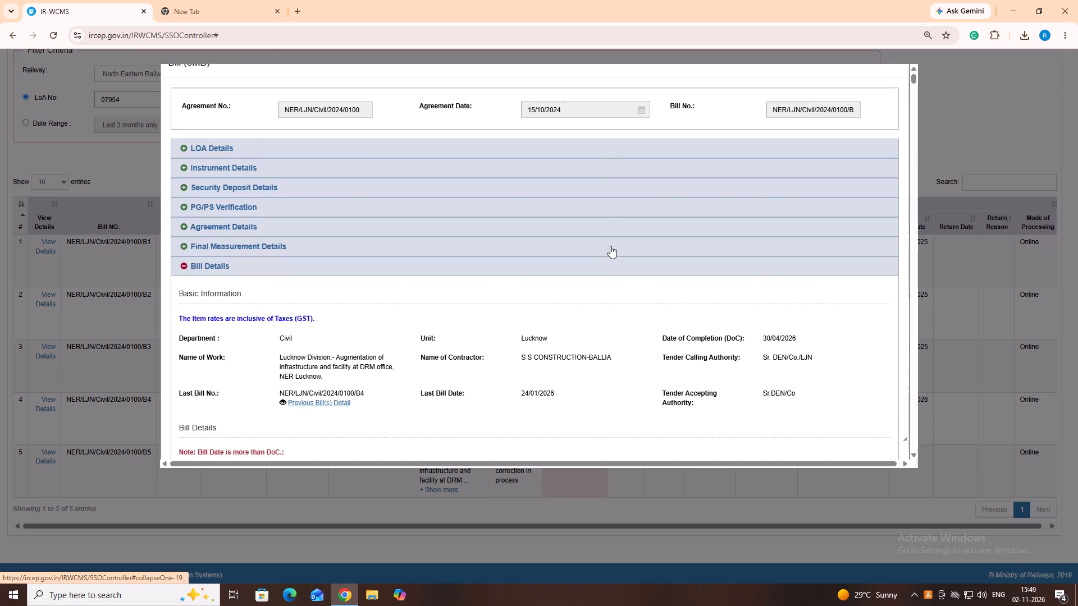
{"action": "scroll", "coordinate": [610, 246], "scroll_direction": "down", "scroll_amount": 2}
{"action": "scroll", "coordinate": [610, 246], "scroll_direction": "down", "scroll_amount": 20}
{"action": "scroll", "coordinate": [610, 246], "scroll_direction": "down", "scroll_amount": 20}
{"action": "scroll", "coordinate": [610, 246], "scroll_direction": "down", "scroll_amount": 7}
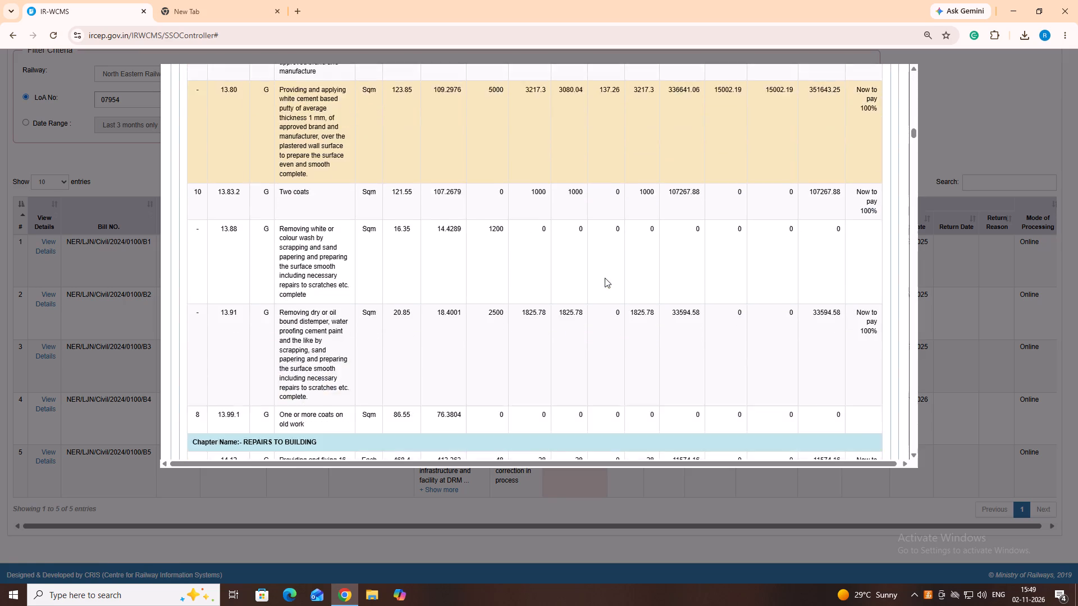
{"action": "scroll", "coordinate": [605, 278], "scroll_direction": "down", "scroll_amount": 20}
{"action": "scroll", "coordinate": [605, 278], "scroll_direction": "down", "scroll_amount": 9}
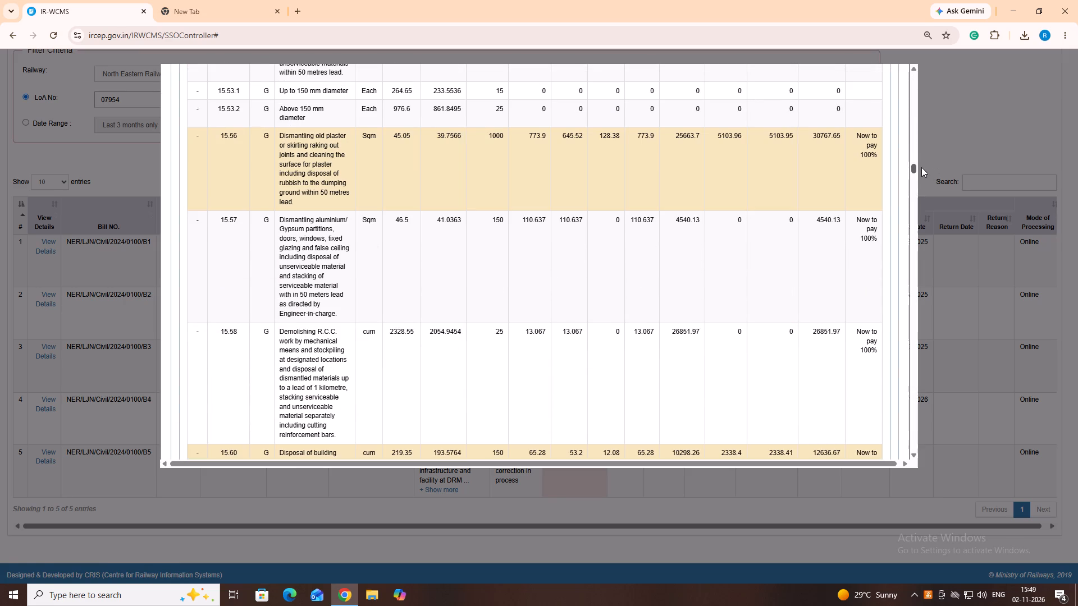
Download the signed recoveries PDF for the B5 bill.
{"action": "left_click_drag", "start_coordinate": [915, 168], "coordinate": [916, 372]}
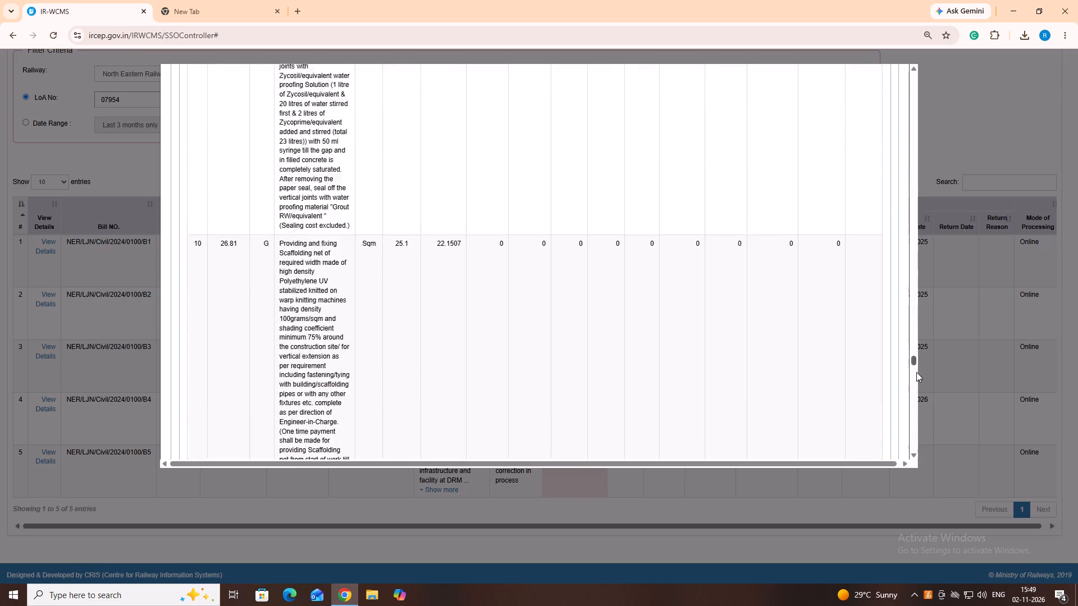
{"action": "left_click_drag", "start_coordinate": [916, 372], "coordinate": [920, 486]}
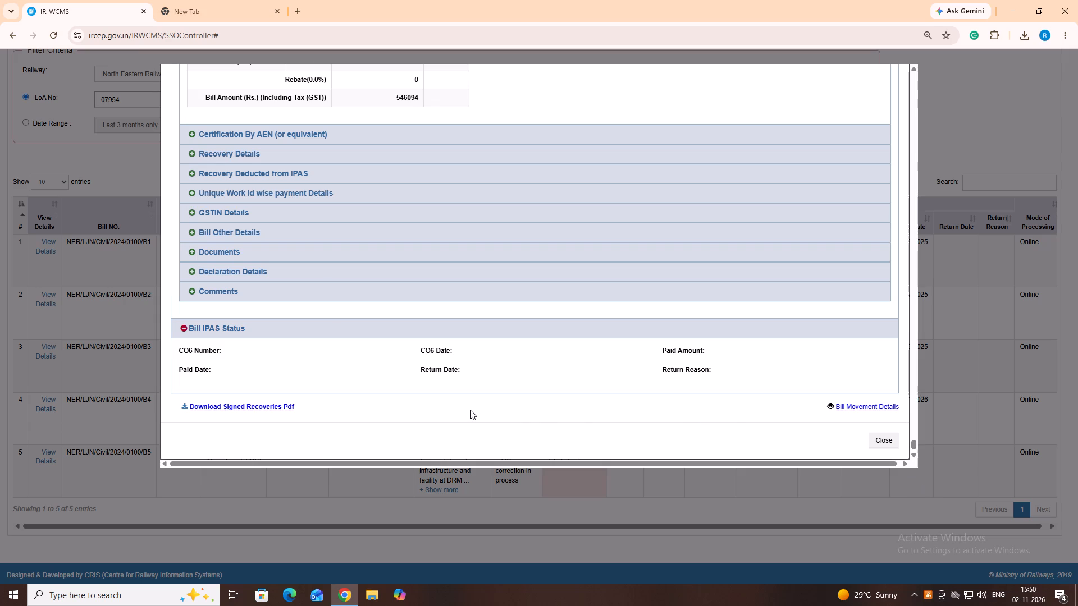
{"action": "left_click", "coordinate": [244, 406]}
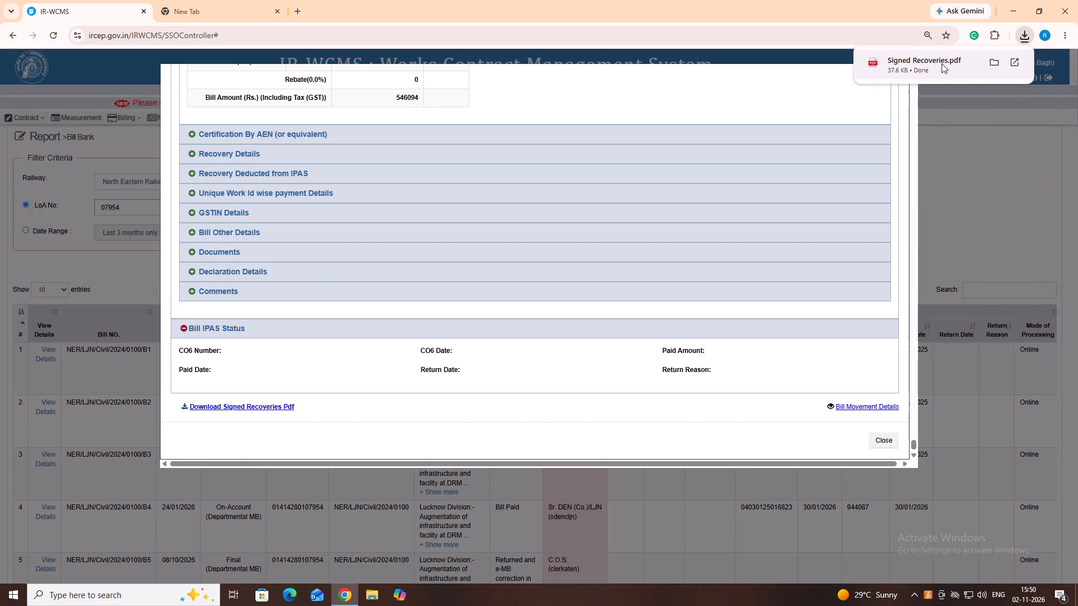
Open the downloaded Signed Recoveries PDF, review its schedule summary and recovery details, and close it.
{"action": "left_click", "coordinate": [942, 63]}
{"action": "left_click", "coordinate": [942, 63]}
{"action": "scroll", "coordinate": [738, 319], "scroll_direction": "down", "scroll_amount": 4}
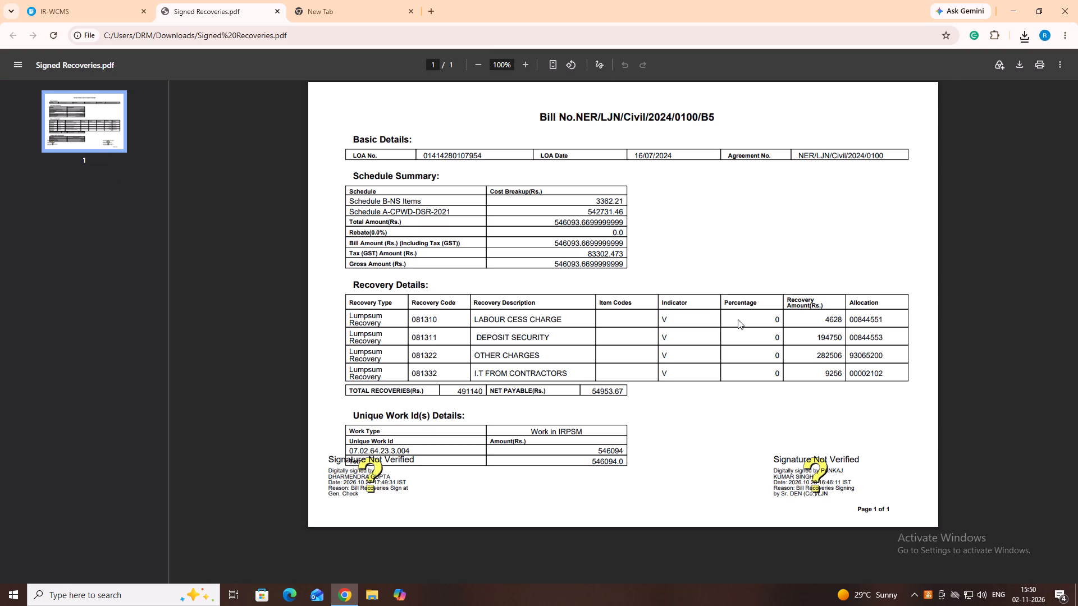
{"action": "scroll", "coordinate": [738, 319], "scroll_direction": "down", "scroll_amount": 5}
{"action": "scroll", "coordinate": [738, 319], "scroll_direction": "up", "scroll_amount": 8}
{"action": "left_click", "coordinate": [277, 11]}
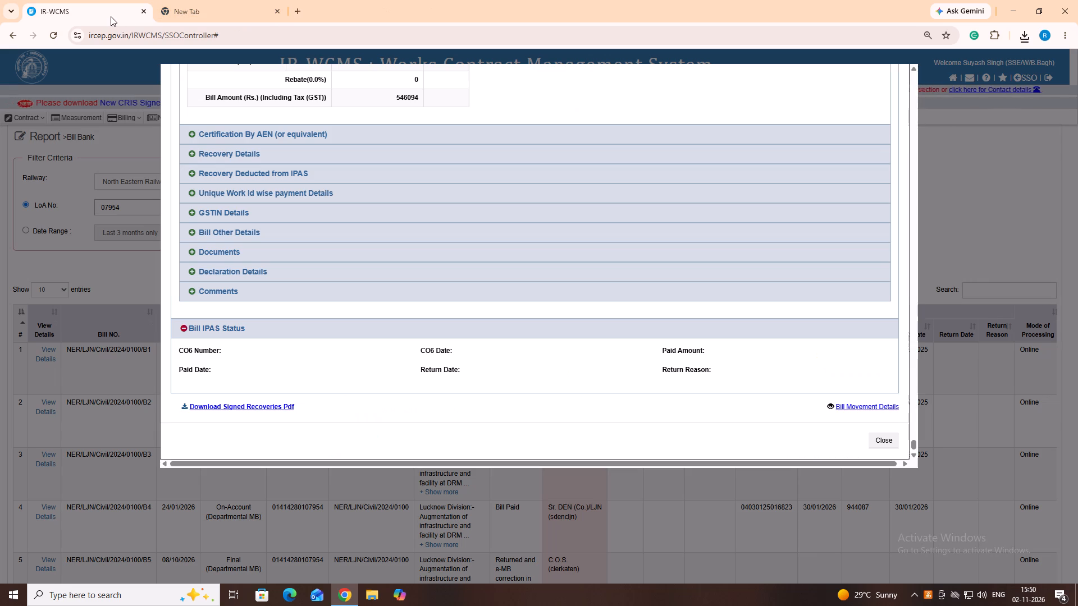
Review the B5 bill's cost breakup by schedule and its item-wise entries, and close the bill details.
{"action": "scroll", "coordinate": [300, 318], "scroll_direction": "up", "scroll_amount": 3}
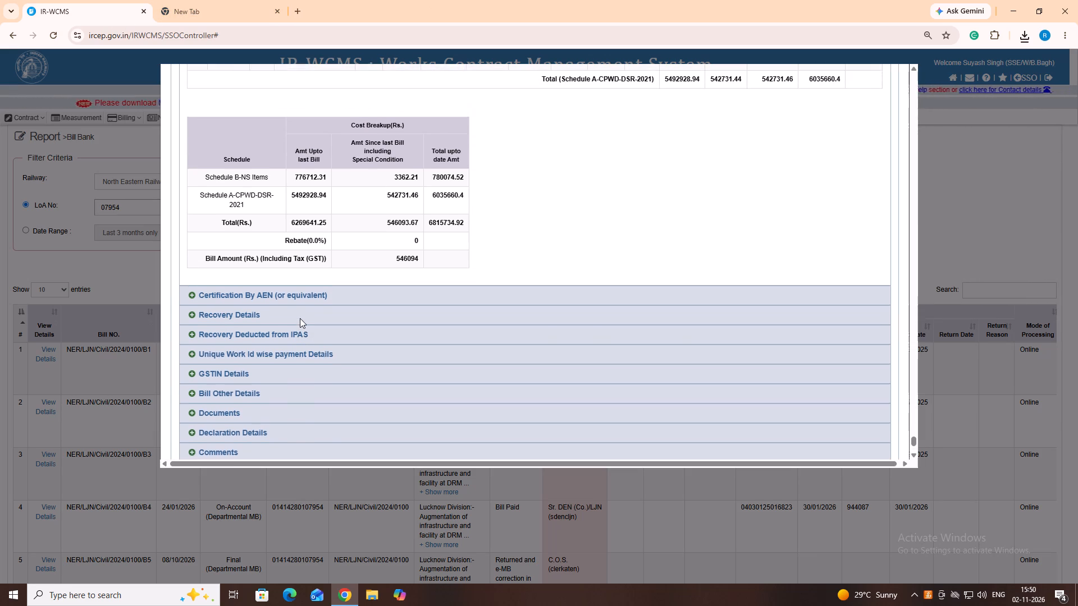
{"action": "scroll", "coordinate": [307, 311], "scroll_direction": "up", "scroll_amount": 7}
{"action": "scroll", "coordinate": [307, 311], "scroll_direction": "down", "scroll_amount": 4}
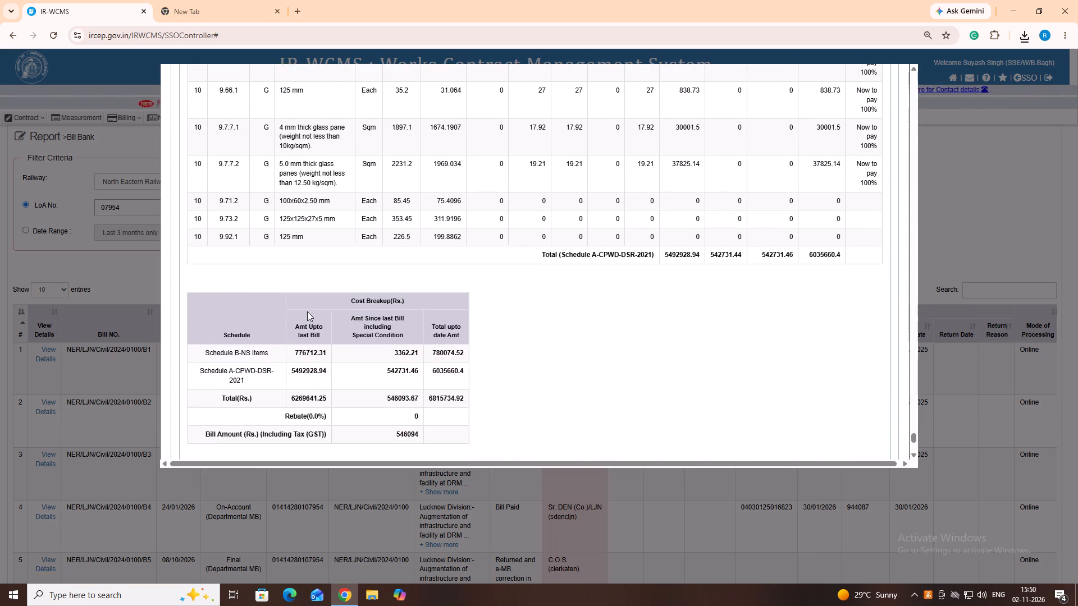
{"action": "scroll", "coordinate": [307, 311], "scroll_direction": "down", "scroll_amount": 1}
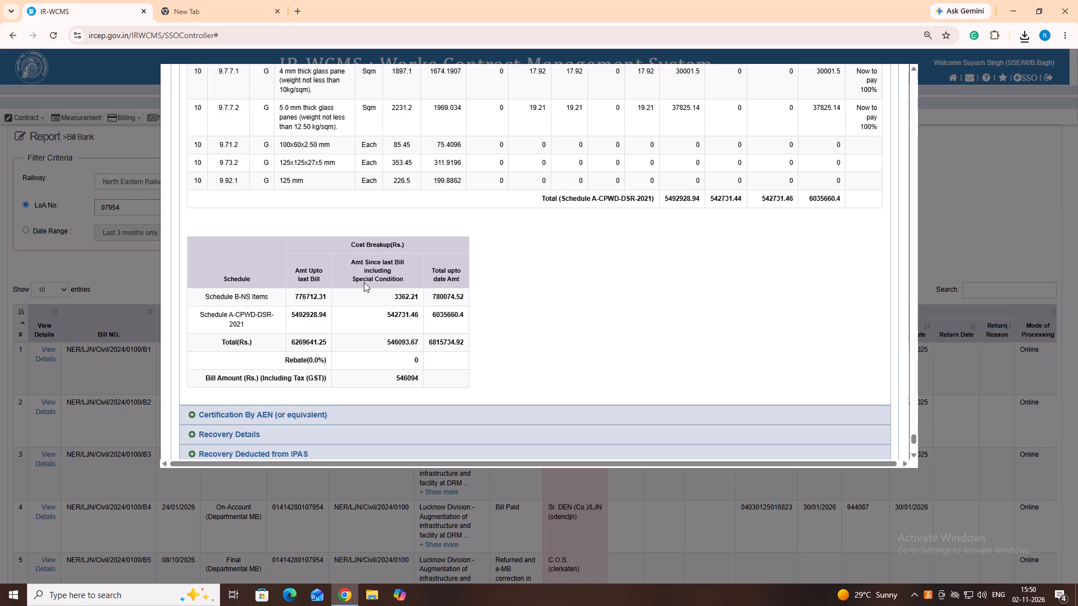
{"action": "scroll", "coordinate": [364, 282], "scroll_direction": "up", "scroll_amount": 7}
{"action": "scroll", "coordinate": [364, 282], "scroll_direction": "up", "scroll_amount": 20}
{"action": "scroll", "coordinate": [364, 282], "scroll_direction": "up", "scroll_amount": 18}
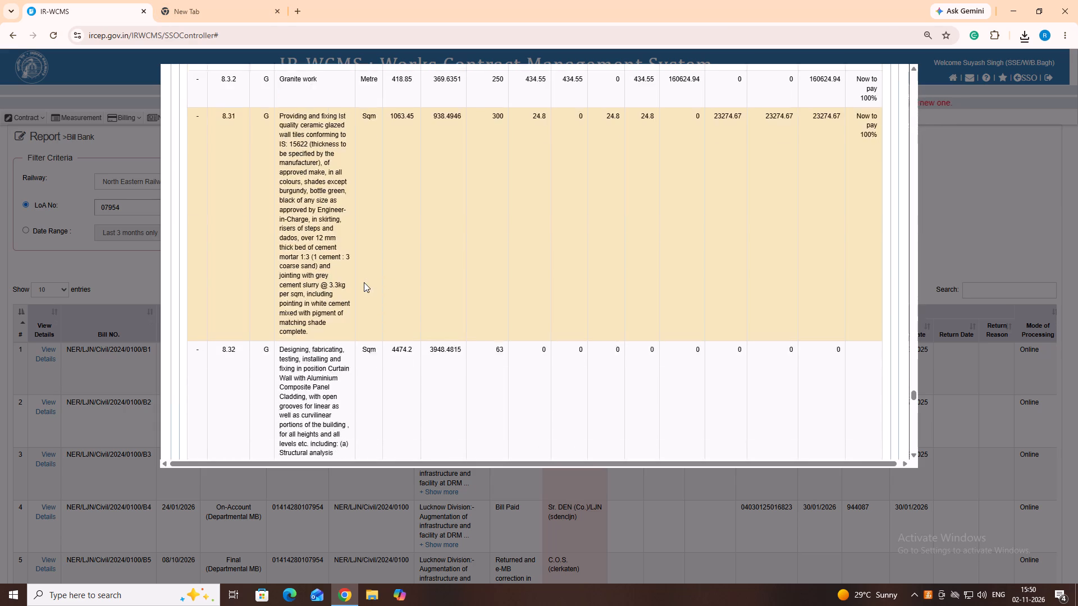
{"action": "scroll", "coordinate": [364, 282], "scroll_direction": "up", "scroll_amount": 20}
{"action": "scroll", "coordinate": [364, 282], "scroll_direction": "up", "scroll_amount": 20}
{"action": "scroll", "coordinate": [364, 282], "scroll_direction": "up", "scroll_amount": 16}
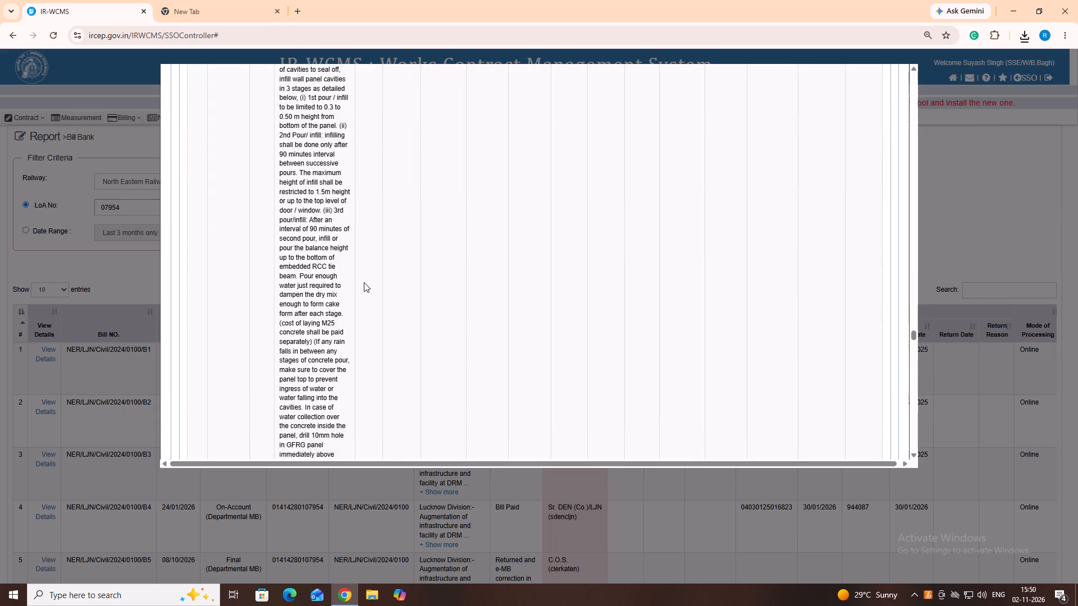
{"action": "scroll", "coordinate": [364, 282], "scroll_direction": "up", "scroll_amount": 20}
{"action": "scroll", "coordinate": [364, 282], "scroll_direction": "up", "scroll_amount": 20}
{"action": "scroll", "coordinate": [364, 282], "scroll_direction": "up", "scroll_amount": 16}
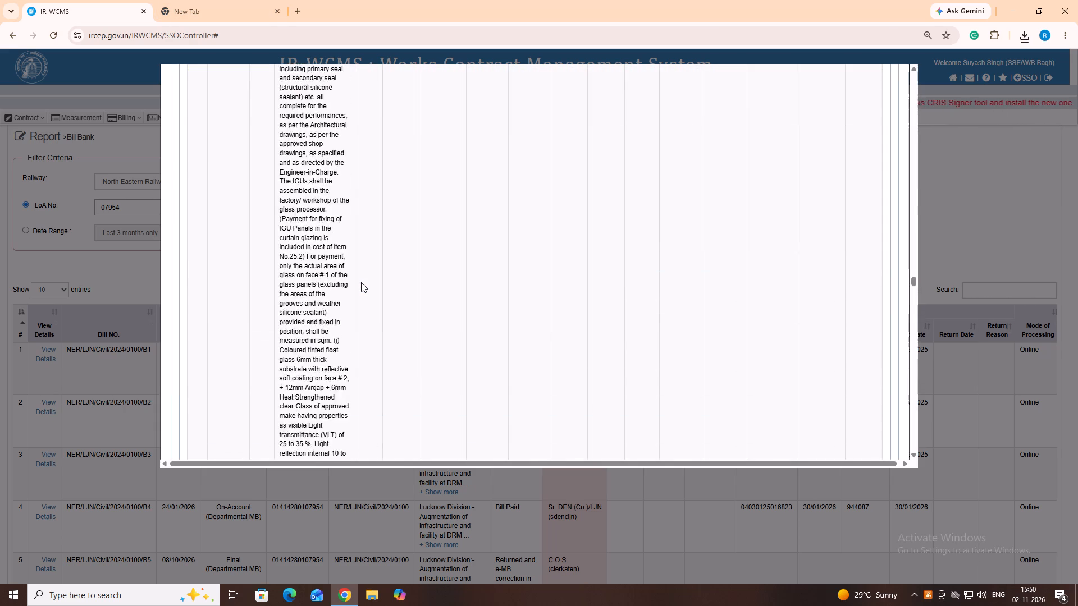
{"action": "scroll", "coordinate": [361, 282], "scroll_direction": "up", "scroll_amount": 20}
{"action": "scroll", "coordinate": [361, 282], "scroll_direction": "up", "scroll_amount": 20}
{"action": "scroll", "coordinate": [361, 282], "scroll_direction": "up", "scroll_amount": 15}
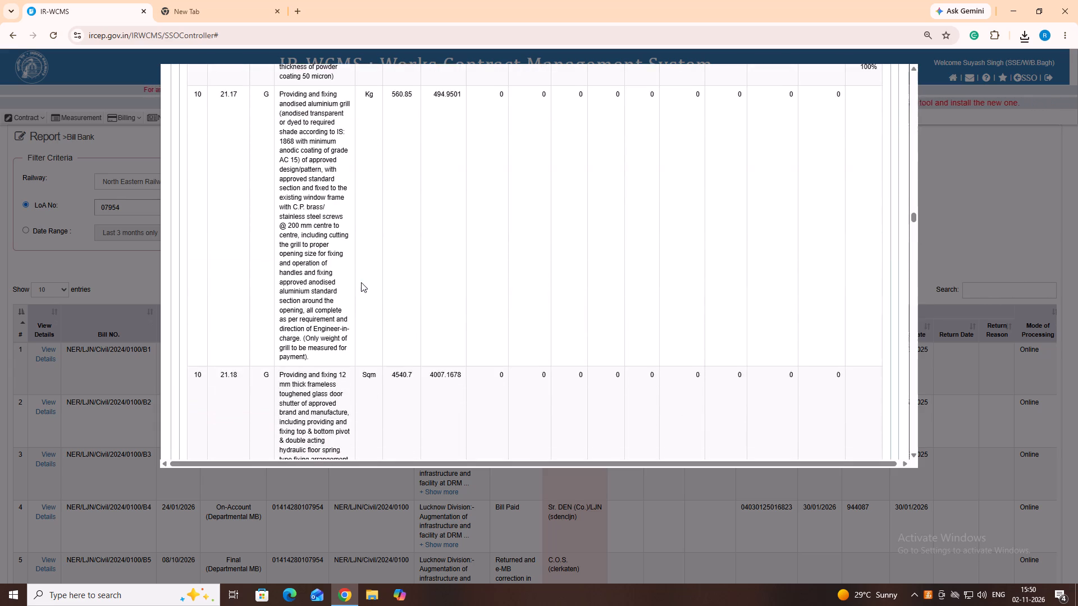
{"action": "scroll", "coordinate": [361, 282], "scroll_direction": "up", "scroll_amount": 3}
{"action": "scroll", "coordinate": [1018, 181], "scroll_direction": "up", "scroll_amount": 9}
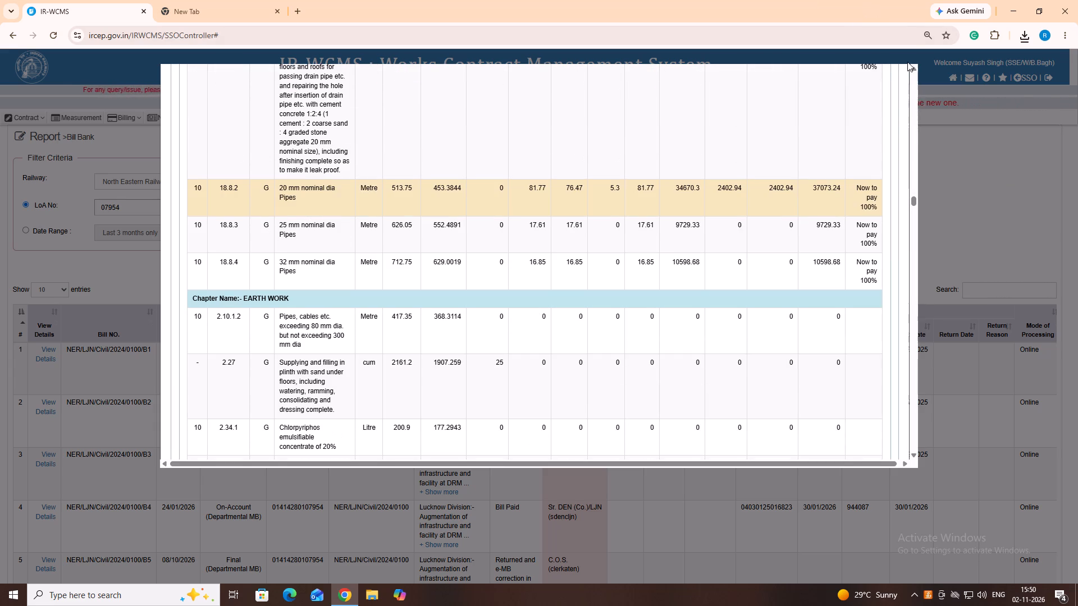
{"action": "left_click", "coordinate": [913, 66]}
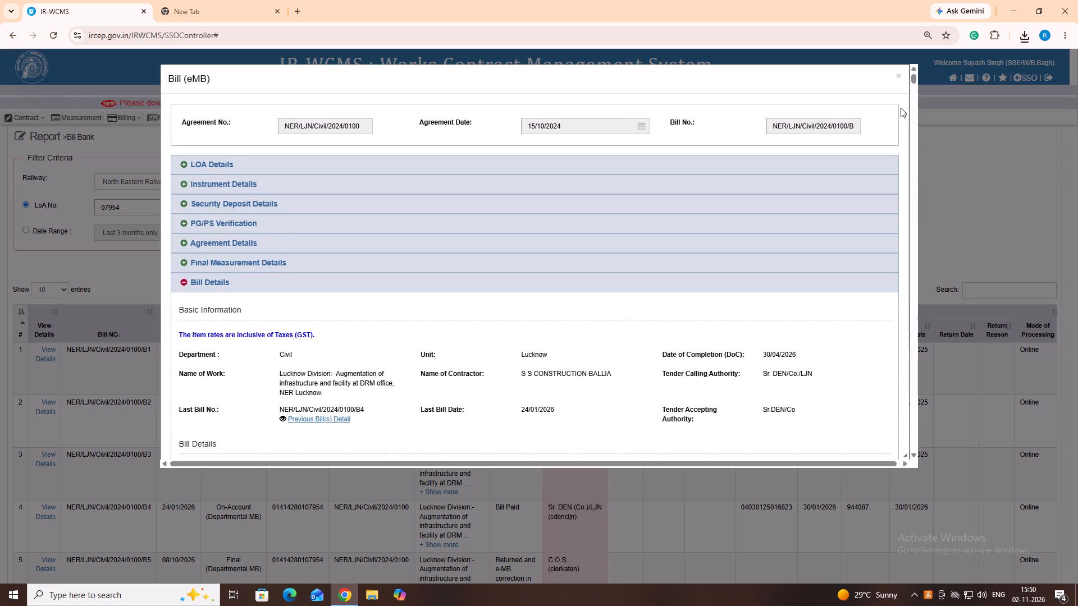
{"action": "left_click", "coordinate": [899, 76]}
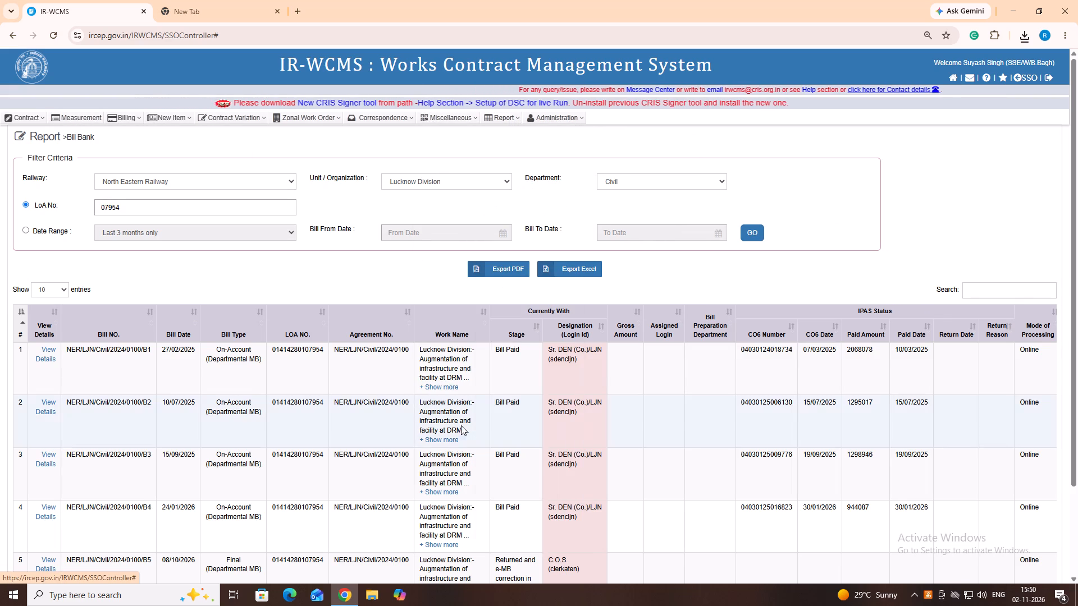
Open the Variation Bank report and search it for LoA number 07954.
{"action": "scroll", "coordinate": [474, 427], "scroll_direction": "down", "scroll_amount": 2}
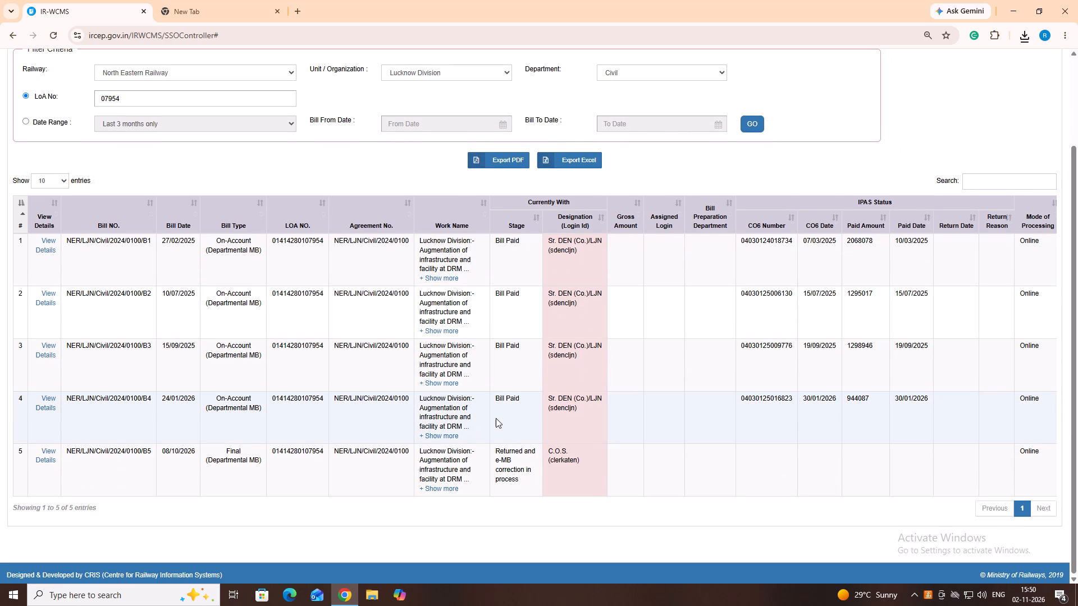
{"action": "scroll", "coordinate": [496, 418], "scroll_direction": "up", "scroll_amount": 8}
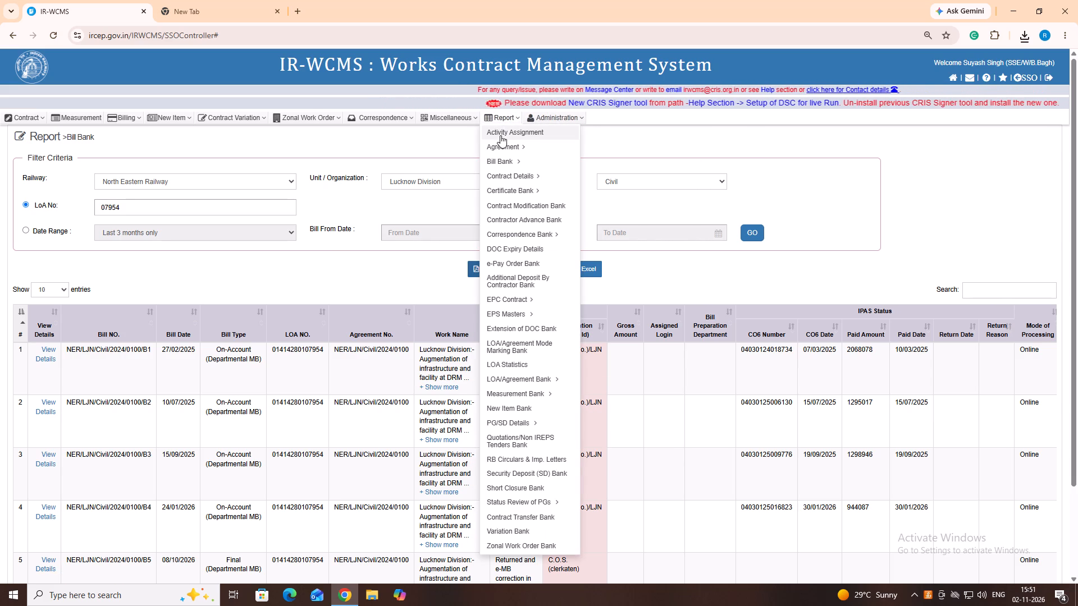
{"action": "left_click", "coordinate": [495, 530]}
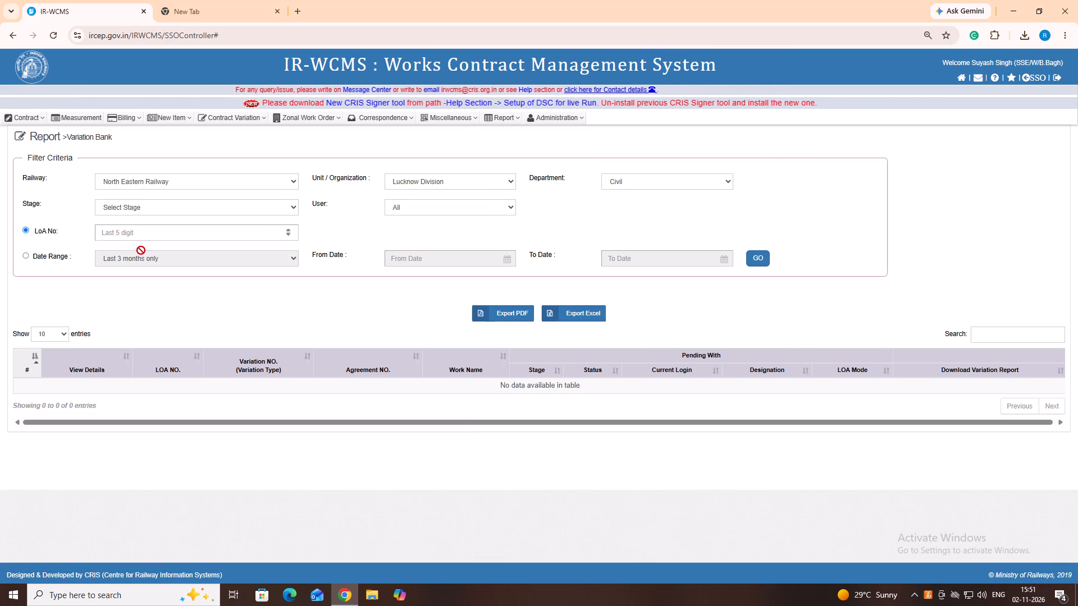
{"action": "key", "text": "0"}
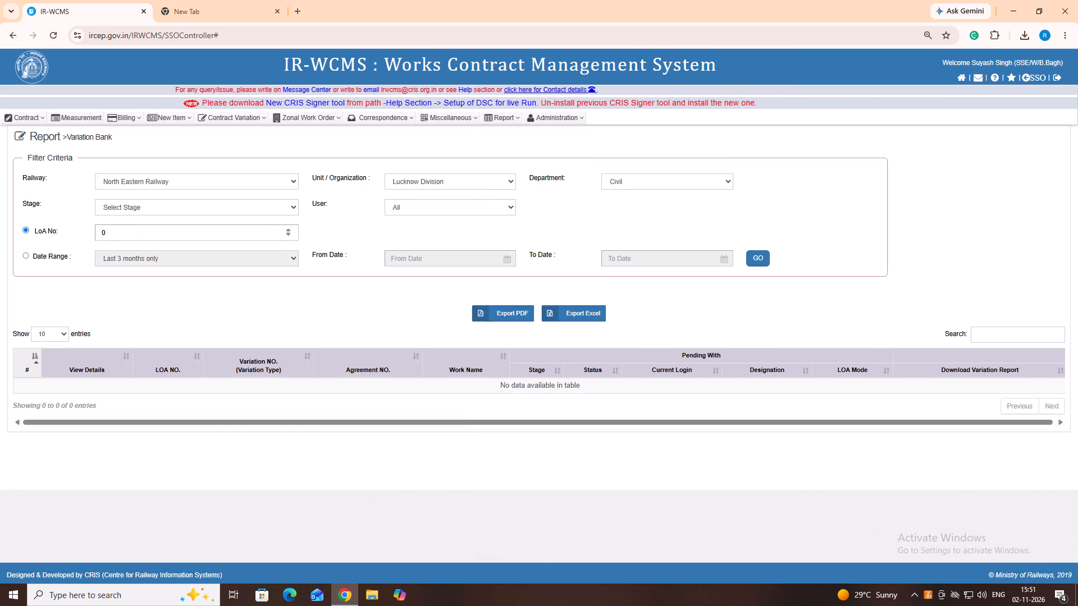
{"action": "type", "text": "7954"}
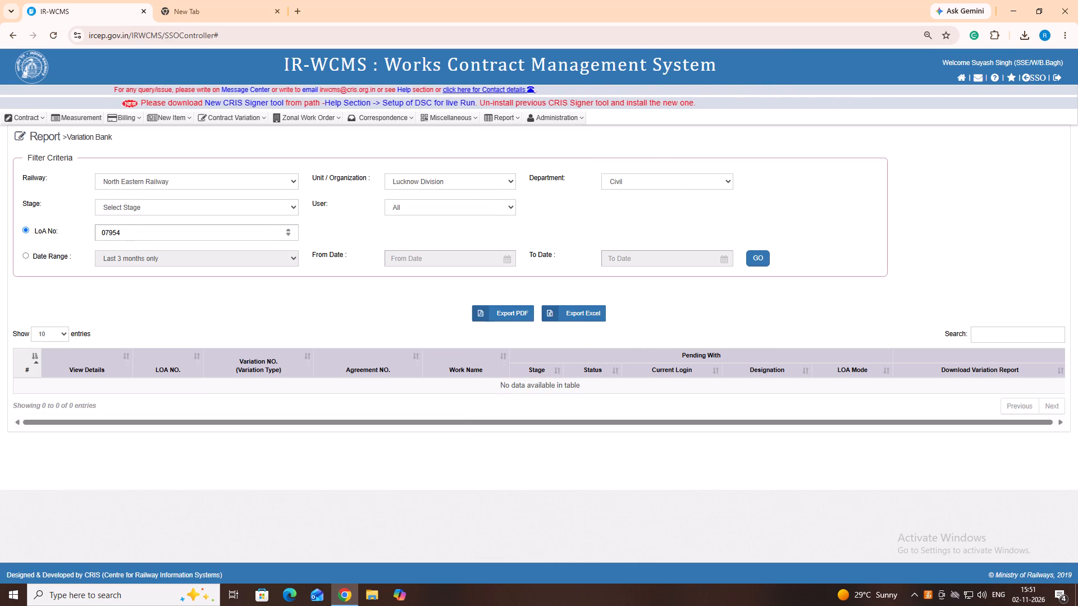
{"action": "left_click", "coordinate": [765, 260]}
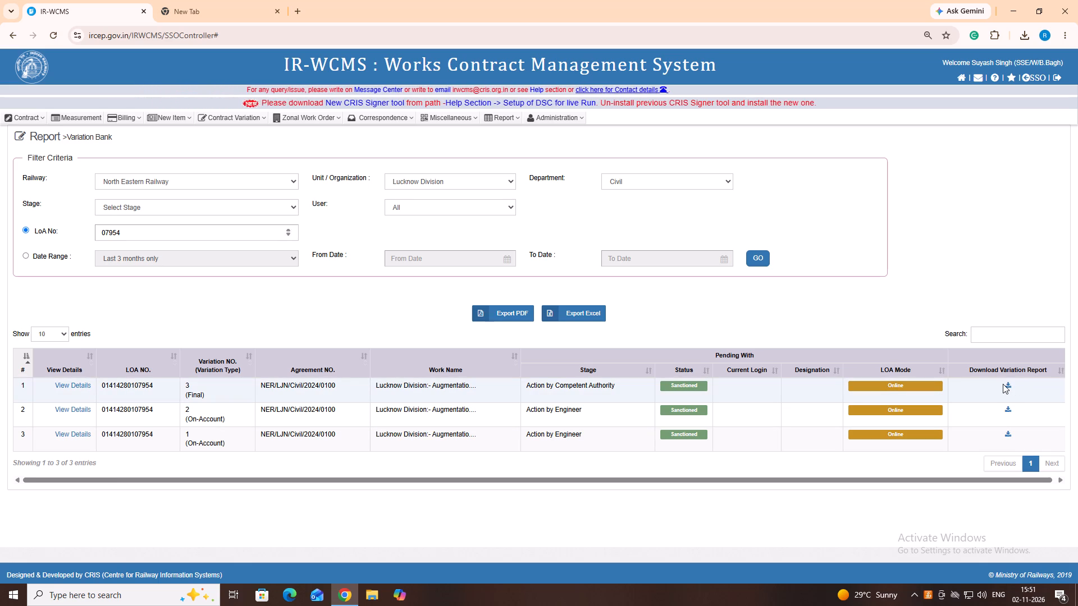
Open the details of final variation 3 and review its attachments, declarations, comments, and Schedule B and Schedule A variation items.
{"action": "left_click", "coordinate": [68, 388]}
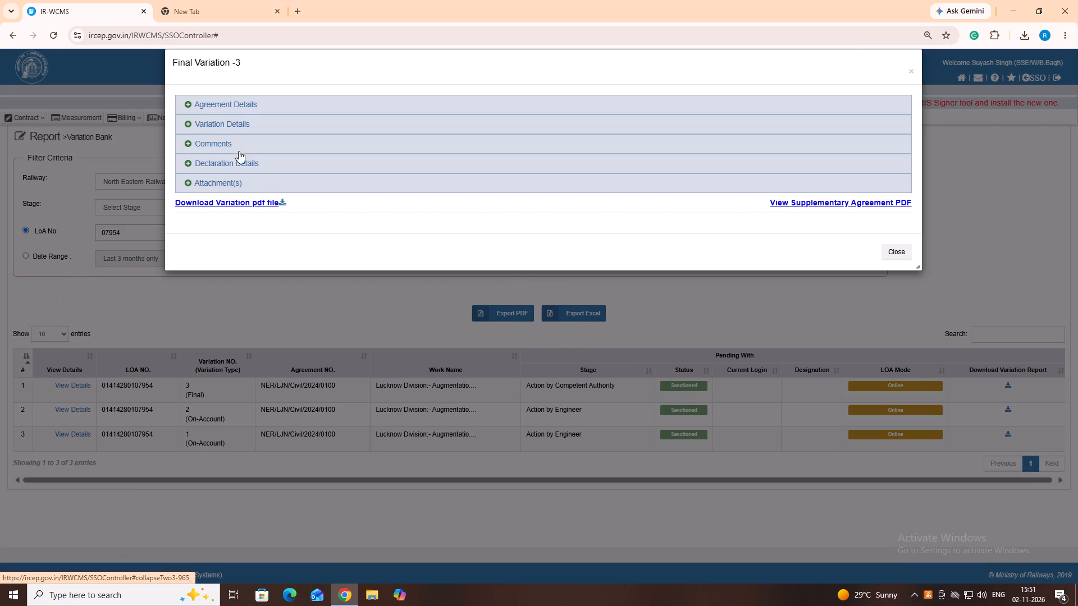
{"action": "left_click", "coordinate": [232, 180]}
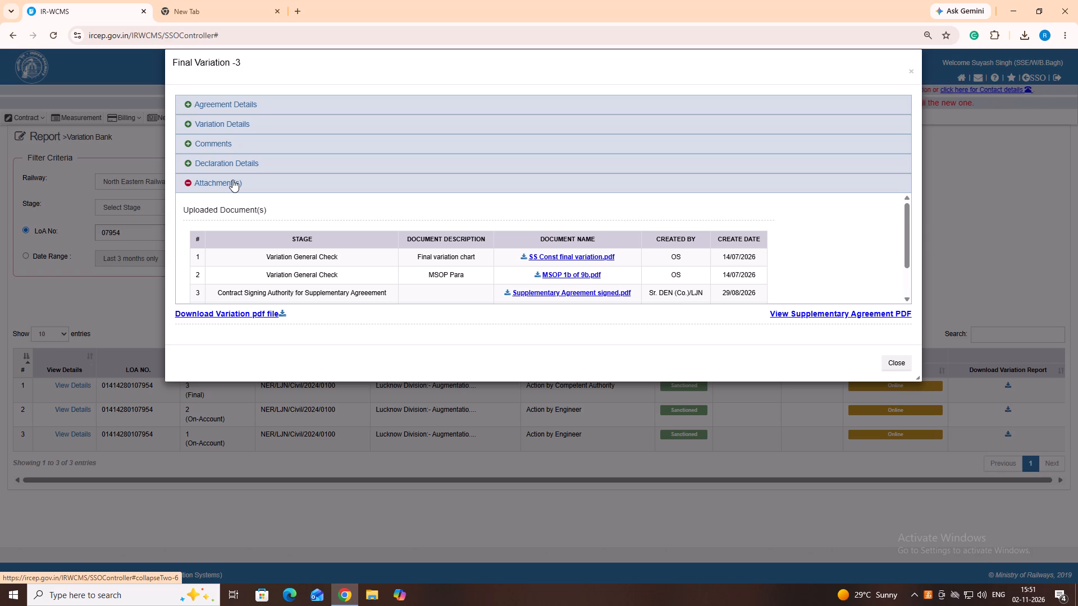
{"action": "left_click", "coordinate": [224, 160]}
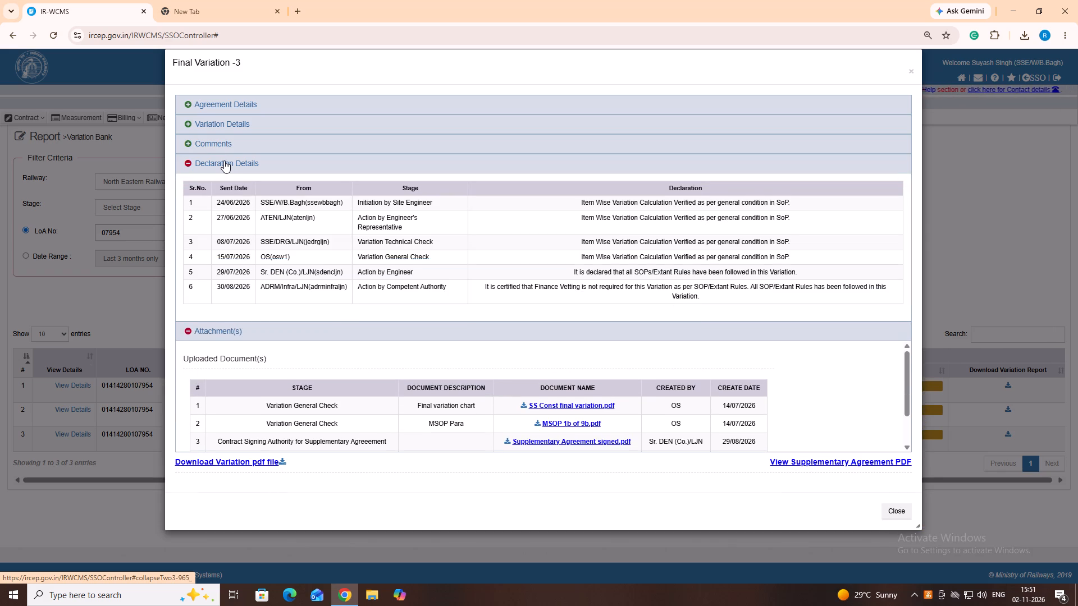
{"action": "left_click", "coordinate": [220, 142]}
{"action": "left_click", "coordinate": [220, 122]}
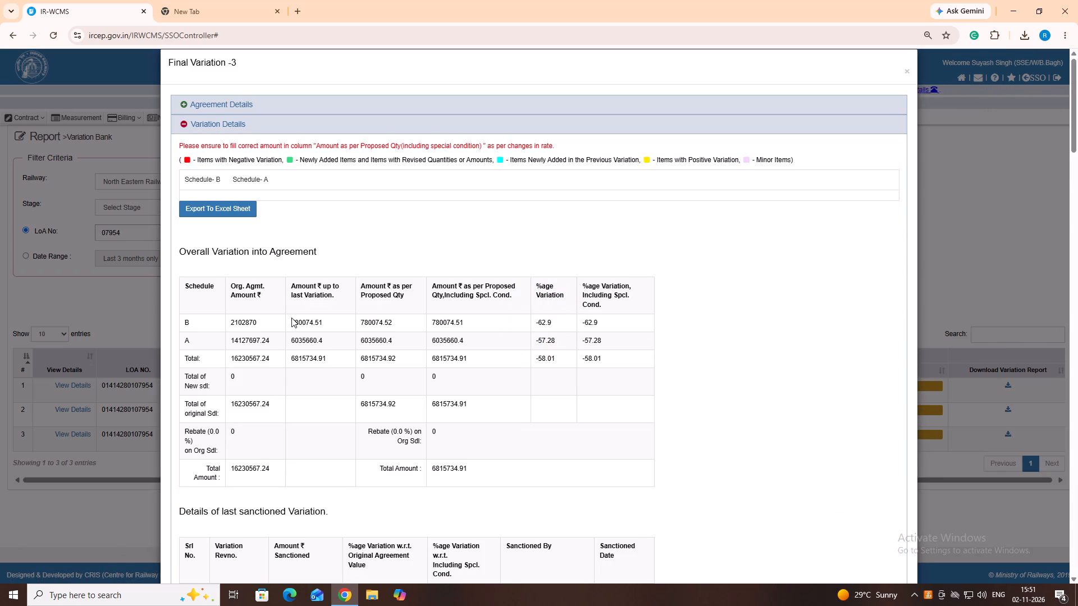
{"action": "left_click", "coordinate": [197, 178]}
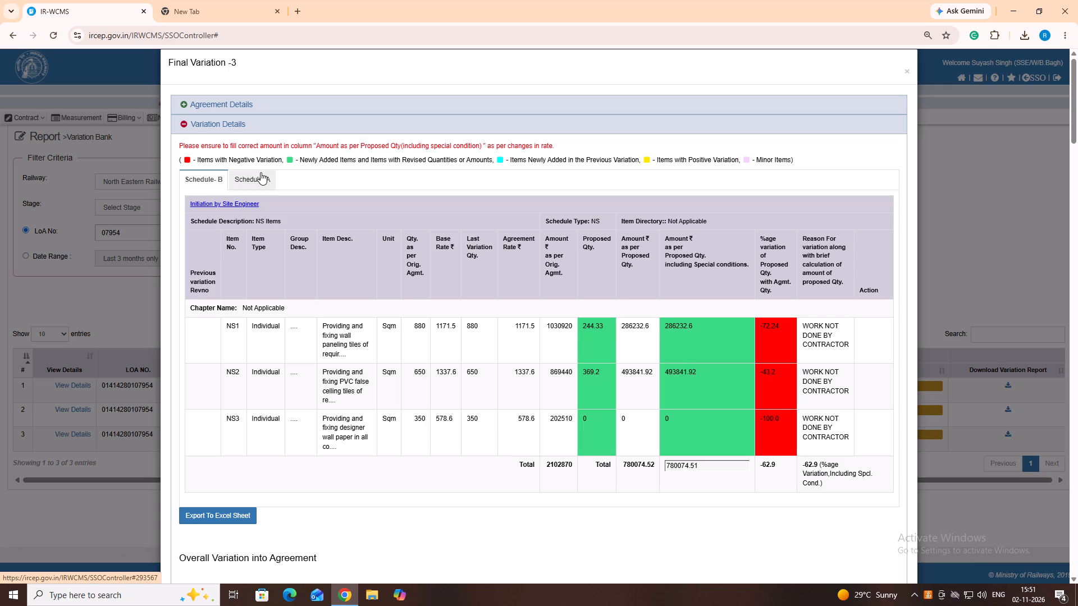
{"action": "left_click", "coordinate": [261, 172]}
{"action": "left_click", "coordinate": [124, 179]}
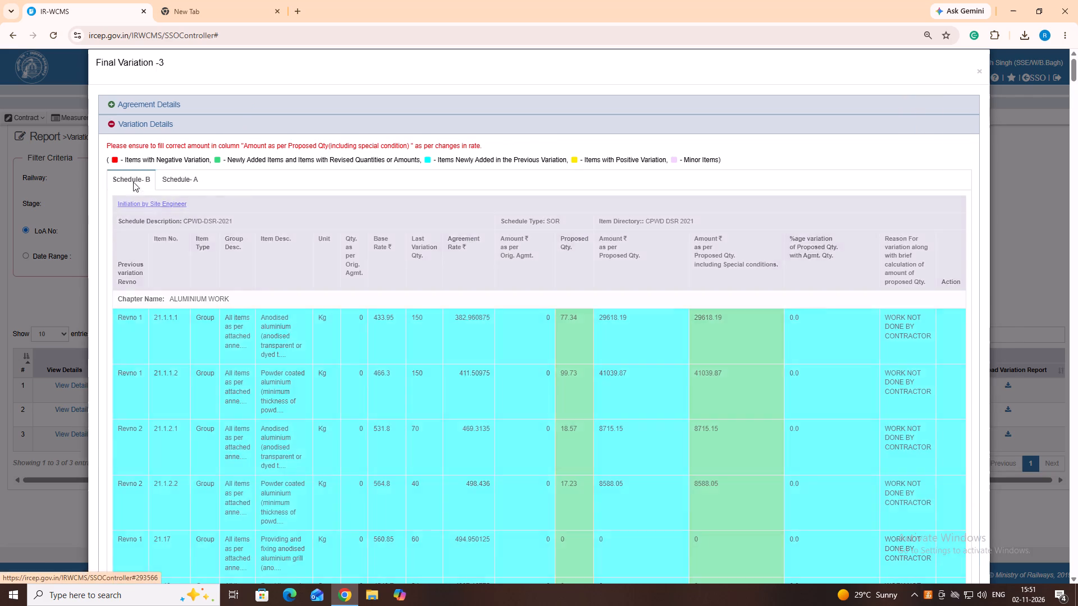
Export the final variation's details to an Excel sheet and open the downloaded file in Excel with editing enabled.
{"action": "scroll", "coordinate": [202, 286], "scroll_direction": "down", "scroll_amount": 5}
{"action": "left_click", "coordinate": [215, 234]}
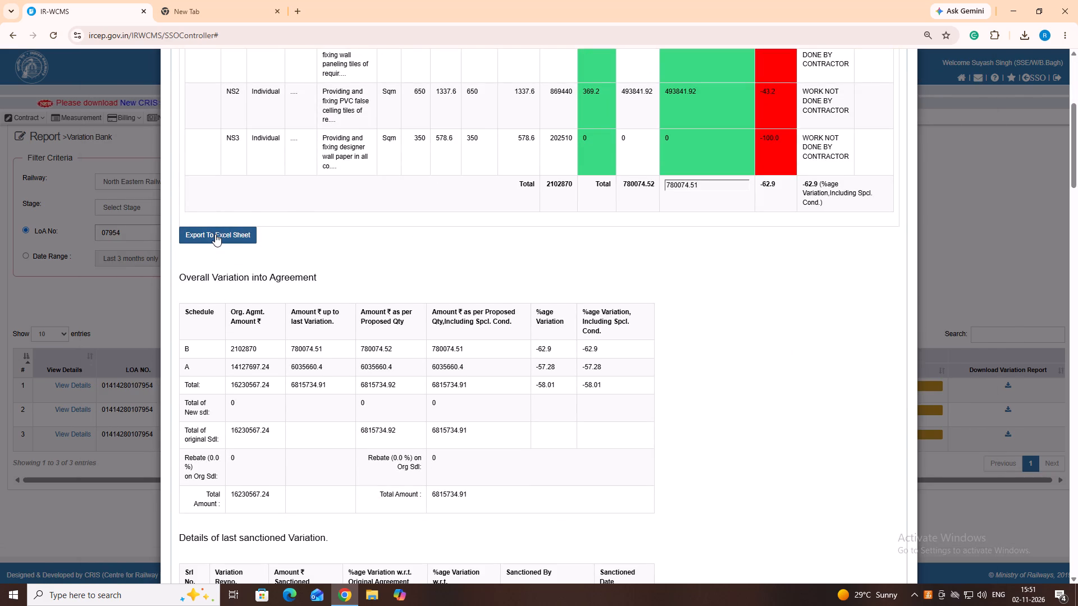
{"action": "double_click", "coordinate": [923, 65]}
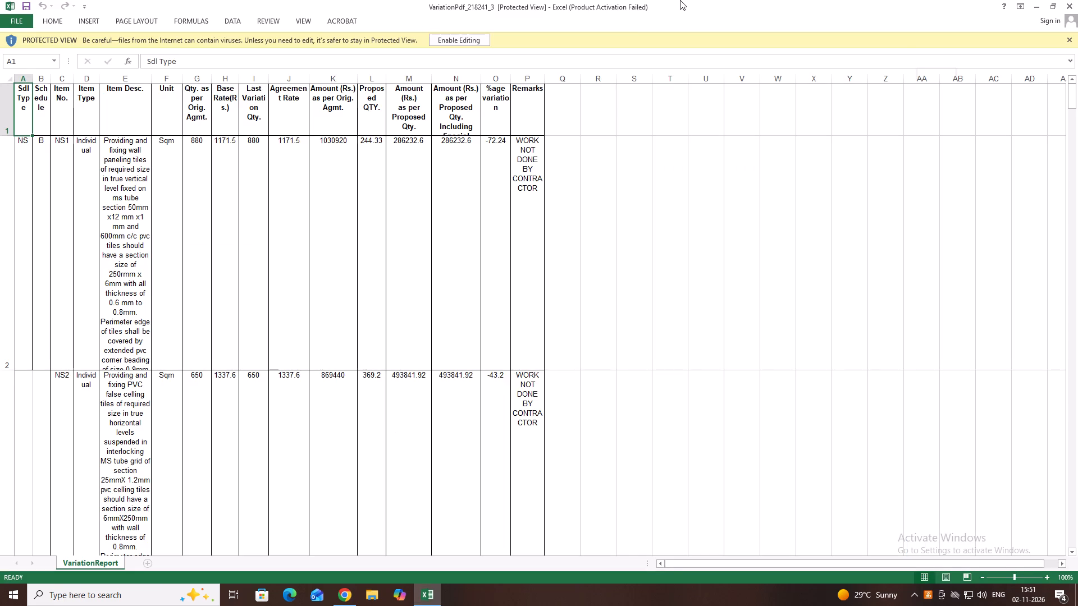
{"action": "left_click", "coordinate": [451, 40]}
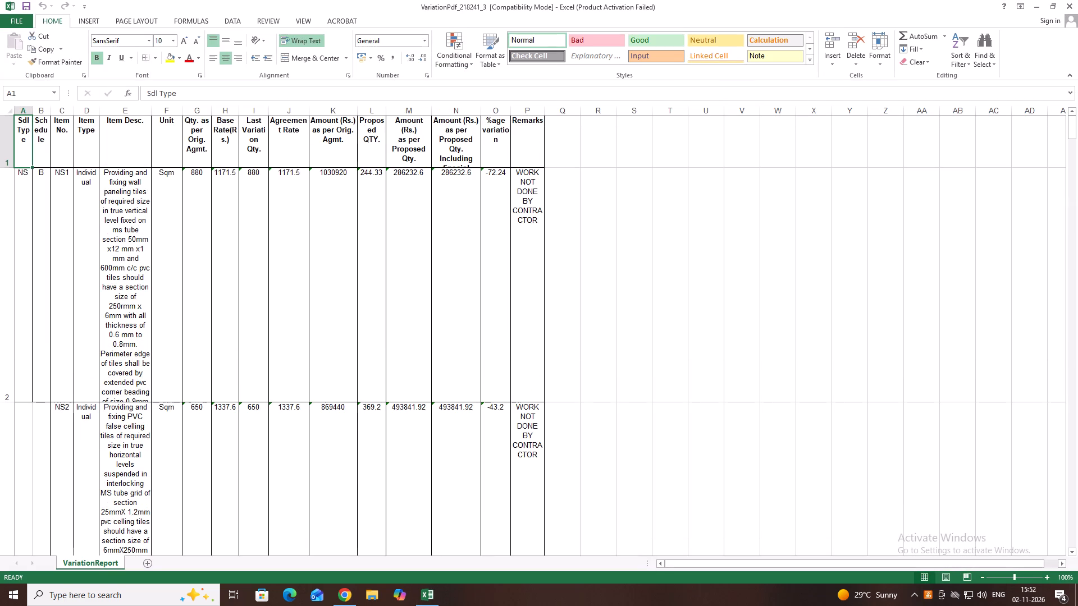
Examine the item rows of the VariationReport sheet, dismissing the Office activation wizard.
{"action": "scroll", "coordinate": [255, 417], "scroll_direction": "down", "scroll_amount": 5}
{"action": "scroll", "coordinate": [255, 417], "scroll_direction": "up", "scroll_amount": 5}
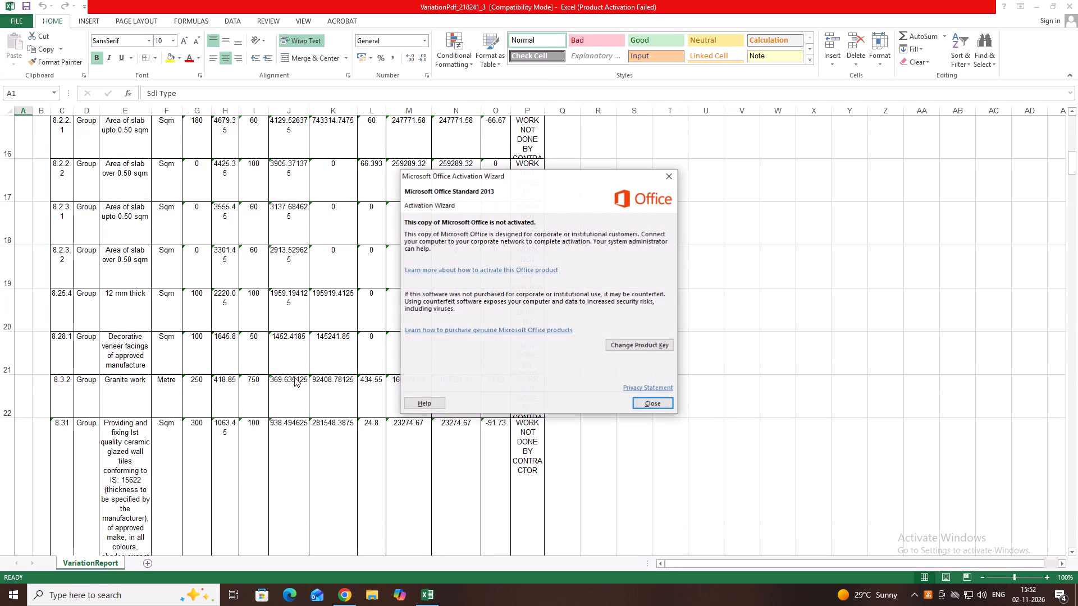
{"action": "left_click", "coordinate": [649, 401]}
{"action": "scroll", "coordinate": [320, 350], "scroll_direction": "up", "scroll_amount": 6}
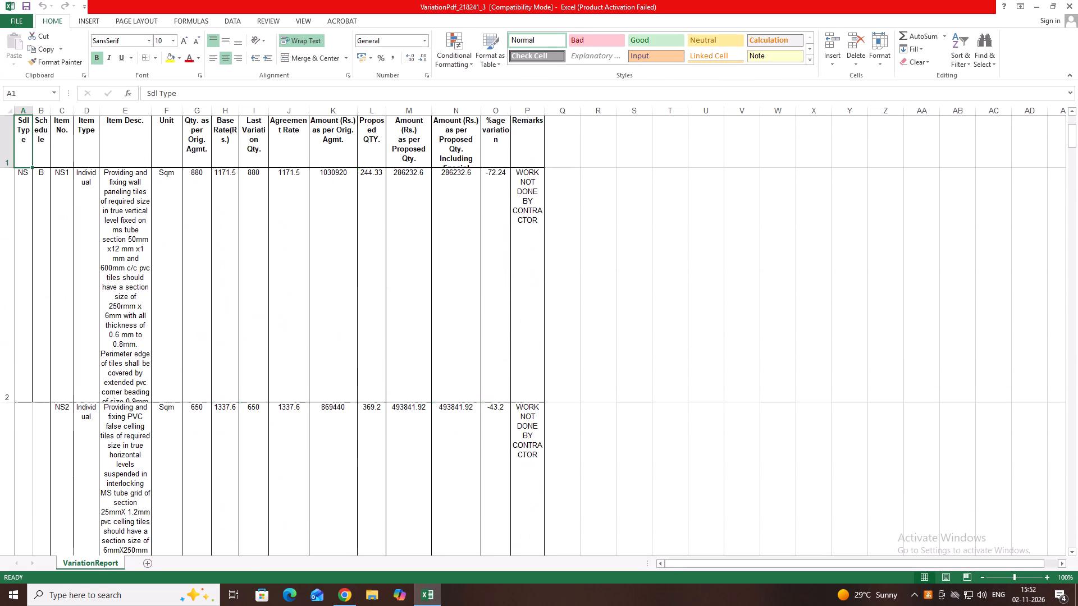
{"action": "scroll", "coordinate": [318, 349], "scroll_direction": "down", "scroll_amount": 10}
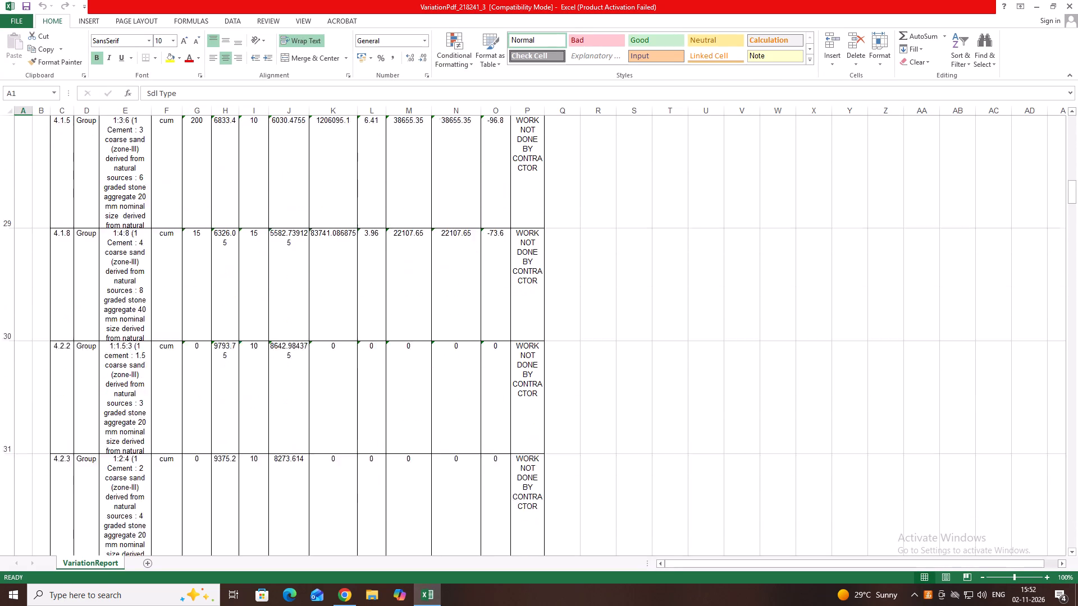
{"action": "scroll", "coordinate": [318, 349], "scroll_direction": "down", "scroll_amount": 16}
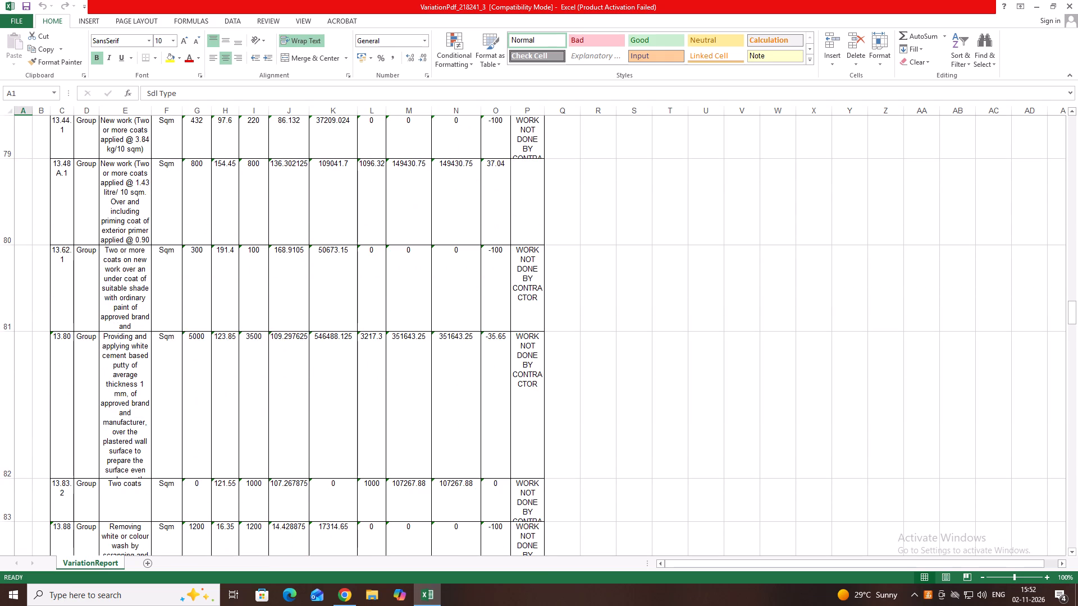
Widen the Item No., Item Type, Item Desc. and Remarks columns so their text is easier to read.
{"action": "left_click_drag", "start_coordinate": [74, 113], "coordinate": [89, 121]}
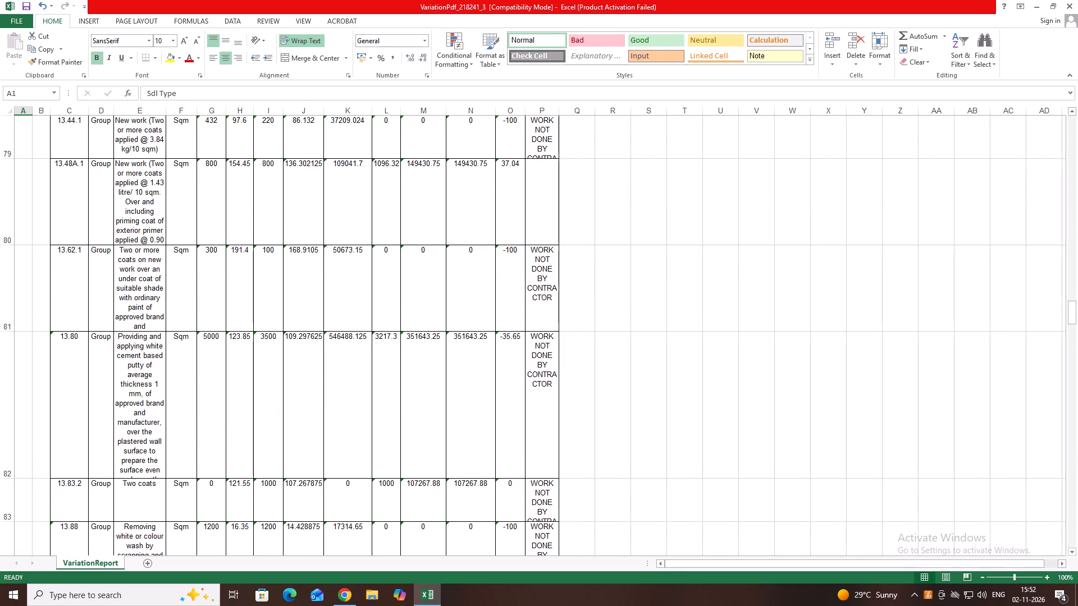
{"action": "left_click_drag", "start_coordinate": [115, 113], "coordinate": [122, 114]}
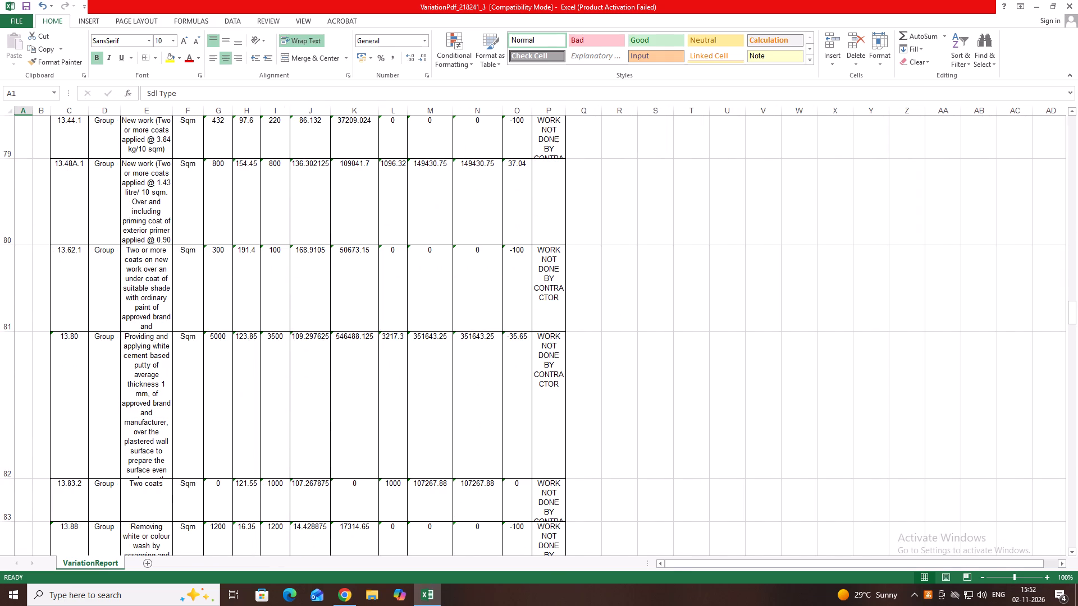
{"action": "left_click_drag", "start_coordinate": [172, 114], "coordinate": [252, 119]}
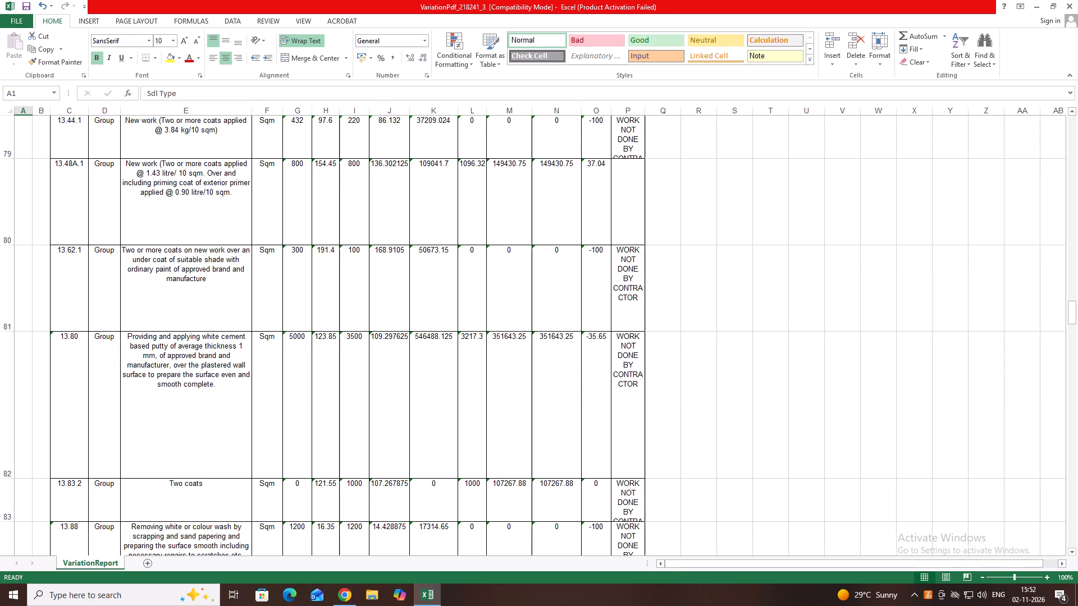
{"action": "left_click_drag", "start_coordinate": [646, 114], "coordinate": [694, 119]}
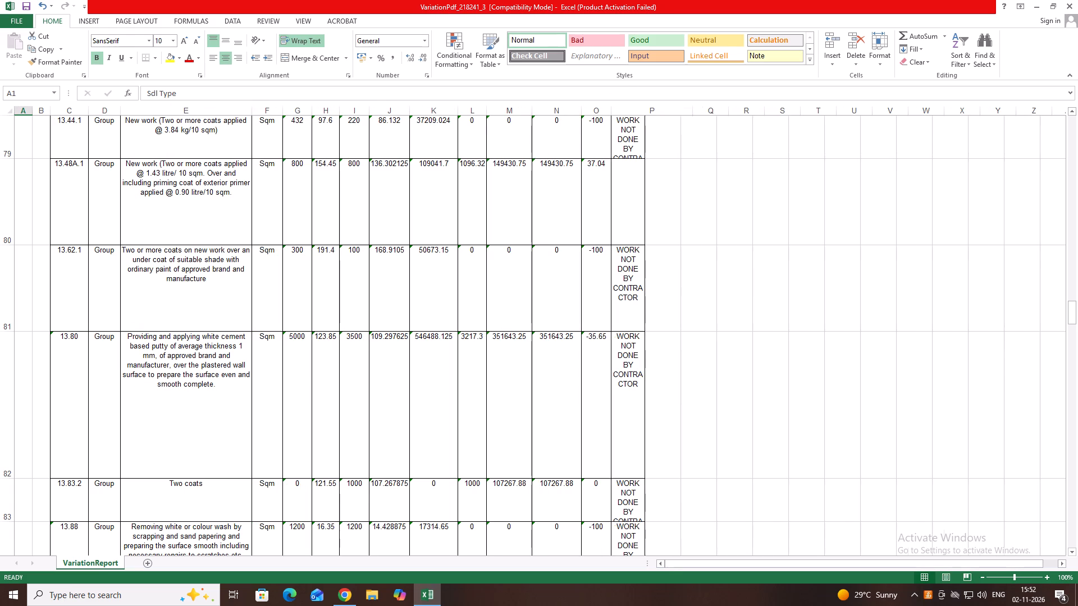
Review the variation items through the end of the sheet, checking quantities, amounts and remarks, and return to the first row.
{"action": "scroll", "coordinate": [600, 352], "scroll_direction": "down", "scroll_amount": 8}
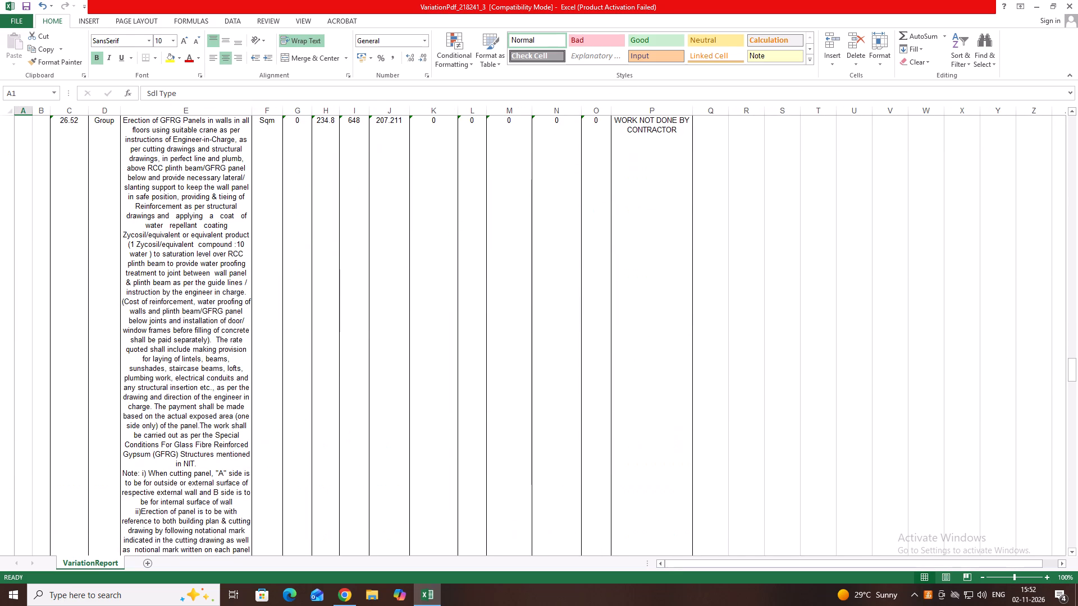
{"action": "scroll", "coordinate": [58, 233], "scroll_direction": "up", "scroll_amount": 4}
{"action": "scroll", "coordinate": [65, 215], "scroll_direction": "down", "scroll_amount": 7}
{"action": "scroll", "coordinate": [89, 263], "scroll_direction": "up", "scroll_amount": 3}
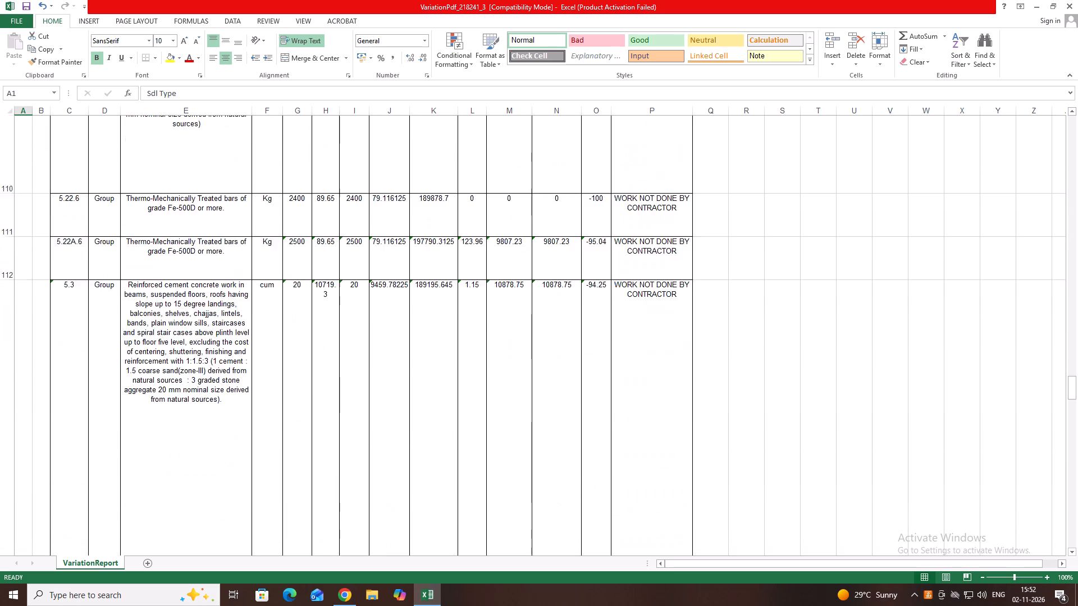
{"action": "scroll", "coordinate": [89, 263], "scroll_direction": "down", "scroll_amount": 8}
{"action": "scroll", "coordinate": [181, 288], "scroll_direction": "down", "scroll_amount": 16}
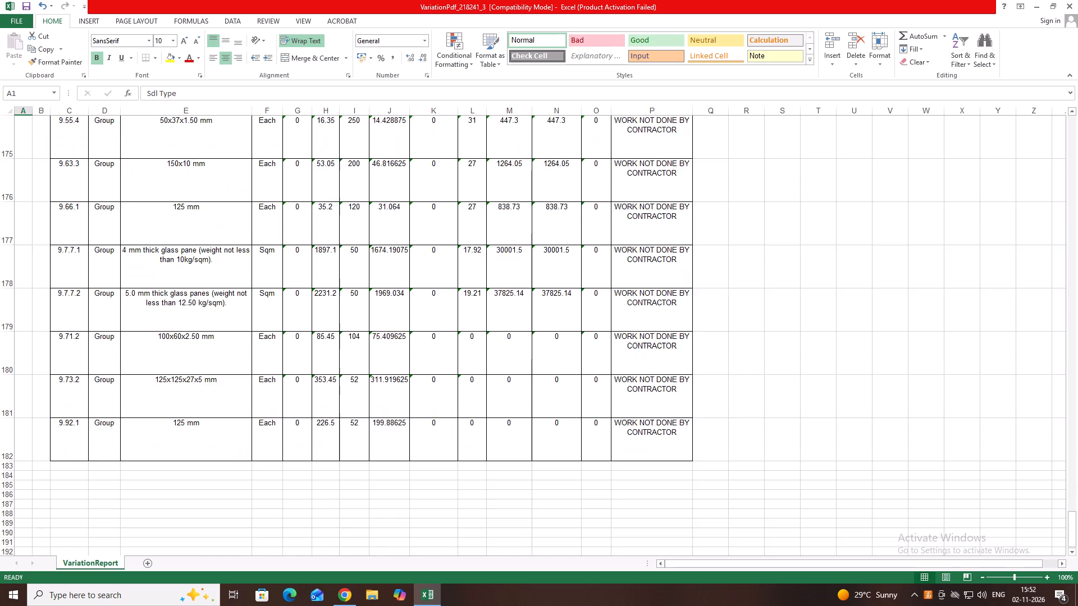
{"action": "scroll", "coordinate": [182, 325], "scroll_direction": "down", "scroll_amount": 1}
{"action": "scroll", "coordinate": [182, 325], "scroll_direction": "up", "scroll_amount": 3}
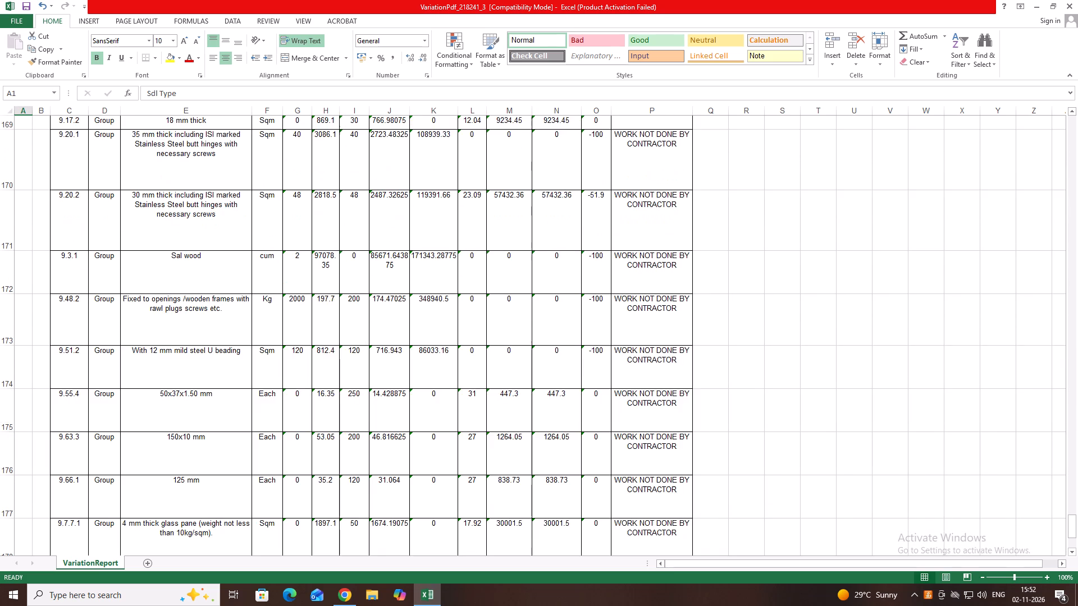
{"action": "scroll", "coordinate": [182, 325], "scroll_direction": "up", "scroll_amount": 13}
{"action": "scroll", "coordinate": [182, 325], "scroll_direction": "up", "scroll_amount": 19}
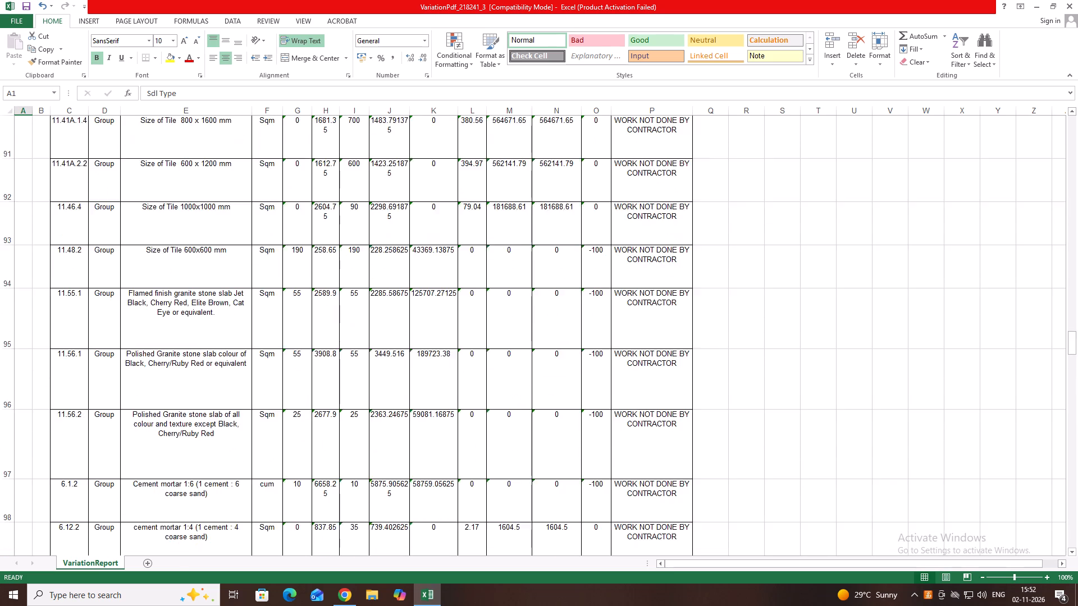
{"action": "scroll", "coordinate": [182, 325], "scroll_direction": "up", "scroll_amount": 20}
{"action": "scroll", "coordinate": [182, 325], "scroll_direction": "up", "scroll_amount": 20}
{"action": "scroll", "coordinate": [182, 325], "scroll_direction": "up", "scroll_amount": 9}
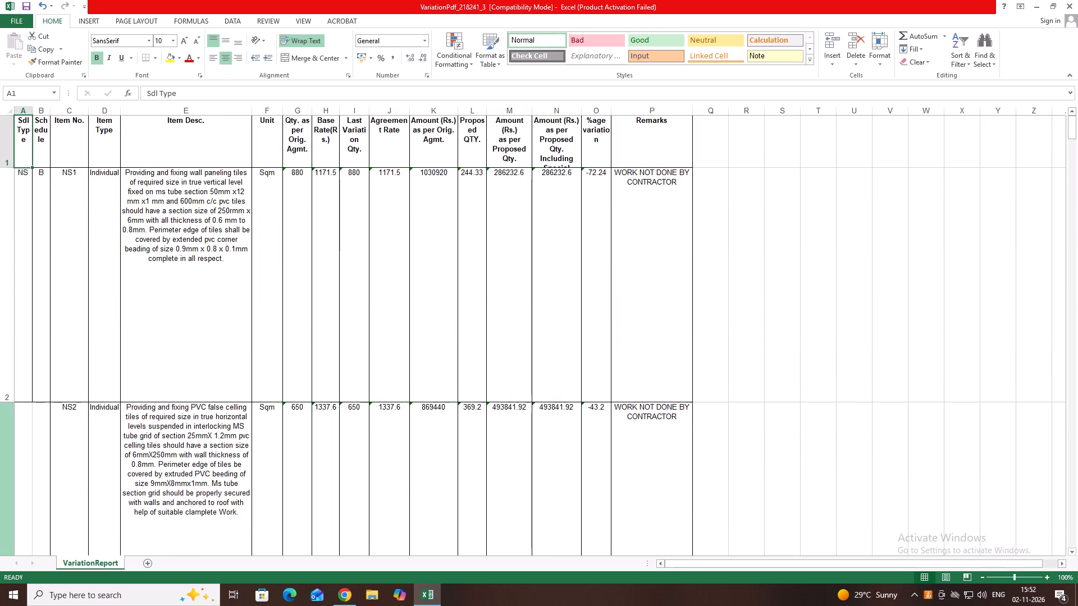
Reduce the height of row 2 to fit the NS1 item description.
{"action": "left_click_drag", "start_coordinate": [12, 402], "coordinate": [28, 283]}
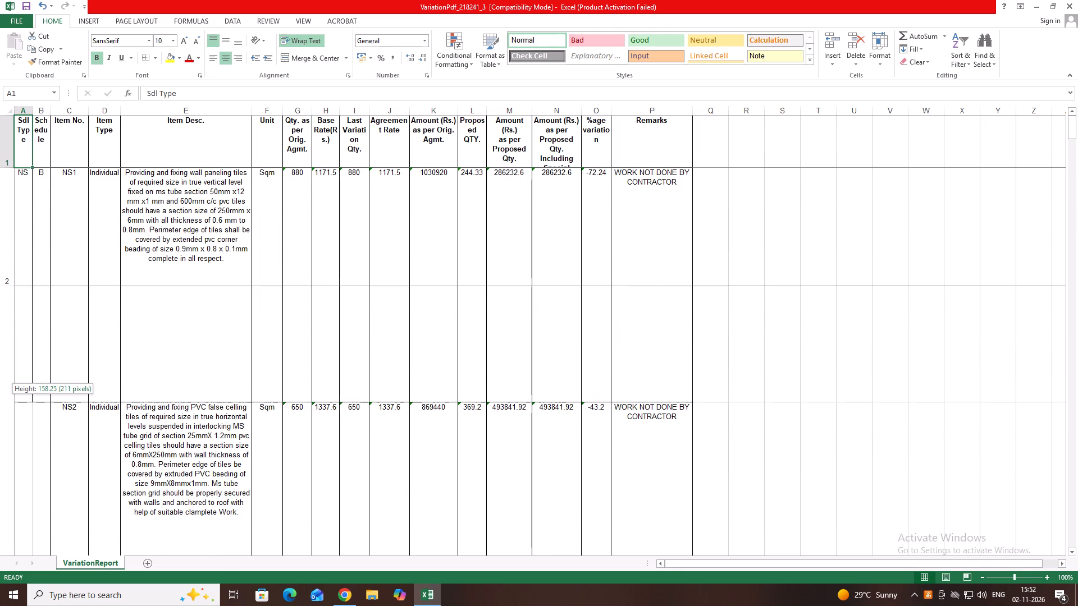
{"action": "left_click_drag", "start_coordinate": [28, 283], "coordinate": [31, 277]}
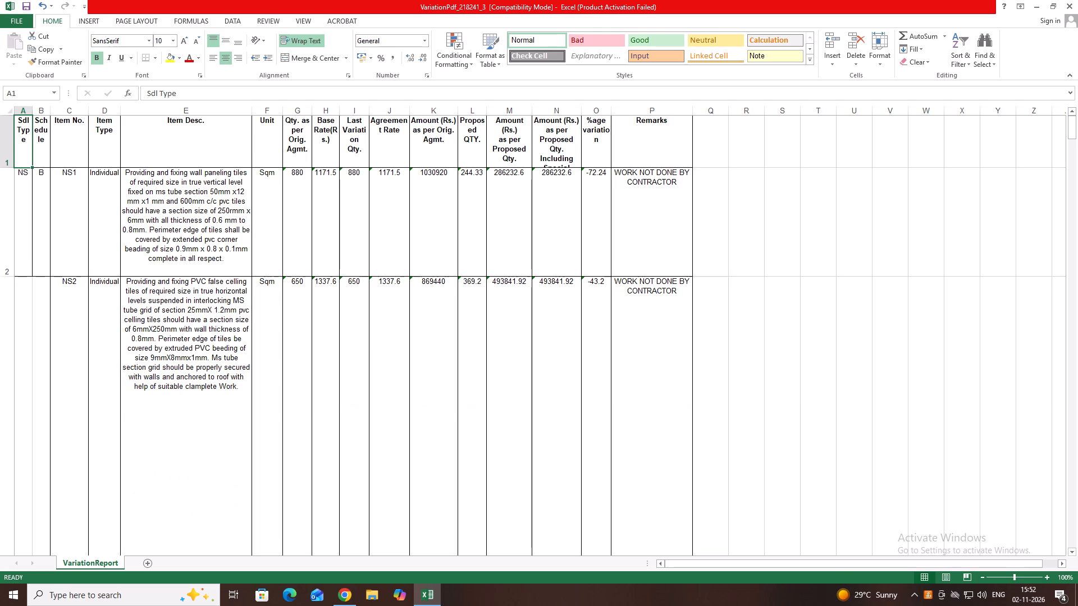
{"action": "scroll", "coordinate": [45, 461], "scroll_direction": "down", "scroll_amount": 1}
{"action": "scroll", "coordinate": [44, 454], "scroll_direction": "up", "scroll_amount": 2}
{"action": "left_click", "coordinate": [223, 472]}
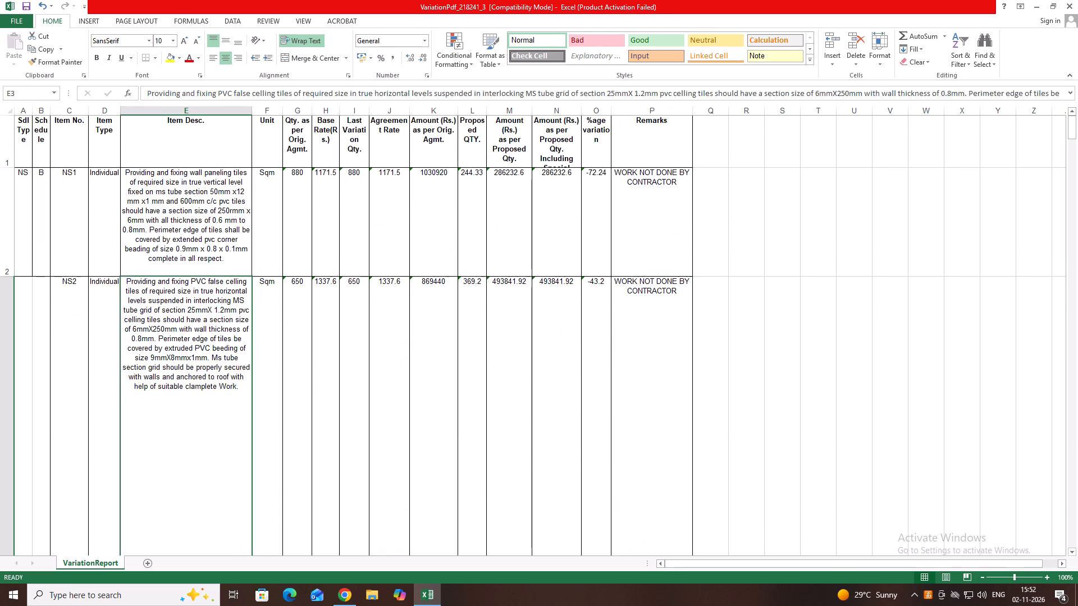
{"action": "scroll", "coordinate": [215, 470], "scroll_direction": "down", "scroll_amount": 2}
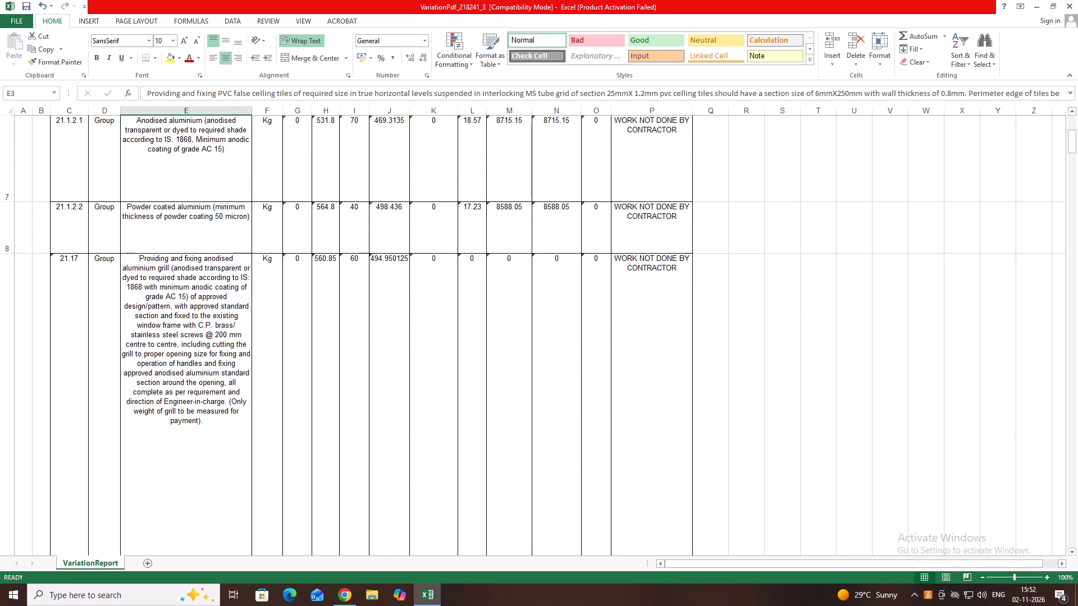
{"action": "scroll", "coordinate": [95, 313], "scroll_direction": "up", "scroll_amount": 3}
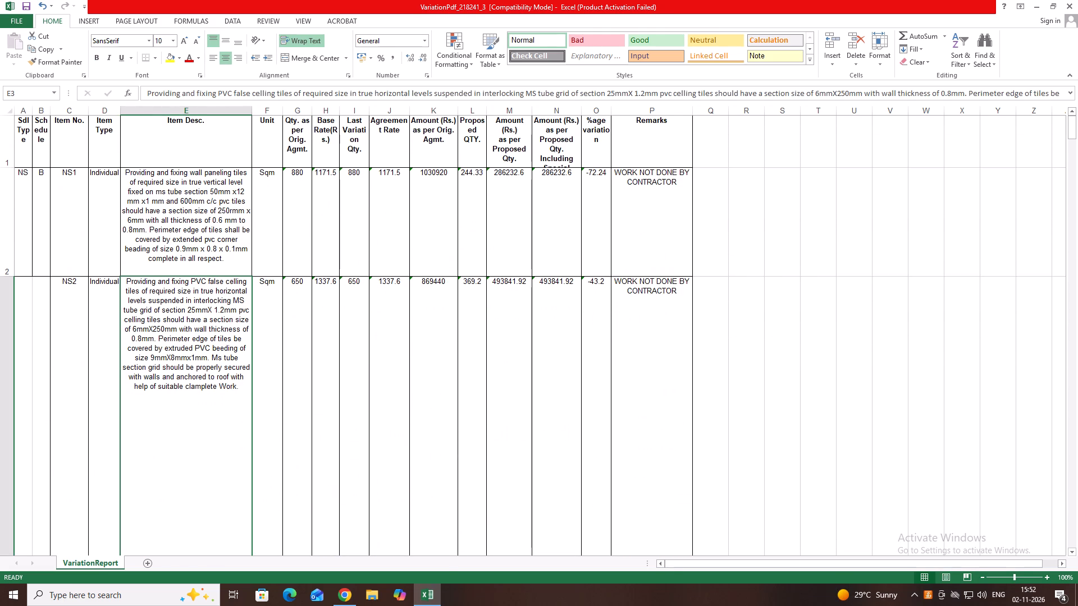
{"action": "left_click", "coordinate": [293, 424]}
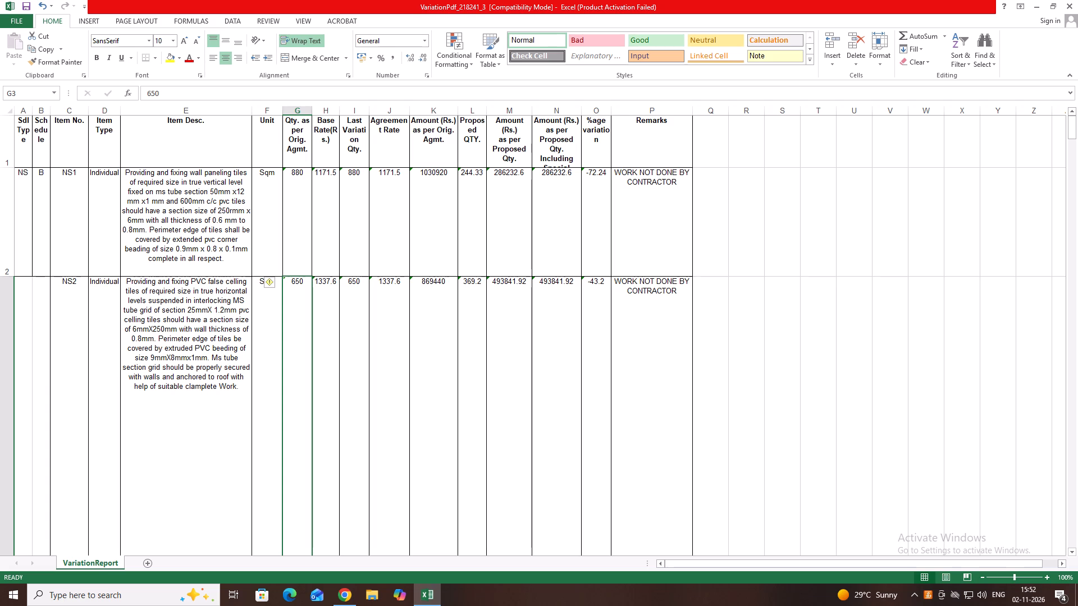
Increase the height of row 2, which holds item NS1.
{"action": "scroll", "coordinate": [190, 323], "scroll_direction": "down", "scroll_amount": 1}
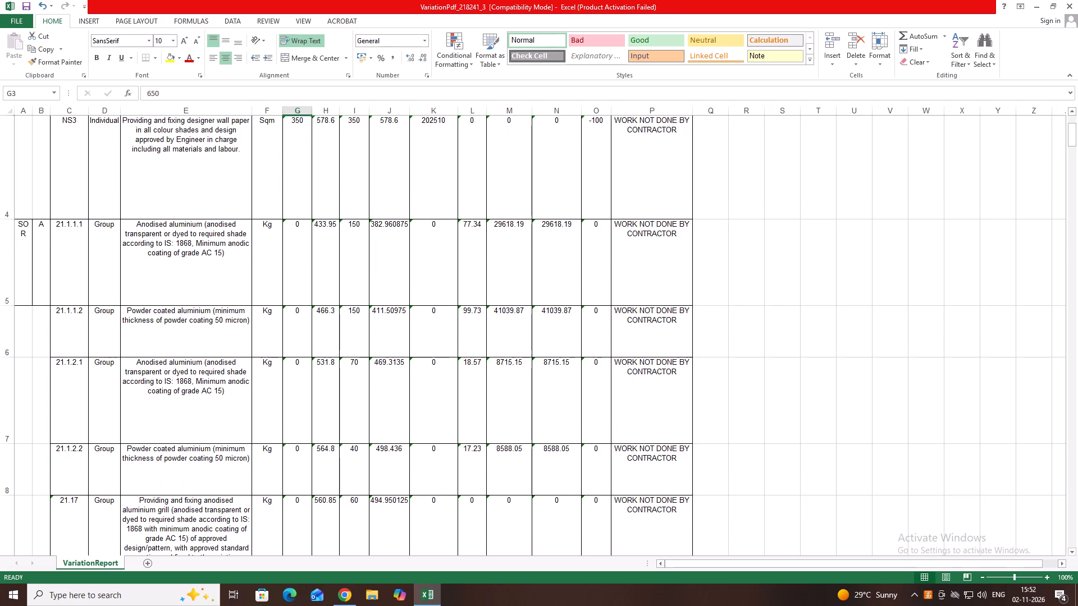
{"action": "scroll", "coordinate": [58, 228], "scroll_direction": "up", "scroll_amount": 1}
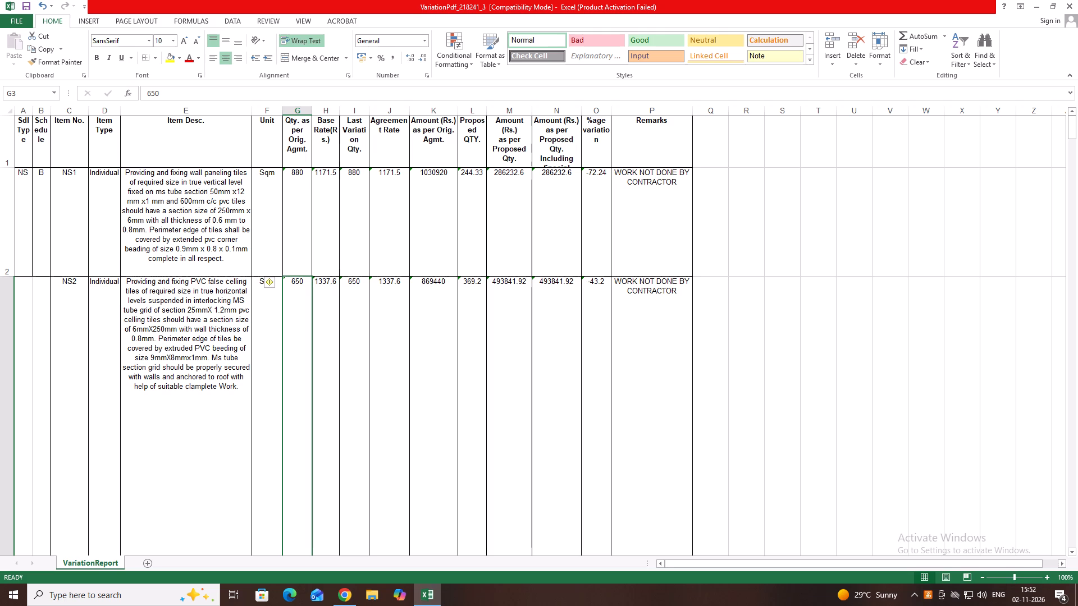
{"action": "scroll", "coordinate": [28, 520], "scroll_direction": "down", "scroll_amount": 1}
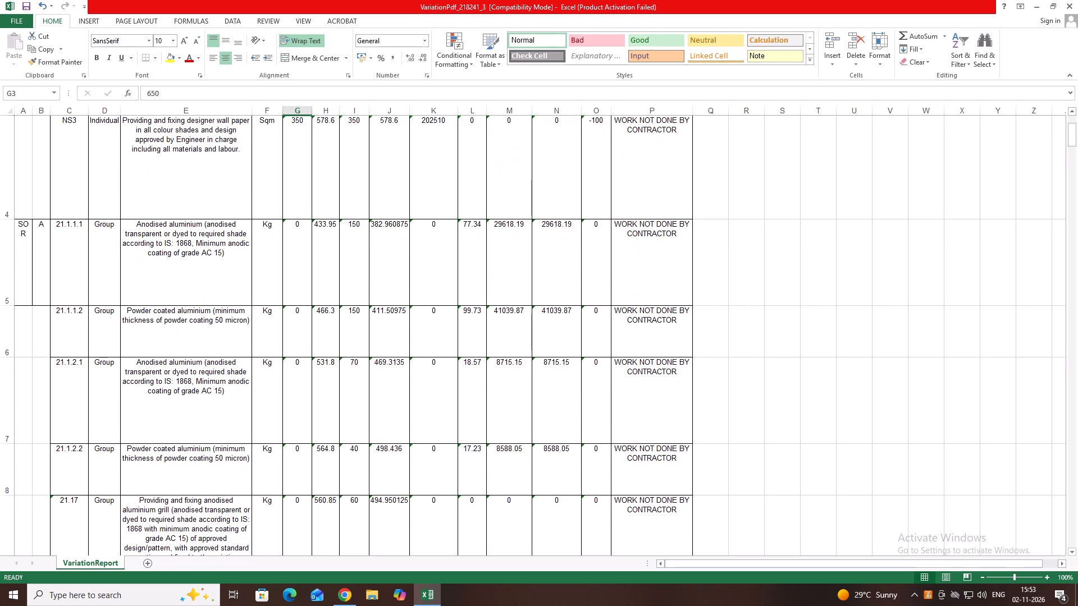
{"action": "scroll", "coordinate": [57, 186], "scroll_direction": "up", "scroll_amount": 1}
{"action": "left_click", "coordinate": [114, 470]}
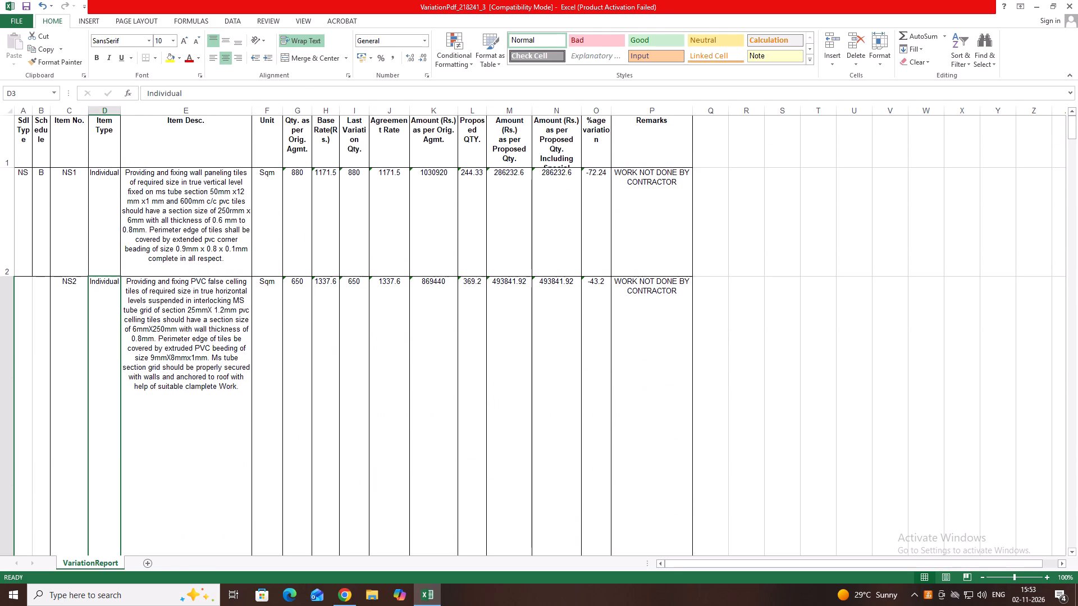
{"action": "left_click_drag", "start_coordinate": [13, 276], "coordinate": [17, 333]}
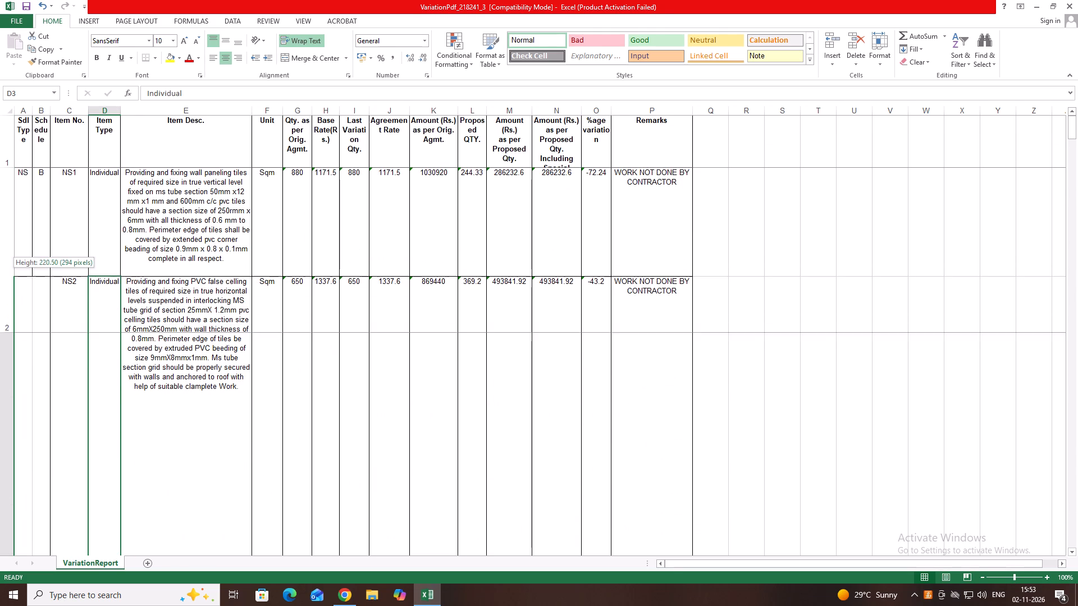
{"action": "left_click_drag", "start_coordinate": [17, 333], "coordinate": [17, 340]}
Reduce the heights of rows 3 and 2 to fit the NS2 and NS1 item descriptions.
{"action": "scroll", "coordinate": [53, 357], "scroll_direction": "down", "scroll_amount": 1}
{"action": "scroll", "coordinate": [53, 357], "scroll_direction": "up", "scroll_amount": 1}
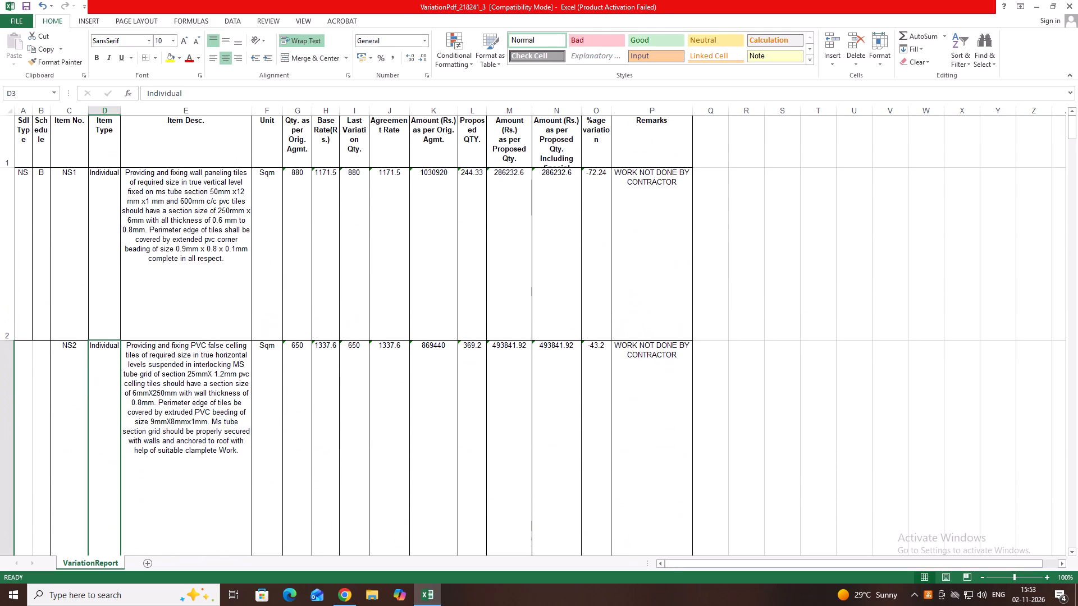
{"action": "scroll", "coordinate": [118, 420], "scroll_direction": "down", "scroll_amount": 1}
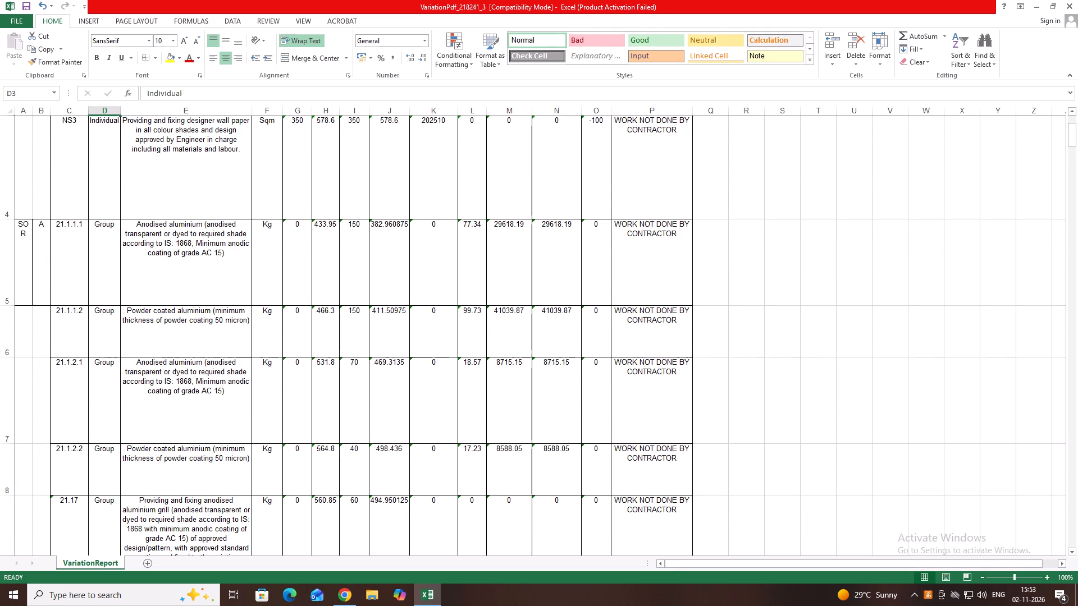
{"action": "scroll", "coordinate": [203, 336], "scroll_direction": "down", "scroll_amount": 2, "text": "ctrl"}
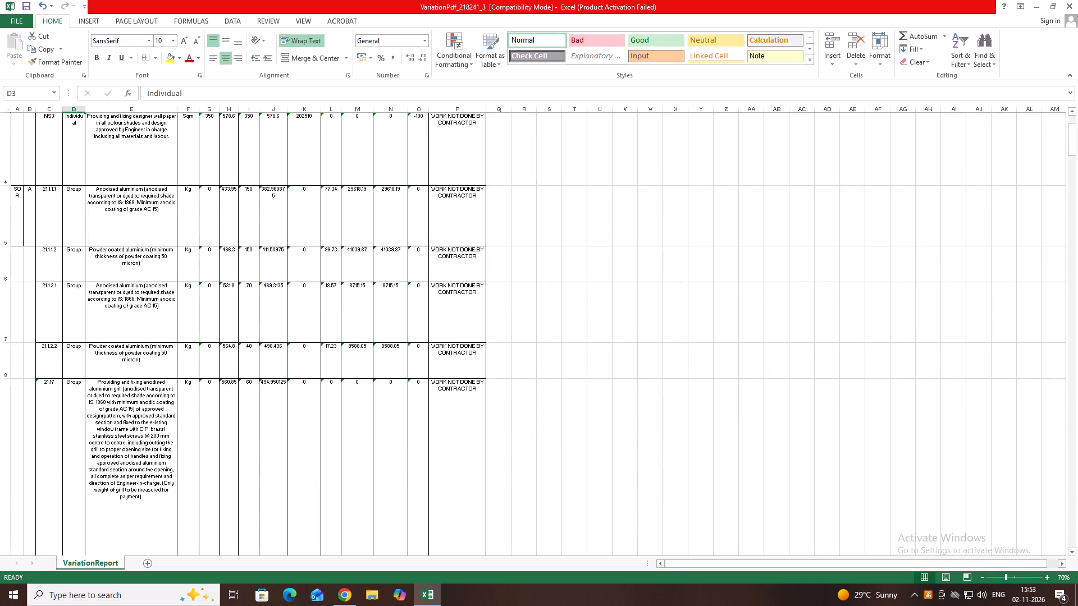
{"action": "scroll", "coordinate": [148, 330], "scroll_direction": "up", "scroll_amount": 1}
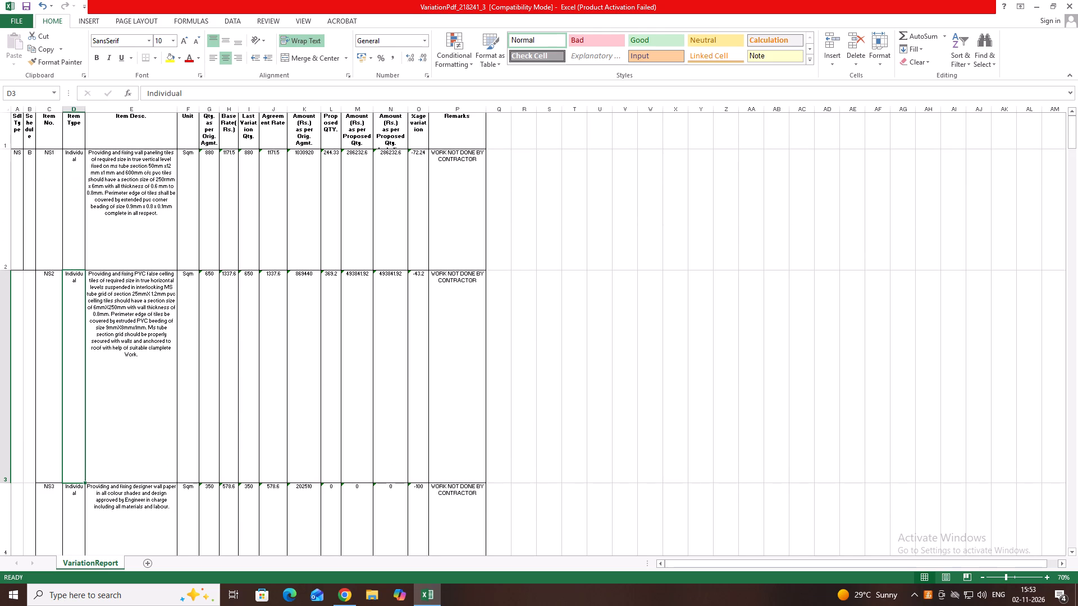
{"action": "left_click_drag", "start_coordinate": [11, 482], "coordinate": [8, 412]}
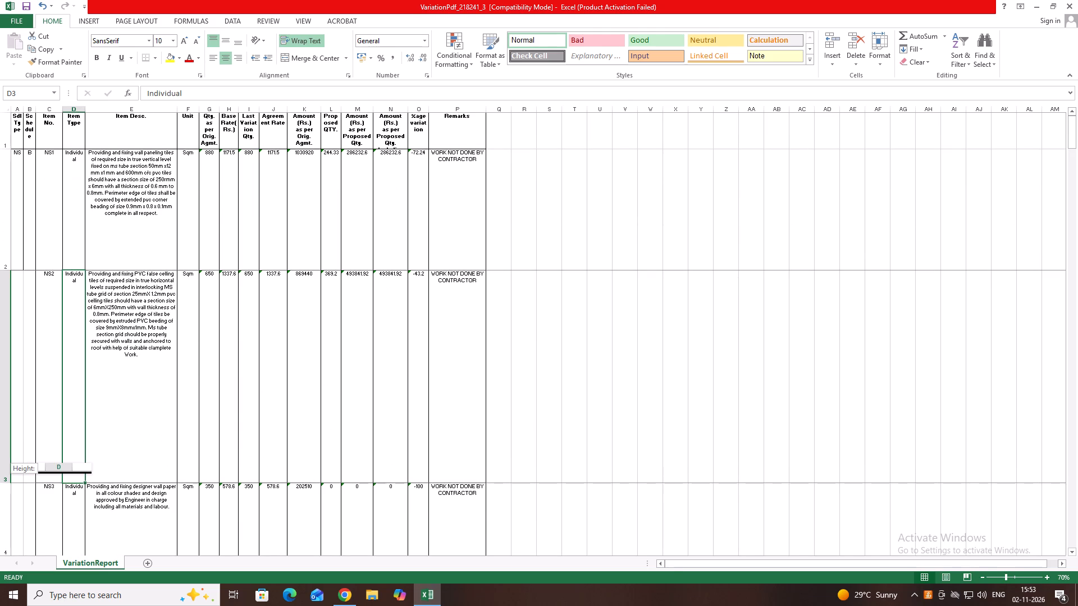
{"action": "left_click_drag", "start_coordinate": [8, 412], "coordinate": [21, 361]}
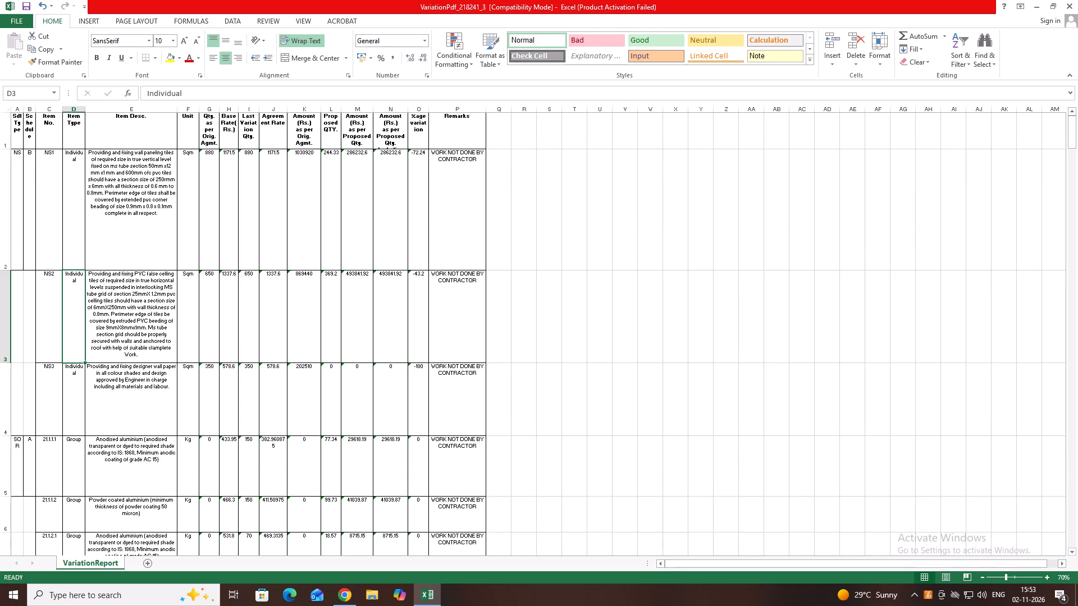
{"action": "left_click_drag", "start_coordinate": [10, 271], "coordinate": [19, 221]}
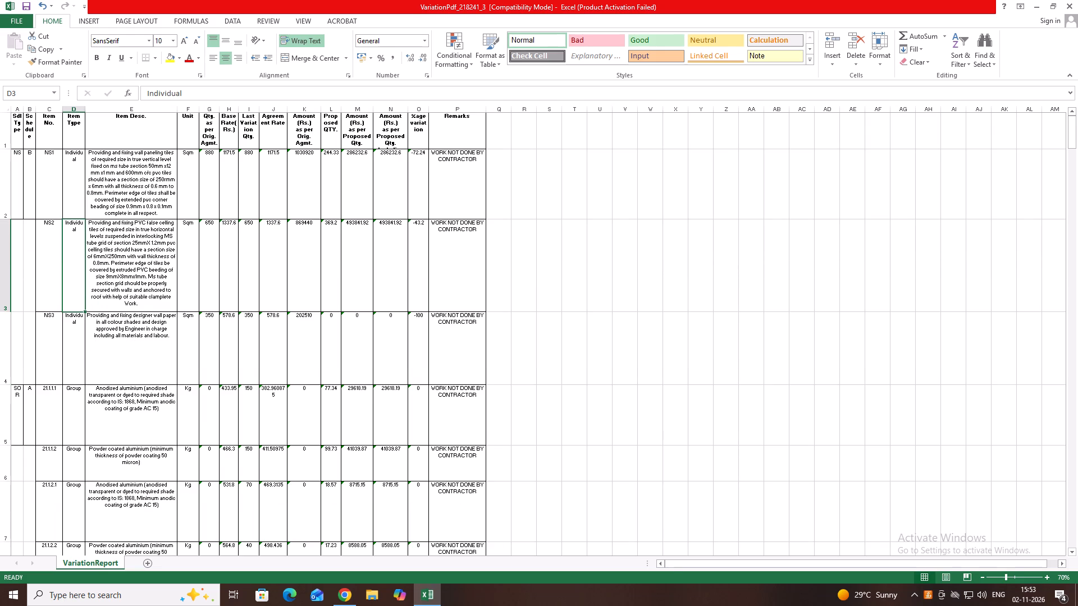
Reduce the heights of rows 4 to 8 to fit the descriptions of items NS3 through 21.1.2.2.
{"action": "left_click_drag", "start_coordinate": [10, 385], "coordinate": [20, 340]}
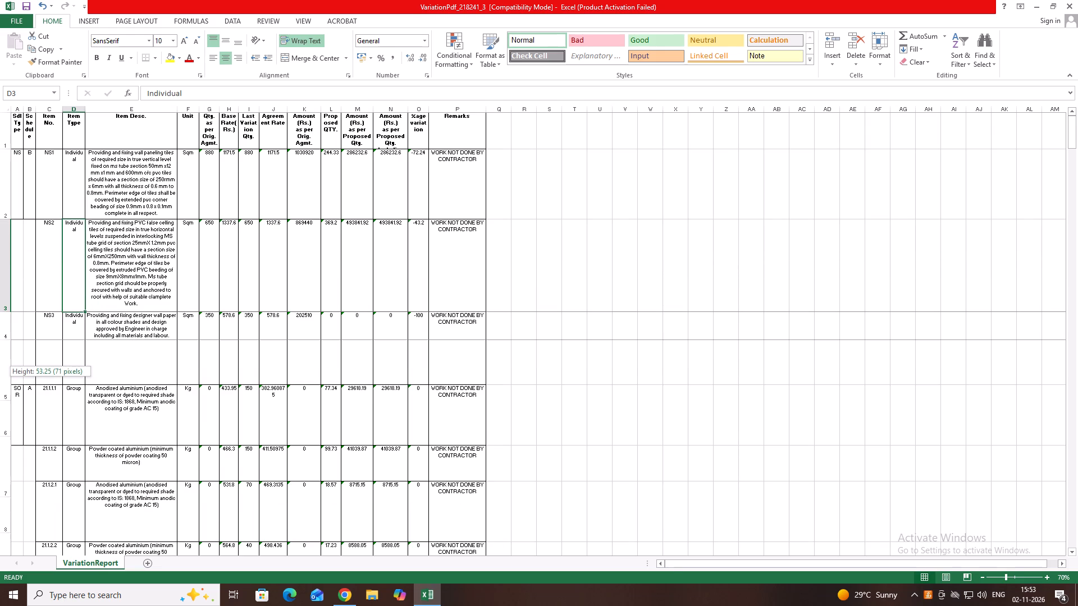
{"action": "left_click_drag", "start_coordinate": [20, 340], "coordinate": [20, 341]}
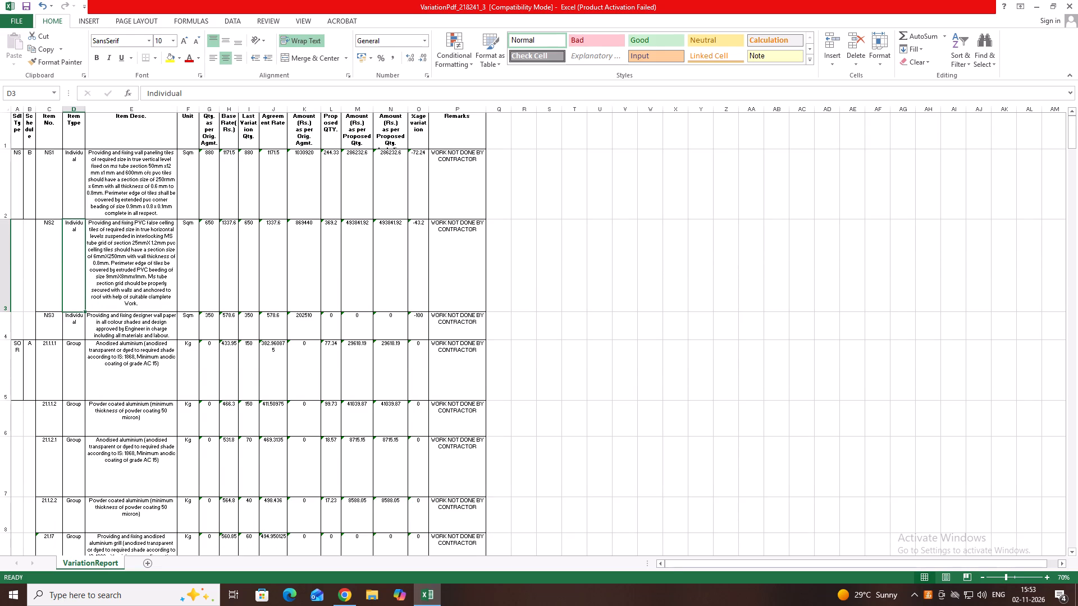
{"action": "left_click_drag", "start_coordinate": [10, 401], "coordinate": [13, 374]}
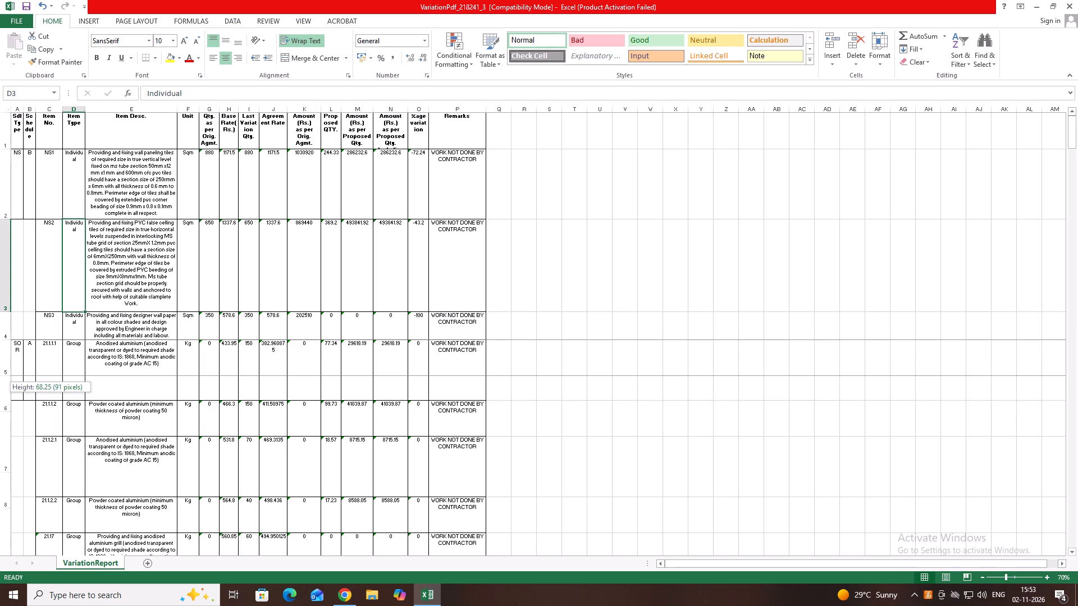
{"action": "left_click_drag", "start_coordinate": [13, 374], "coordinate": [14, 372]}
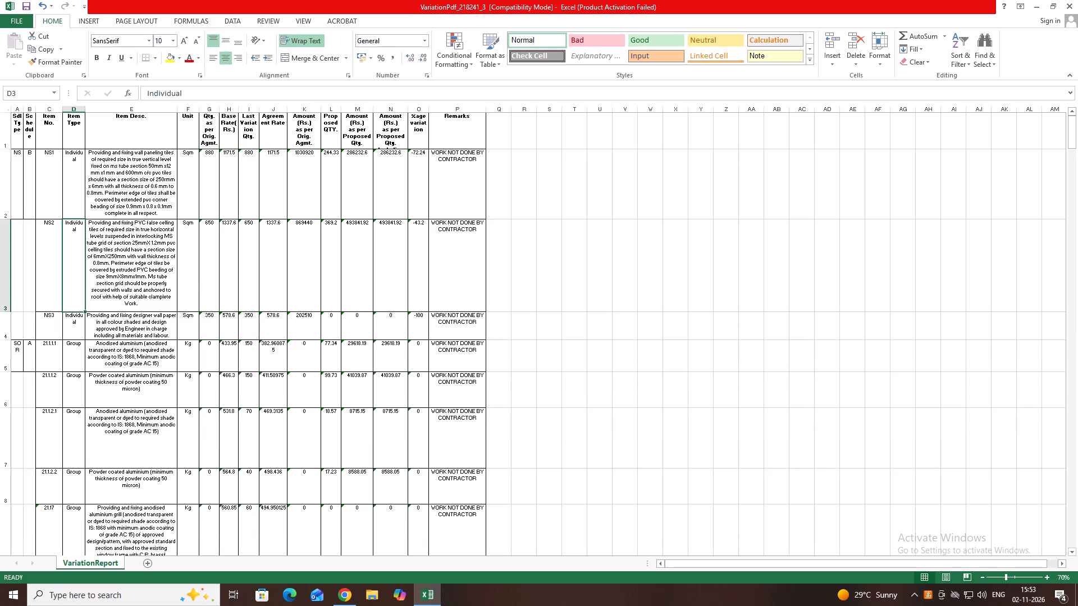
{"action": "left_click_drag", "start_coordinate": [8, 407], "coordinate": [11, 391]}
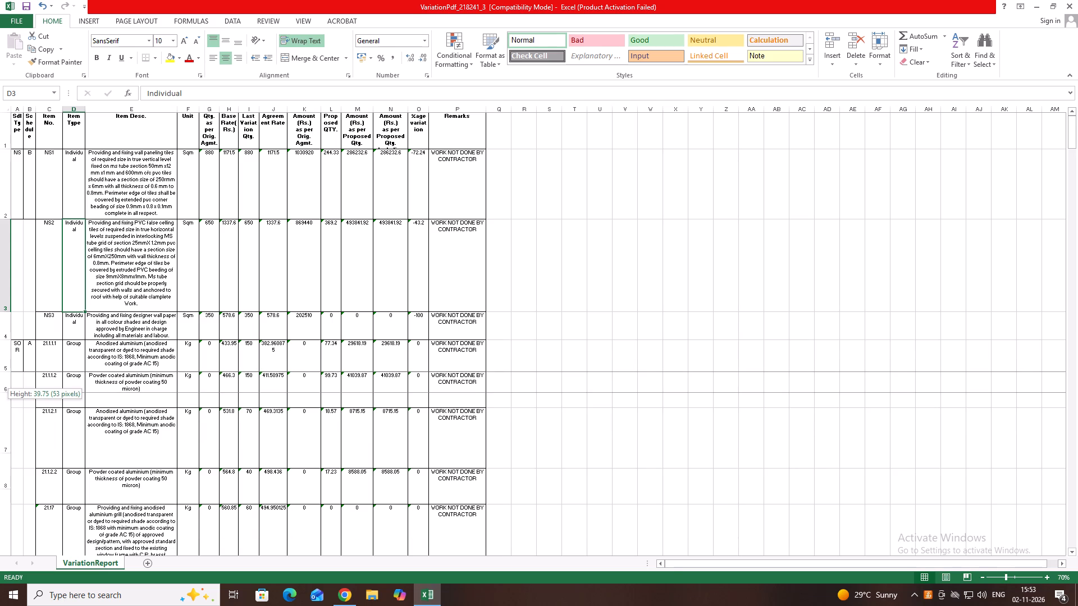
{"action": "left_click_drag", "start_coordinate": [11, 391], "coordinate": [11, 398]}
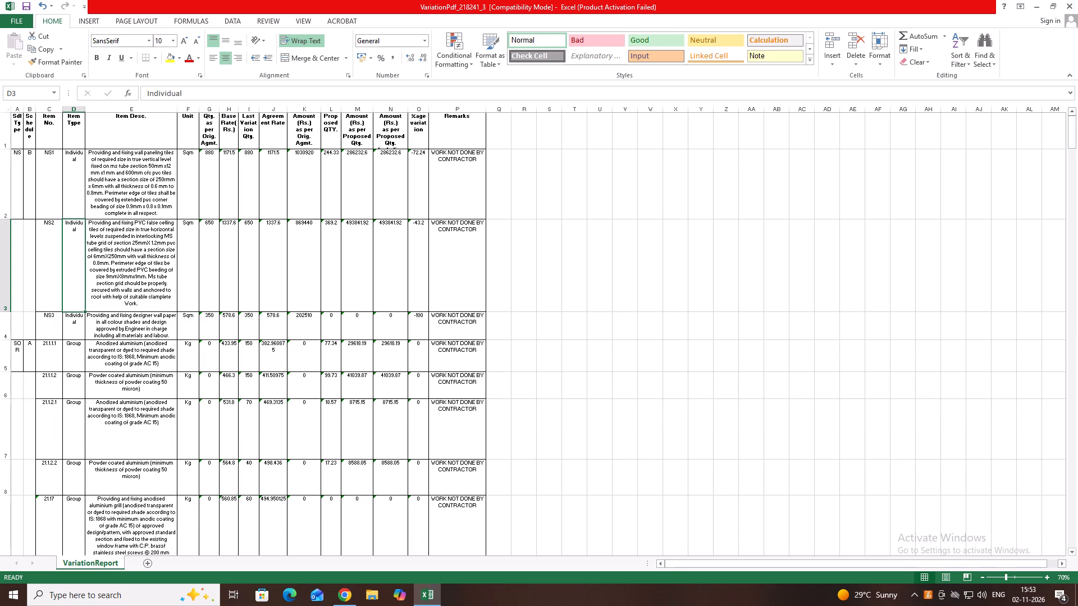
{"action": "left_click_drag", "start_coordinate": [7, 459], "coordinate": [12, 432]}
{"action": "left_click_drag", "start_coordinate": [10, 469], "coordinate": [10, 462]}
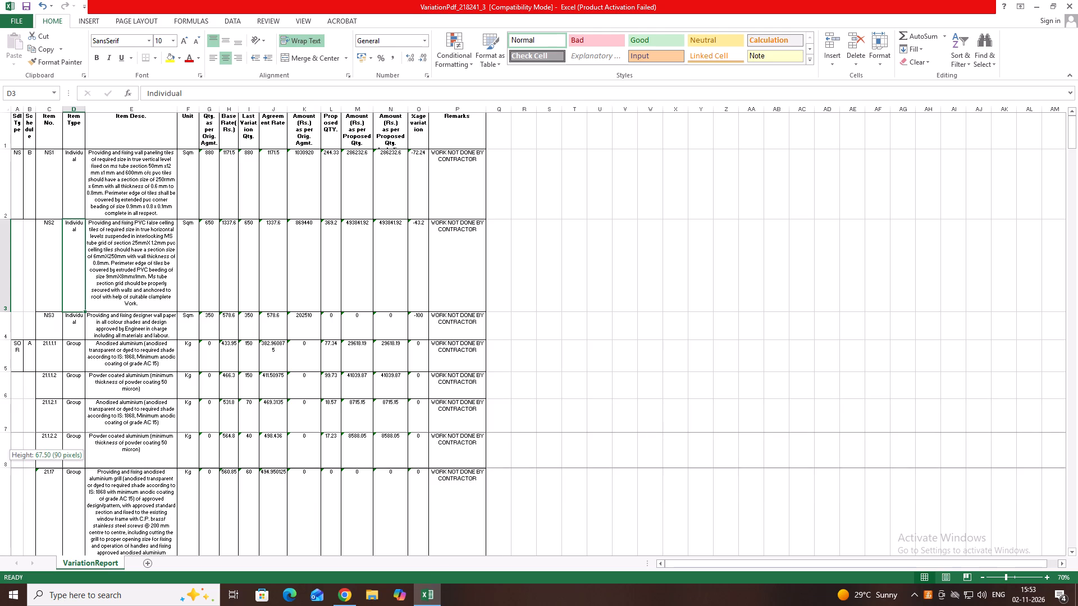
{"action": "left_click_drag", "start_coordinate": [10, 462], "coordinate": [11, 456]}
Reduce the heights of rows 9 and 10, which hold items 21.17 and 21.18.
{"action": "scroll", "coordinate": [66, 483], "scroll_direction": "down", "scroll_amount": 1}
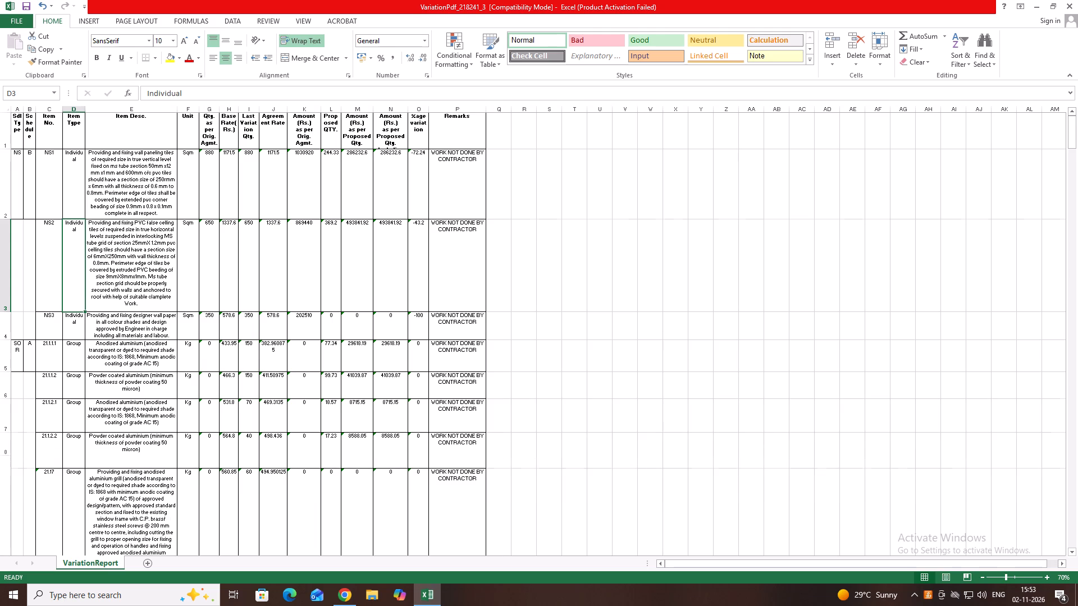
{"action": "left_click_drag", "start_coordinate": [11, 549], "coordinate": [33, 391]}
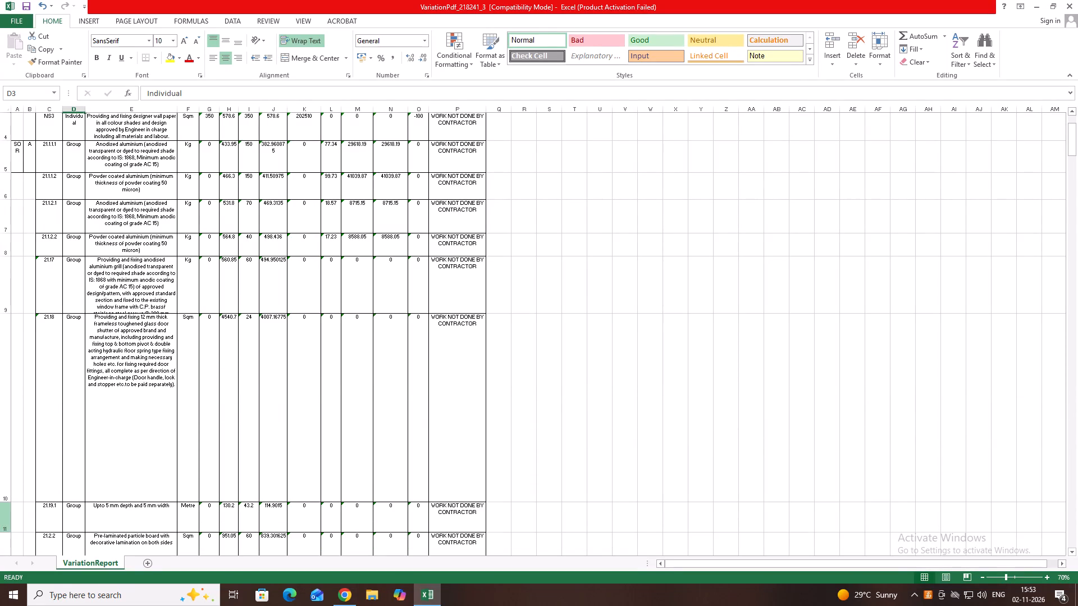
{"action": "left_click_drag", "start_coordinate": [8, 502], "coordinate": [13, 410]}
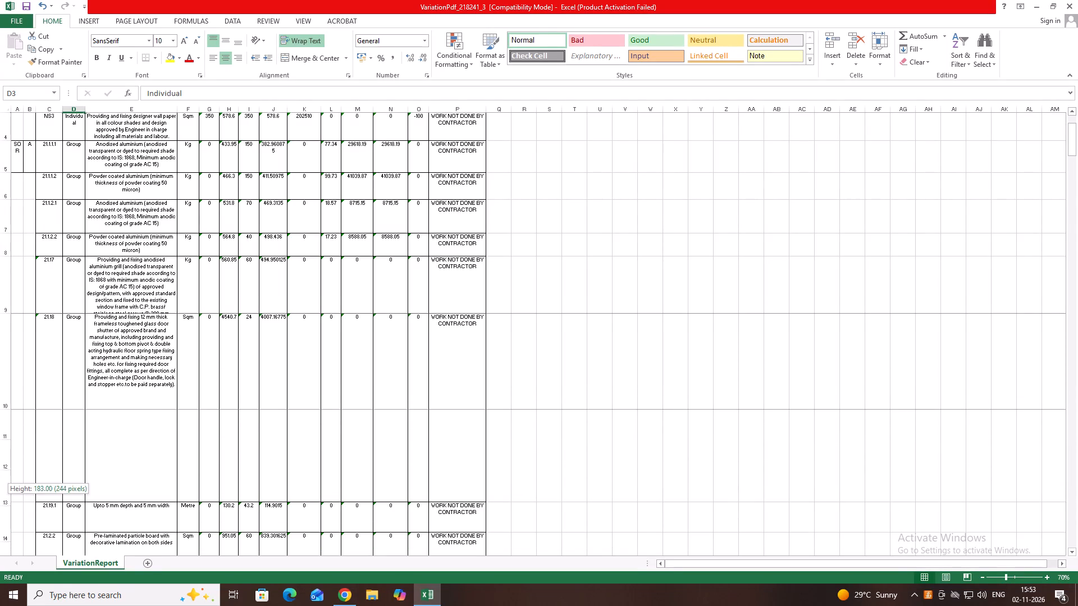
{"action": "left_click_drag", "start_coordinate": [13, 410], "coordinate": [13, 408]}
Reduce the height of row 23, the ceramic glazed wall tiles item 8.31.
{"action": "scroll", "coordinate": [73, 468], "scroll_direction": "down", "scroll_amount": 6}
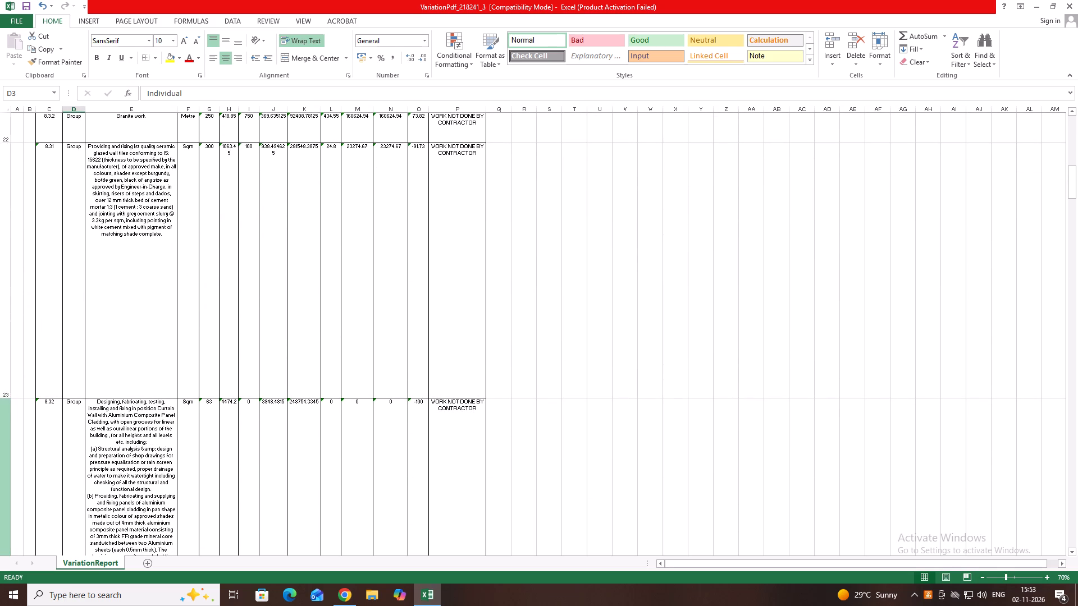
{"action": "left_click_drag", "start_coordinate": [10, 400], "coordinate": [26, 304]}
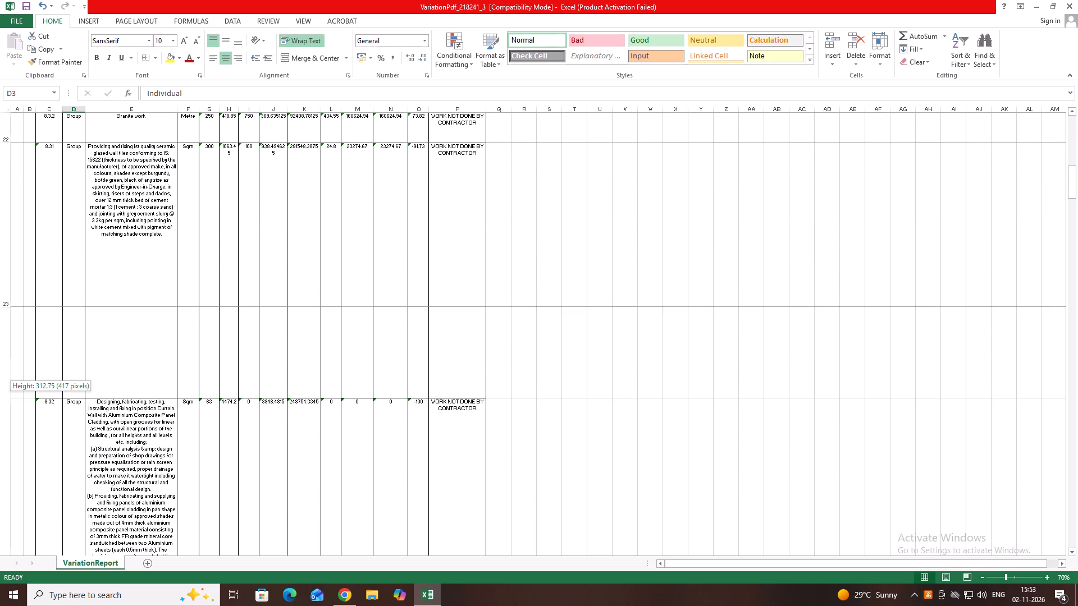
{"action": "left_click_drag", "start_coordinate": [26, 304], "coordinate": [32, 251]}
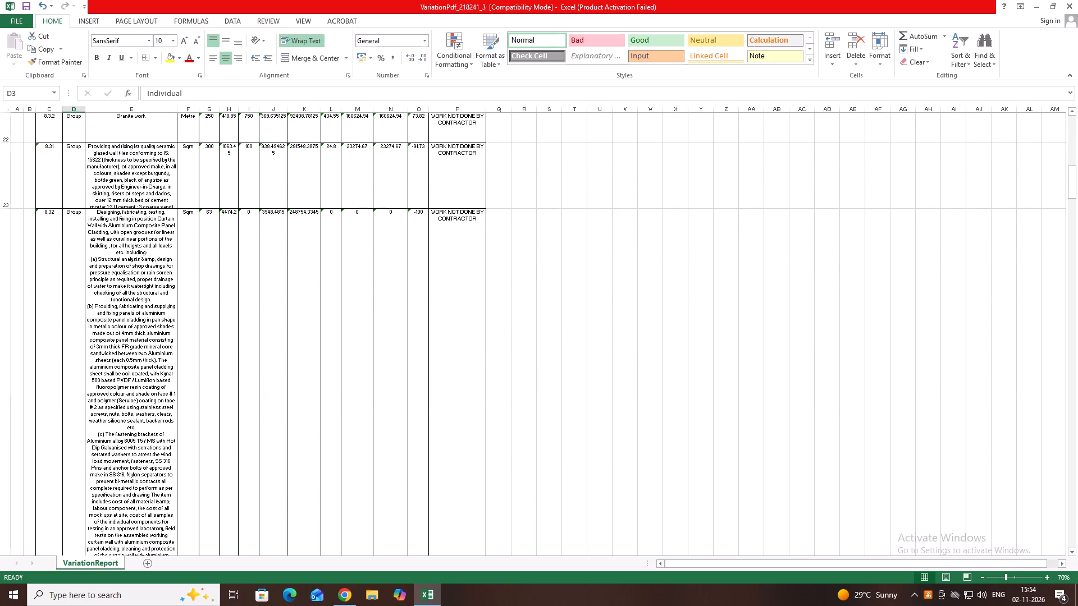
Reduce the heights of rows 25 and 26 to fit the descriptions of items 8.4 and 8.5.
{"action": "scroll", "coordinate": [97, 466], "scroll_direction": "down", "scroll_amount": 2}
{"action": "scroll", "coordinate": [97, 467], "scroll_direction": "up", "scroll_amount": 2}
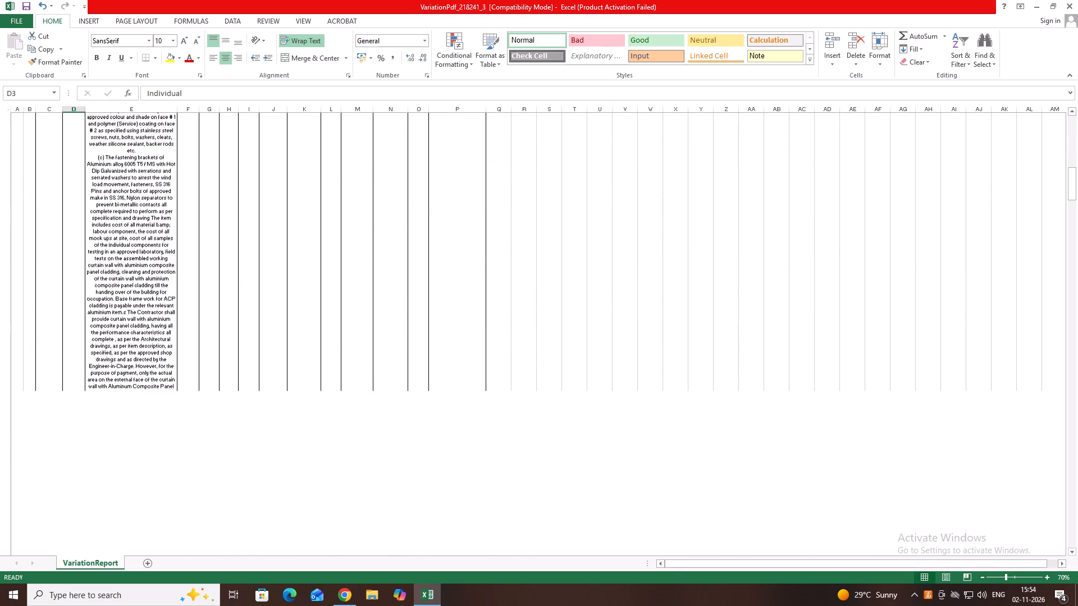
{"action": "scroll", "coordinate": [92, 453], "scroll_direction": "down", "scroll_amount": 1}
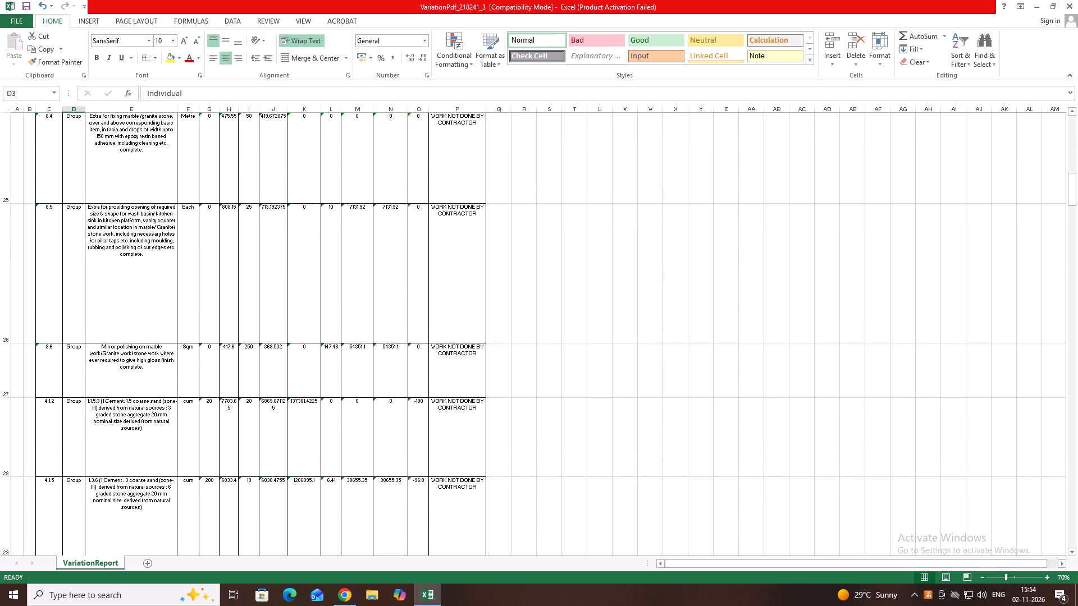
{"action": "left_click_drag", "start_coordinate": [9, 203], "coordinate": [20, 164]}
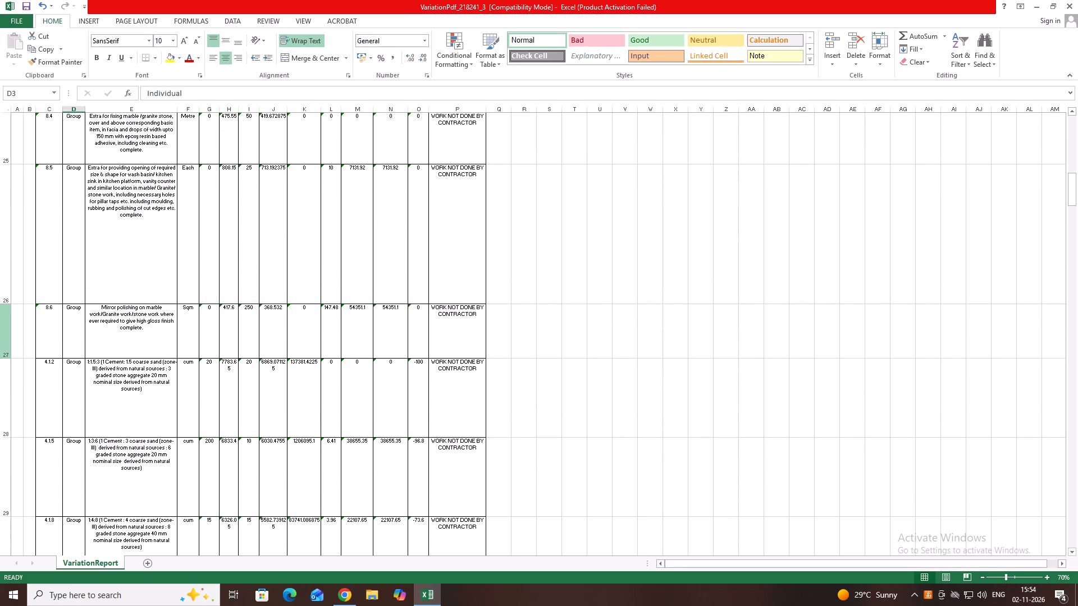
{"action": "left_click_drag", "start_coordinate": [9, 304], "coordinate": [28, 228]}
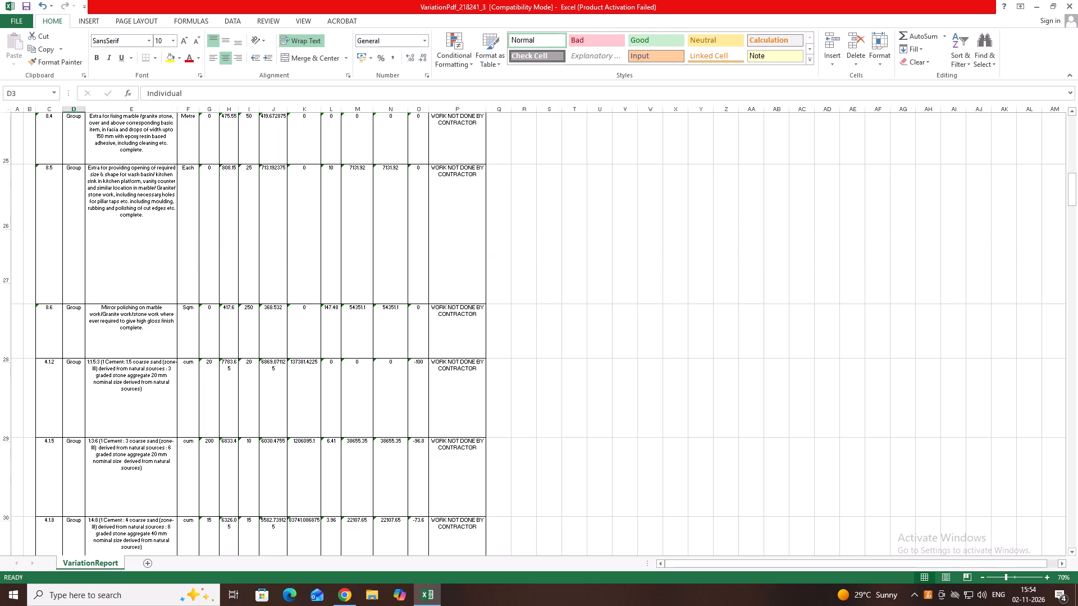
Reduce the heights of rows 28 to 32 to fit the concrete item descriptions 4.1.2 through 4.2.3.
{"action": "left_click_drag", "start_coordinate": [7, 363], "coordinate": [10, 329]}
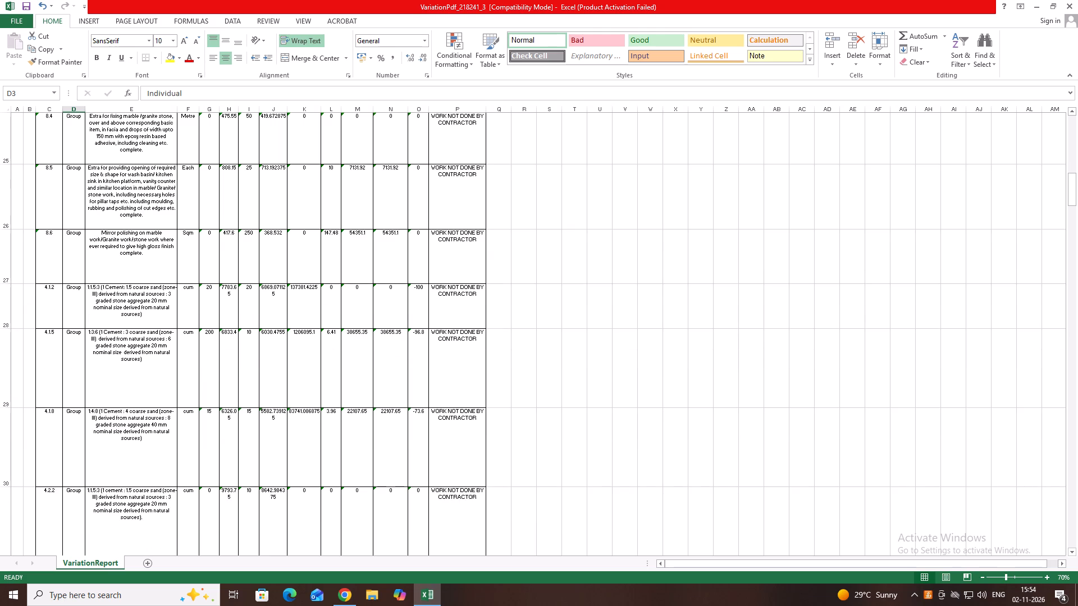
{"action": "left_click_drag", "start_coordinate": [8, 407], "coordinate": [11, 368]}
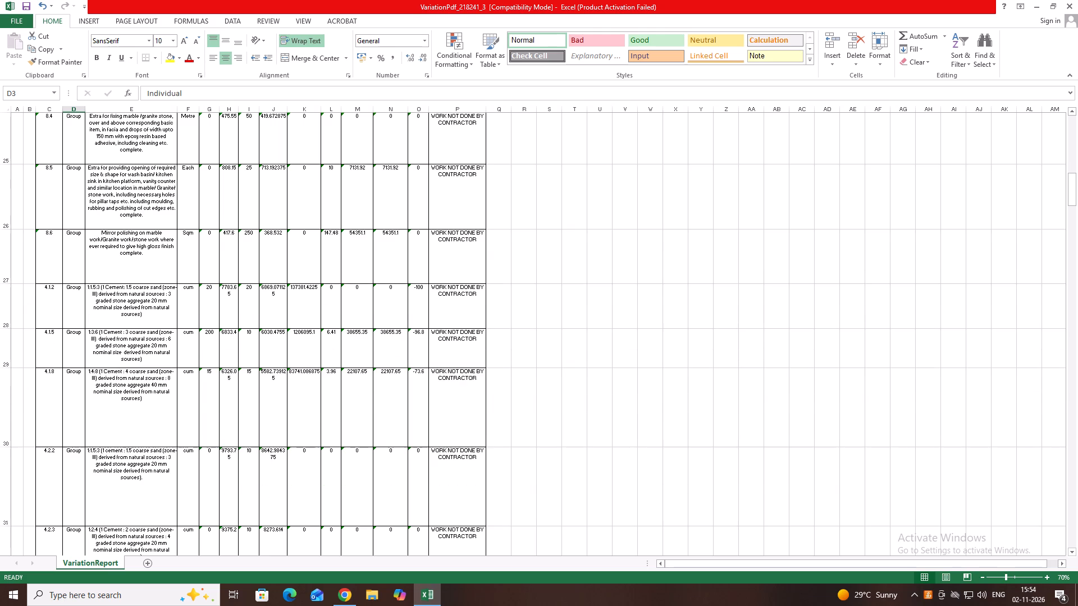
{"action": "left_click_drag", "start_coordinate": [8, 448], "coordinate": [7, 415]}
{"action": "left_click_drag", "start_coordinate": [8, 492], "coordinate": [10, 466]}
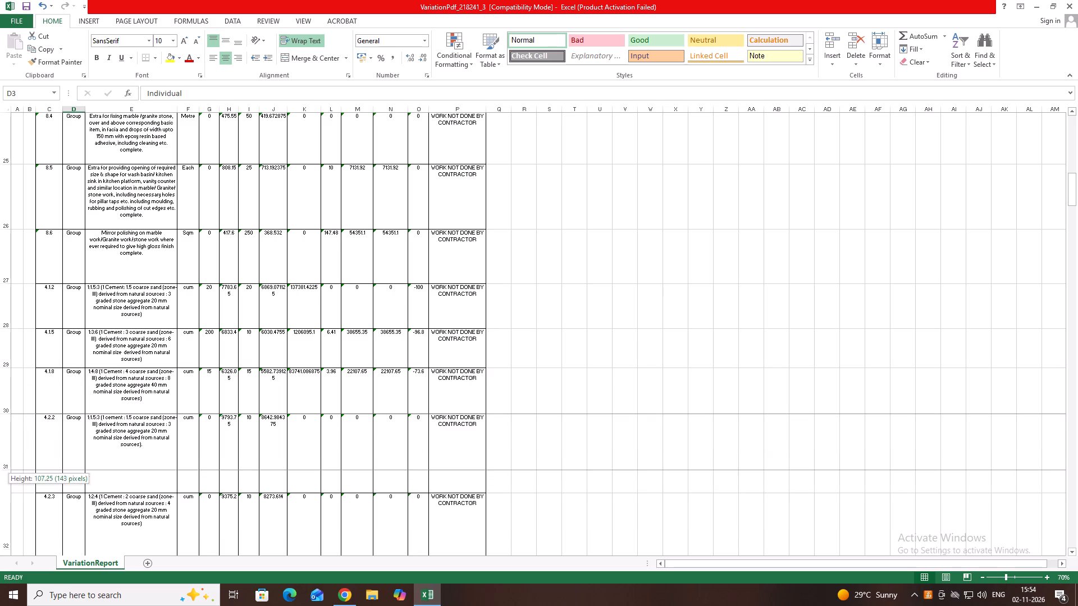
{"action": "left_click_drag", "start_coordinate": [10, 466], "coordinate": [10, 461]}
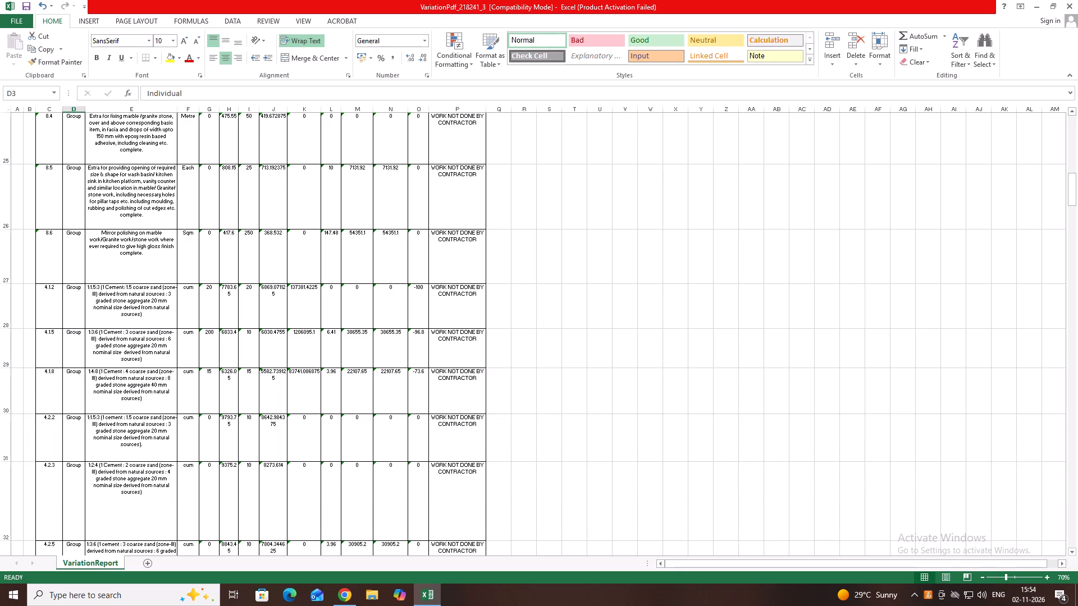
{"action": "left_click_drag", "start_coordinate": [11, 541], "coordinate": [12, 503]}
{"action": "scroll", "coordinate": [19, 542], "scroll_direction": "down", "scroll_amount": 1}
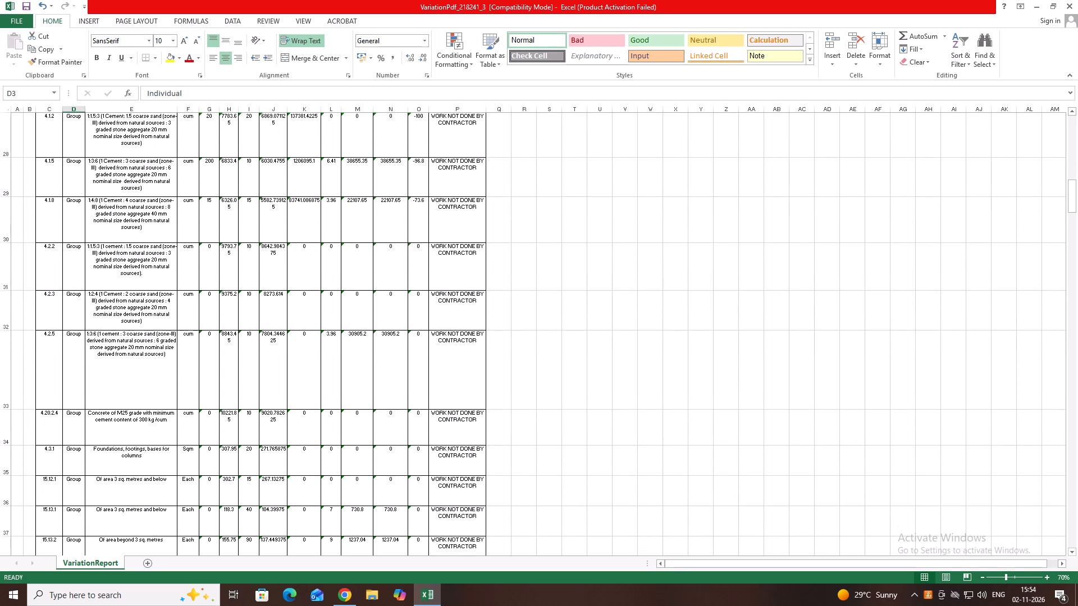
Reduce the height of row 33 to fit the description of concrete item 4.2.5.
{"action": "left_click_drag", "start_coordinate": [8, 410], "coordinate": [12, 379]}
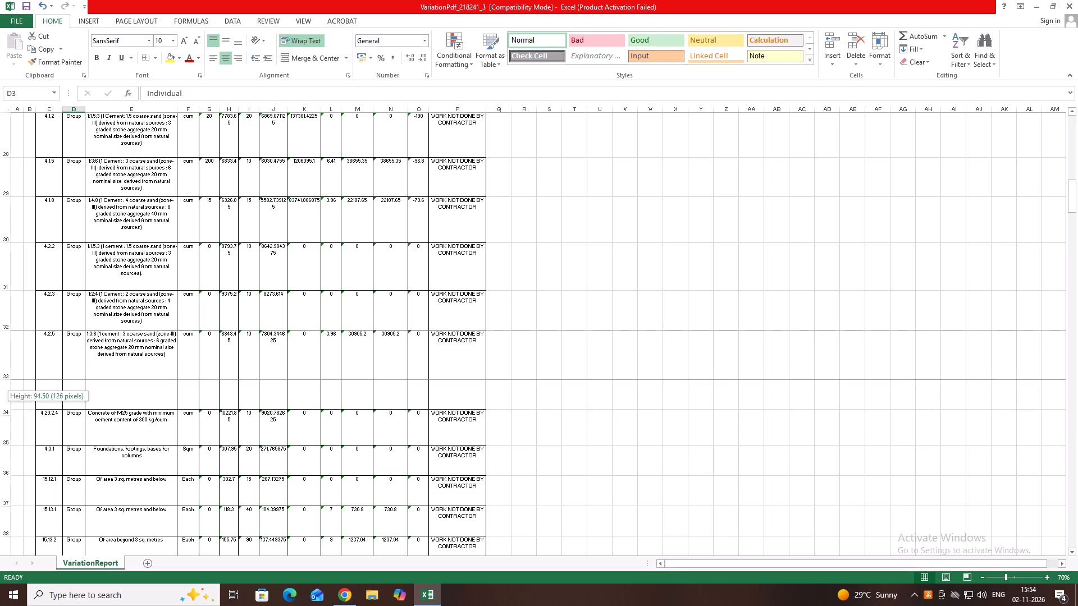
{"action": "left_click_drag", "start_coordinate": [12, 379], "coordinate": [14, 372]}
Reduce the heights of rows 44 and 45 to fit the descriptions of items 15.3 and 15.31.
{"action": "scroll", "coordinate": [77, 434], "scroll_direction": "down", "scroll_amount": 2}
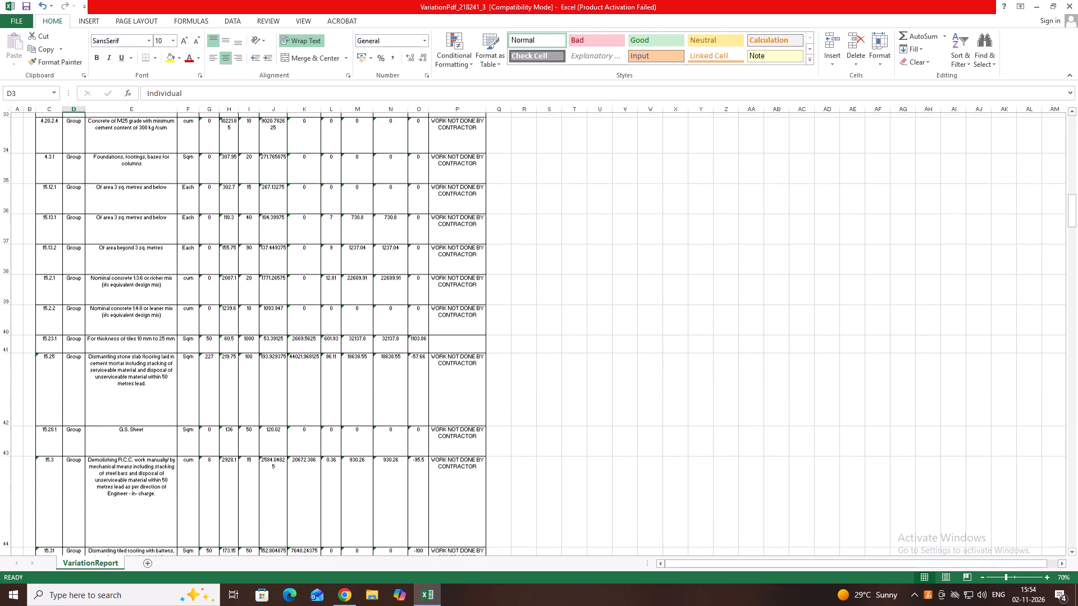
{"action": "scroll", "coordinate": [77, 450], "scroll_direction": "down", "scroll_amount": 2}
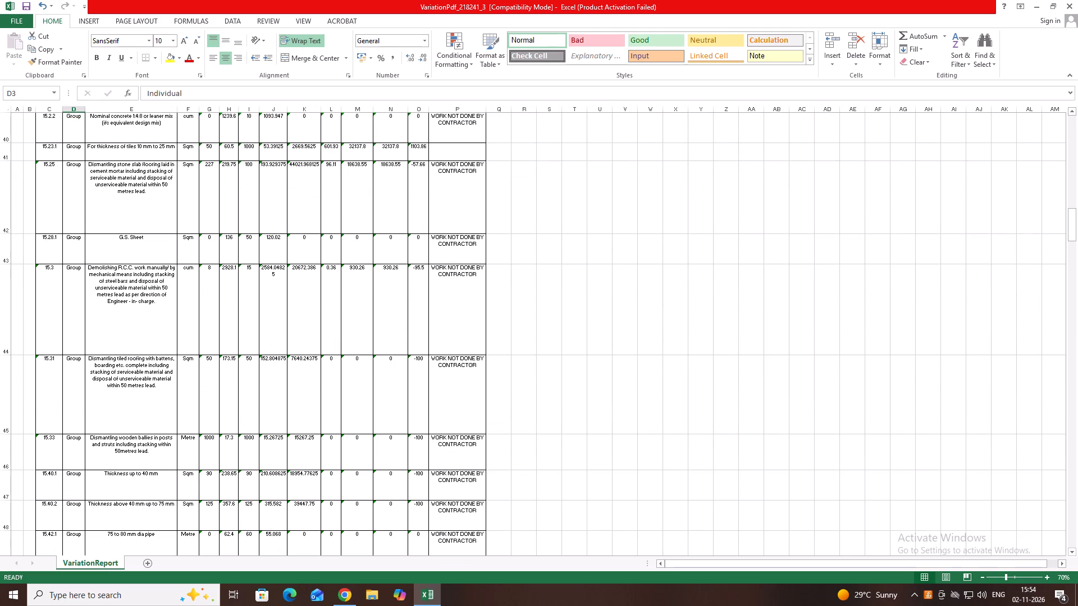
{"action": "left_click_drag", "start_coordinate": [8, 354], "coordinate": [16, 307]}
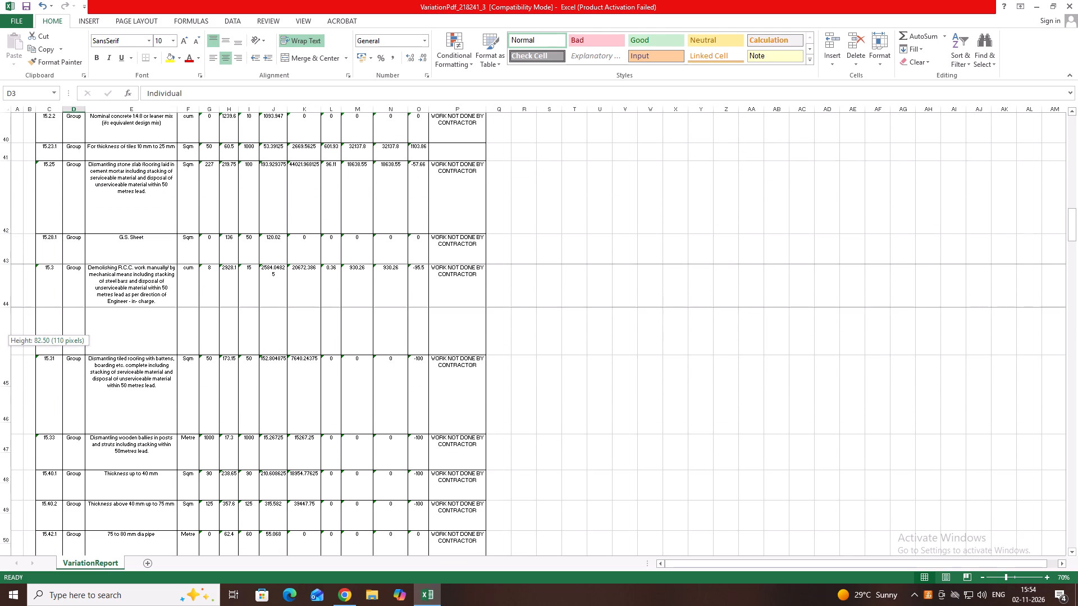
{"action": "left_click_drag", "start_coordinate": [16, 307], "coordinate": [16, 310]}
{"action": "left_click", "coordinate": [13, 392]}
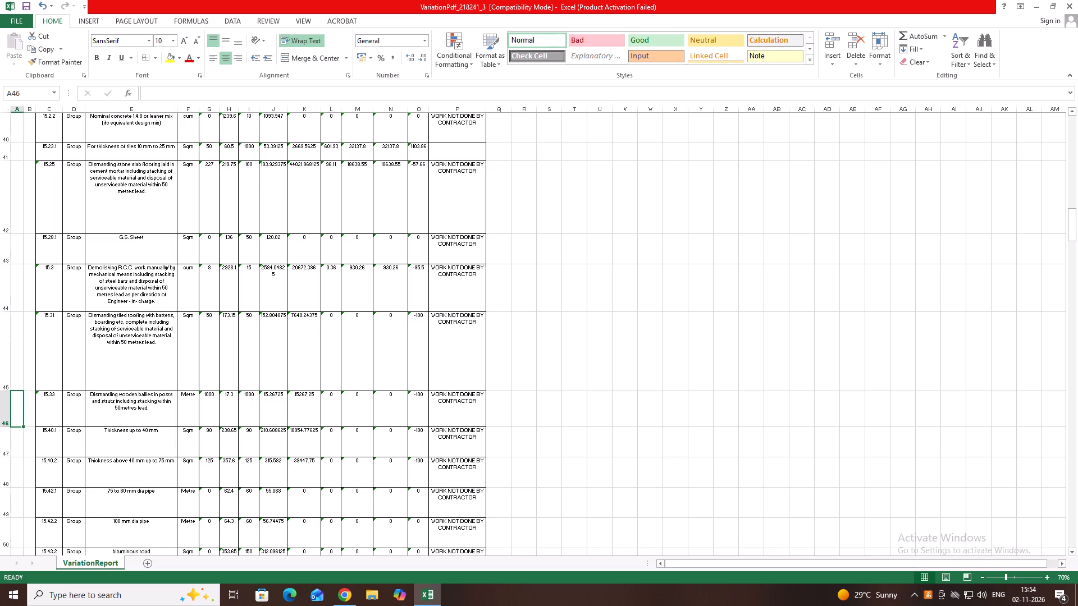
{"action": "left_click_drag", "start_coordinate": [8, 389], "coordinate": [13, 334]}
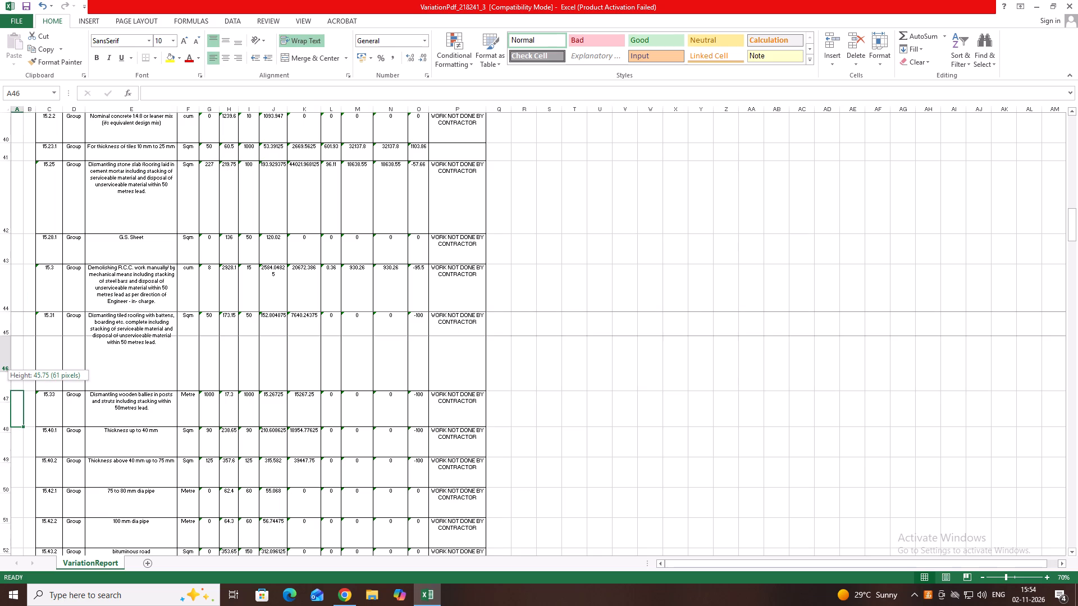
{"action": "left_click_drag", "start_coordinate": [13, 334], "coordinate": [12, 358]}
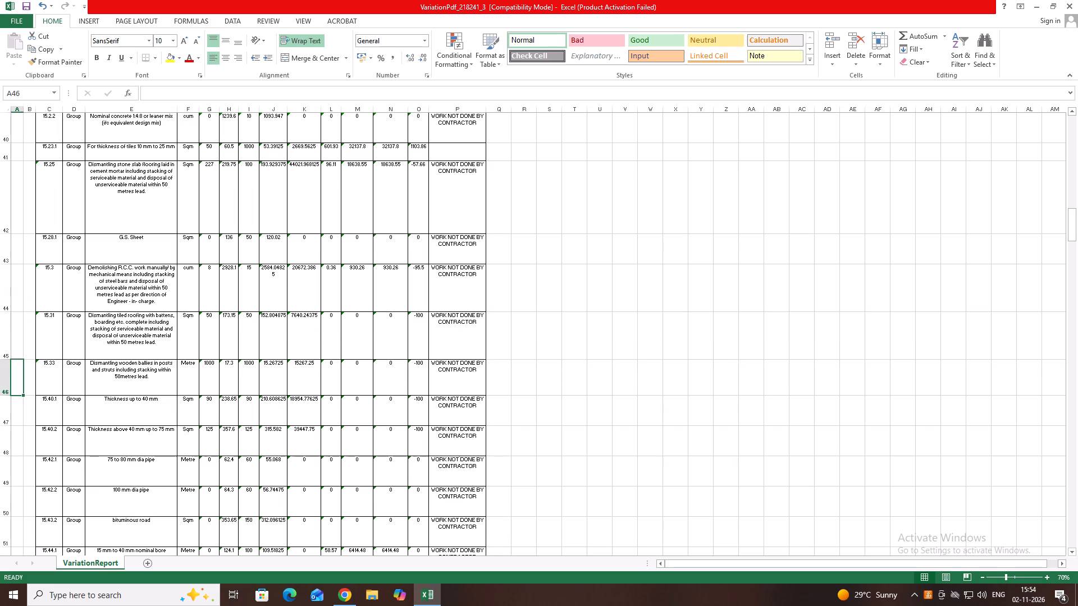
Reduce the heights of rows 53 and 54 to fit the dismantling items 15.51 and 15.52.
{"action": "scroll", "coordinate": [78, 405], "scroll_direction": "down", "scroll_amount": 2}
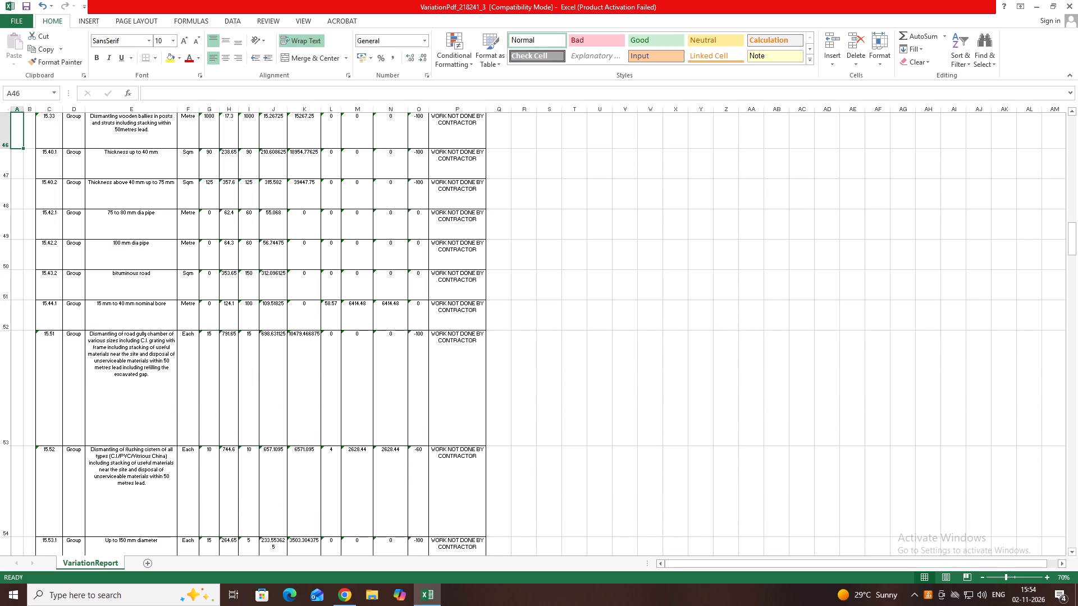
{"action": "left_click_drag", "start_coordinate": [8, 446], "coordinate": [7, 386]}
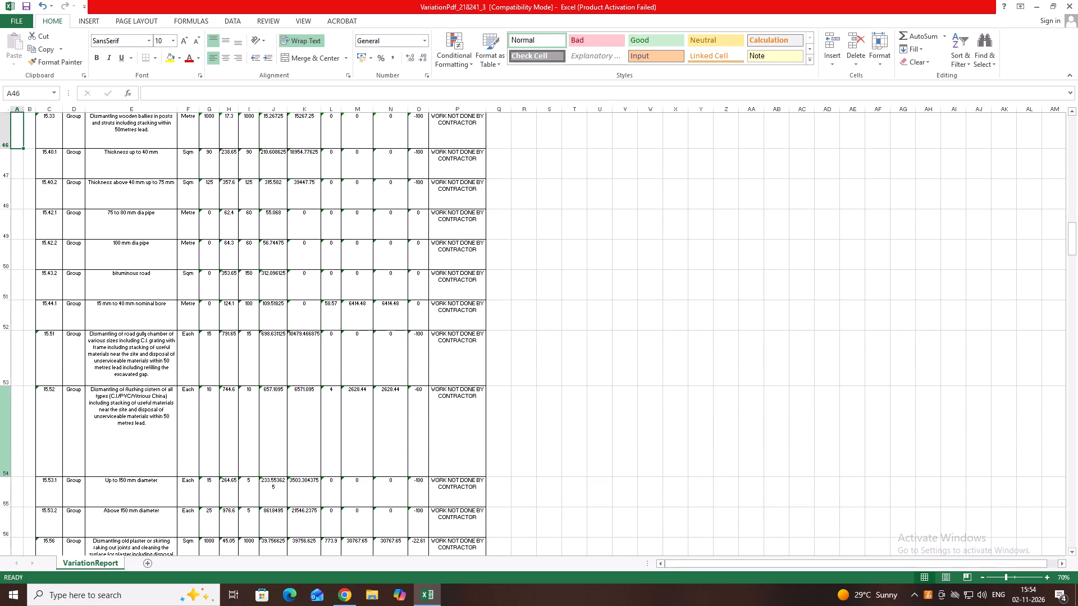
{"action": "left_click_drag", "start_coordinate": [5, 477], "coordinate": [8, 444]}
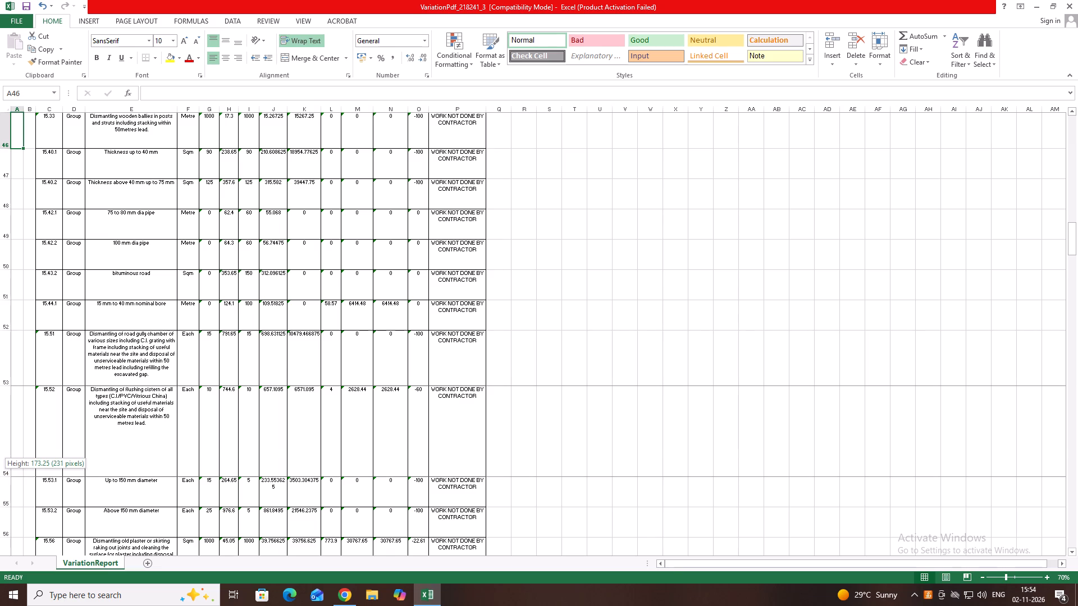
{"action": "left_click_drag", "start_coordinate": [8, 444], "coordinate": [8, 434]}
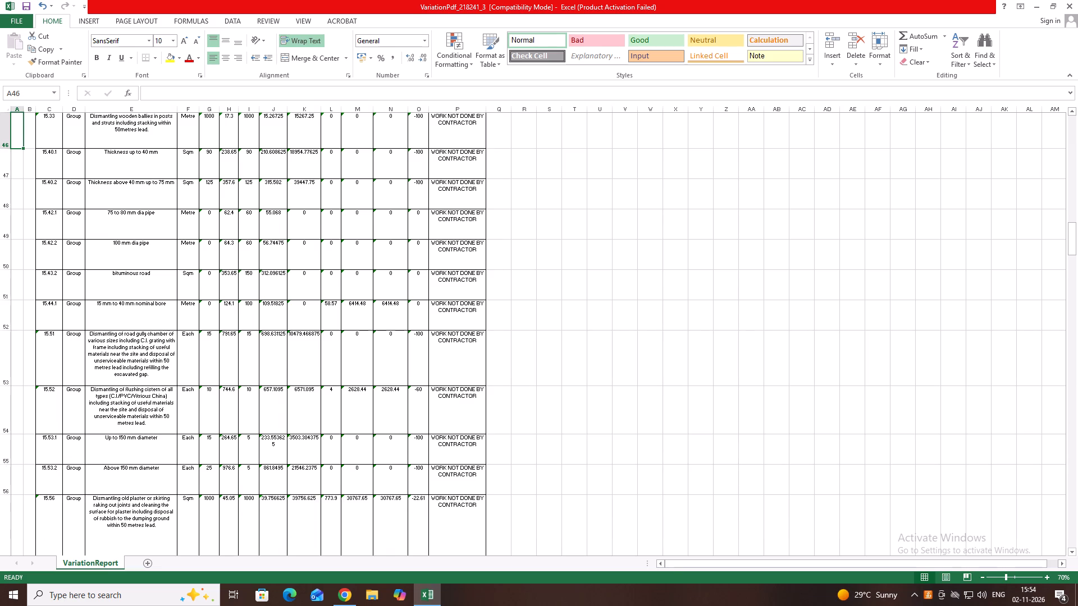
Reduce the heights of rows 58 to 60 to fit the descriptions of items 15.57, 15.58 and 15.60.
{"action": "scroll", "coordinate": [22, 438], "scroll_direction": "down", "scroll_amount": 3}
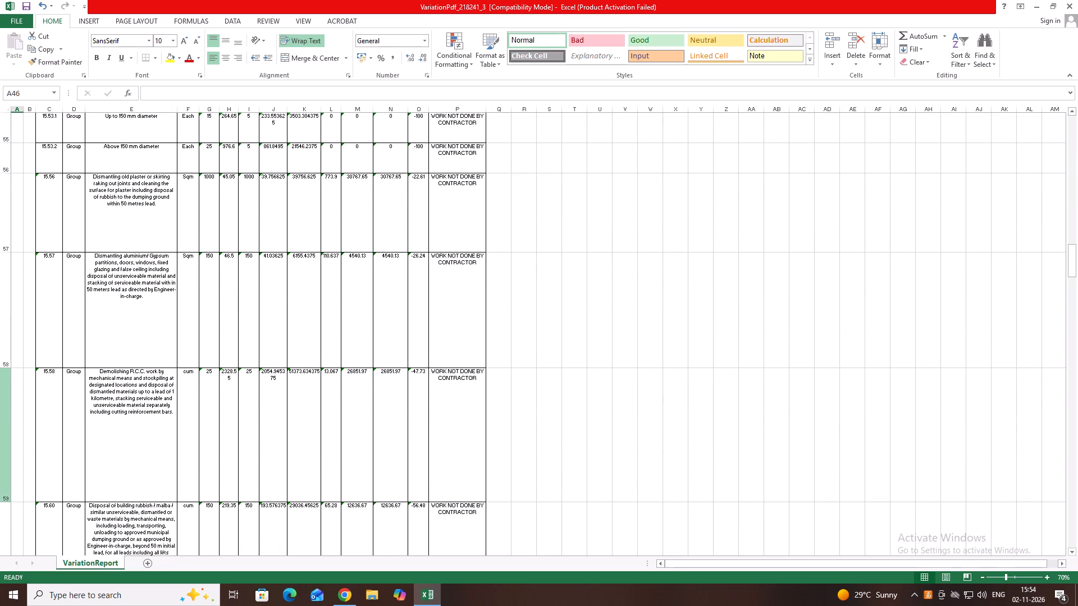
{"action": "left_click_drag", "start_coordinate": [8, 368], "coordinate": [11, 316]}
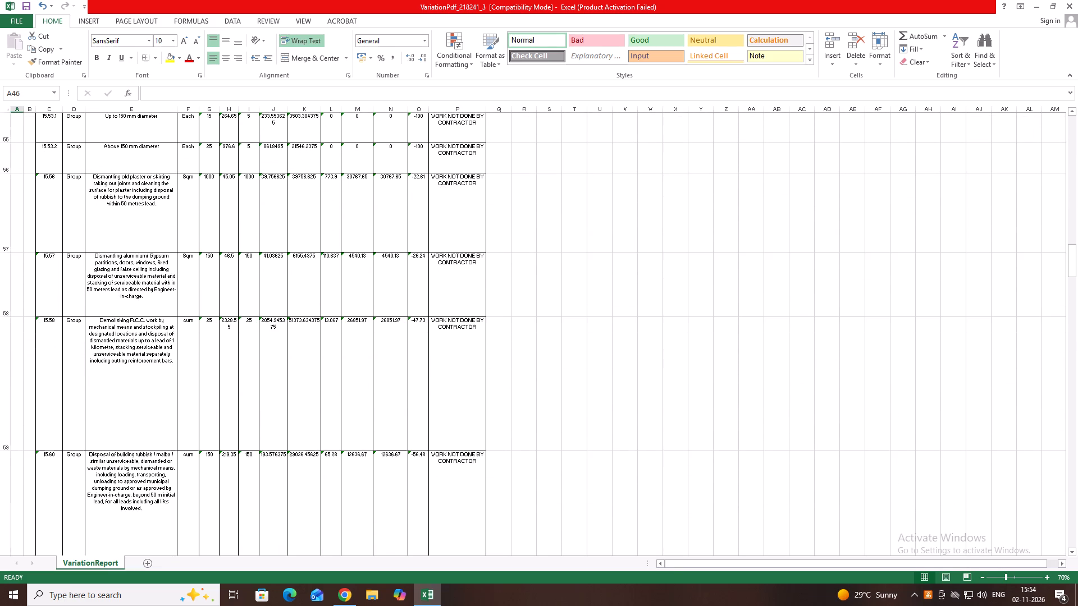
{"action": "left_click_drag", "start_coordinate": [9, 451], "coordinate": [11, 391]}
{"action": "scroll", "coordinate": [43, 435], "scroll_direction": "down", "scroll_amount": 1}
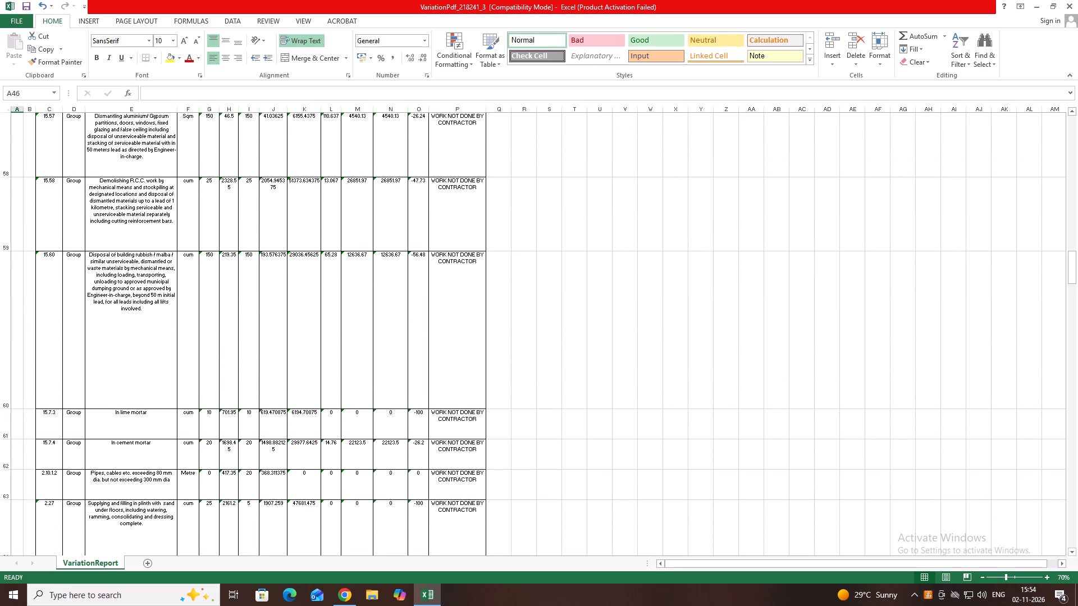
{"action": "left_click_drag", "start_coordinate": [7, 409], "coordinate": [11, 337]}
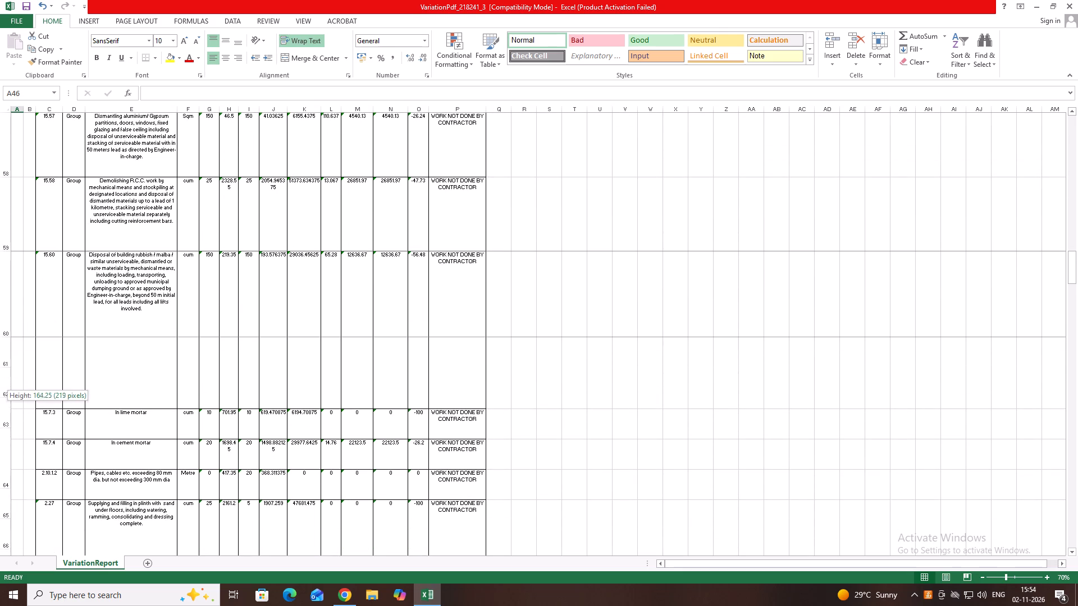
{"action": "left_click_drag", "start_coordinate": [11, 337], "coordinate": [11, 333]}
Reduce the height of row 68, the wood-contact chemical treatment item 2.35.5.
{"action": "scroll", "coordinate": [40, 463], "scroll_direction": "down", "scroll_amount": 2}
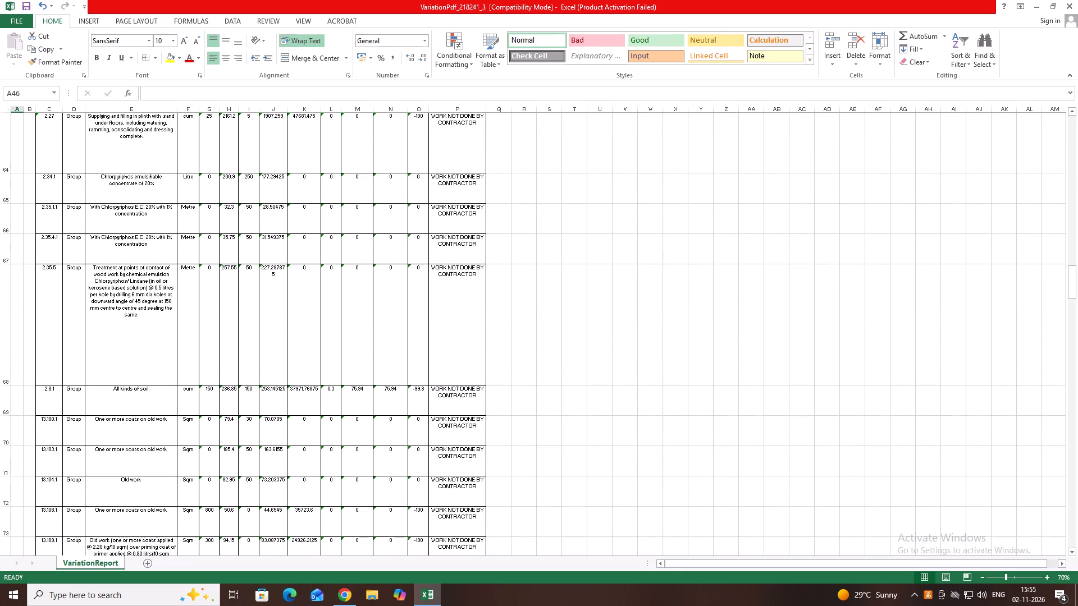
{"action": "left_click_drag", "start_coordinate": [10, 385], "coordinate": [10, 342]}
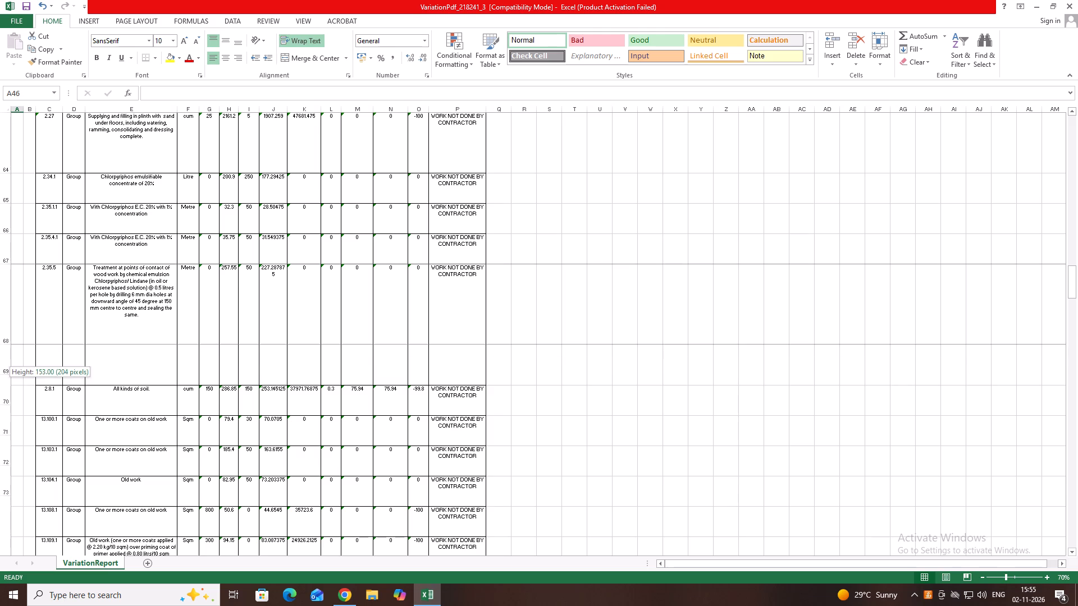
{"action": "left_click_drag", "start_coordinate": [10, 342], "coordinate": [10, 333]}
Reduce the heights of rows 82, 85 and 89 to fit the descriptions of items 13.80, 13.91 and 11.37.
{"action": "scroll", "coordinate": [47, 441], "scroll_direction": "down", "scroll_amount": 4}
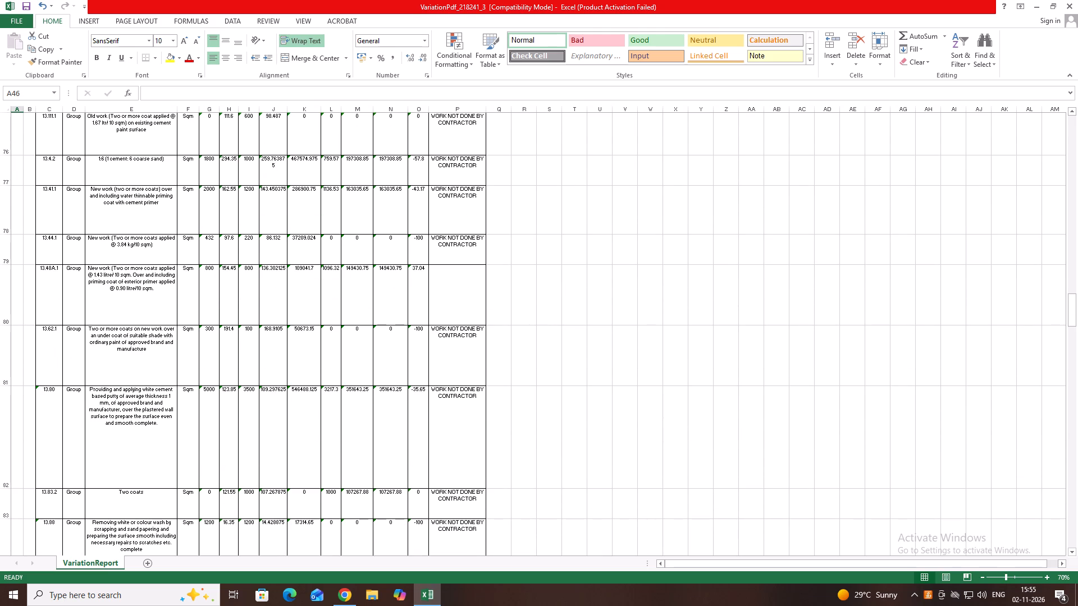
{"action": "left_click_drag", "start_coordinate": [9, 488], "coordinate": [17, 437]}
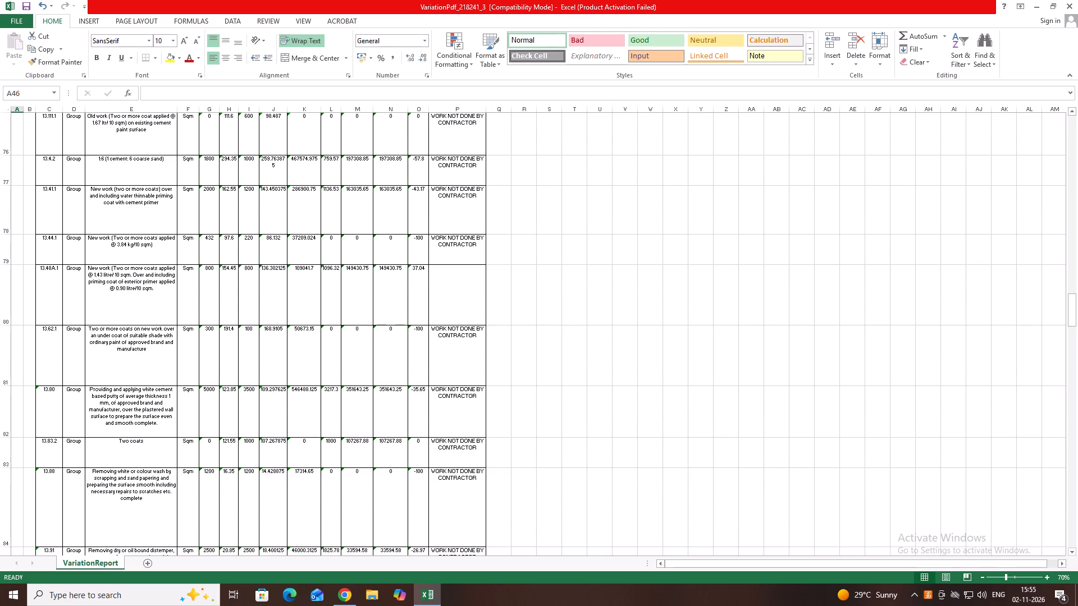
{"action": "scroll", "coordinate": [25, 507], "scroll_direction": "down", "scroll_amount": 2}
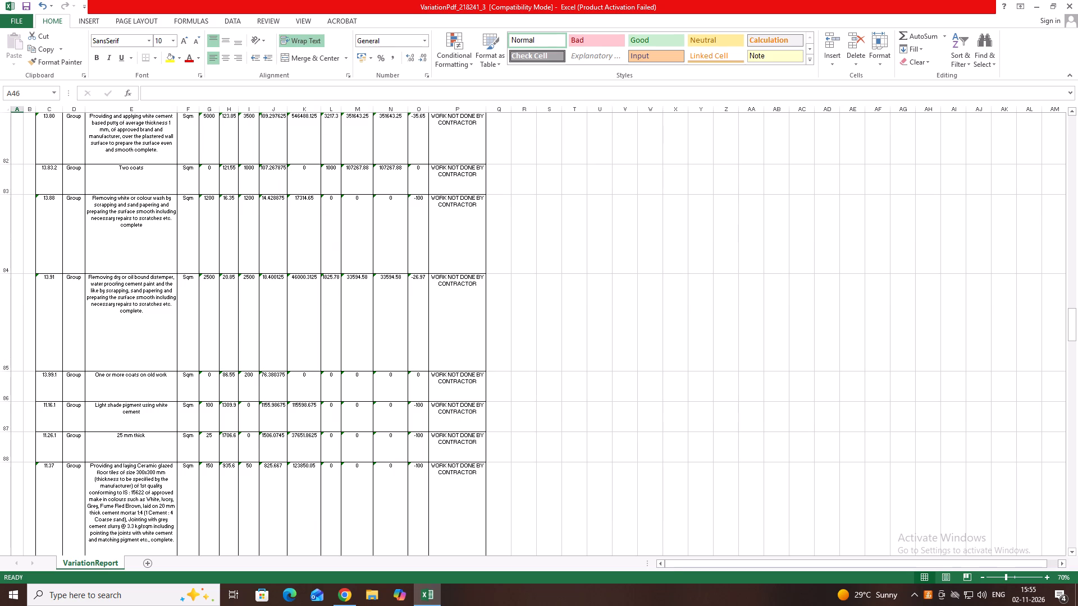
{"action": "left_click_drag", "start_coordinate": [8, 371], "coordinate": [11, 324]}
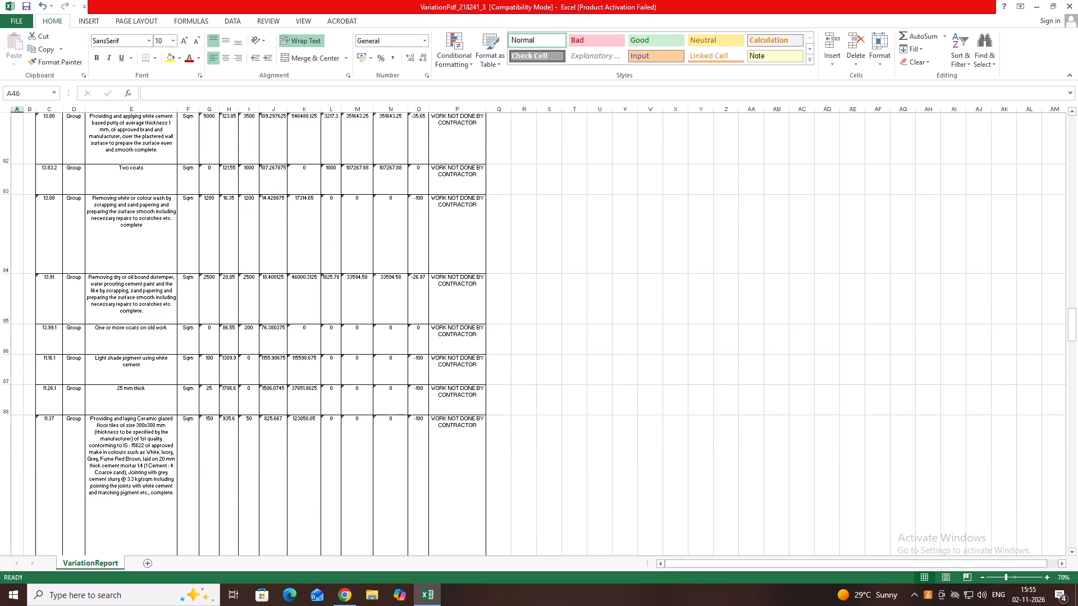
{"action": "scroll", "coordinate": [43, 415], "scroll_direction": "down", "scroll_amount": 2}
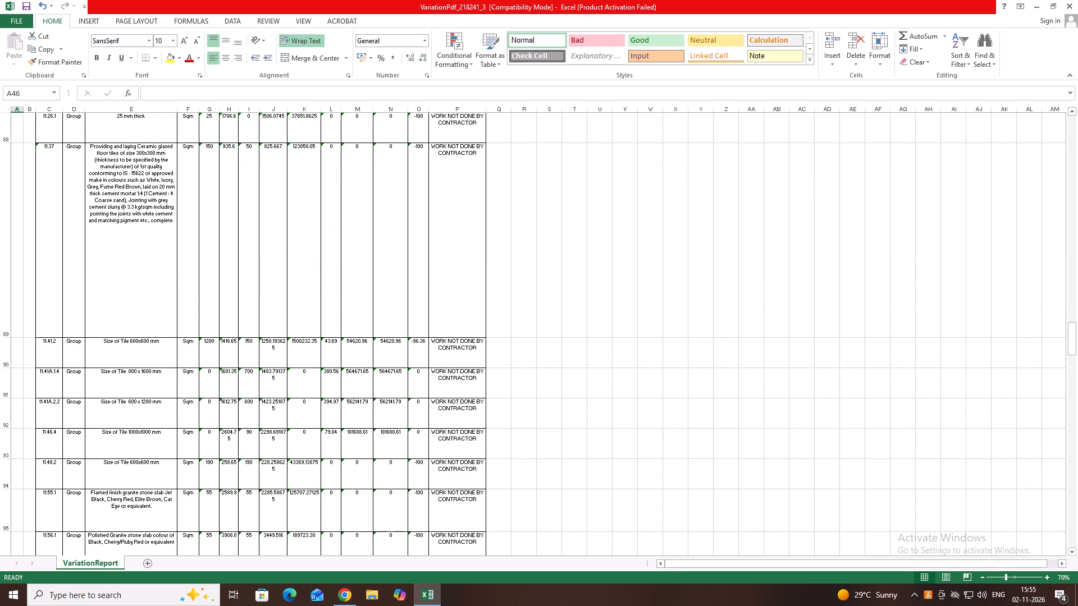
{"action": "left_click_drag", "start_coordinate": [7, 338], "coordinate": [20, 245]}
Reduce the height of row 106 to fit the scaffolding net item description.
{"action": "scroll", "coordinate": [71, 426], "scroll_direction": "down", "scroll_amount": 6}
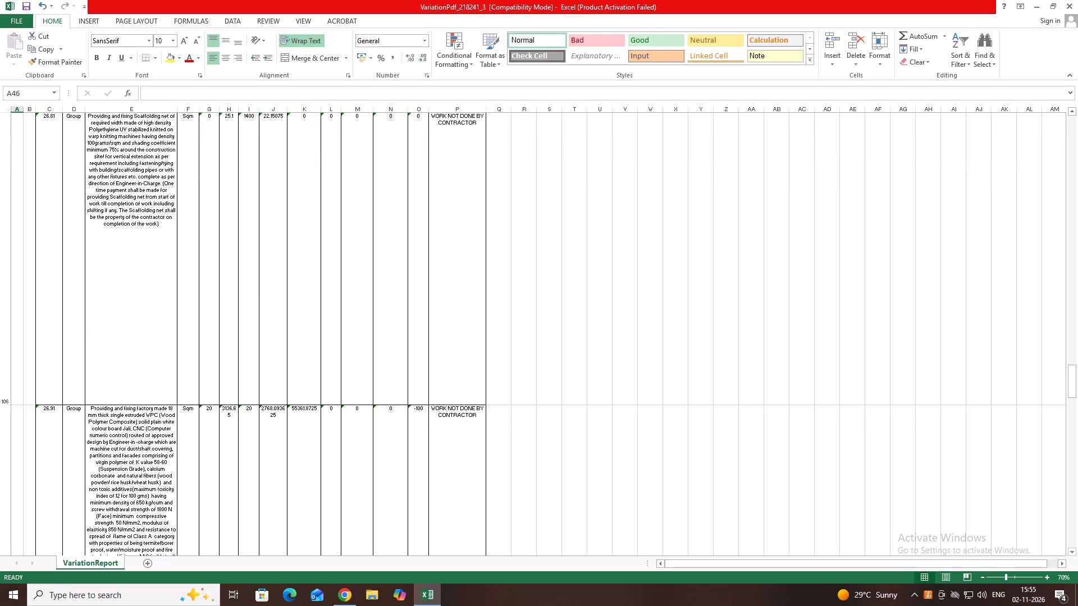
{"action": "scroll", "coordinate": [69, 429], "scroll_direction": "up", "scroll_amount": 1}
{"action": "scroll", "coordinate": [69, 428], "scroll_direction": "down", "scroll_amount": 1}
{"action": "scroll", "coordinate": [70, 428], "scroll_direction": "up", "scroll_amount": 1}
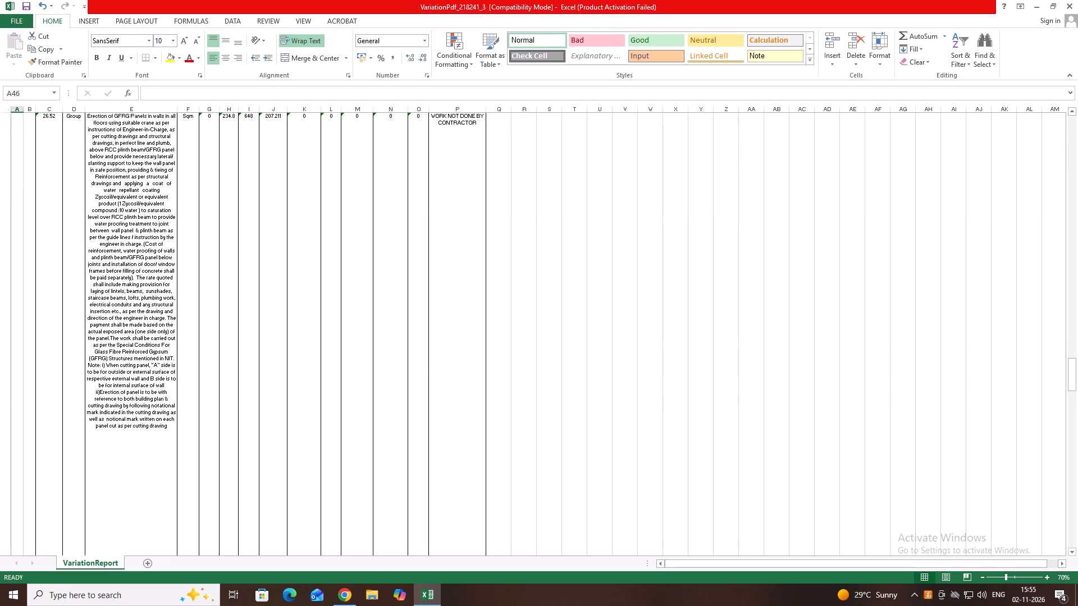
{"action": "scroll", "coordinate": [70, 430], "scroll_direction": "down", "scroll_amount": 1}
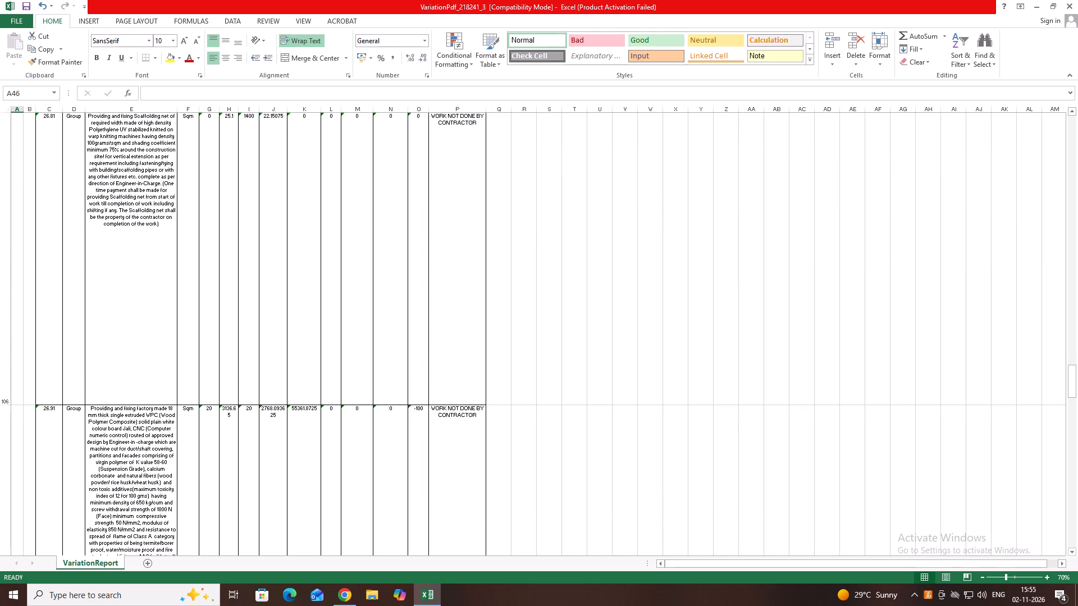
{"action": "left_click_drag", "start_coordinate": [9, 406], "coordinate": [17, 267]}
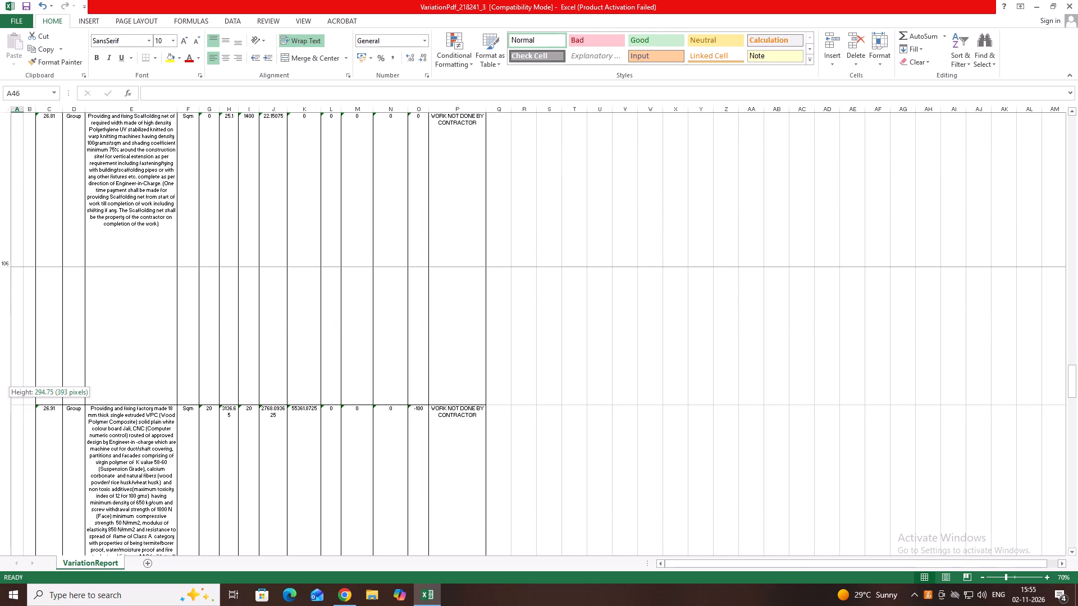
{"action": "left_click_drag", "start_coordinate": [17, 267], "coordinate": [19, 247]}
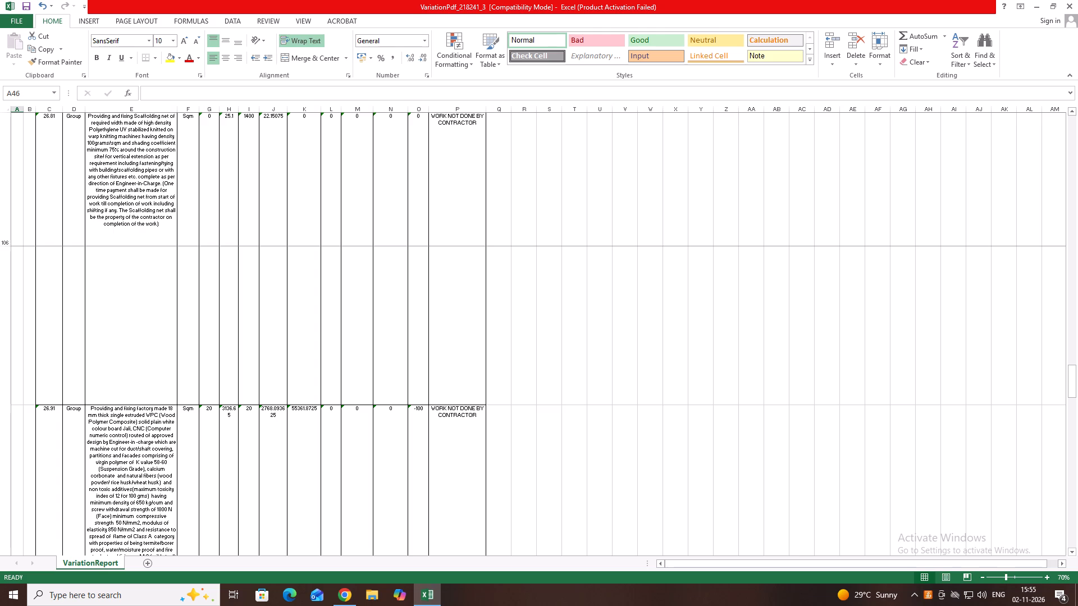
Reduce the heights of row 107, the WPC board jali item, and row 113, the reinforced cement concrete item.
{"action": "scroll", "coordinate": [101, 433], "scroll_direction": "down", "scroll_amount": 2, "text": "ctrl"}
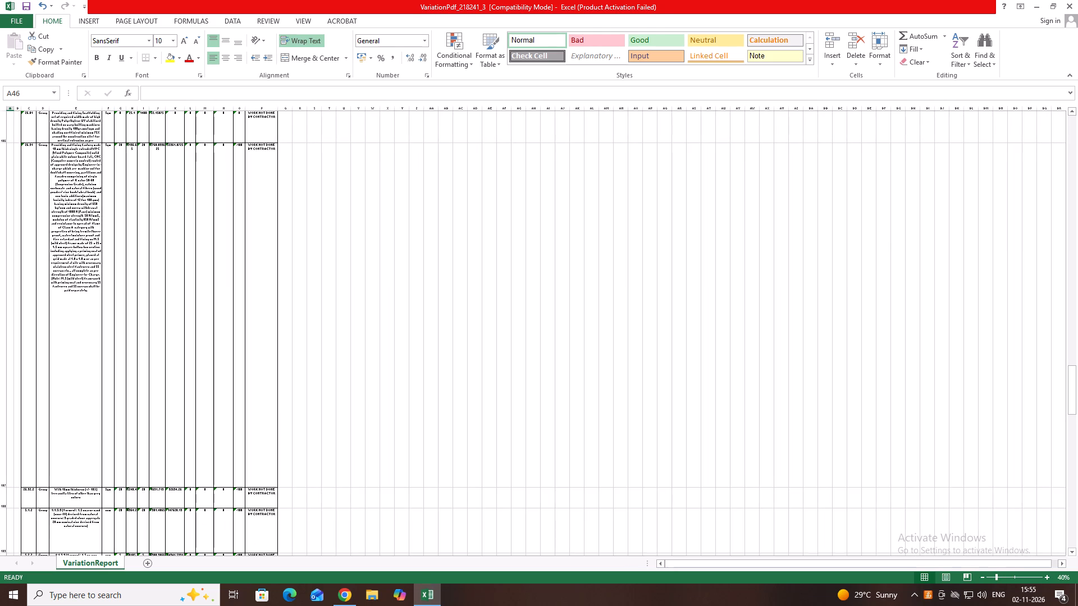
{"action": "left_click_drag", "start_coordinate": [5, 487], "coordinate": [5, 486]}
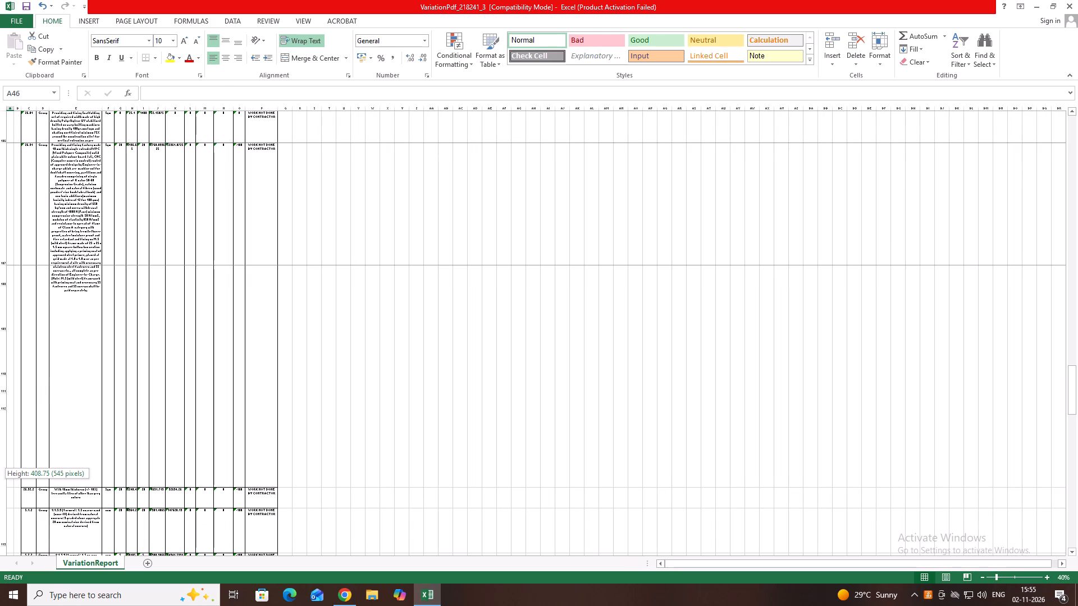
{"action": "left_click_drag", "start_coordinate": [5, 486], "coordinate": [20, 403]}
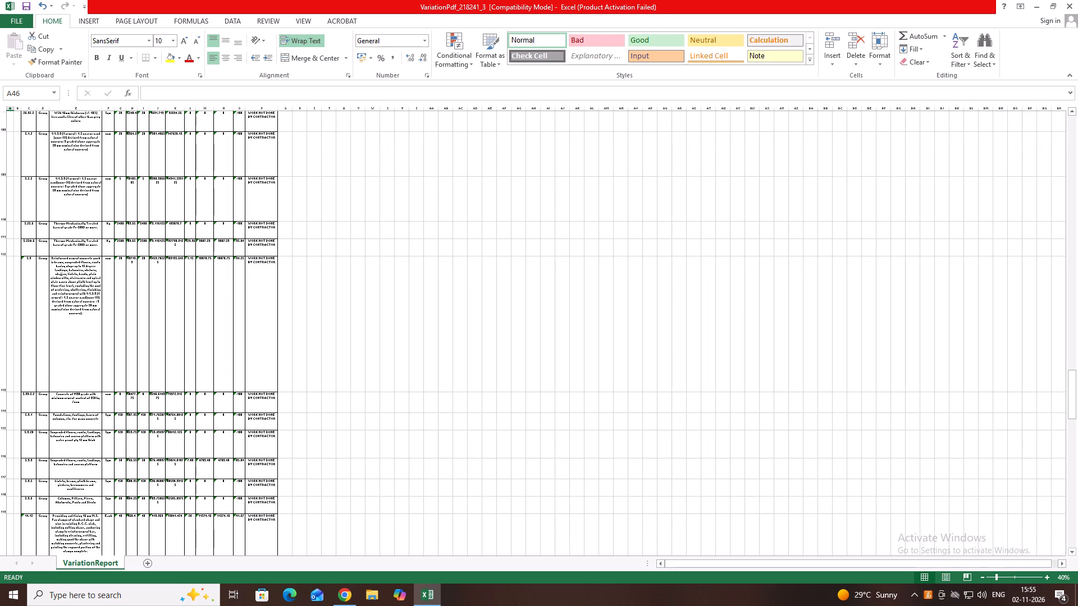
{"action": "left_click_drag", "start_coordinate": [4, 393], "coordinate": [8, 355]}
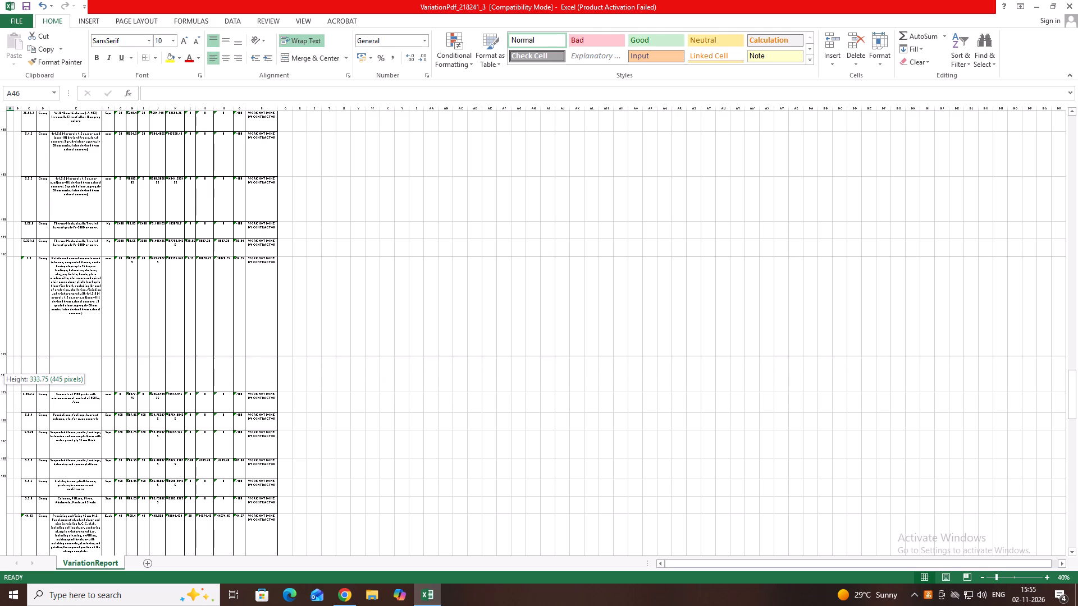
{"action": "left_click_drag", "start_coordinate": [8, 355], "coordinate": [10, 329]}
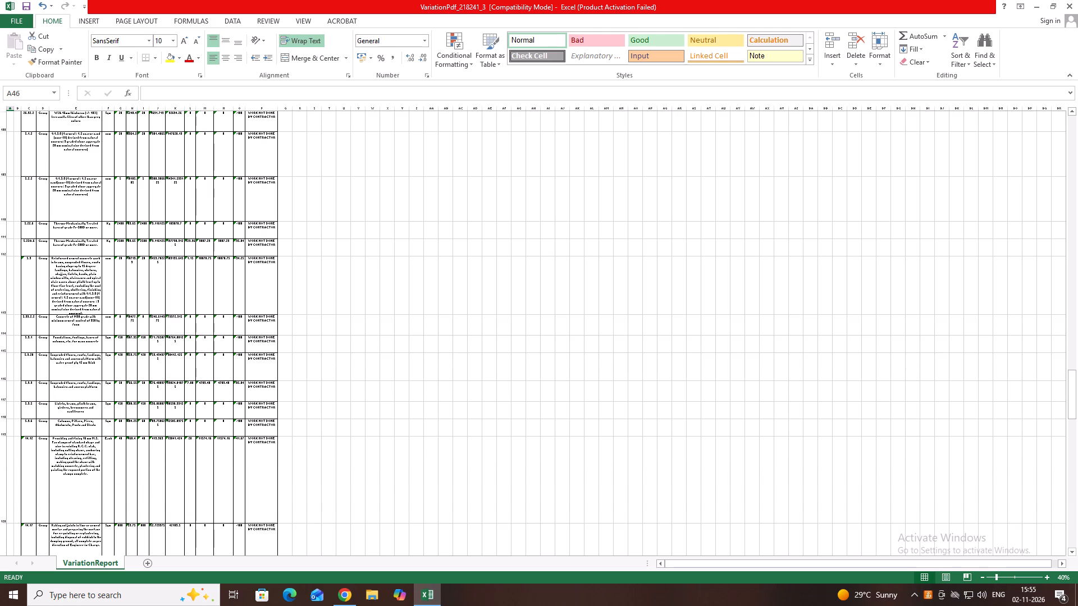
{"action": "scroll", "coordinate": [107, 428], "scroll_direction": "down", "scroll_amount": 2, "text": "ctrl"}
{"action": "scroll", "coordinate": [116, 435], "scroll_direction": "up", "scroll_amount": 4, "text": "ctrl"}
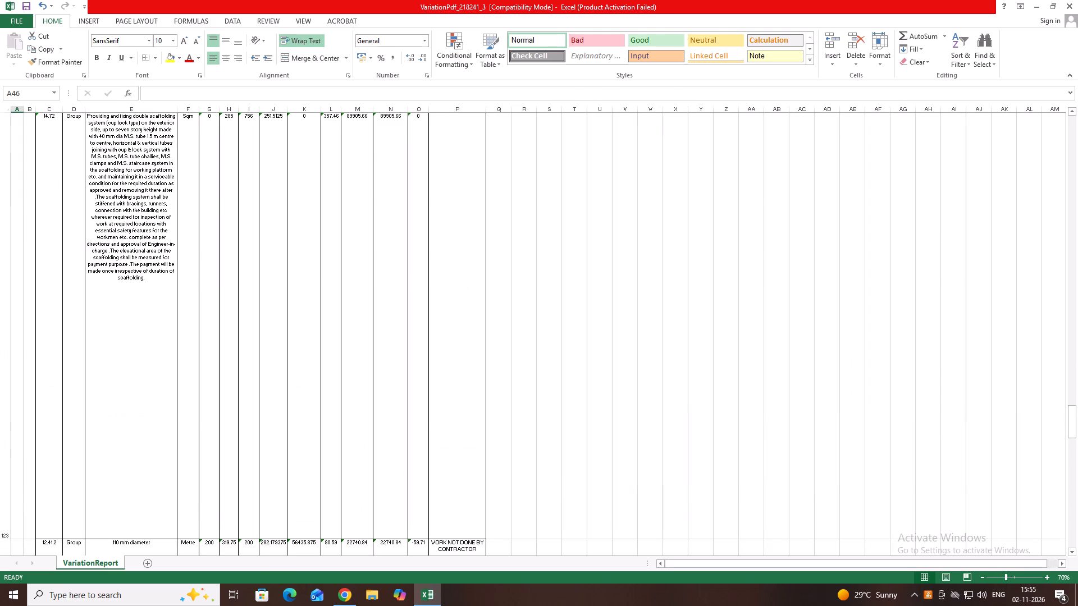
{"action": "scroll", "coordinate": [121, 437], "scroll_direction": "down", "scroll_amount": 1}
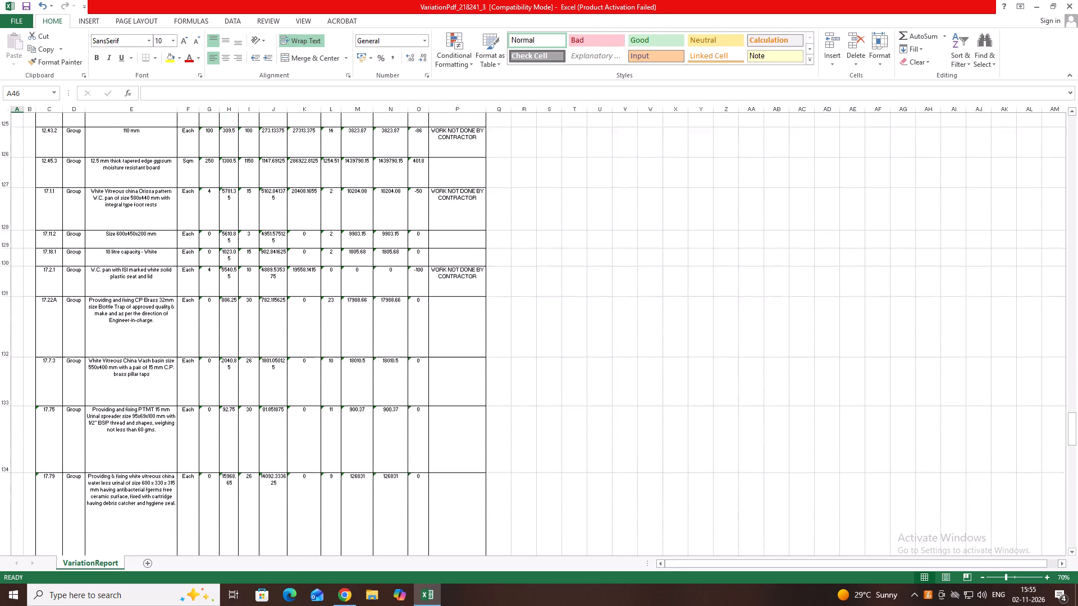
Reduce the heights of row 123, the double scaffolding item 14.72, and rows 120 and 121, items 14.12 and 14.17.
{"action": "scroll", "coordinate": [112, 437], "scroll_direction": "up", "scroll_amount": 1}
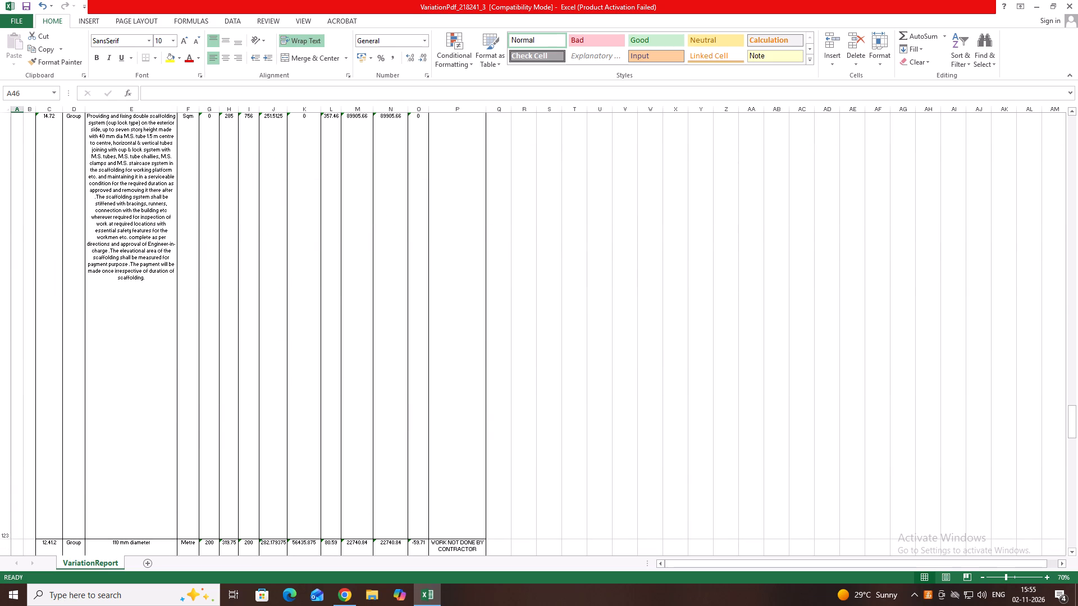
{"action": "left_click_drag", "start_coordinate": [9, 539], "coordinate": [29, 359]}
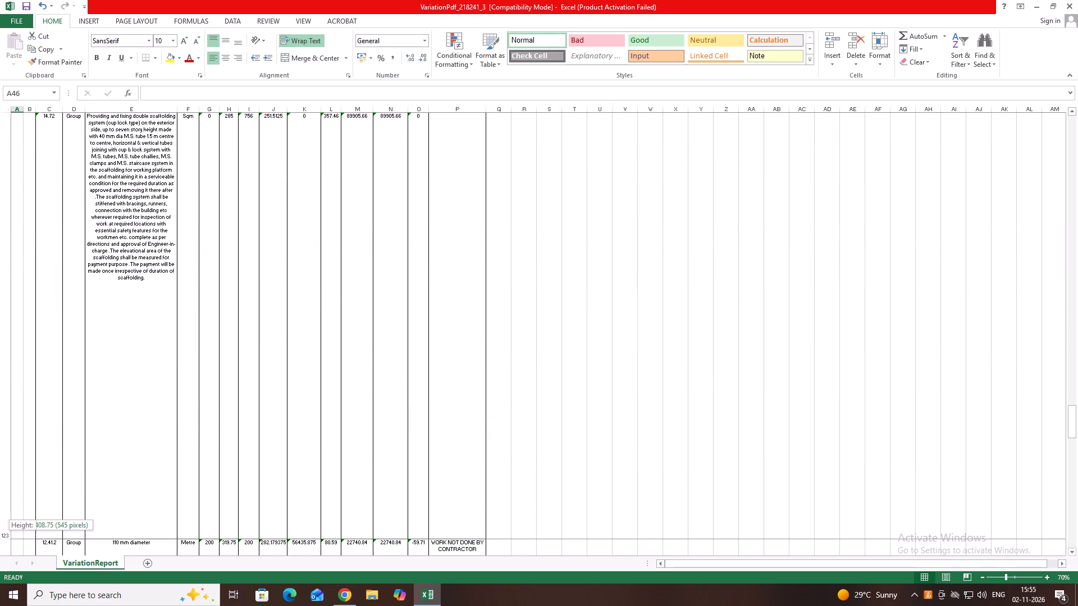
{"action": "left_click_drag", "start_coordinate": [29, 359], "coordinate": [25, 342]}
{"action": "scroll", "coordinate": [77, 472], "scroll_direction": "up", "scroll_amount": 3}
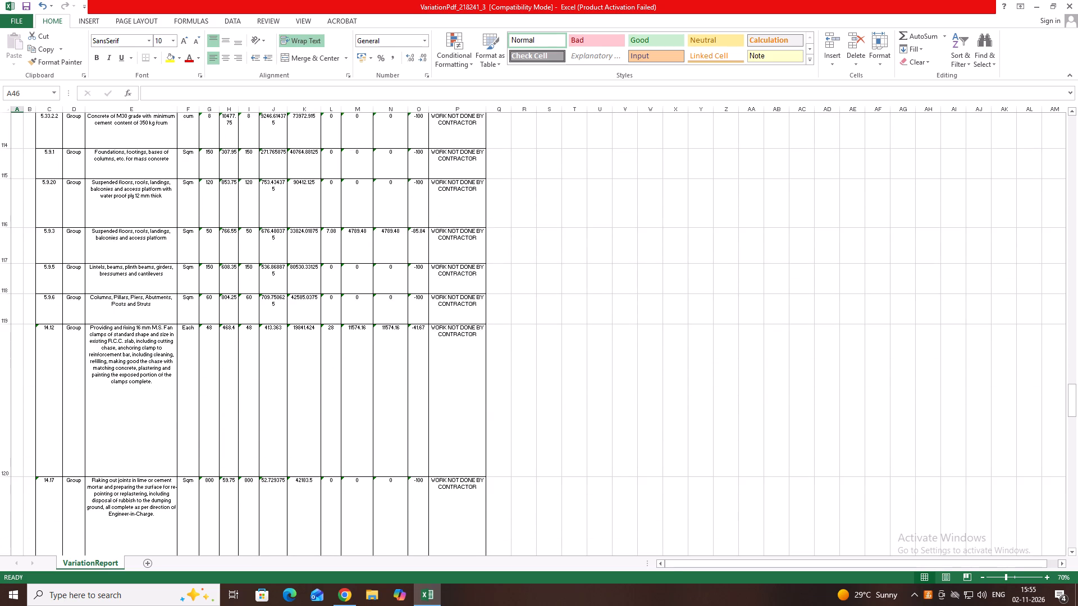
{"action": "scroll", "coordinate": [77, 472], "scroll_direction": "down", "scroll_amount": 1}
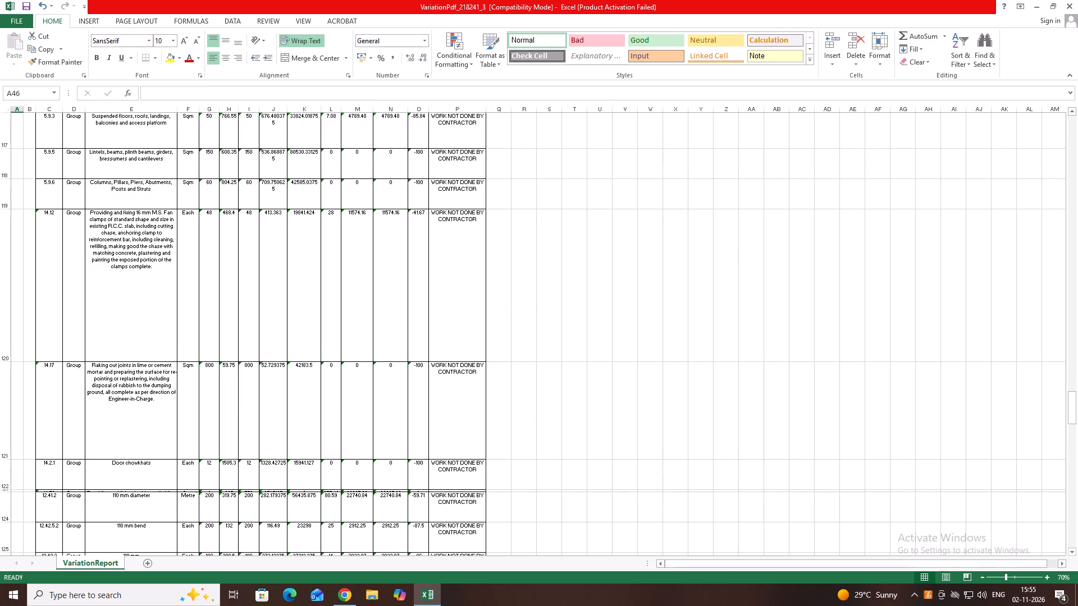
{"action": "left_click_drag", "start_coordinate": [8, 361], "coordinate": [23, 296]}
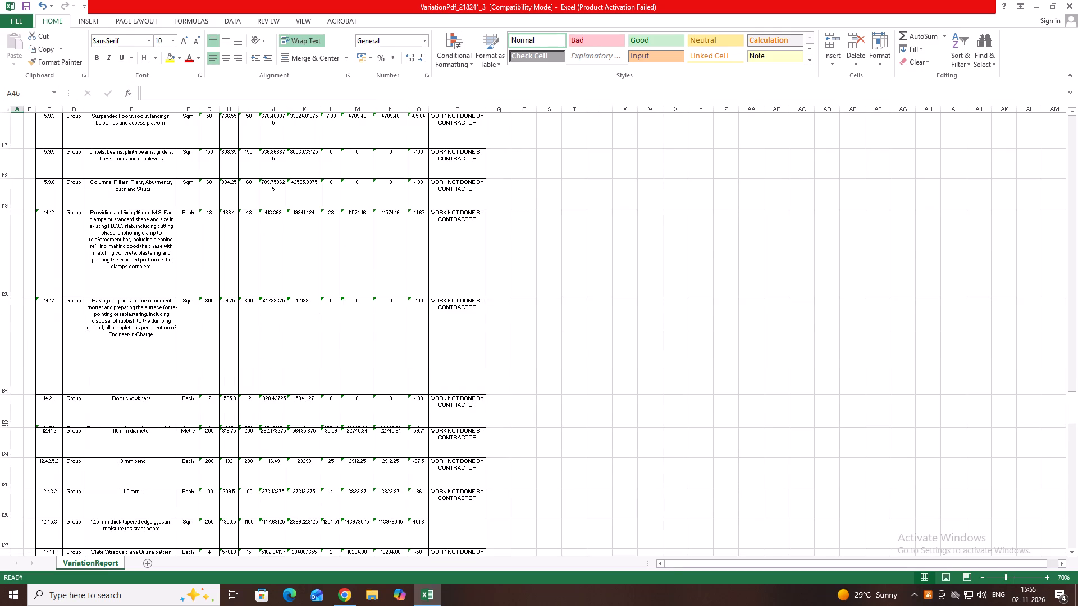
{"action": "left_click_drag", "start_coordinate": [8, 395], "coordinate": [9, 349]}
Reduce the heights of row 135, the waterless urinal item 17.79, and row 136, the floor-mounted water closet item 17.81.
{"action": "scroll", "coordinate": [54, 426], "scroll_direction": "down", "scroll_amount": 2}
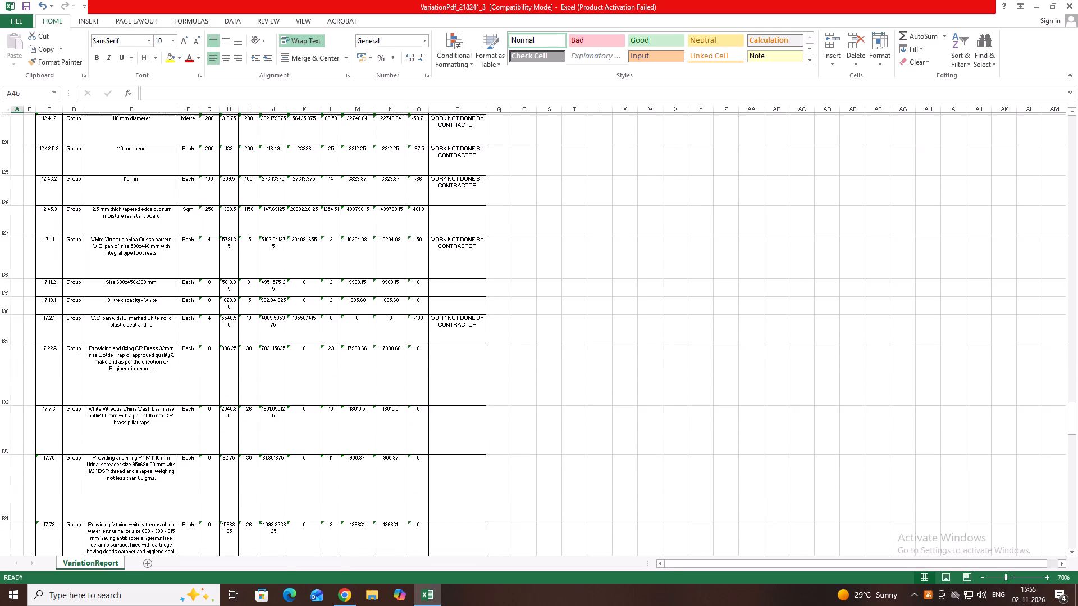
{"action": "scroll", "coordinate": [56, 431], "scroll_direction": "down", "scroll_amount": 2}
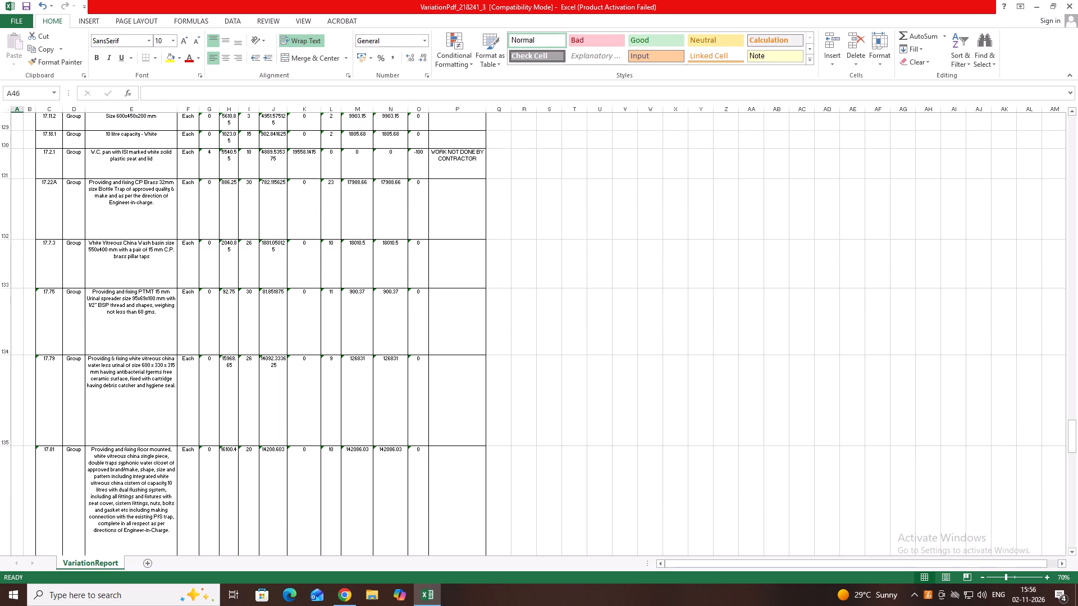
{"action": "left_click_drag", "start_coordinate": [9, 446], "coordinate": [13, 389]}
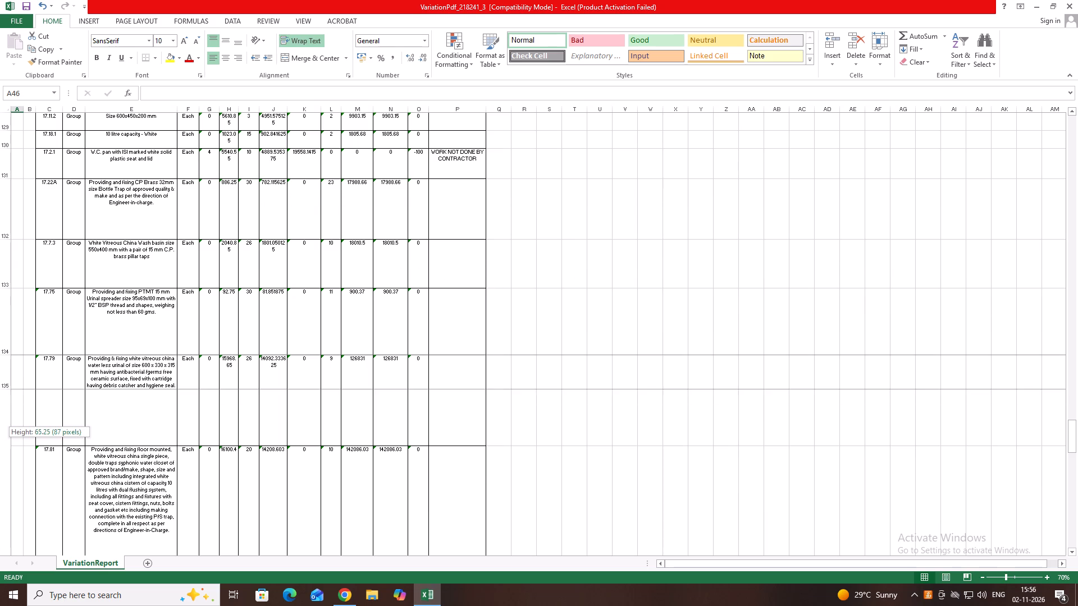
{"action": "left_click_drag", "start_coordinate": [13, 389], "coordinate": [14, 401]}
{"action": "scroll", "coordinate": [99, 442], "scroll_direction": "down", "scroll_amount": 2}
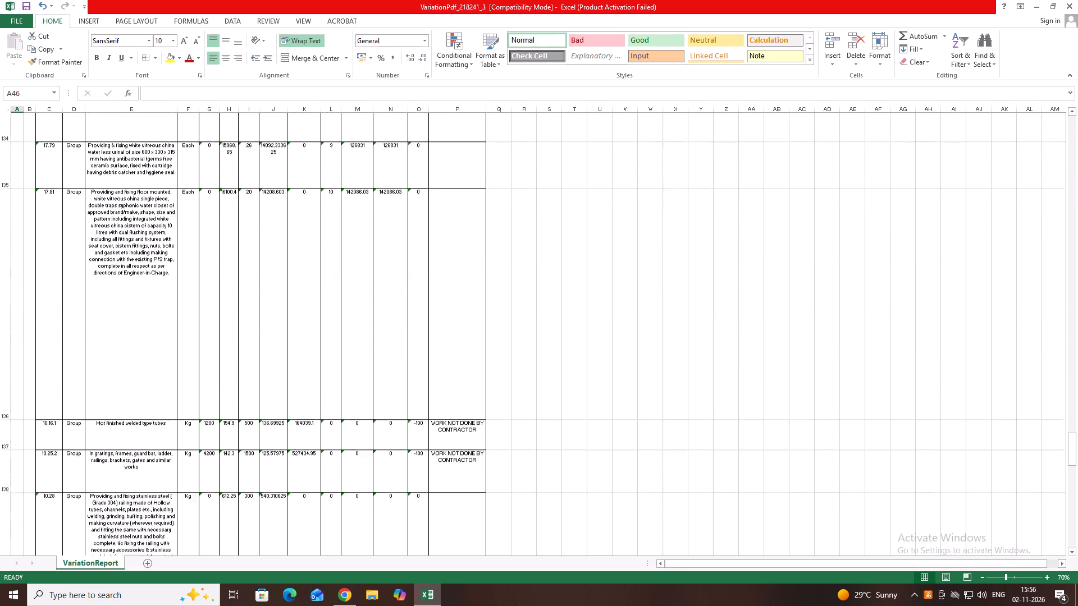
{"action": "left_click_drag", "start_coordinate": [9, 391], "coordinate": [22, 326]}
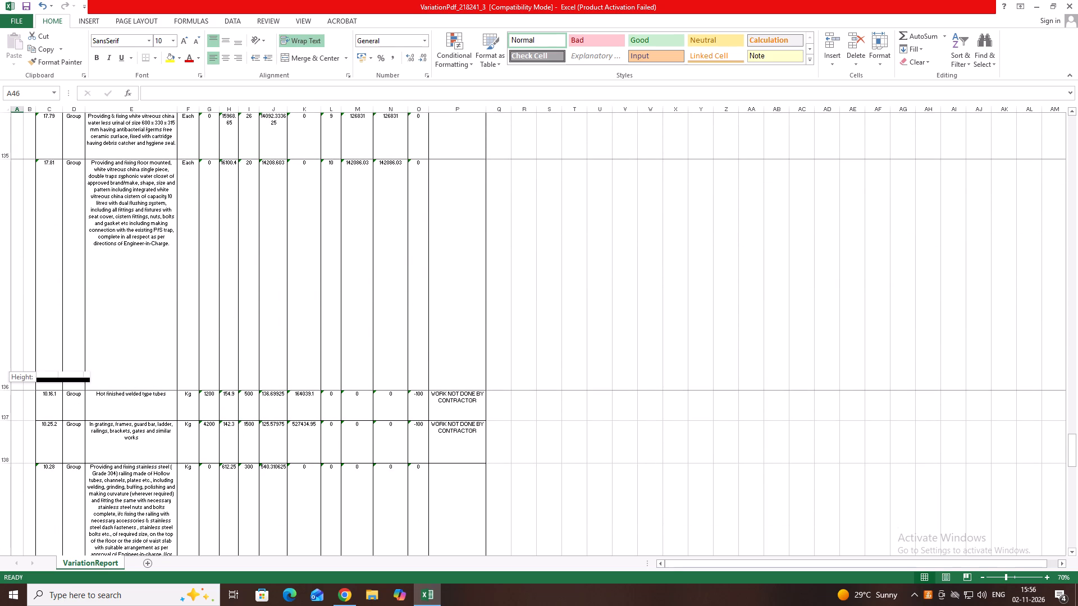
{"action": "left_click_drag", "start_coordinate": [22, 326], "coordinate": [25, 265]}
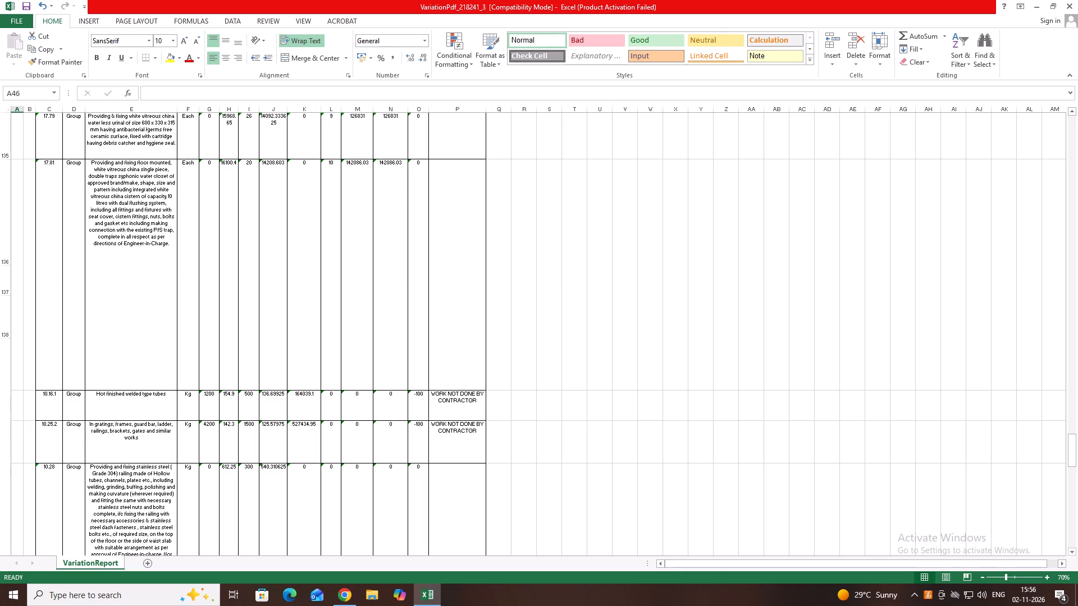
Reduce the heights of row 139, the stainless steel railing item 10.28, and row 140, the extruded aluminium sections item 25.1.
{"action": "scroll", "coordinate": [91, 423], "scroll_direction": "down", "scroll_amount": 2}
{"action": "scroll", "coordinate": [65, 391], "scroll_direction": "up", "scroll_amount": 1}
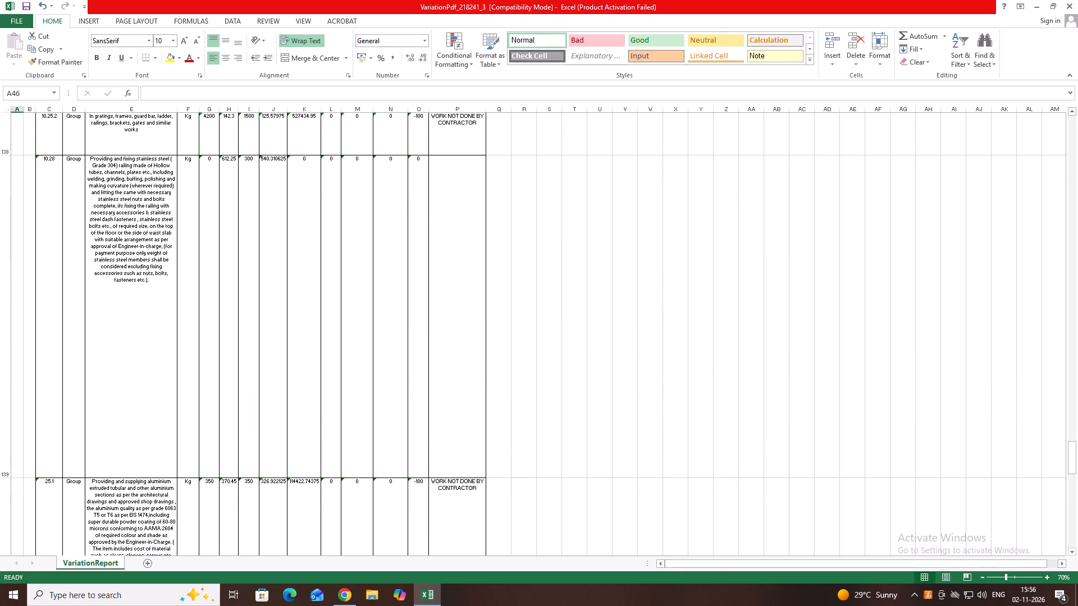
{"action": "left_click_drag", "start_coordinate": [10, 477], "coordinate": [40, 324]}
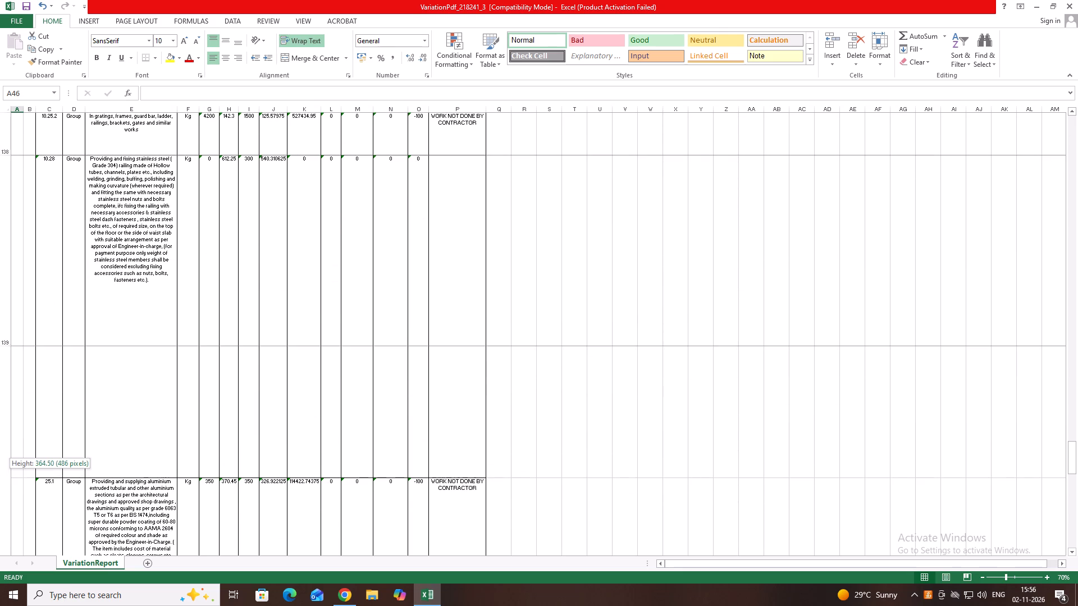
{"action": "left_click_drag", "start_coordinate": [40, 324], "coordinate": [42, 292]}
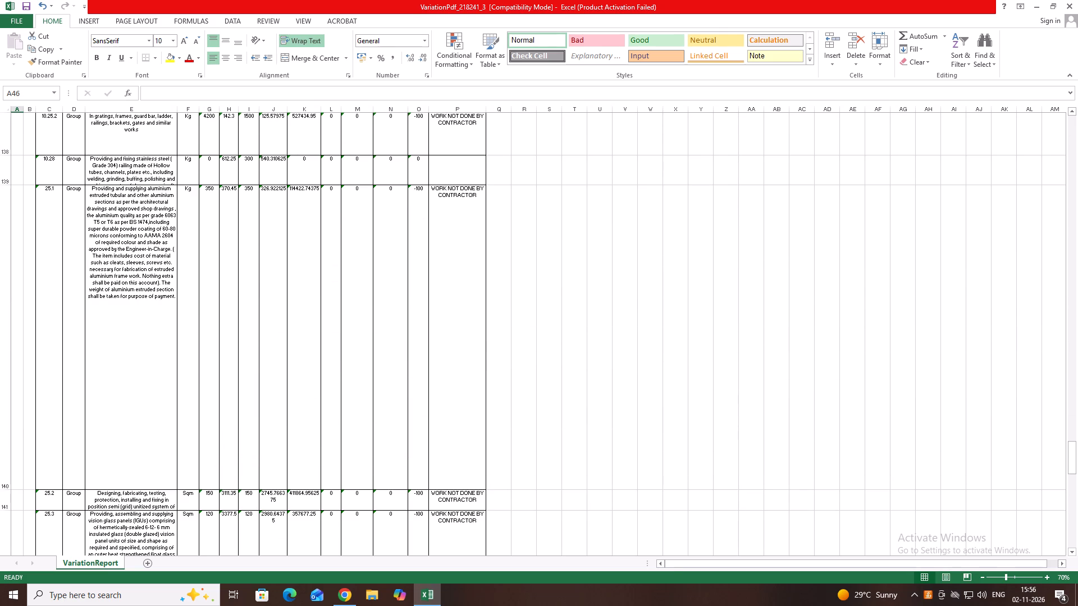
{"action": "left_click_drag", "start_coordinate": [9, 489], "coordinate": [24, 356]}
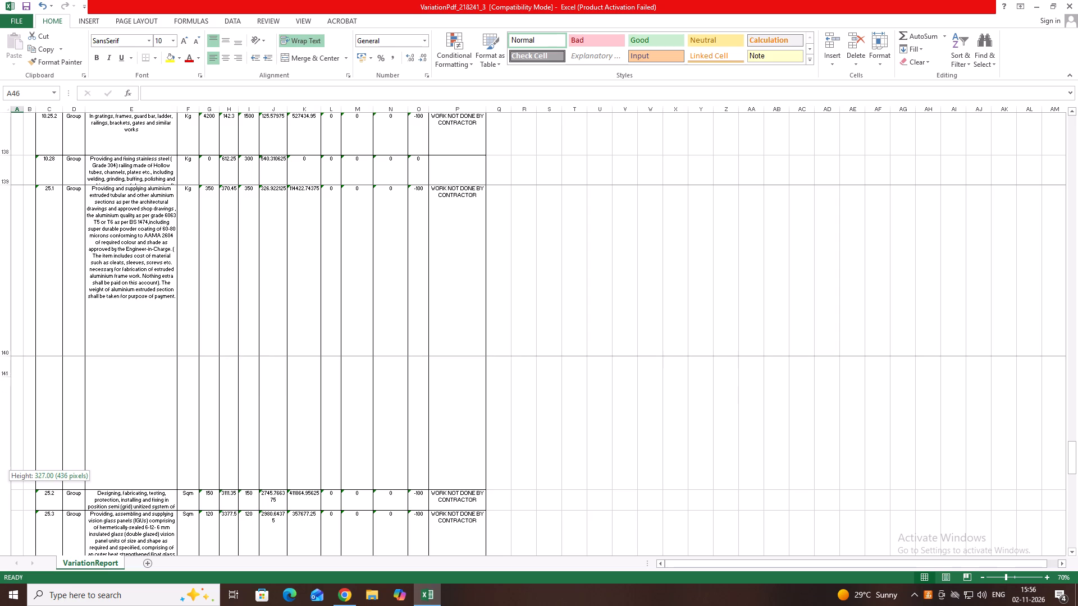
{"action": "left_click_drag", "start_coordinate": [24, 356], "coordinate": [28, 328]}
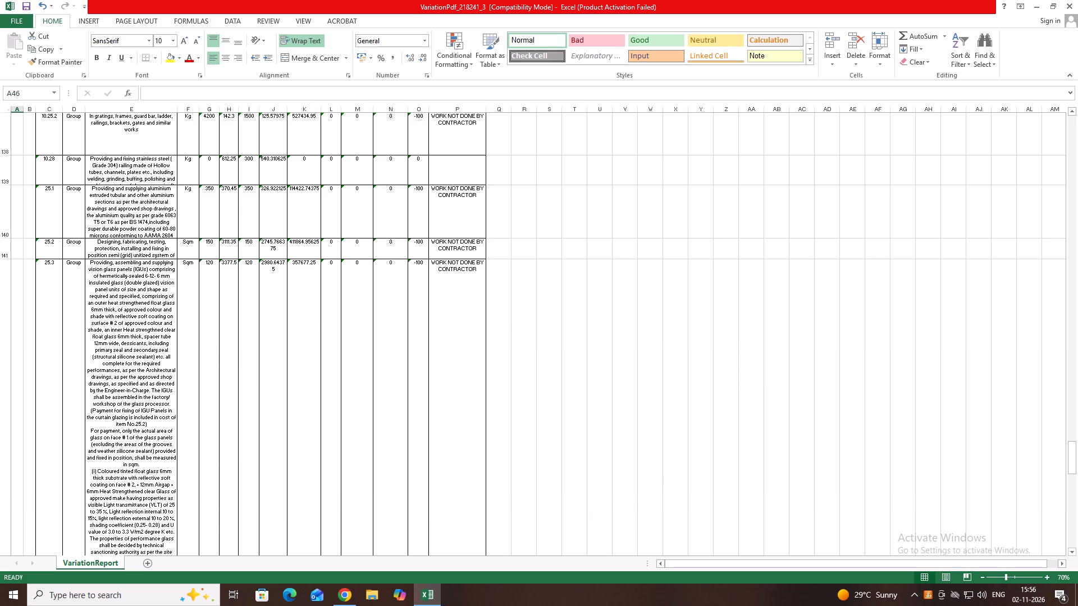
Reduce the height of the row holding the vision glass panels item 25.3.
{"action": "scroll", "coordinate": [94, 476], "scroll_direction": "down", "scroll_amount": 3}
{"action": "scroll", "coordinate": [92, 495], "scroll_direction": "up", "scroll_amount": 2}
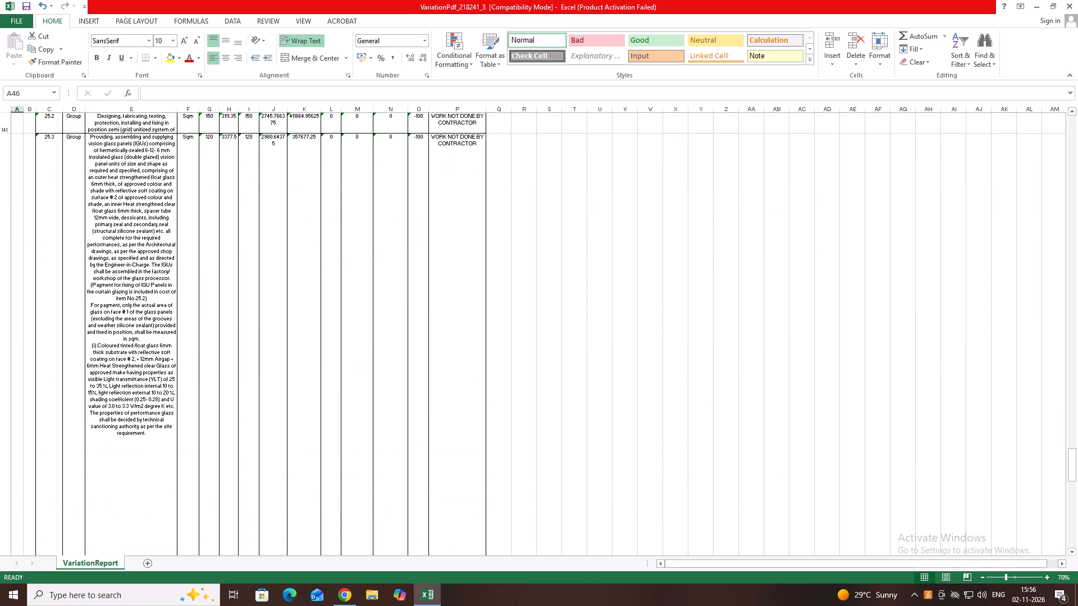
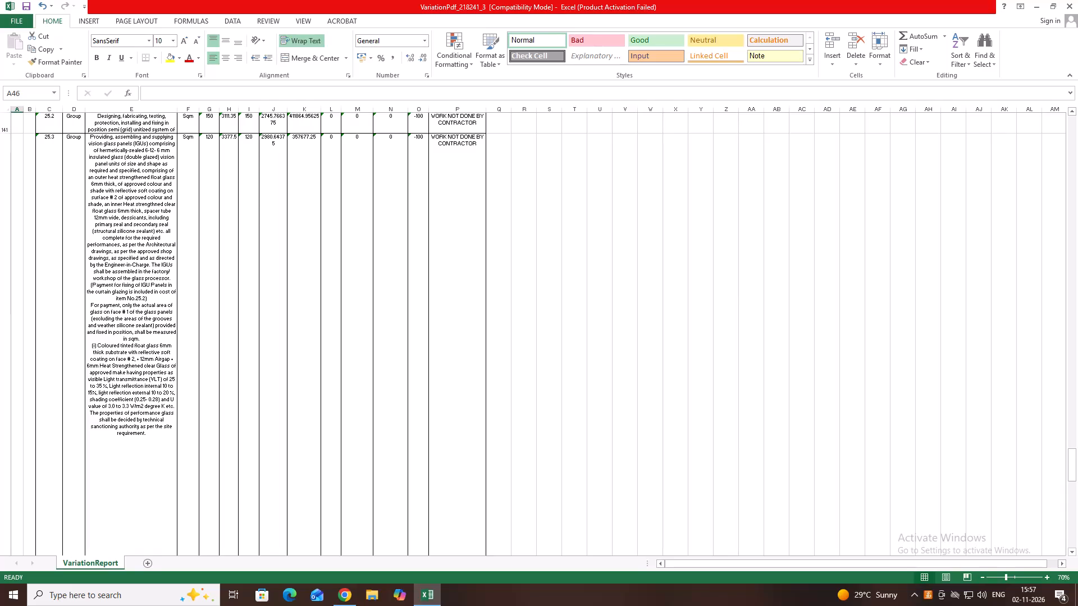
Return to the start of the report and check item NS1's last variation quantity, proposed quantity, amount and percentage variation.
{"action": "scroll", "coordinate": [175, 504], "scroll_direction": "down", "scroll_amount": 3, "text": "ctrl"}
{"action": "scroll", "coordinate": [214, 521], "scroll_direction": "up", "scroll_amount": 6, "text": "ctrl"}
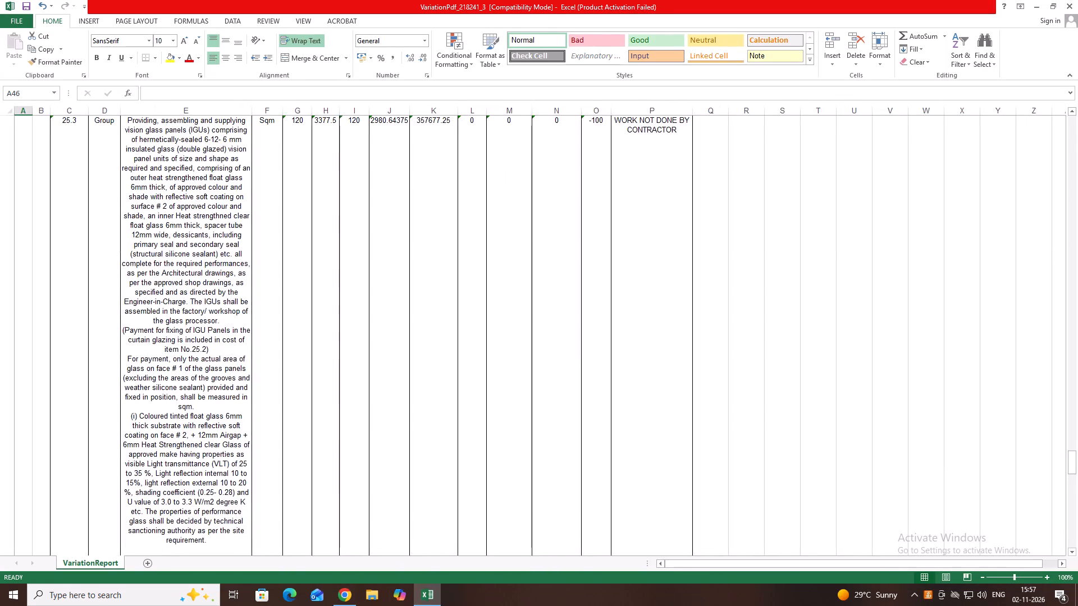
{"action": "scroll", "coordinate": [277, 493], "scroll_direction": "up", "scroll_amount": 15}
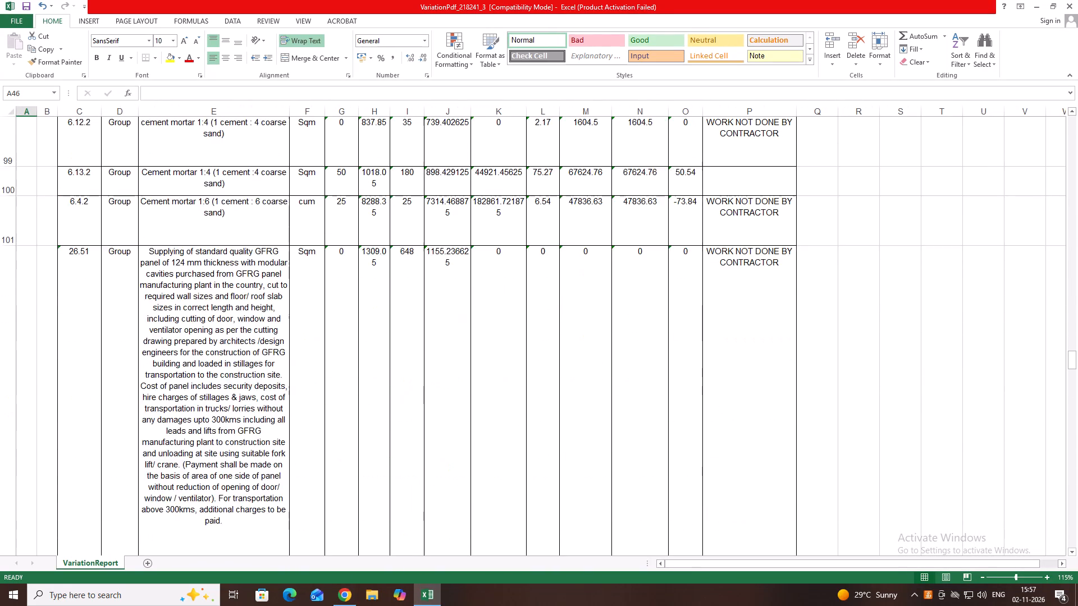
{"action": "scroll", "coordinate": [277, 493], "scroll_direction": "up", "scroll_amount": 18}
{"action": "scroll", "coordinate": [453, 376], "scroll_direction": "up", "scroll_amount": 18}
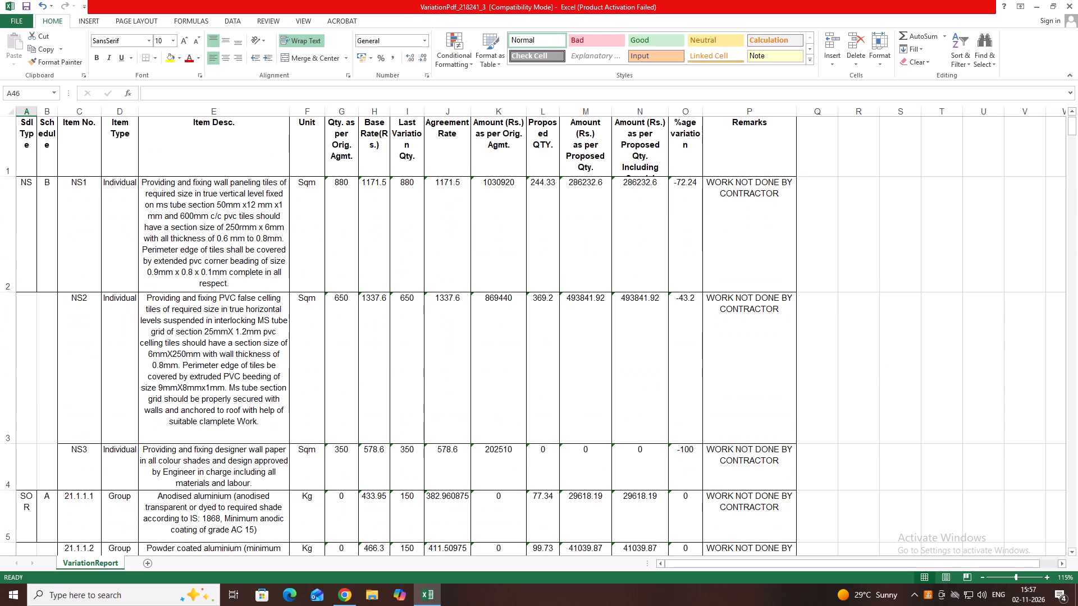
{"action": "scroll", "coordinate": [452, 376], "scroll_direction": "up", "scroll_amount": 9}
{"action": "scroll", "coordinate": [306, 392], "scroll_direction": "down", "scroll_amount": 1}
{"action": "scroll", "coordinate": [300, 405], "scroll_direction": "up", "scroll_amount": 5}
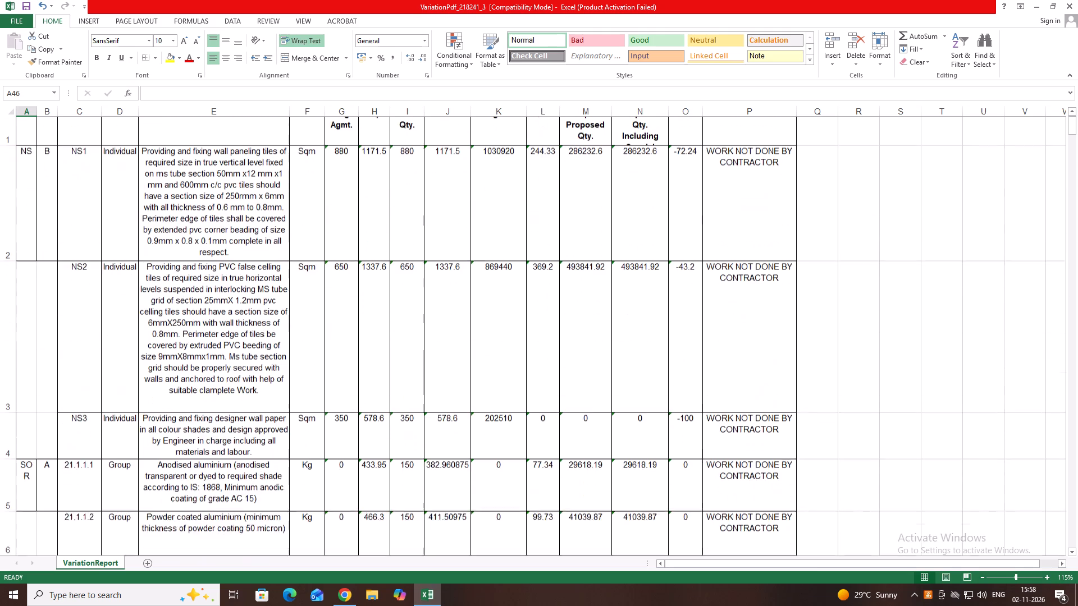
{"action": "scroll", "coordinate": [300, 405], "scroll_direction": "up", "scroll_amount": 4}
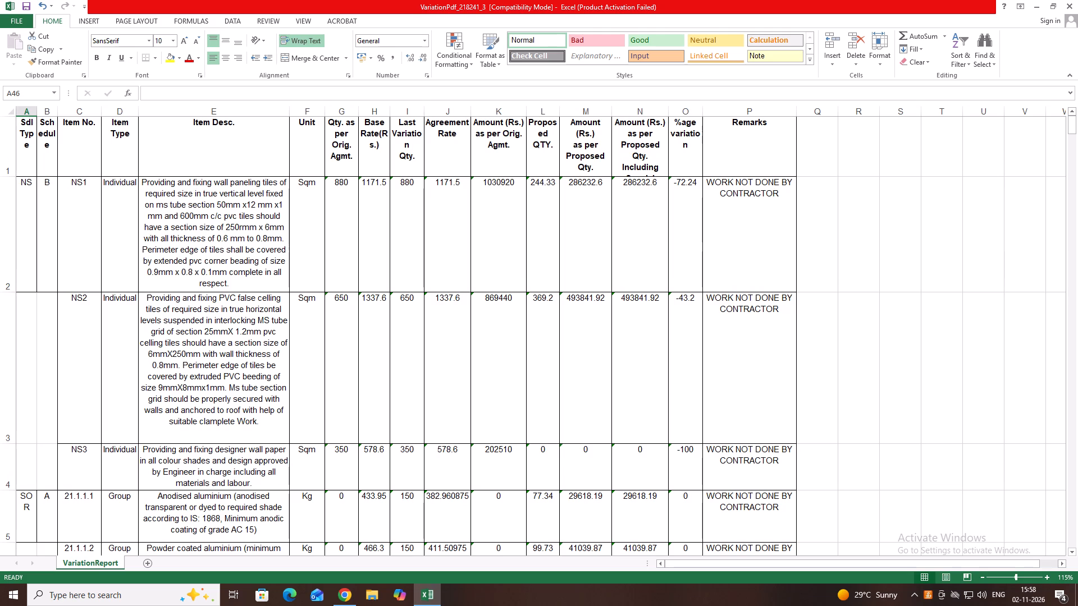
{"action": "left_click", "coordinate": [401, 204]}
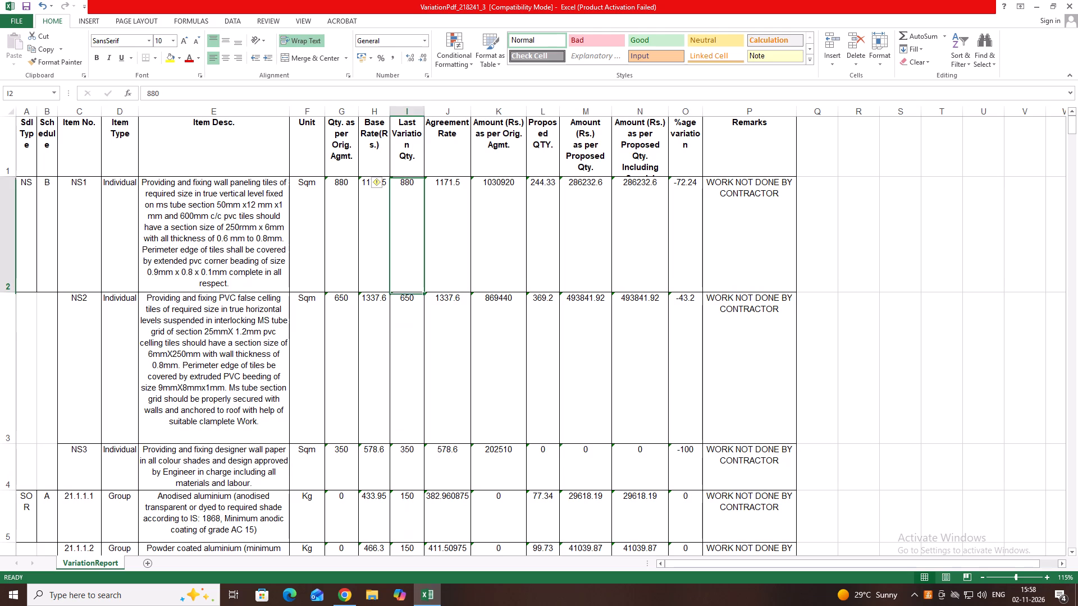
{"action": "left_click", "coordinate": [541, 203]}
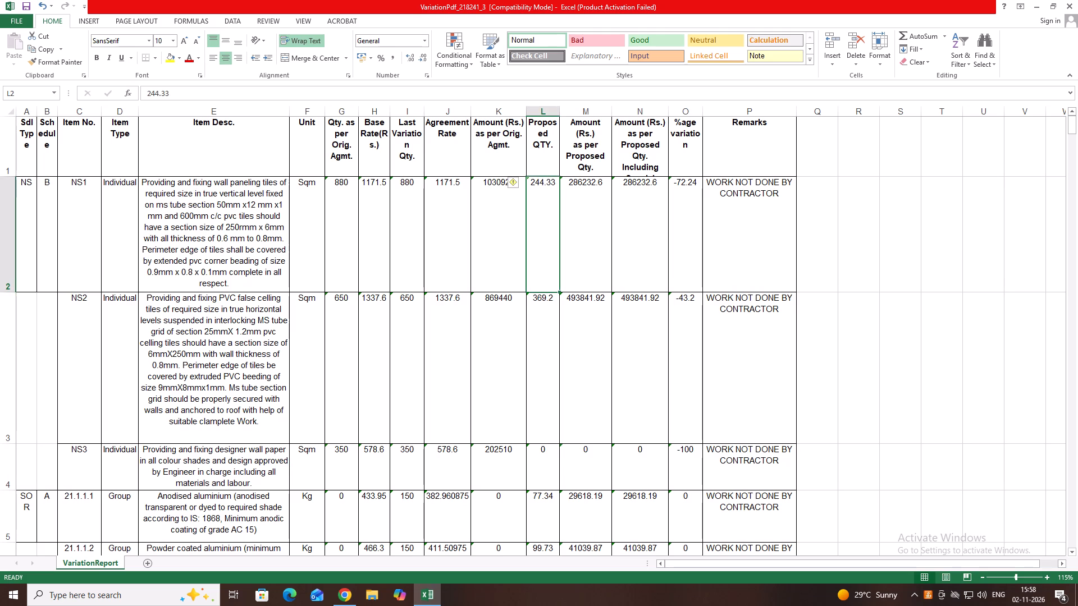
{"action": "left_click", "coordinate": [645, 209]}
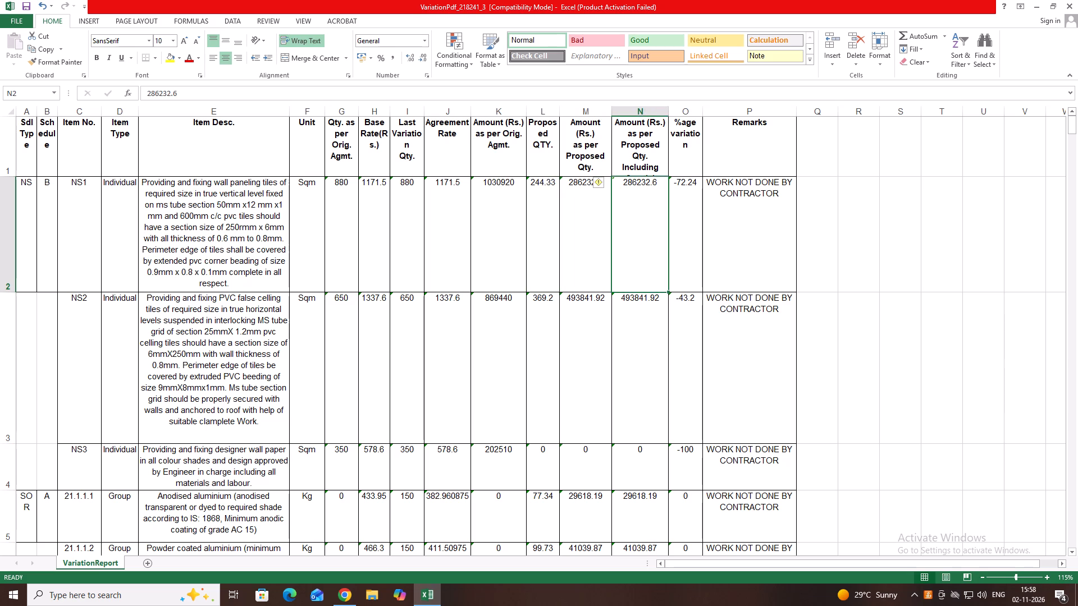
{"action": "left_click", "coordinate": [690, 208]}
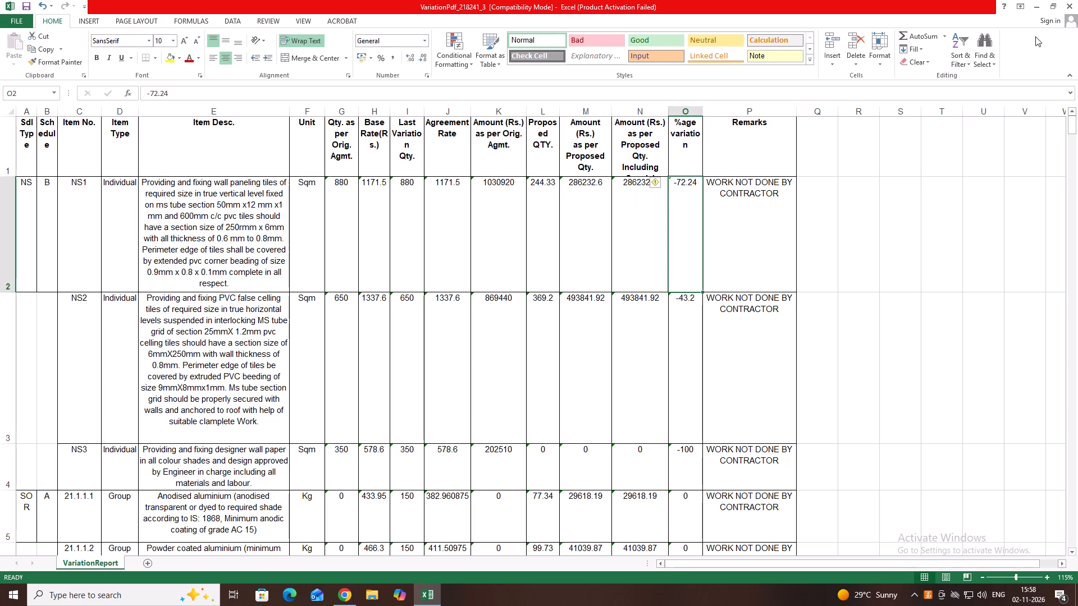
Close the VariationPdf_218241_3 workbook without saving its changes.
{"action": "left_click", "coordinate": [1065, 9]}
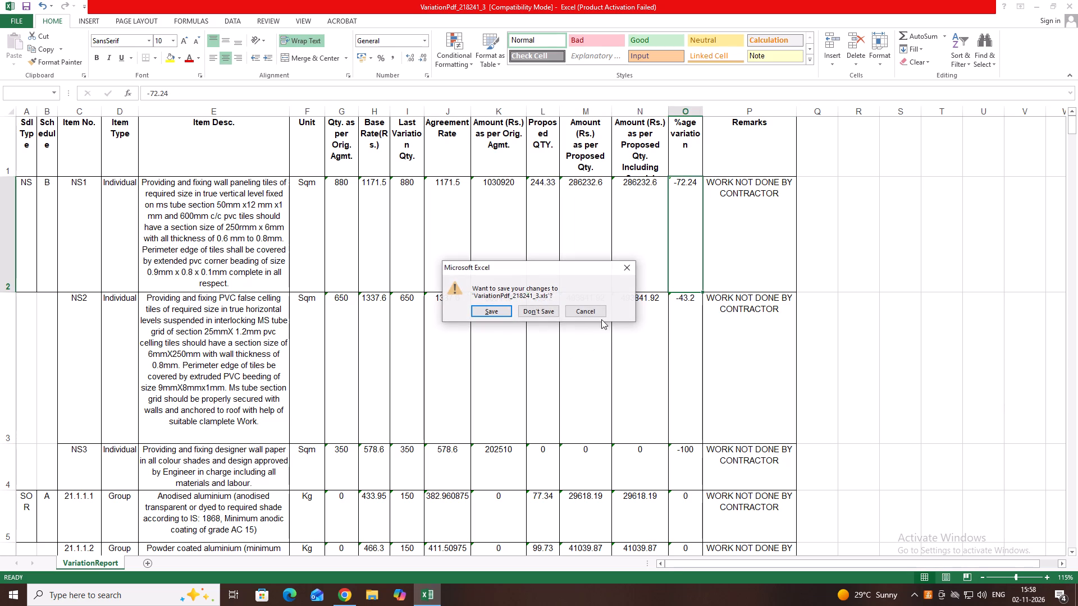
{"action": "left_click", "coordinate": [535, 309]}
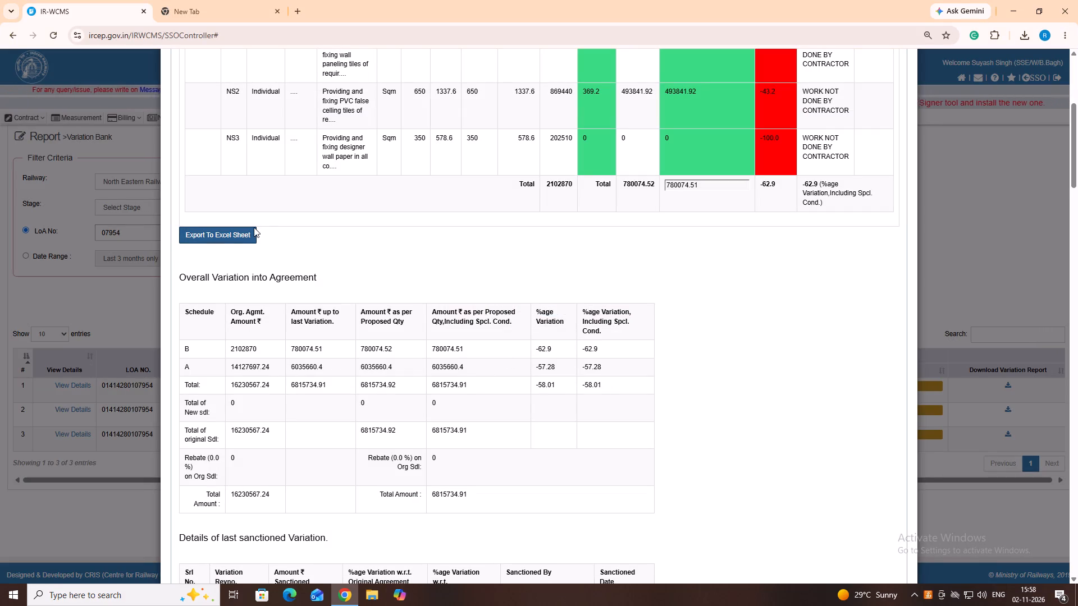
Export the variation to Excel again, open the downloaded VariationPdf_218241_3 (1).xls for editing and select item NS1's proposed quantity.
{"action": "left_click", "coordinate": [211, 232]}
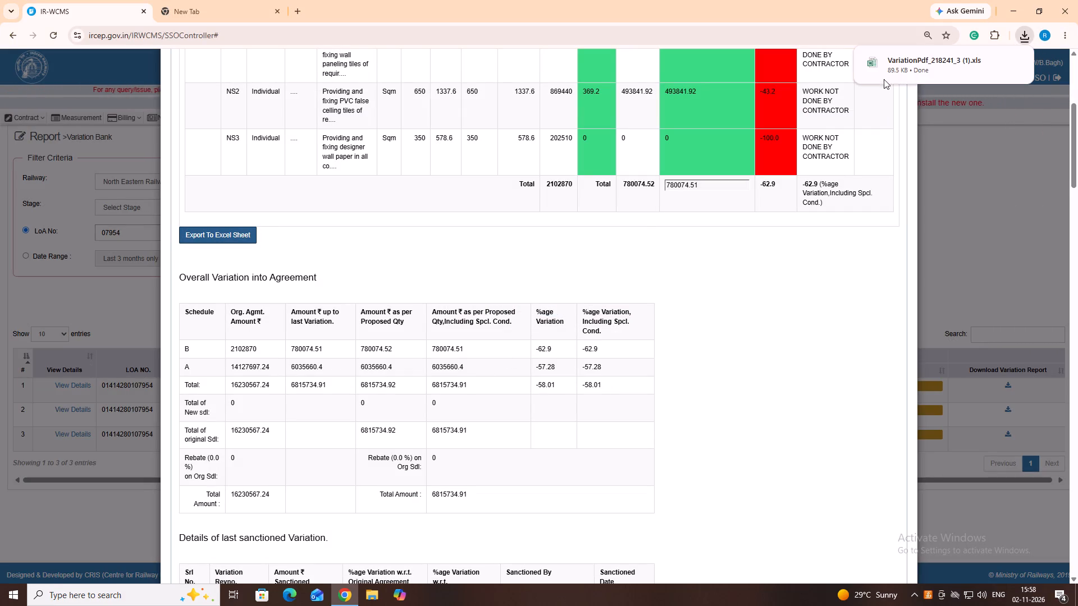
{"action": "double_click", "coordinate": [905, 68]}
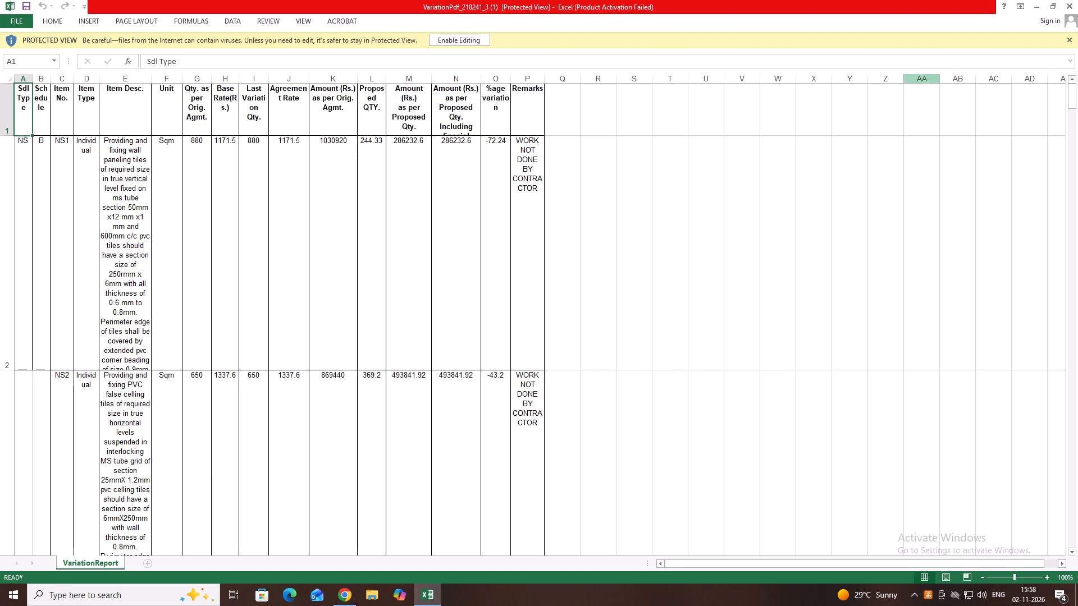
{"action": "left_click", "coordinate": [658, 403]}
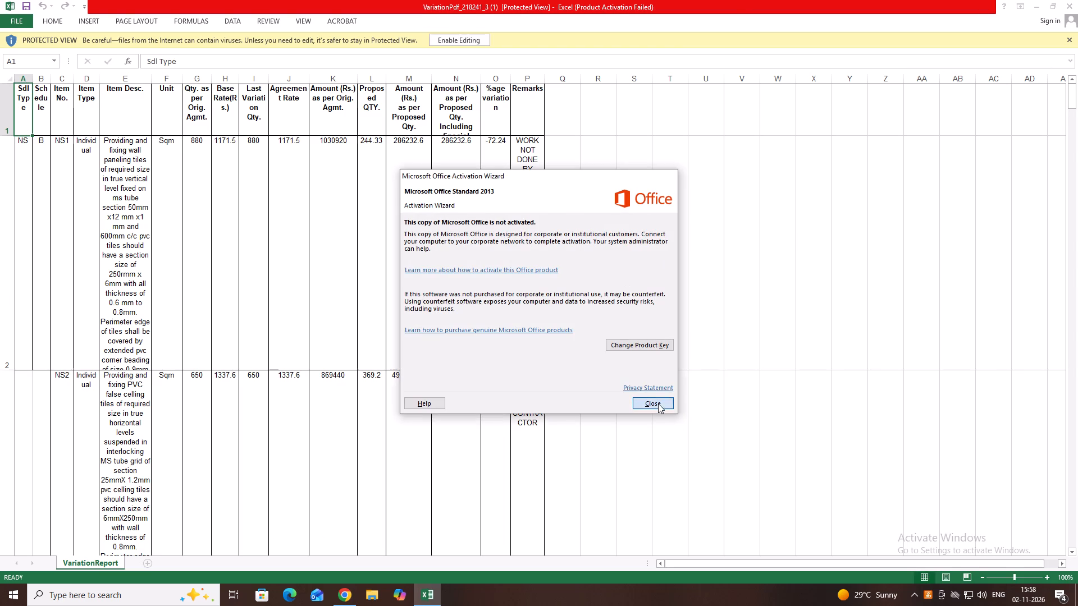
{"action": "left_click", "coordinate": [470, 39]}
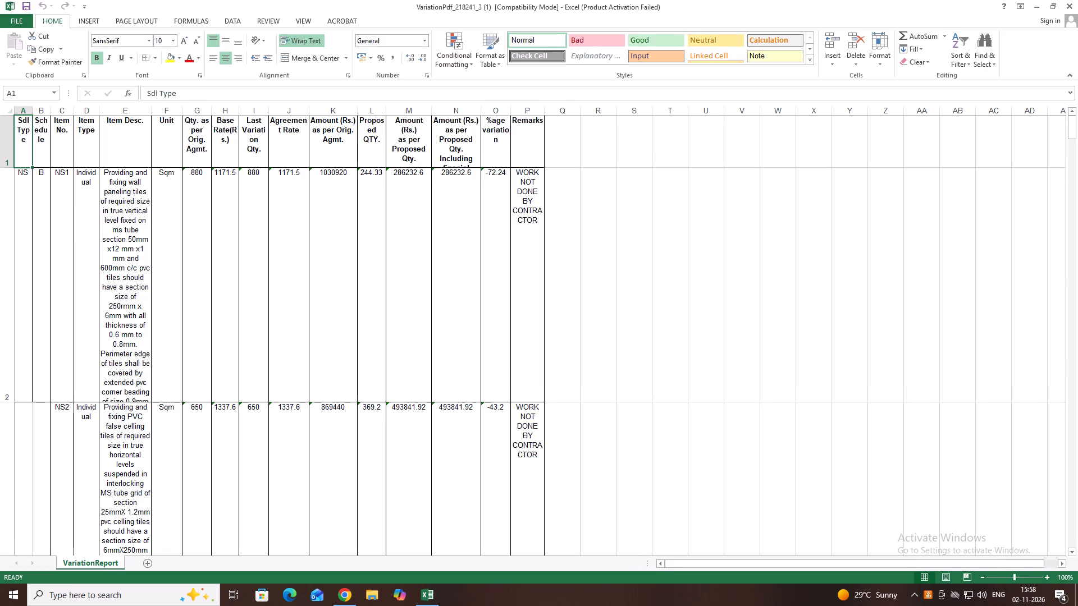
{"action": "left_click", "coordinate": [378, 187]}
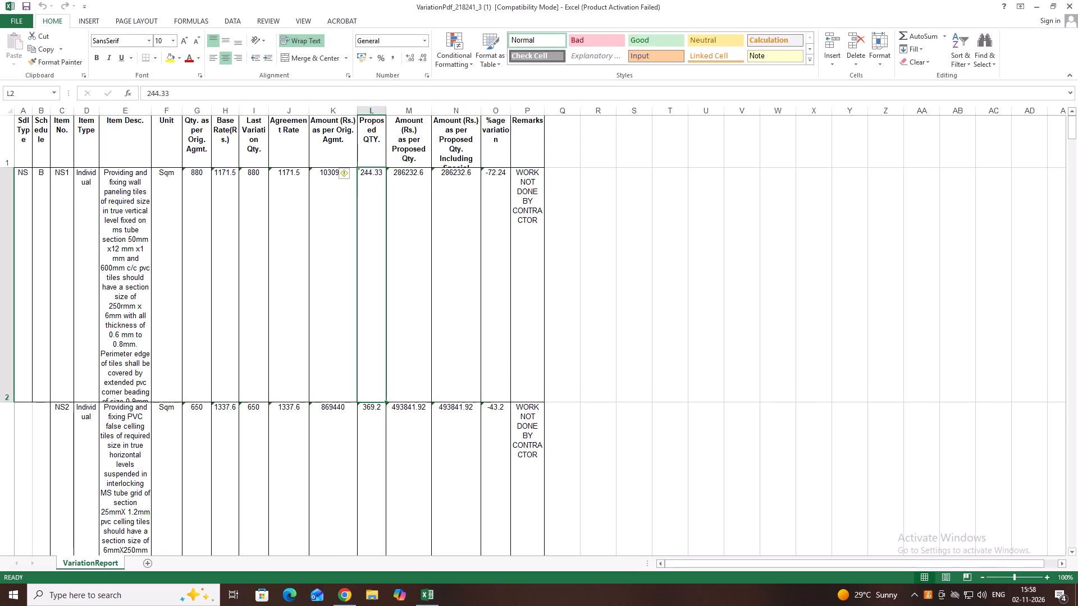
Switch back to Chrome and examine Schedule-A of Final Variation -3 from Aluminium Work to the Dismantling and Demolishing chapter.
{"action": "left_click", "coordinate": [352, 595]}
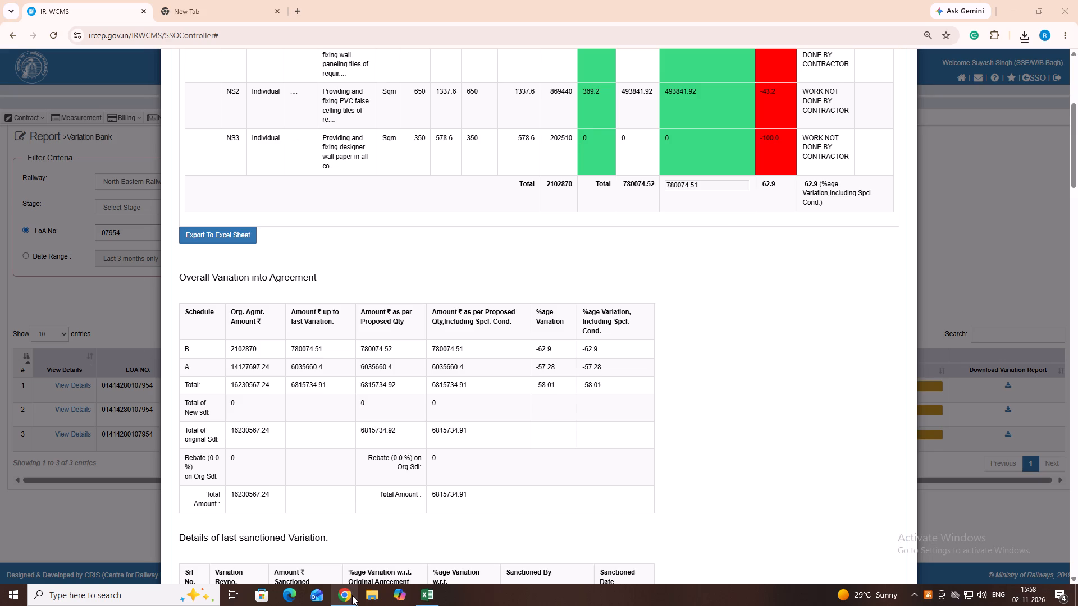
{"action": "scroll", "coordinate": [506, 330], "scroll_direction": "up", "scroll_amount": 9}
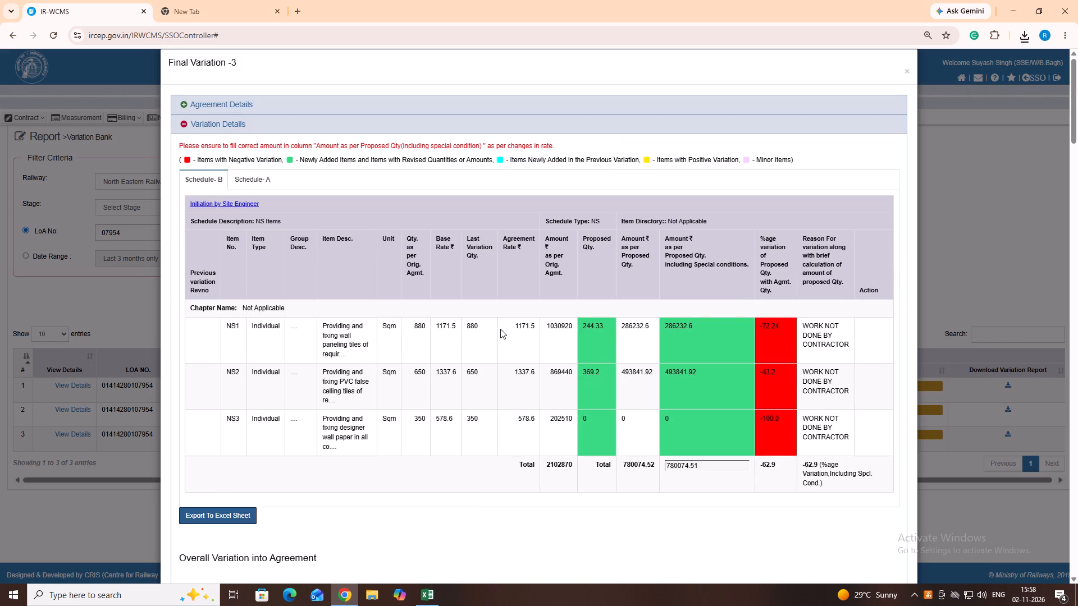
{"action": "left_click", "coordinate": [259, 180]}
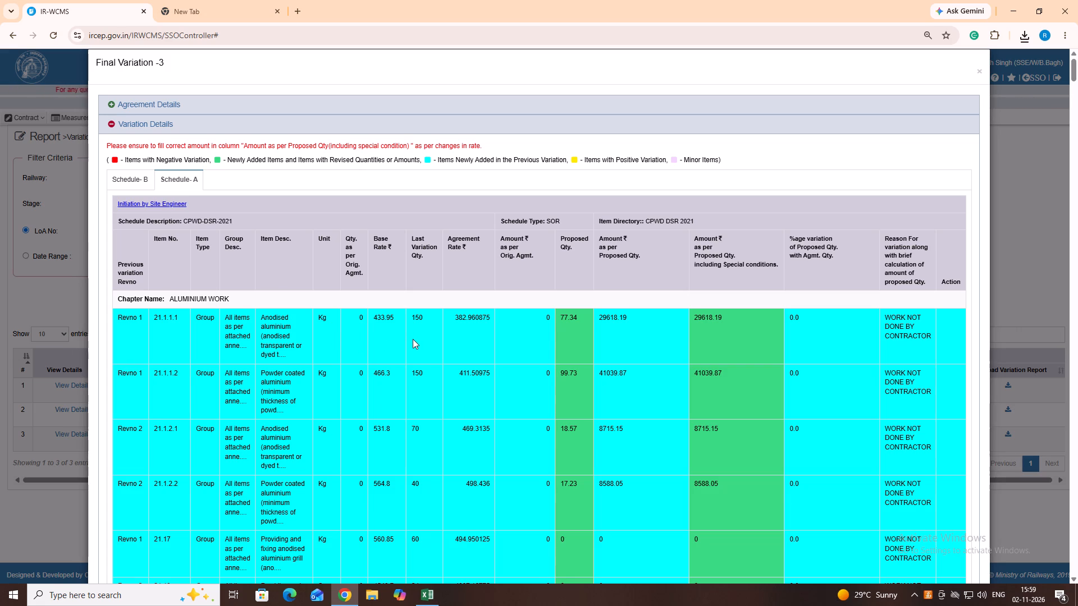
{"action": "scroll", "coordinate": [428, 354], "scroll_direction": "down", "scroll_amount": 10}
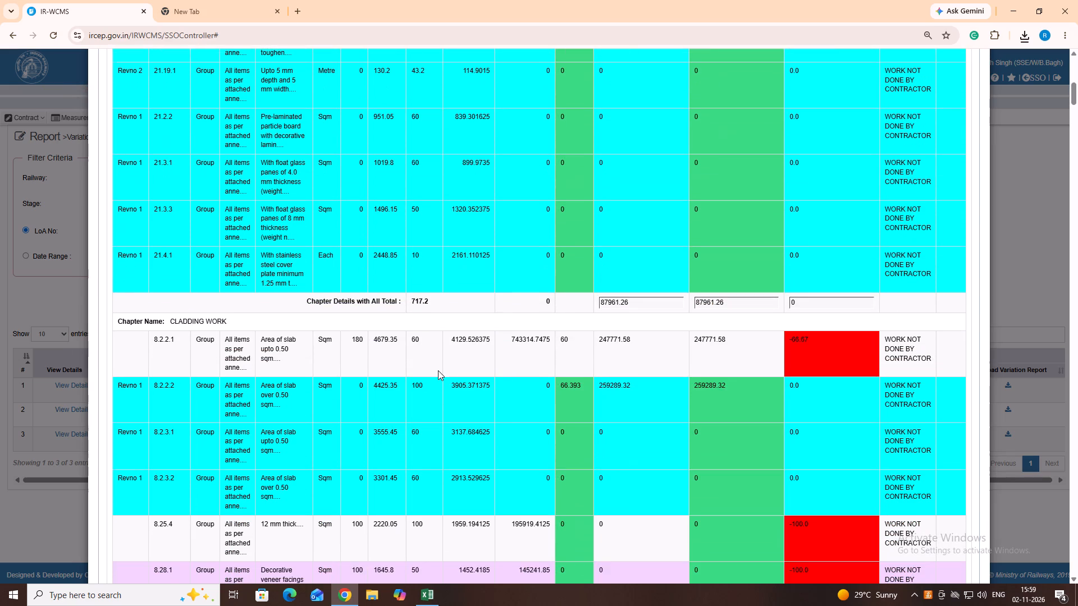
{"action": "scroll", "coordinate": [438, 371], "scroll_direction": "down", "scroll_amount": 4}
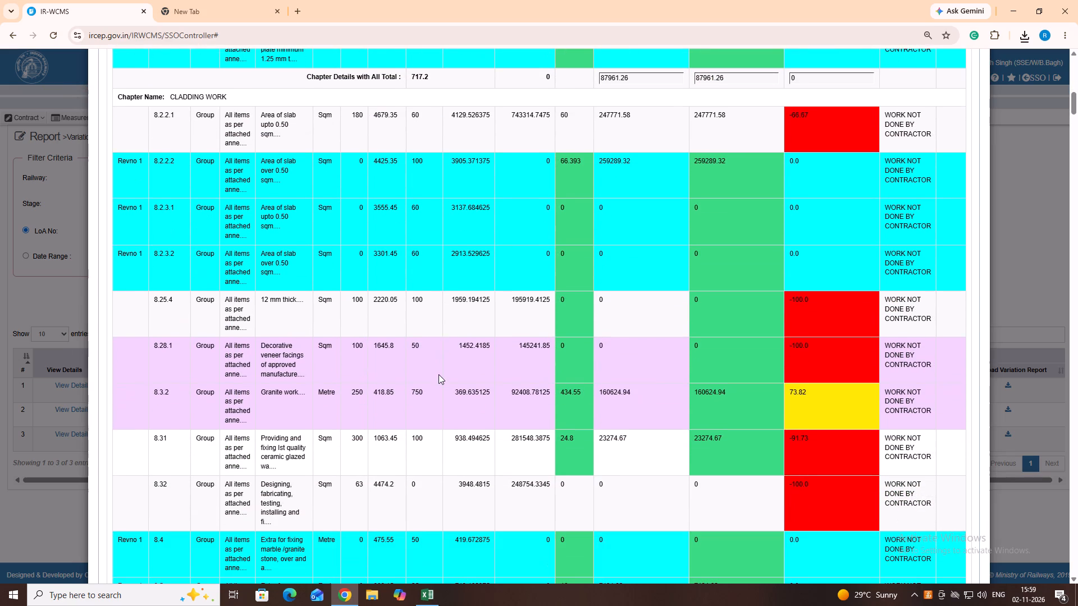
{"action": "scroll", "coordinate": [438, 374], "scroll_direction": "down", "scroll_amount": 14}
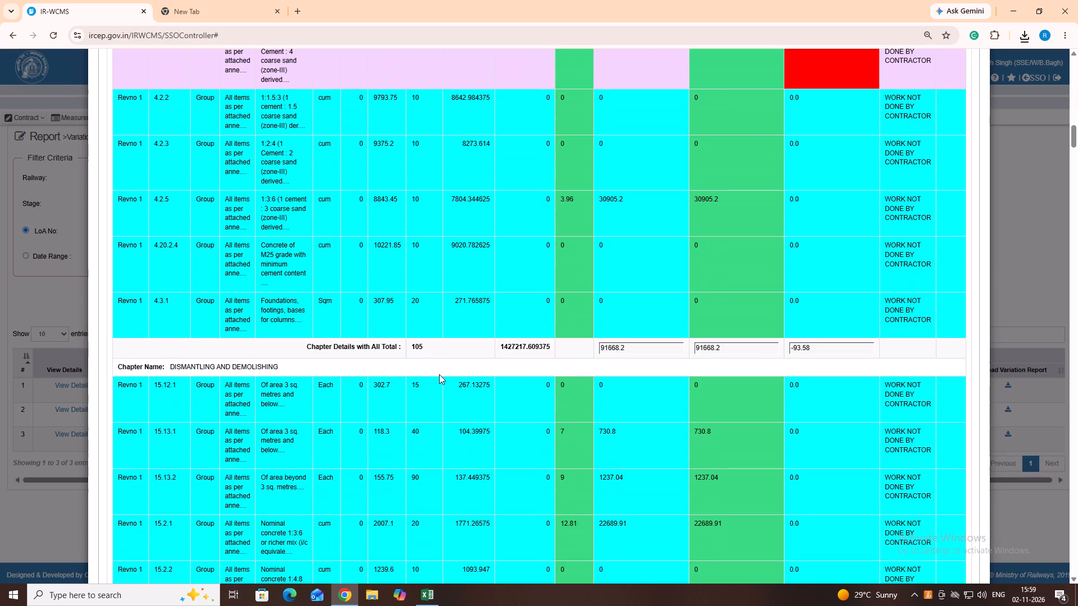
{"action": "scroll", "coordinate": [439, 374], "scroll_direction": "up", "scroll_amount": 20}
{"action": "scroll", "coordinate": [439, 374], "scroll_direction": "up", "scroll_amount": 14}
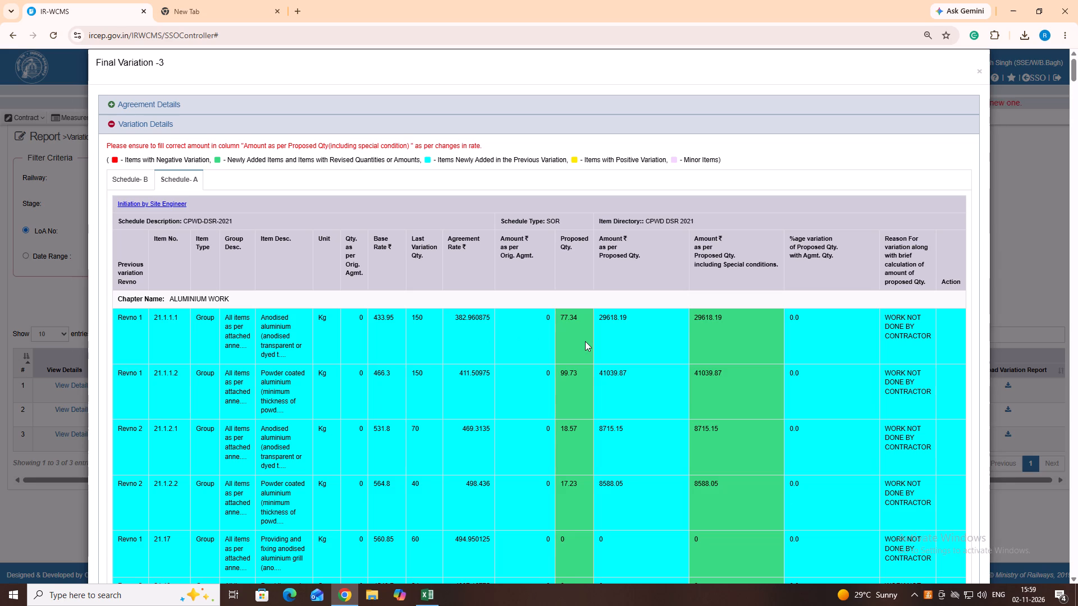
Examine the proposed quantities, amounts and percentage variations in Schedule-A's aluminium, cladding and concrete work chapters.
{"action": "scroll", "coordinate": [1061, 570], "scroll_direction": "down", "scroll_amount": 4}
{"action": "scroll", "coordinate": [743, 552], "scroll_direction": "down", "scroll_amount": 4}
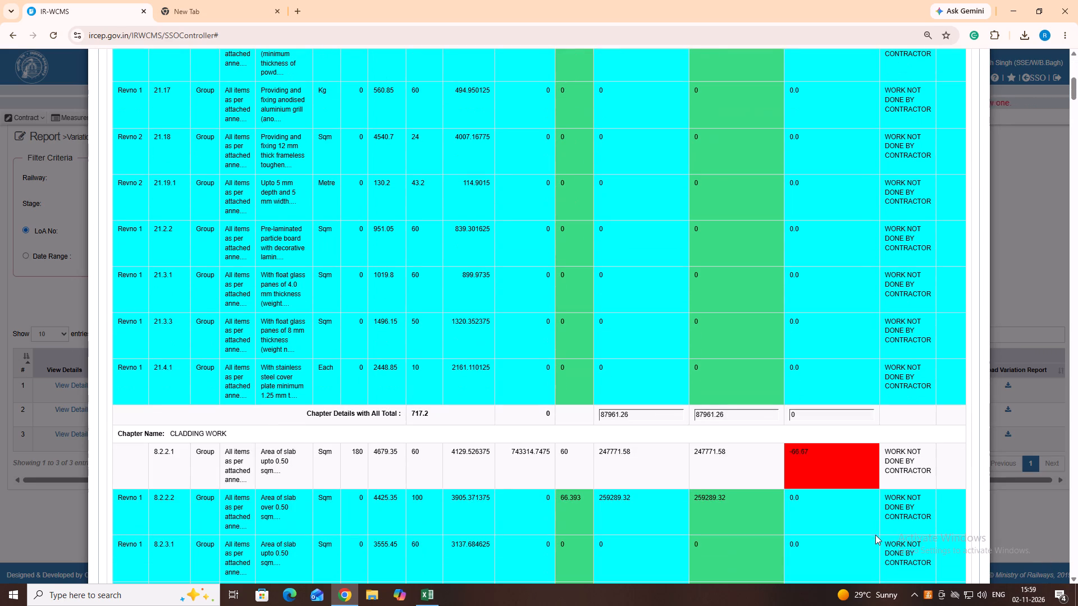
{"action": "scroll", "coordinate": [875, 531], "scroll_direction": "up", "scroll_amount": 3}
{"action": "scroll", "coordinate": [875, 531], "scroll_direction": "up", "scroll_amount": 2, "text": "ctrl"}
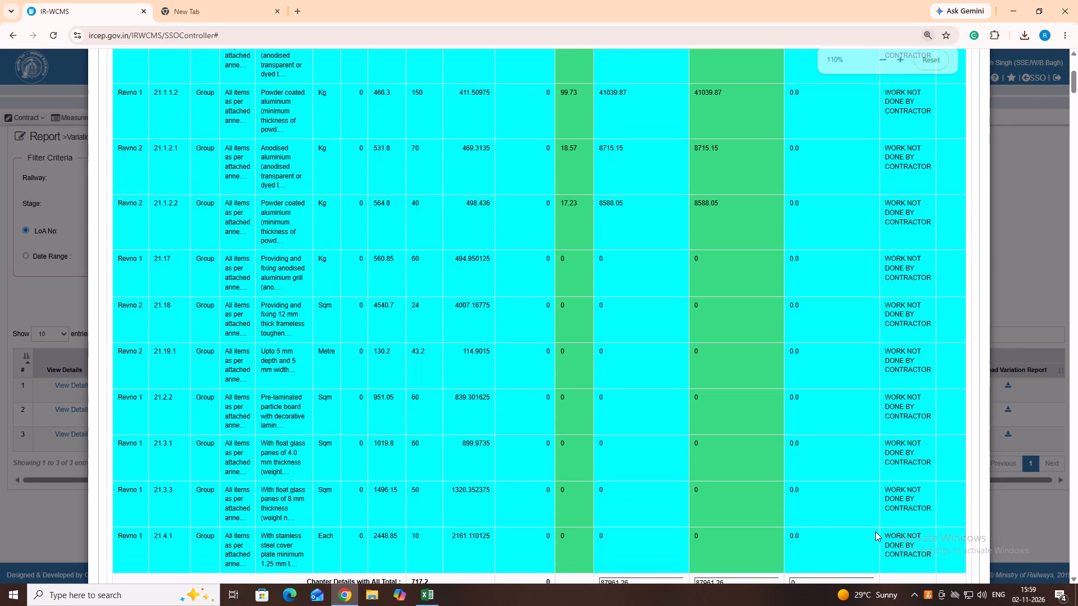
{"action": "scroll", "coordinate": [875, 531], "scroll_direction": "up", "scroll_amount": 1, "text": "ctrl"}
{"action": "scroll", "coordinate": [797, 363], "scroll_direction": "down", "scroll_amount": 5, "text": "ctrl"}
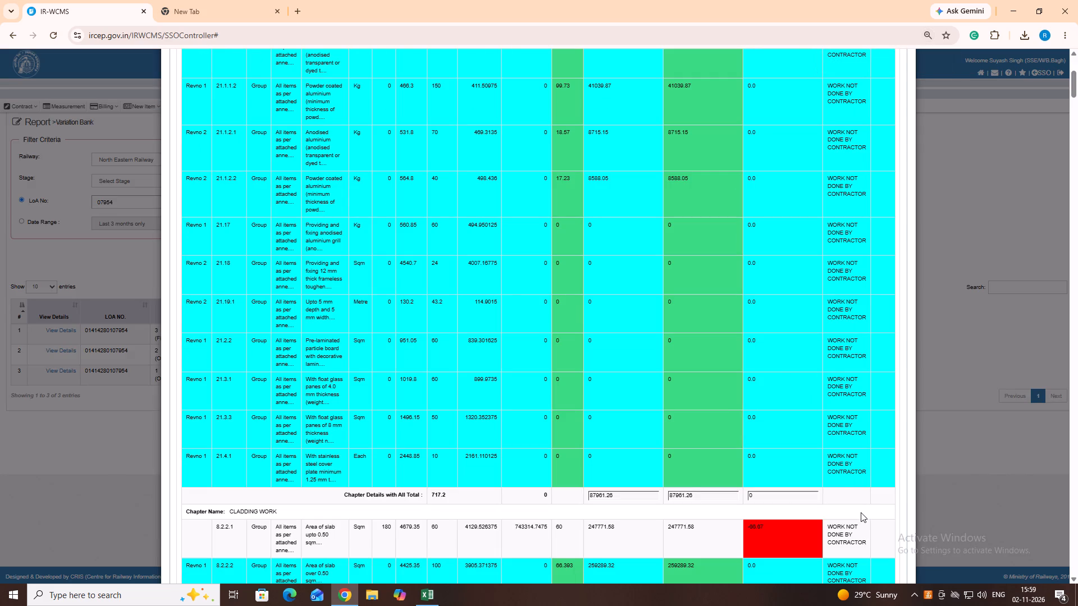
{"action": "scroll", "coordinate": [827, 484], "scroll_direction": "down", "scroll_amount": 5}
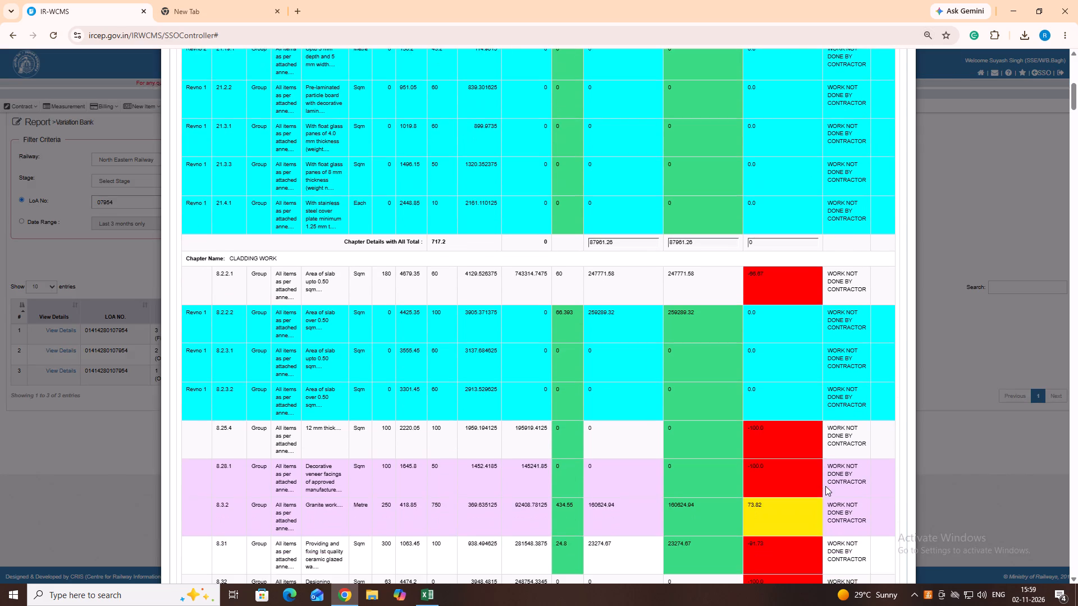
{"action": "scroll", "coordinate": [797, 475], "scroll_direction": "down", "scroll_amount": 5}
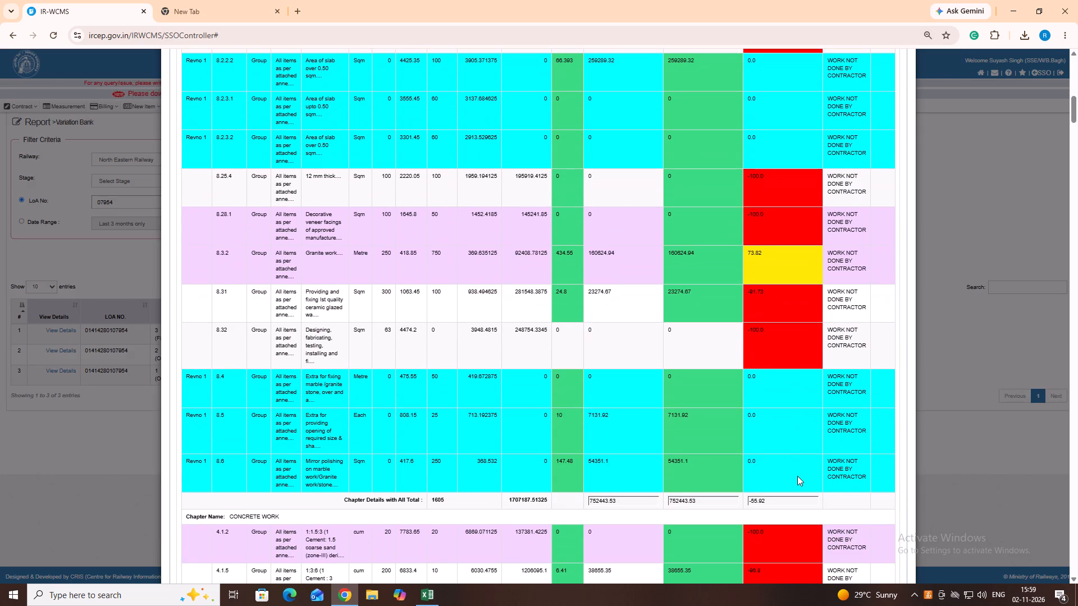
{"action": "scroll", "coordinate": [797, 476], "scroll_direction": "down", "scroll_amount": 5}
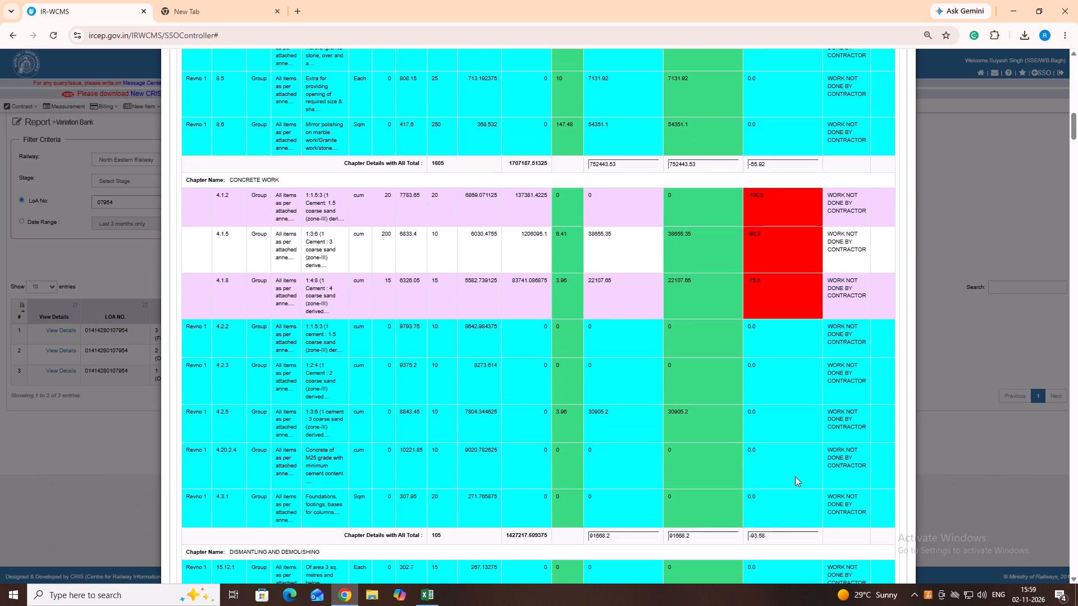
Re-examine Schedule-A of Final Variation -3 from the Aluminium Work chapter through Cladding and Concrete Work to the first Dismantling and Demolishing items.
{"action": "scroll", "coordinate": [795, 476], "scroll_direction": "up", "scroll_amount": 20}
{"action": "scroll", "coordinate": [795, 476], "scroll_direction": "up", "scroll_amount": 11}
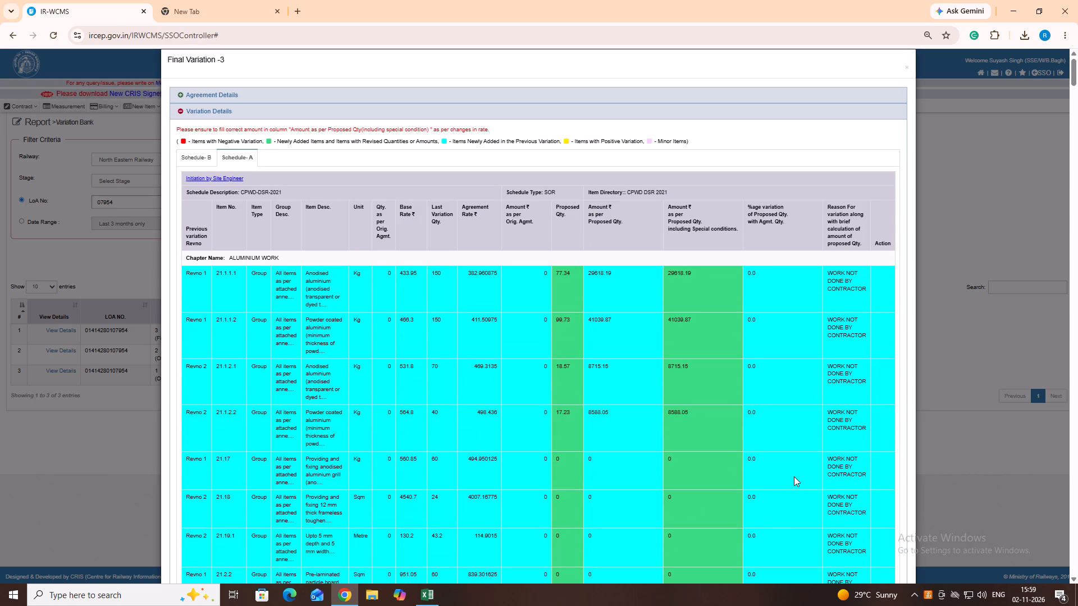
{"action": "scroll", "coordinate": [794, 476], "scroll_direction": "down", "scroll_amount": 2, "text": "ctrl"}
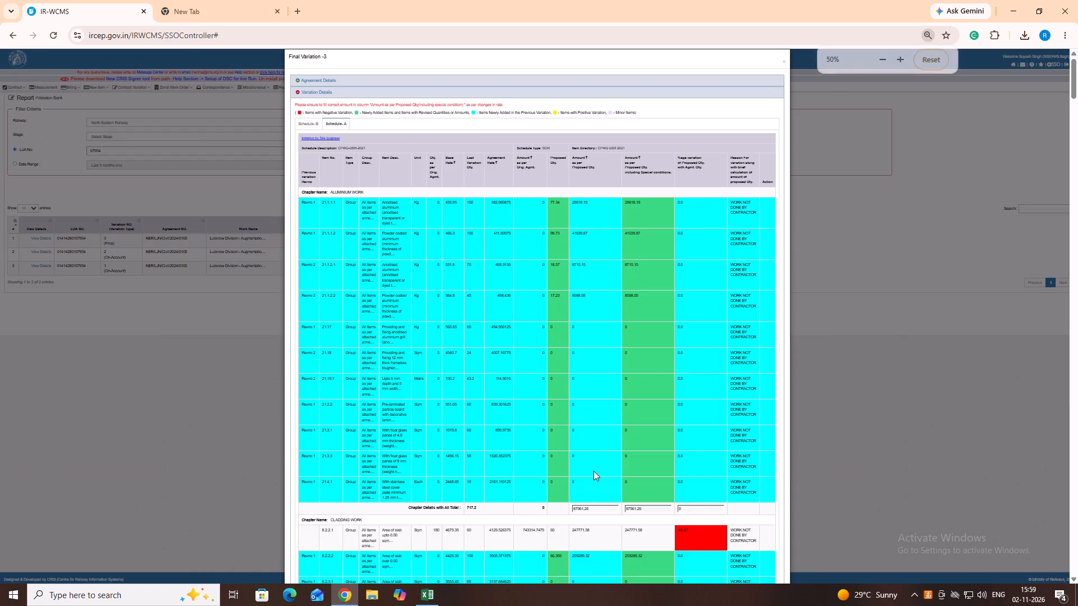
{"action": "scroll", "coordinate": [593, 460], "scroll_direction": "up", "scroll_amount": 6, "text": "ctrl"}
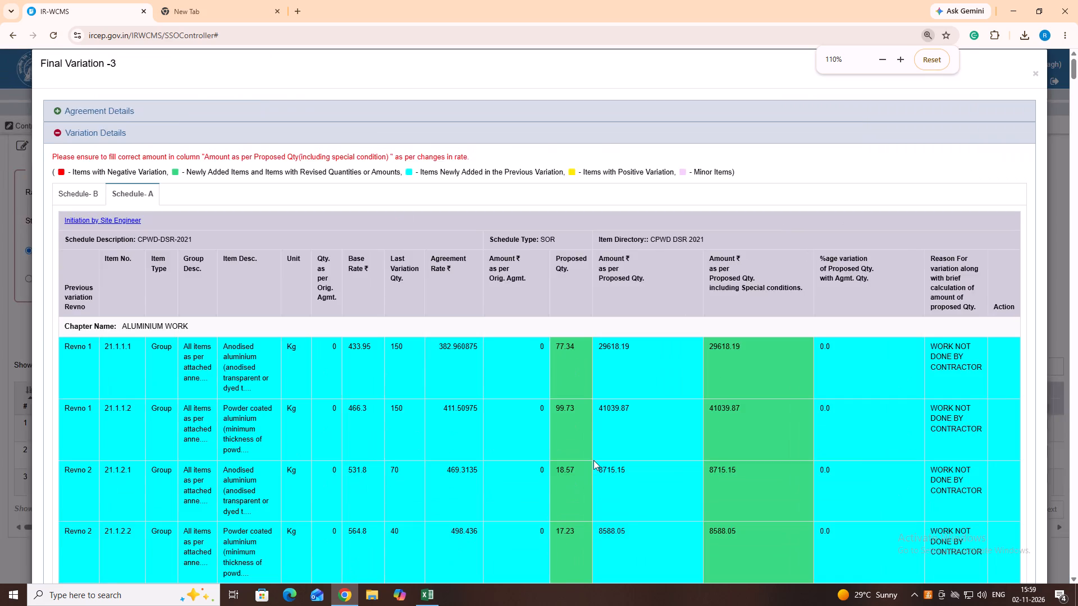
{"action": "scroll", "coordinate": [593, 460], "scroll_direction": "down", "scroll_amount": 2}
{"action": "scroll", "coordinate": [591, 467], "scroll_direction": "down", "scroll_amount": 1, "text": "ctrl"}
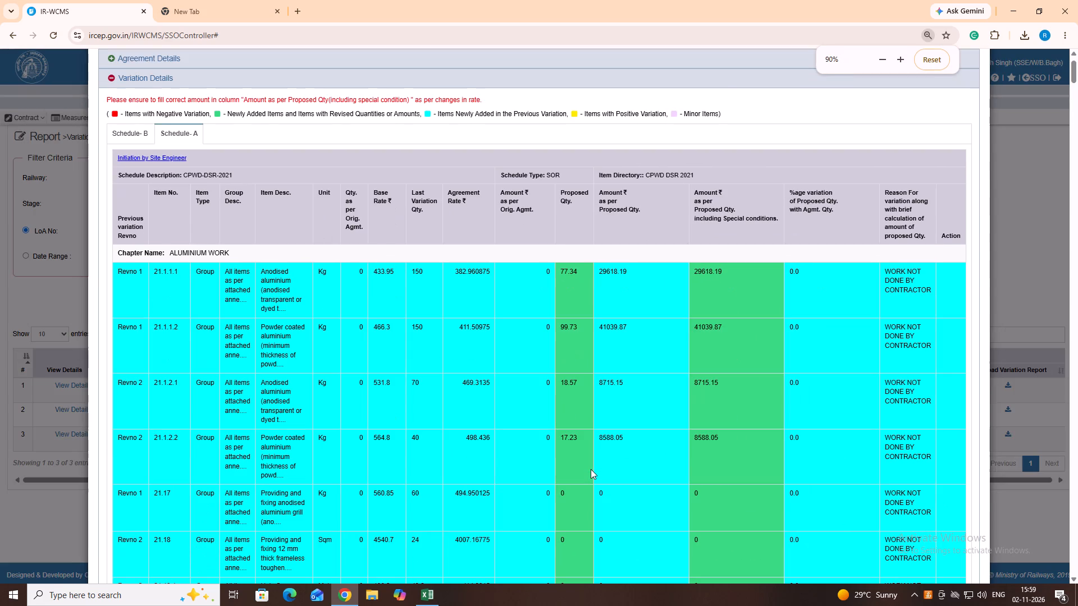
{"action": "scroll", "coordinate": [764, 311], "scroll_direction": "down", "scroll_amount": 4}
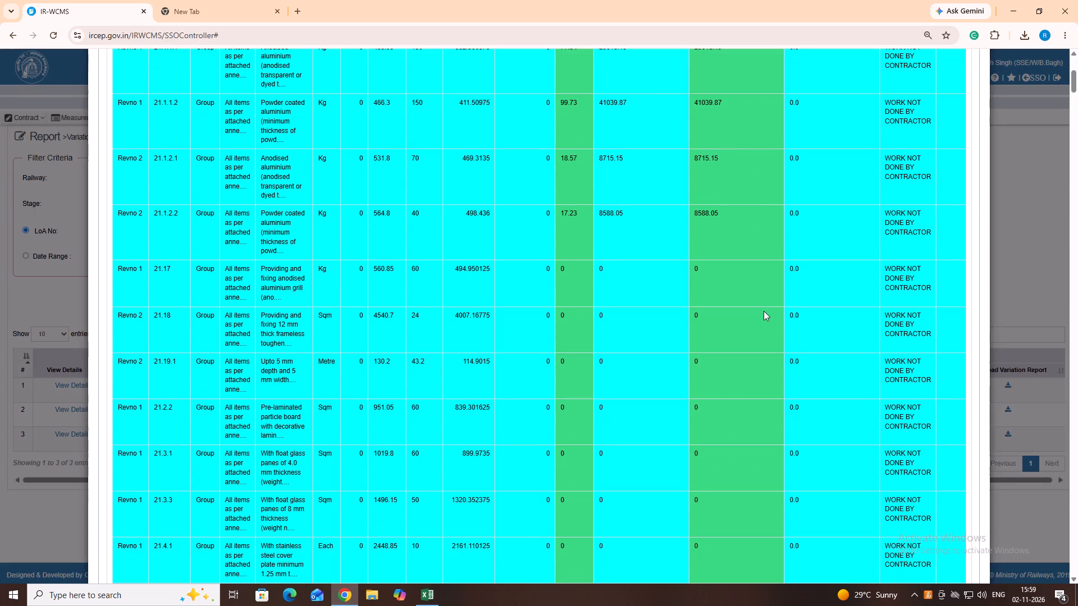
{"action": "scroll", "coordinate": [764, 311], "scroll_direction": "down", "scroll_amount": 1, "text": "ctrl"}
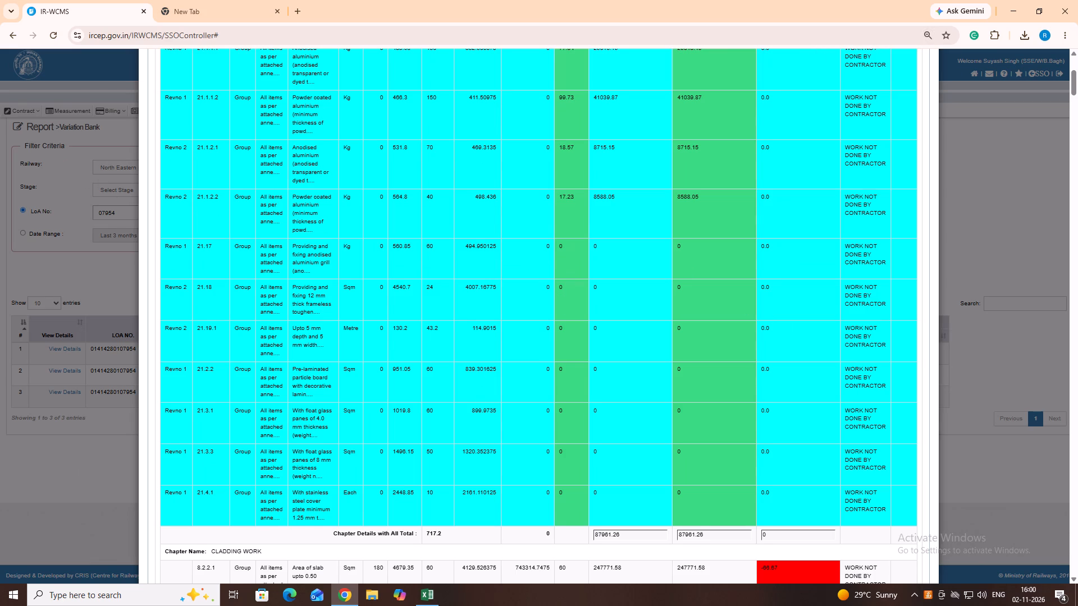
{"action": "scroll", "coordinate": [476, 371], "scroll_direction": "up", "scroll_amount": 2}
{"action": "scroll", "coordinate": [476, 371], "scroll_direction": "down", "scroll_amount": 5}
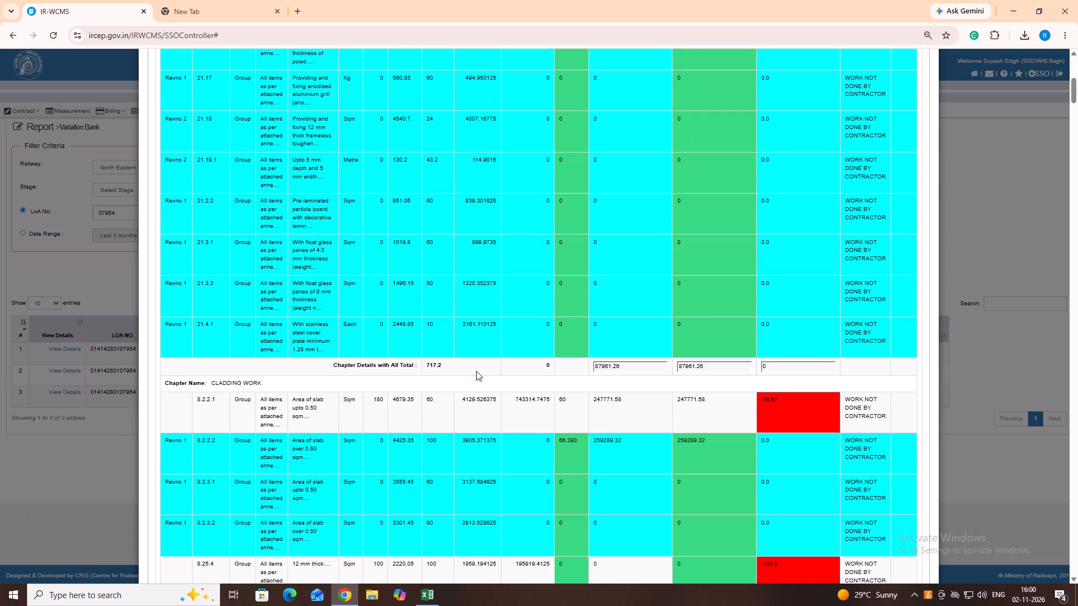
{"action": "scroll", "coordinate": [476, 371], "scroll_direction": "down", "scroll_amount": 8}
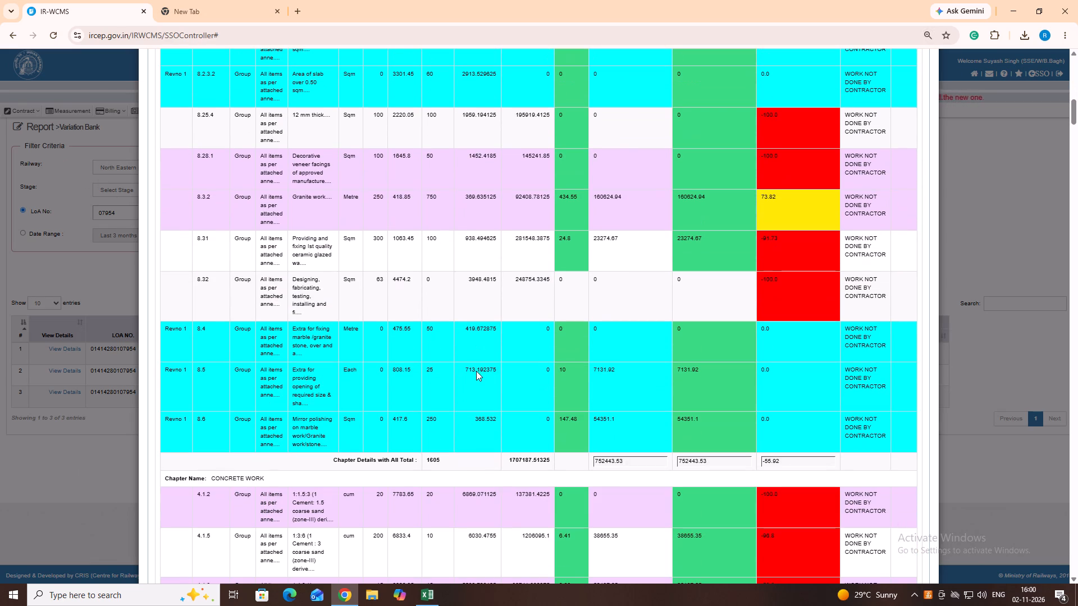
{"action": "scroll", "coordinate": [476, 371], "scroll_direction": "down", "scroll_amount": 4}
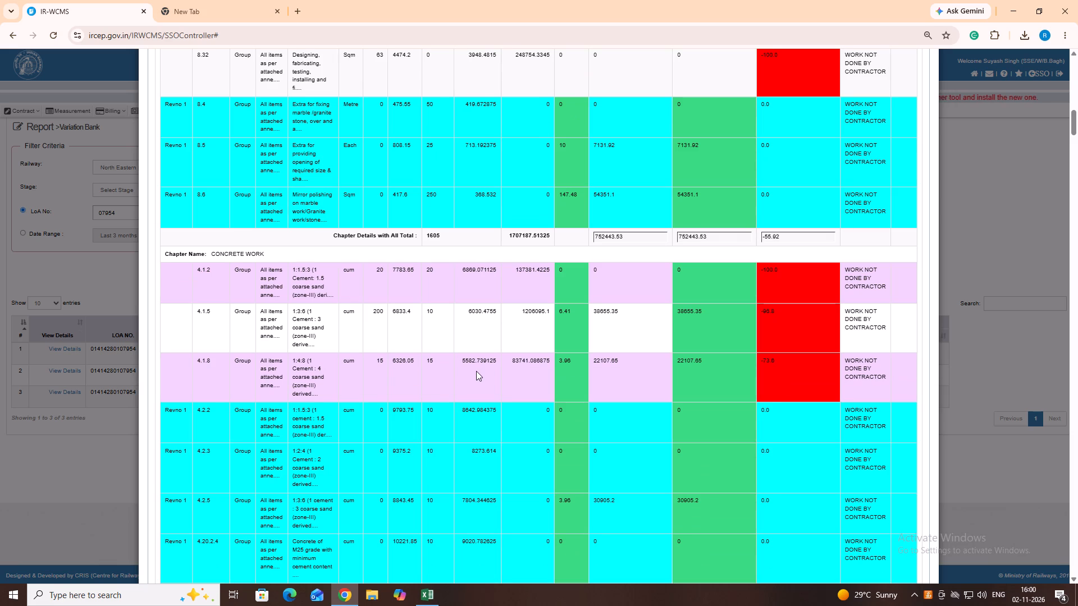
{"action": "scroll", "coordinate": [476, 371], "scroll_direction": "down", "scroll_amount": 3}
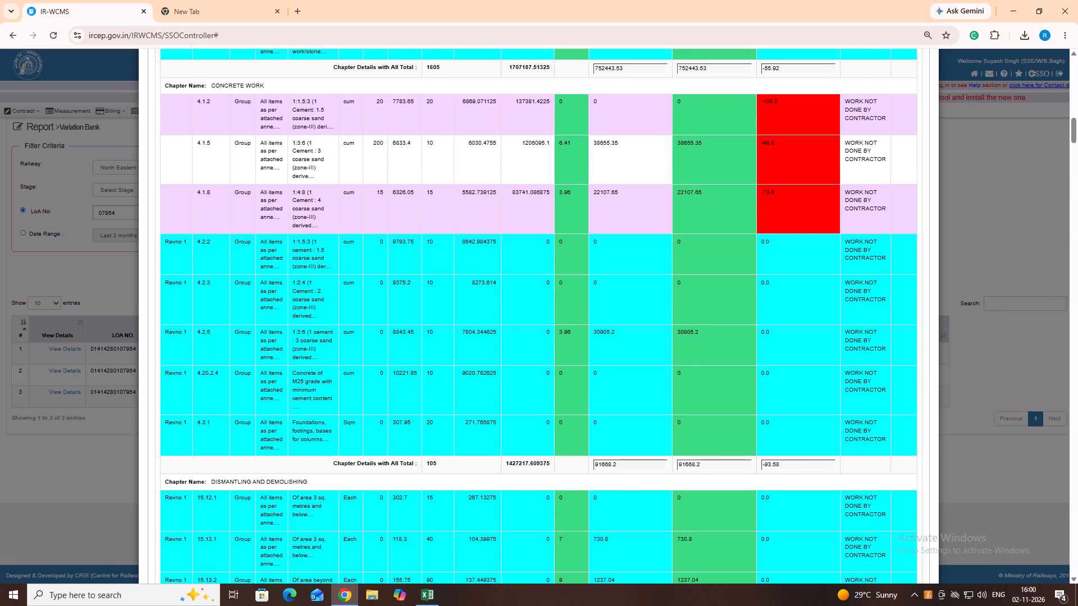
{"action": "scroll", "coordinate": [476, 372], "scroll_direction": "down", "scroll_amount": 3}
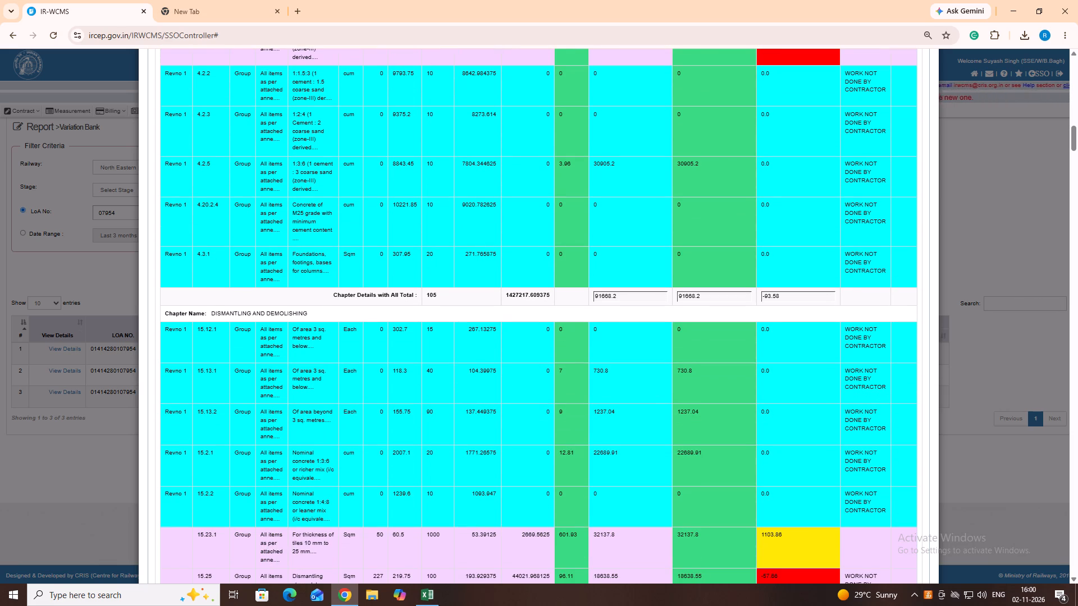
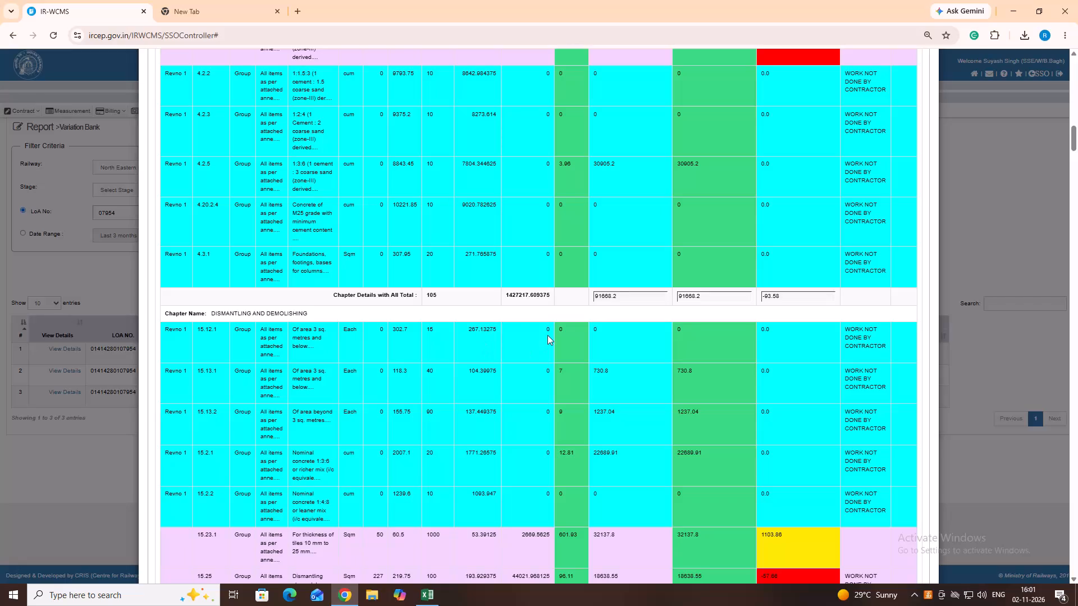
Re-examine Schedule-A of Final Variation -3 from the Dismantling and Demolishing items back to the Aluminium Work chapter.
{"action": "scroll", "coordinate": [547, 335], "scroll_direction": "down", "scroll_amount": 7}
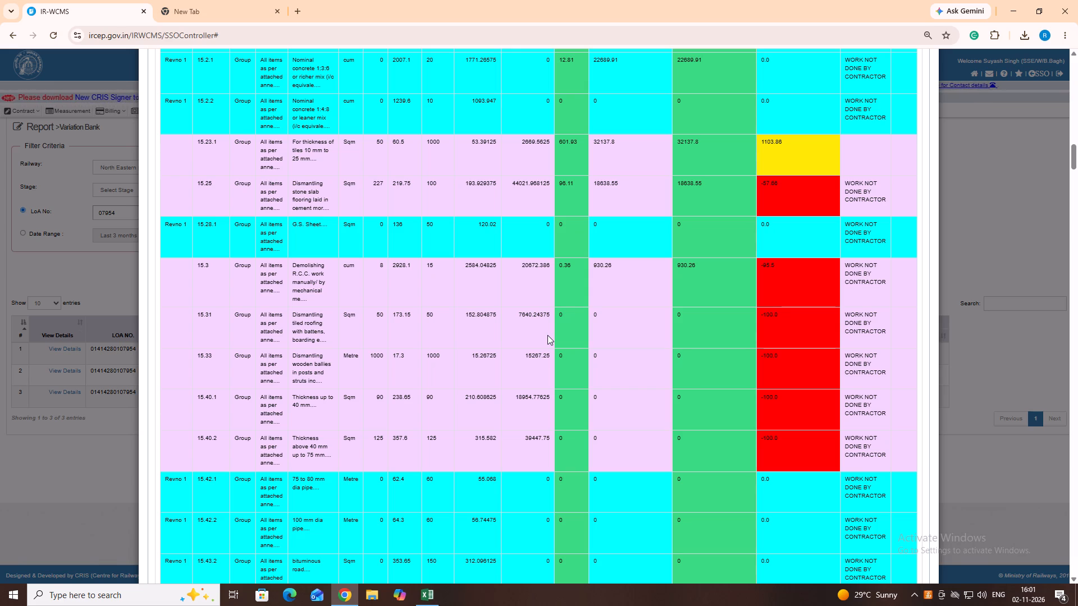
{"action": "scroll", "coordinate": [547, 335], "scroll_direction": "up", "scroll_amount": 12}
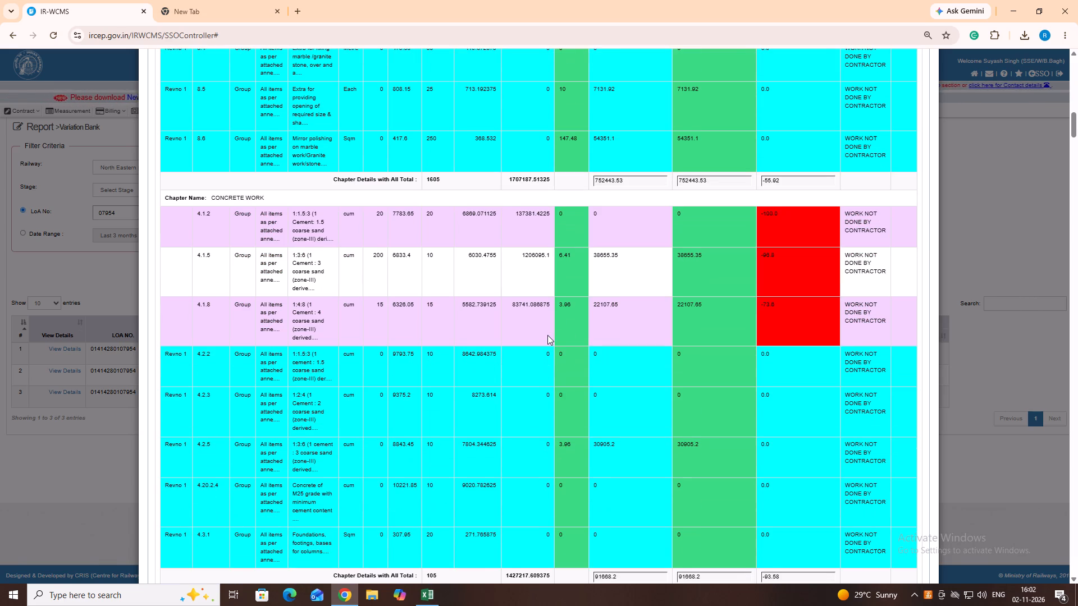
{"action": "scroll", "coordinate": [547, 335], "scroll_direction": "up", "scroll_amount": 6}
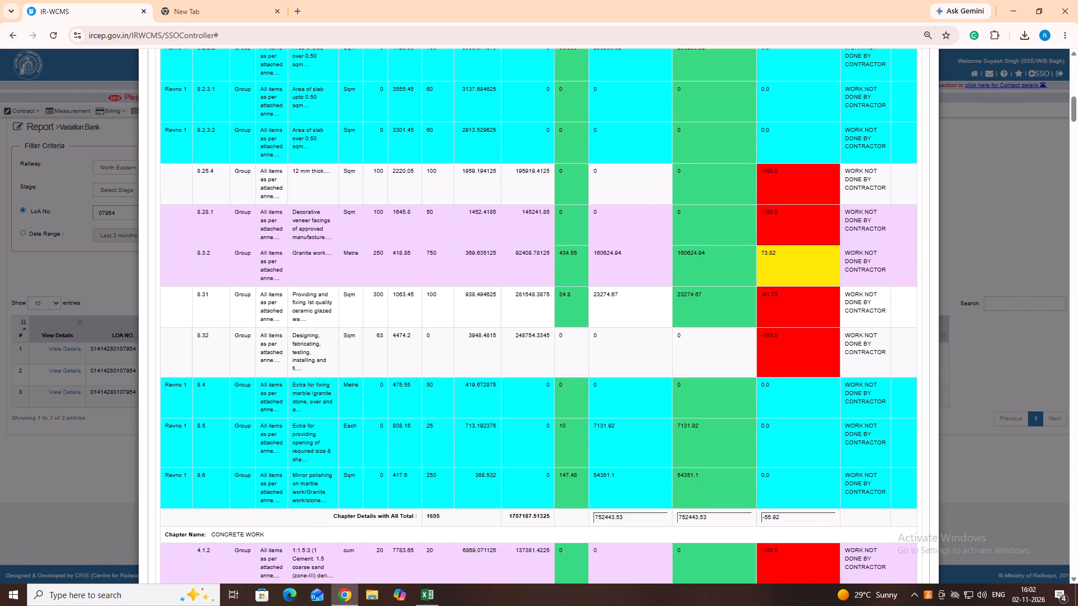
{"action": "scroll", "coordinate": [547, 335], "scroll_direction": "up", "scroll_amount": 14}
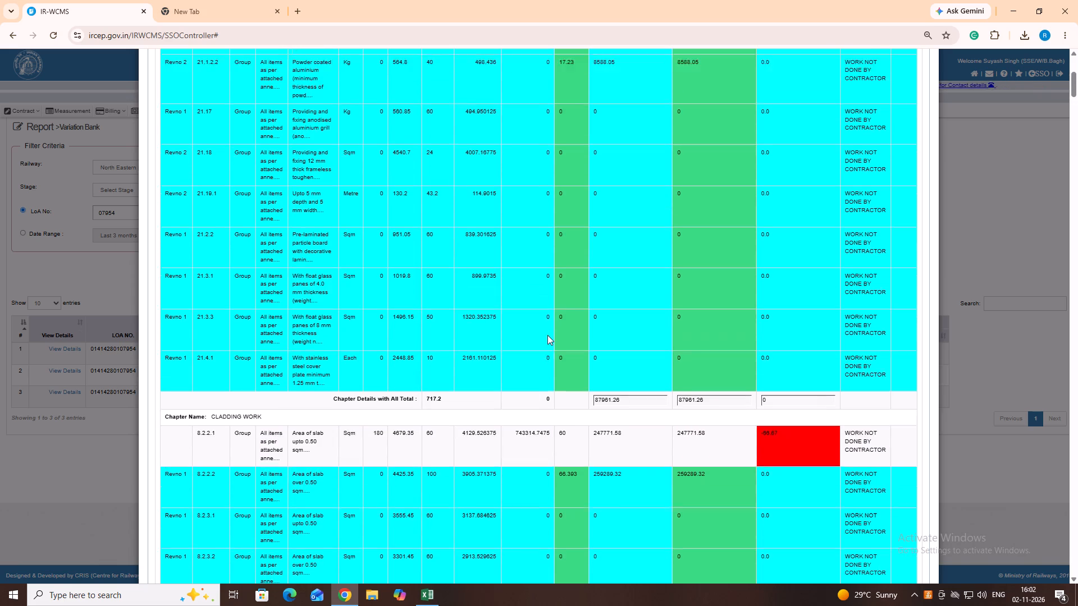
{"action": "scroll", "coordinate": [547, 335], "scroll_direction": "up", "scroll_amount": 8}
Look through Schedule-A from Aluminium Work to Wood and P.V.C. Work and on to the attachments, and close the variation.
{"action": "scroll", "coordinate": [559, 331], "scroll_direction": "down", "scroll_amount": 6}
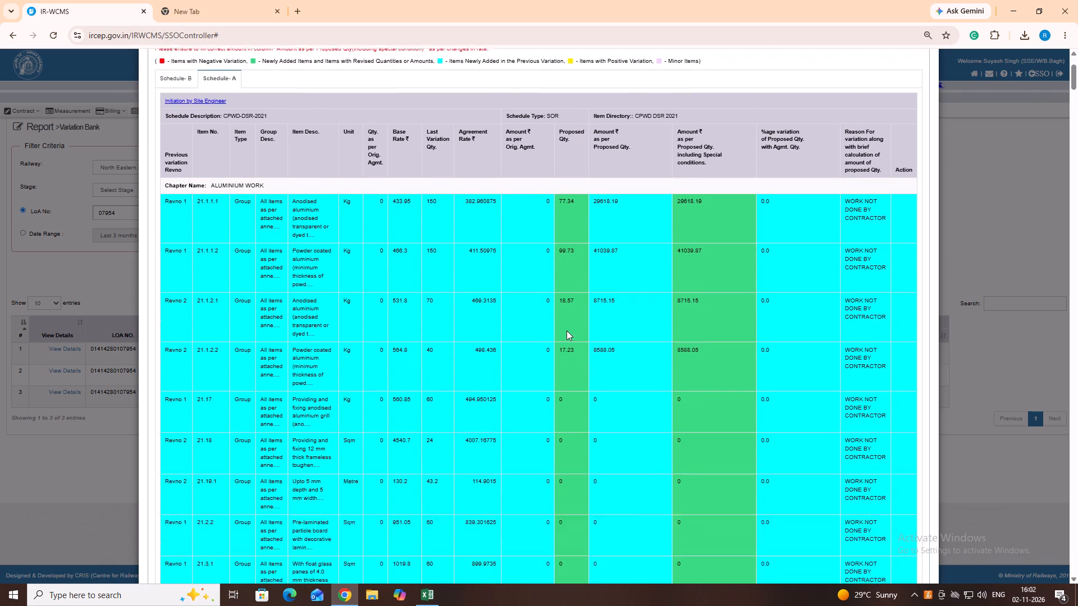
{"action": "scroll", "coordinate": [566, 329], "scroll_direction": "down", "scroll_amount": 7}
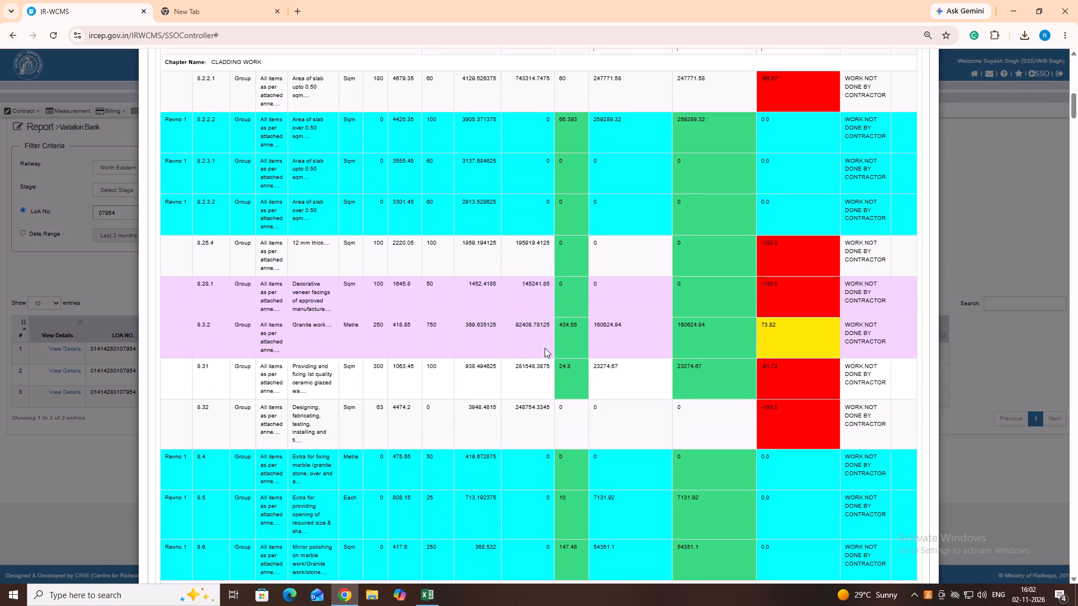
{"action": "scroll", "coordinate": [408, 304], "scroll_direction": "down", "scroll_amount": 20}
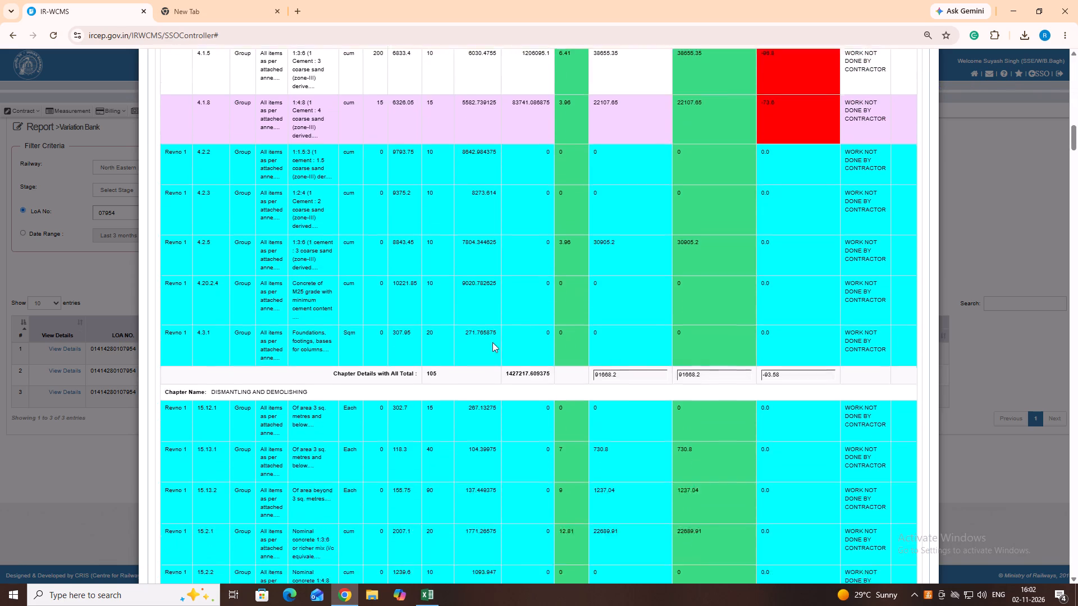
{"action": "scroll", "coordinate": [492, 342], "scroll_direction": "down", "scroll_amount": 8}
{"action": "scroll", "coordinate": [514, 329], "scroll_direction": "down", "scroll_amount": 20}
{"action": "scroll", "coordinate": [514, 329], "scroll_direction": "down", "scroll_amount": 20}
{"action": "scroll", "coordinate": [514, 329], "scroll_direction": "down", "scroll_amount": 3}
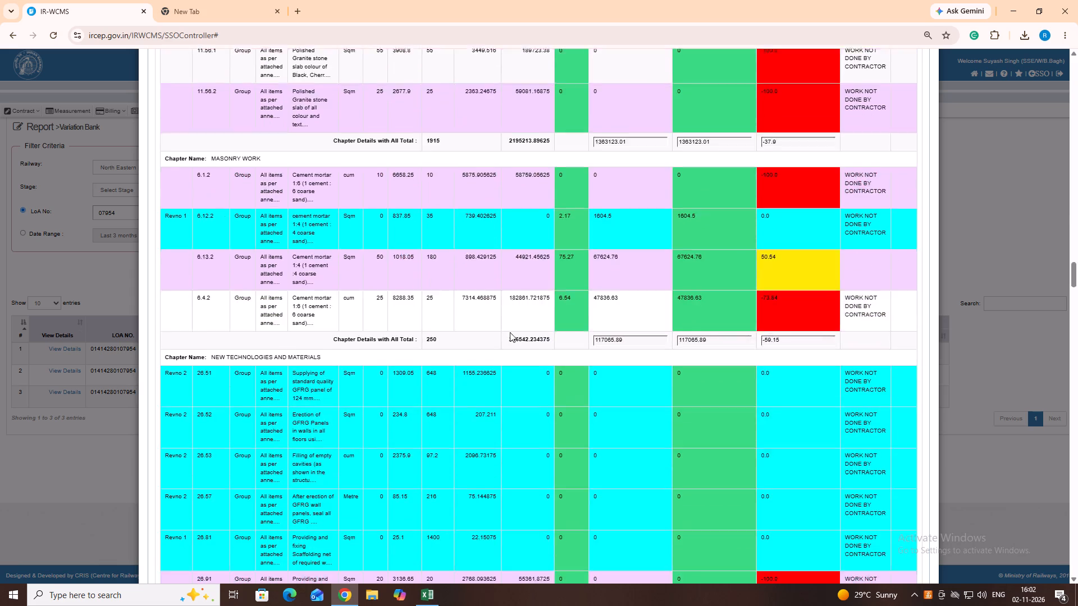
{"action": "scroll", "coordinate": [510, 332], "scroll_direction": "down", "scroll_amount": 20}
{"action": "scroll", "coordinate": [510, 332], "scroll_direction": "down", "scroll_amount": 20}
{"action": "scroll", "coordinate": [510, 332], "scroll_direction": "down", "scroll_amount": 18}
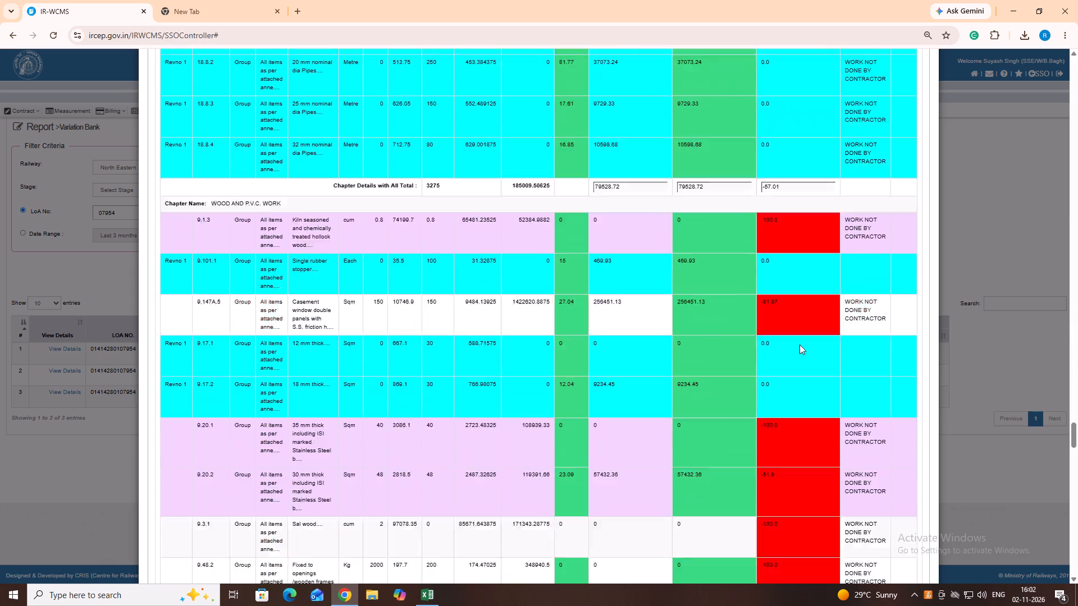
{"action": "scroll", "coordinate": [800, 345], "scroll_direction": "down", "scroll_amount": 20}
{"action": "scroll", "coordinate": [800, 345], "scroll_direction": "down", "scroll_amount": 20}
{"action": "scroll", "coordinate": [800, 345], "scroll_direction": "down", "scroll_amount": 16}
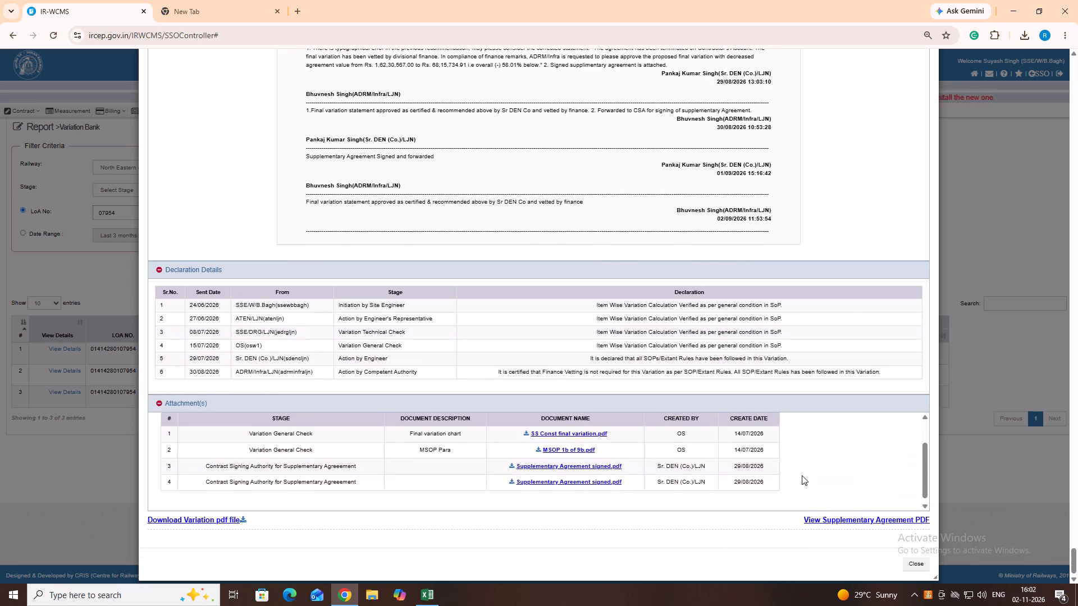
{"action": "left_click", "coordinate": [925, 566]}
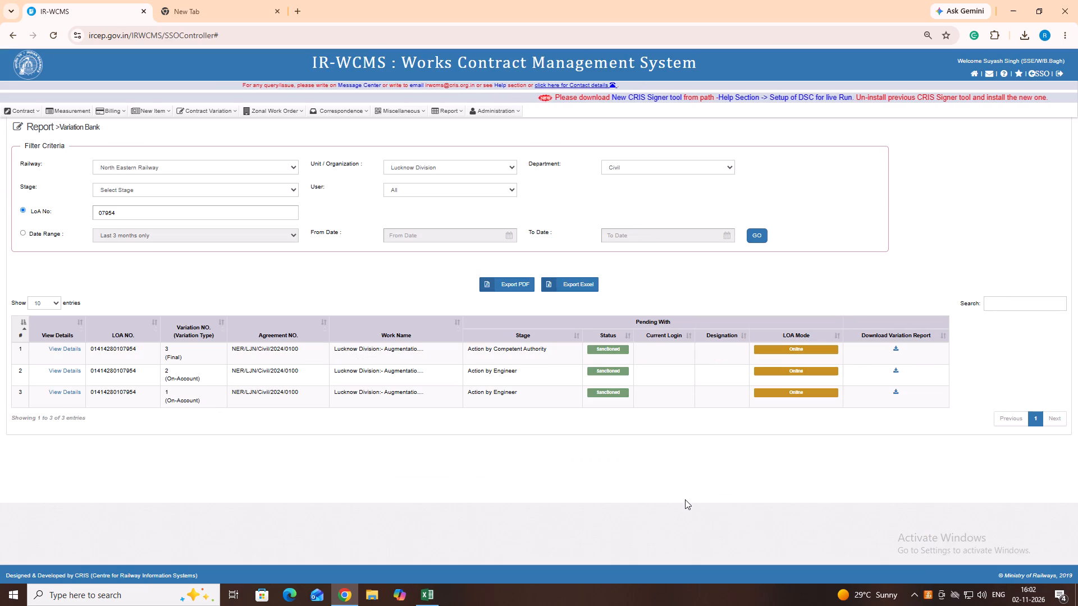
Reopen the details of final variation 3 and expand its attachments, declaration details, comments and variation details.
{"action": "scroll", "coordinate": [685, 505], "scroll_direction": "down", "scroll_amount": 3, "text": "ctrl"}
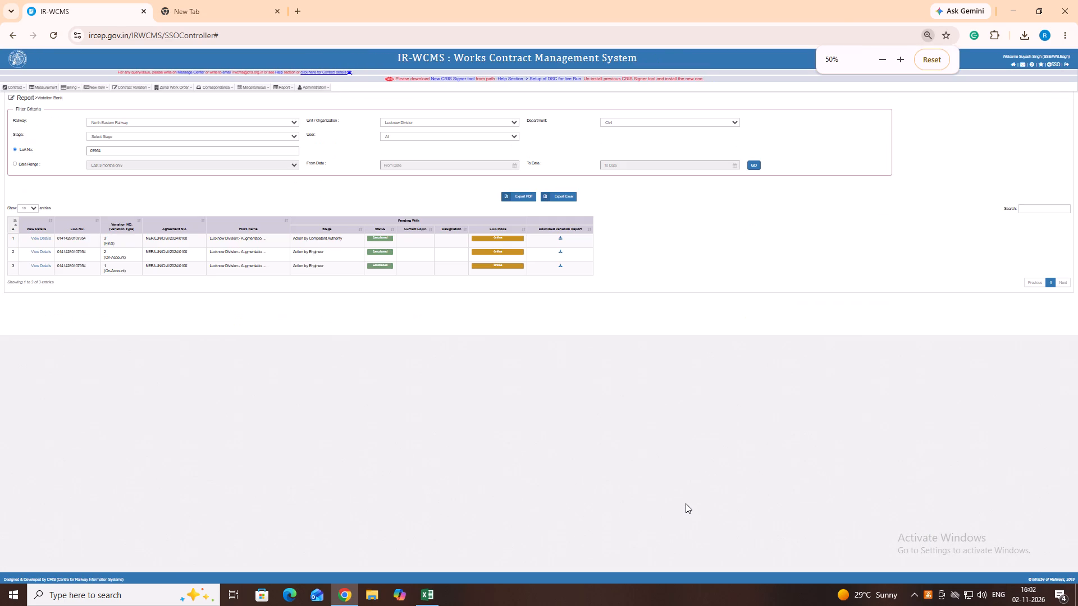
{"action": "scroll", "coordinate": [672, 487], "scroll_direction": "up", "scroll_amount": 4, "text": "ctrl"}
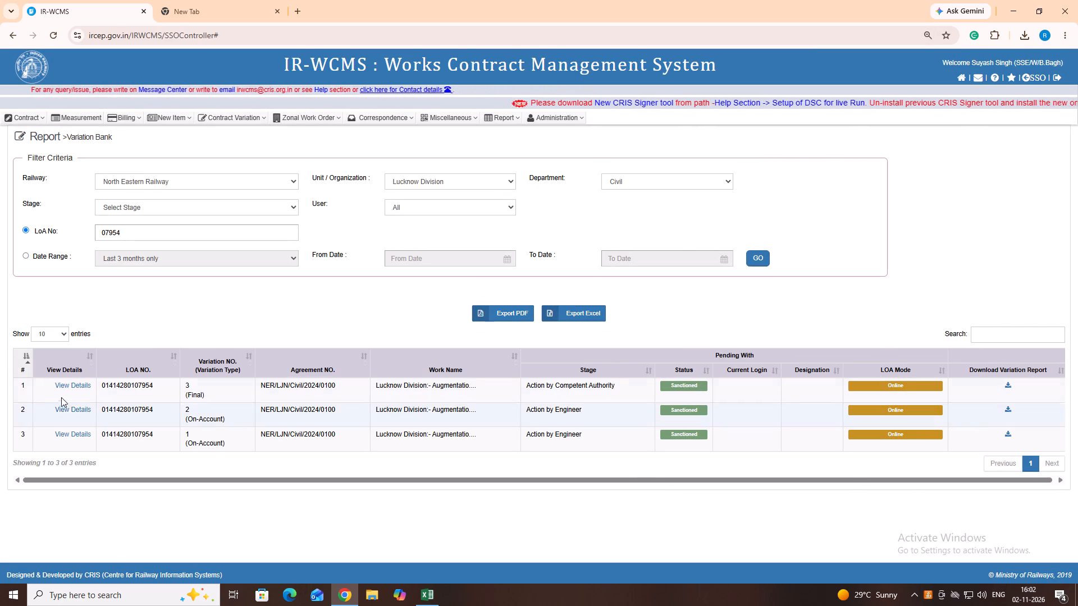
{"action": "left_click", "coordinate": [72, 383]}
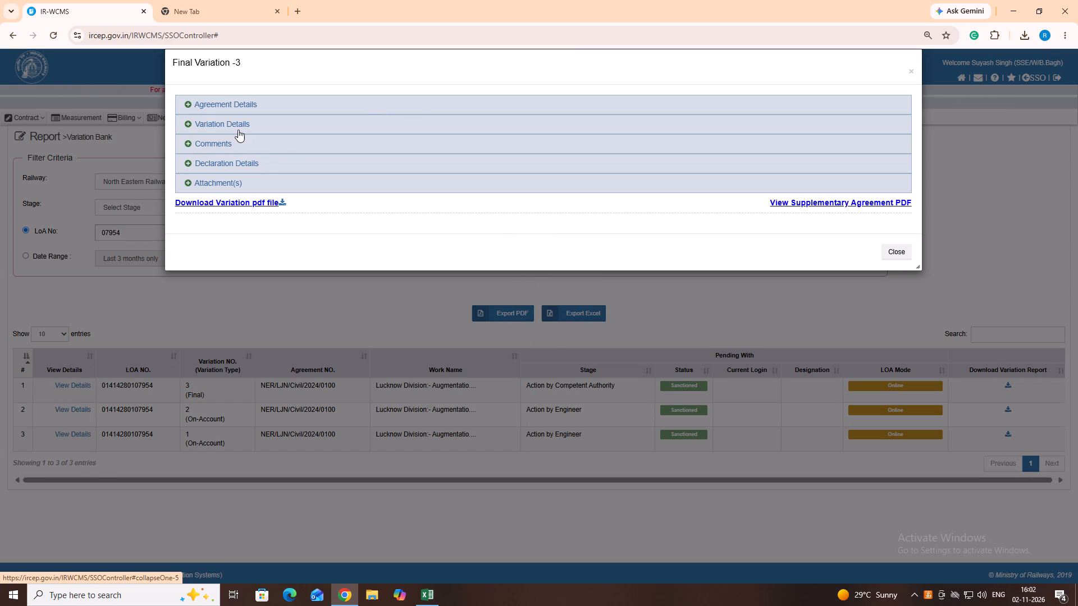
{"action": "left_click", "coordinate": [231, 179]}
{"action": "left_click", "coordinate": [231, 164]}
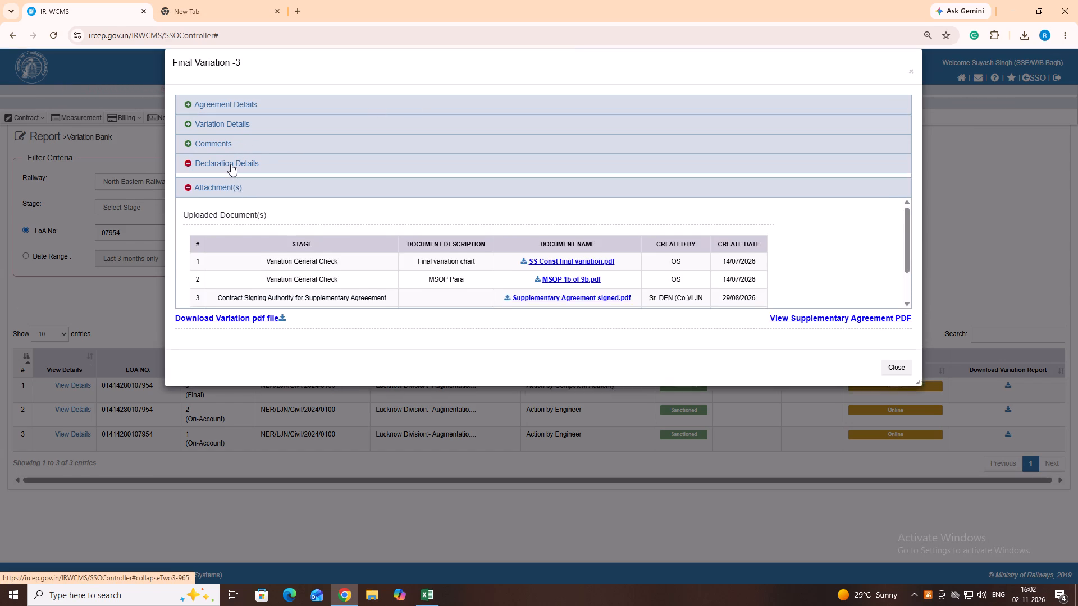
{"action": "left_click", "coordinate": [232, 140]}
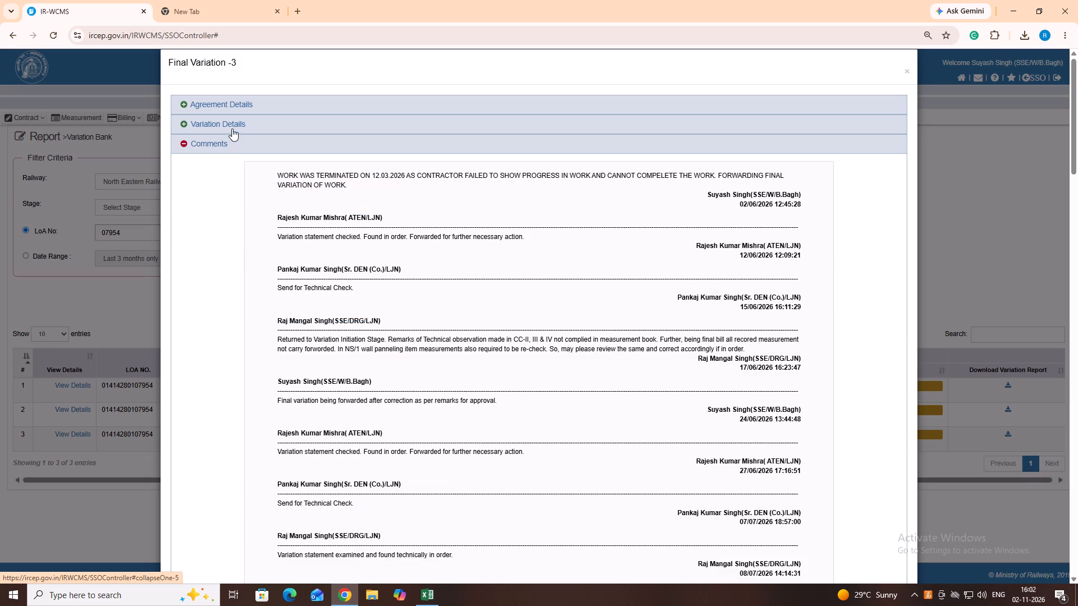
{"action": "left_click", "coordinate": [232, 126]}
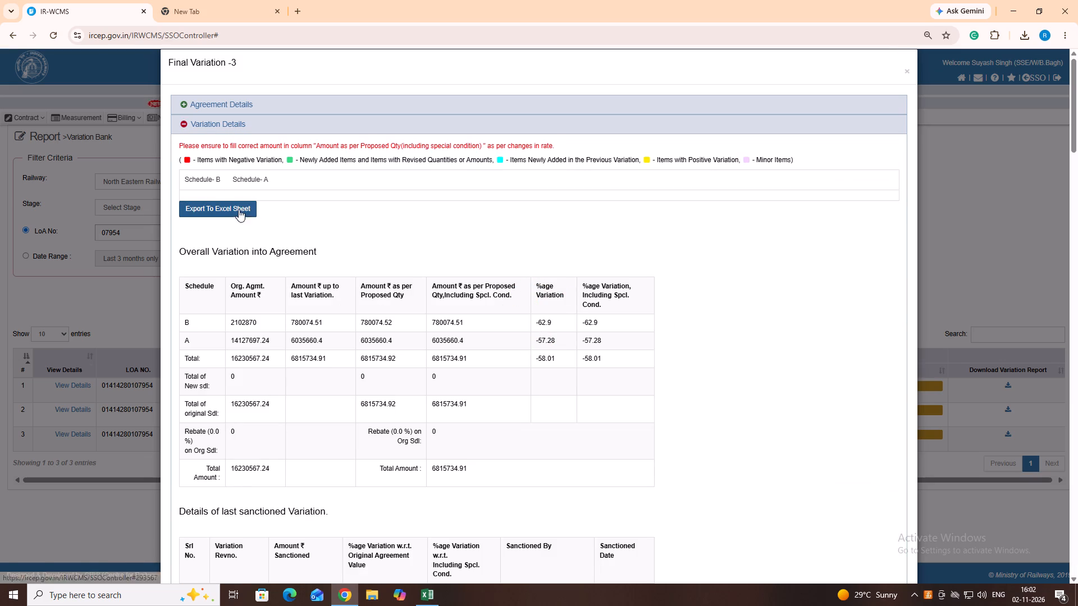
Export the variation to Excel once more and open the downloaded VariationPdf_218241_3 (2).xls for editing.
{"action": "left_click", "coordinate": [230, 209]}
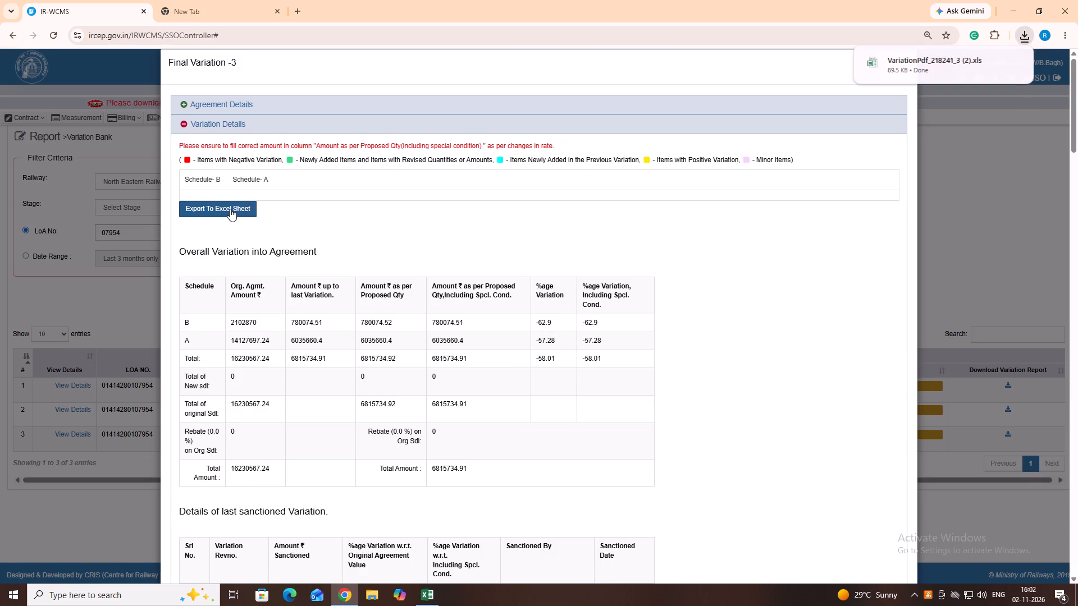
{"action": "double_click", "coordinate": [928, 62]}
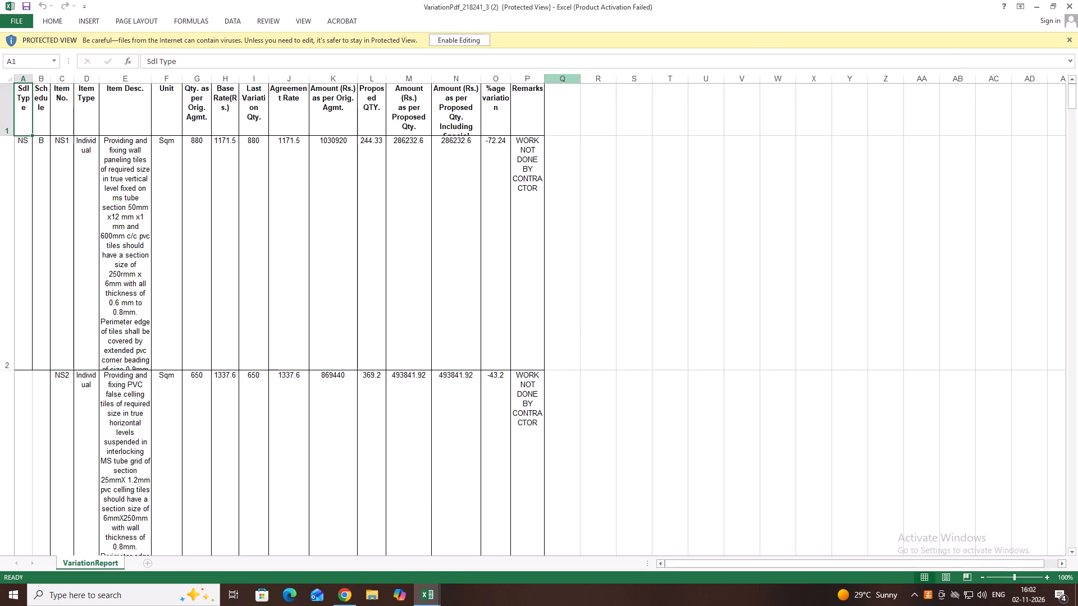
{"action": "left_click", "coordinate": [460, 37]}
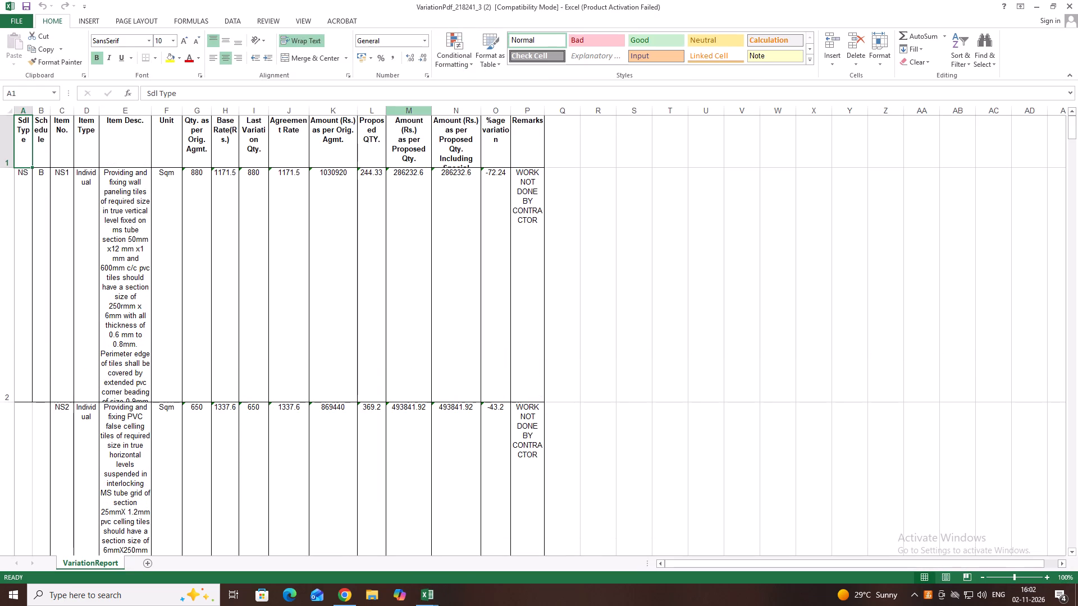
Examine item NS1's original and last variation quantities, rates, proposed quantity and amounts in the VariationReport sheet.
{"action": "left_click", "coordinate": [225, 211]}
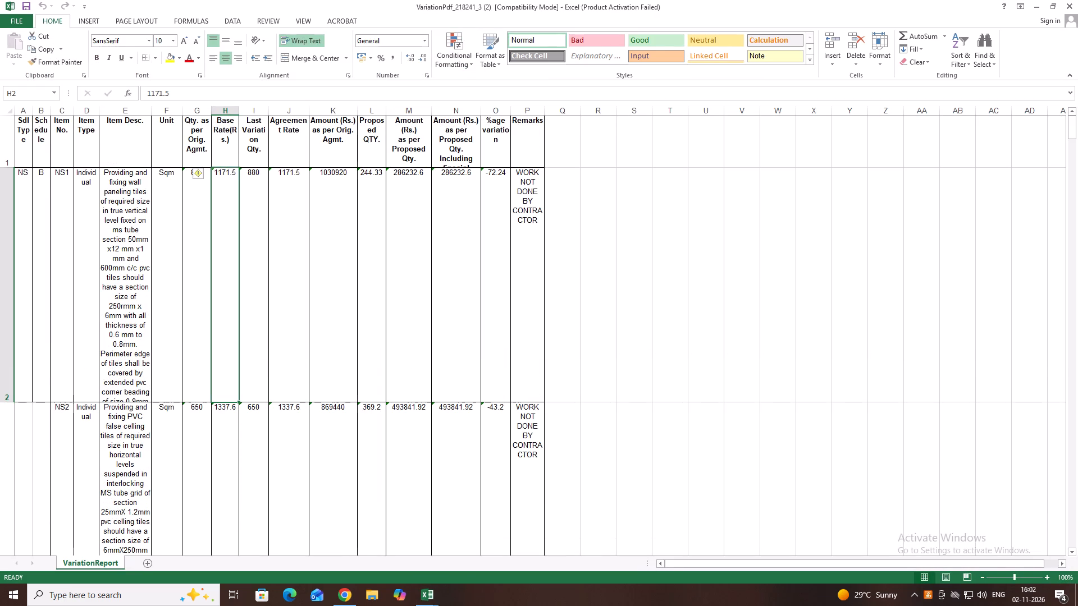
{"action": "left_click", "coordinate": [186, 209]}
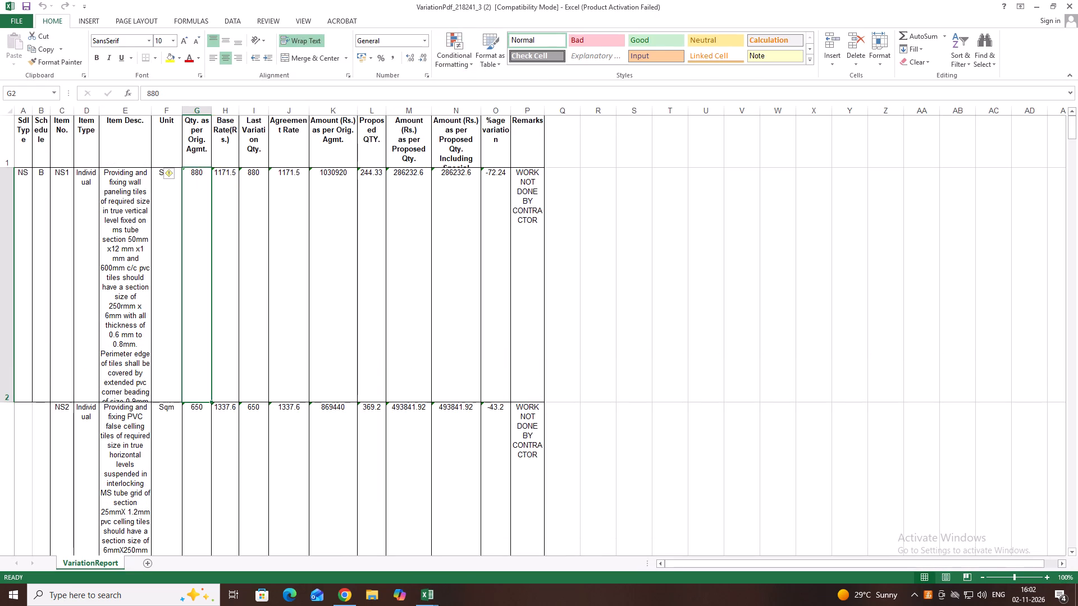
{"action": "left_click", "coordinate": [248, 206]}
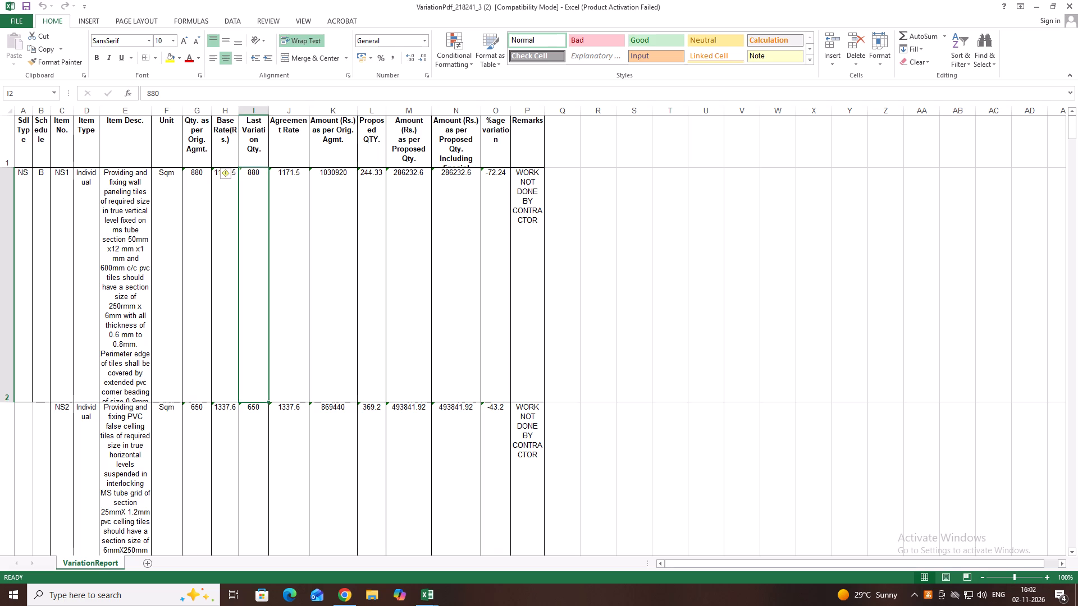
{"action": "left_click", "coordinate": [282, 215]}
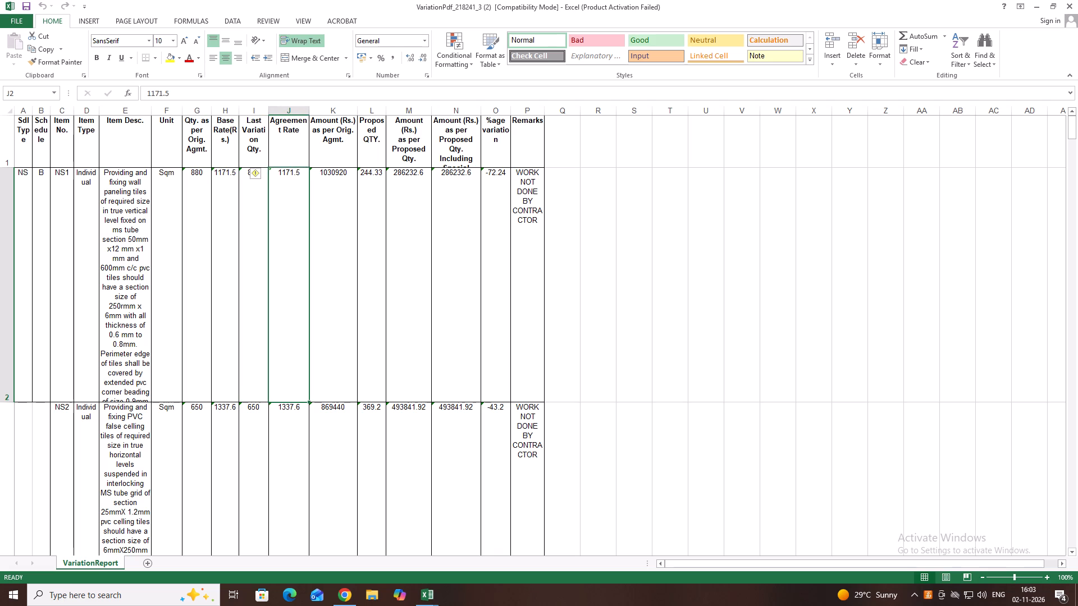
{"action": "left_click", "coordinate": [251, 213]}
{"action": "left_click", "coordinate": [343, 220]}
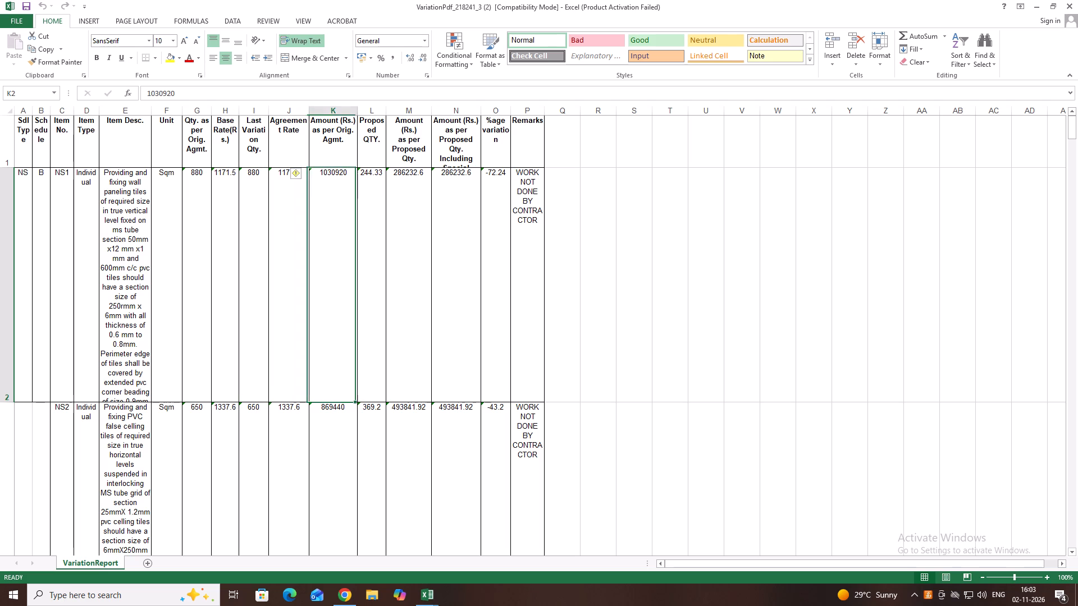
{"action": "left_click", "coordinate": [382, 222]}
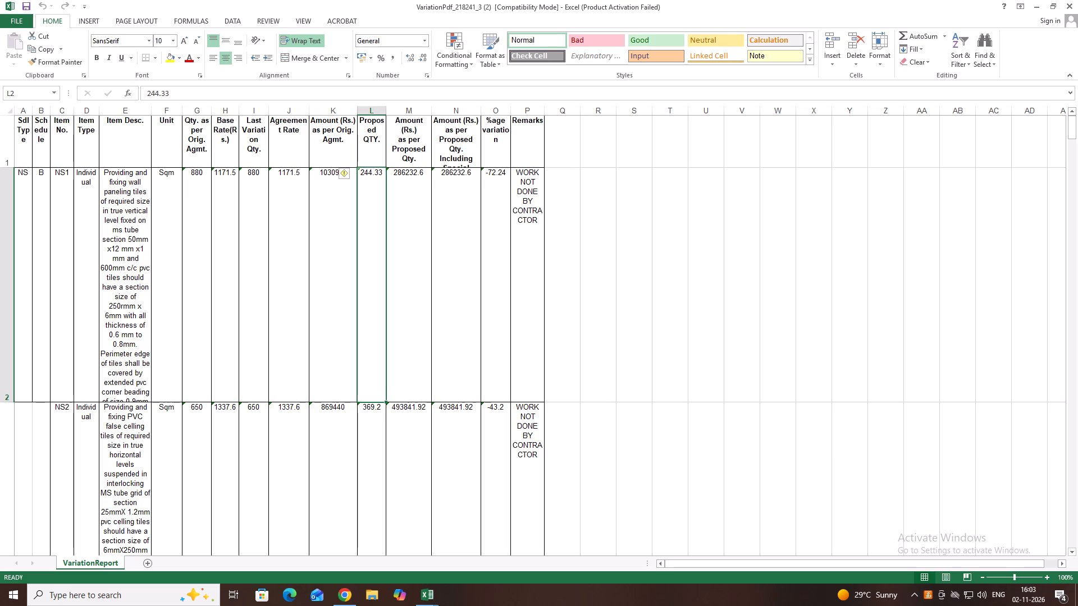
{"action": "left_click", "coordinate": [401, 224]}
{"action": "left_click", "coordinate": [474, 224]}
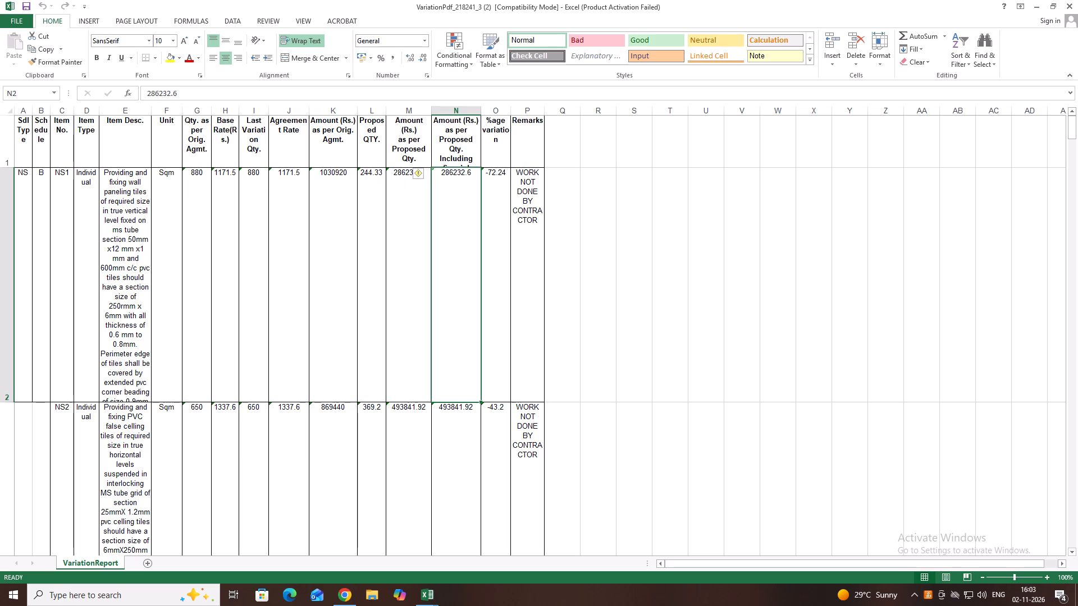
{"action": "left_click", "coordinate": [571, 229]}
{"action": "left_click", "coordinate": [702, 236]}
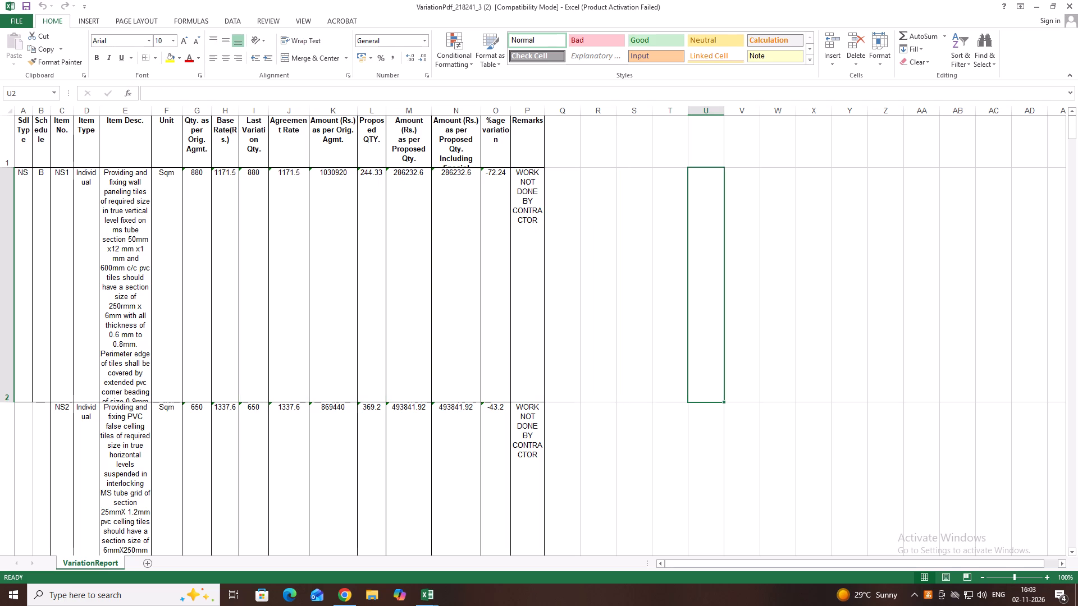
Switch back to Chrome, close Final Variation -3 and search the Bill Bank report for LoA No. 07954.
{"action": "left_click", "coordinate": [353, 595]}
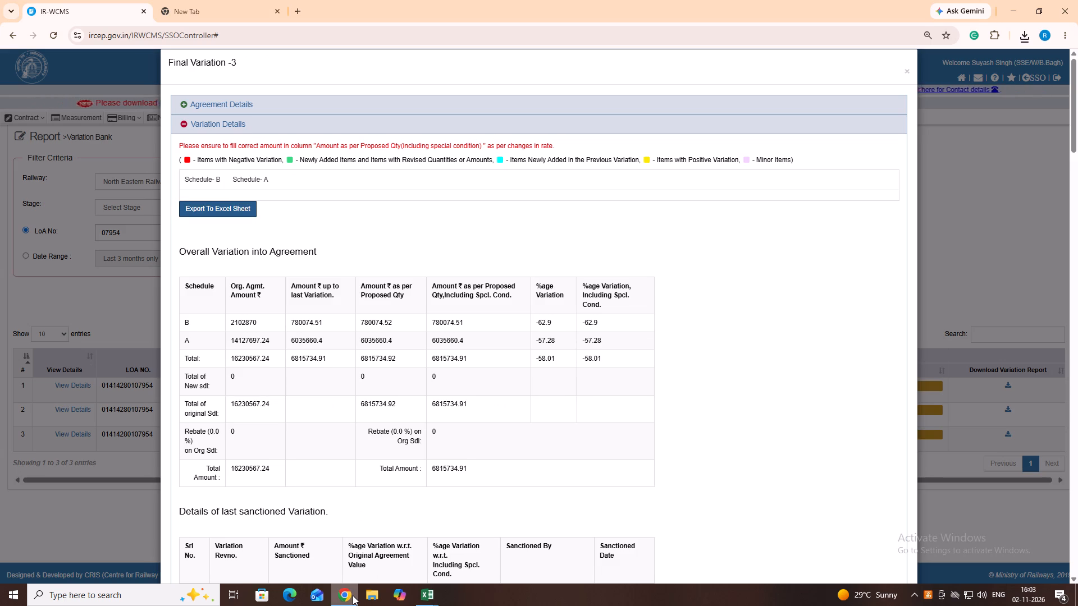
{"action": "left_click", "coordinate": [906, 67]}
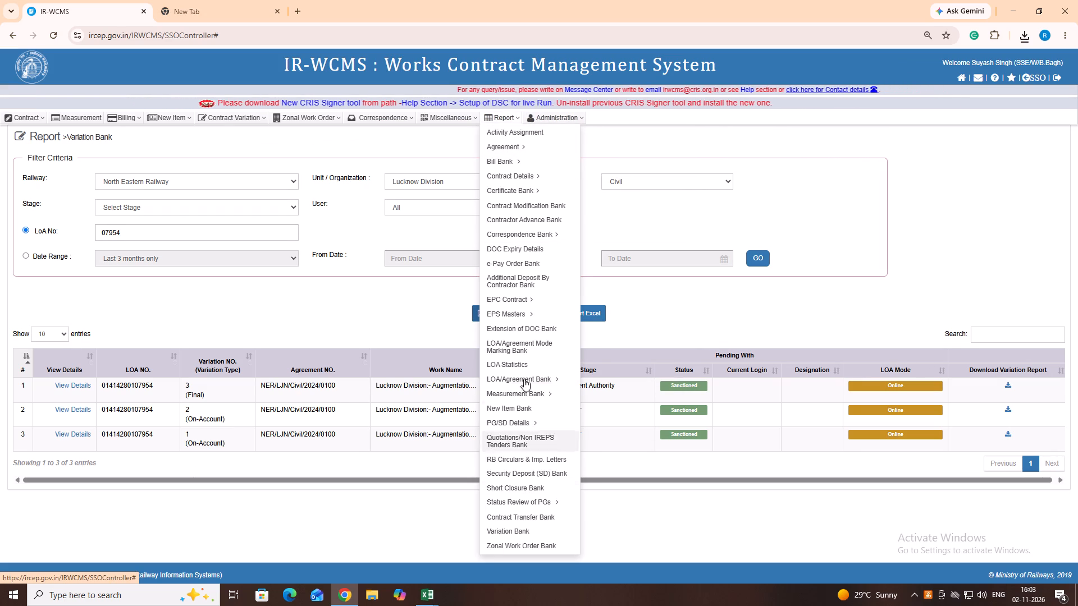
{"action": "left_click", "coordinate": [602, 159]}
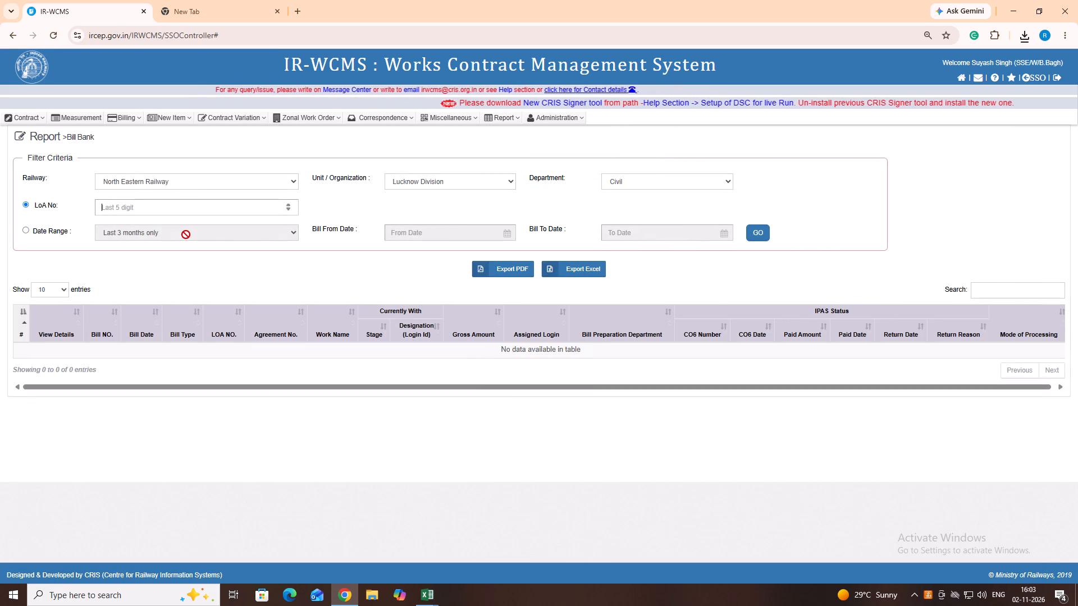
{"action": "key", "text": "0"}
{"action": "type", "text": "7954"}
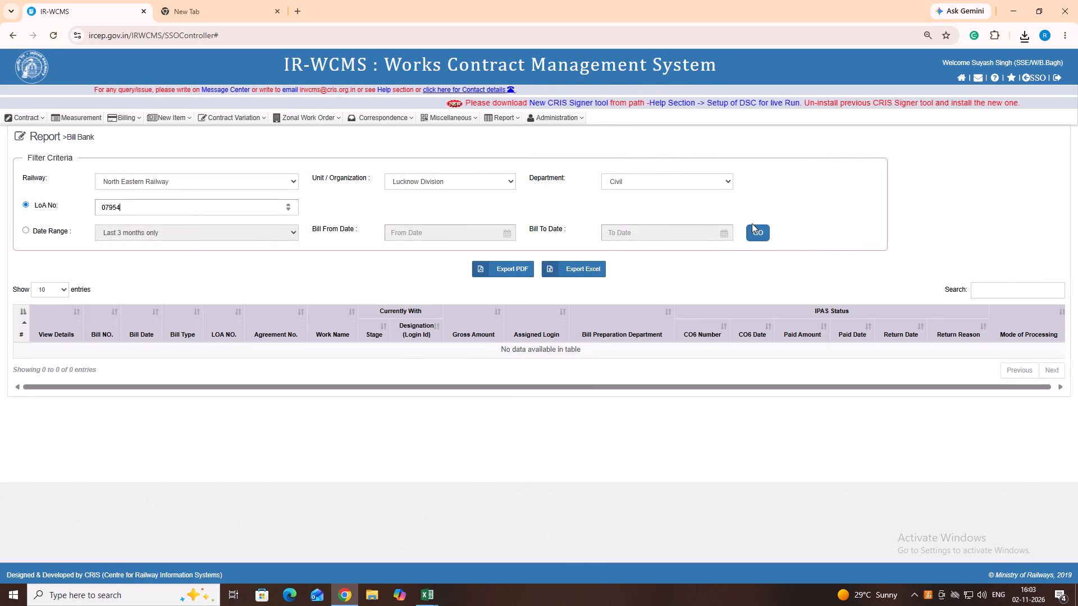
{"action": "left_click", "coordinate": [753, 228]}
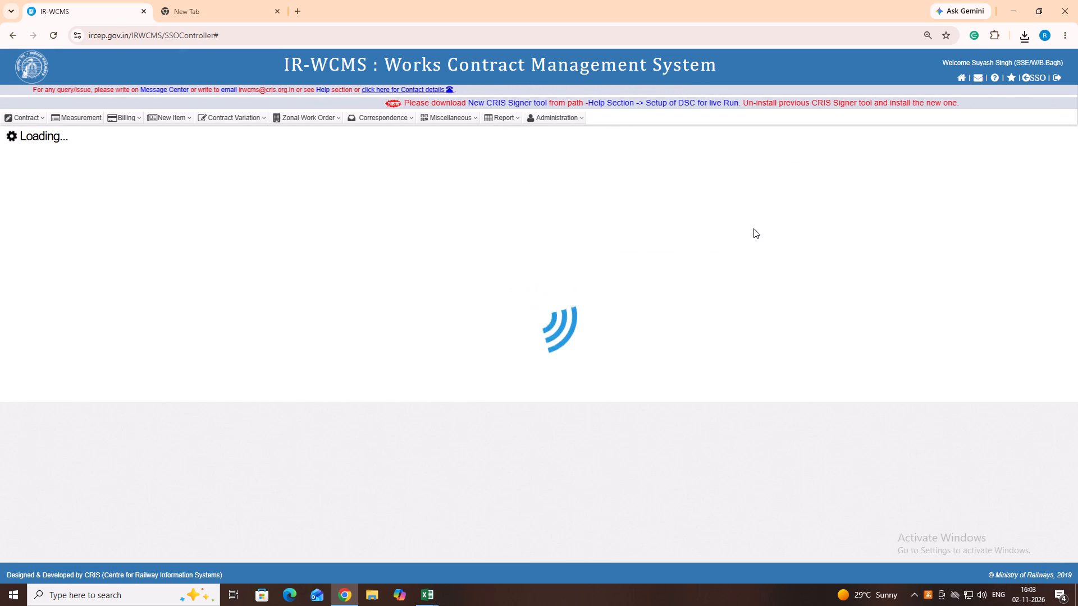
Open the details of final bill NER/LJN/Civil/2024/0100/B5.
{"action": "scroll", "coordinate": [592, 351], "scroll_direction": "down", "scroll_amount": 8}
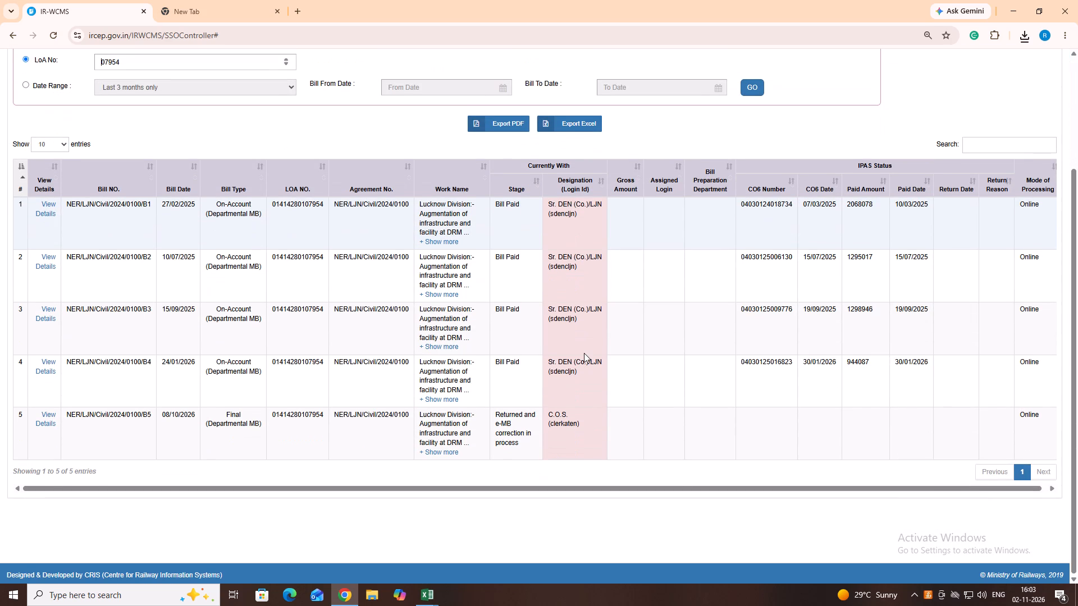
{"action": "left_click", "coordinate": [45, 423]}
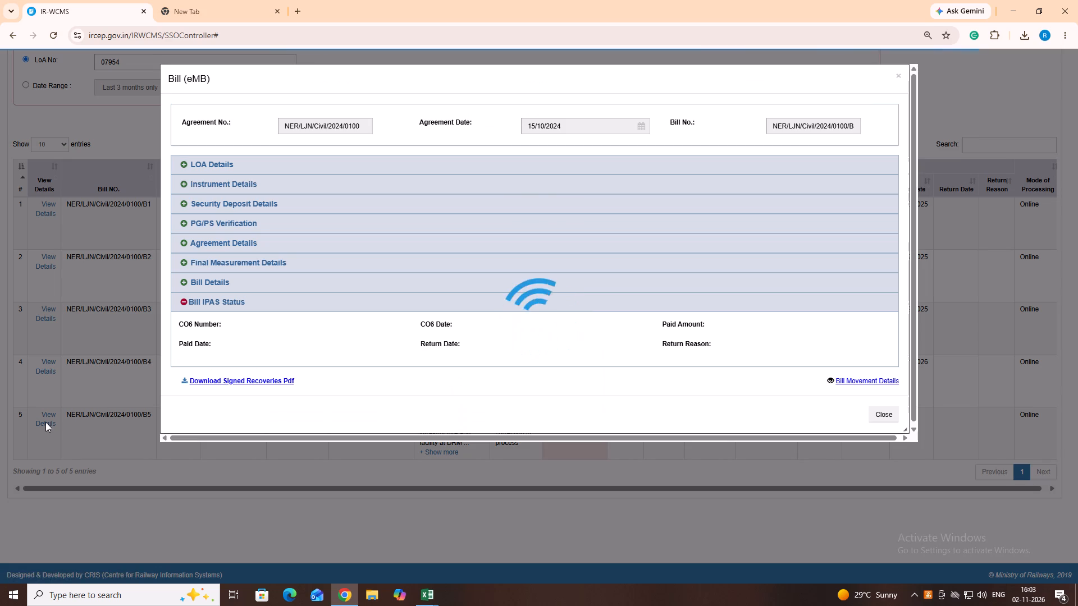
Expand bill B5's bill details and item-wise bill details to examine the quantities of the Schedule B NS items.
{"action": "left_click", "coordinate": [220, 281]}
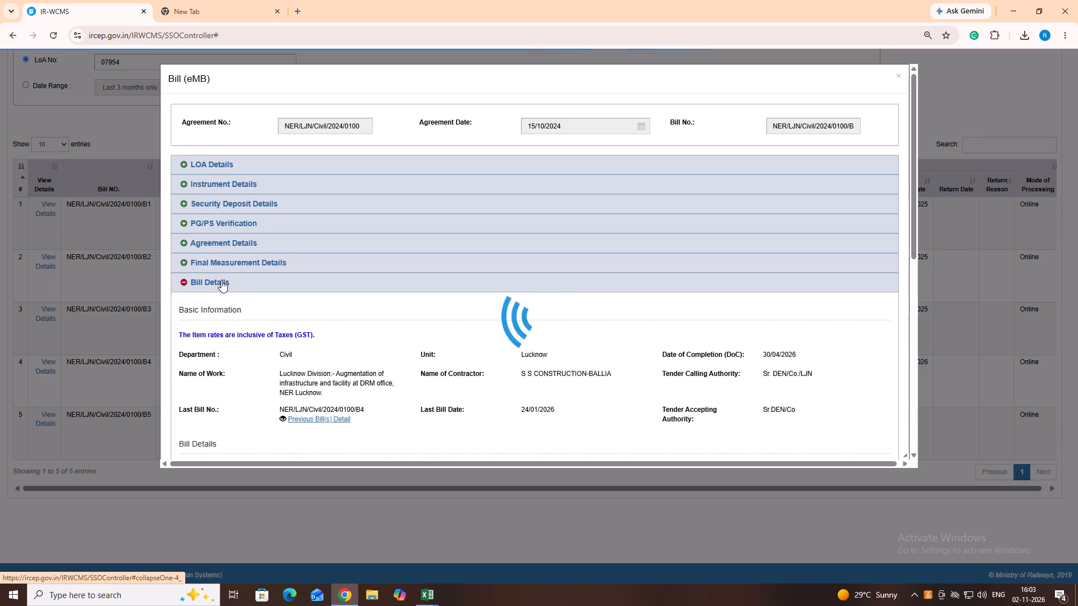
{"action": "scroll", "coordinate": [221, 280], "scroll_direction": "down", "scroll_amount": 5}
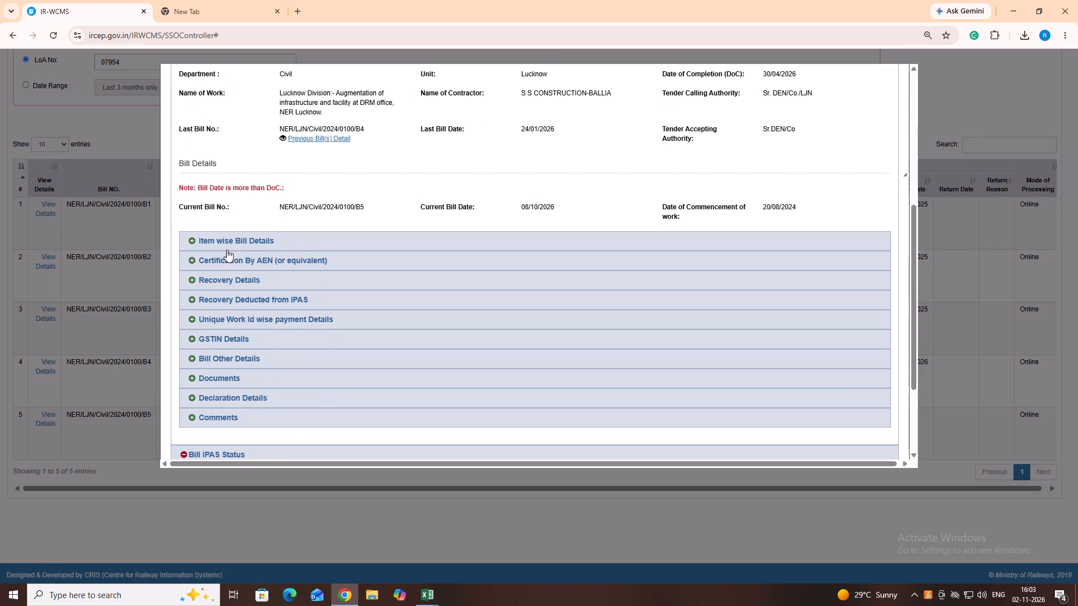
{"action": "left_click", "coordinate": [230, 242]}
{"action": "scroll", "coordinate": [304, 250], "scroll_direction": "down", "scroll_amount": 5}
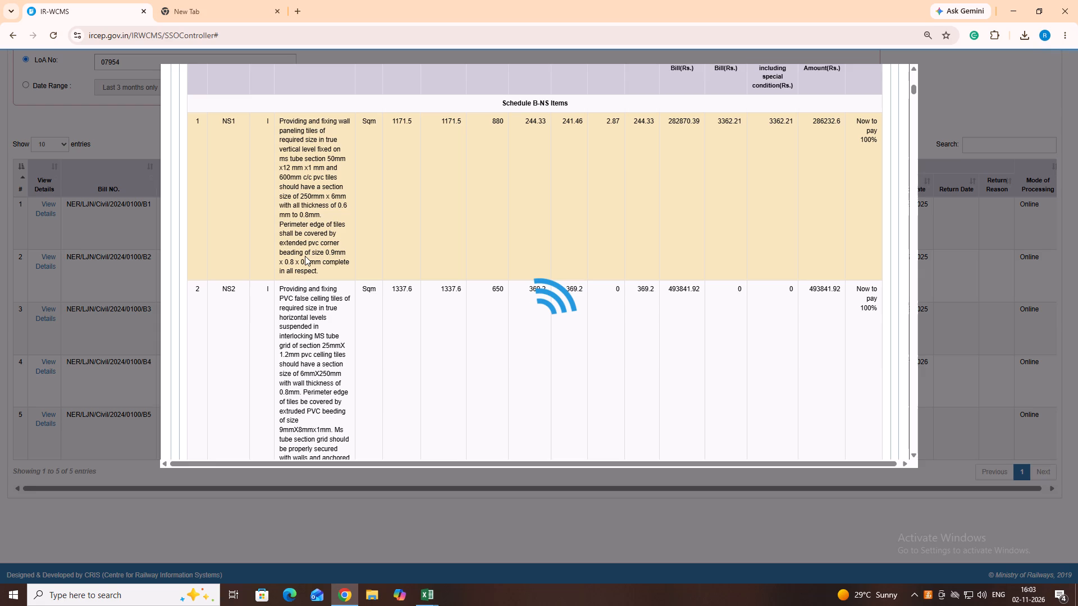
{"action": "scroll", "coordinate": [305, 256], "scroll_direction": "up", "scroll_amount": 1}
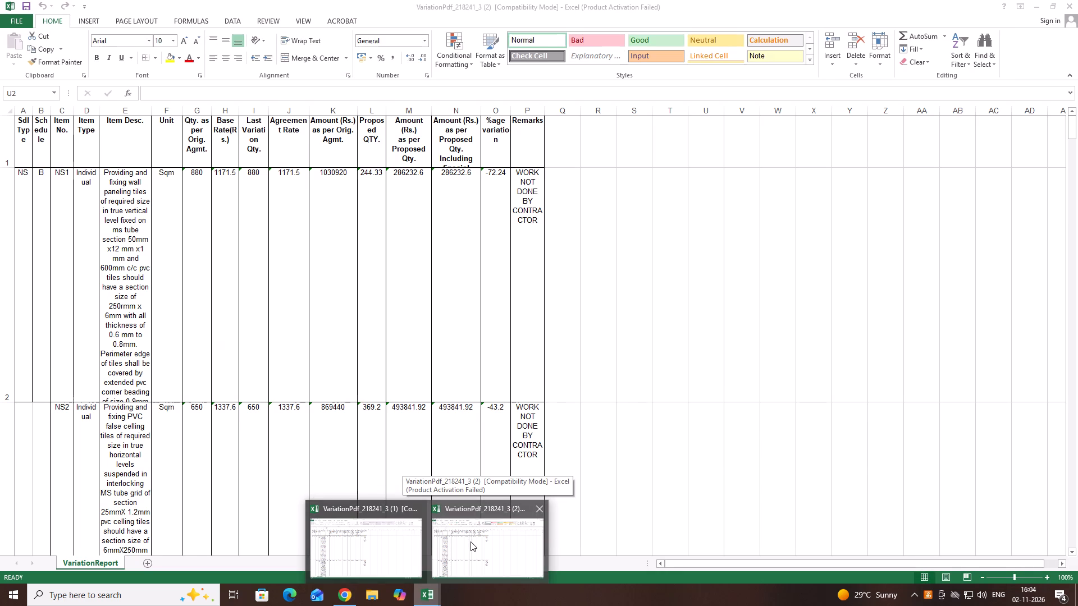
Close the VariationPdf_218241_3 (1) workbook in Excel and bring up VariationPdf_218241_3 (2).
{"action": "left_click", "coordinate": [418, 509]}
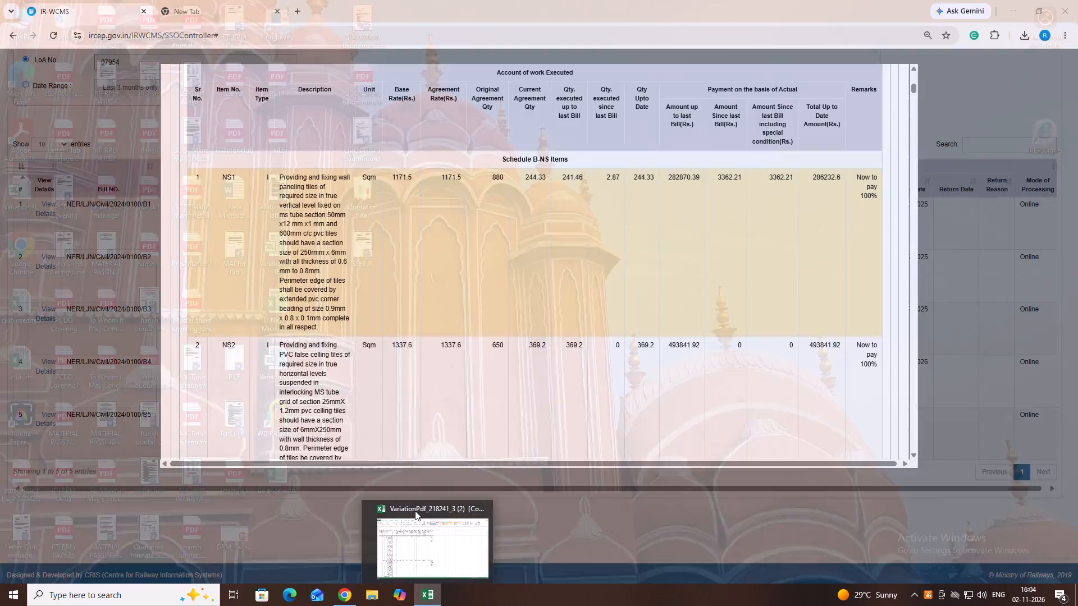
{"action": "left_click", "coordinate": [430, 532]}
Enter item NS1's up-to-date bill quantity, 244.33, in cell R2 of the VariationReport sheet.
{"action": "left_click", "coordinate": [564, 210]}
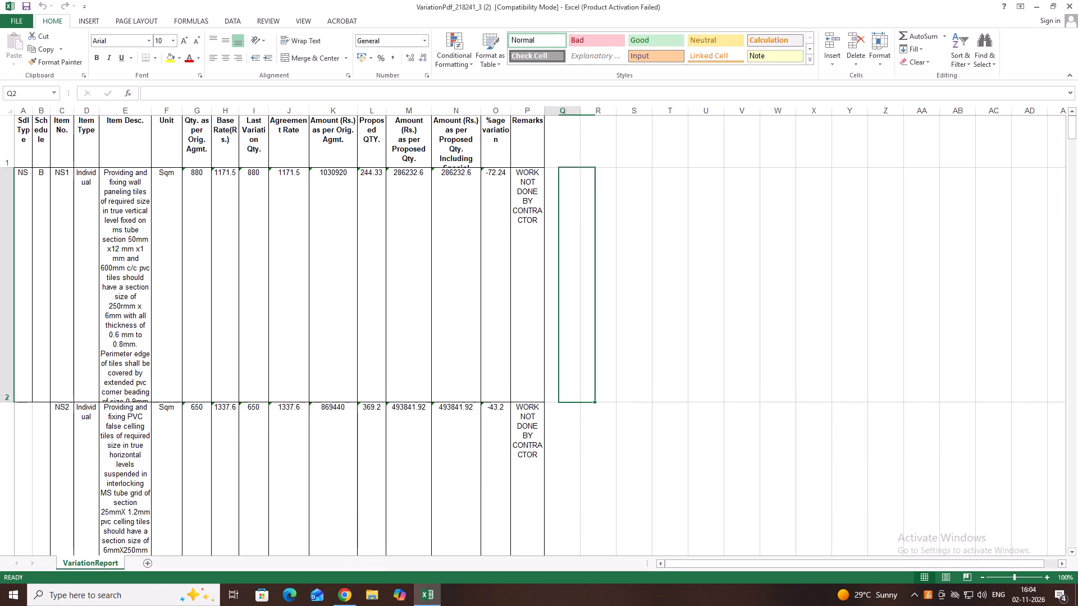
{"action": "left_click", "coordinate": [589, 194]}
{"action": "type", "text": "244.33"}
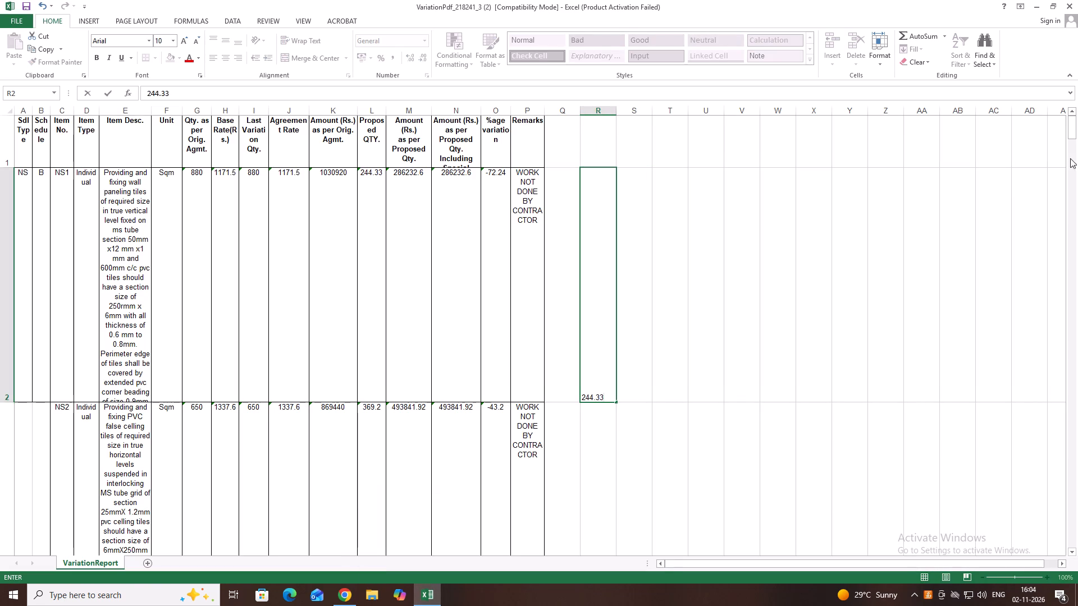
{"action": "scroll", "coordinate": [496, 422], "scroll_direction": "down", "scroll_amount": 1}
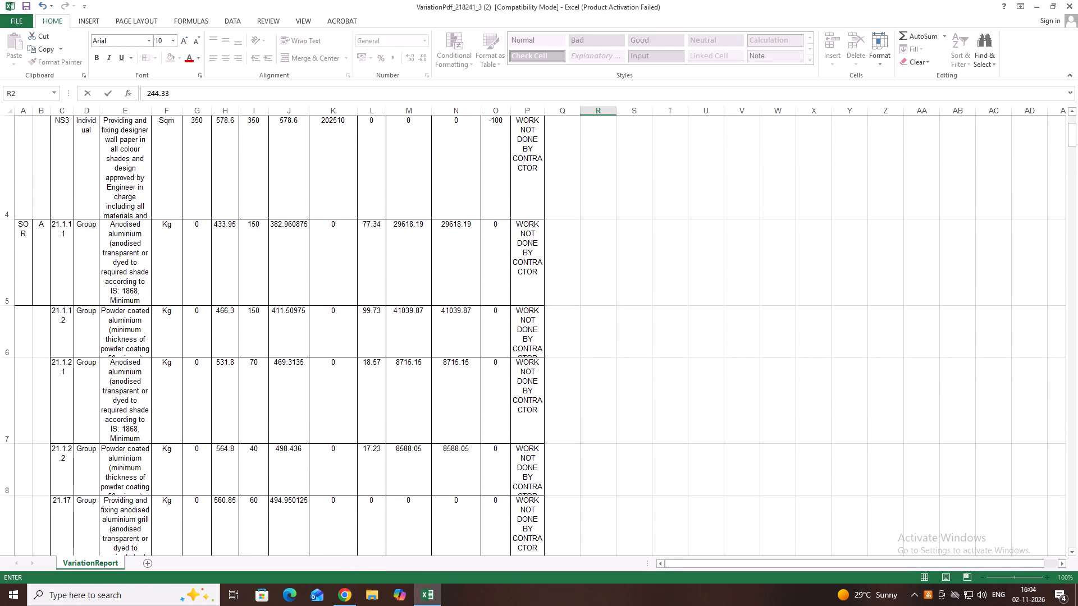
{"action": "scroll", "coordinate": [373, 338], "scroll_direction": "up", "scroll_amount": 1}
{"action": "left_click", "coordinate": [607, 486]}
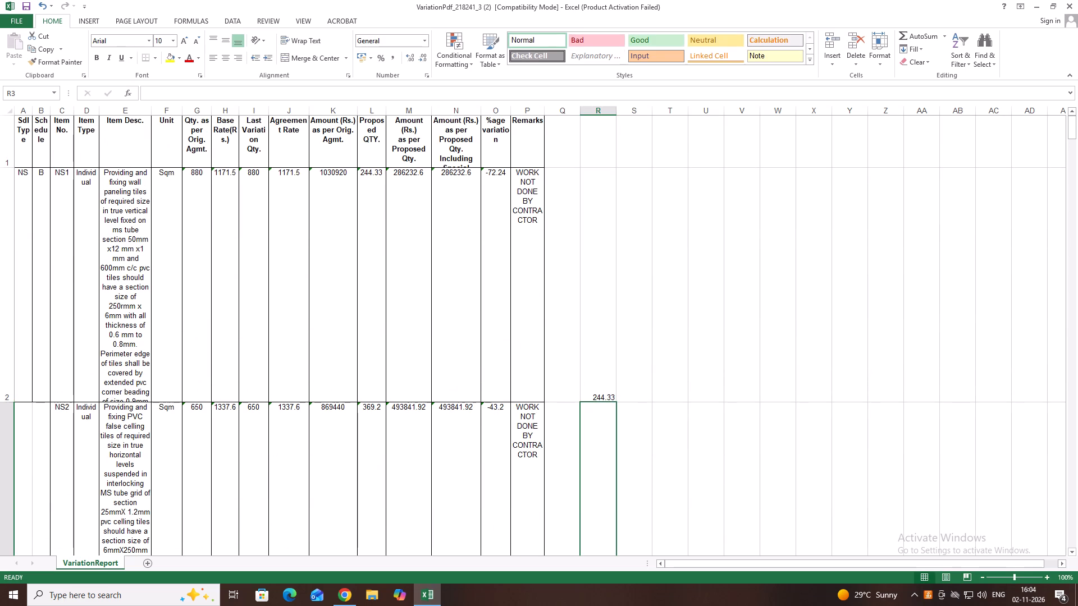
Highlight the entire Proposed QTY. column L with yellow fill.
{"action": "left_click", "coordinate": [373, 120]}
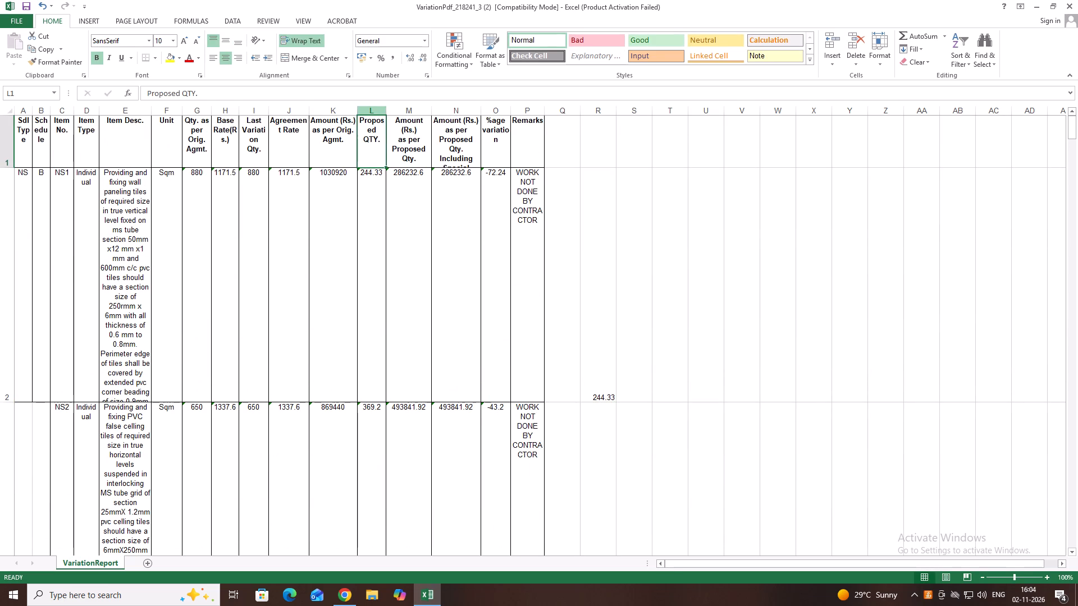
{"action": "left_click", "coordinate": [373, 109]}
{"action": "left_click", "coordinate": [178, 57]}
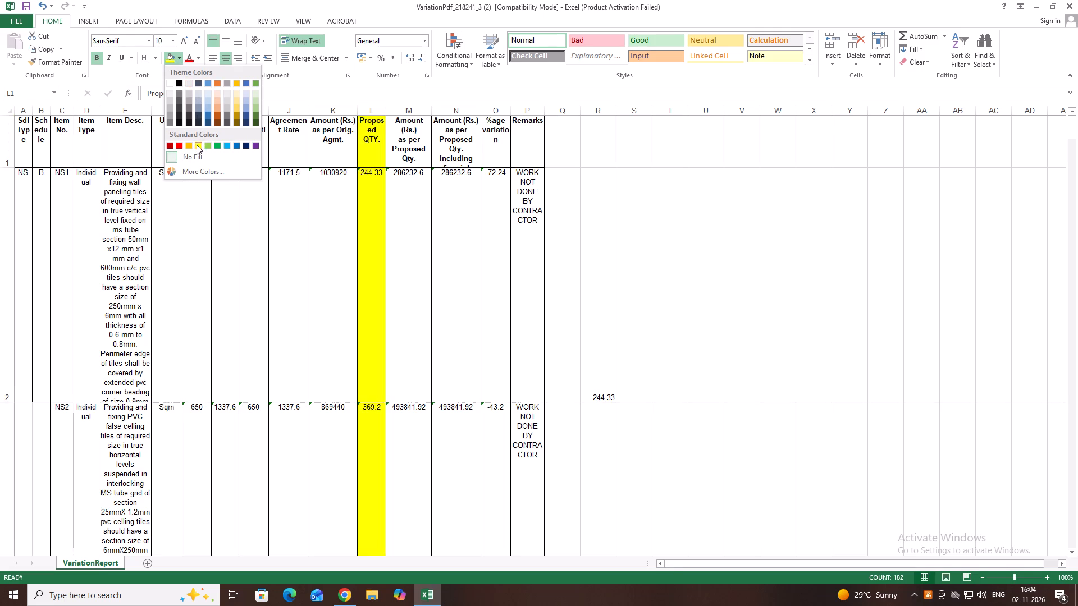
{"action": "left_click", "coordinate": [197, 145]}
Check item NS2's quantities in bill B5 in Chrome and enter 369.20 in R3 and 0 in S3 of the Excel sheet.
{"action": "left_click", "coordinate": [599, 429]}
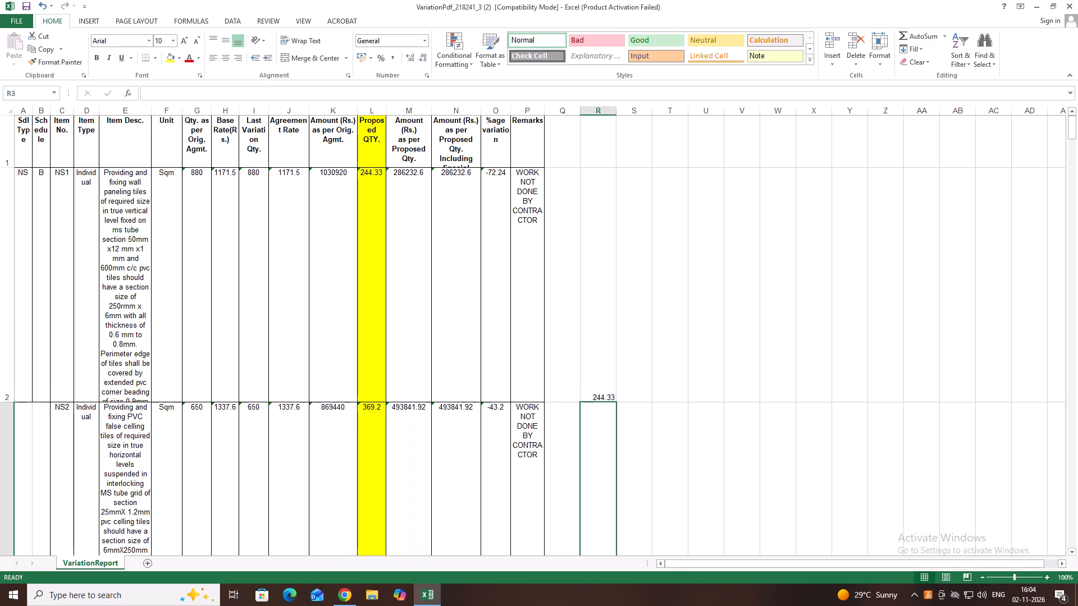
{"action": "left_click", "coordinate": [350, 596]}
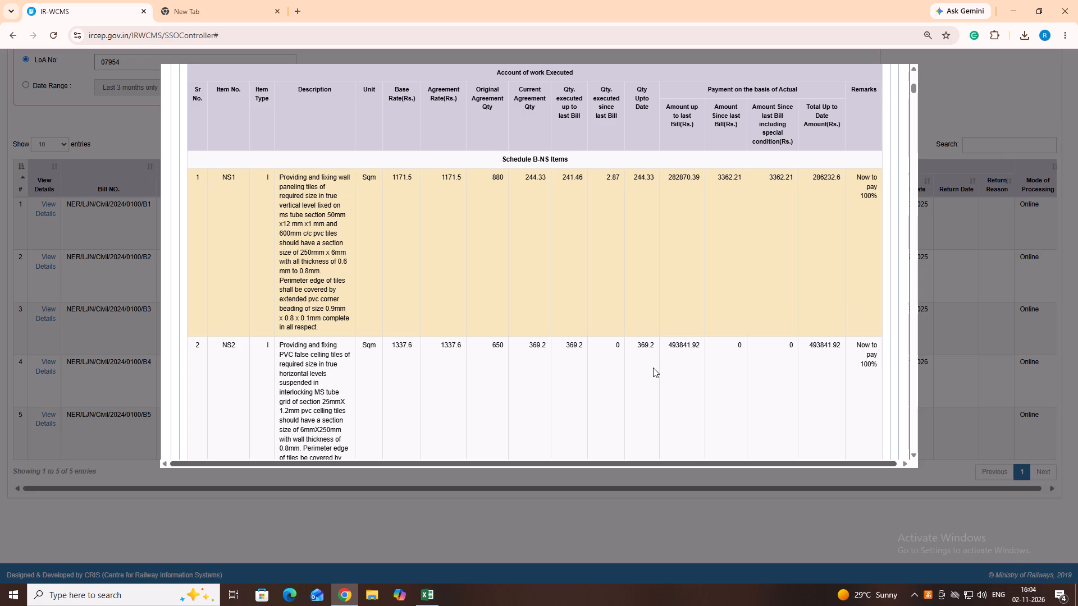
{"action": "left_click", "coordinate": [422, 598]}
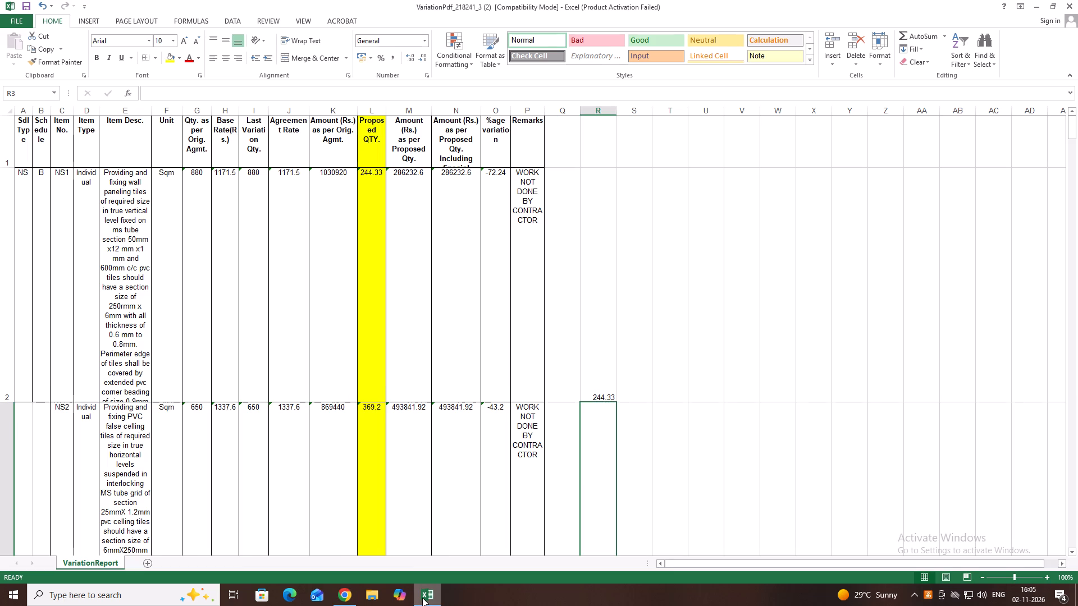
{"action": "left_click", "coordinate": [614, 463]}
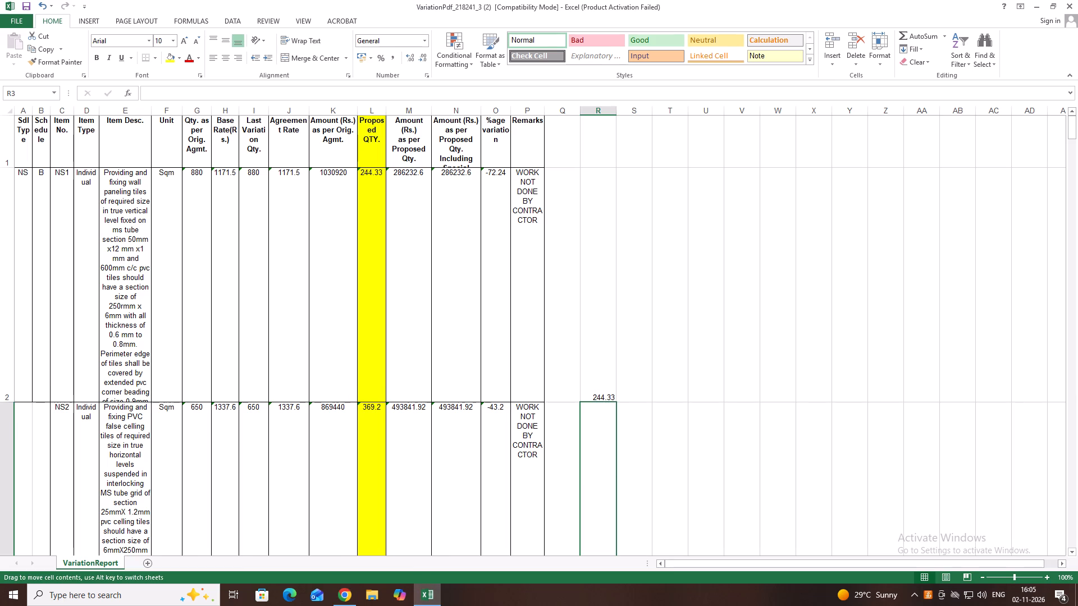
{"action": "type", "text": "36"}
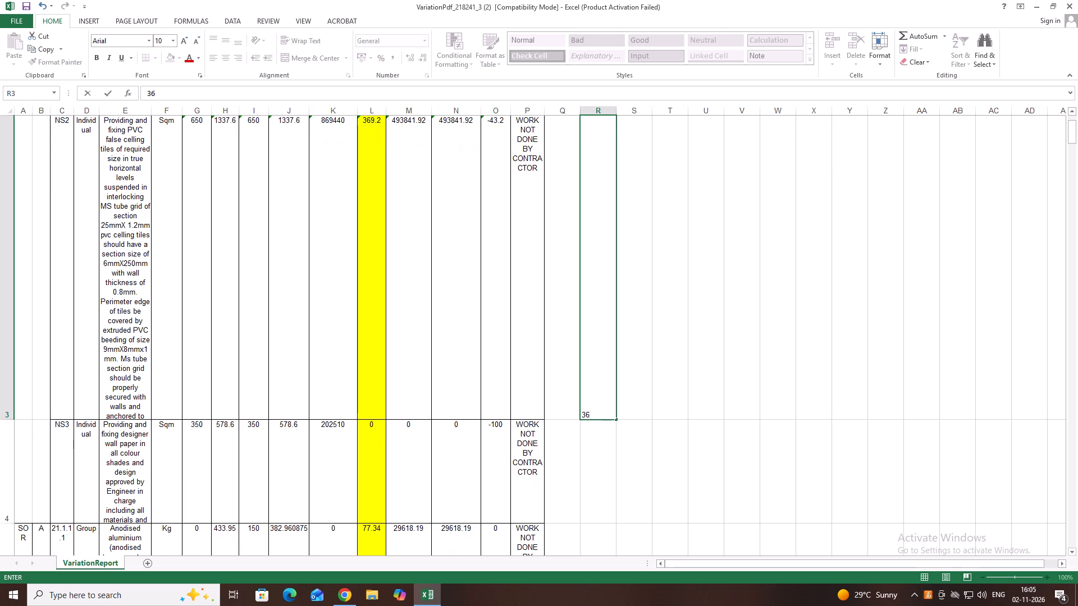
{"action": "type", "text": "9.20"}
{"action": "left_click", "coordinate": [642, 346]}
{"action": "key", "text": "0"}
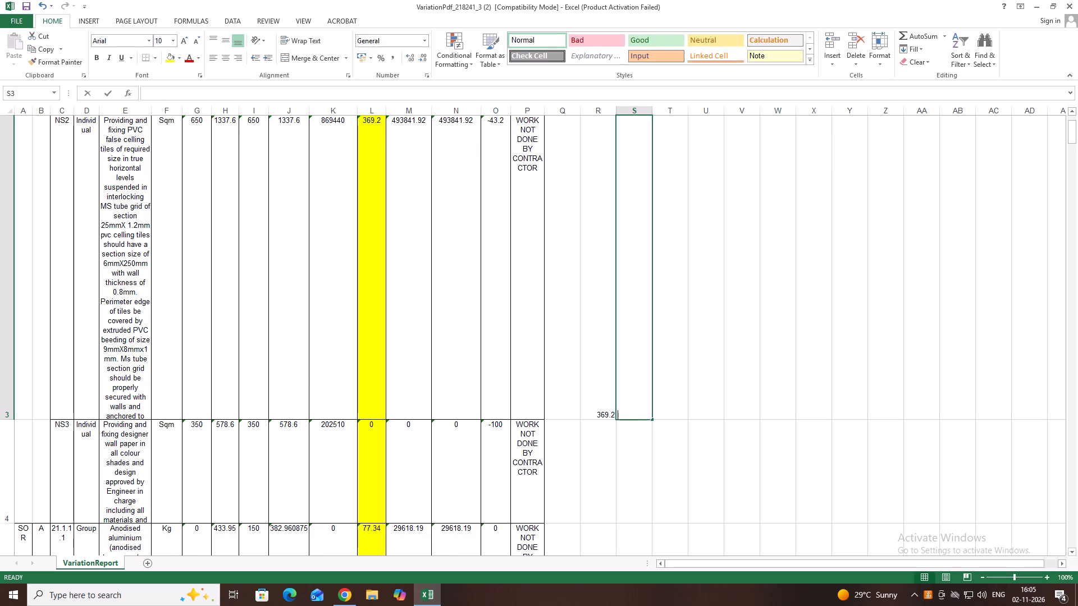
Check item NS1's quantity executed since the last bill in Chrome and enter 2.87 in cell S2 in Excel.
{"action": "scroll", "coordinate": [641, 419], "scroll_direction": "up", "scroll_amount": 2}
{"action": "left_click", "coordinate": [640, 378]}
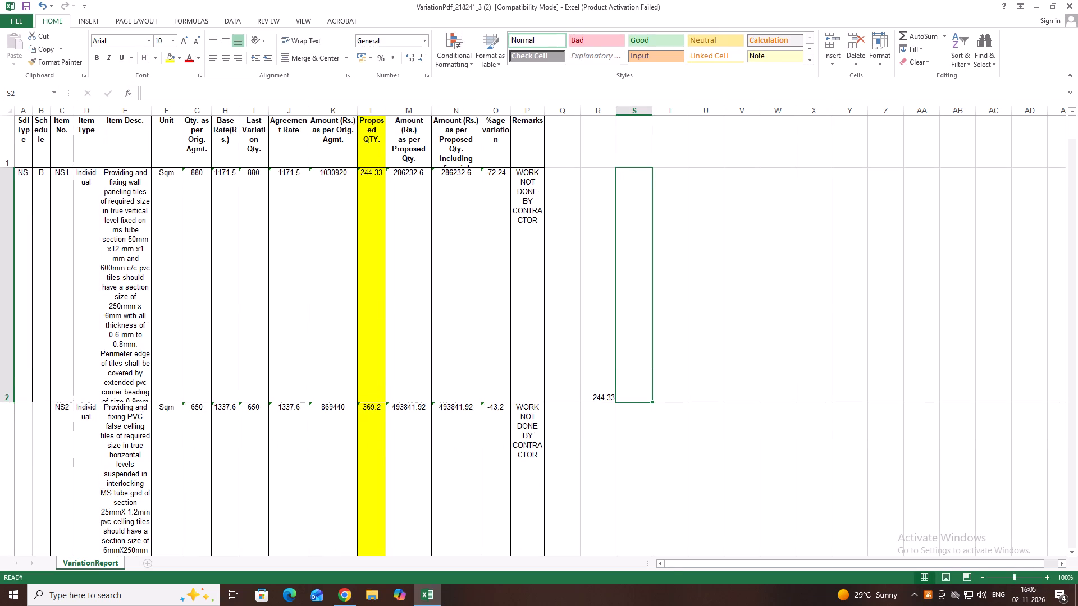
{"action": "left_click", "coordinate": [344, 596]}
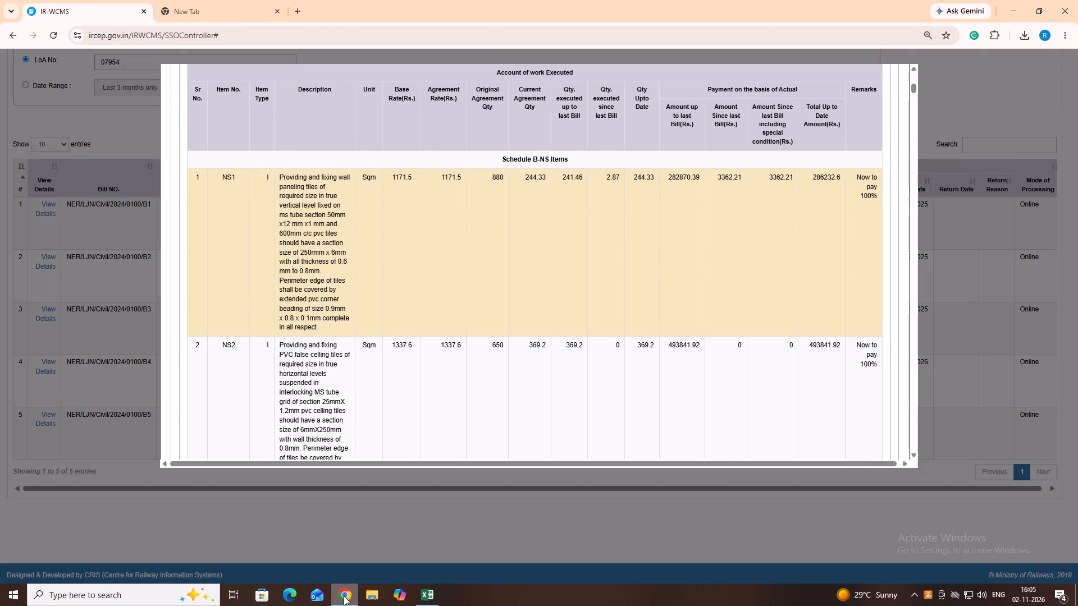
{"action": "left_click", "coordinate": [344, 596]}
{"action": "key", "text": "2"}
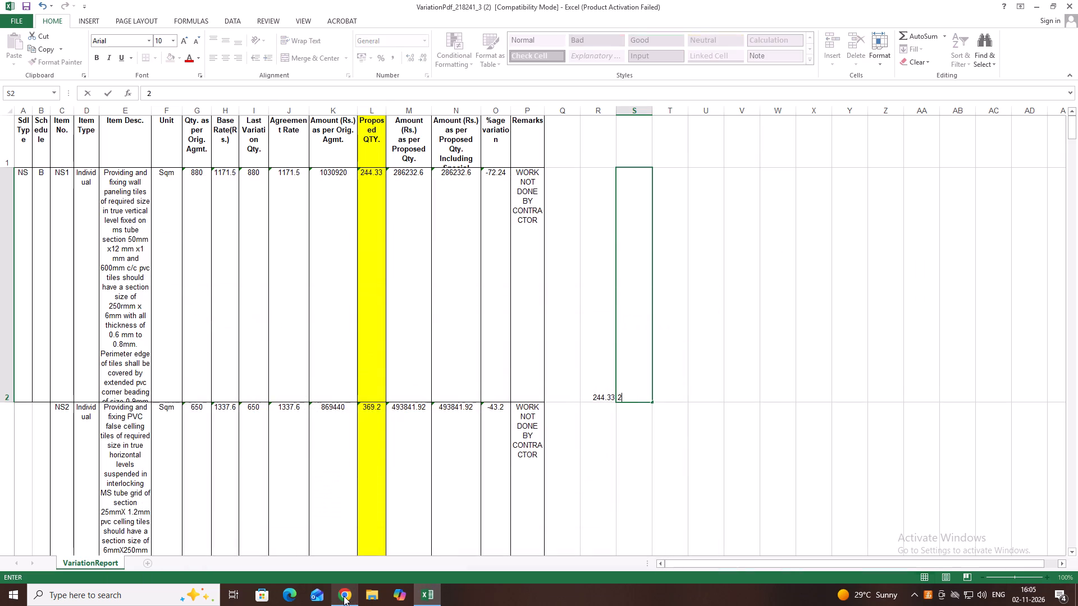
{"action": "type", "text": ".87"}
Enter 0 in both R4 and S4 as item NS3's bill quantities.
{"action": "left_click", "coordinate": [610, 466]}
{"action": "key", "text": "Down"}
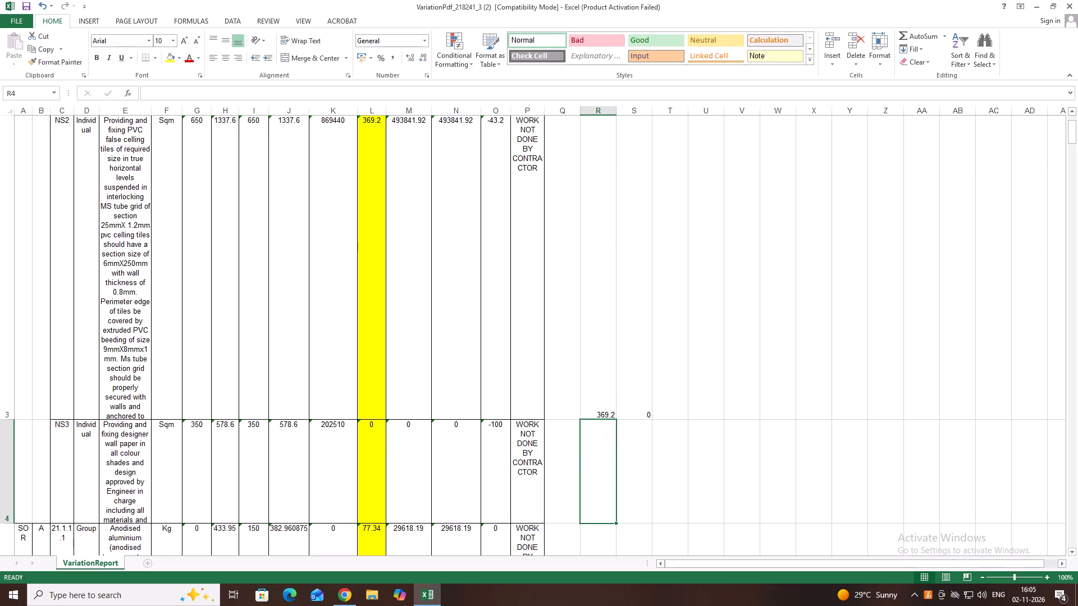
{"action": "key", "text": "0"}
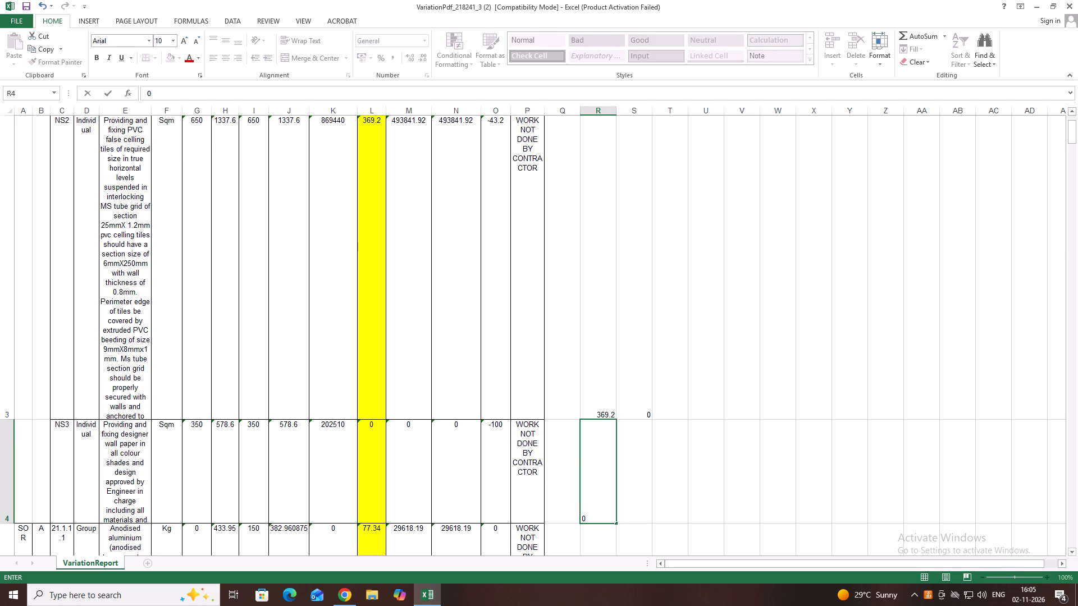
{"action": "key", "text": "Right"}
{"action": "key", "text": "0"}
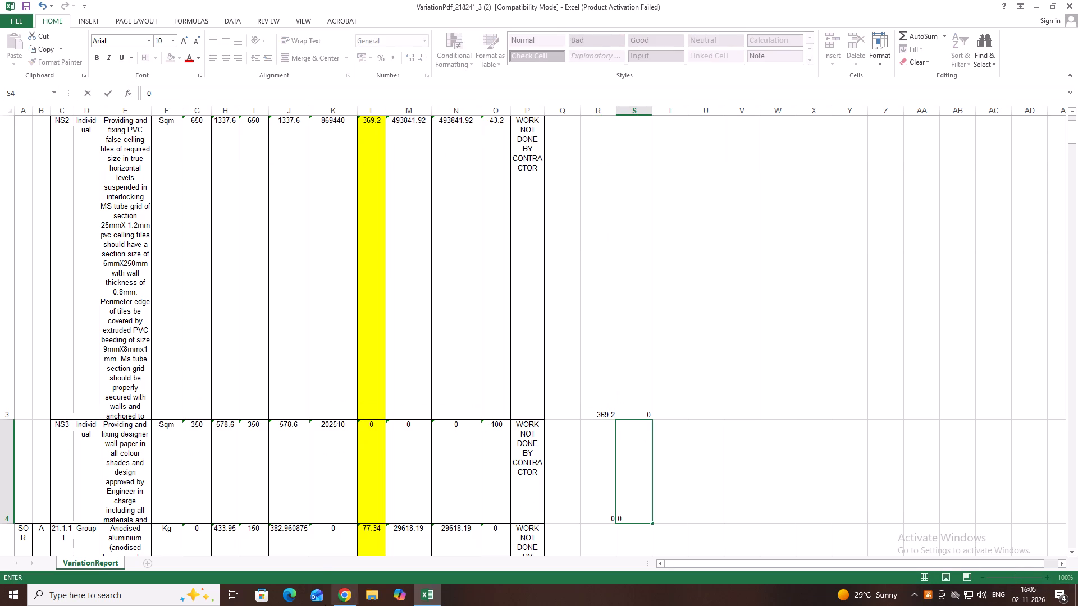
Switch to Chrome and examine bill B5's quantities for item NS3 and the first Schedule A steel work items.
{"action": "left_click", "coordinate": [348, 602]}
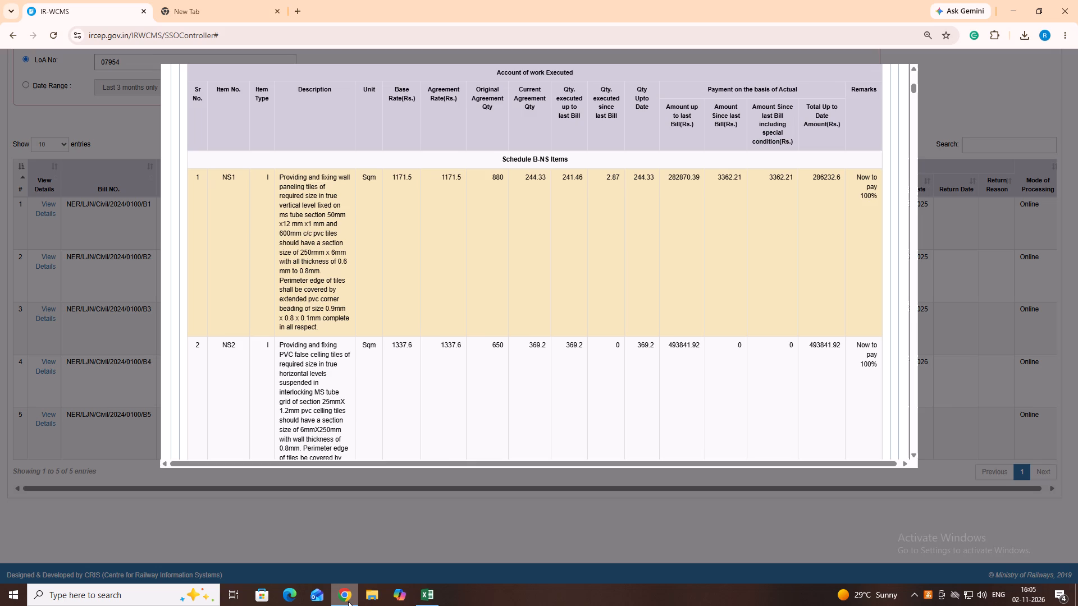
{"action": "scroll", "coordinate": [716, 233], "scroll_direction": "down", "scroll_amount": 3}
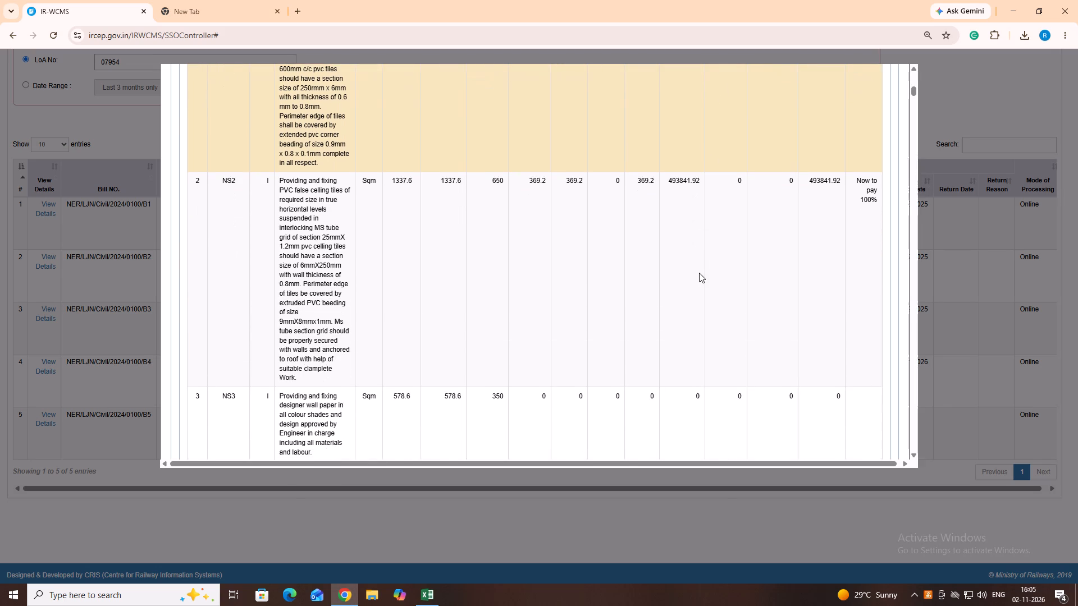
{"action": "scroll", "coordinate": [699, 273], "scroll_direction": "down", "scroll_amount": 4}
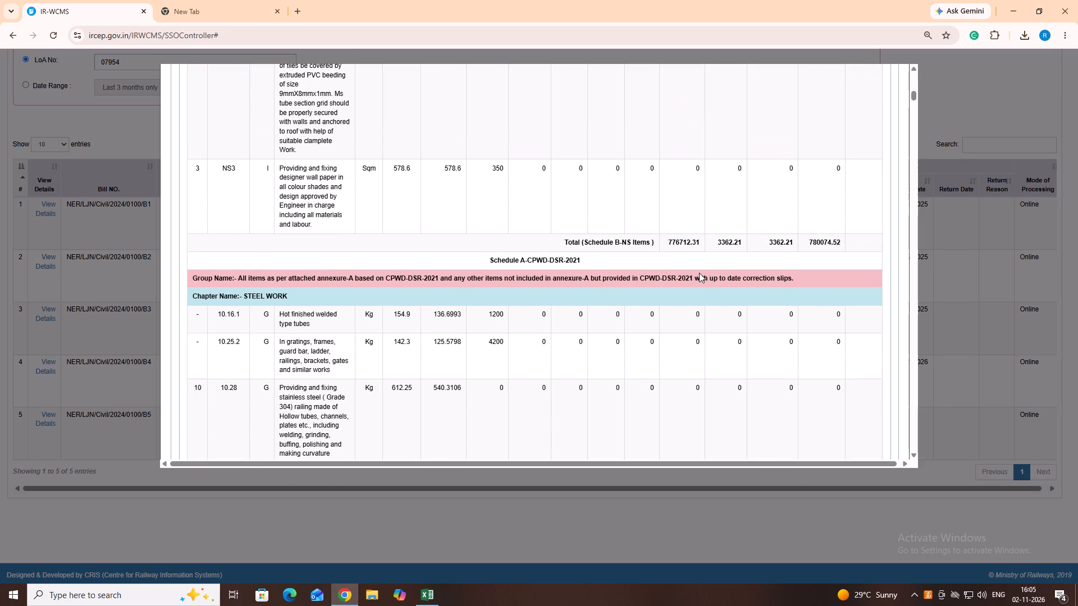
{"action": "scroll", "coordinate": [644, 282], "scroll_direction": "down", "scroll_amount": 2}
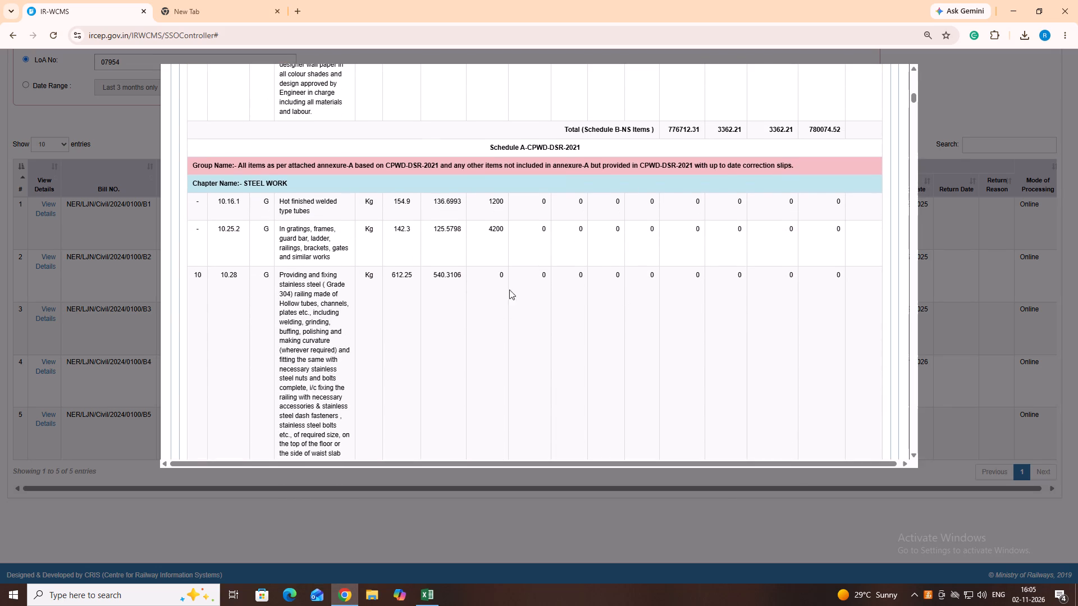
Switch to Excel and examine the VariationReport rows following item NS3 to identify the next item to compare.
{"action": "left_click", "coordinate": [437, 596]}
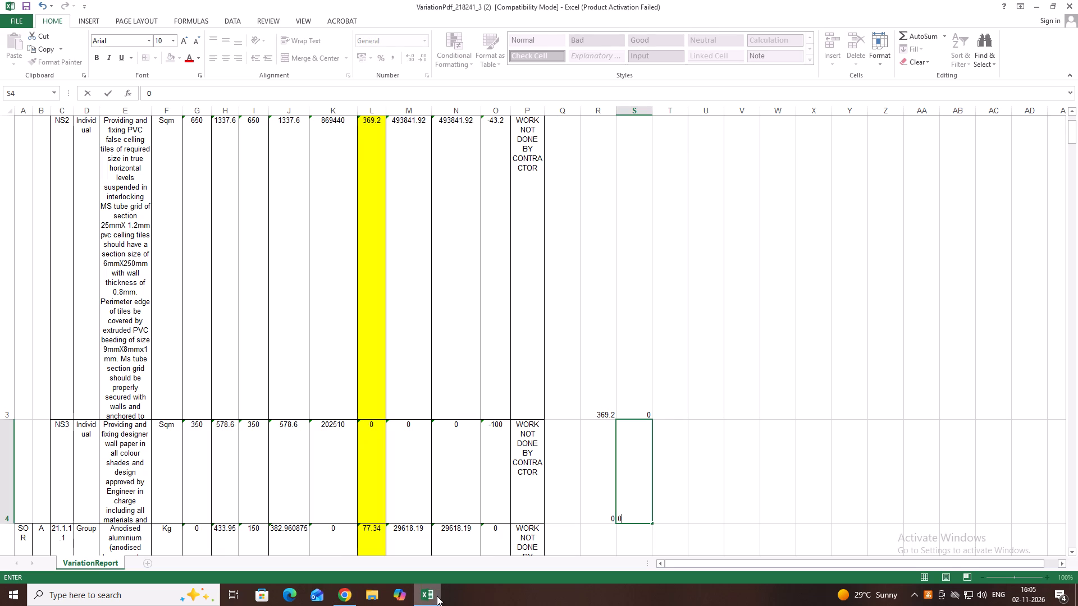
{"action": "scroll", "coordinate": [460, 484], "scroll_direction": "down", "scroll_amount": 2}
{"action": "scroll", "coordinate": [460, 486], "scroll_direction": "up", "scroll_amount": 1}
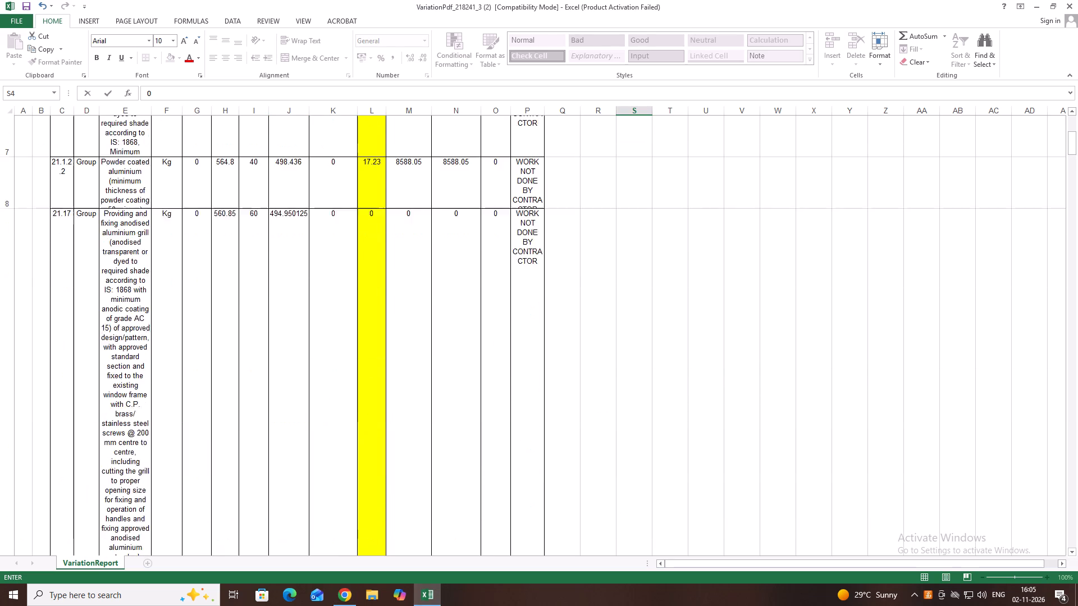
{"action": "scroll", "coordinate": [460, 486], "scroll_direction": "up", "scroll_amount": 1}
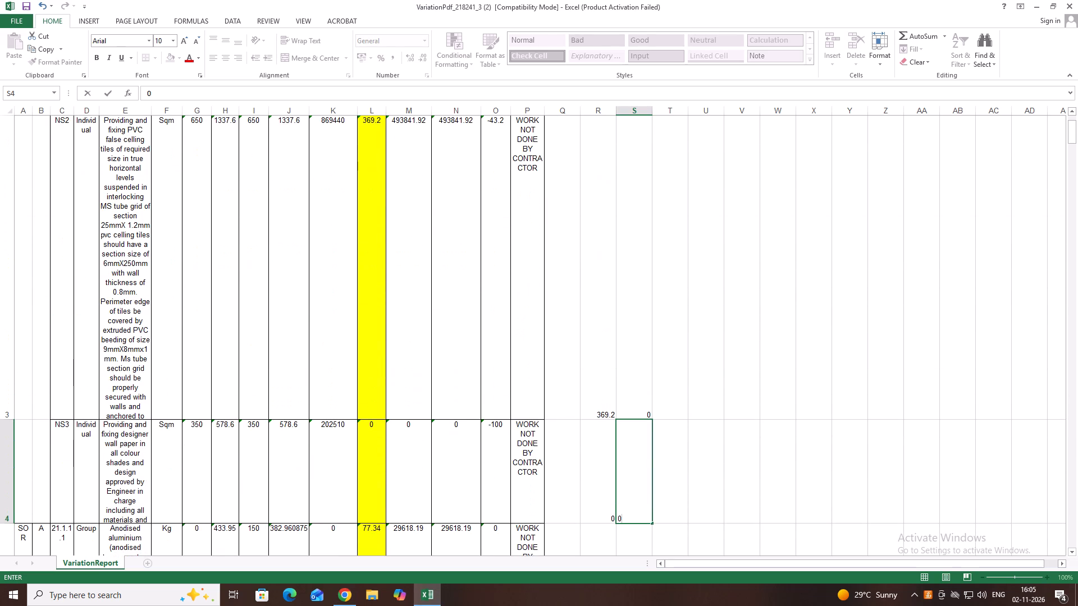
{"action": "scroll", "coordinate": [460, 486], "scroll_direction": "down", "scroll_amount": 1}
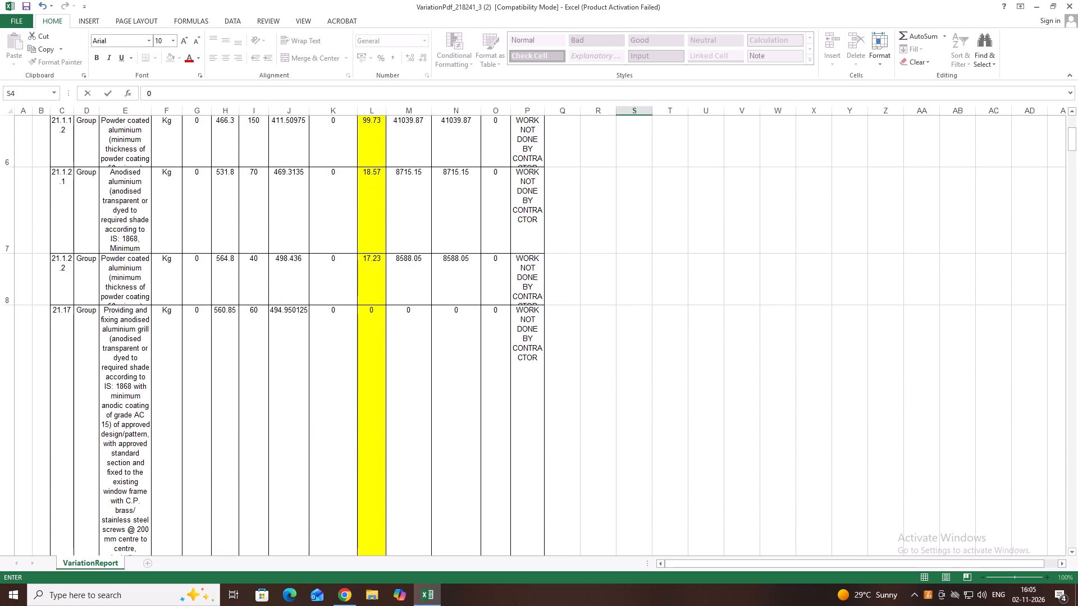
{"action": "scroll", "coordinate": [613, 372], "scroll_direction": "up", "scroll_amount": 2}
{"action": "left_click", "coordinate": [604, 424]}
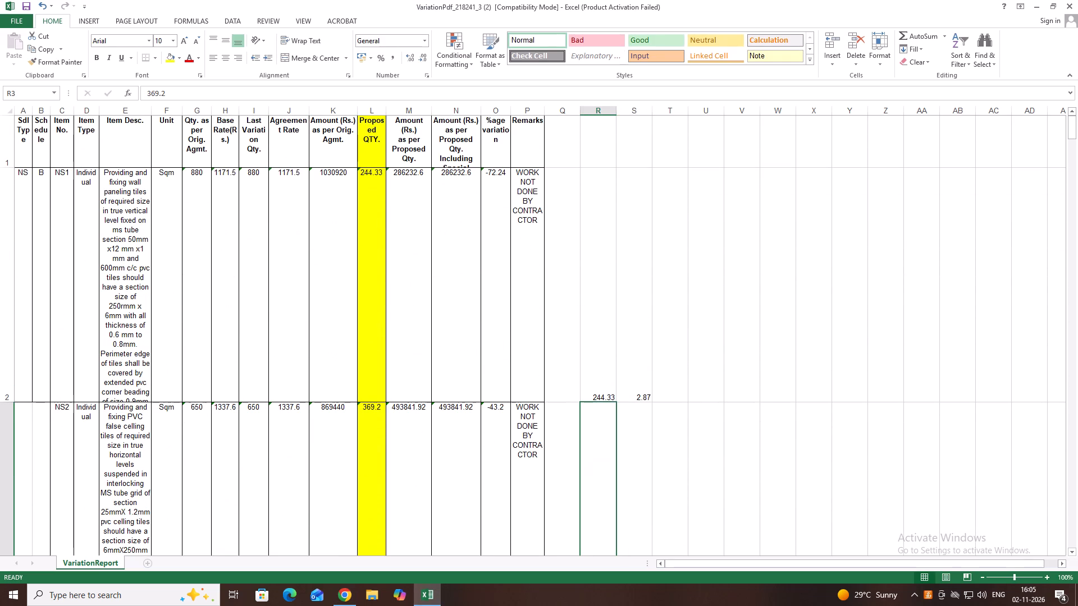
{"action": "key", "text": "Down"}
{"action": "key", "text": "Down"}
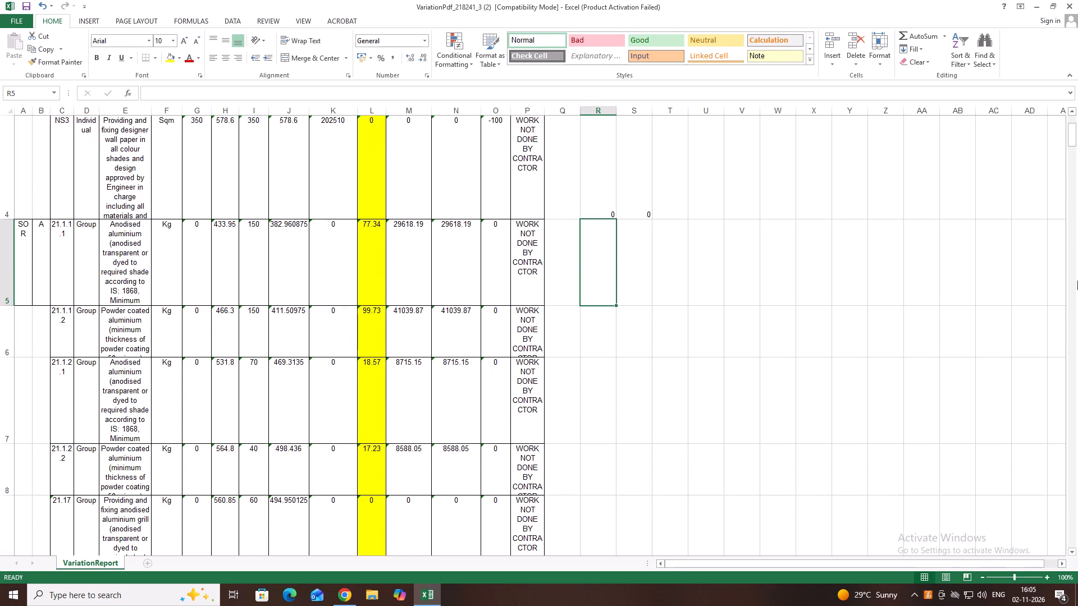
Switch to Chrome and locate item 21.1.1.1 in bill B5's Aluminium Work chapter to read its quantities.
{"action": "left_click", "coordinate": [345, 591]}
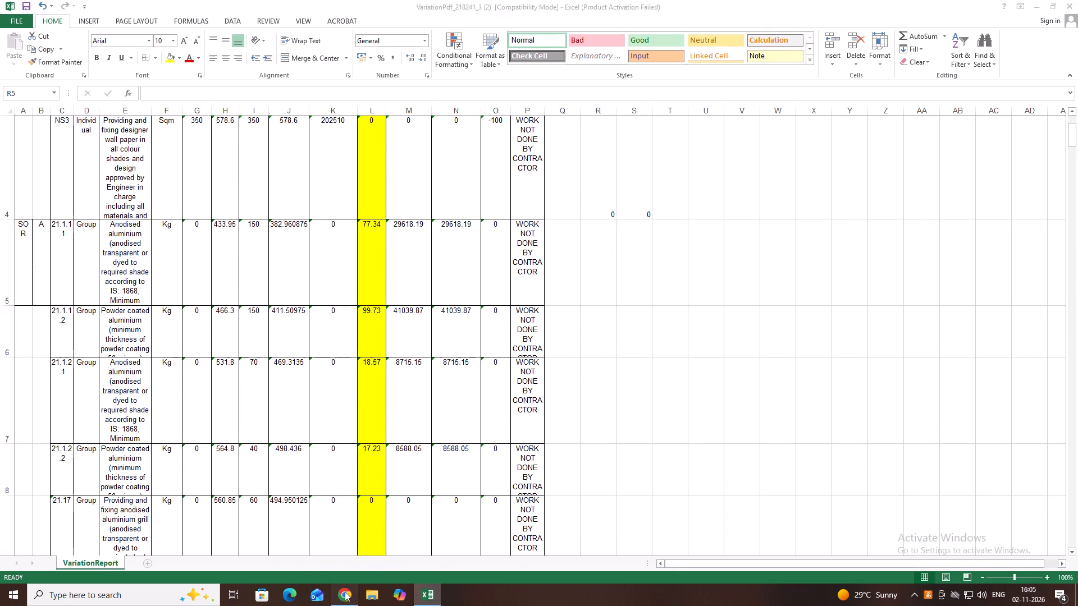
{"action": "scroll", "coordinate": [338, 344], "scroll_direction": "down", "scroll_amount": 15}
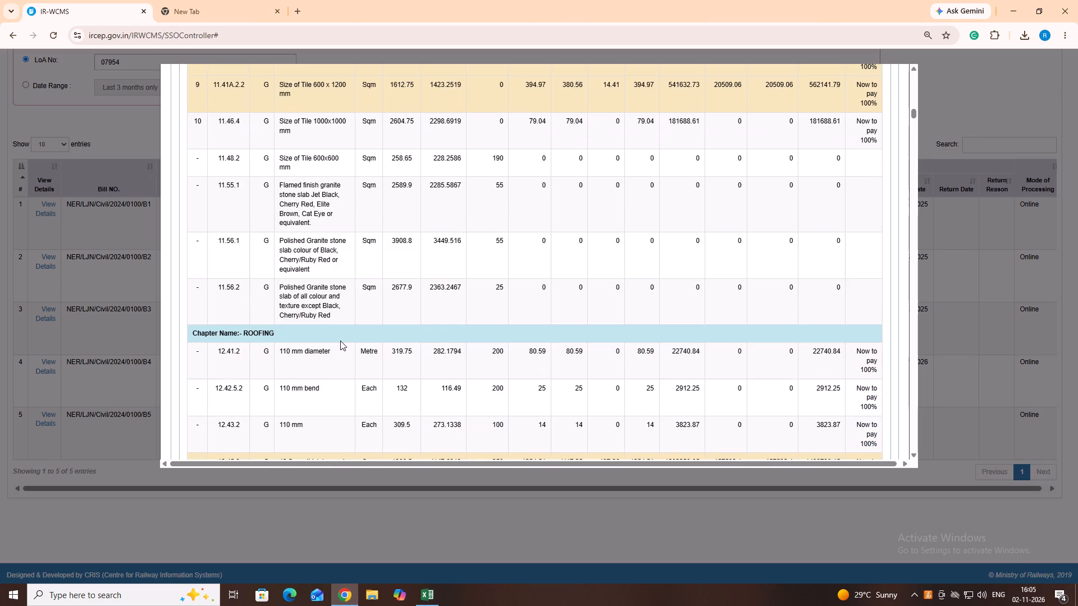
{"action": "scroll", "coordinate": [340, 341], "scroll_direction": "down", "scroll_amount": 17}
{"action": "scroll", "coordinate": [341, 343], "scroll_direction": "down", "scroll_amount": 13}
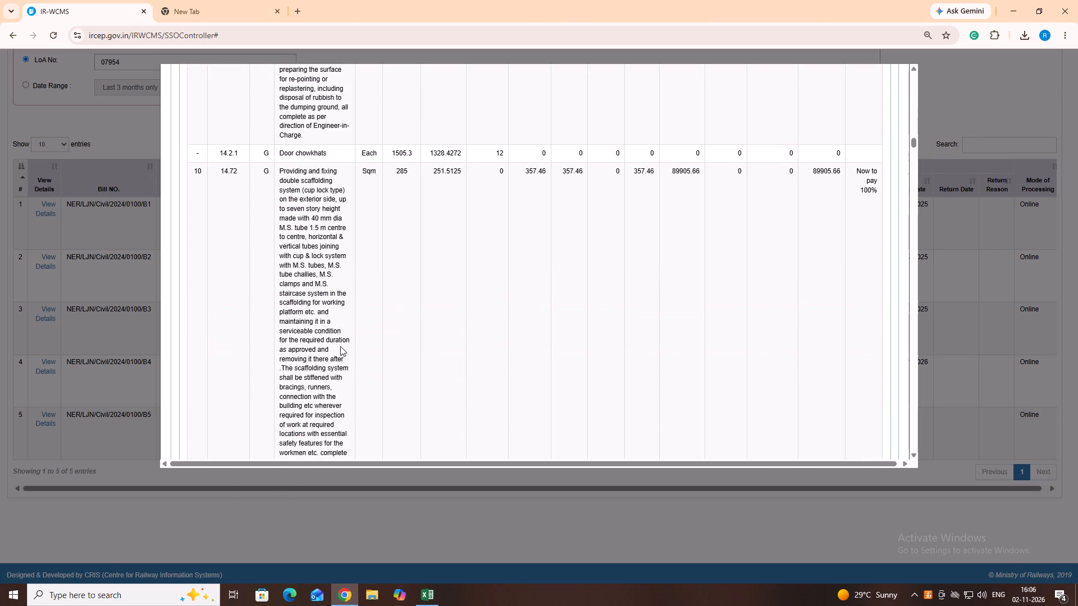
{"action": "scroll", "coordinate": [340, 346], "scroll_direction": "down", "scroll_amount": 16}
{"action": "scroll", "coordinate": [339, 351], "scroll_direction": "down", "scroll_amount": 20}
{"action": "scroll", "coordinate": [339, 356], "scroll_direction": "down", "scroll_amount": 4}
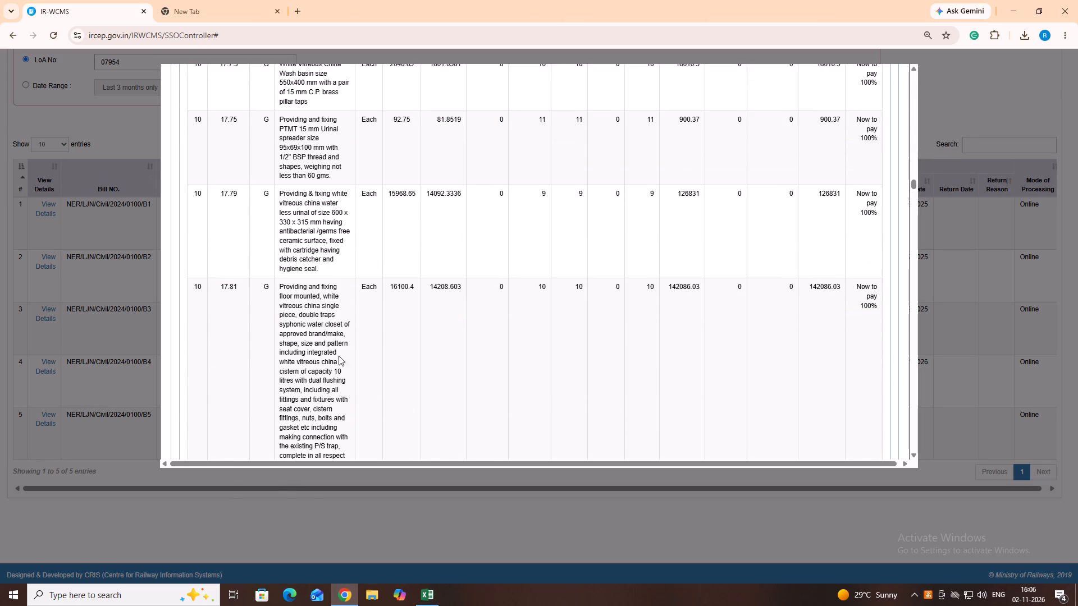
{"action": "scroll", "coordinate": [339, 356], "scroll_direction": "down", "scroll_amount": 19}
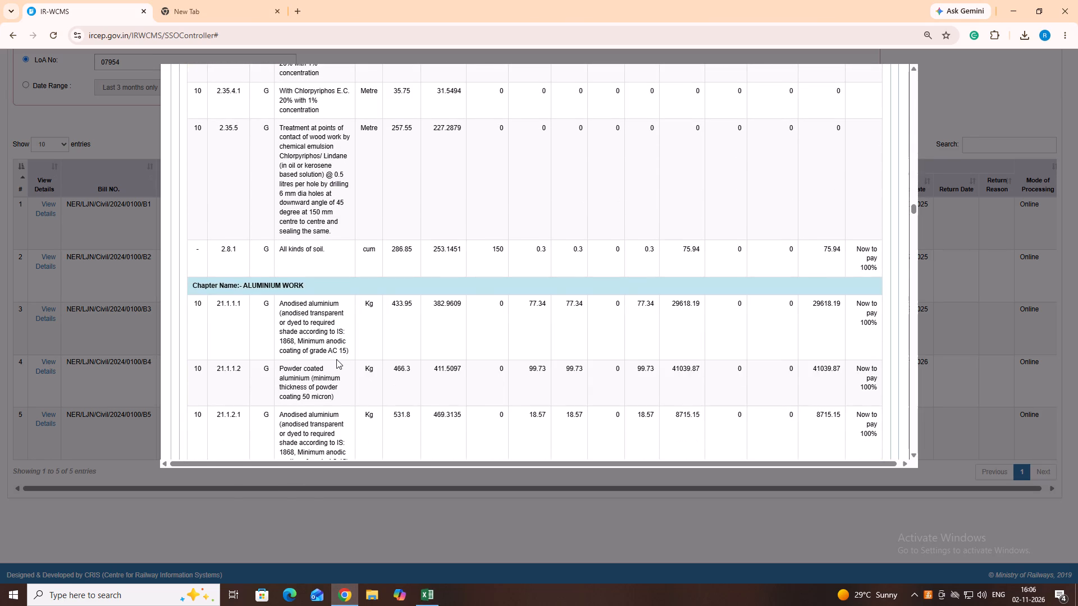
{"action": "scroll", "coordinate": [336, 359], "scroll_direction": "down", "scroll_amount": 1}
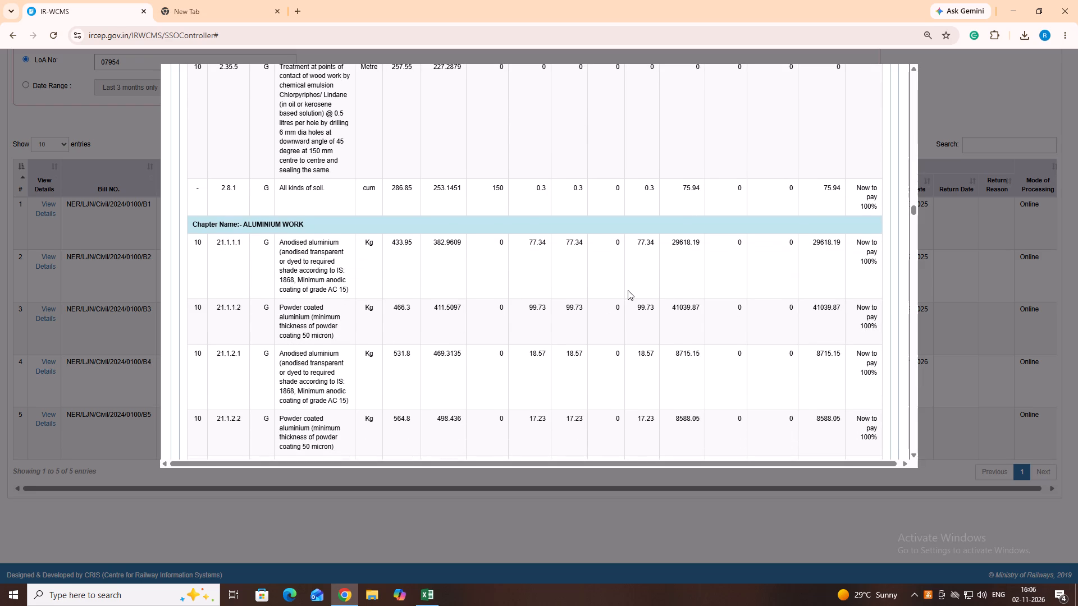
Switch to Excel and enter item 21.1.1.1's bill quantities, 77.34 in R5 and 0 in S5.
{"action": "left_click", "coordinate": [428, 590]}
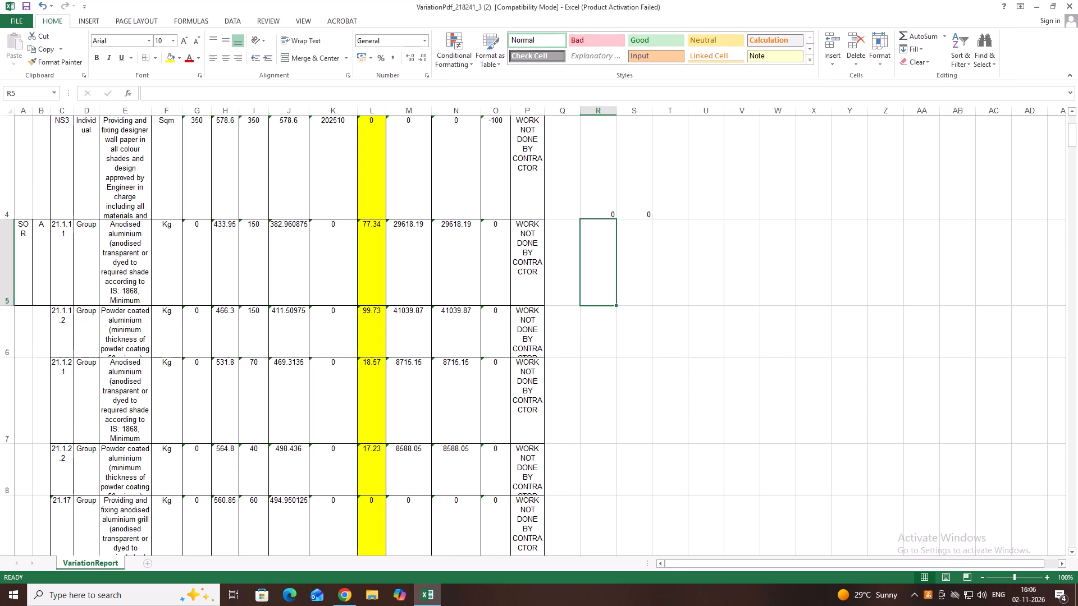
{"action": "type", "text": "77.34"}
{"action": "key", "text": "Right"}
{"action": "key", "text": "0"}
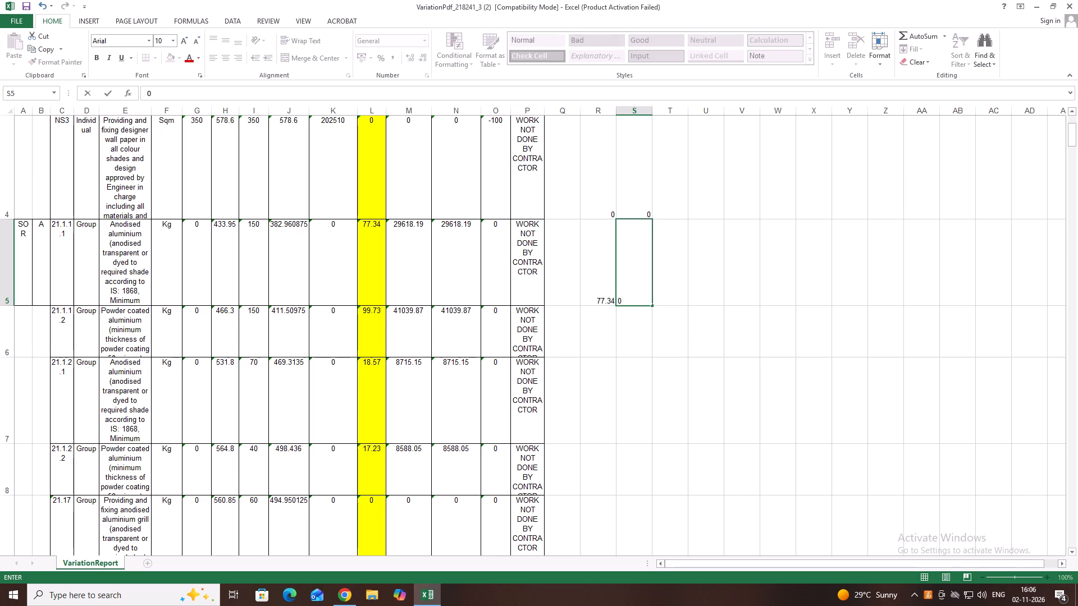
{"action": "key", "text": "Down"}
Check item 21.1.1.2's quantities in bill B5 in Chrome and enter 99.73 in R6 and 0 in S6 in Excel.
{"action": "key", "text": "Left"}
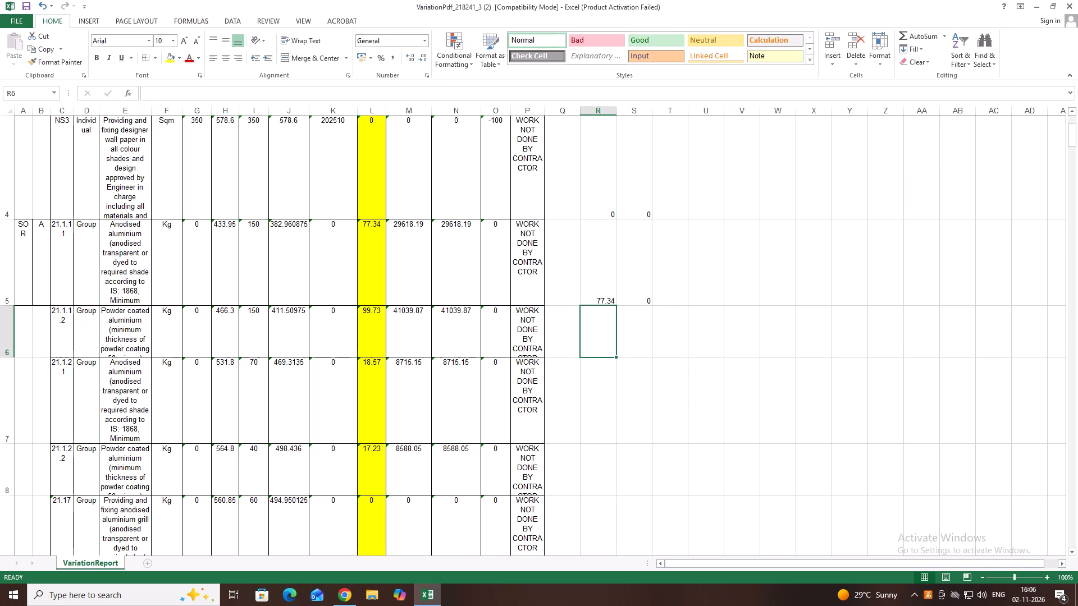
{"action": "left_click", "coordinate": [340, 598]}
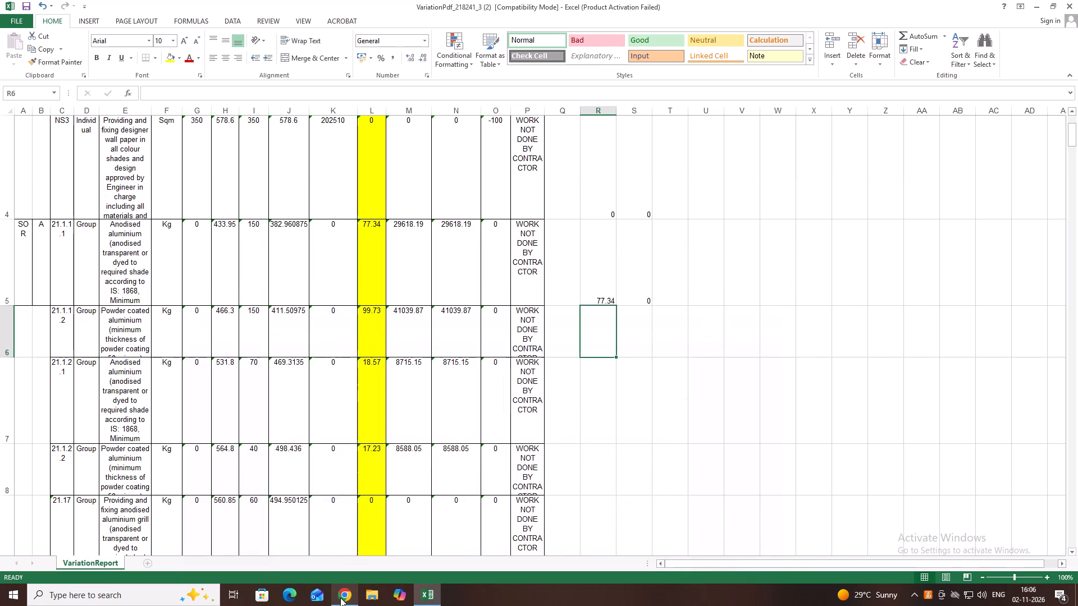
{"action": "key", "text": "9"}
{"action": "key", "text": "9"}
{"action": "type", "text": ".7"}
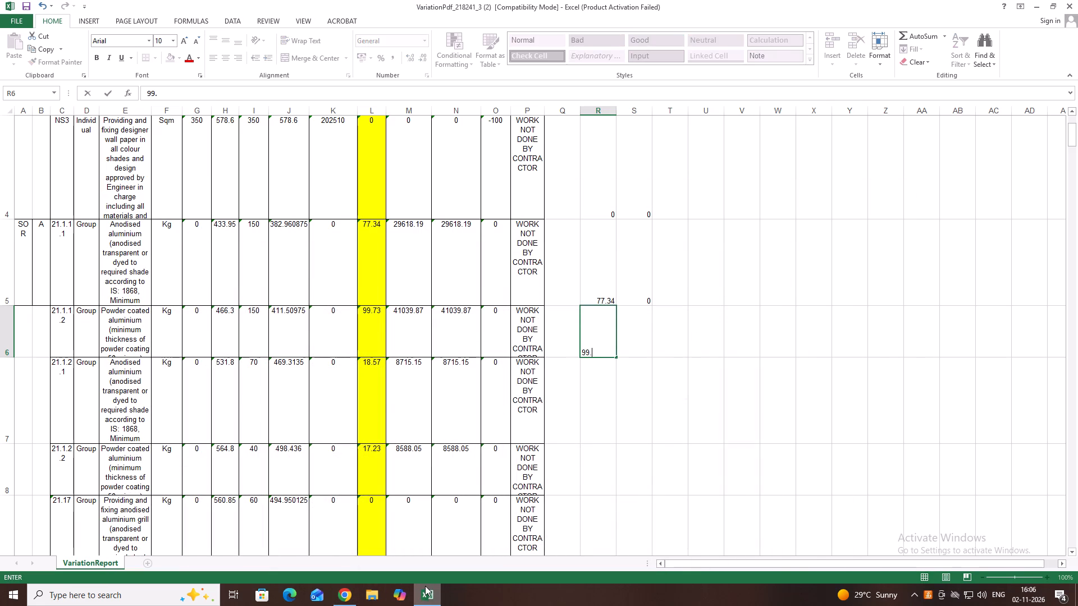
{"action": "key", "text": "3"}
{"action": "key", "text": "Right"}
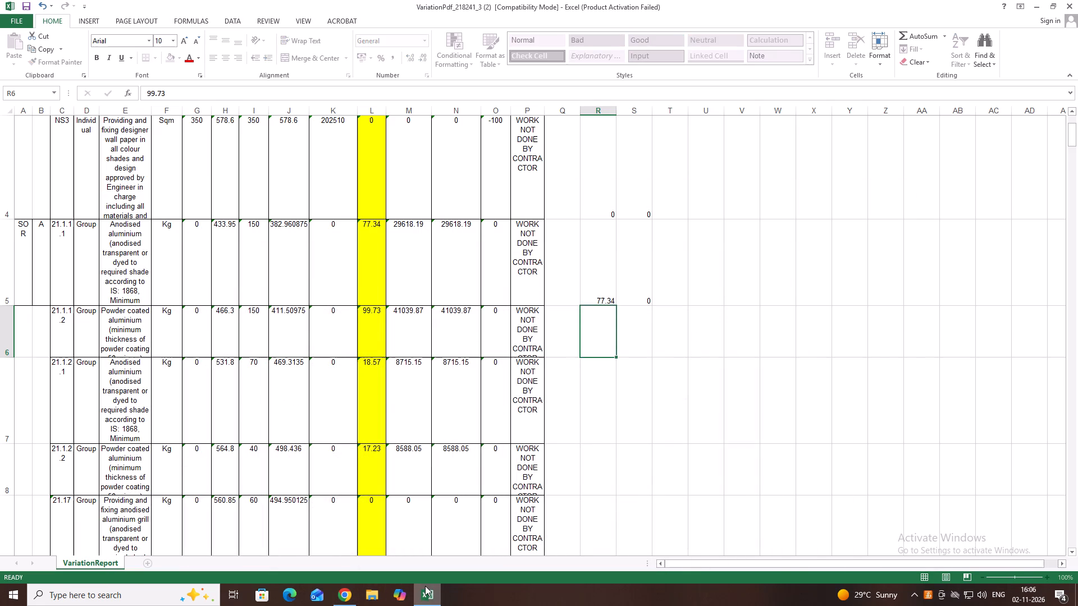
{"action": "key", "text": "Down"}
{"action": "key", "text": "Up"}
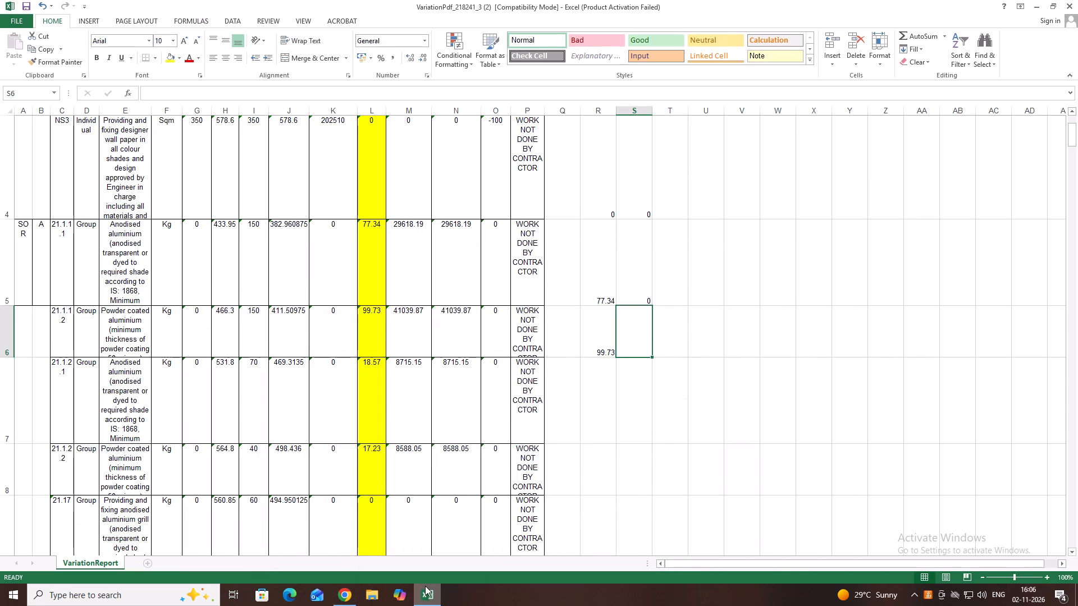
{"action": "key", "text": "0"}
{"action": "key", "text": "Down"}
Check item 21.1.2.1's quantities in bill B5 in Chrome and enter 18.57 in R7 and 0 in S7 in Excel.
{"action": "key", "text": "Left"}
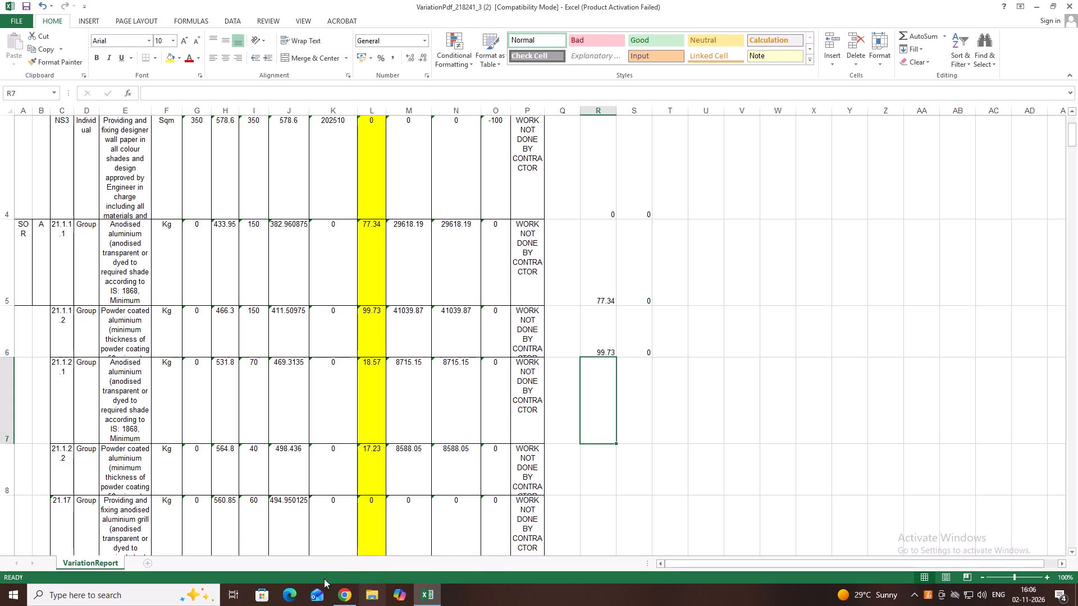
{"action": "left_click", "coordinate": [341, 592]}
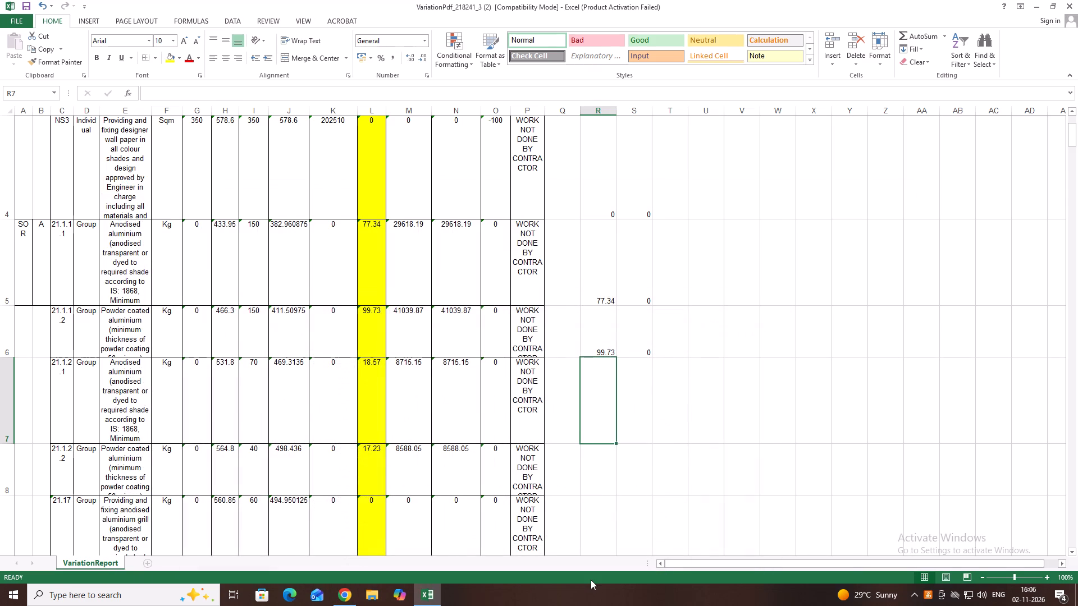
{"action": "type", "text": "18.57"}
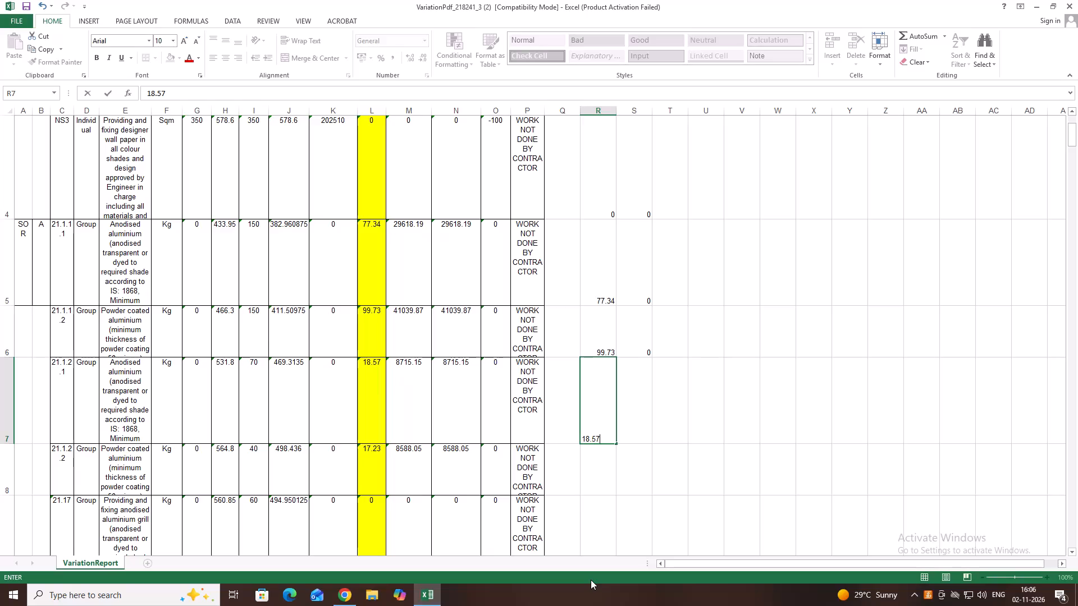
{"action": "key", "text": "Right"}
{"action": "key", "text": "0"}
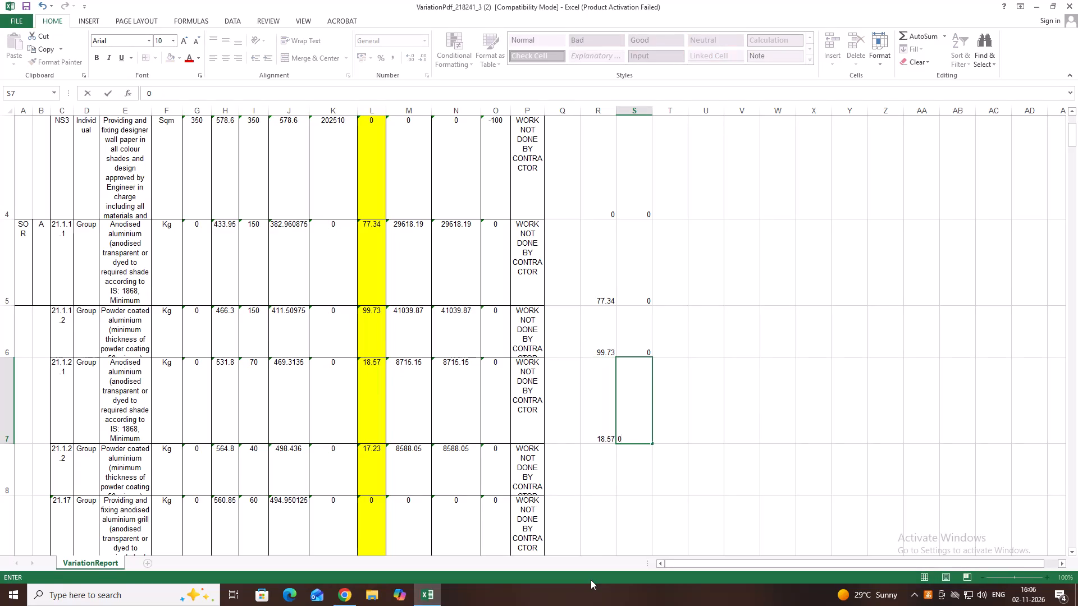
{"action": "key", "text": "Down"}
Check item 21.1.2.2's quantities in bill B5 in Chrome and enter 17.23 in R8 and 0 in S8 in Excel.
{"action": "key", "text": "Left"}
{"action": "scroll", "coordinate": [547, 539], "scroll_direction": "down", "scroll_amount": 2}
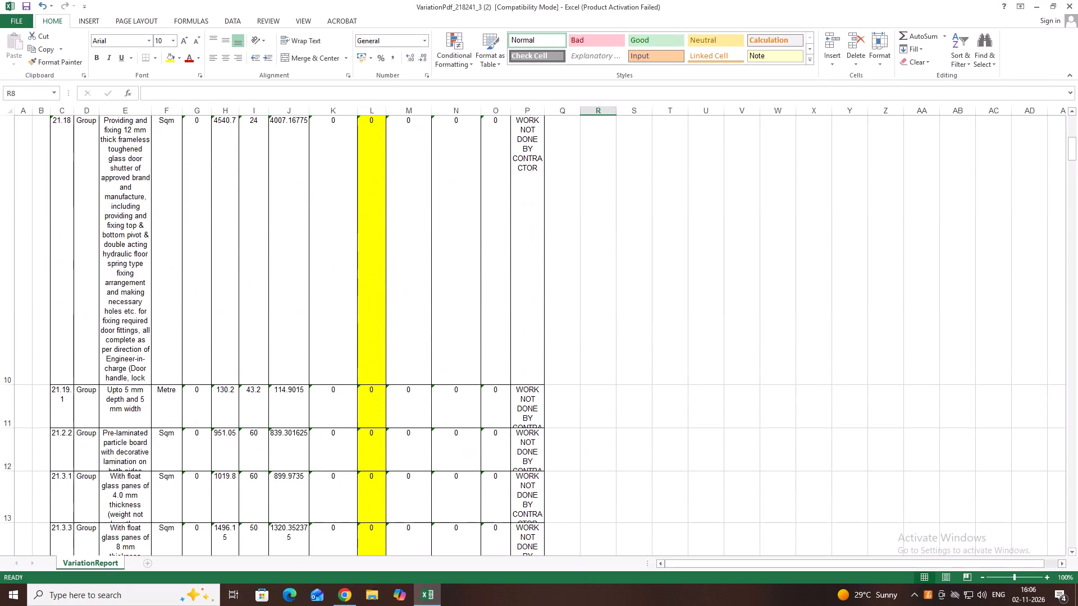
{"action": "scroll", "coordinate": [553, 526], "scroll_direction": "up", "scroll_amount": 1}
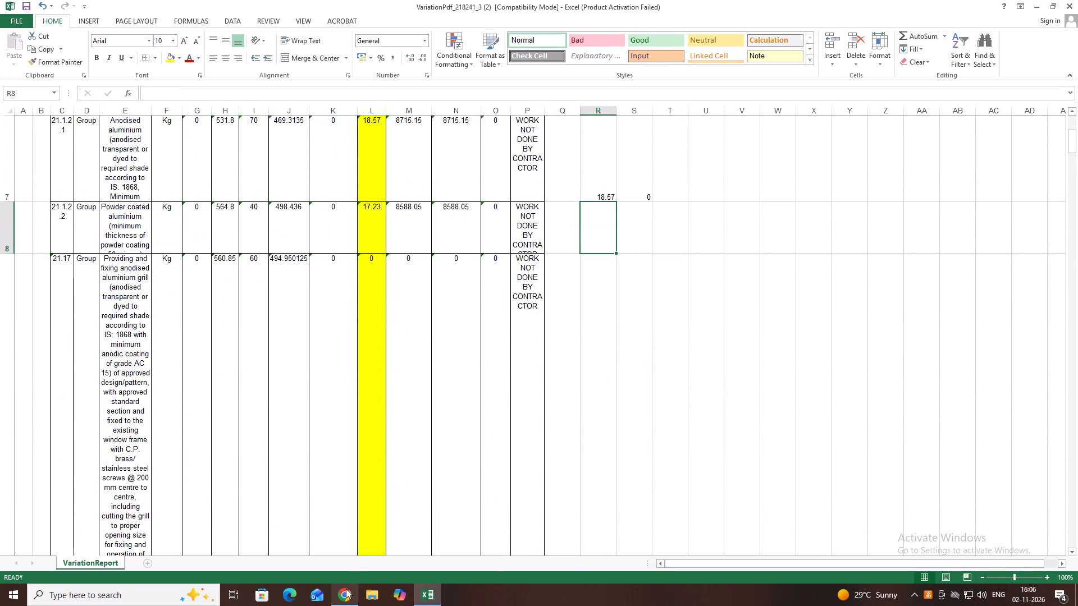
{"action": "left_click", "coordinate": [346, 589]}
{"action": "scroll", "coordinate": [400, 401], "scroll_direction": "down", "scroll_amount": 1}
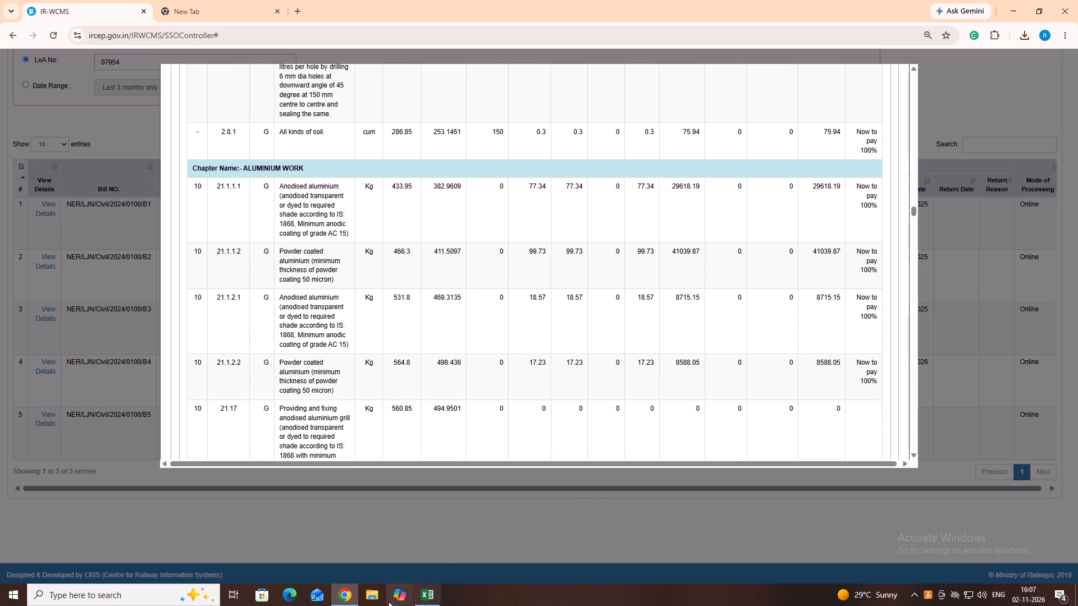
{"action": "left_click", "coordinate": [347, 599]}
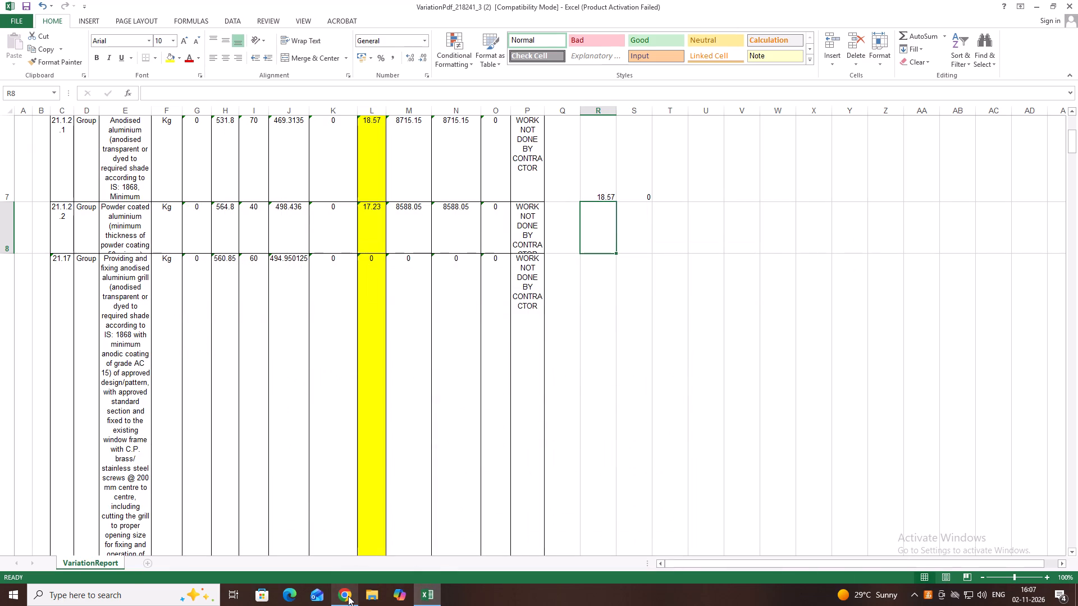
{"action": "type", "text": "17"}
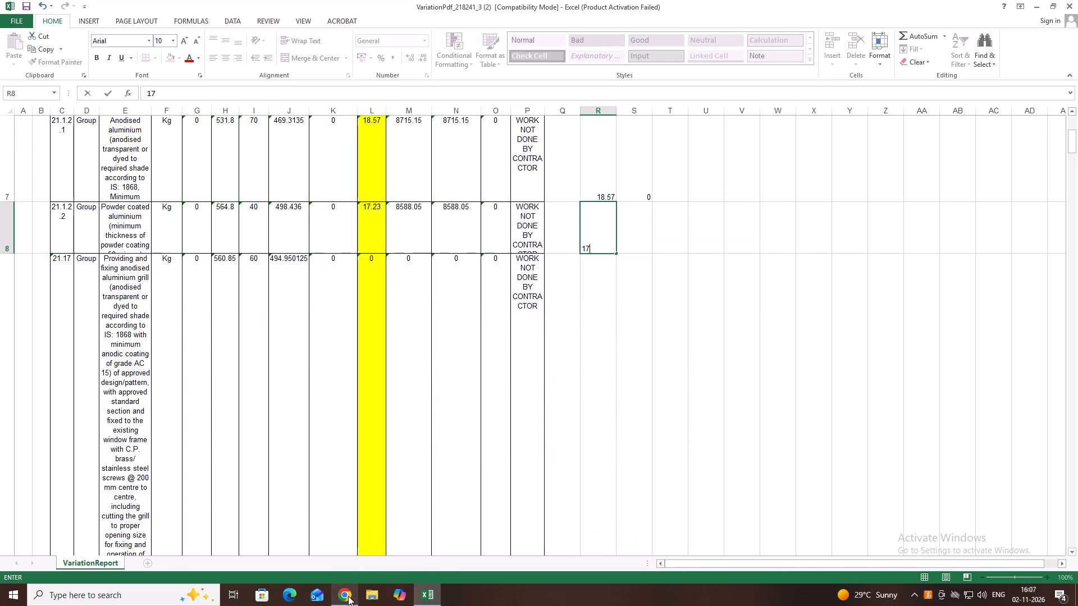
{"action": "type", "text": ".23"}
{"action": "key", "text": "Right"}
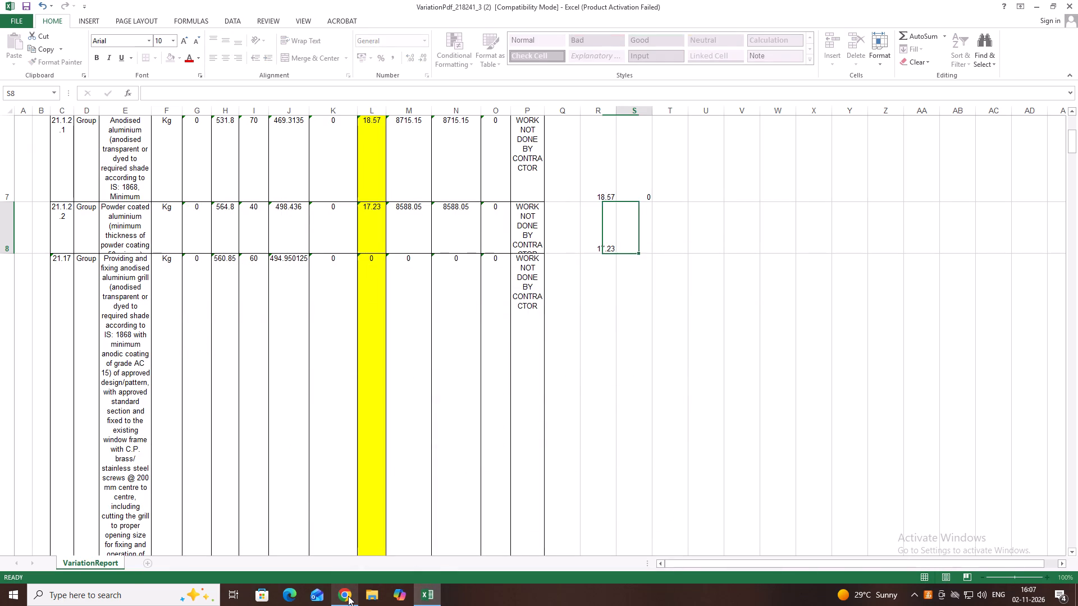
{"action": "key", "text": "0"}
{"action": "key", "text": "Down"}
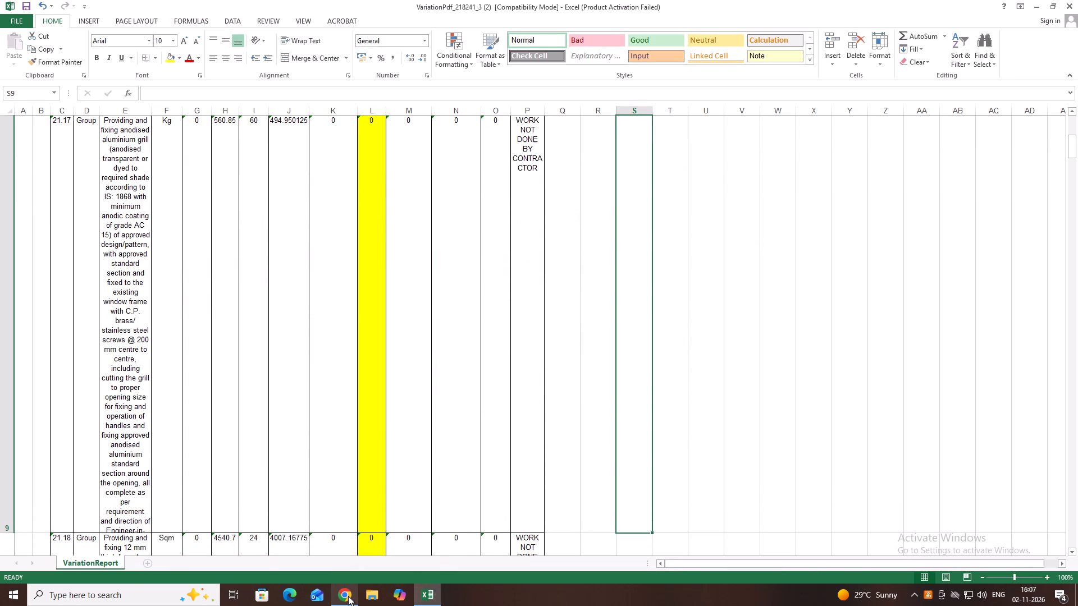
Enter 0 in both S9 and R9 as item 21.17's bill quantities.
{"action": "key", "text": "0"}
{"action": "key", "text": "Right"}
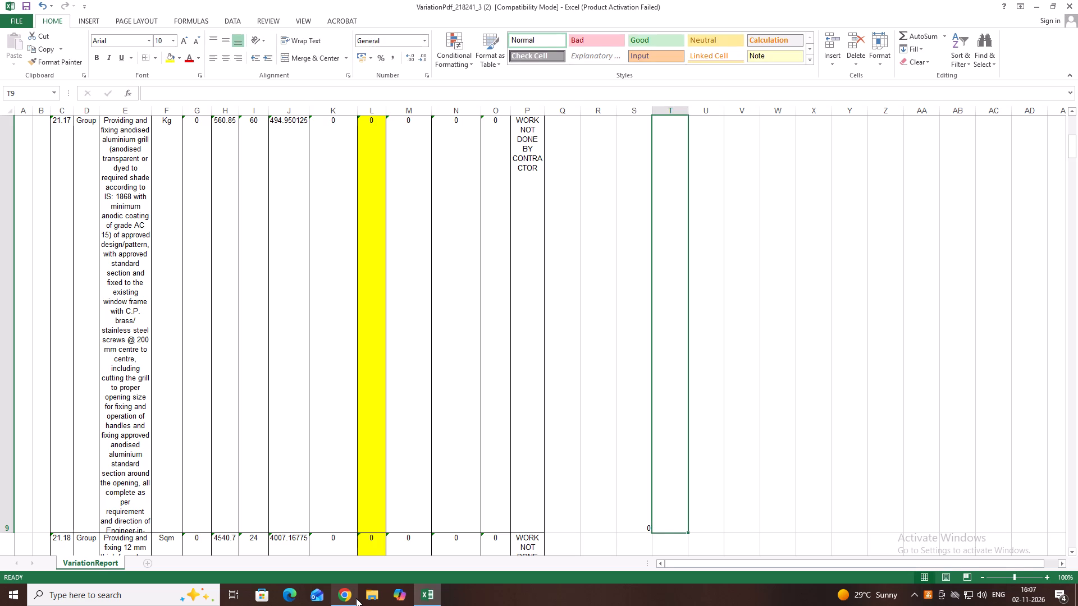
{"action": "key", "text": "Left"}
{"action": "key", "text": "Left"}
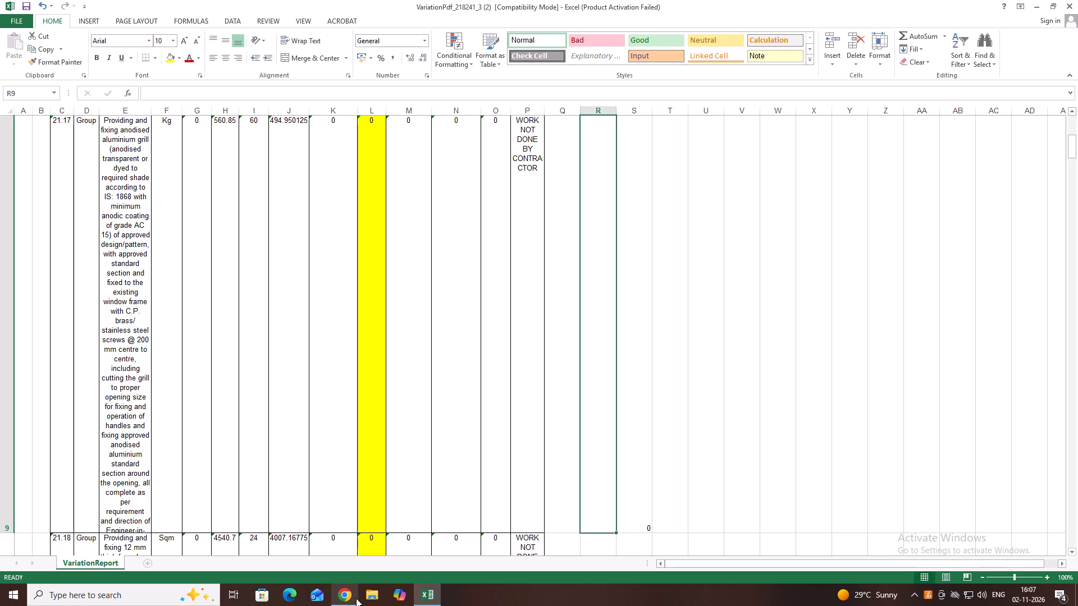
{"action": "key", "text": "0"}
{"action": "key", "text": "Down"}
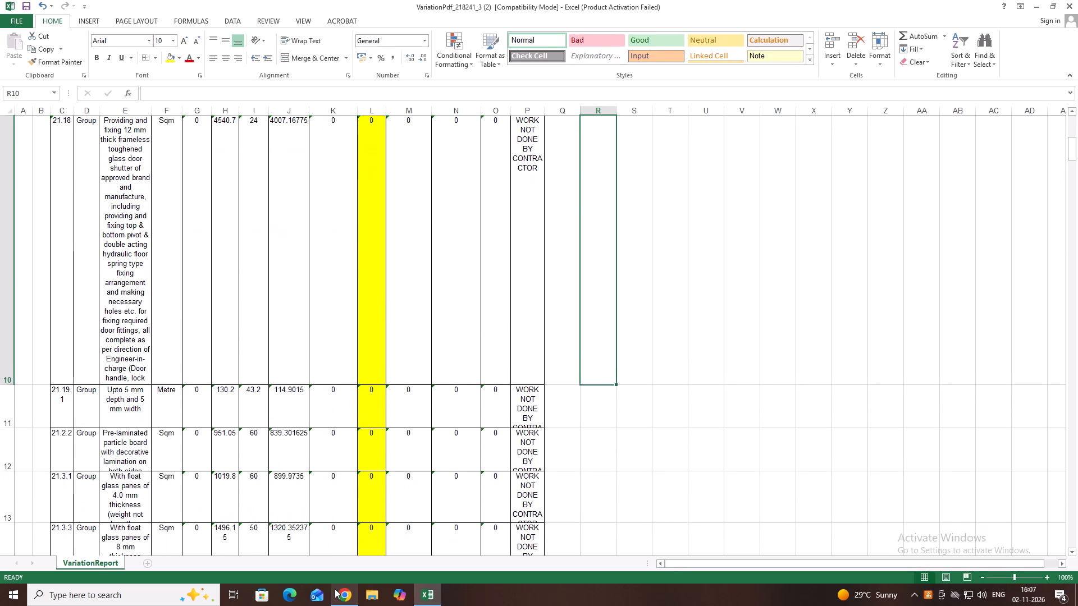
{"action": "scroll", "coordinate": [335, 589], "scroll_direction": "up", "scroll_amount": 1}
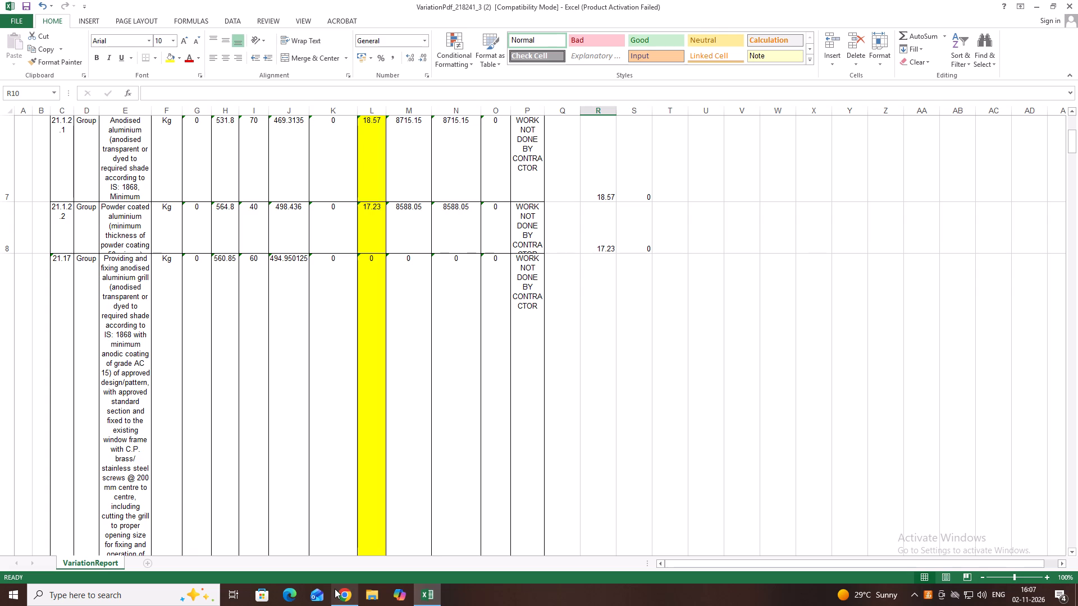
{"action": "scroll", "coordinate": [276, 457], "scroll_direction": "down", "scroll_amount": 1}
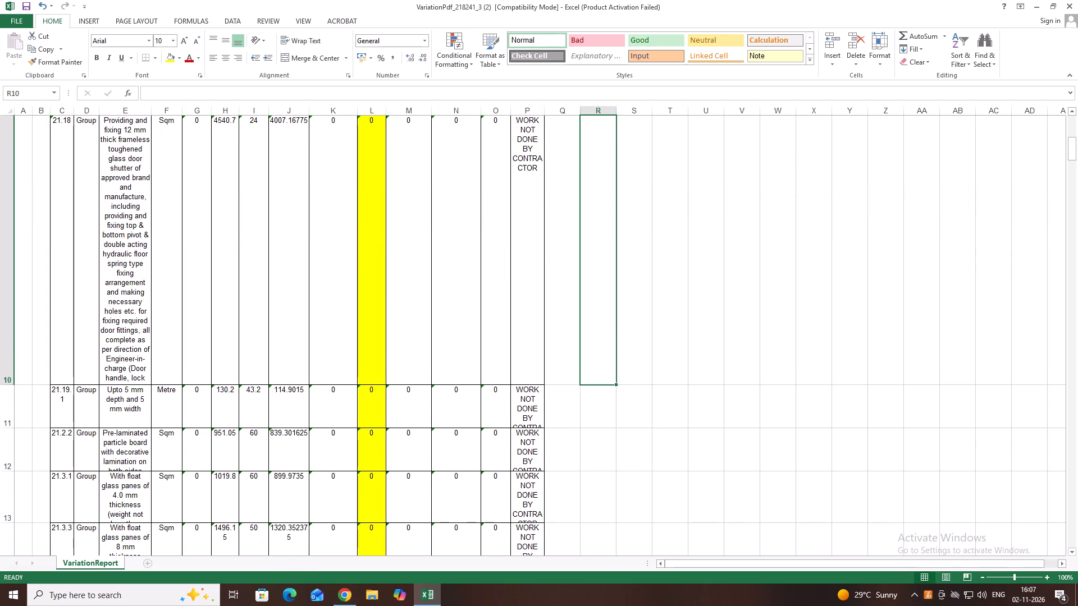
In Chrome, examine the billed quantities of items 21.18 through 21.4.1 in bill B5.
{"action": "left_click", "coordinate": [339, 594]}
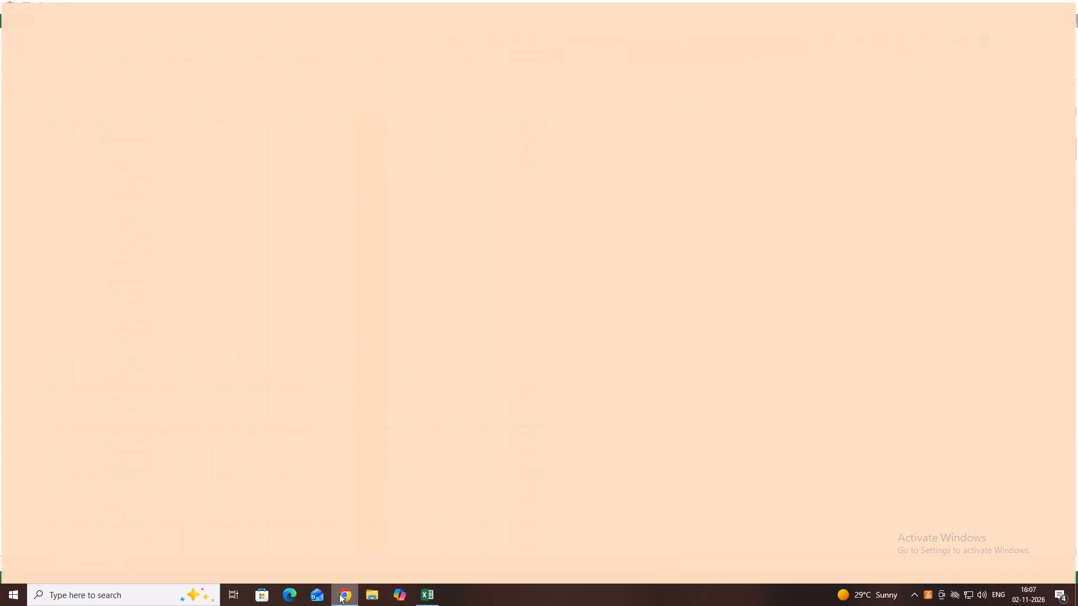
{"action": "scroll", "coordinate": [323, 283], "scroll_direction": "down", "scroll_amount": 2}
{"action": "scroll", "coordinate": [319, 344], "scroll_direction": "down", "scroll_amount": 6}
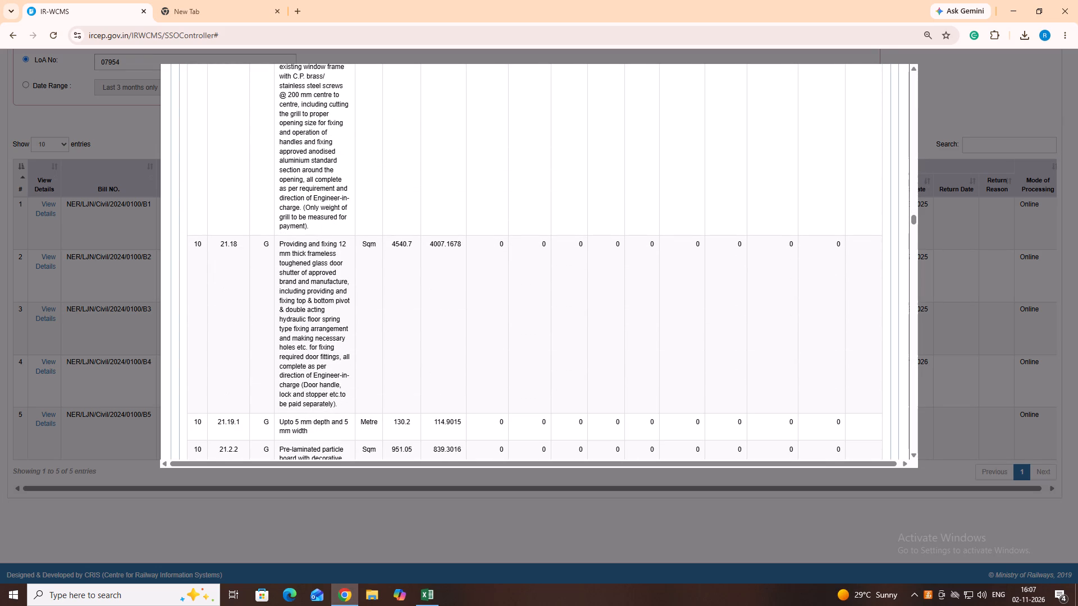
{"action": "scroll", "coordinate": [604, 360], "scroll_direction": "down", "scroll_amount": 2}
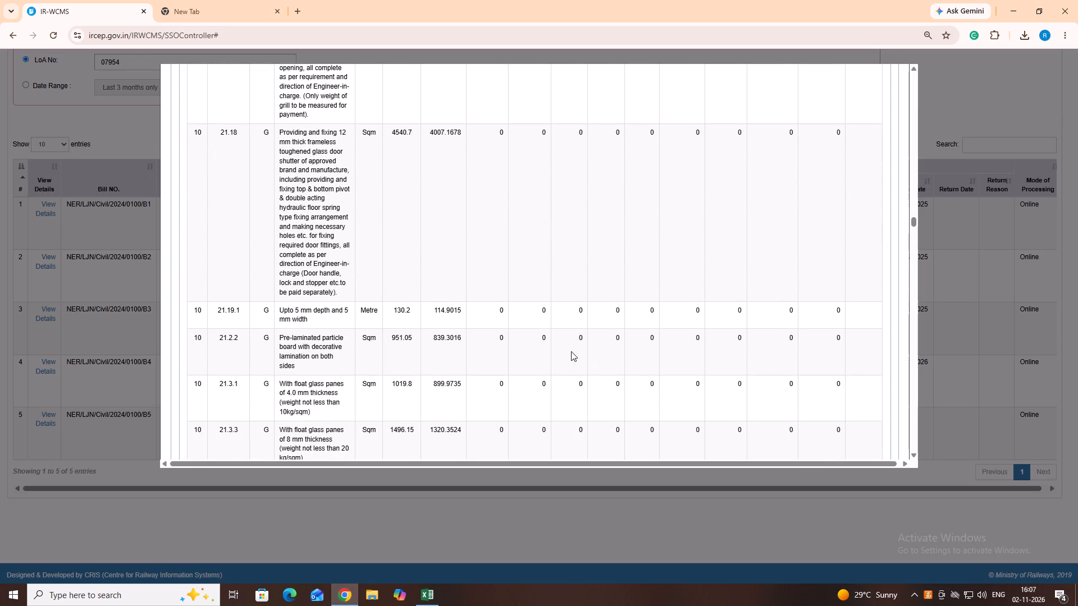
{"action": "scroll", "coordinate": [402, 349], "scroll_direction": "down", "scroll_amount": 2}
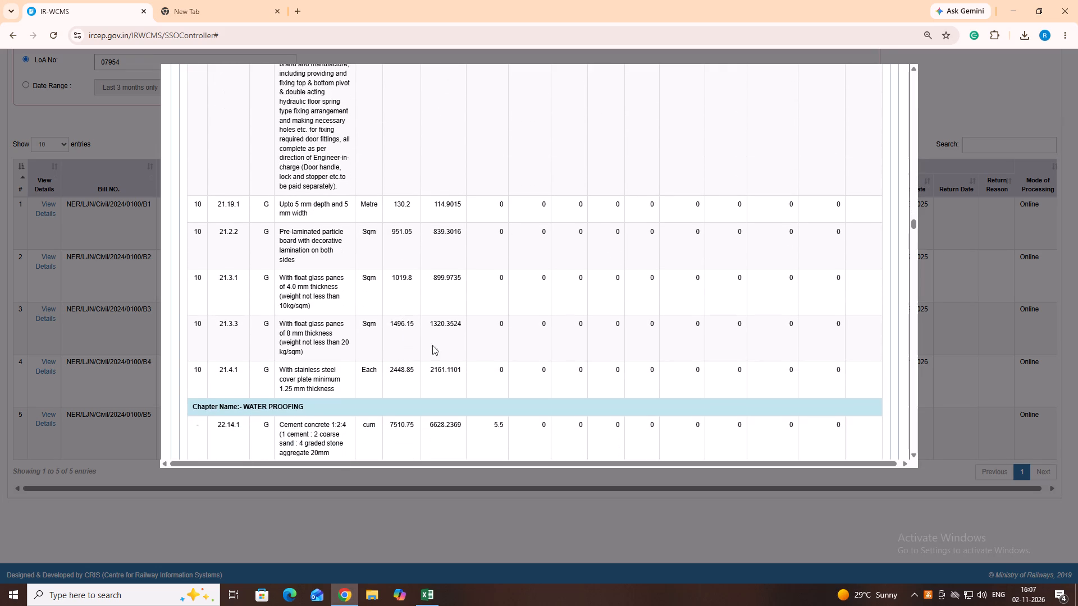
{"action": "scroll", "coordinate": [724, 363], "scroll_direction": "down", "scroll_amount": 1}
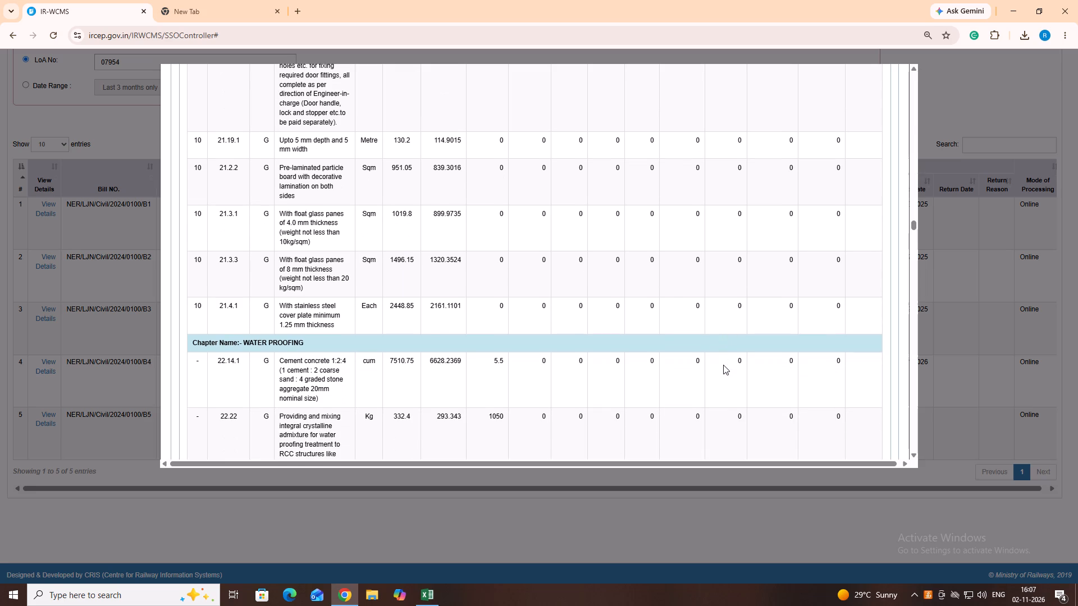
{"action": "scroll", "coordinate": [723, 365], "scroll_direction": "down", "scroll_amount": 1}
{"action": "double_click", "coordinate": [905, 463]}
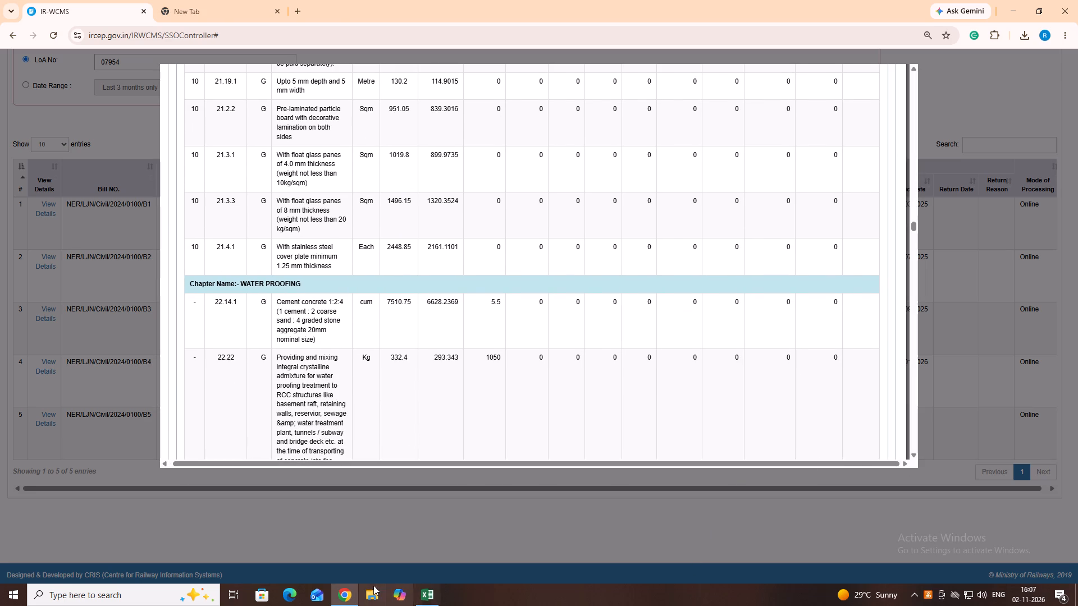
In Excel, enter 0 in R10 through R15 as the bill quantities of items 21.18 through 21.4.1.
{"action": "left_click", "coordinate": [420, 589]}
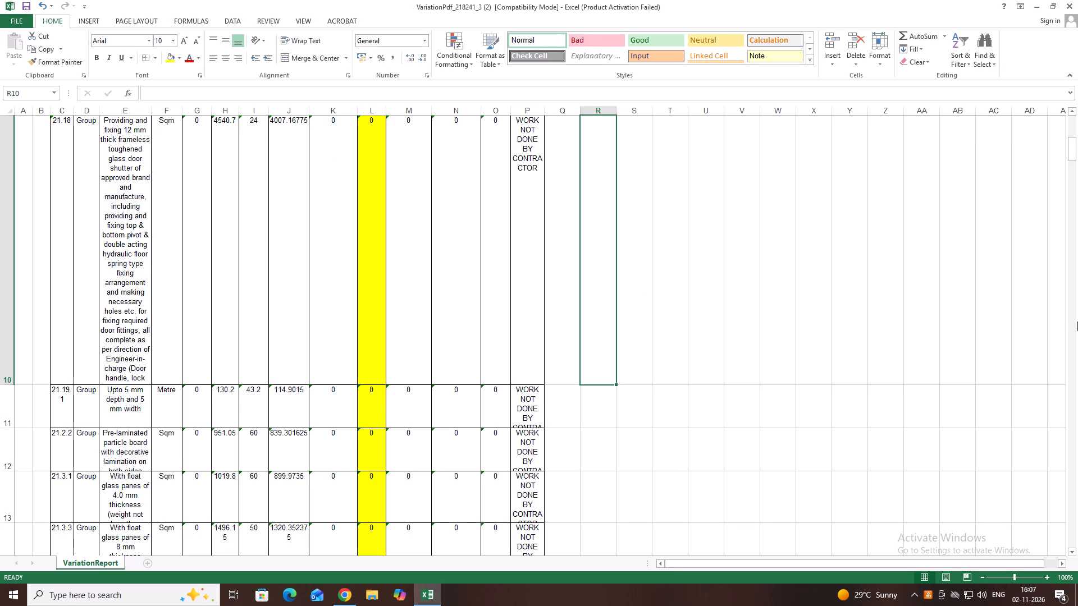
{"action": "key", "text": "0"}
{"action": "key", "text": "Down"}
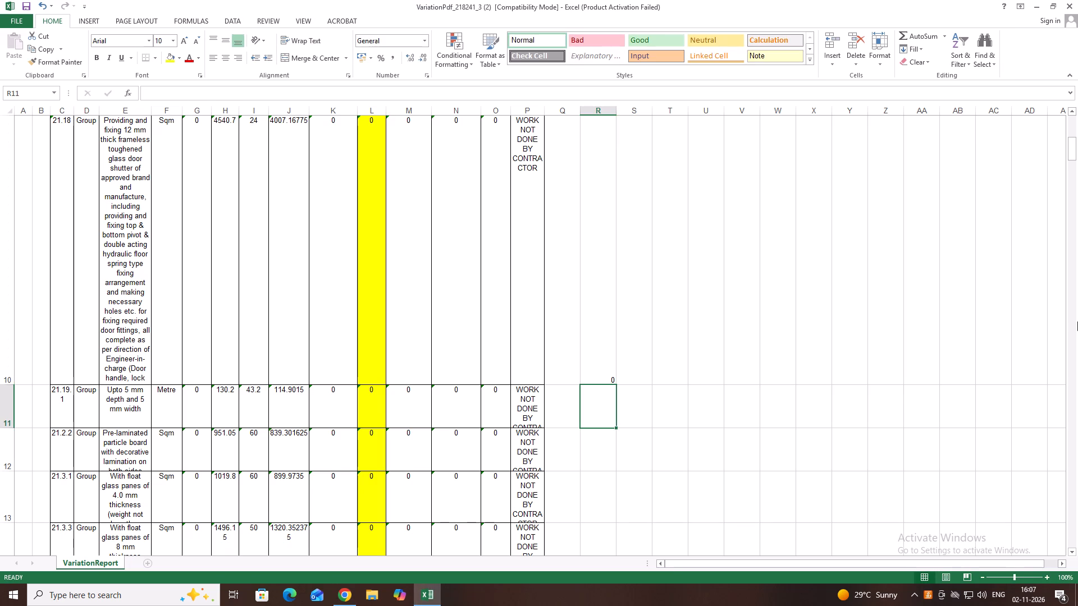
{"action": "key", "text": "0"}
{"action": "key", "text": "Down"}
{"action": "key", "text": "0"}
{"action": "key", "text": "Down"}
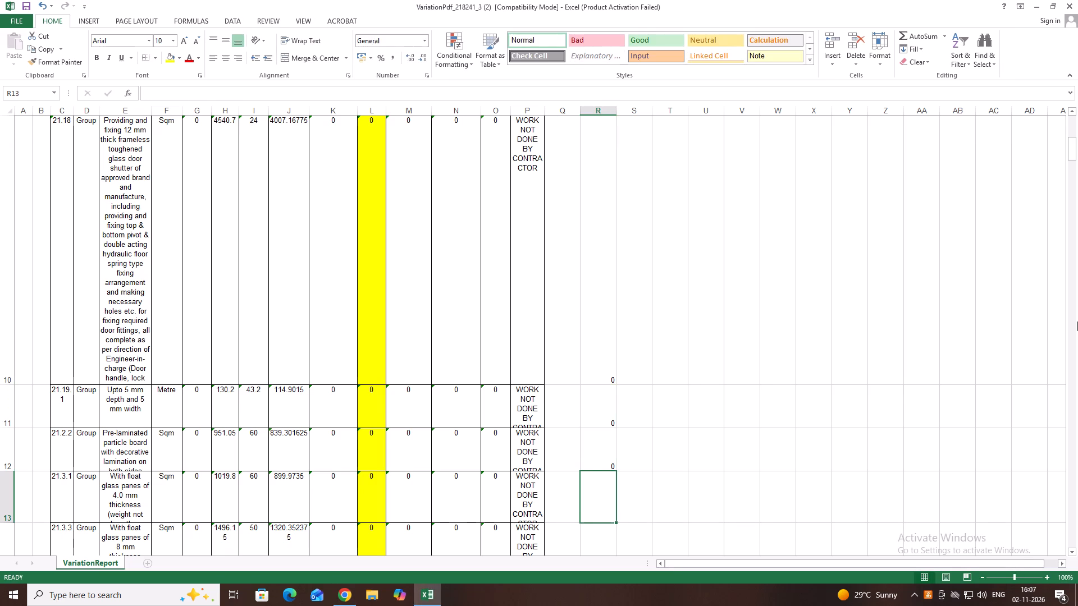
{"action": "key", "text": "0"}
{"action": "key", "text": "Down"}
{"action": "key", "text": "0"}
{"action": "key", "text": "Down"}
{"action": "key", "text": "0"}
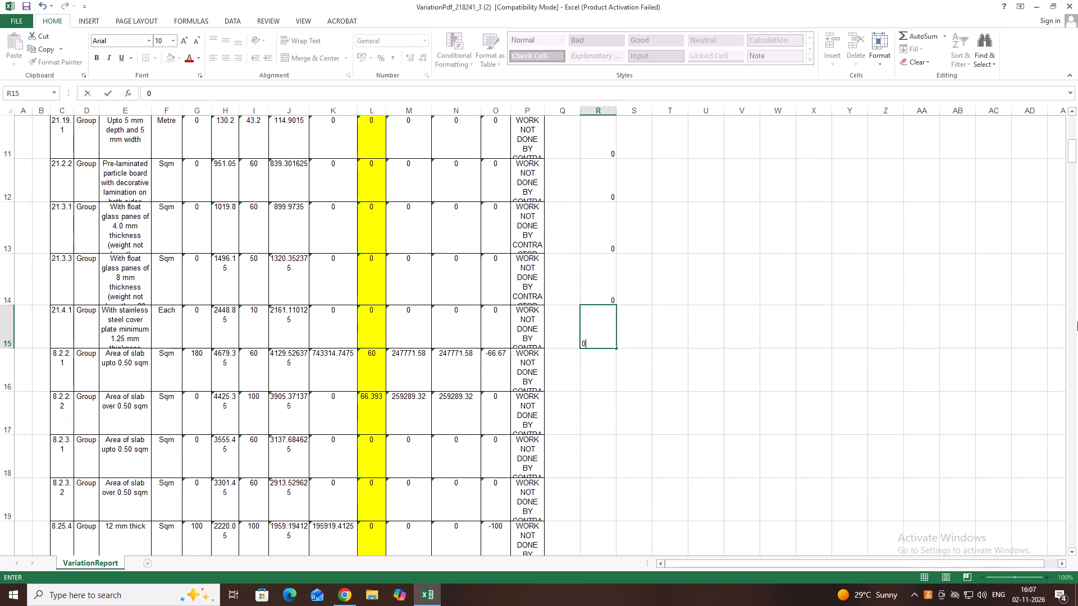
{"action": "key", "text": "Down"}
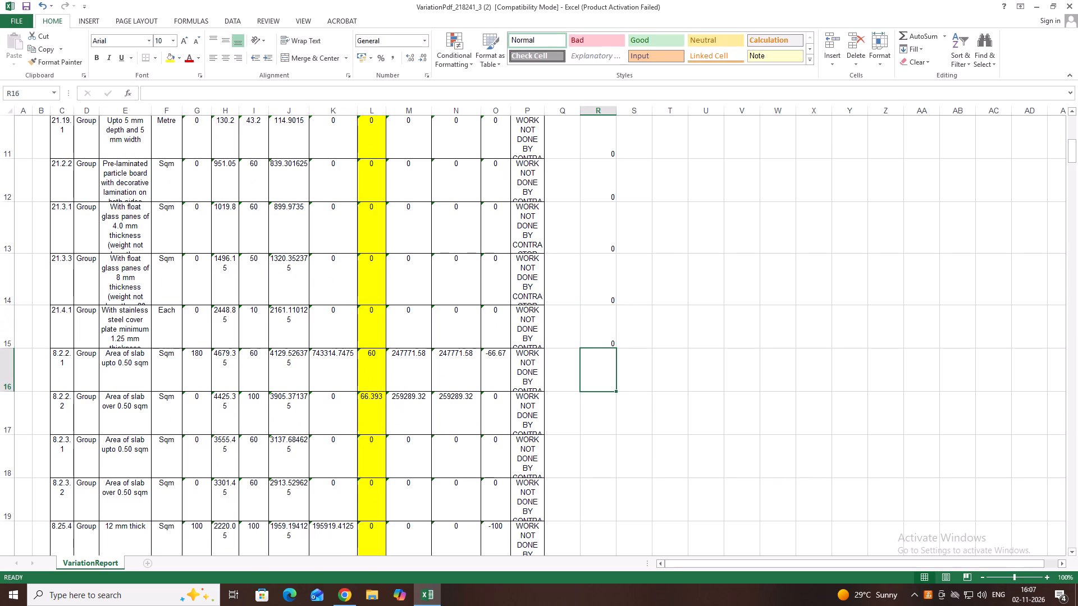
Search bill B5 in Chrome for item 8.2.2 to locate the quantities for row 16.
{"action": "left_click", "coordinate": [608, 328]}
{"action": "left_click", "coordinate": [599, 376]}
{"action": "left_click", "coordinate": [341, 594]}
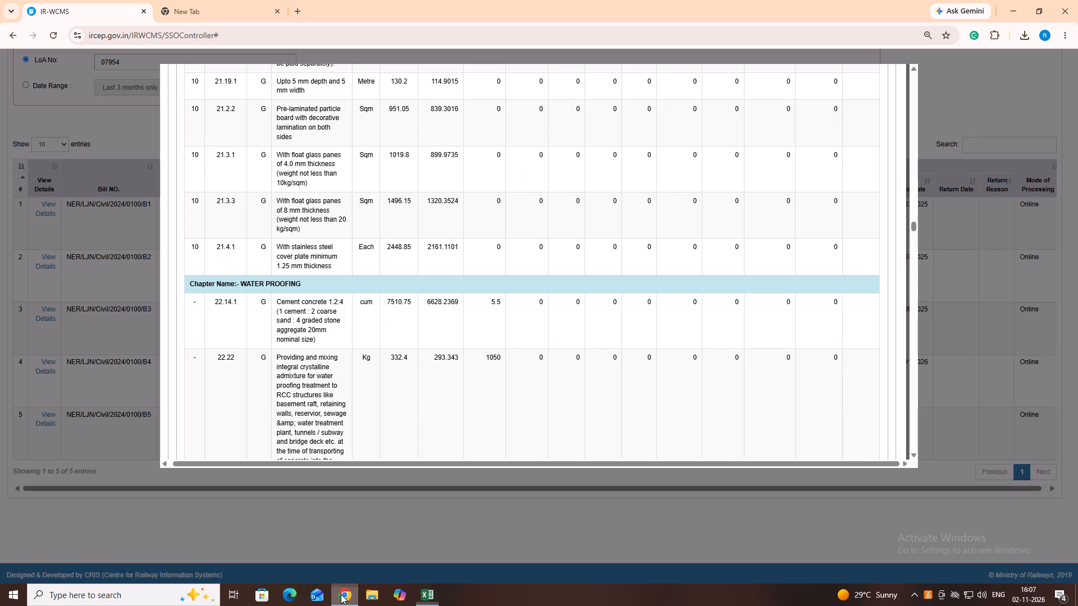
{"action": "scroll", "coordinate": [354, 376], "scroll_direction": "down", "scroll_amount": 7}
{"action": "scroll", "coordinate": [356, 383], "scroll_direction": "down", "scroll_amount": 17}
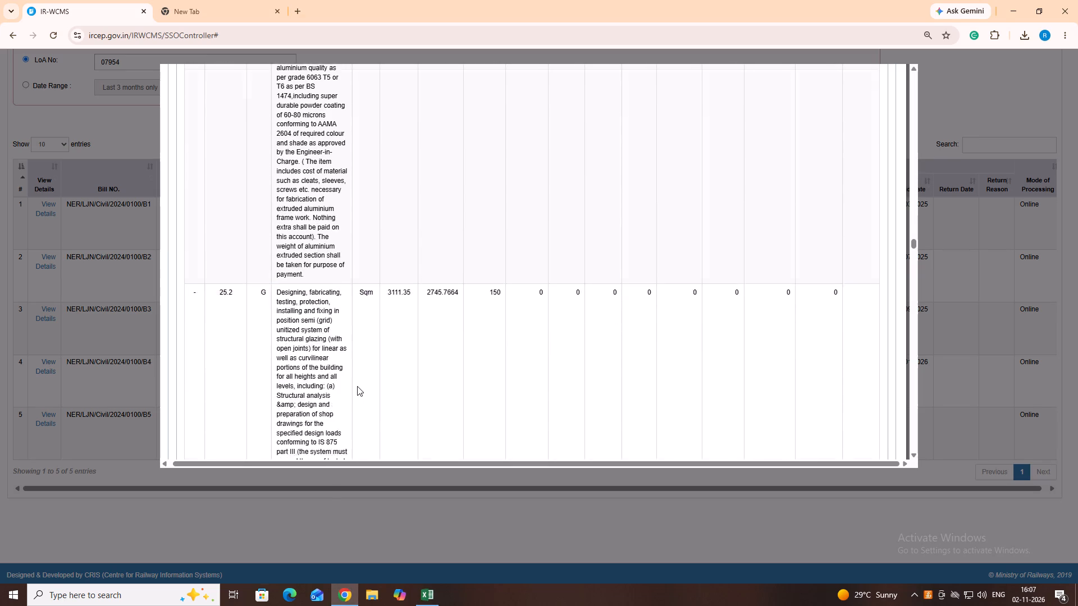
{"action": "scroll", "coordinate": [357, 386], "scroll_direction": "down", "scroll_amount": 8}
{"action": "scroll", "coordinate": [357, 386], "scroll_direction": "down", "scroll_amount": 20}
{"action": "scroll", "coordinate": [357, 386], "scroll_direction": "down", "scroll_amount": 16}
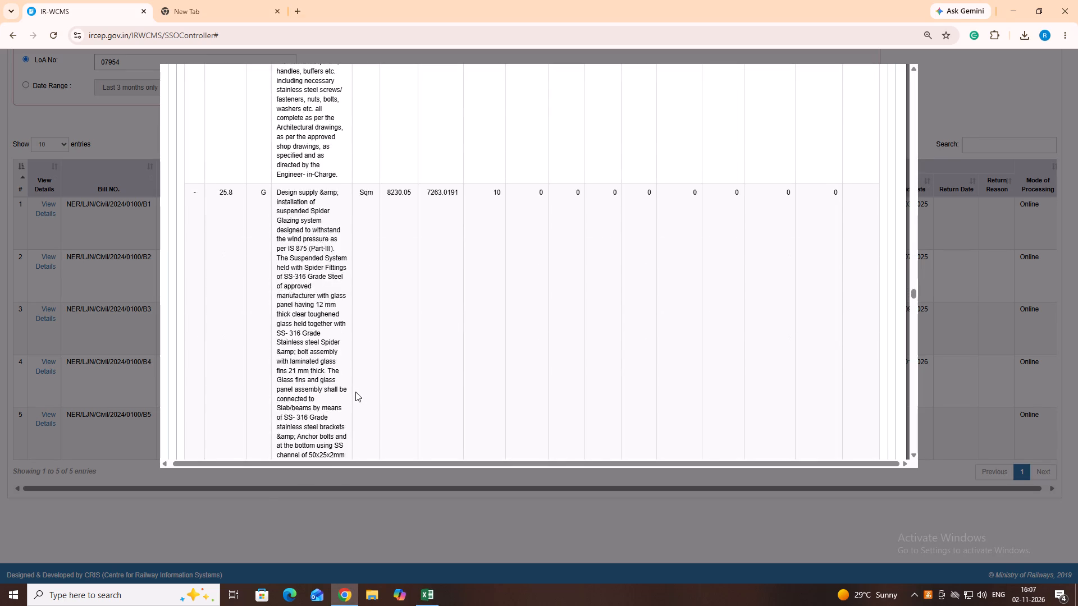
{"action": "scroll", "coordinate": [355, 392], "scroll_direction": "down", "scroll_amount": 2}
{"action": "scroll", "coordinate": [355, 392], "scroll_direction": "up", "scroll_amount": 15}
{"action": "scroll", "coordinate": [747, 38], "scroll_direction": "up", "scroll_amount": 9}
{"action": "scroll", "coordinate": [660, 153], "scroll_direction": "up", "scroll_amount": 6}
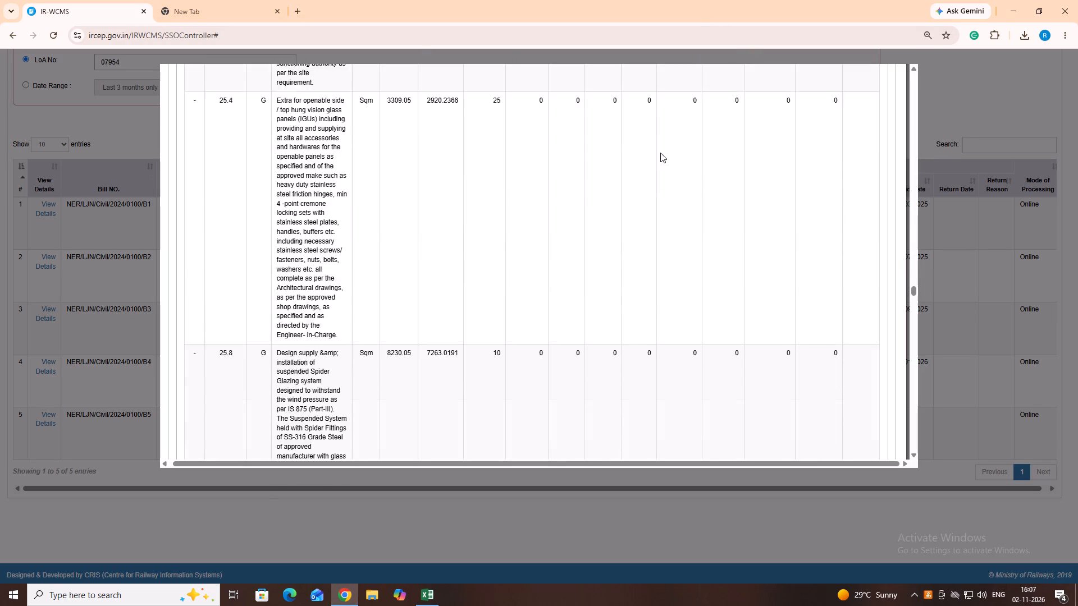
{"action": "scroll", "coordinate": [660, 153], "scroll_direction": "up", "scroll_amount": 9}
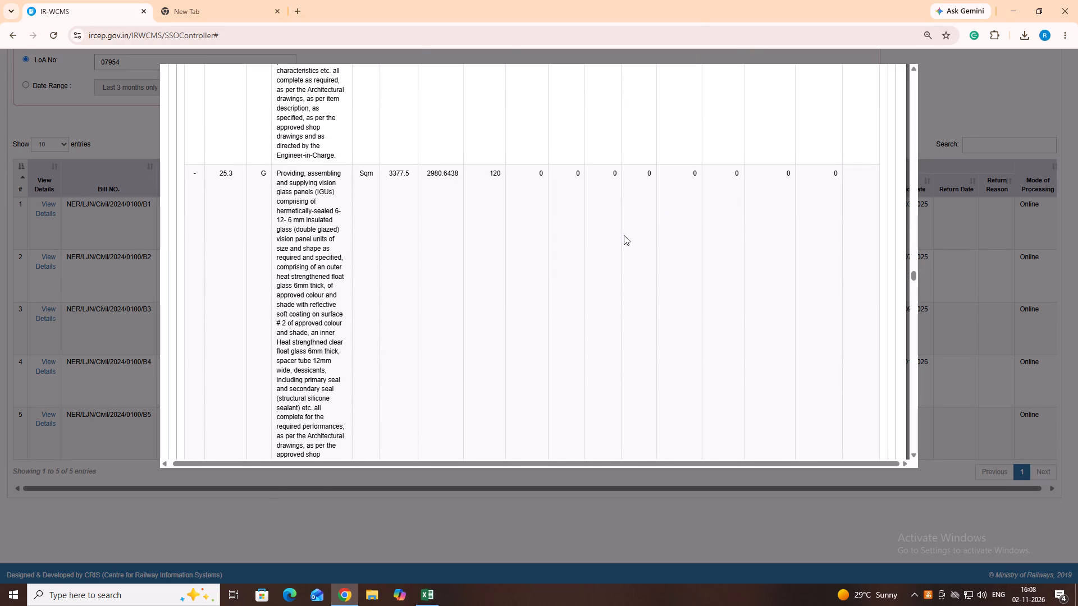
{"action": "key", "text": "ctrl+f"}
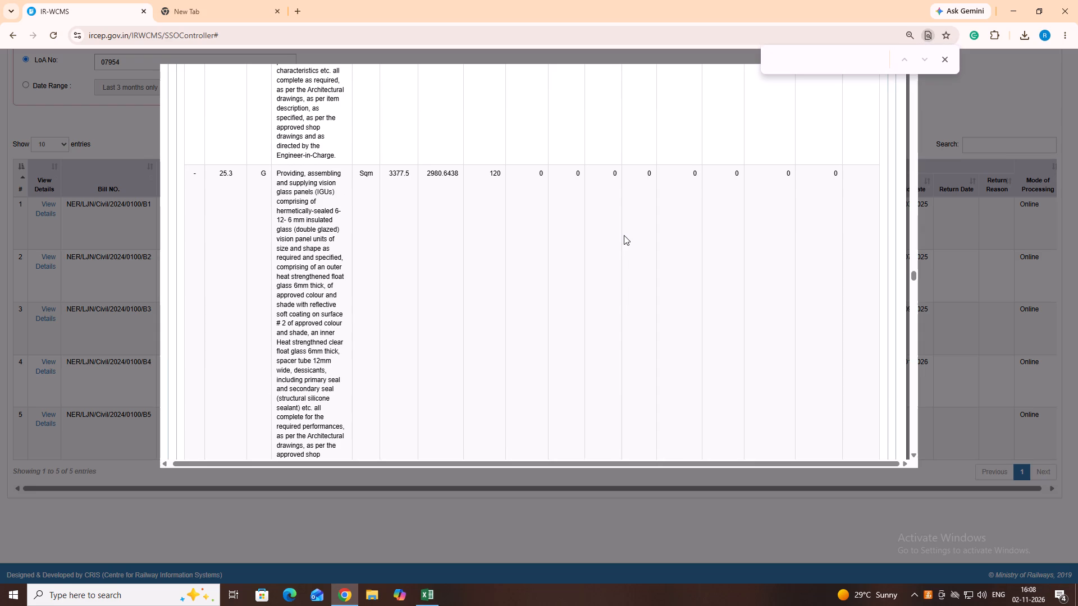
{"action": "key", "text": "8"}
{"action": "type", "text": ".2.2"}
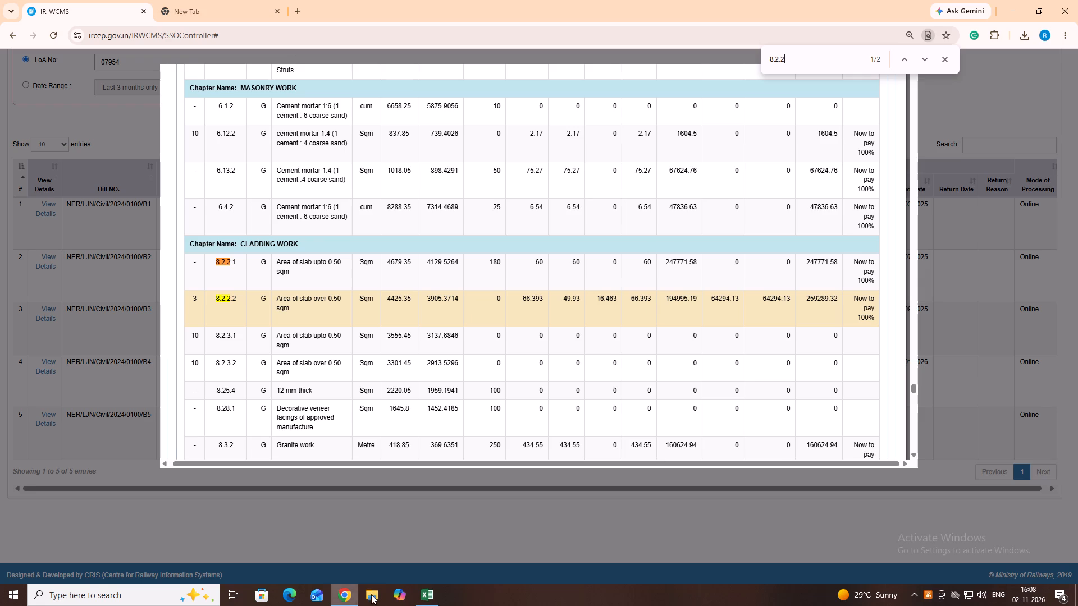
In Excel, enter item 8.2.2.1's bill quantities, 60 in R16 and 0 in S16.
{"action": "left_click", "coordinate": [423, 596]}
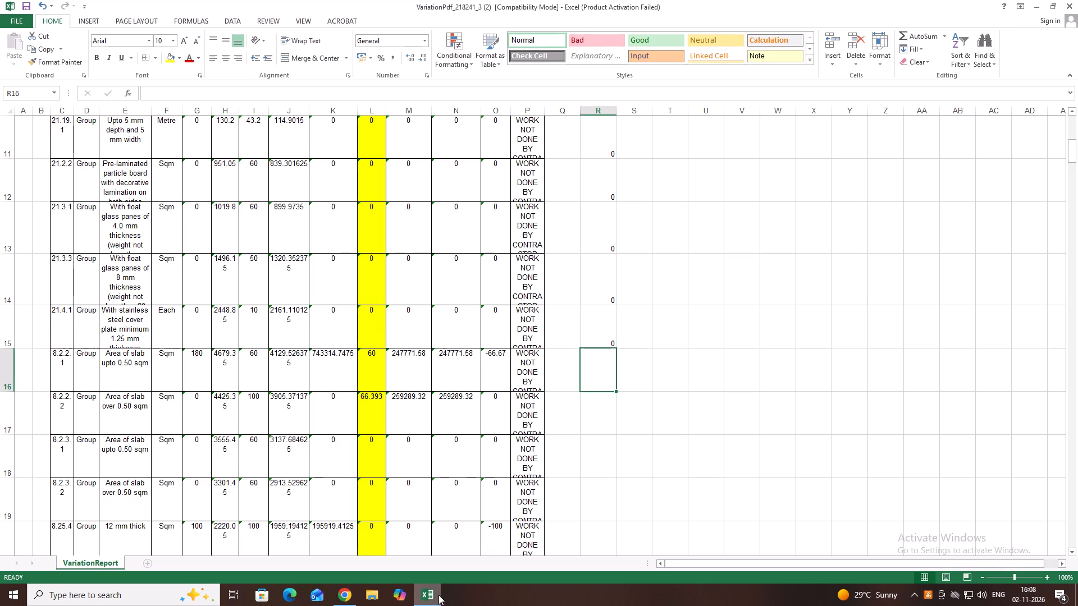
{"action": "type", "text": "60"}
{"action": "key", "text": "Right"}
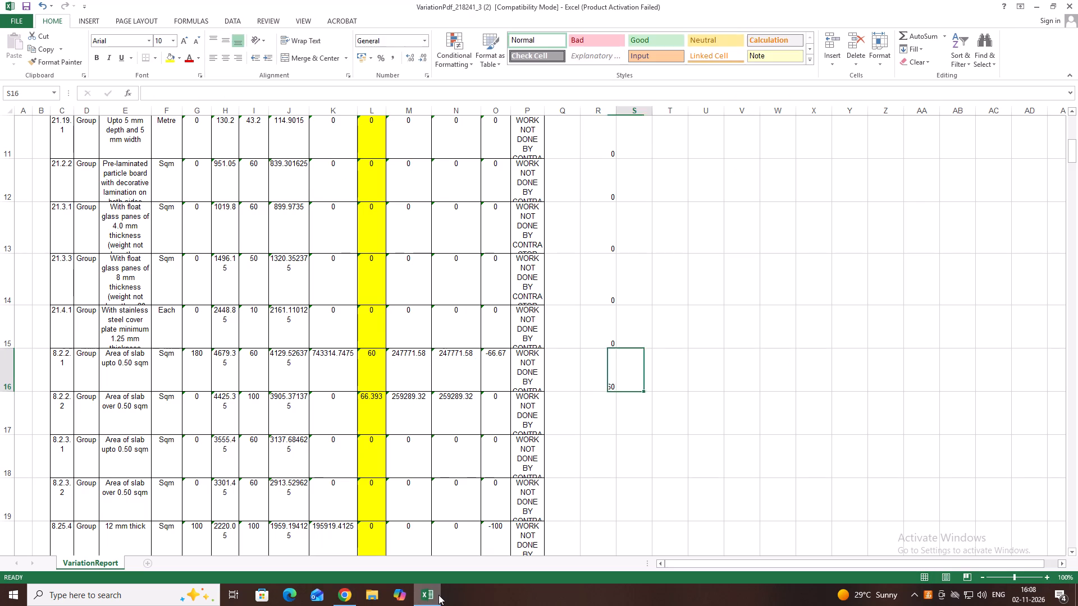
{"action": "key", "text": "0"}
{"action": "key", "text": "Right"}
Check item 8.2.2.2's quantities in bill B5 in Chrome and enter 66.393 in R17 and 16.463 in S17 in Excel.
{"action": "key", "text": "Down"}
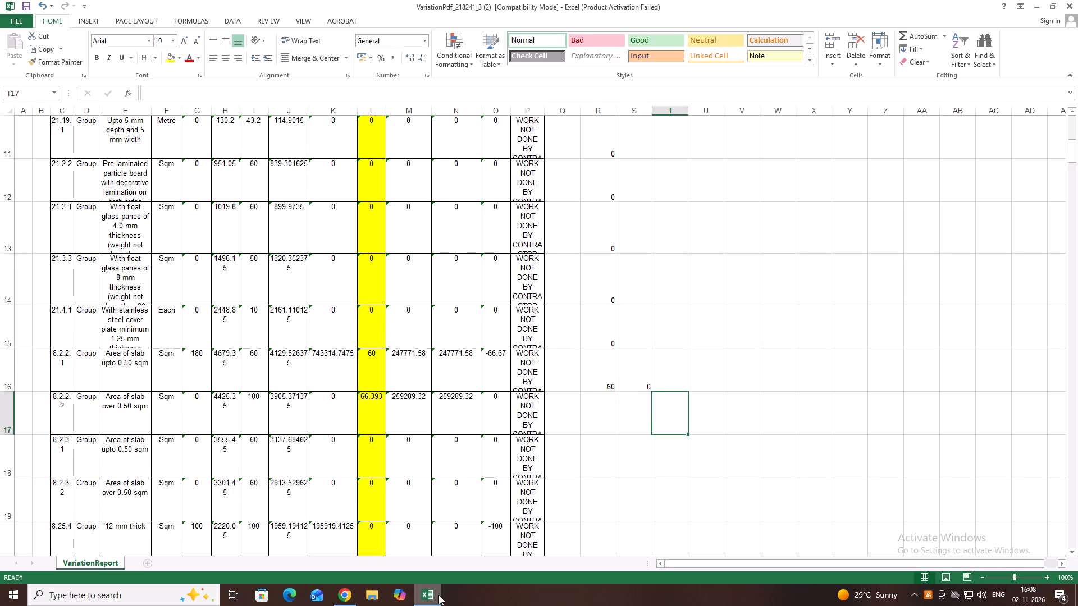
{"action": "key", "text": "Left"}
{"action": "key", "text": "Left"}
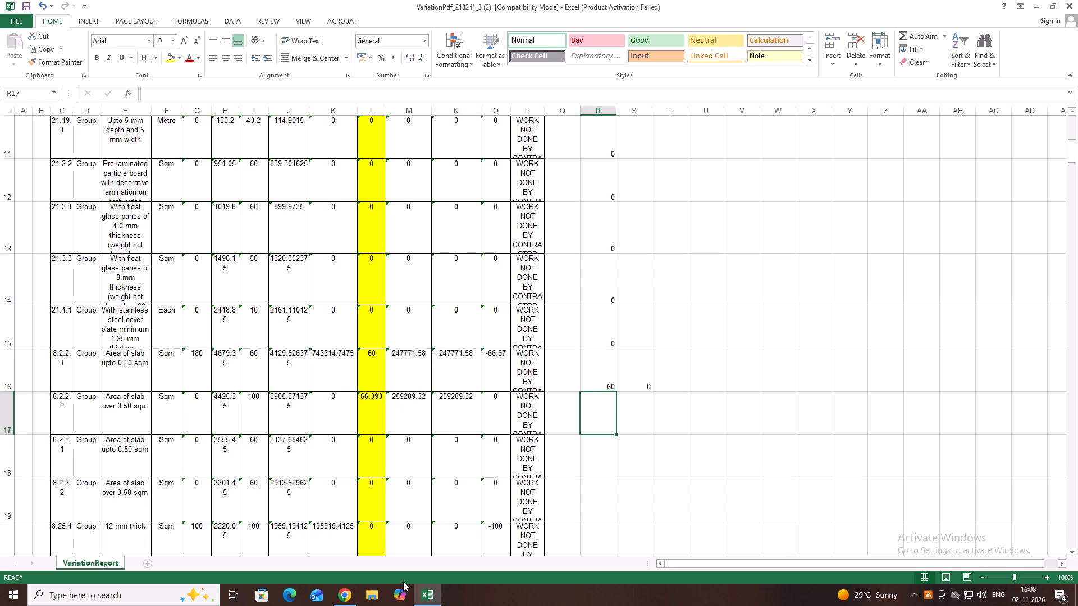
{"action": "left_click", "coordinate": [348, 588]}
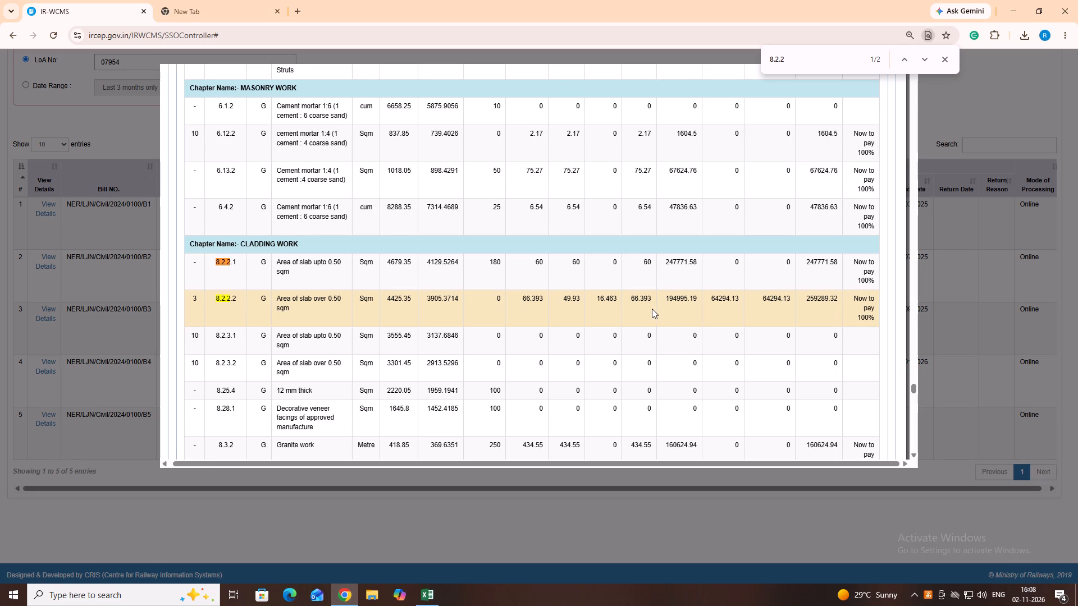
{"action": "left_click", "coordinate": [428, 599]}
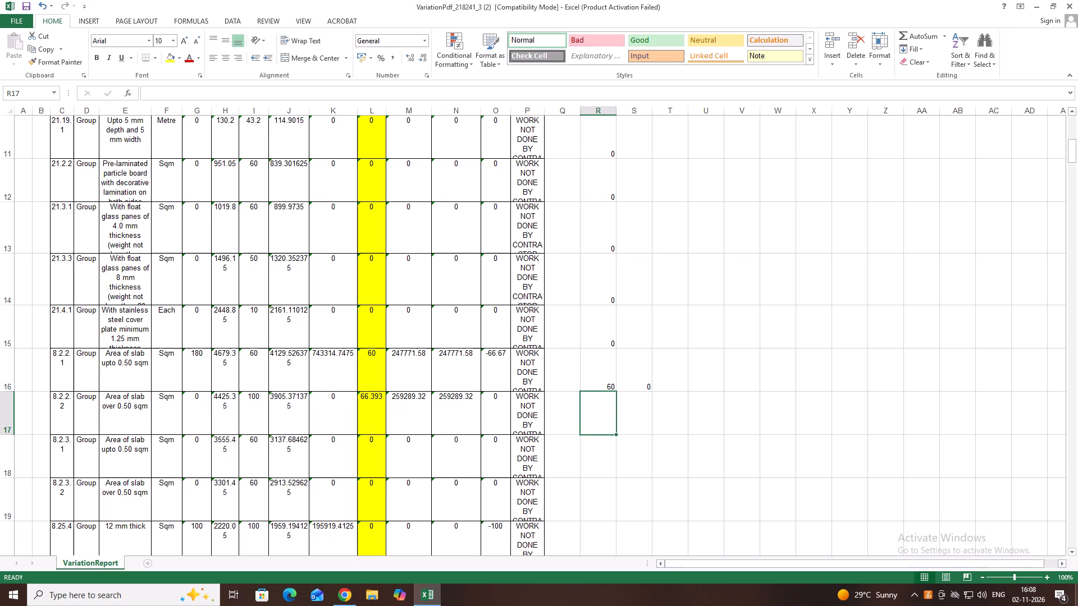
{"action": "type", "text": "66.393"}
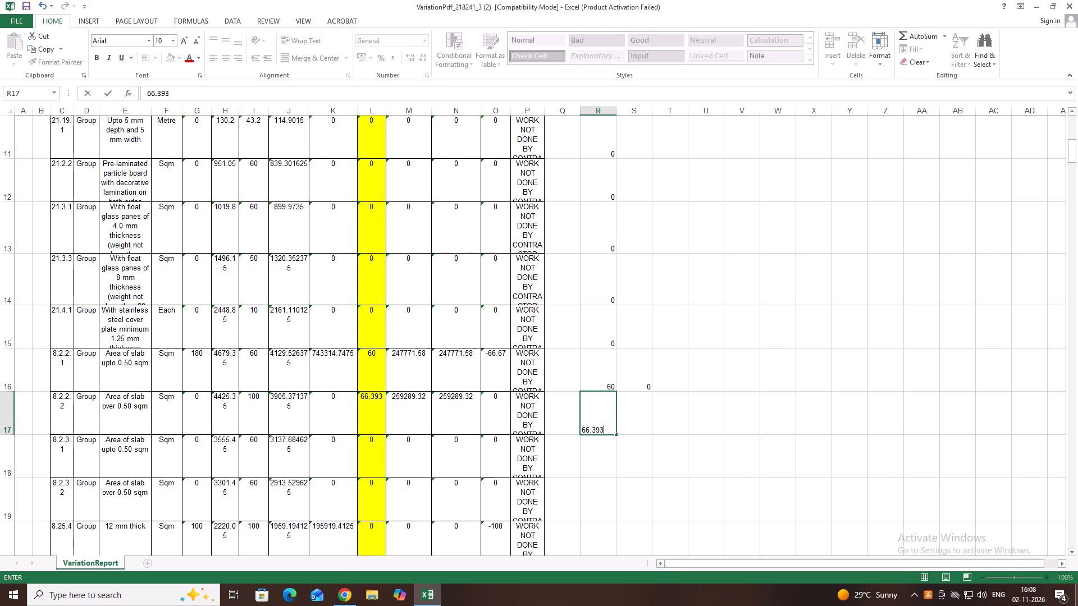
{"action": "key", "text": "Right"}
{"action": "key", "text": "0"}
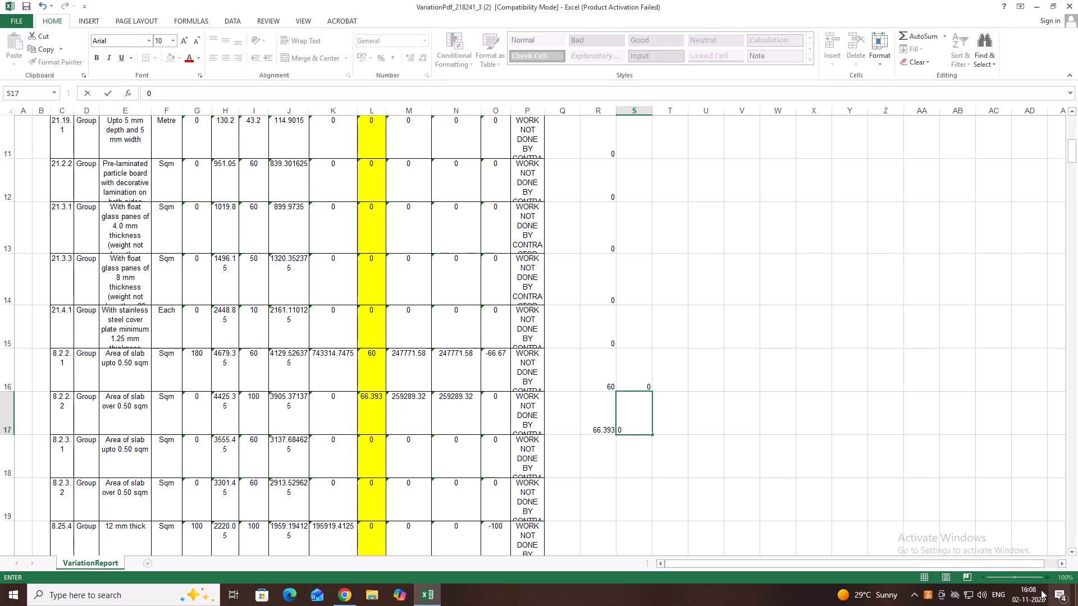
{"action": "left_click", "coordinate": [337, 595]}
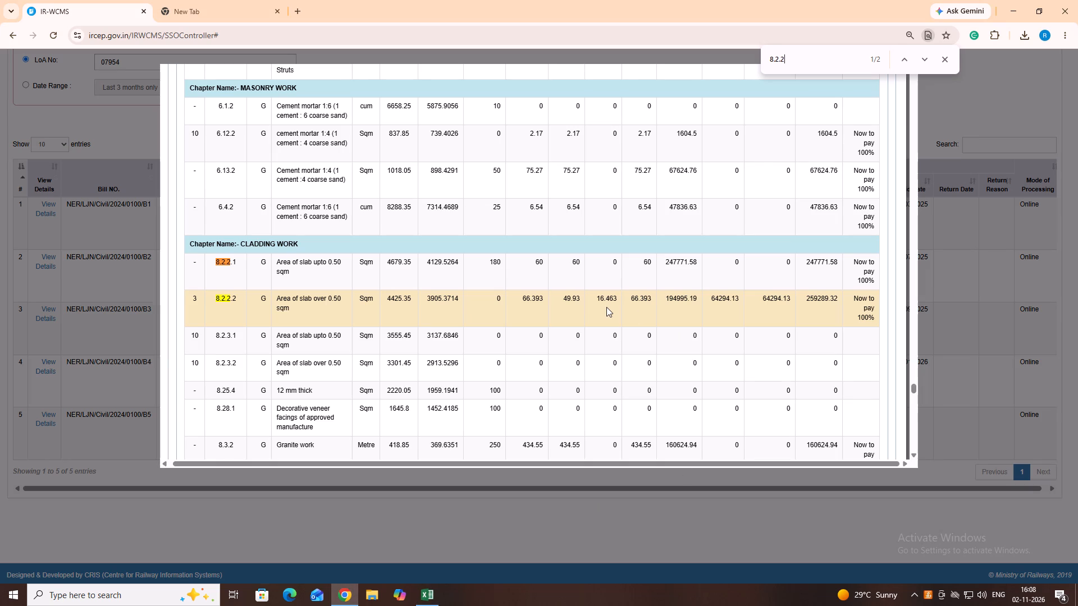
{"action": "left_click", "coordinate": [424, 596]}
{"action": "key", "text": "BackSpace"}
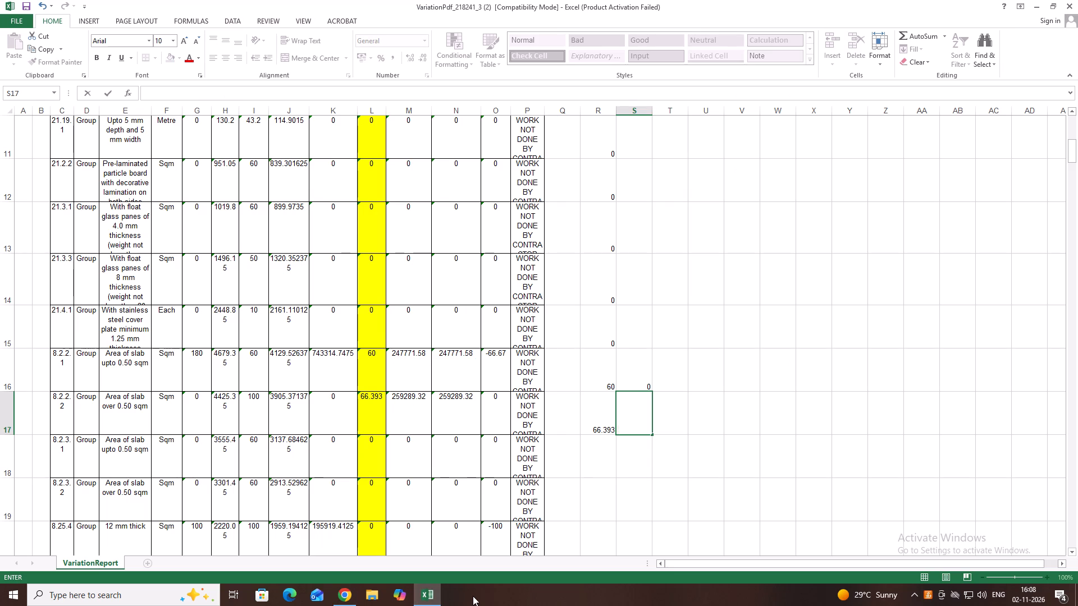
{"action": "type", "text": "16.463"}
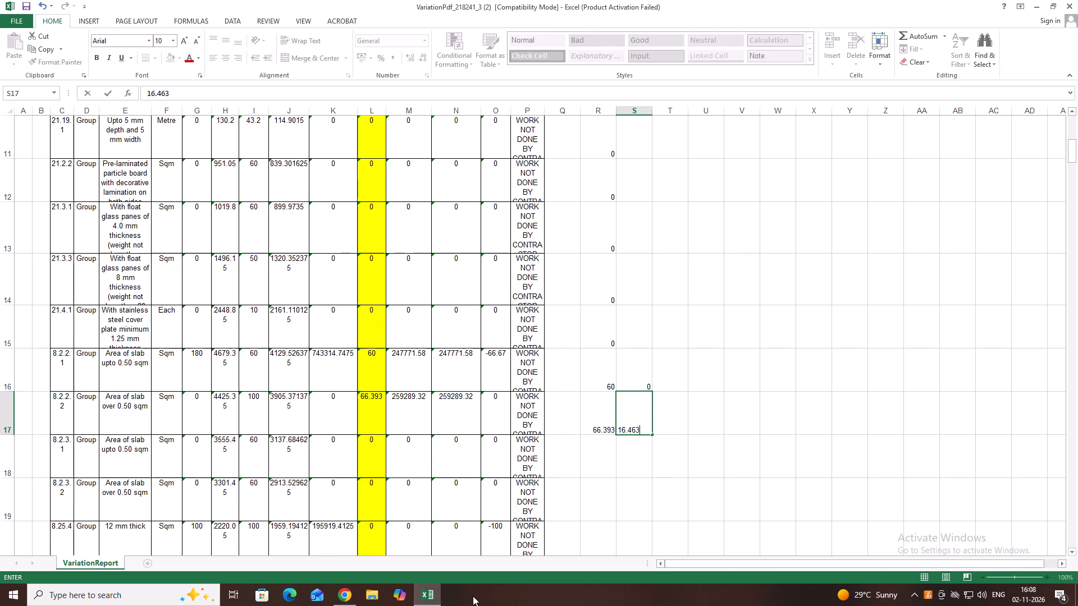
{"action": "key", "text": "Down"}
Check items 8.2.3.1 through 8.28.1 in bill B5 in Chrome and enter 0 in R18 through R21 in Excel.
{"action": "key", "text": "Left"}
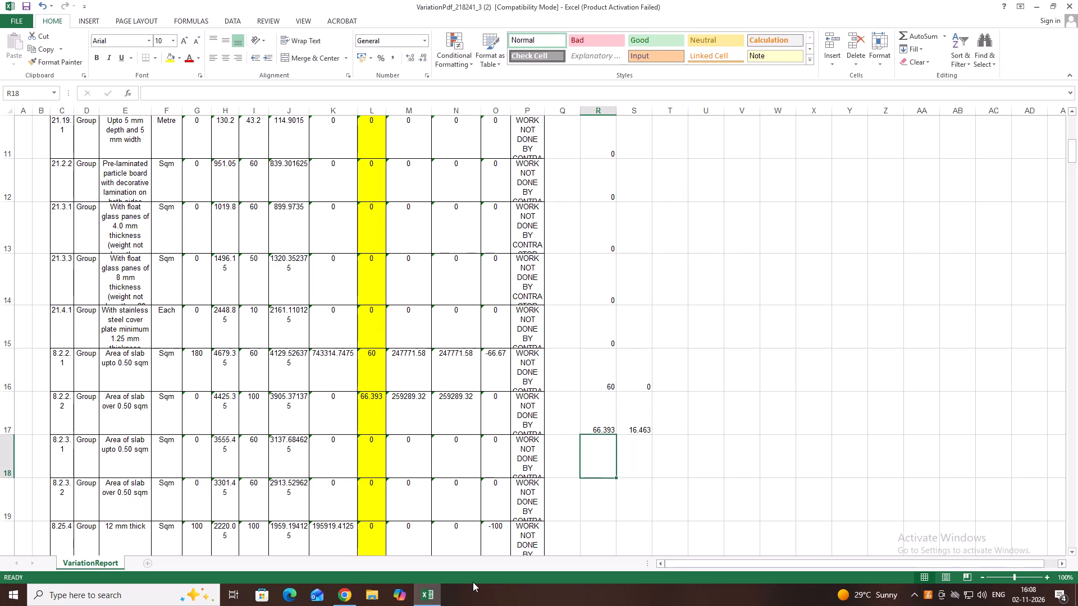
{"action": "scroll", "coordinate": [470, 584], "scroll_direction": "down", "scroll_amount": 1}
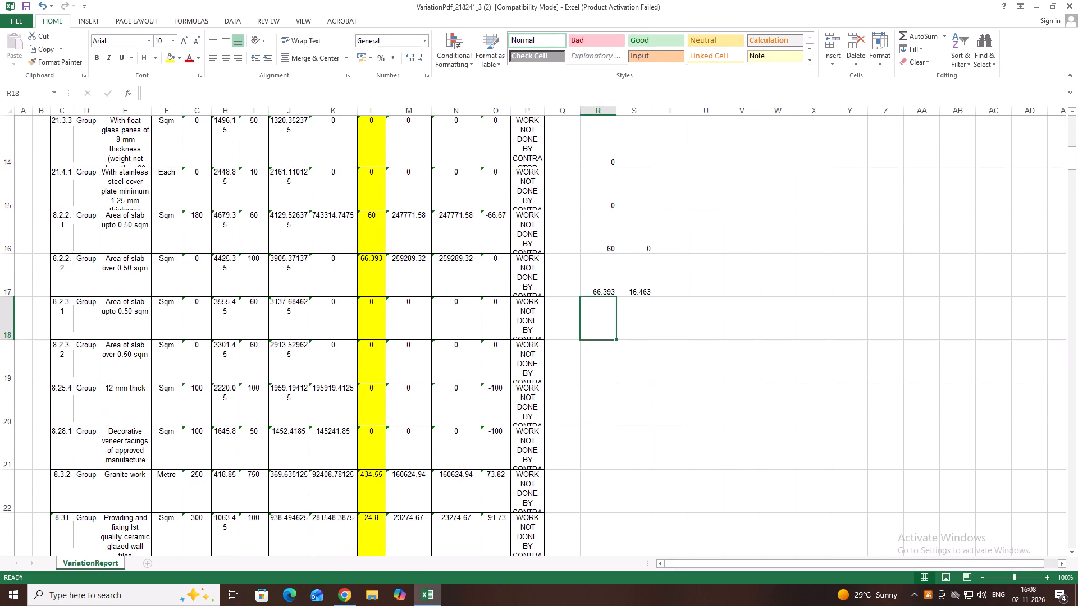
{"action": "left_click", "coordinate": [340, 594]}
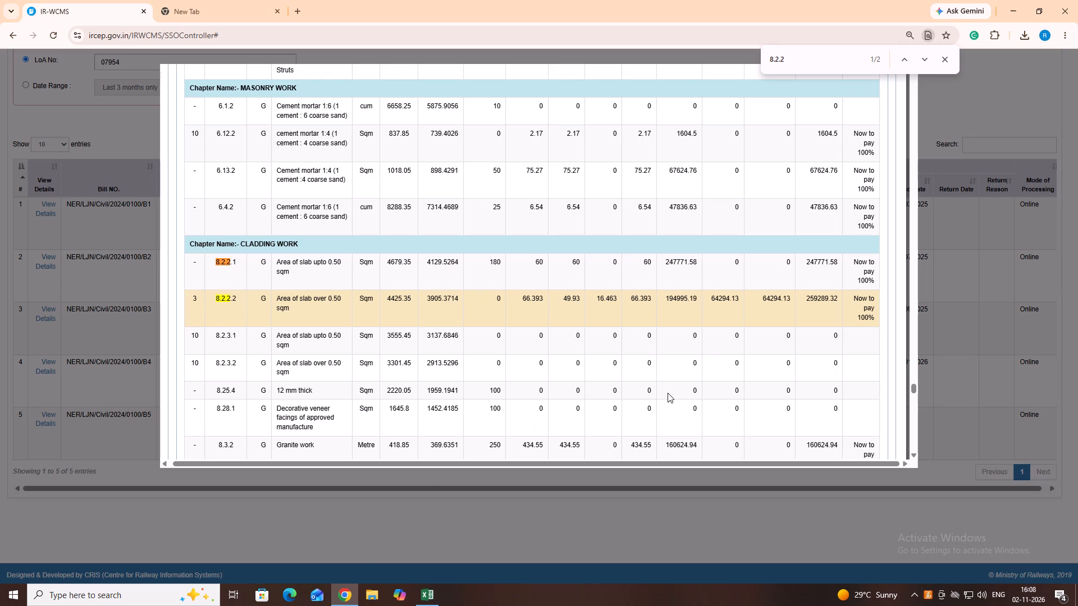
{"action": "scroll", "coordinate": [665, 397], "scroll_direction": "down", "scroll_amount": 2}
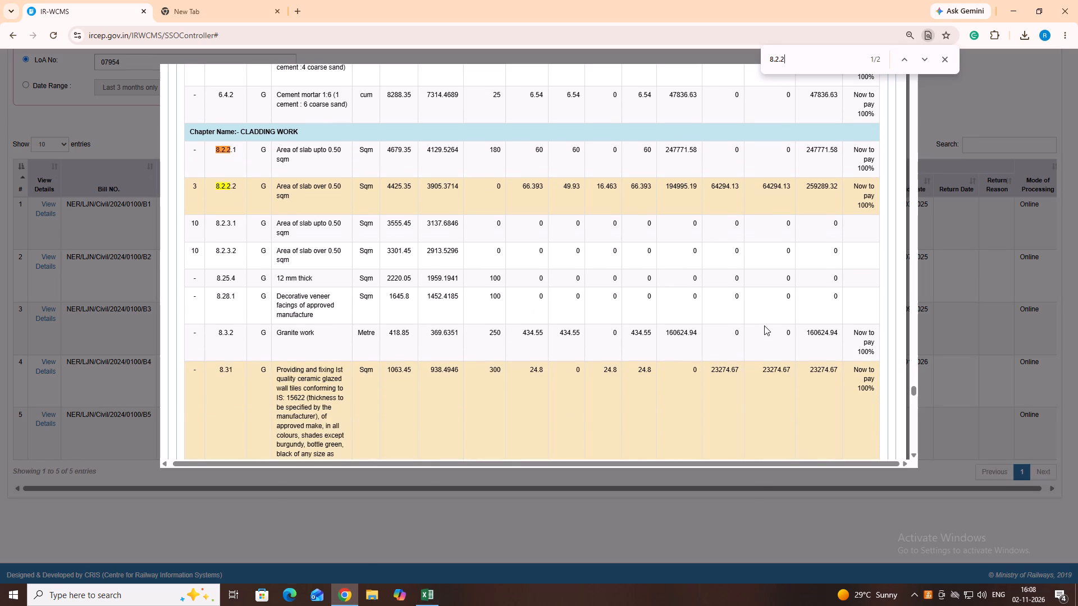
{"action": "left_click", "coordinate": [422, 595]}
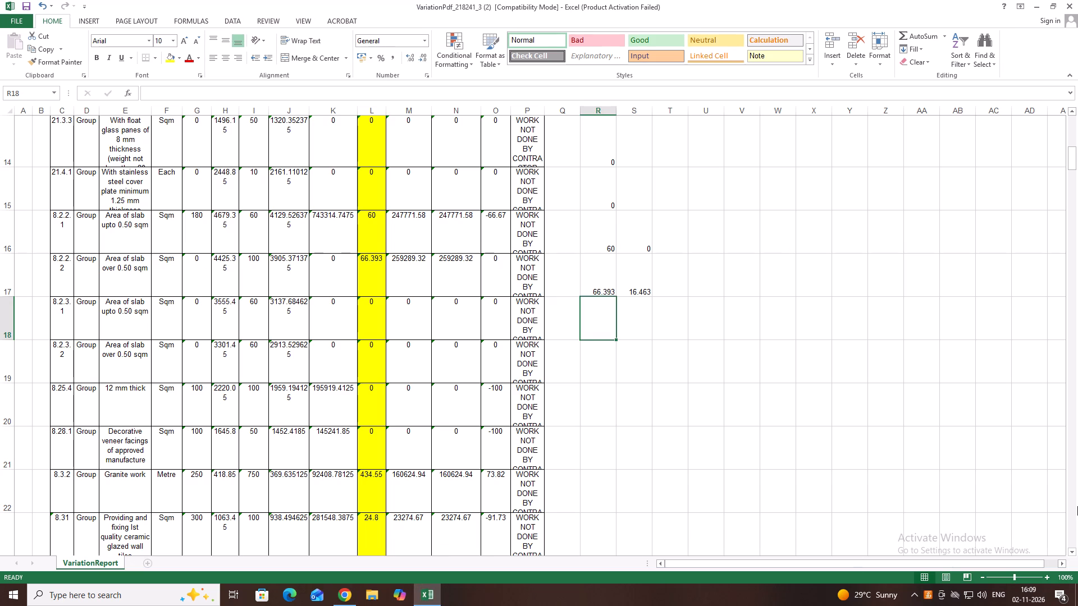
{"action": "key", "text": "0"}
{"action": "key", "text": "Down"}
{"action": "key", "text": "0"}
{"action": "key", "text": "Down"}
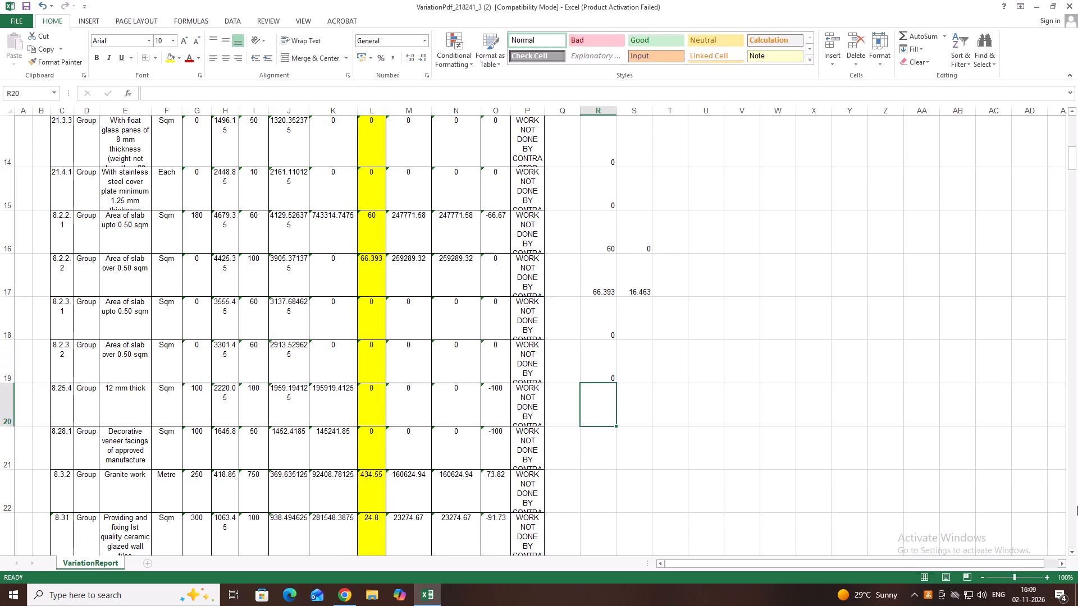
{"action": "key", "text": "0"}
{"action": "key", "text": "Down"}
{"action": "key", "text": "0"}
{"action": "key", "text": "Down"}
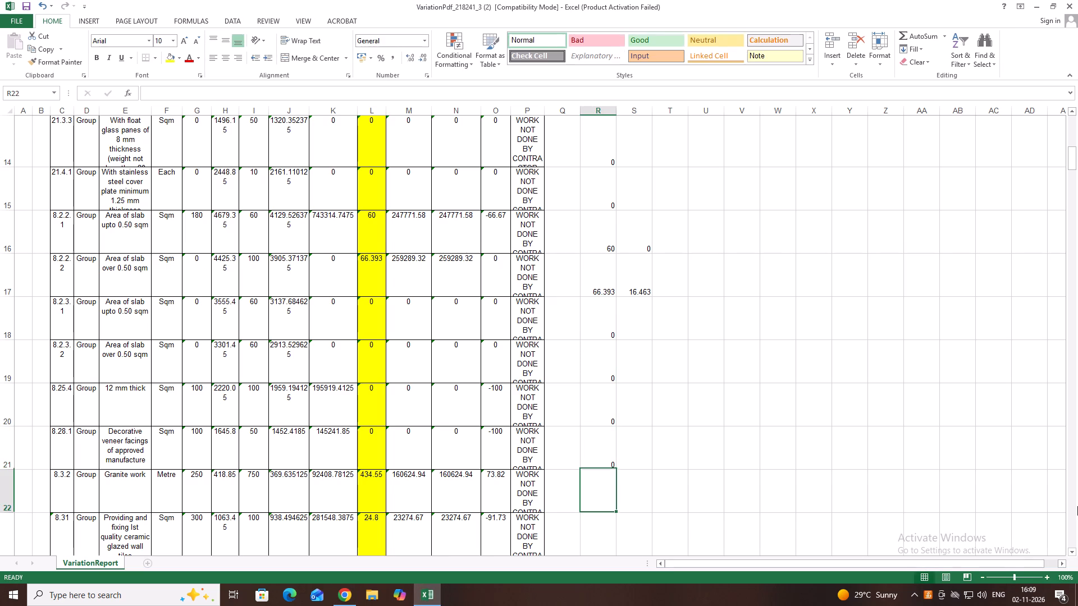
Check item 8.3.2's billed quantity for granite work in Chrome and enter 434.55 in R22 in Excel.
{"action": "scroll", "coordinate": [966, 561], "scroll_direction": "down", "scroll_amount": 2}
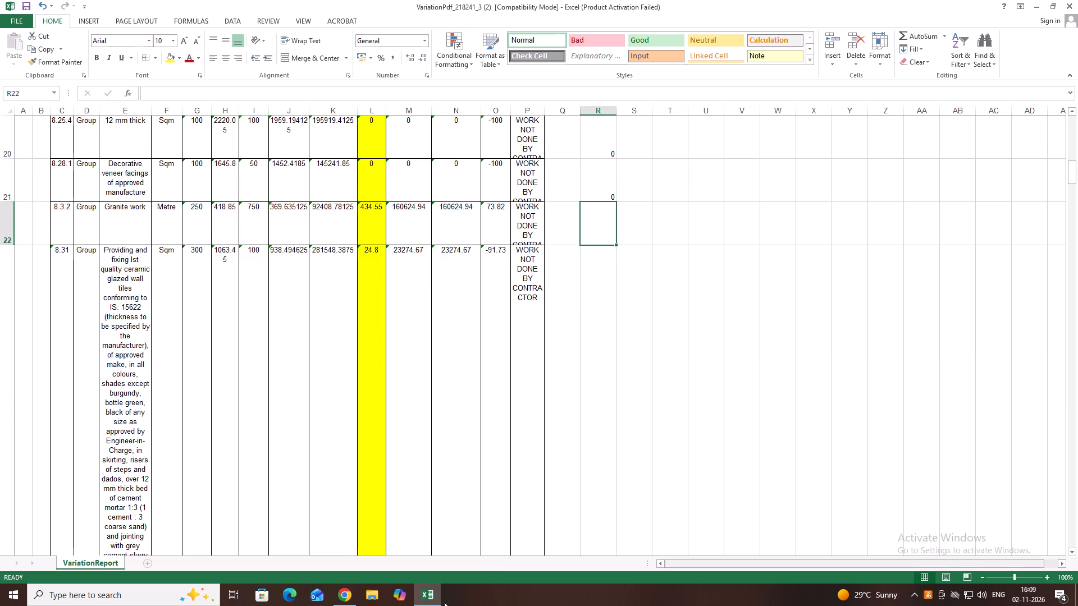
{"action": "left_click", "coordinate": [423, 596]}
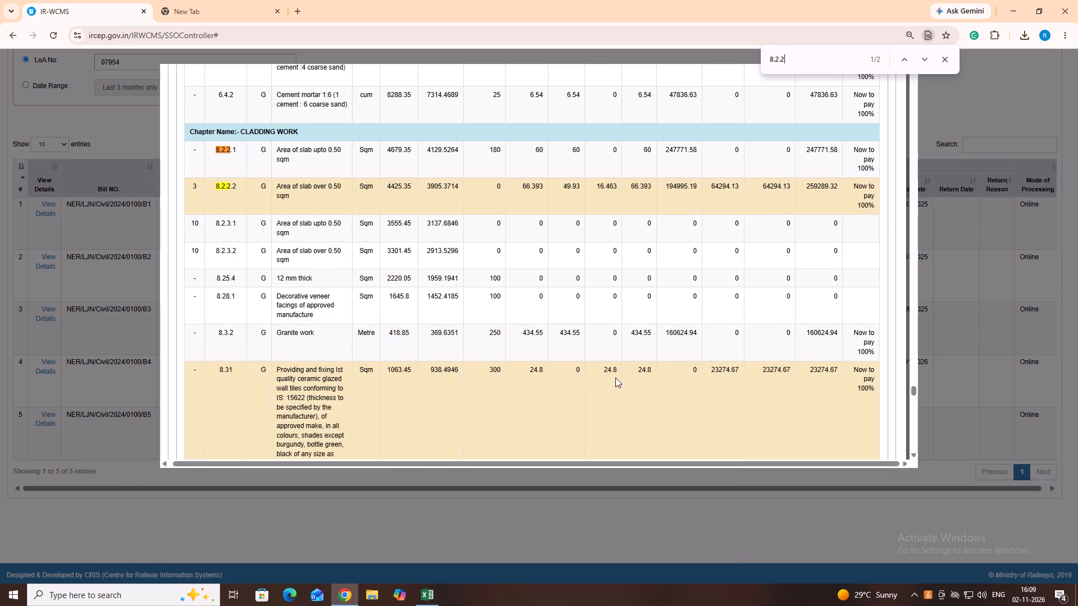
{"action": "left_click", "coordinate": [435, 598]}
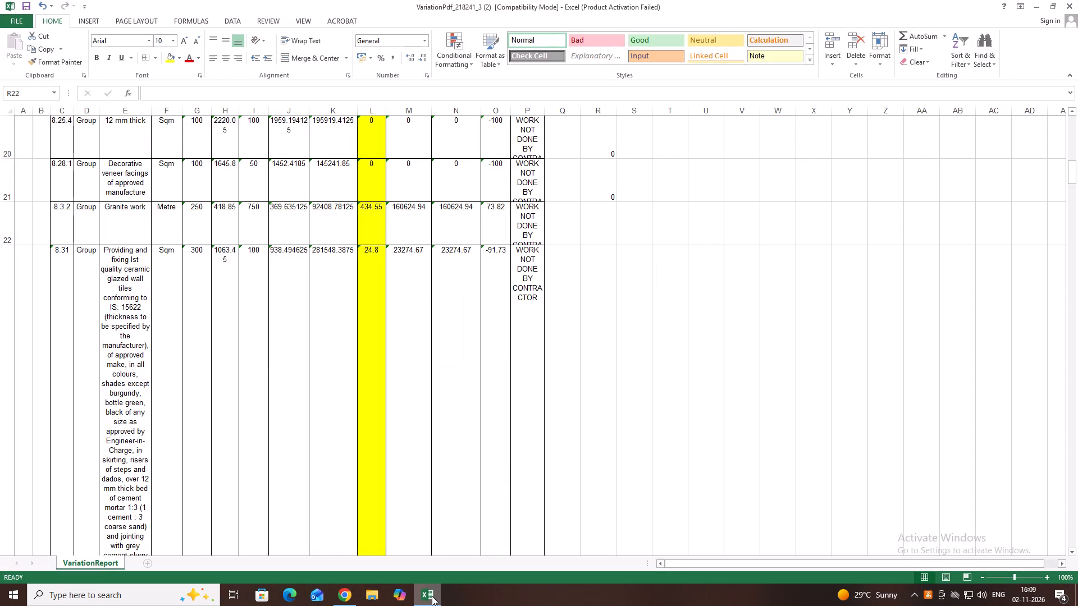
{"action": "type", "text": "434.55"}
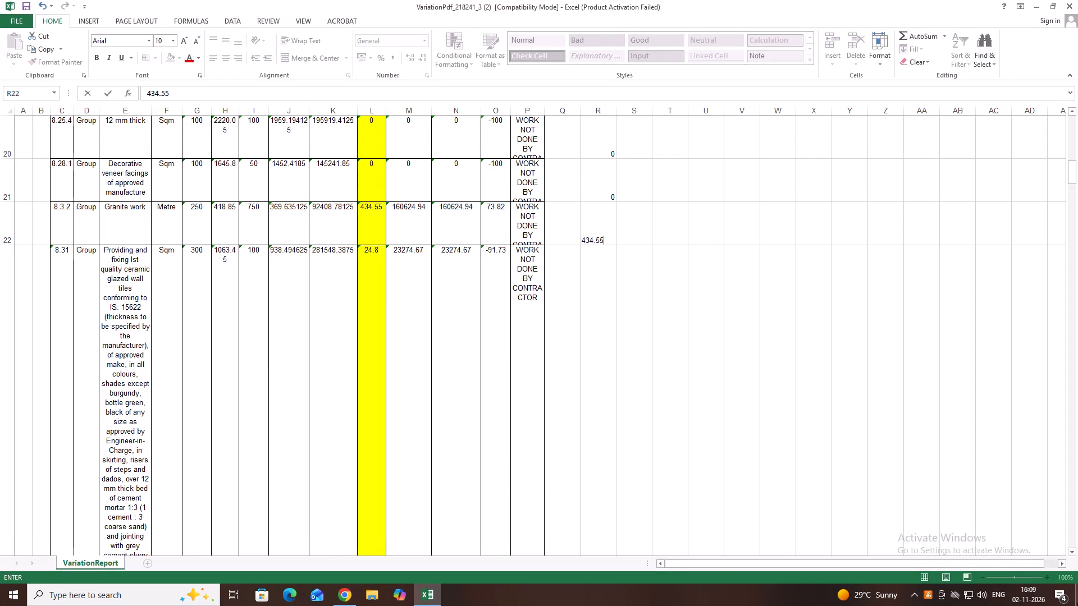
{"action": "key", "text": "Down"}
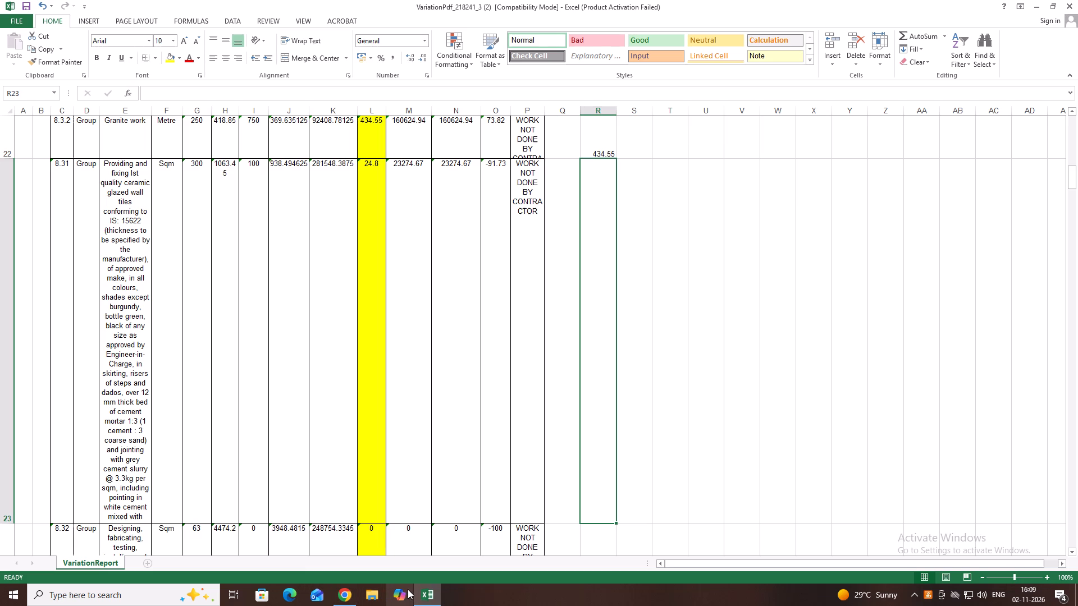
Check item 8.31's quantities in bill B5 in Chrome and enter 24.8 in both R23 and S23 in Excel.
{"action": "left_click", "coordinate": [353, 591]}
{"action": "scroll", "coordinate": [528, 343], "scroll_direction": "down", "scroll_amount": 2}
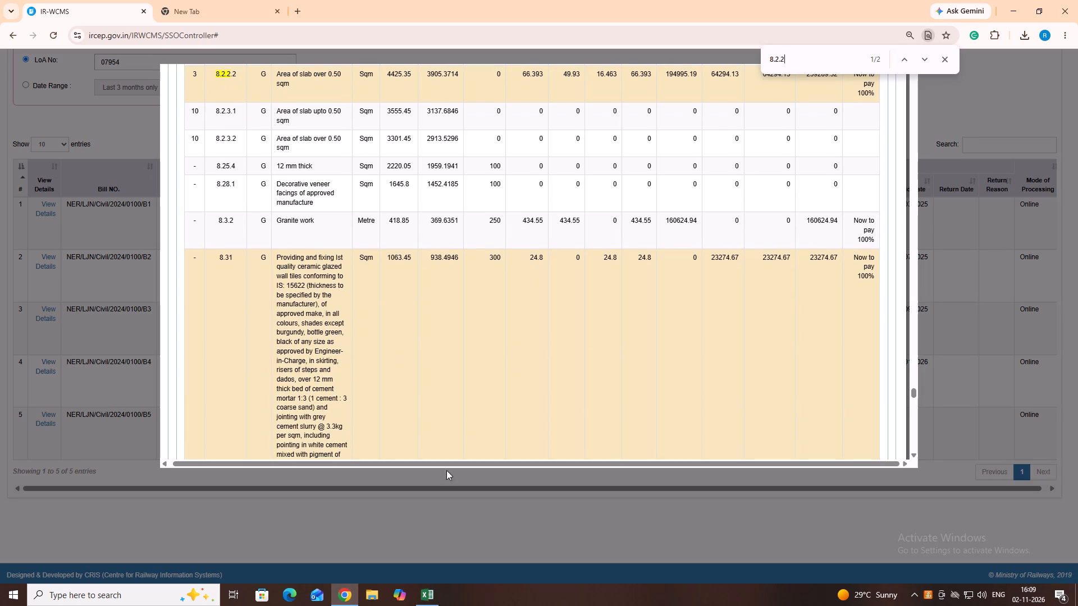
{"action": "left_click", "coordinate": [427, 593]}
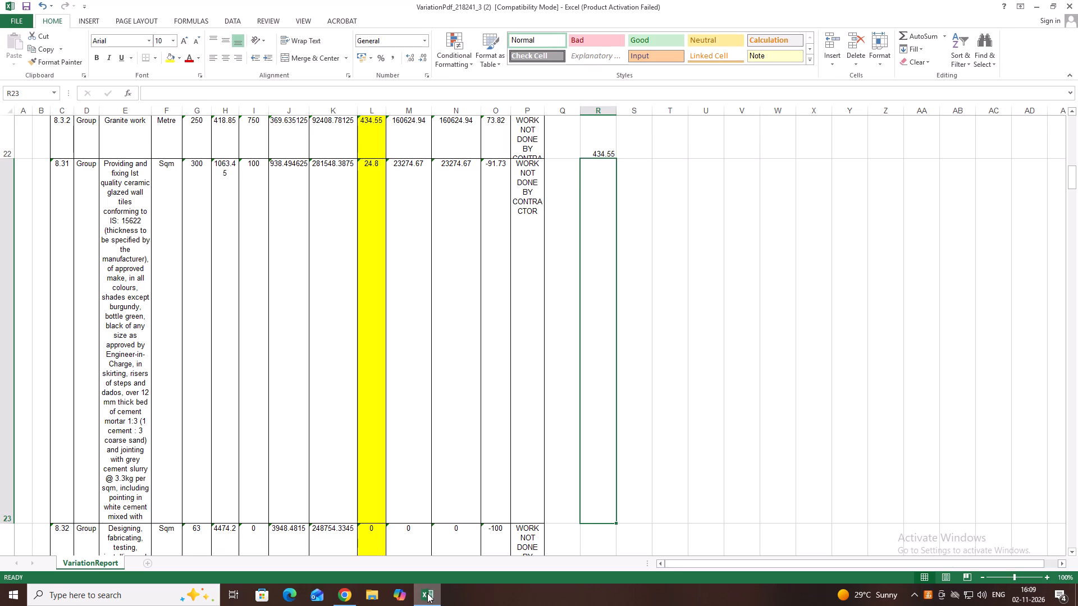
{"action": "type", "text": "24"}
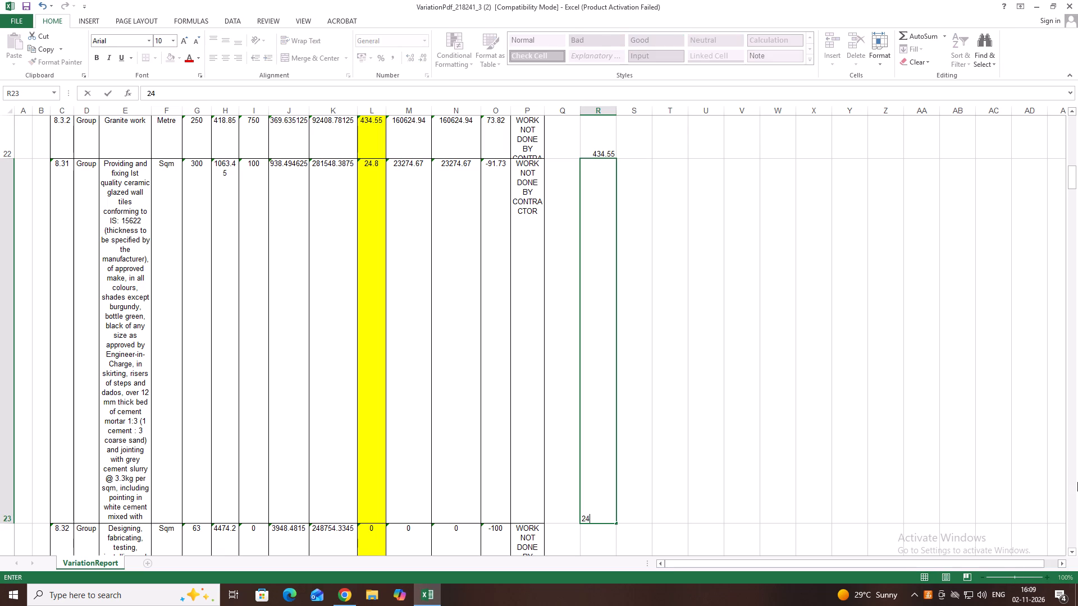
{"action": "type", "text": ".8"}
{"action": "key", "text": "Right"}
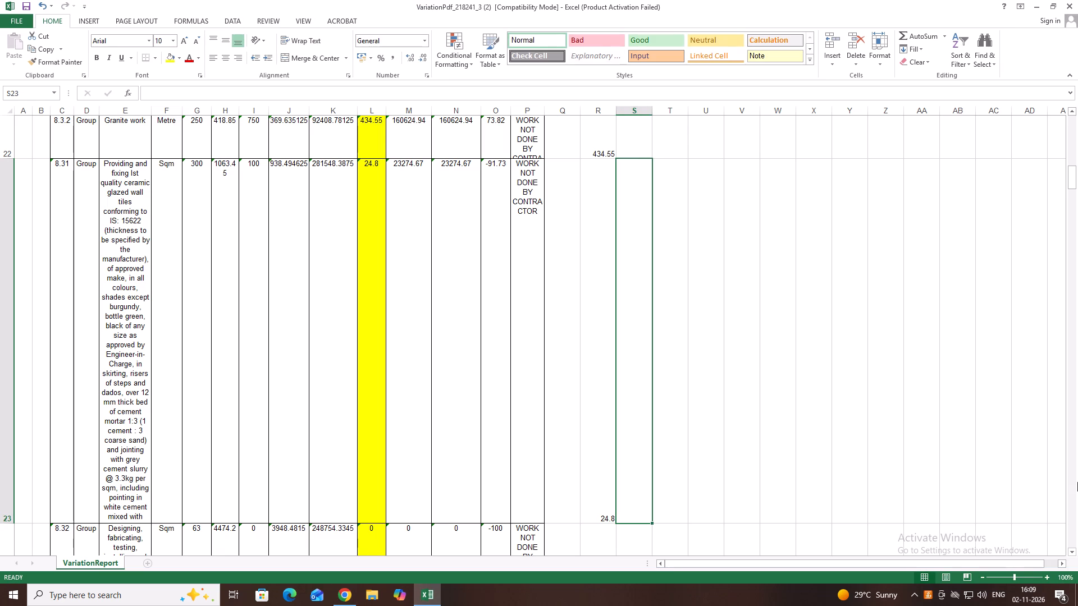
{"action": "type", "text": "24.8"}
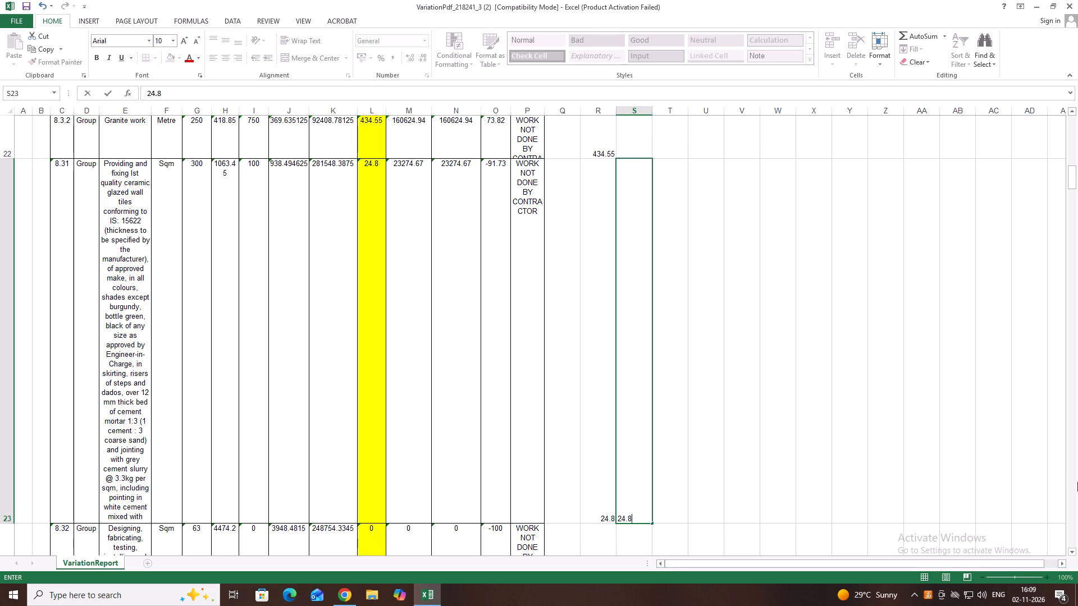
{"action": "scroll", "coordinate": [805, 301], "scroll_direction": "down", "scroll_amount": 1}
{"action": "scroll", "coordinate": [771, 369], "scroll_direction": "up", "scroll_amount": 2}
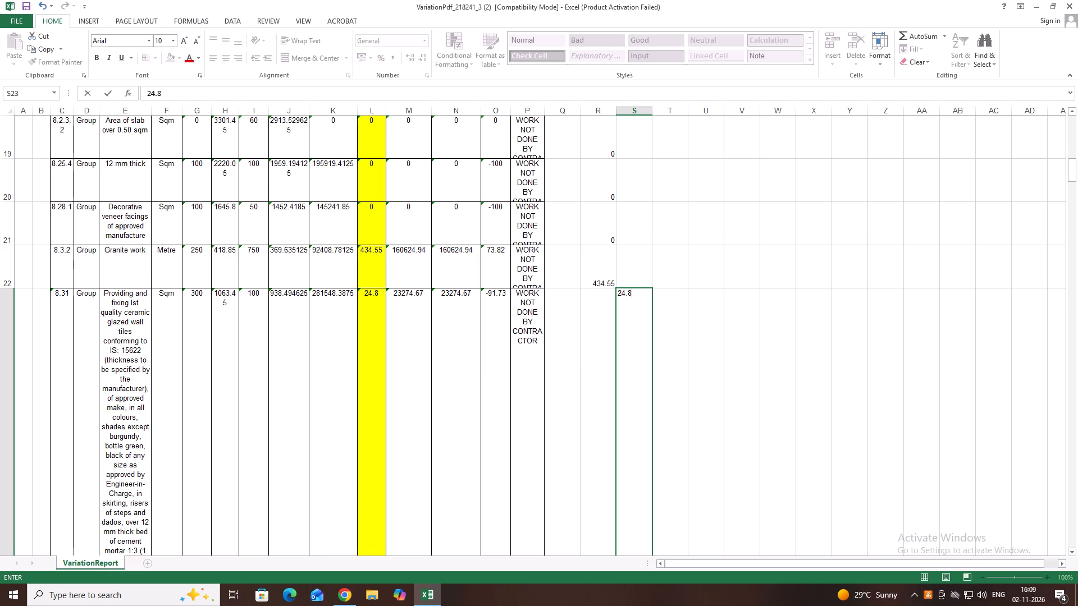
{"action": "key", "text": "Down"}
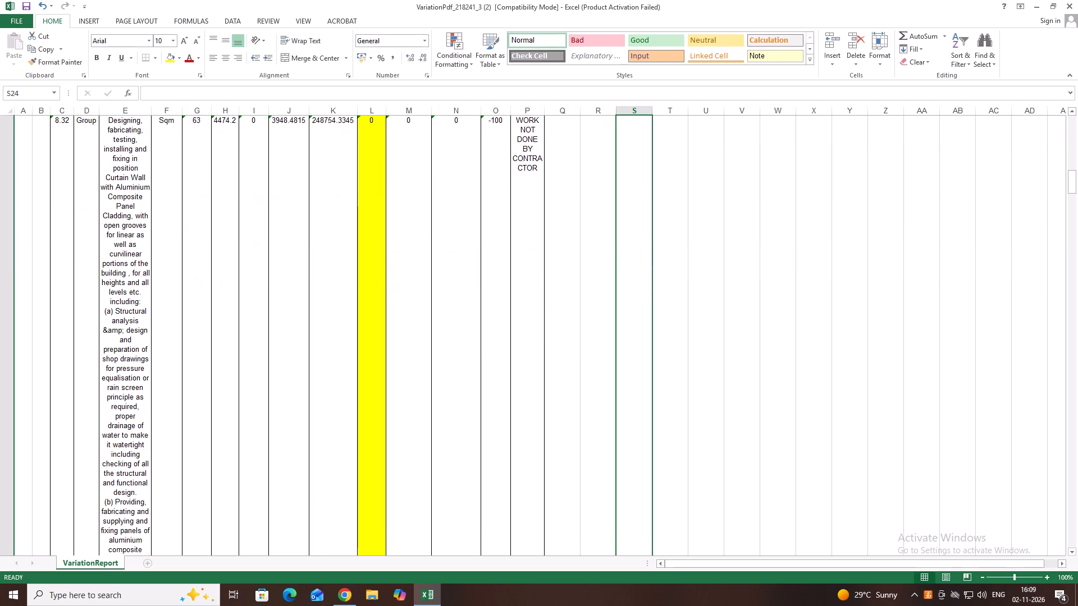
Check items 8.32 through 8.6 in bill B5 in Chrome, and enter 0 in R24 and R25 in Excel for items 8.32 and 8.4.
{"action": "key", "text": "Left"}
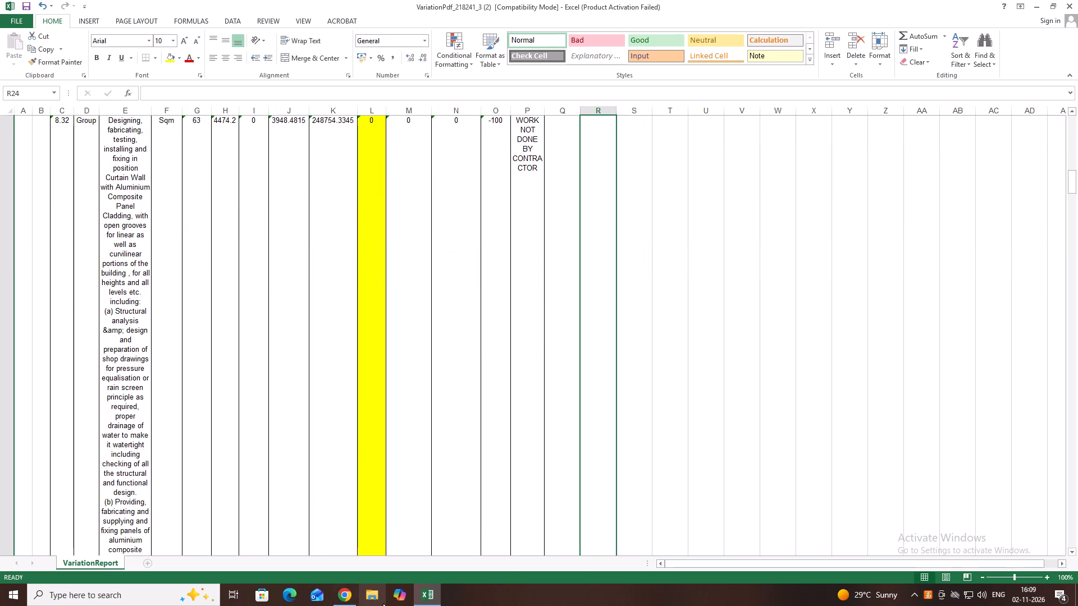
{"action": "left_click", "coordinate": [353, 600]}
{"action": "scroll", "coordinate": [446, 424], "scroll_direction": "down", "scroll_amount": 2}
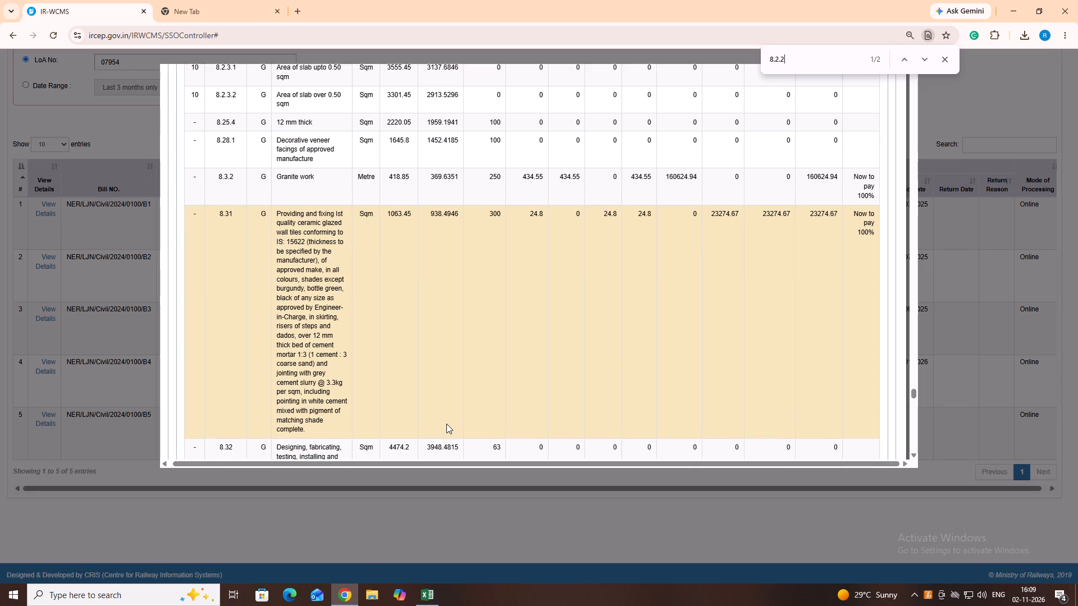
{"action": "scroll", "coordinate": [436, 365], "scroll_direction": "down", "scroll_amount": 3}
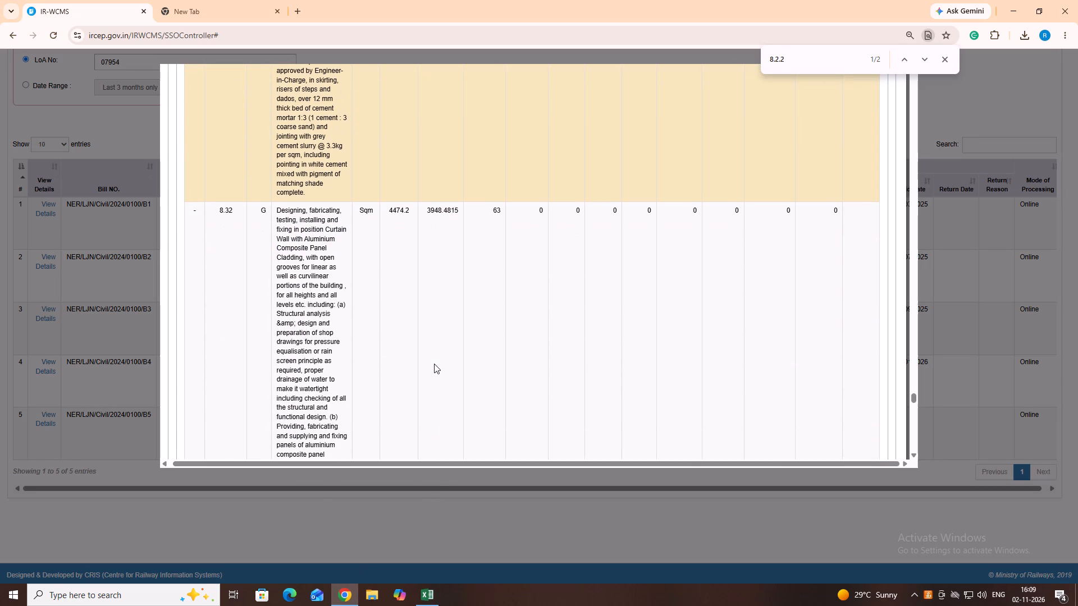
{"action": "scroll", "coordinate": [434, 364], "scroll_direction": "down", "scroll_amount": 12}
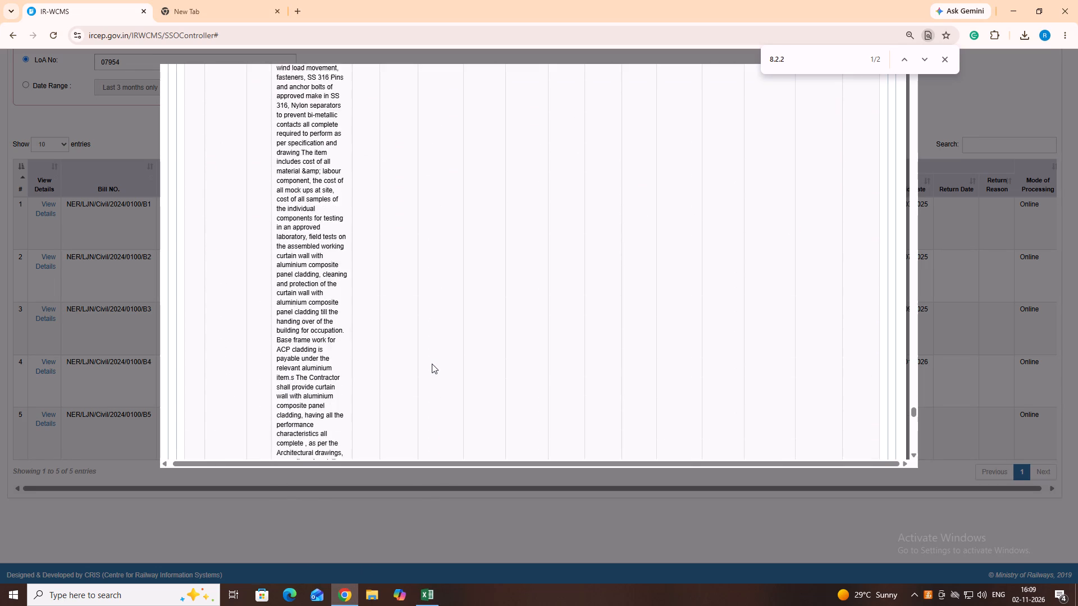
{"action": "scroll", "coordinate": [432, 364], "scroll_direction": "down", "scroll_amount": 9}
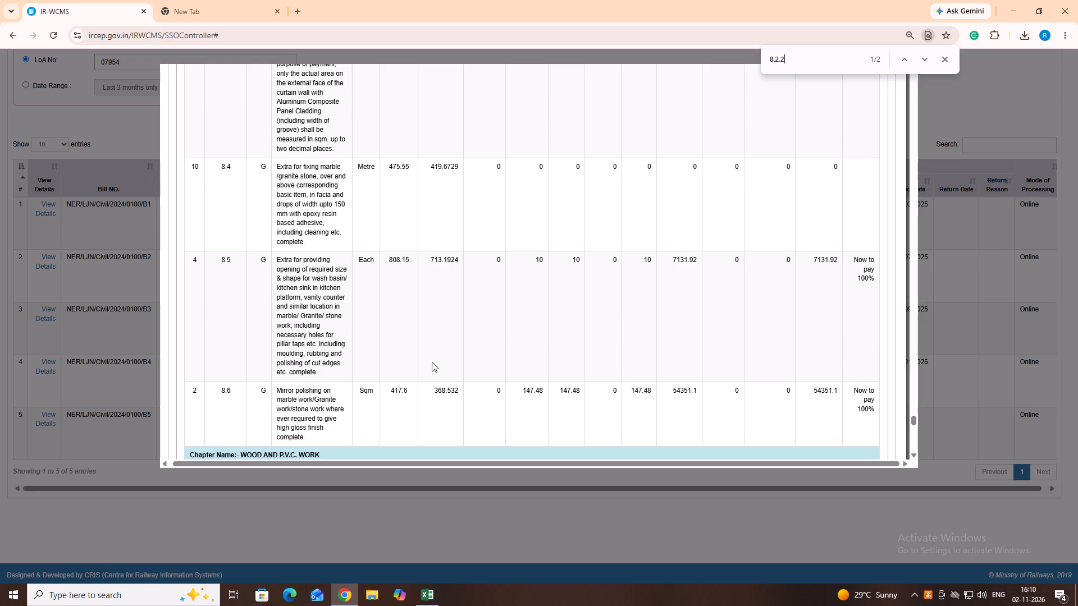
{"action": "left_click", "coordinate": [428, 595]}
{"action": "key", "text": "0"}
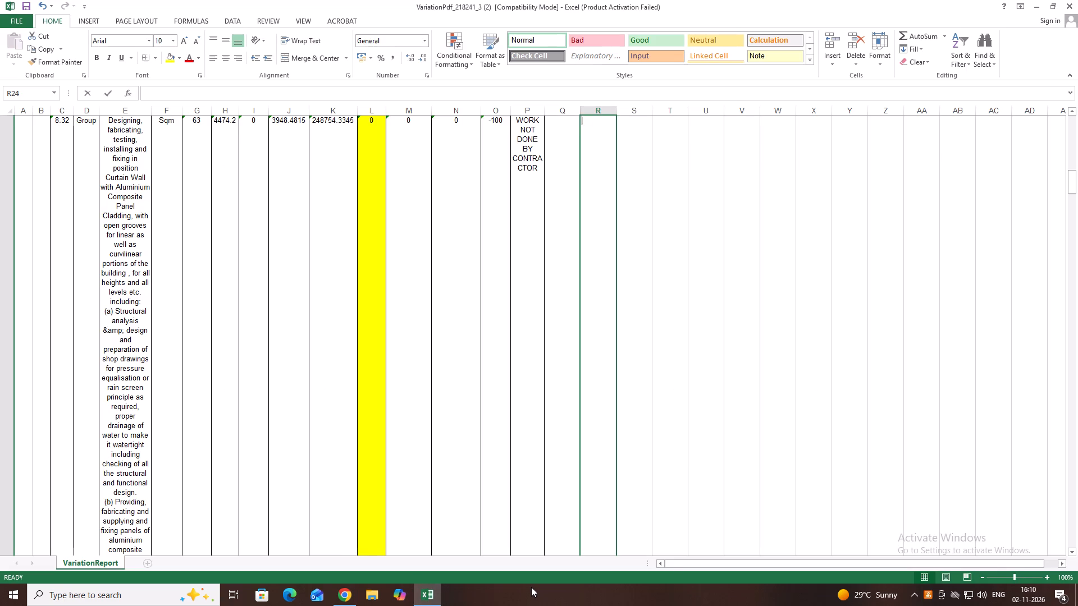
{"action": "key", "text": "Down"}
{"action": "key", "text": "0"}
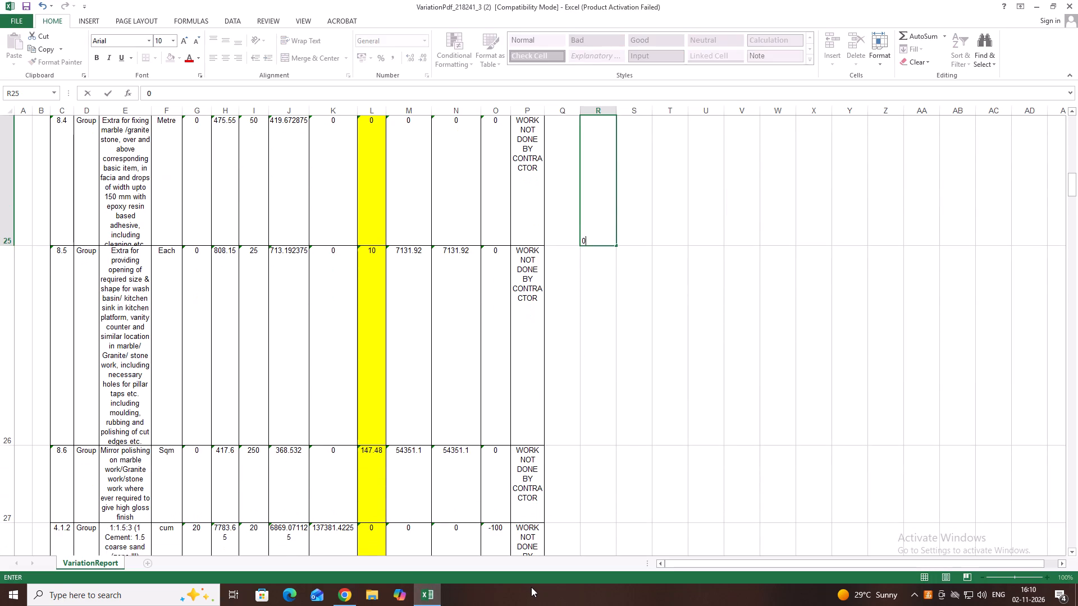
{"action": "key", "text": "Down"}
Enter item 8.5's bill quantity, 10, in R26 and item 8.6's quantities, 147.48 in R27 and 0 in S27.
{"action": "type", "text": "10"}
{"action": "key", "text": "Down"}
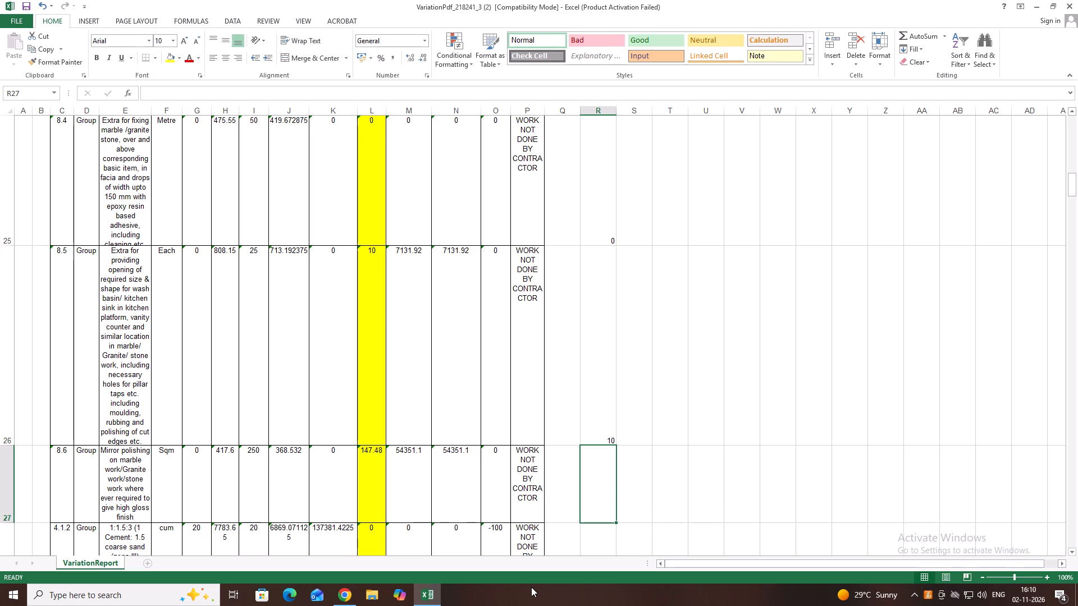
{"action": "type", "text": "147.48"}
{"action": "key", "text": "Right"}
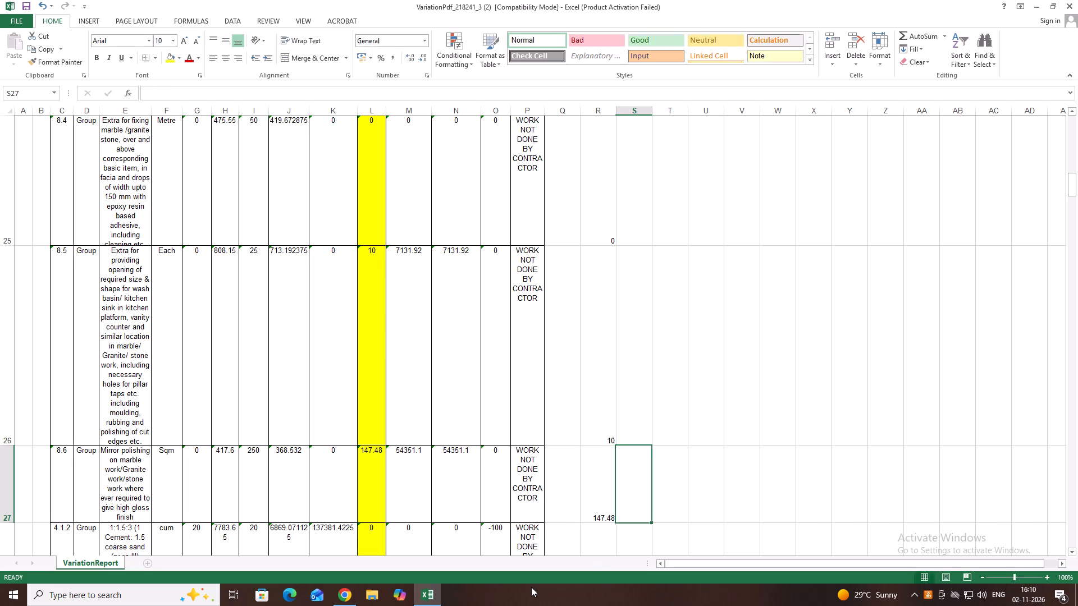
{"action": "key", "text": "0"}
{"action": "key", "text": "Down"}
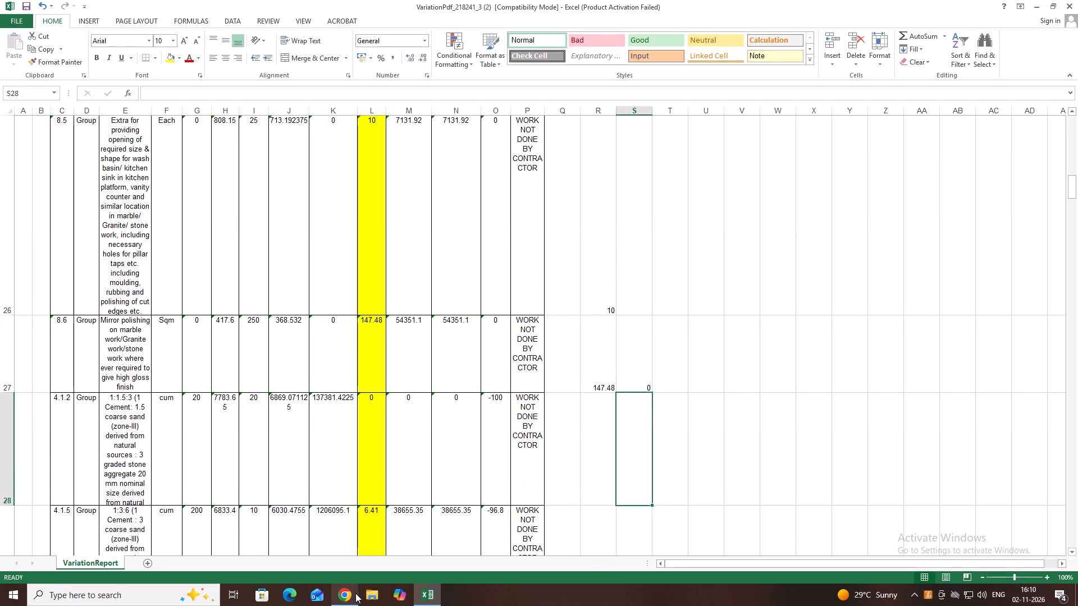
Search bill B5 in Chrome for item 4.1.2 and enter its billed quantity, 0, in R28 in Excel.
{"action": "left_click", "coordinate": [332, 597]}
{"action": "scroll", "coordinate": [541, 442], "scroll_direction": "down", "scroll_amount": 4}
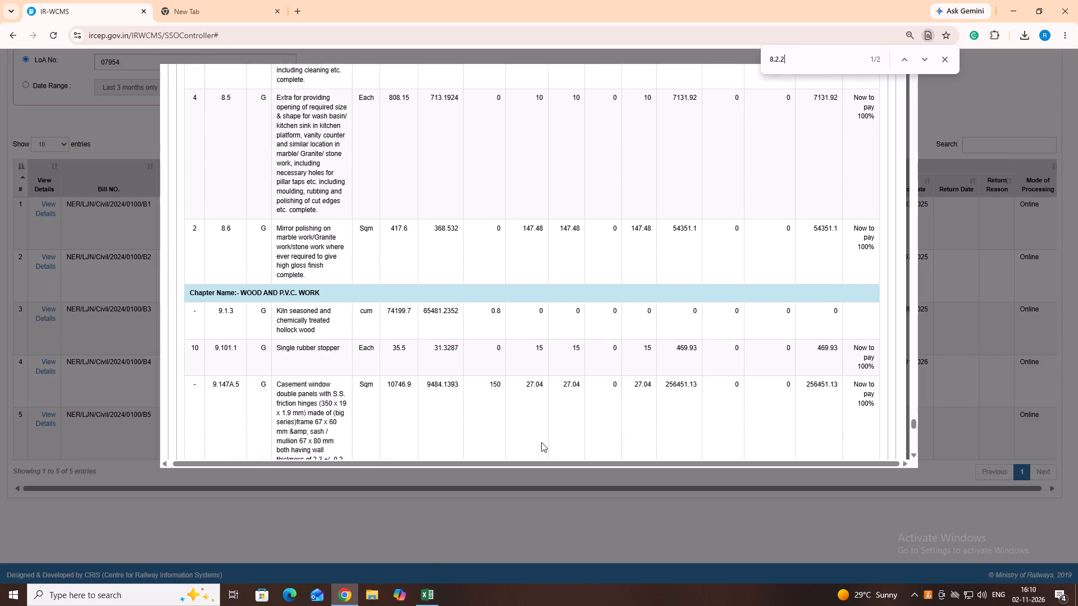
{"action": "key", "text": "BackSpace"}
{"action": "key", "text": "BackSpace"}
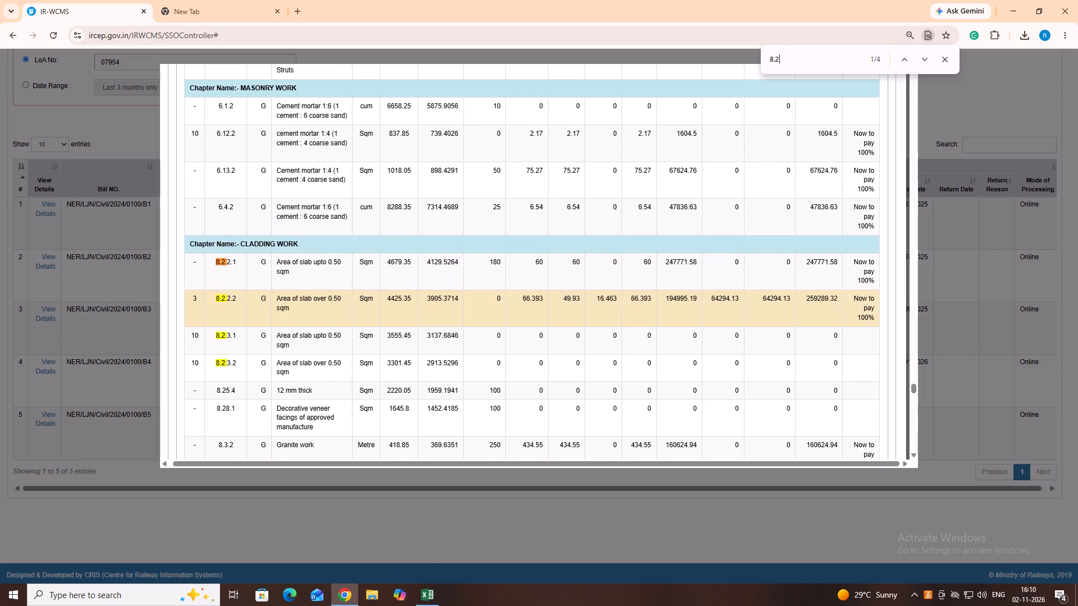
{"action": "key", "text": "BackSpace"}
{"action": "key", "text": "BackSpace"}
{"action": "key", "text": "BackSpace"}
{"action": "type", "text": "4.1.2"}
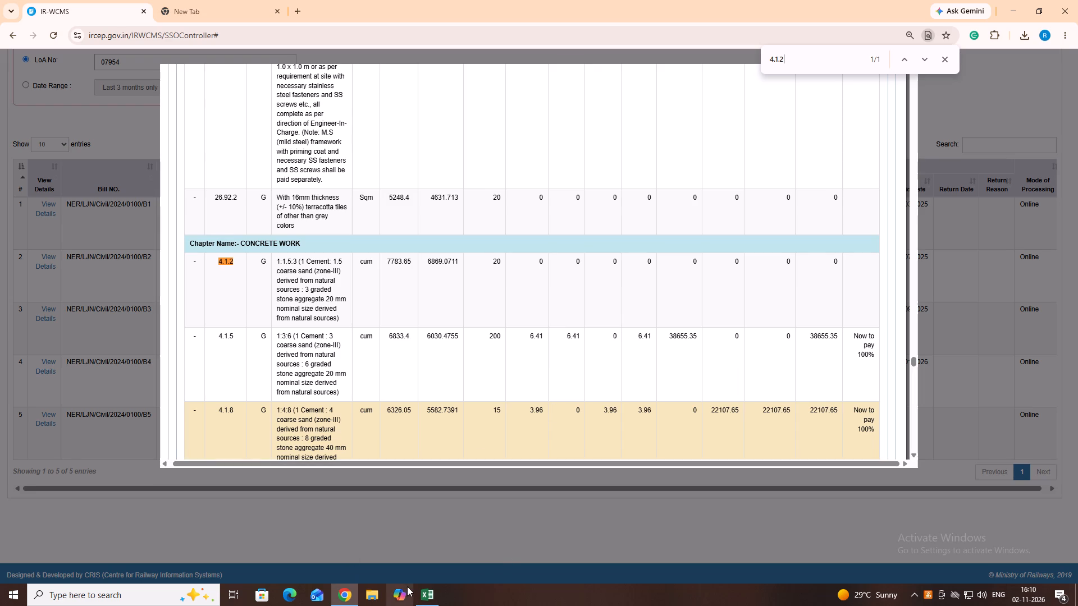
{"action": "left_click", "coordinate": [430, 591]}
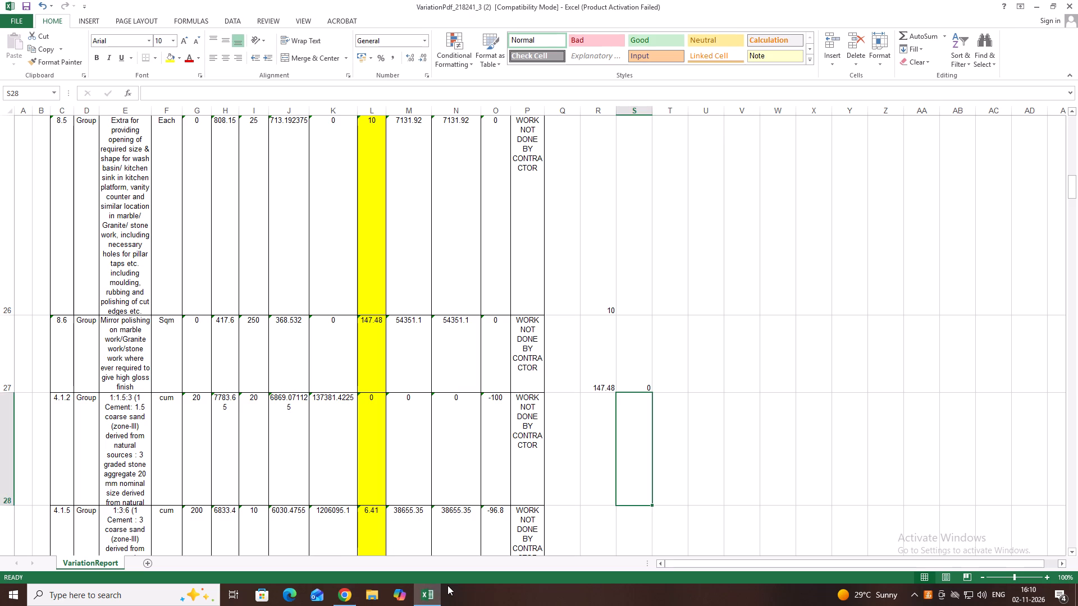
{"action": "key", "text": "Left"}
{"action": "key", "text": "0"}
{"action": "key", "text": "Down"}
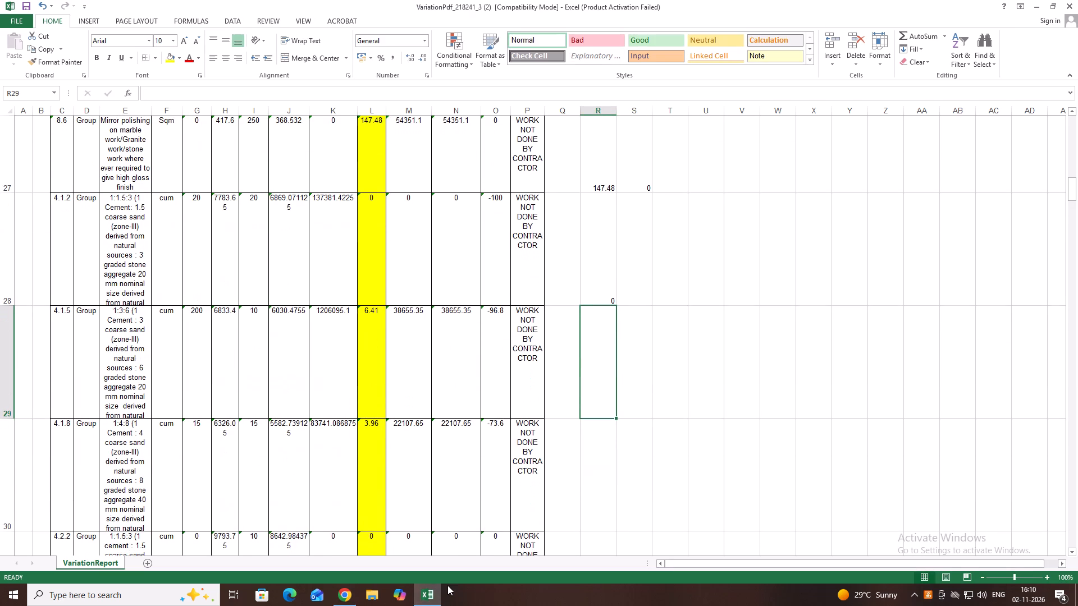
Check item 4.1.5's quantity in bill B5 in Chrome and enter 6.41 in R29 in Excel.
{"action": "left_click", "coordinate": [339, 589]}
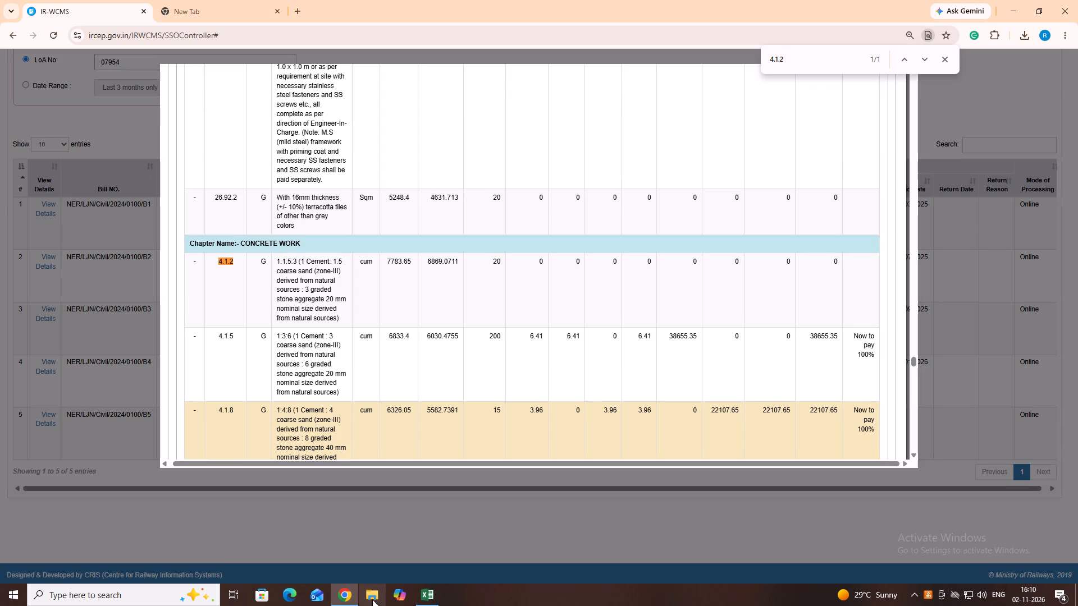
{"action": "left_click", "coordinate": [430, 592]}
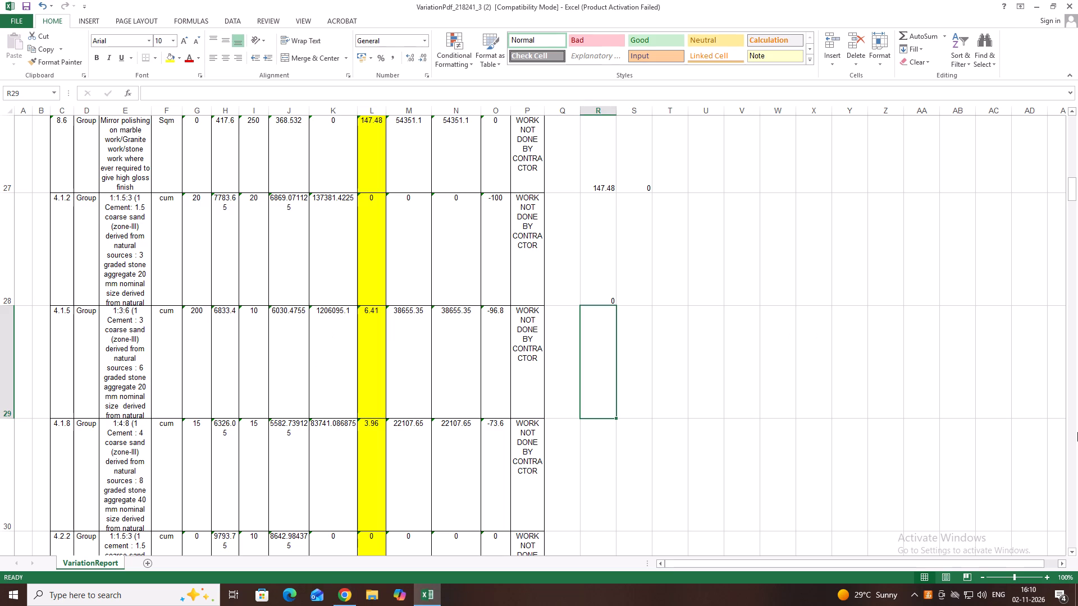
{"action": "type", "text": "6."}
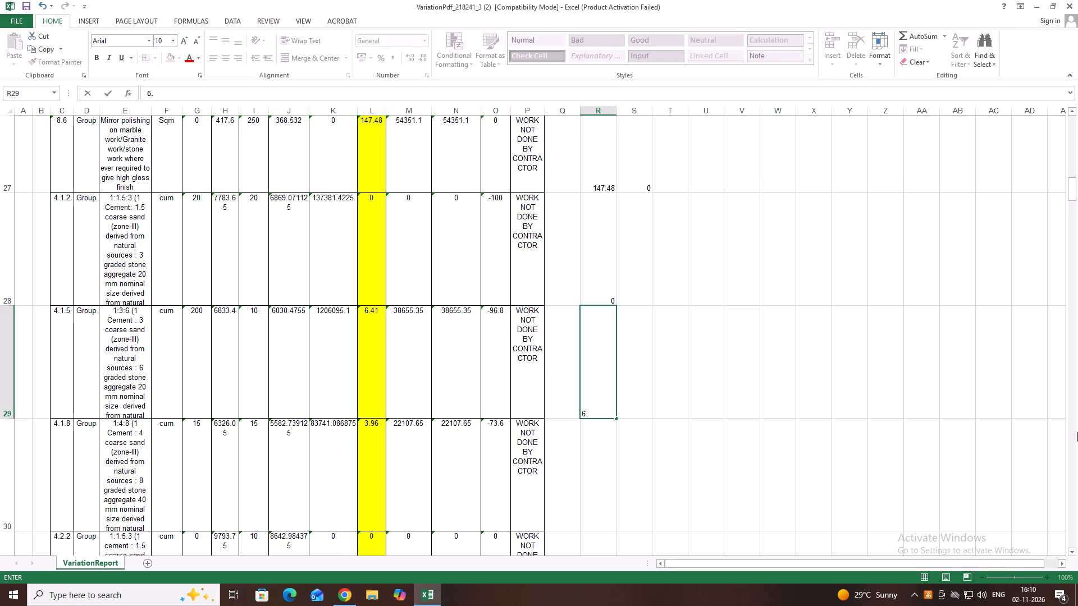
{"action": "type", "text": "41"}
Check item 4.1.8's quantities in bill B5 in Chrome and enter 3.96 in both R30 and S30 in Excel.
{"action": "left_click", "coordinate": [348, 587]}
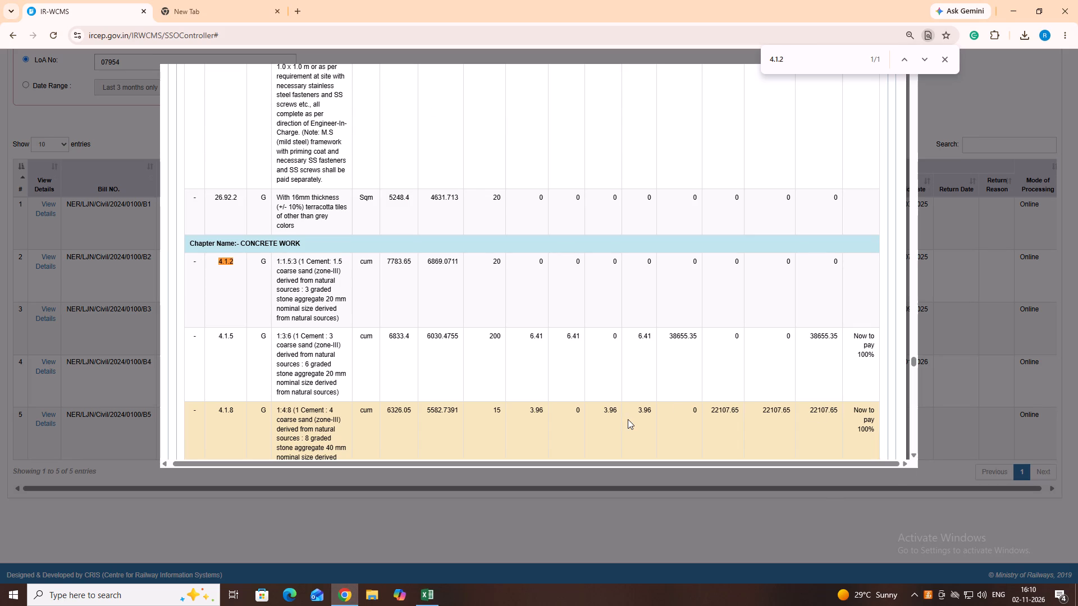
{"action": "scroll", "coordinate": [628, 419], "scroll_direction": "down", "scroll_amount": 1}
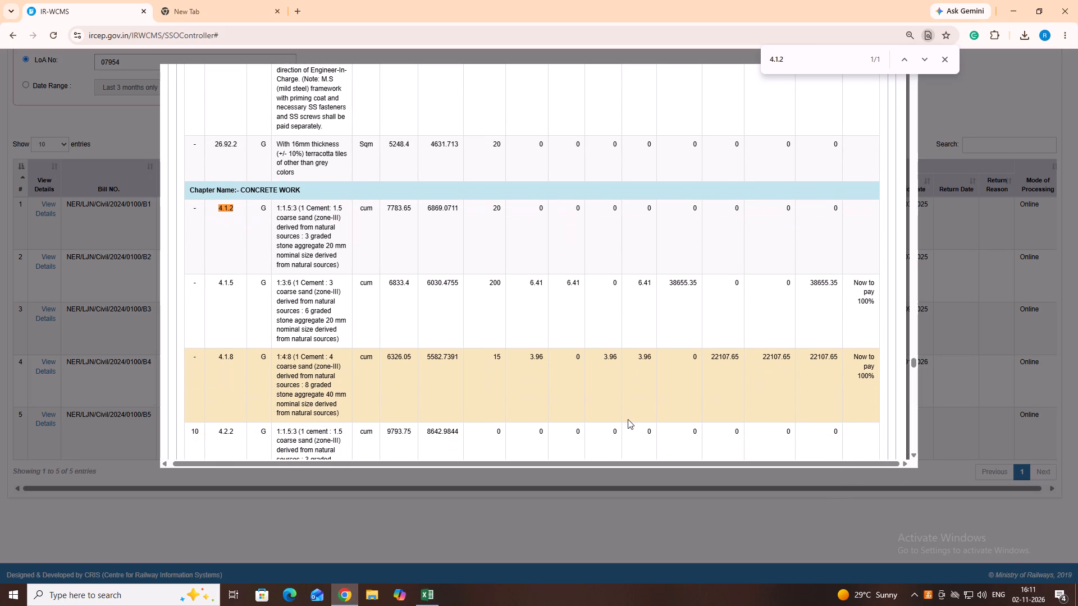
{"action": "scroll", "coordinate": [628, 419], "scroll_direction": "down", "scroll_amount": 2}
{"action": "left_click", "coordinate": [432, 594]}
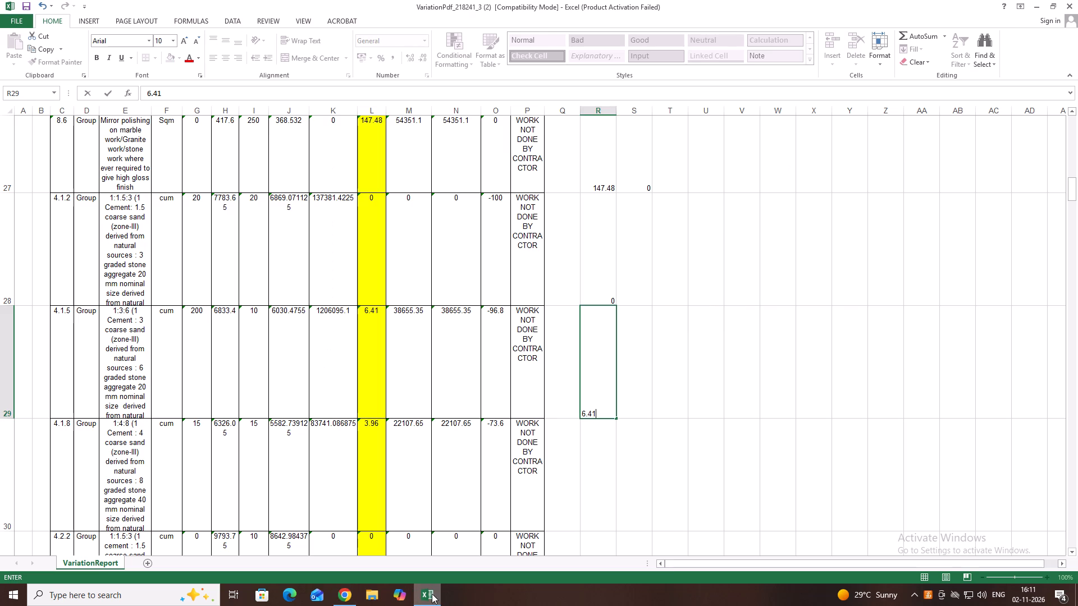
{"action": "left_click", "coordinate": [592, 481]}
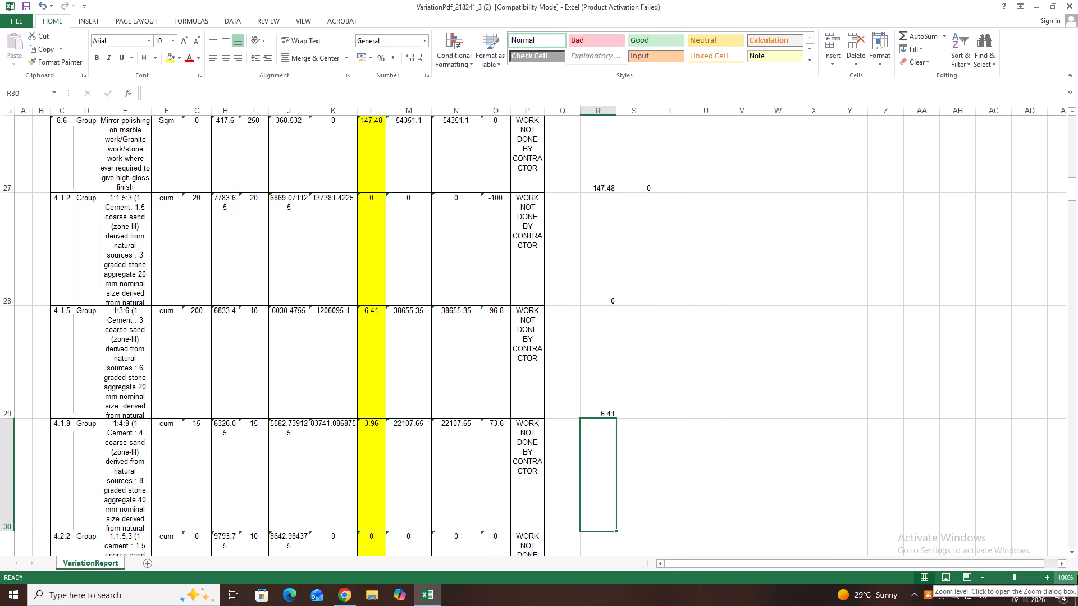
{"action": "type", "text": "3.96"}
{"action": "key", "text": "Right"}
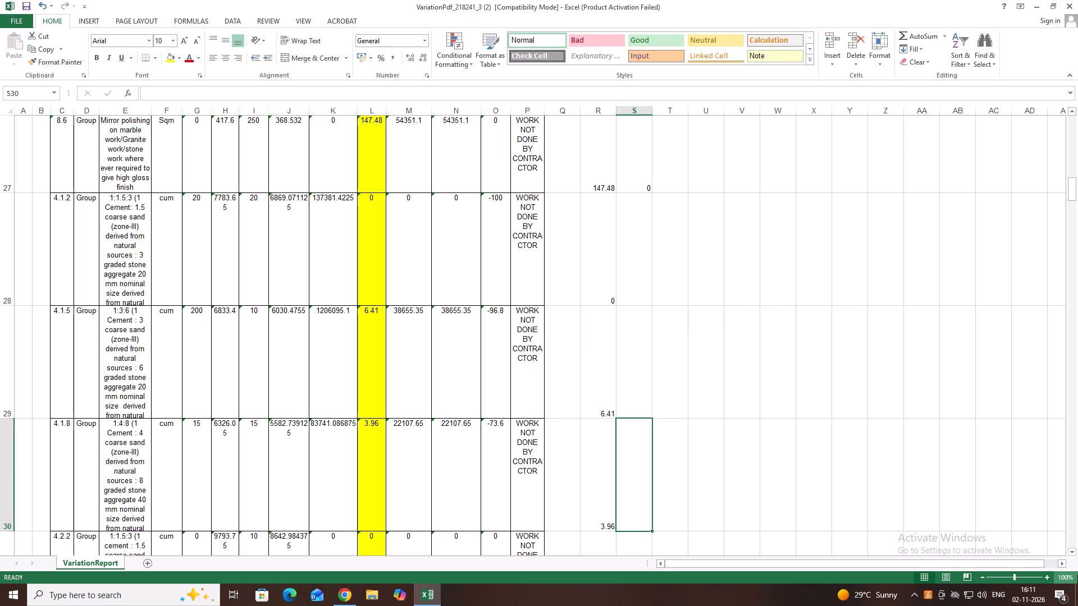
{"action": "type", "text": "3.96"}
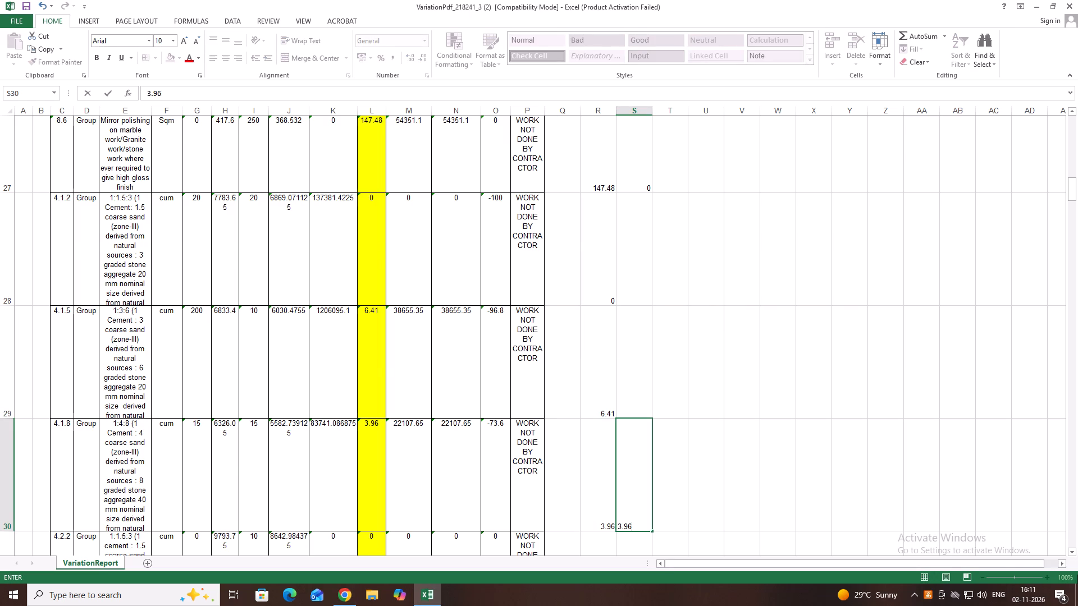
{"action": "key", "text": "Down"}
Check items 4.2.2 and 4.2.3 in bill B5 in Chrome, and enter 0 in R31, S31 and R32 in Excel.
{"action": "key", "text": "Left"}
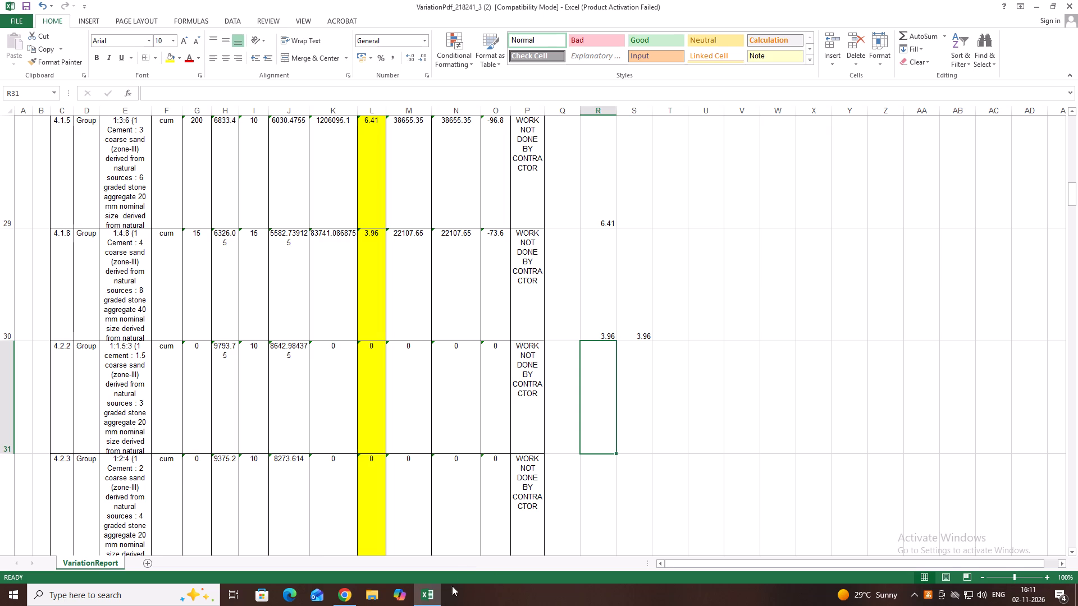
{"action": "left_click", "coordinate": [422, 598]}
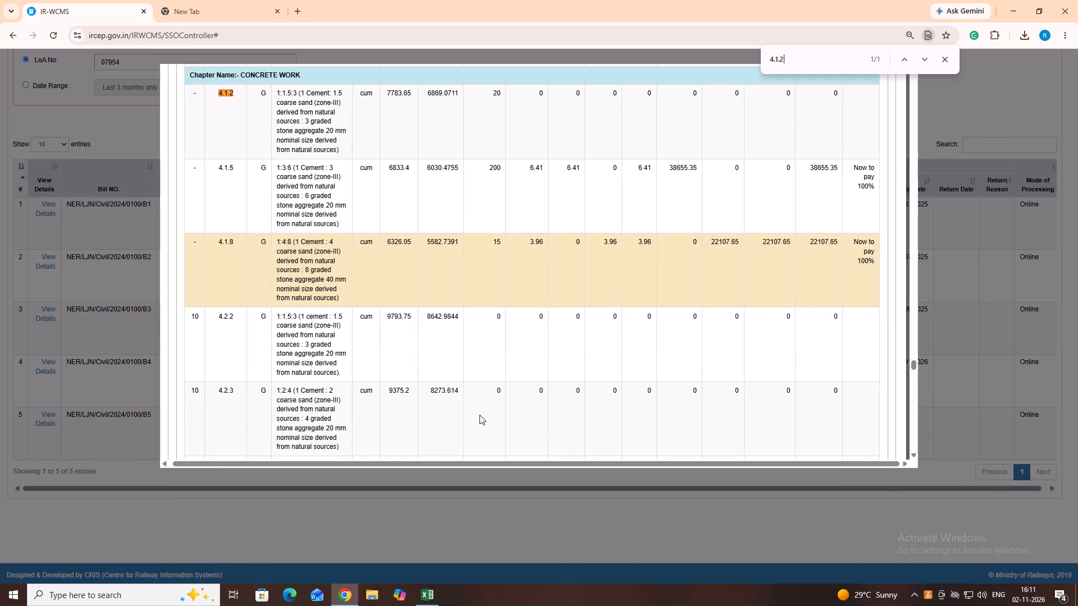
{"action": "scroll", "coordinate": [599, 404], "scroll_direction": "down", "scroll_amount": 2}
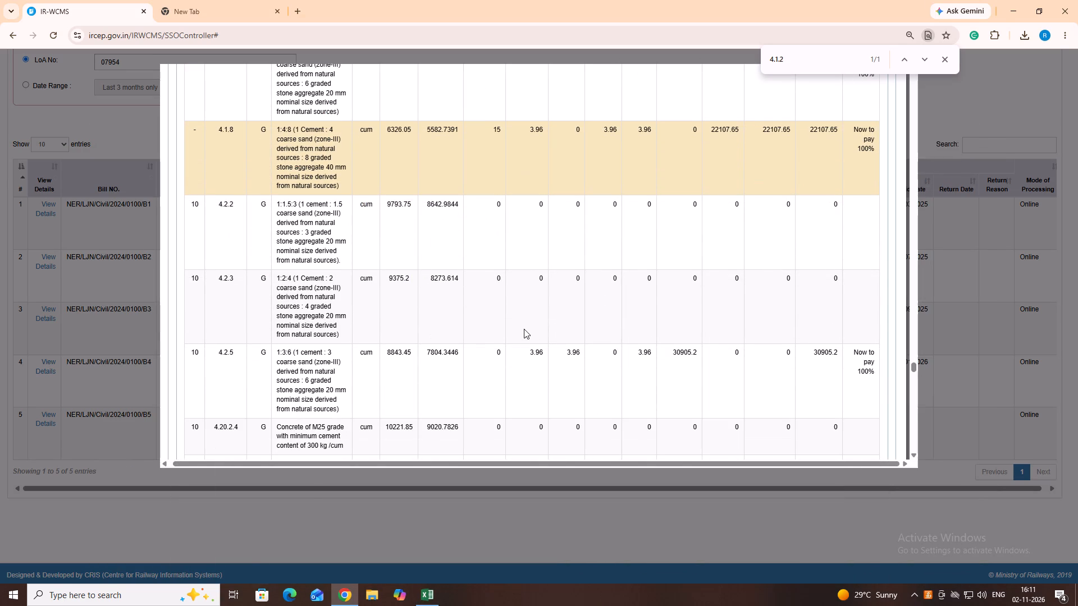
{"action": "left_click", "coordinate": [430, 595]}
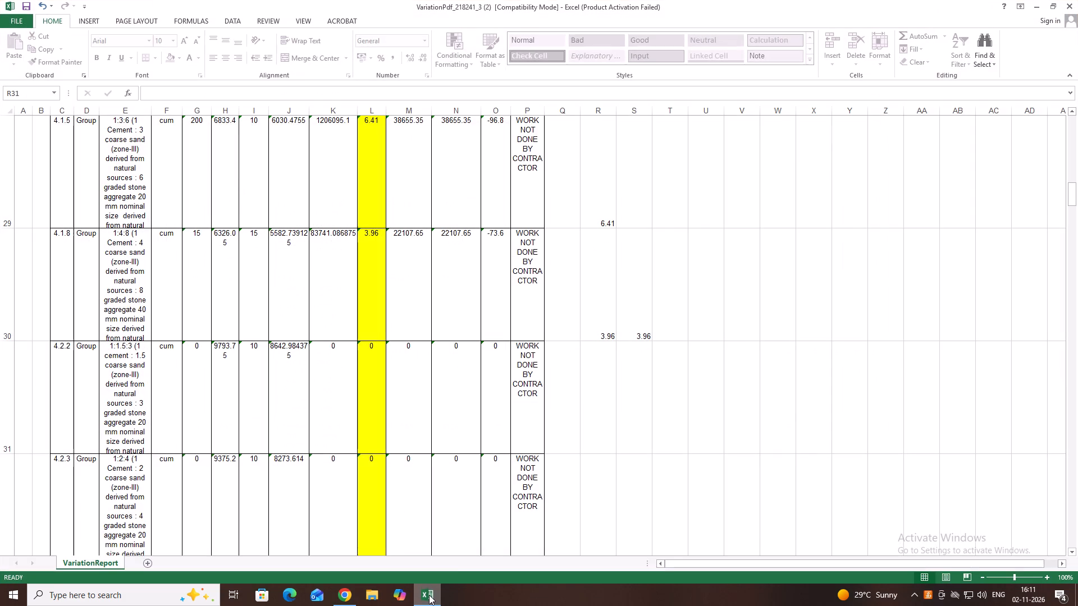
{"action": "left_click", "coordinate": [609, 418]}
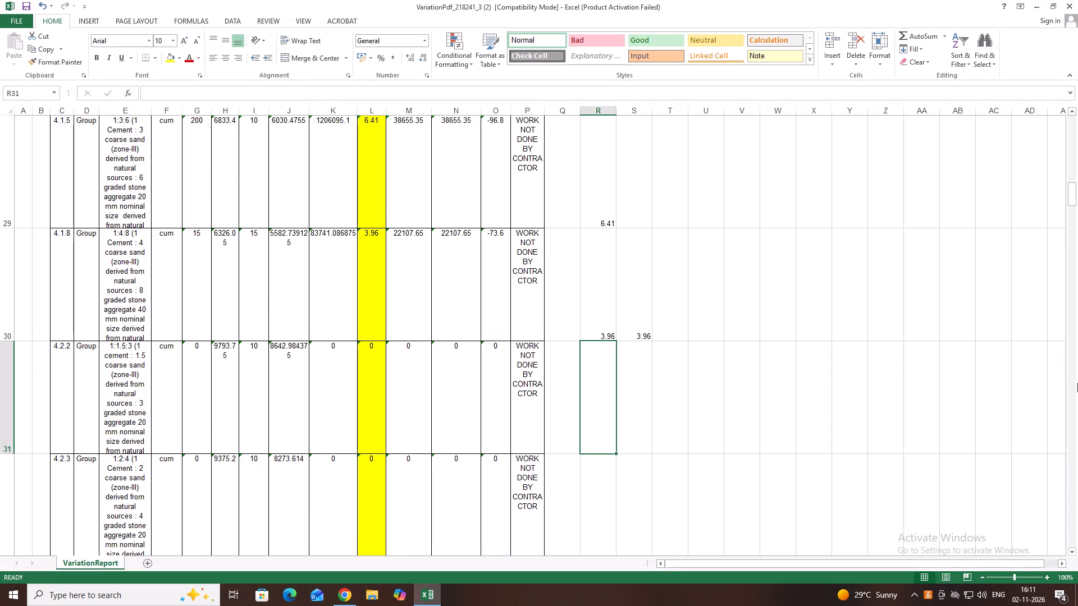
{"action": "key", "text": "0"}
{"action": "key", "text": "Right"}
{"action": "key", "text": "0"}
{"action": "key", "text": "Down"}
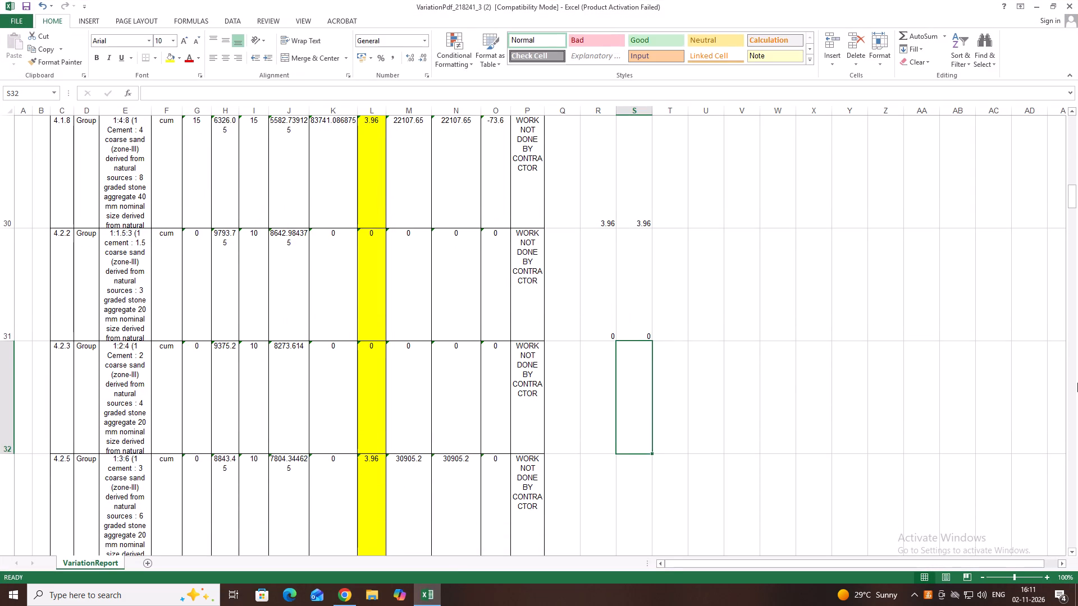
{"action": "key", "text": "Left"}
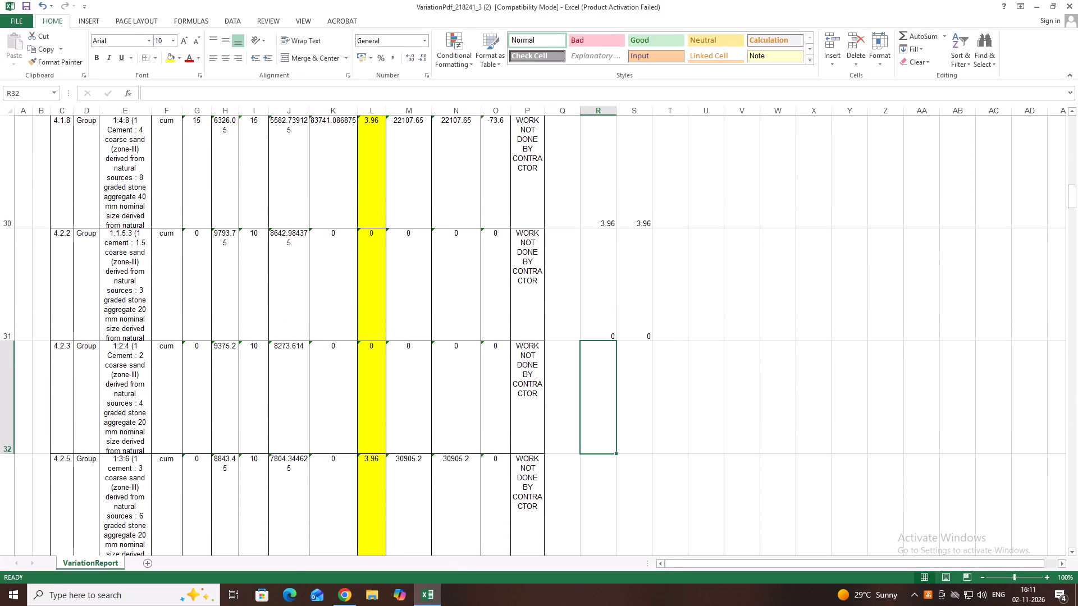
{"action": "key", "text": "0"}
{"action": "key", "text": "Down"}
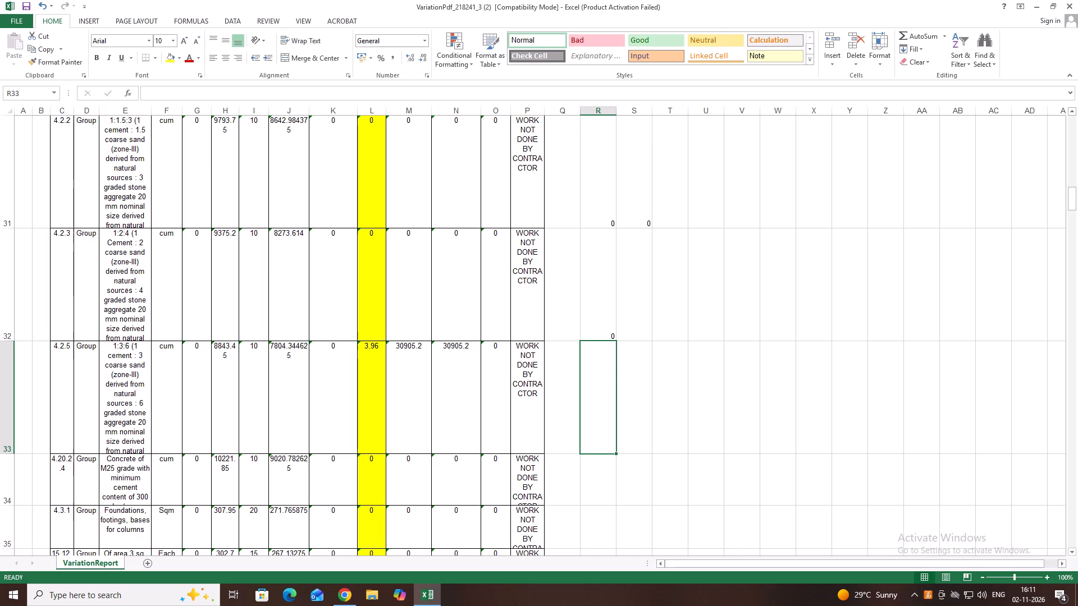
Check item 4.2.5's quantities in bill B5 in Chrome and enter 3.96 in R33 and 0 in S33 in Excel.
{"action": "left_click", "coordinate": [421, 596]}
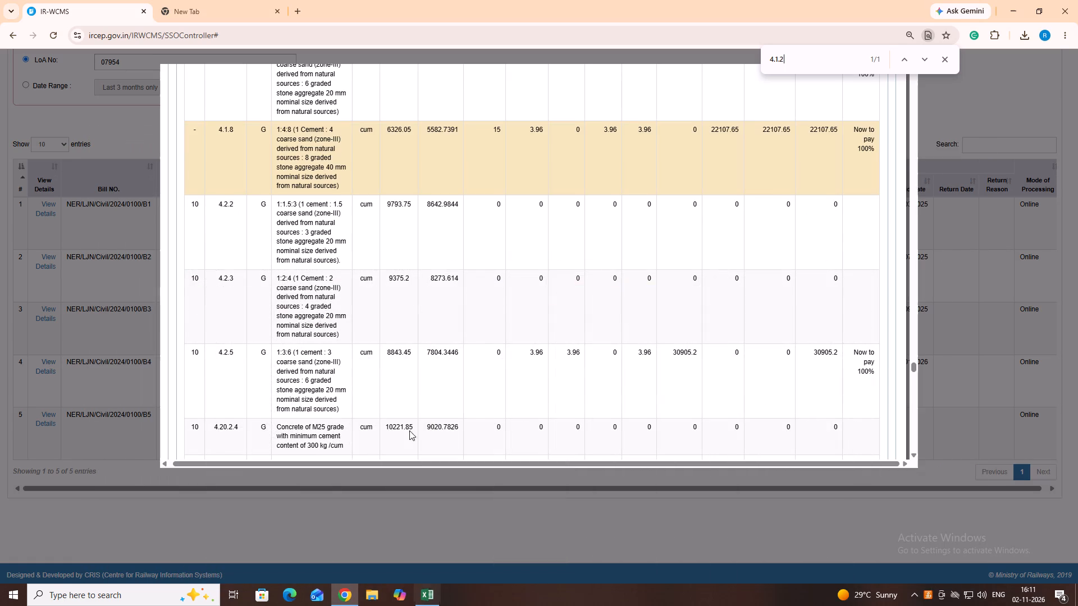
{"action": "scroll", "coordinate": [414, 394], "scroll_direction": "down", "scroll_amount": 1}
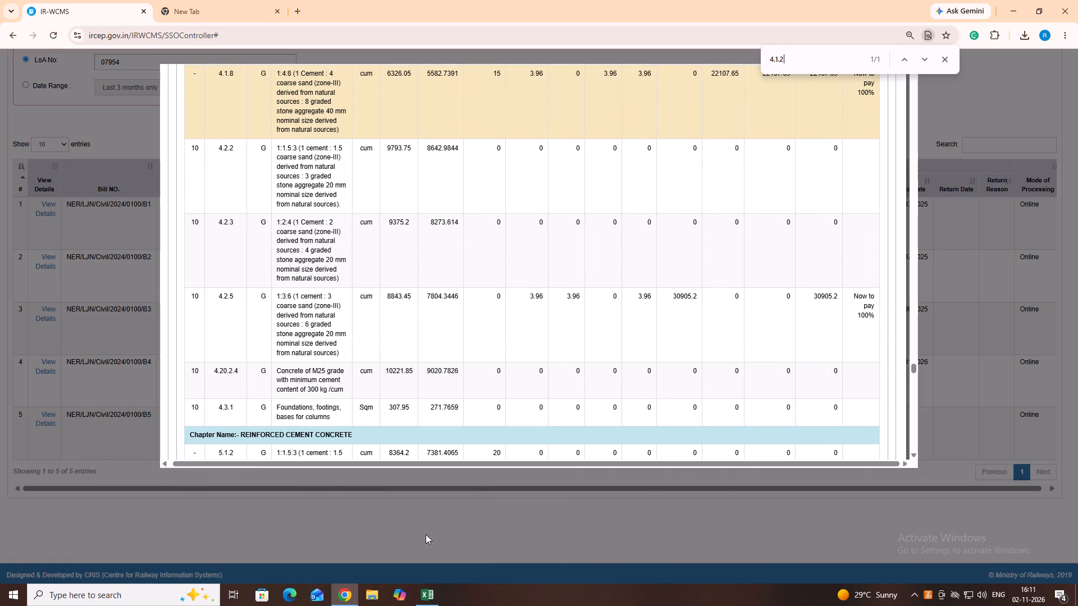
{"action": "left_click", "coordinate": [427, 592]}
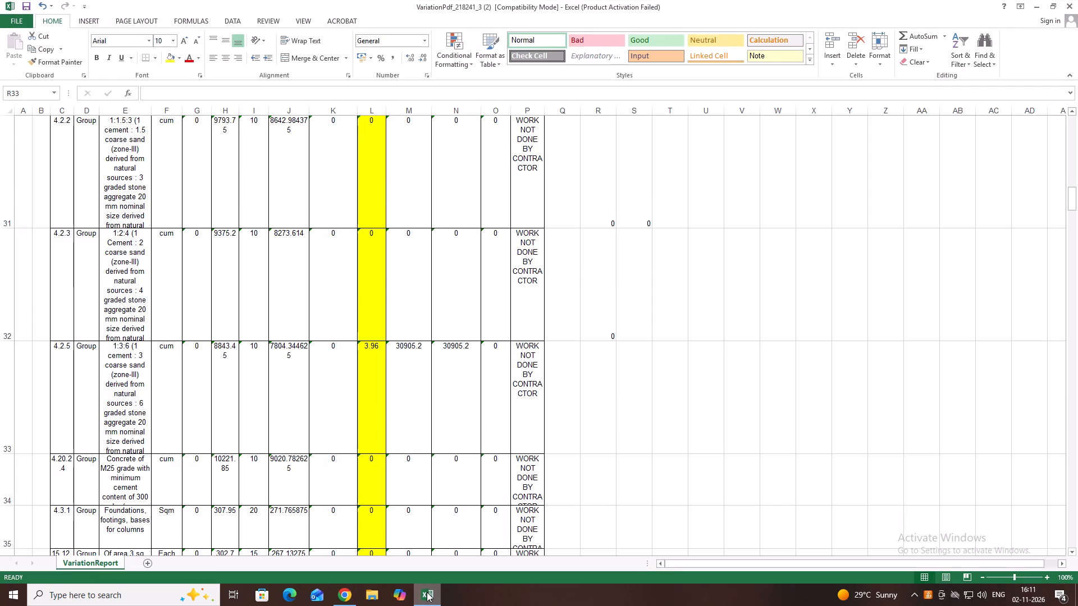
{"action": "left_click", "coordinate": [601, 428]}
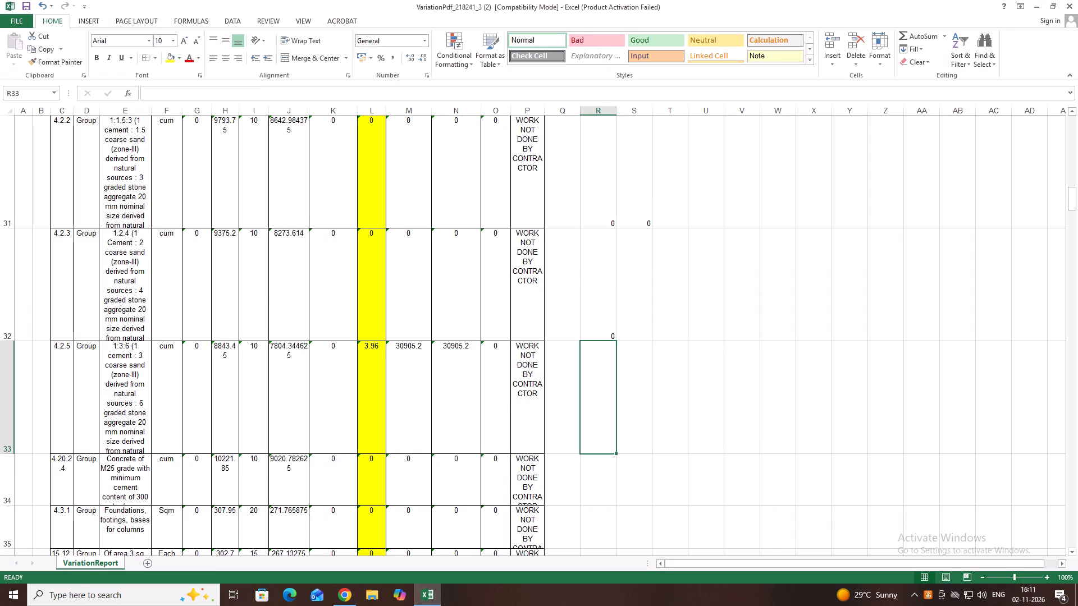
{"action": "type", "text": "3.96"}
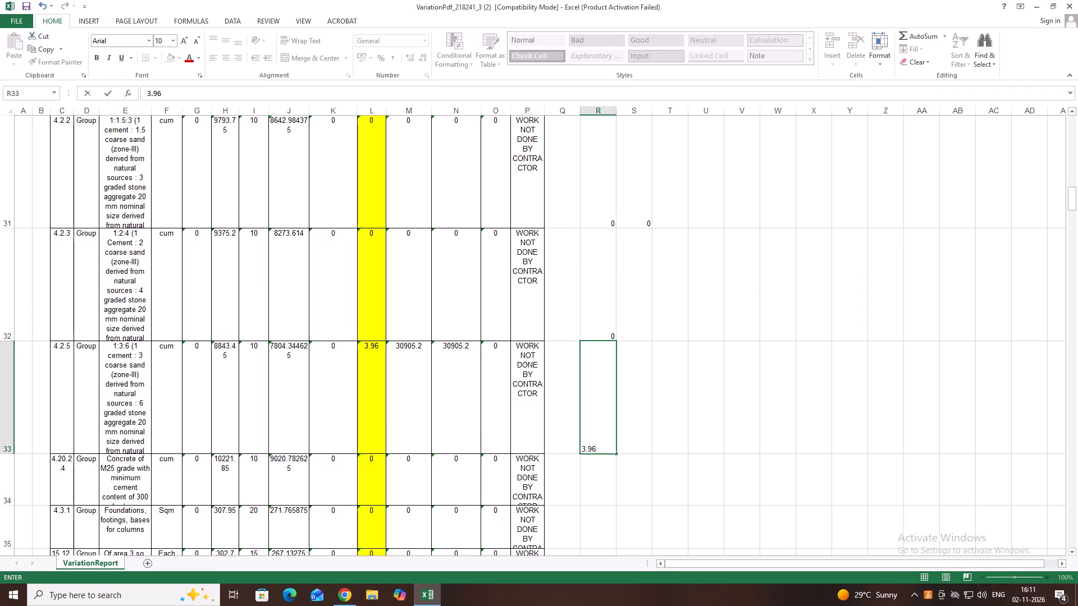
{"action": "key", "text": "Right"}
{"action": "key", "text": "0"}
{"action": "key", "text": "Right"}
{"action": "key", "text": "Down"}
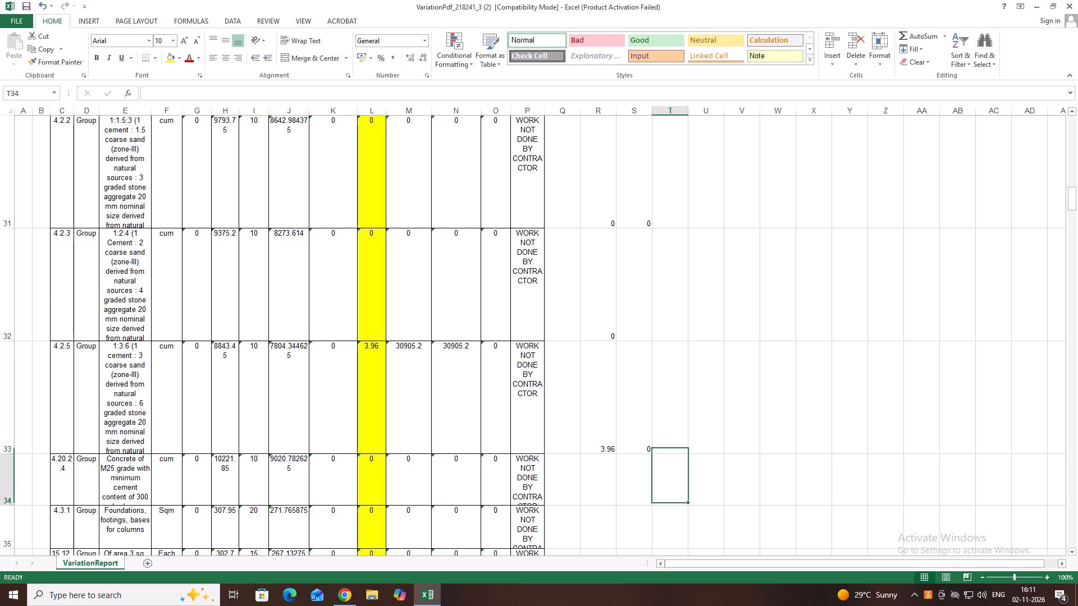
Check items 4.20.2.4 and 4.3.1 in bill B5 in Chrome, and enter 0 in R34 and R35 in Excel.
{"action": "key", "text": "Left"}
{"action": "key", "text": "Left"}
{"action": "scroll", "coordinate": [564, 418], "scroll_direction": "down", "scroll_amount": 2}
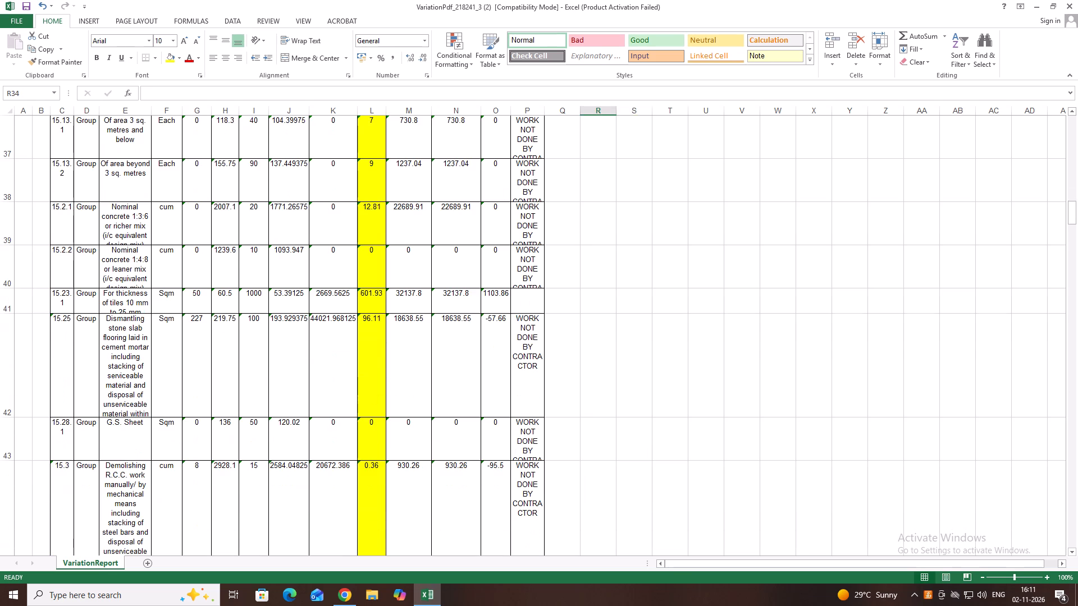
{"action": "scroll", "coordinate": [550, 431], "scroll_direction": "up", "scroll_amount": 2}
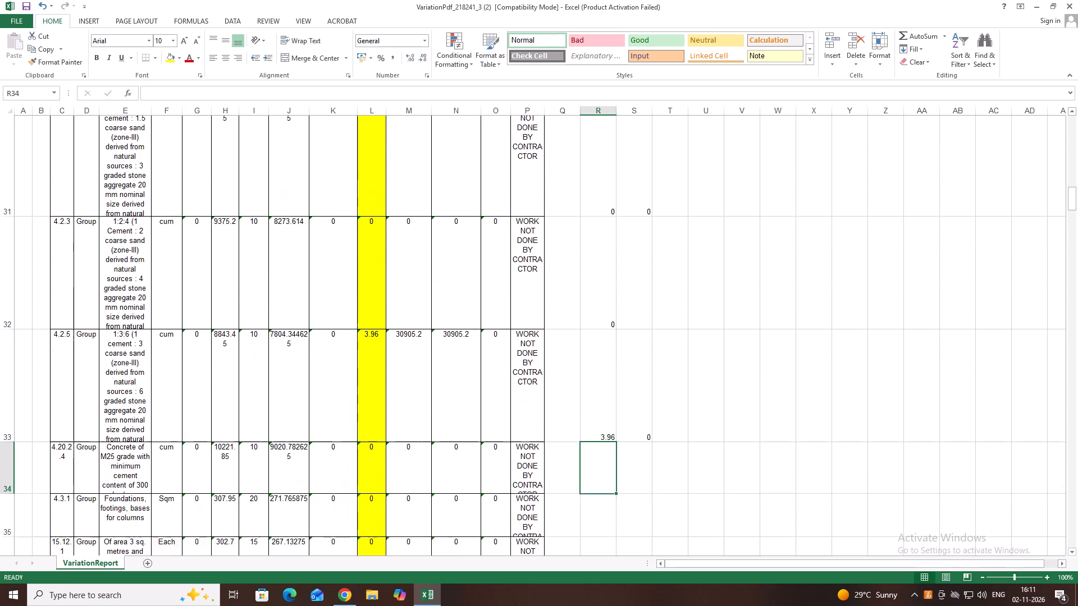
{"action": "left_click", "coordinate": [432, 594]}
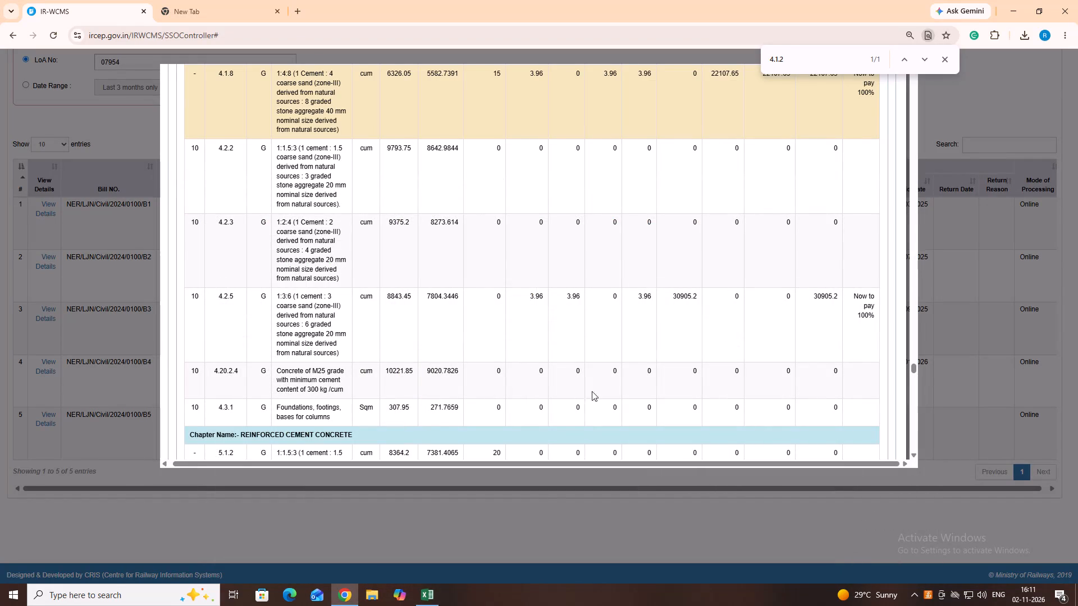
{"action": "left_click", "coordinate": [424, 598]}
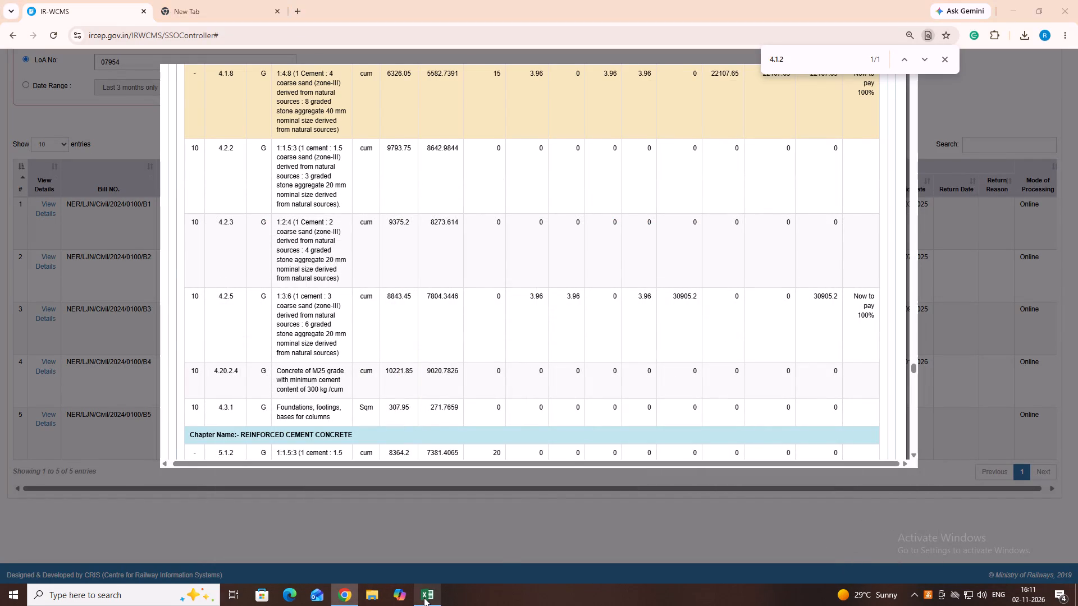
{"action": "left_click", "coordinate": [616, 481]}
{"action": "left_click", "coordinate": [606, 480]}
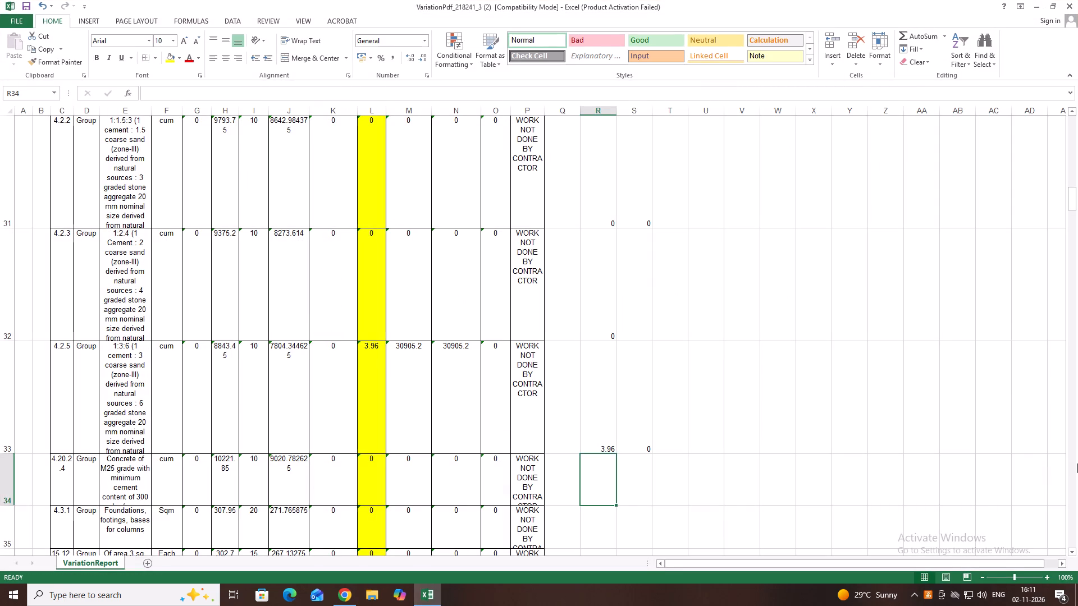
{"action": "key", "text": "0"}
{"action": "key", "text": "Down"}
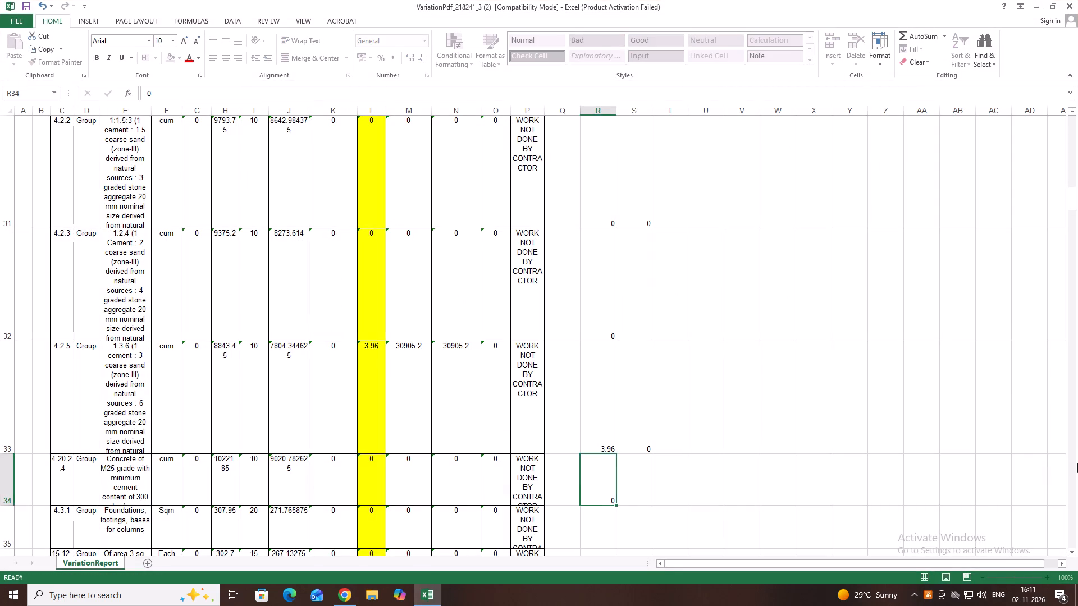
{"action": "key", "text": "0"}
{"action": "key", "text": "Down"}
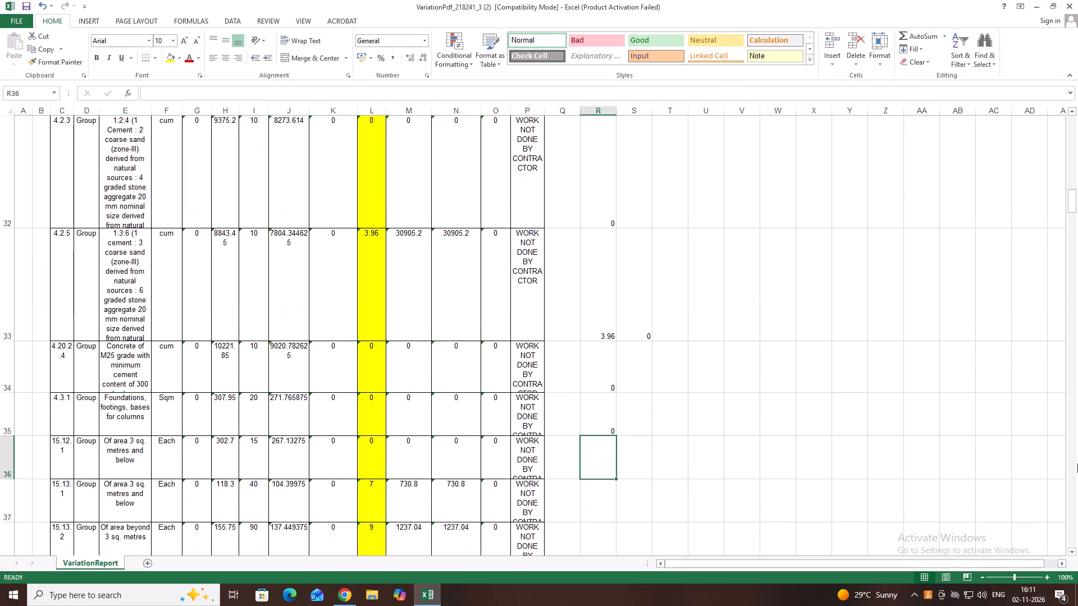
{"action": "key", "text": "Down"}
{"action": "key", "text": "Down"}
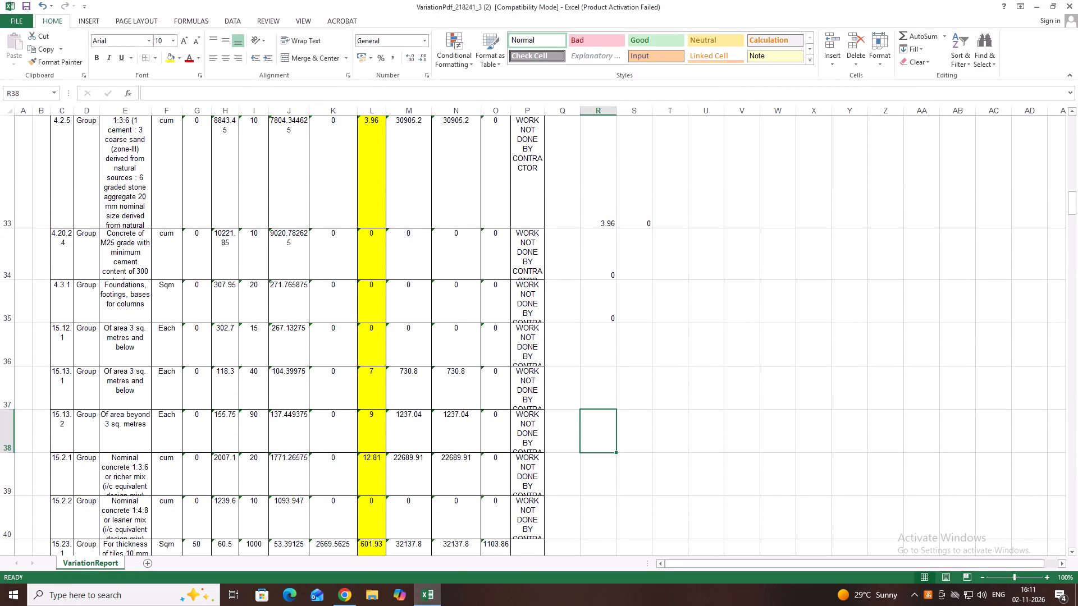
Search bill B5 in Chrome for 15.12.1, and enter 0 in R36 and item 15.13.1's quantity 7 in R37 in Excel.
{"action": "left_click", "coordinate": [607, 345]}
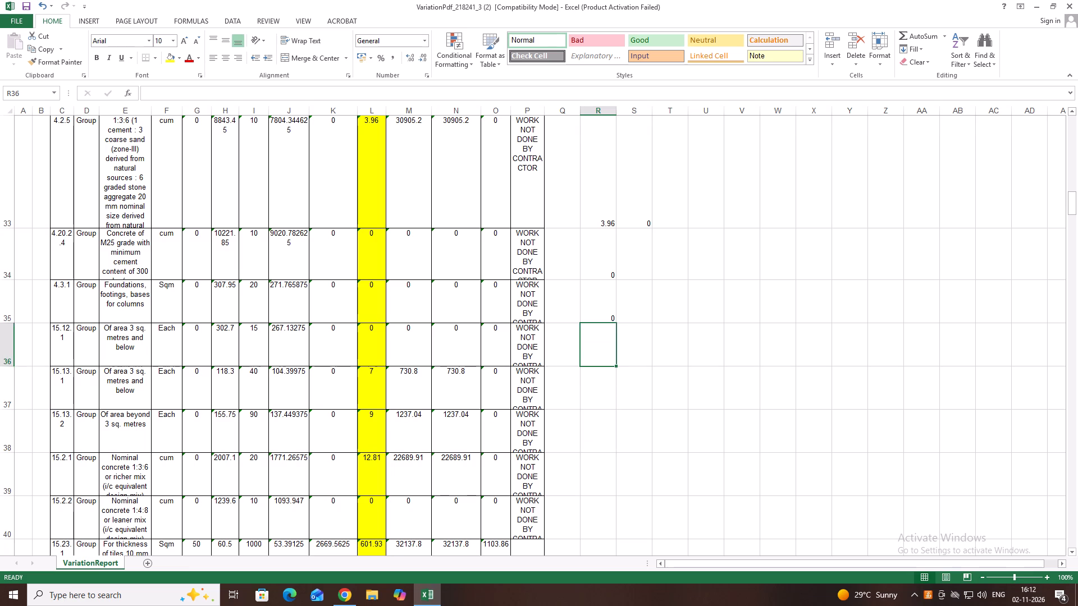
{"action": "left_click", "coordinate": [350, 591]}
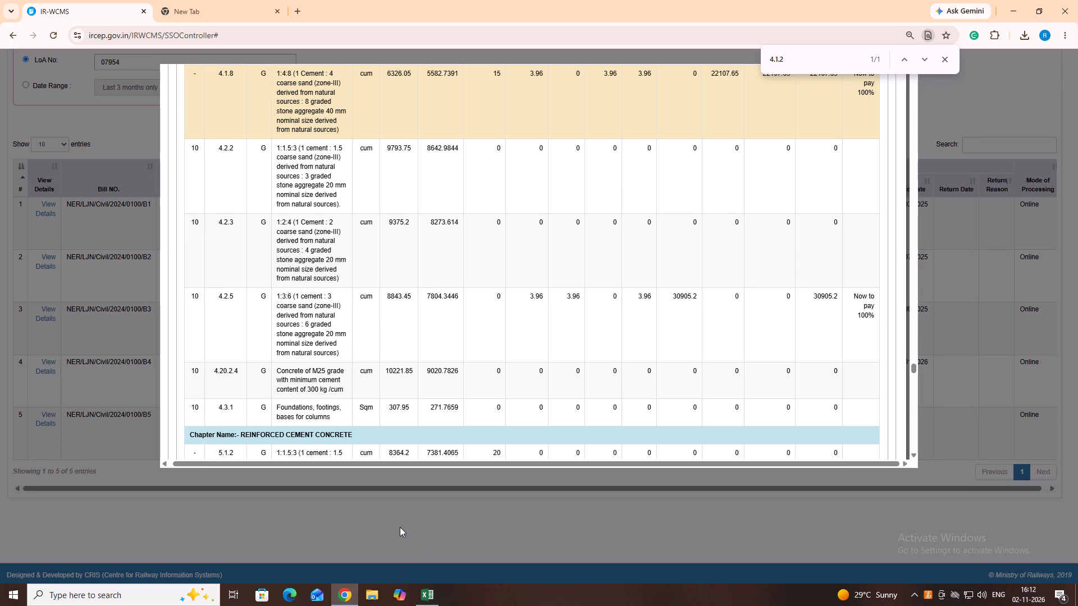
{"action": "key", "text": "BackSpace"}
{"action": "key", "text": "BackSpace"}
{"action": "key", "text": "BackSpace"}
{"action": "key", "text": "BackSpace"}
{"action": "key", "text": "BackSpace"}
{"action": "type", "text": "15.12.1"}
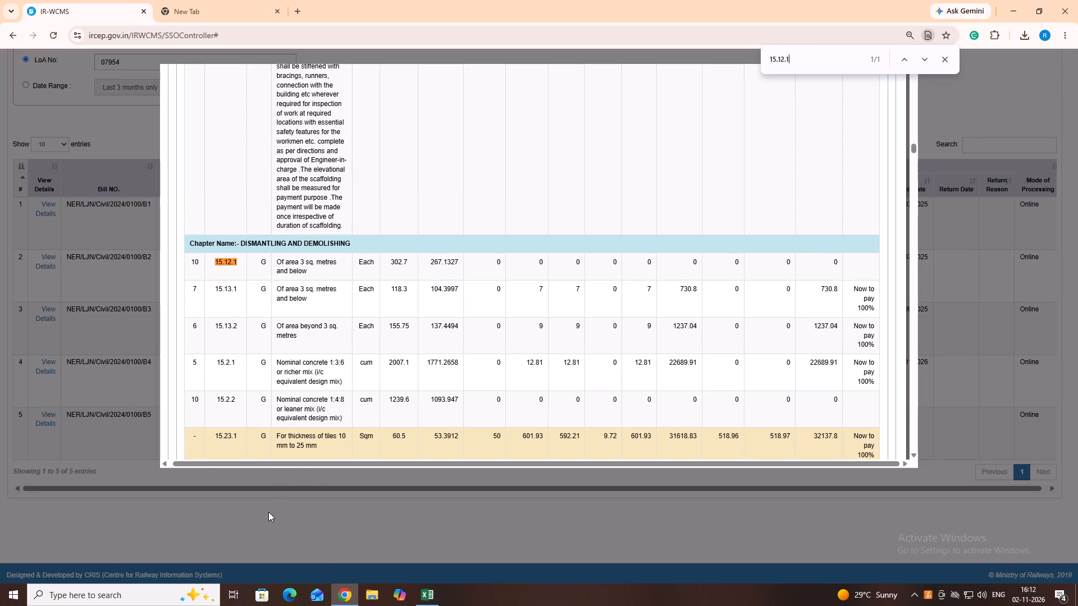
{"action": "left_click", "coordinate": [429, 596]}
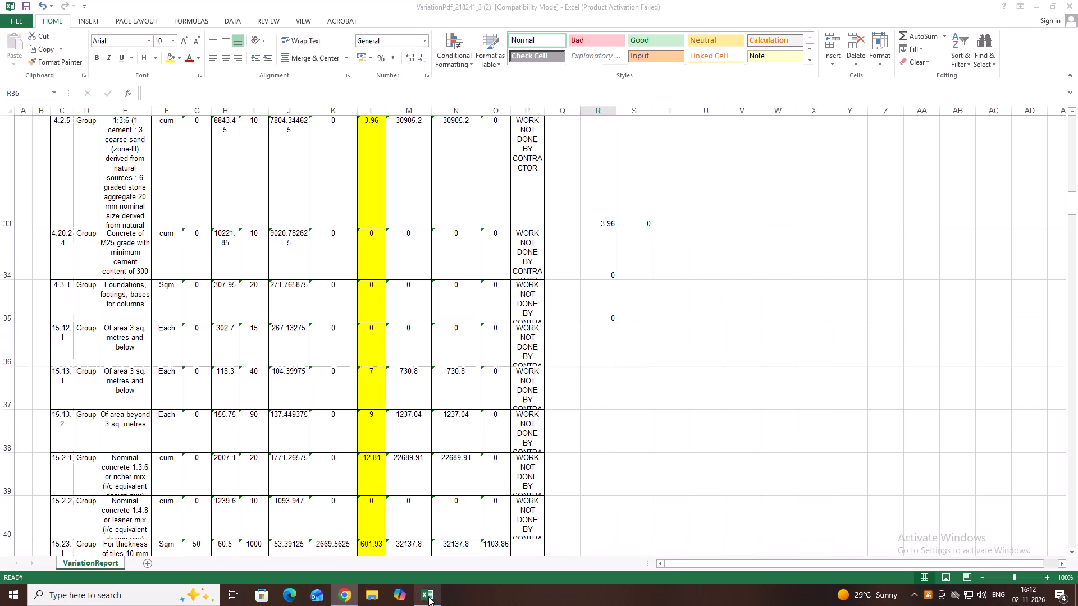
{"action": "key", "text": "0"}
{"action": "key", "text": "Down"}
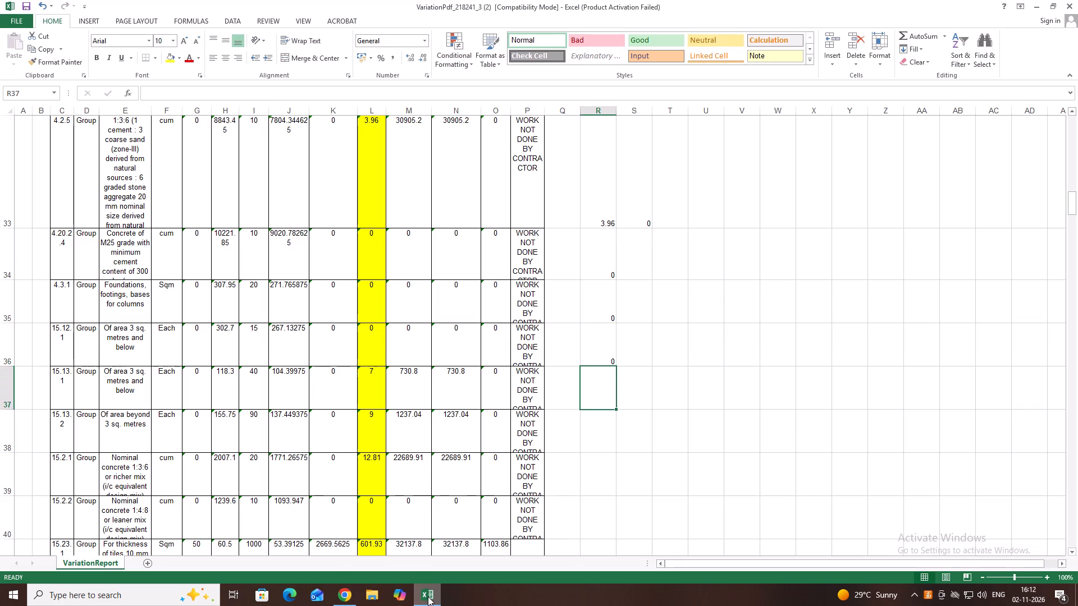
{"action": "key", "text": "7"}
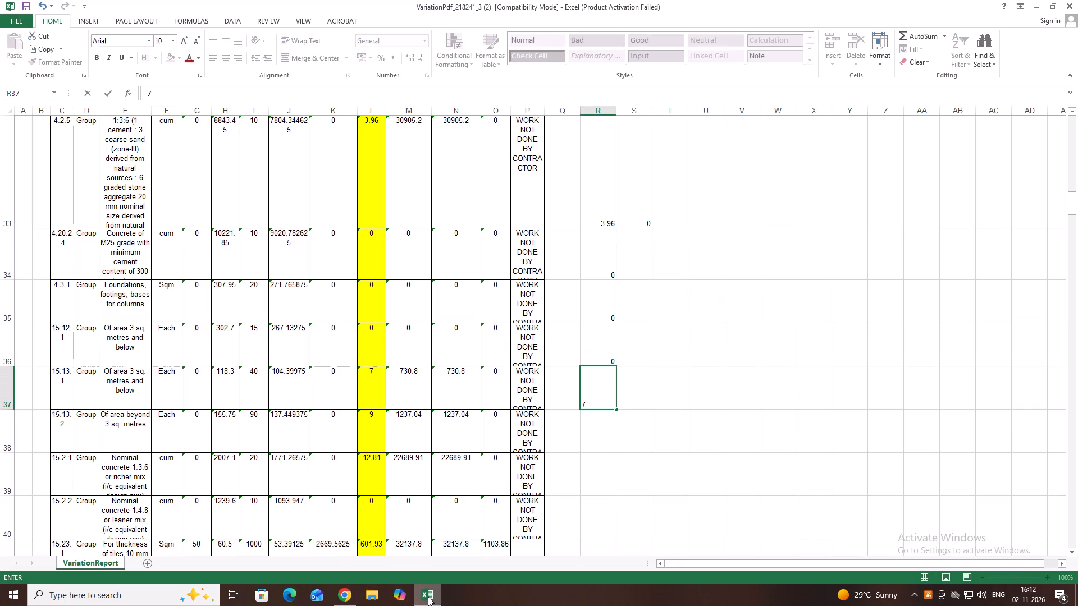
{"action": "key", "text": "Down"}
{"action": "key", "text": "Left"}
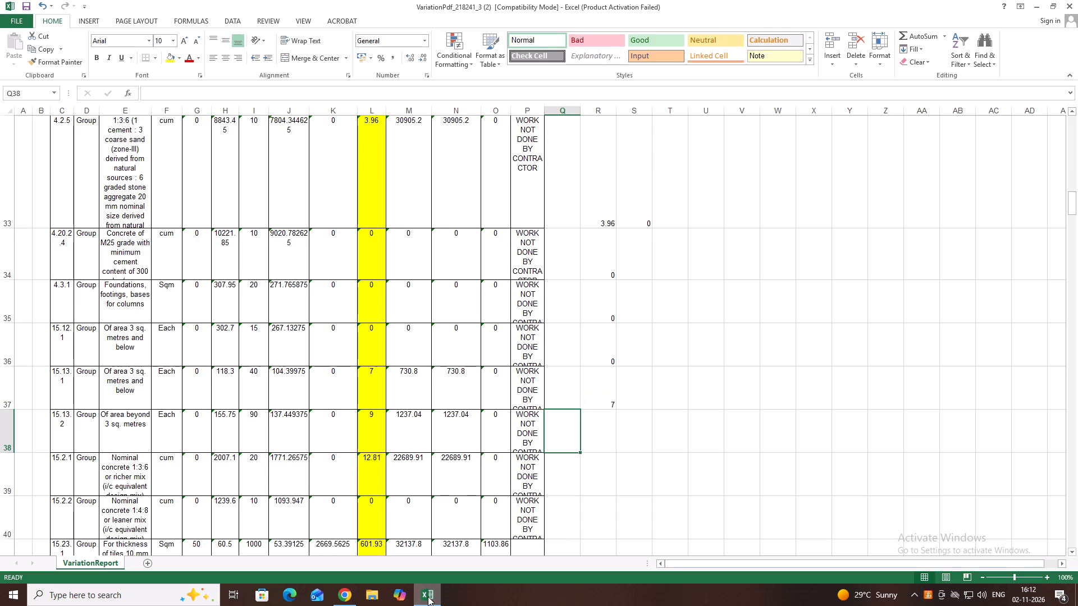
Check items 15.13.2 and 15.2.1 in bill B5 in Chrome, and enter 9 in R38 and 12.81 in R39 in Excel.
{"action": "left_click", "coordinate": [602, 422]}
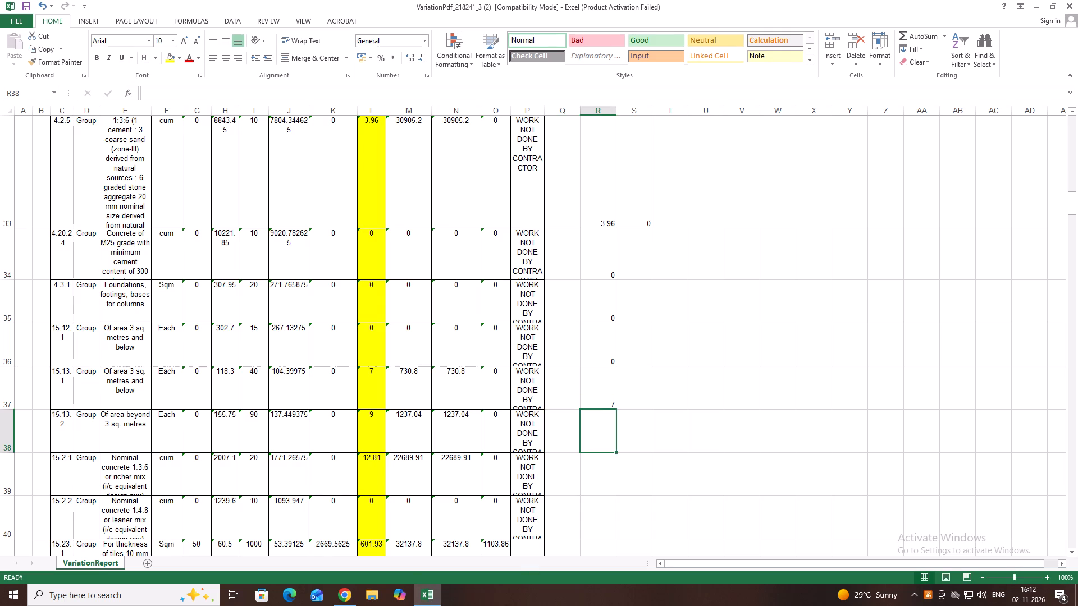
{"action": "left_click", "coordinate": [349, 595]}
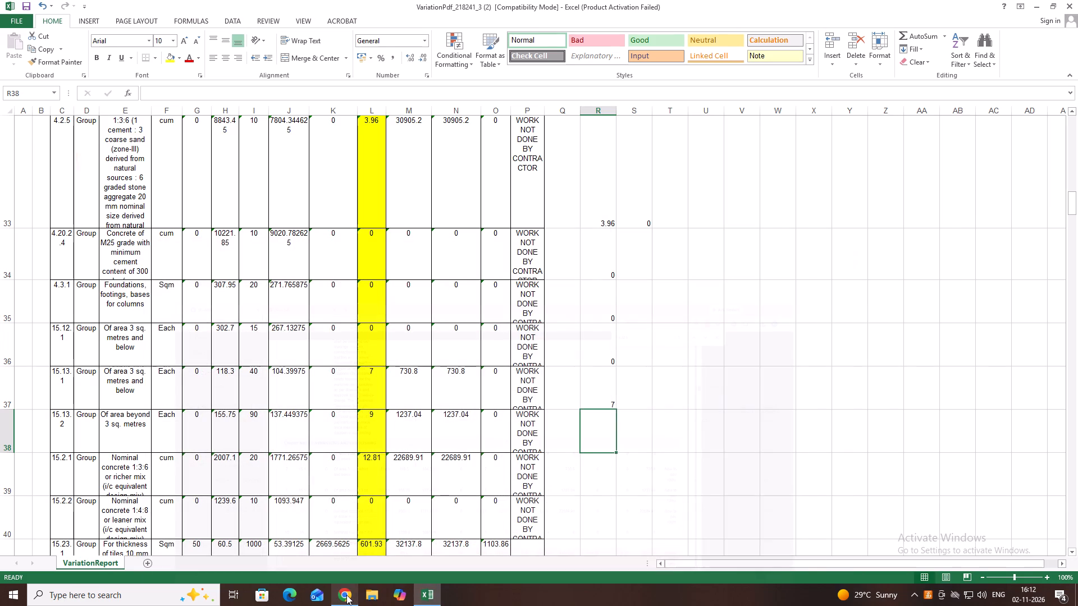
{"action": "key", "text": "9"}
{"action": "key", "text": "Down"}
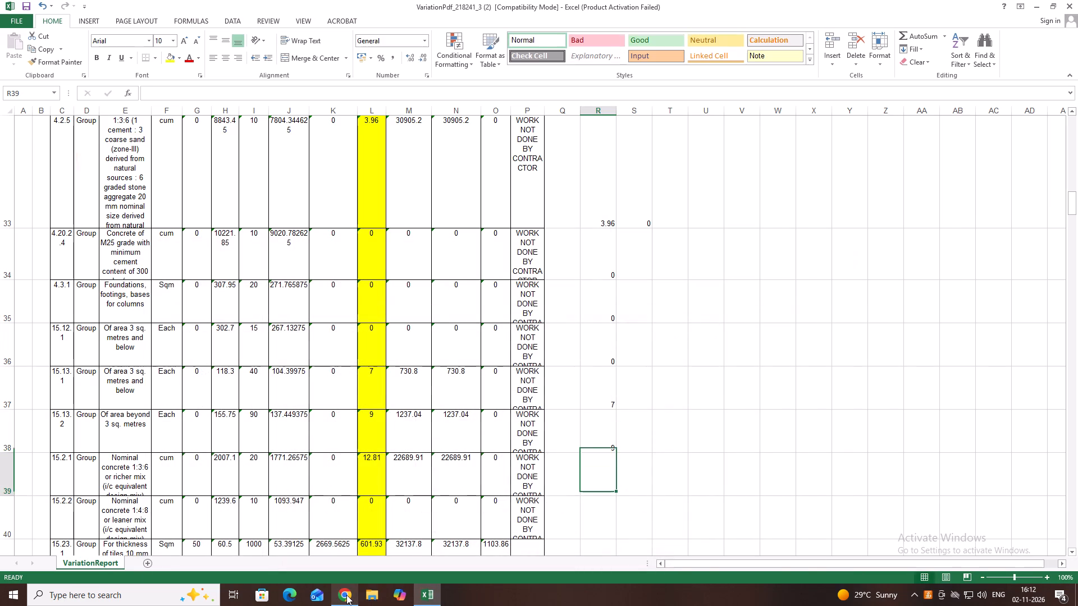
{"action": "type", "text": "12.81"}
{"action": "key", "text": "Down"}
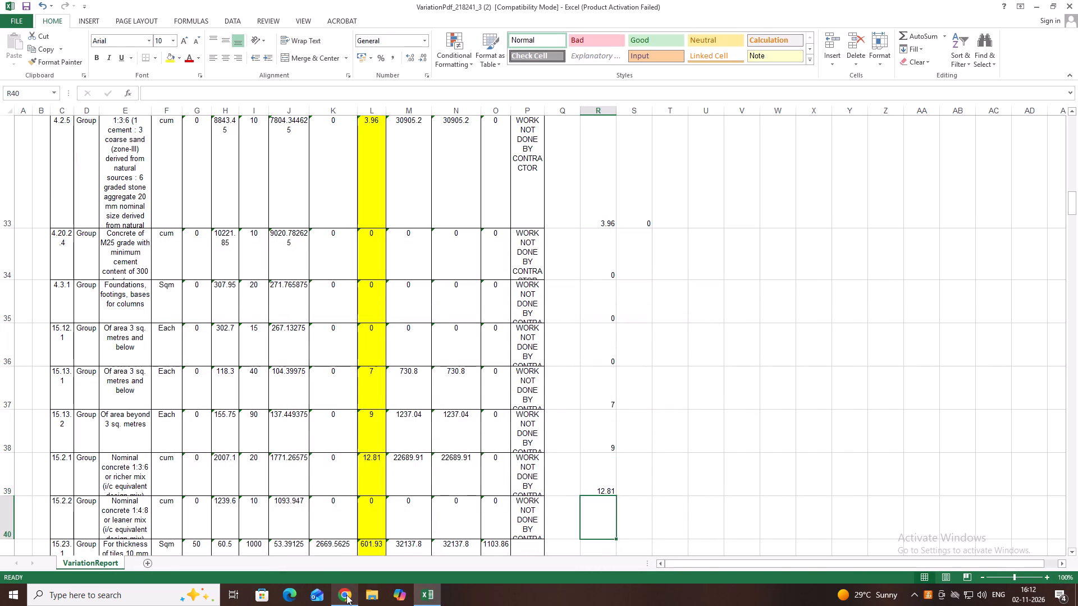
Check items 15.2.2 and 15.23.1 in bill B5 in Chrome, and enter 0 in R40, 601.93 in R41 and 9.72 in S41 in Excel.
{"action": "scroll", "coordinate": [387, 461], "scroll_direction": "down", "scroll_amount": 1}
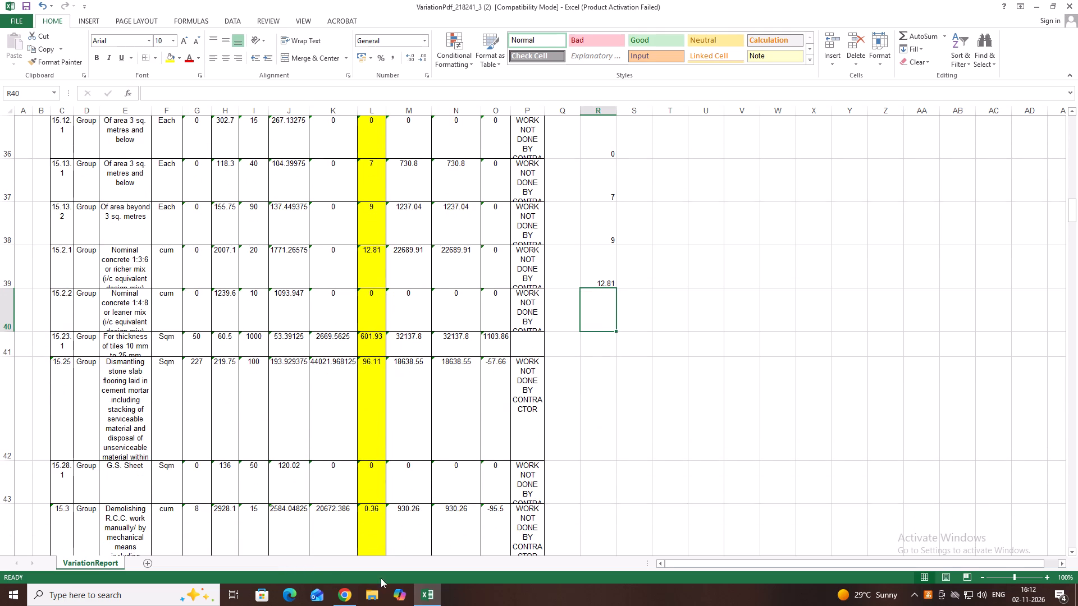
{"action": "left_click", "coordinate": [346, 594]}
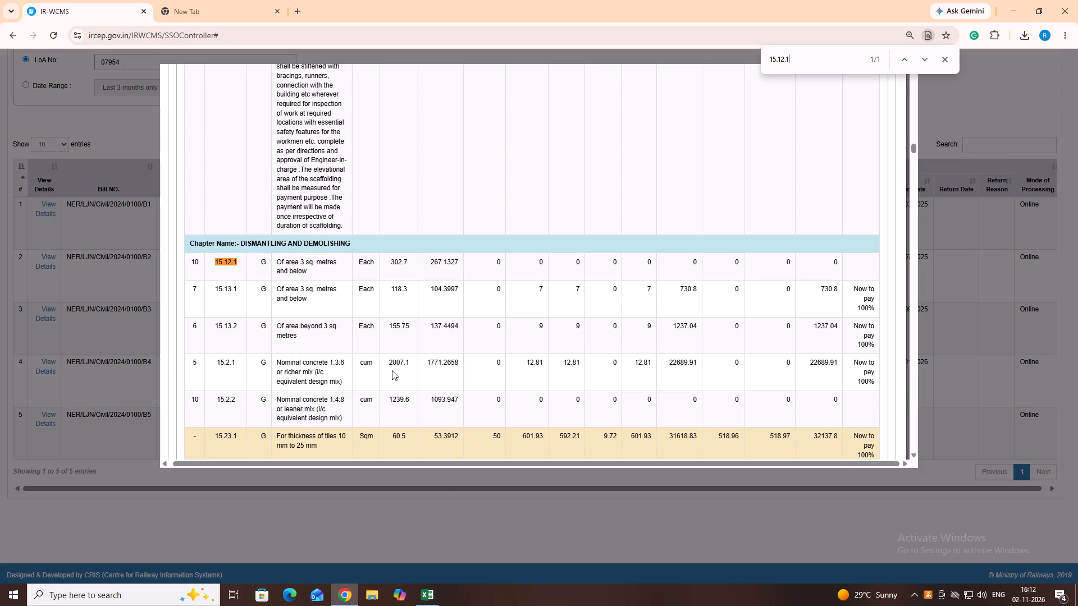
{"action": "scroll", "coordinate": [392, 370], "scroll_direction": "down", "scroll_amount": 2}
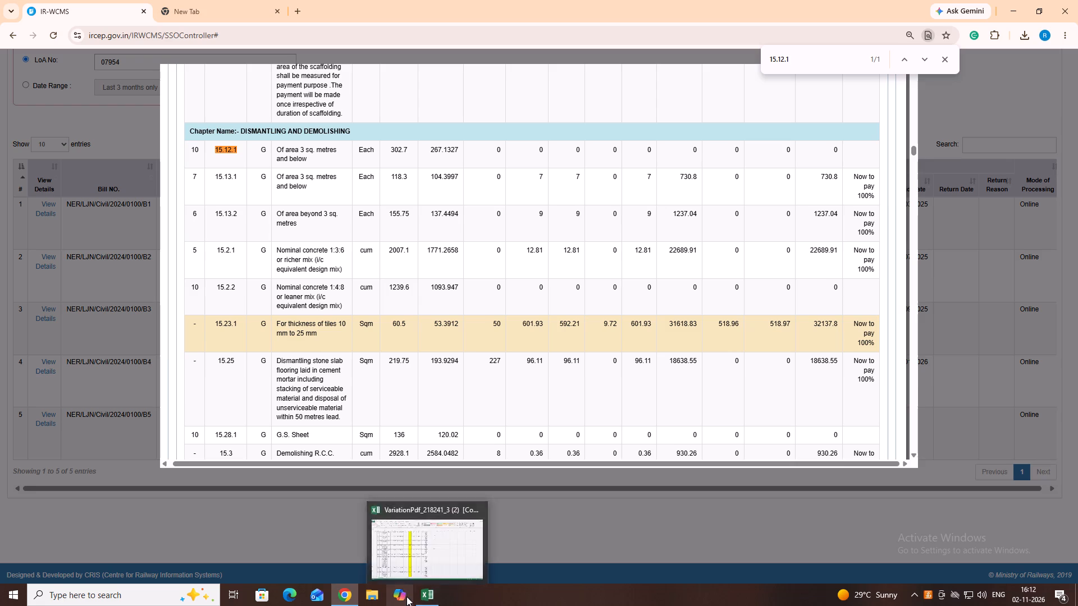
{"action": "left_click", "coordinate": [427, 591]}
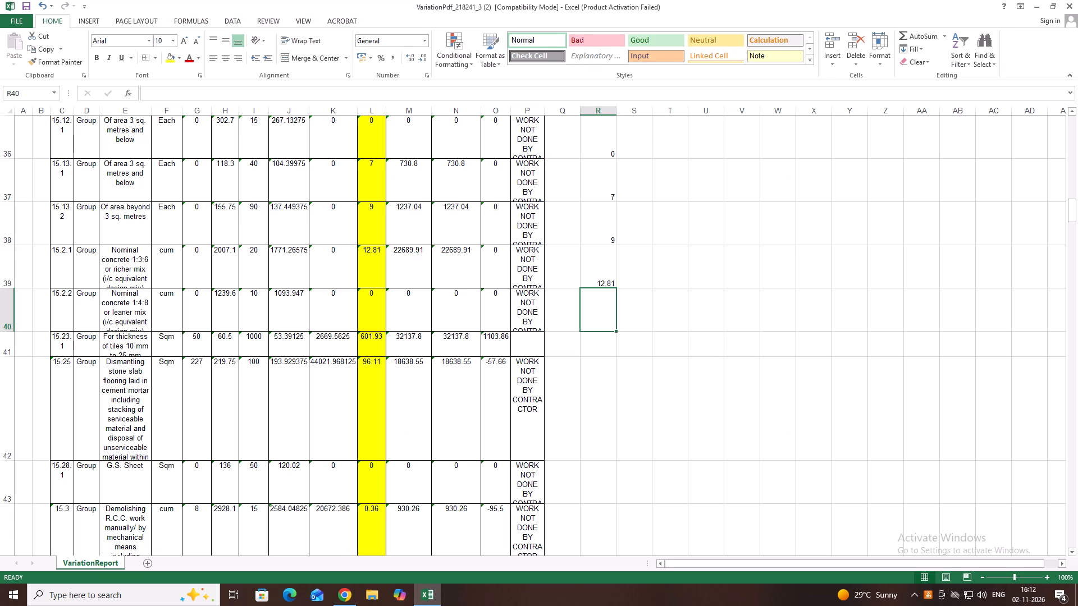
{"action": "key", "text": "0"}
{"action": "key", "text": "Down"}
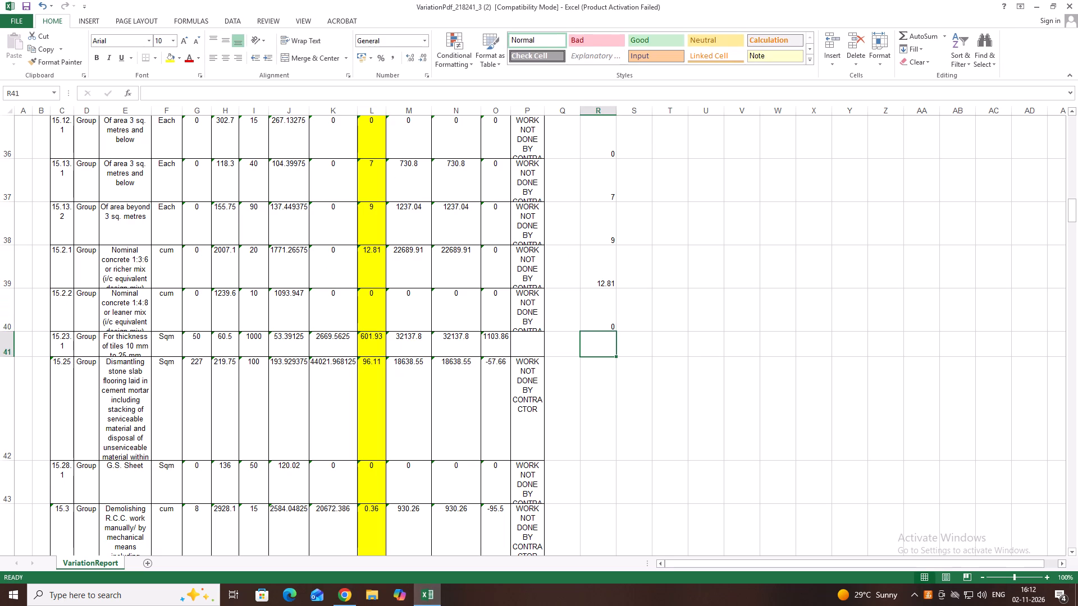
{"action": "key", "text": "6"}
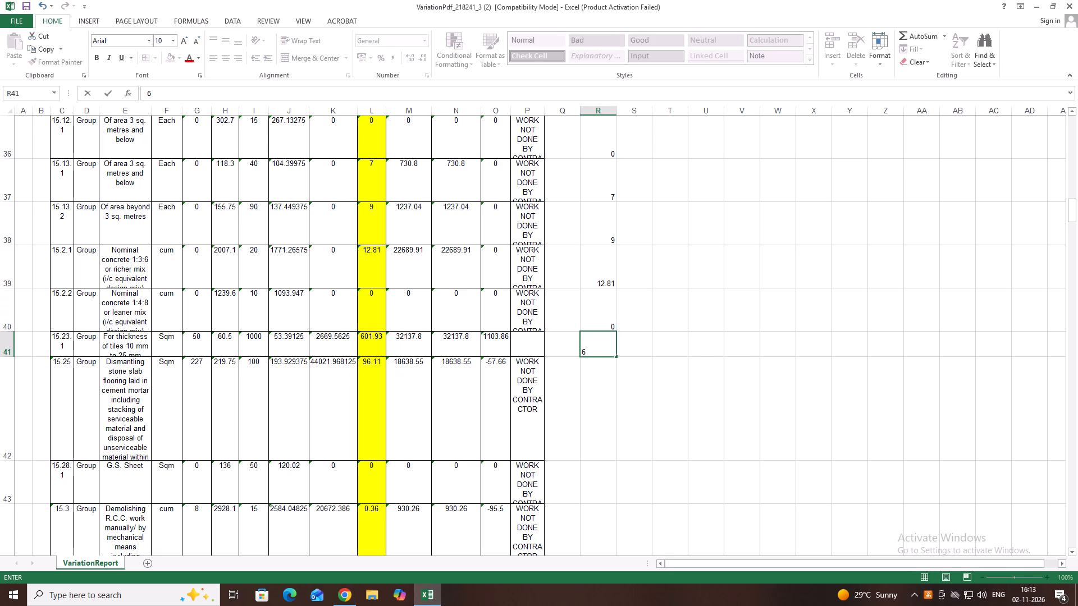
{"action": "type", "text": "01.93"}
{"action": "key", "text": "Right"}
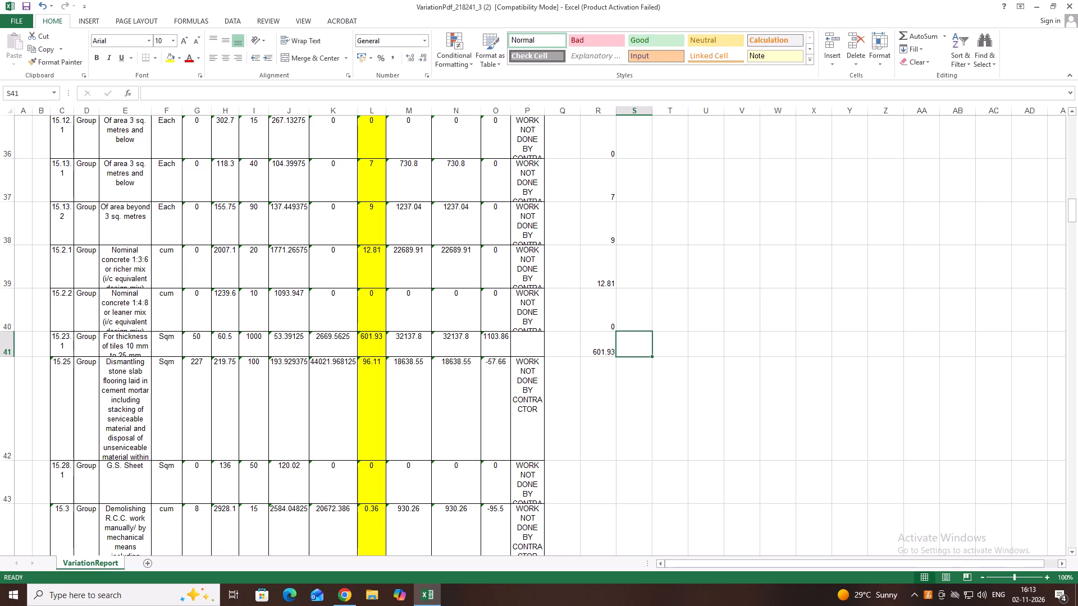
{"action": "left_click", "coordinate": [340, 596]}
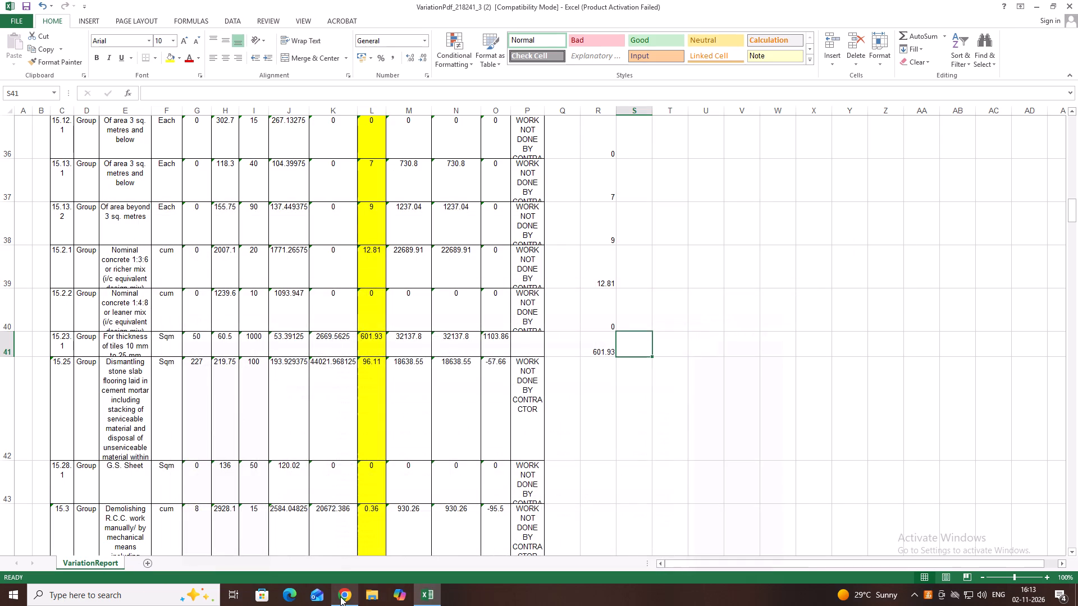
{"action": "type", "text": "9.72"}
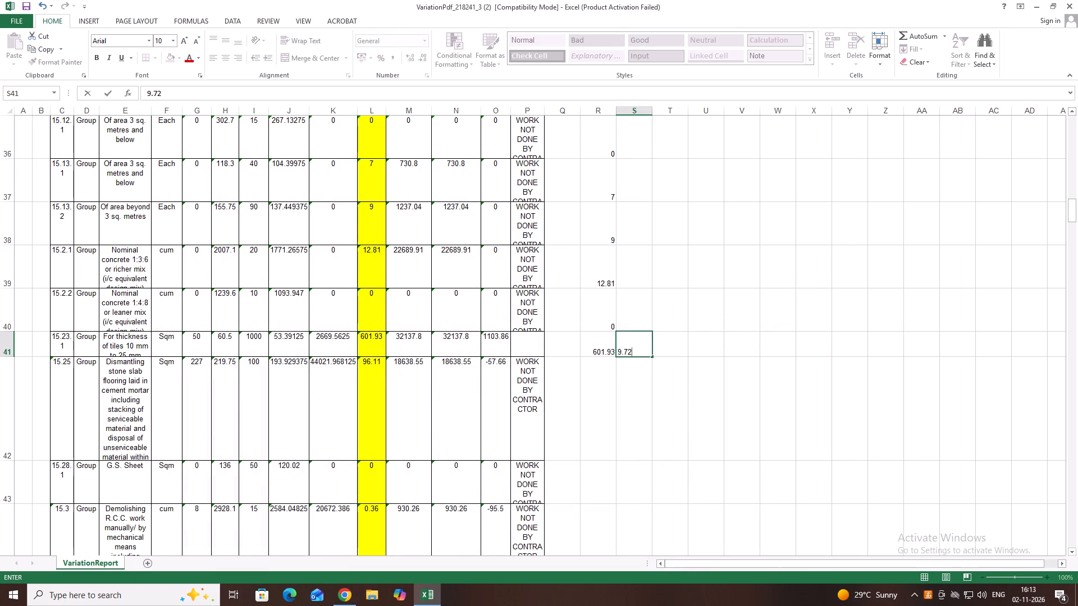
Check item 15.25's quantity in bill B5 in Chrome and enter 96.11 in R42 in Excel.
{"action": "left_click", "coordinate": [585, 421]}
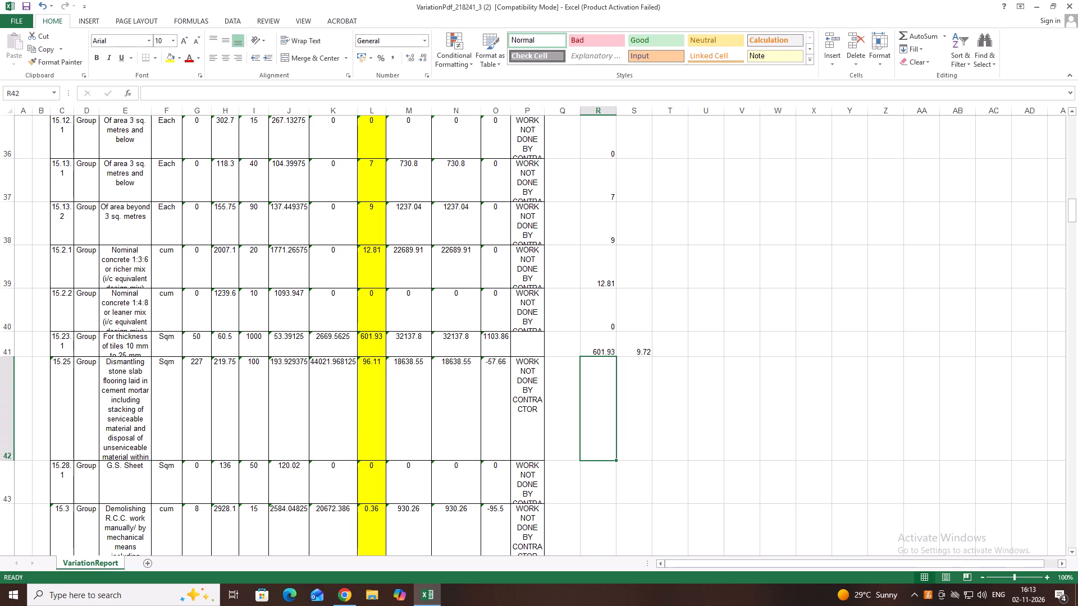
{"action": "left_click", "coordinate": [339, 601]}
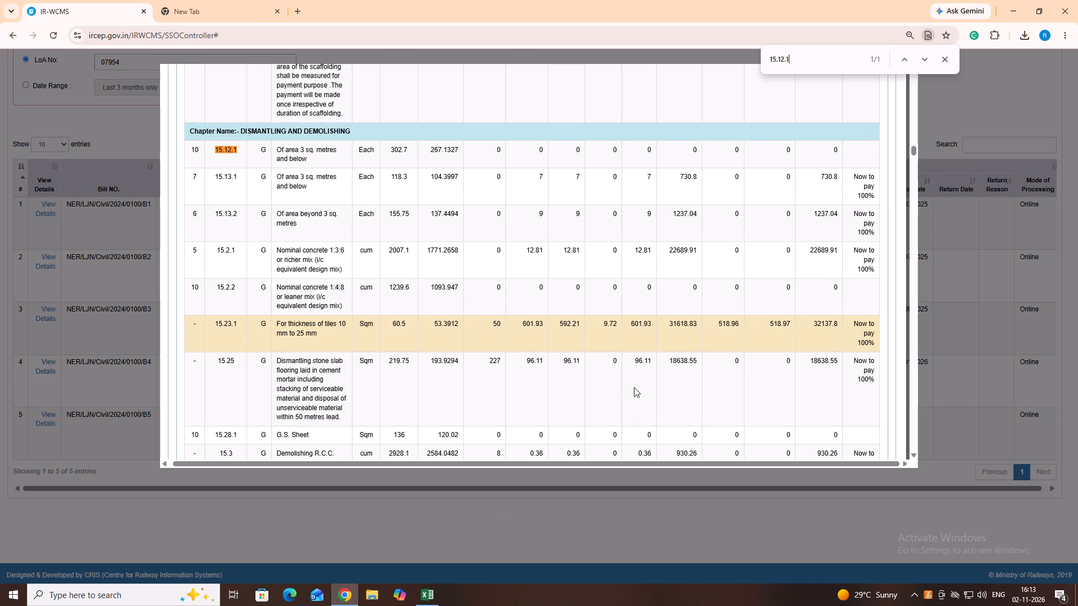
{"action": "left_click", "coordinate": [431, 600]}
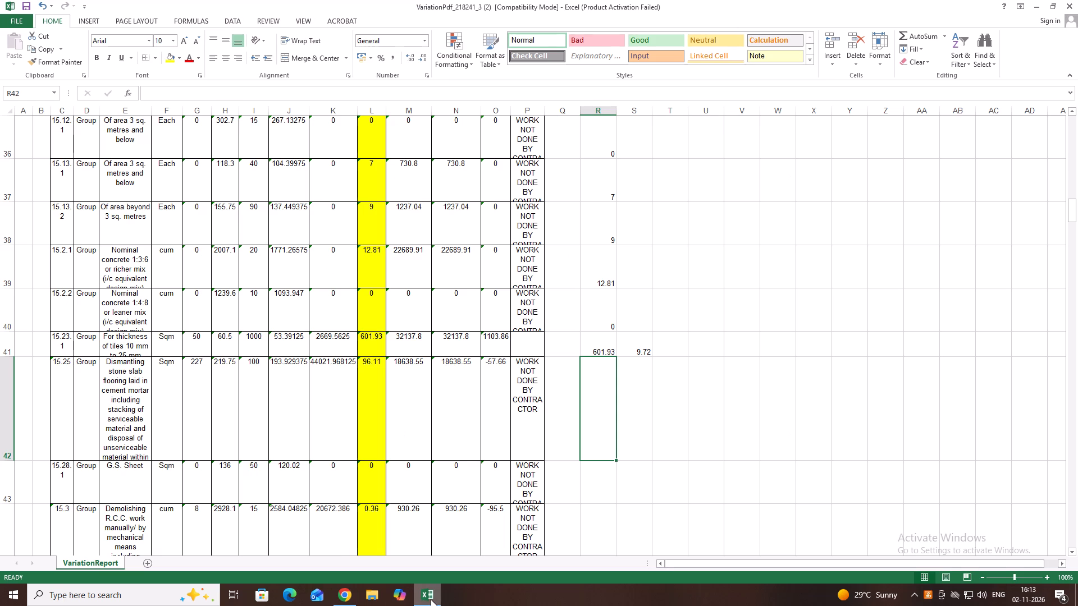
{"action": "type", "text": "96.11"}
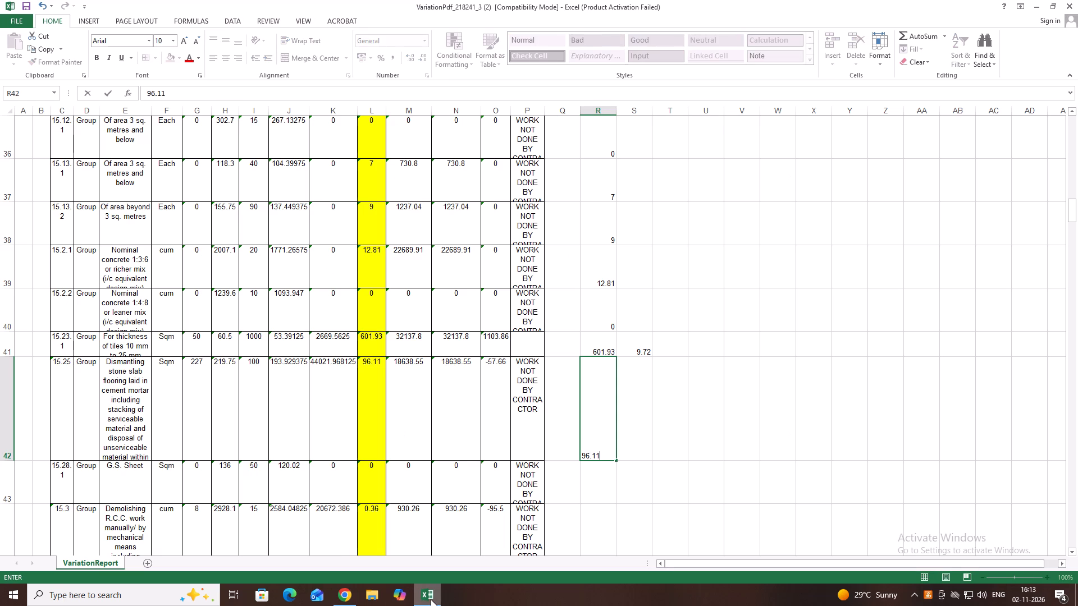
{"action": "left_click", "coordinate": [595, 475]}
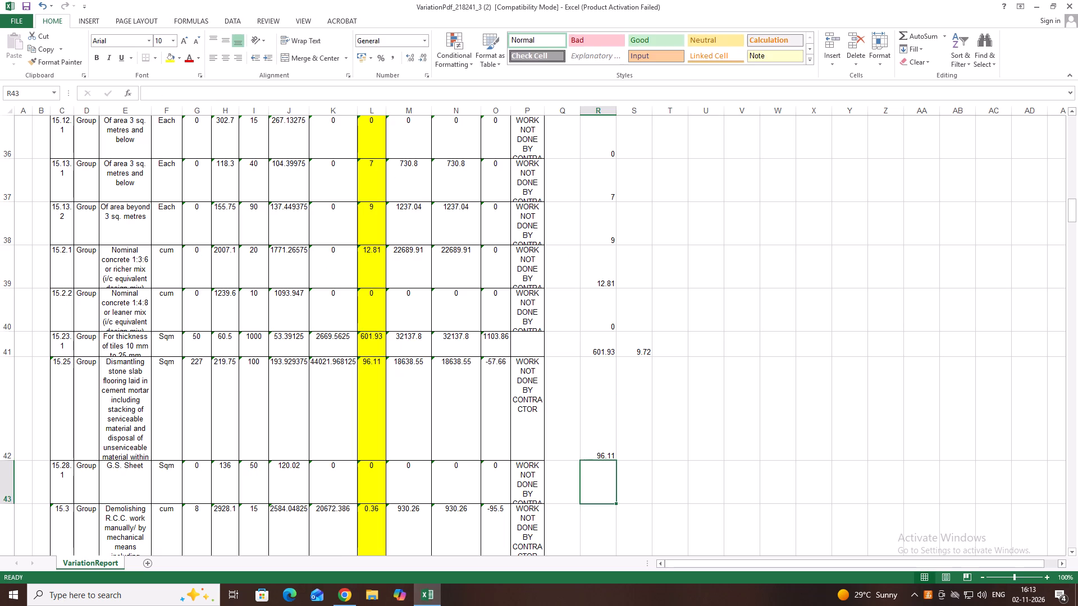
Check items 15.28.1 and 15.3 in bill B5 in Chrome, and enter 0 in R43 and 0.36 in R44 in Excel.
{"action": "scroll", "coordinate": [595, 475], "scroll_direction": "down", "scroll_amount": 1}
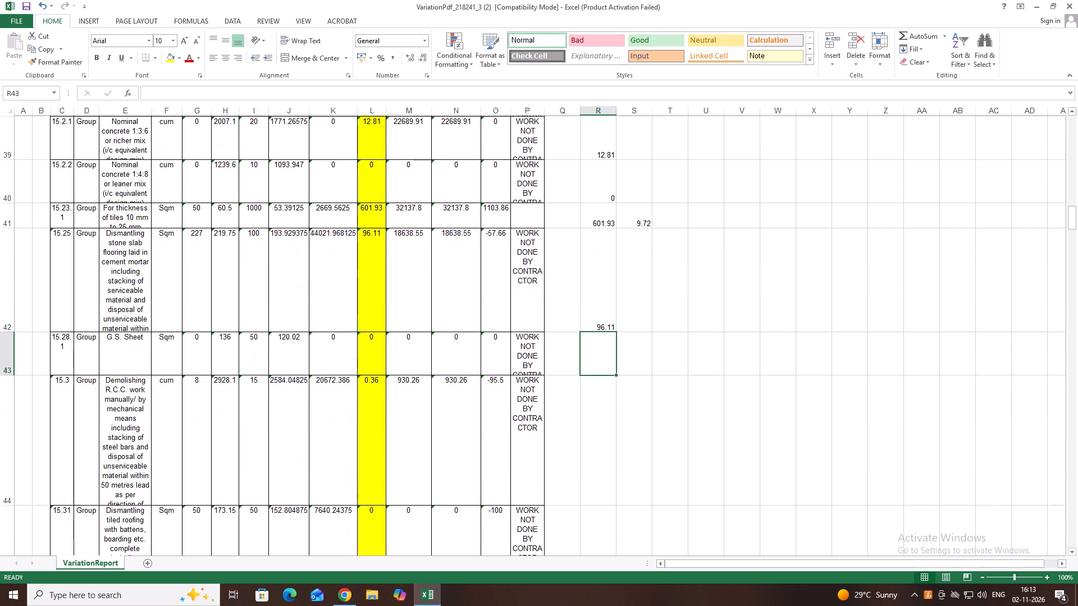
{"action": "left_click", "coordinate": [340, 600]}
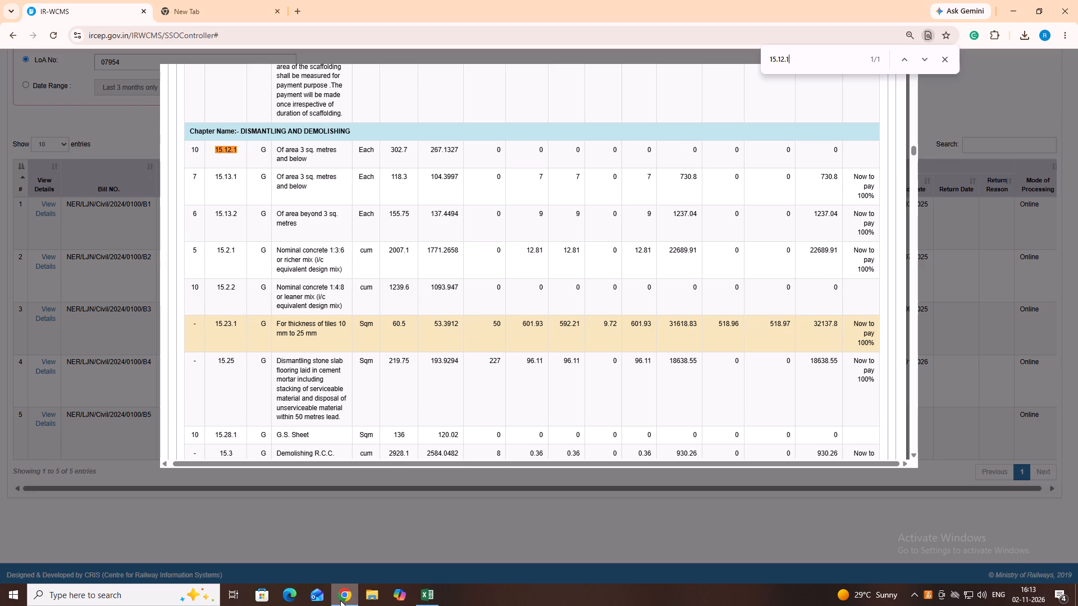
{"action": "scroll", "coordinate": [445, 337], "scroll_direction": "down", "scroll_amount": 2}
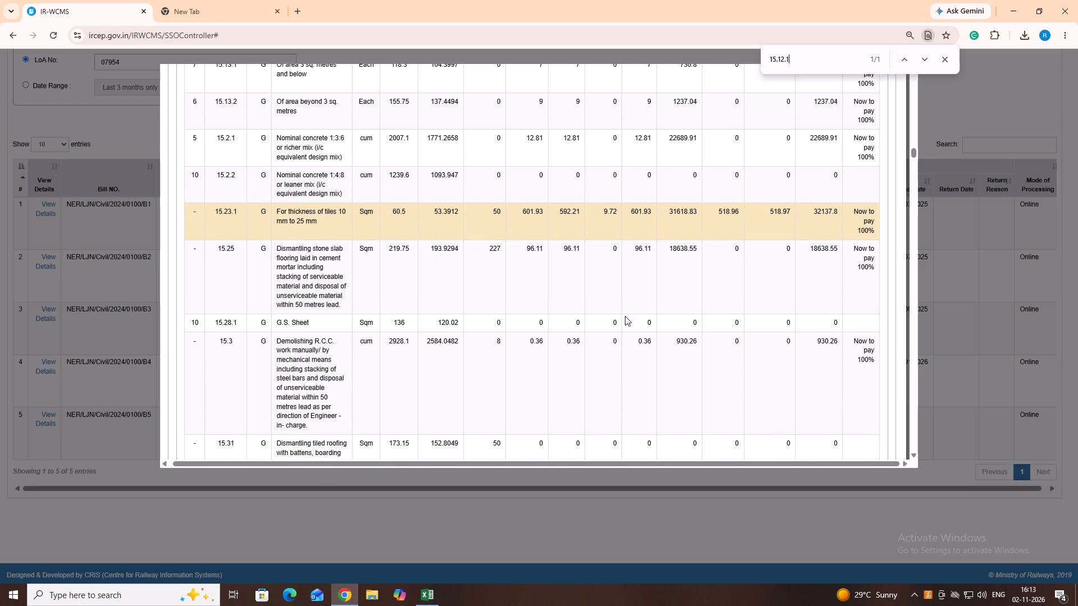
{"action": "left_click", "coordinate": [433, 598]}
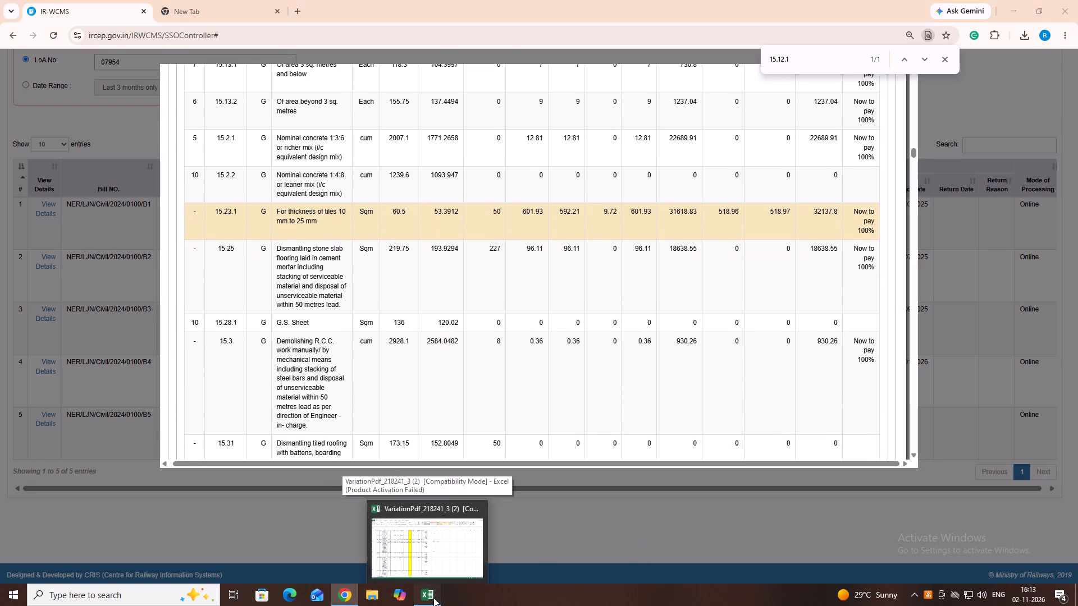
{"action": "key", "text": "0"}
{"action": "key", "text": "Down"}
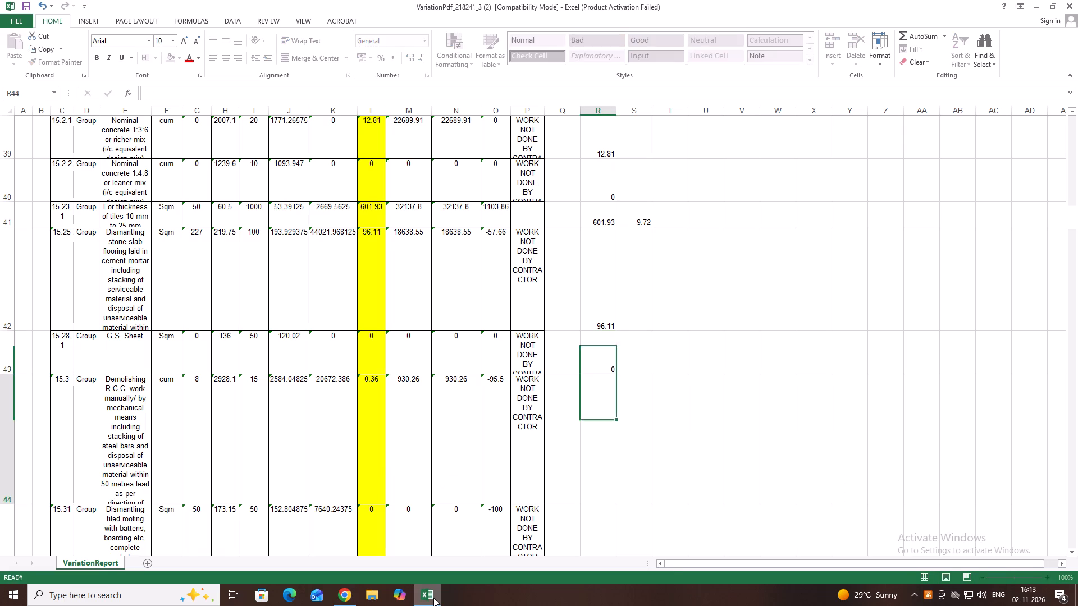
{"action": "type", "text": ".36"}
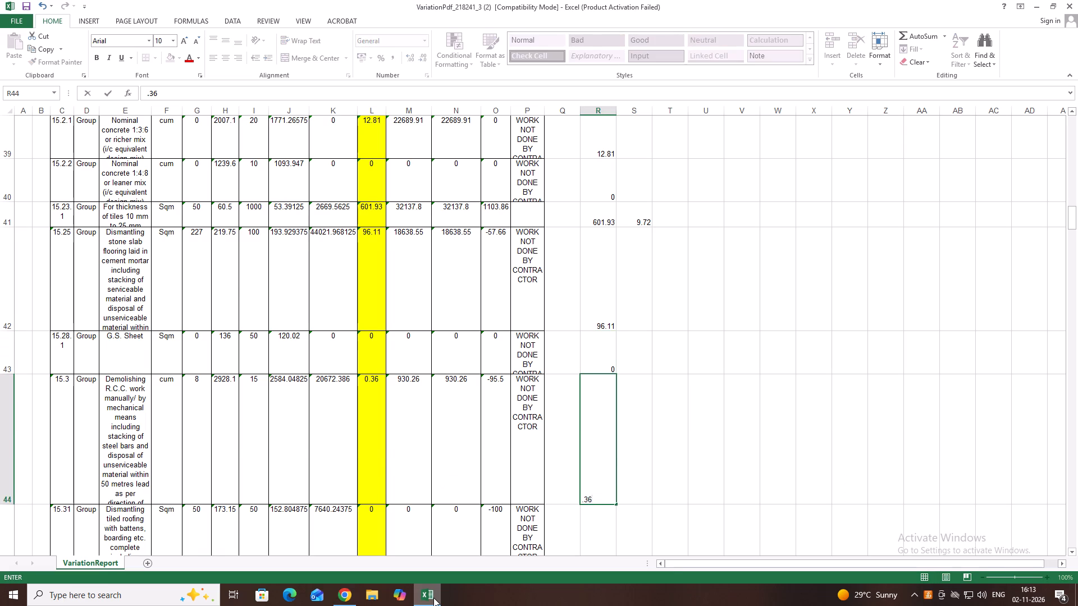
{"action": "key", "text": "Down"}
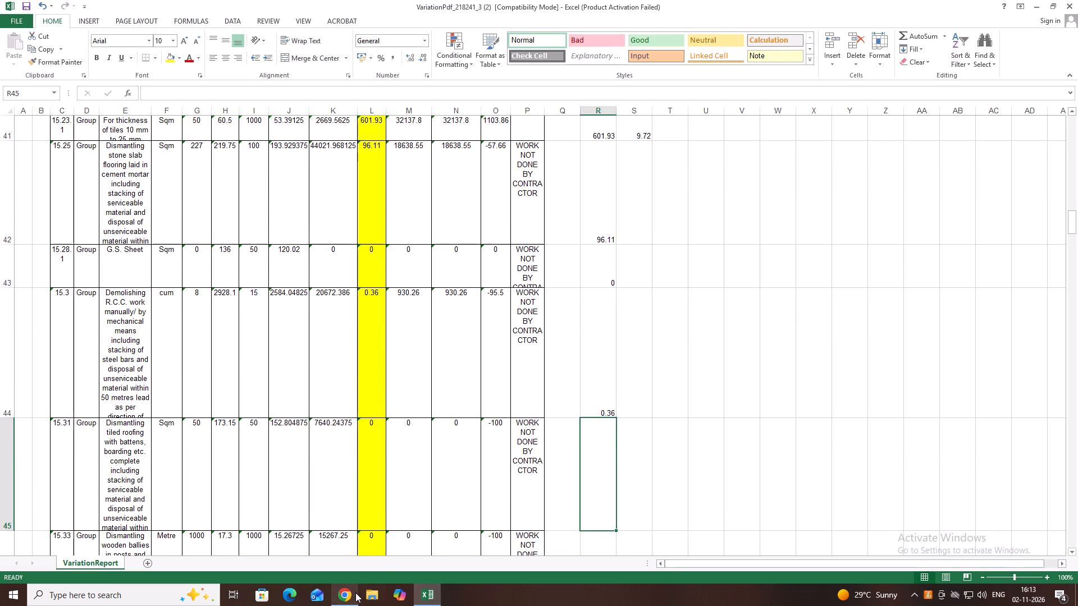
Check items 15.31 to 15.43.2 in bill B5 in Chrome, and enter 0 in each cell from R45 to R51 in Excel.
{"action": "left_click", "coordinate": [333, 597]}
{"action": "scroll", "coordinate": [622, 330], "scroll_direction": "down", "scroll_amount": 3}
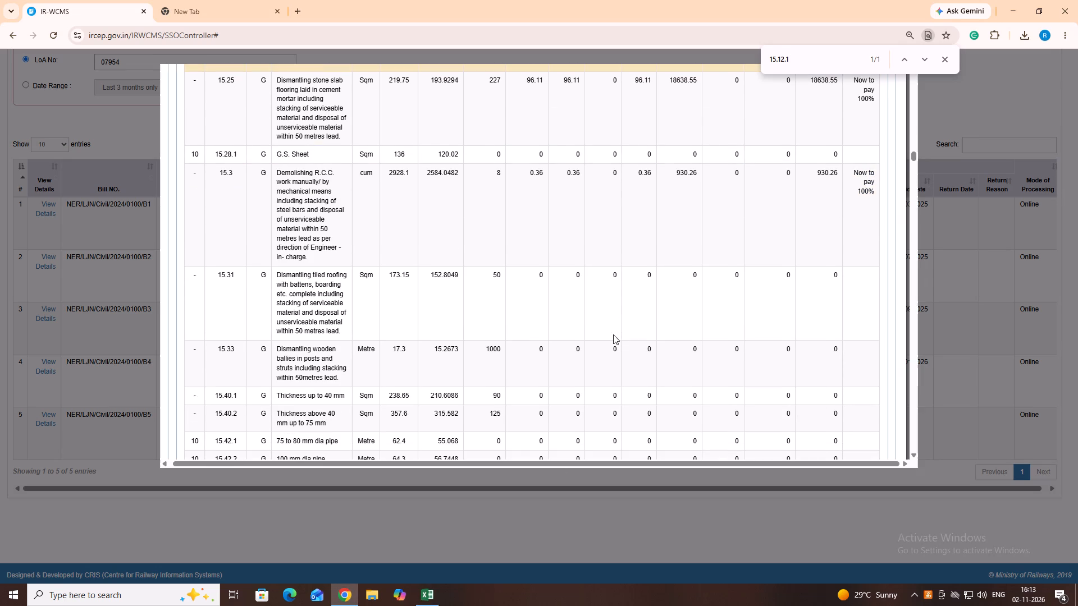
{"action": "scroll", "coordinate": [762, 361], "scroll_direction": "down", "scroll_amount": 4}
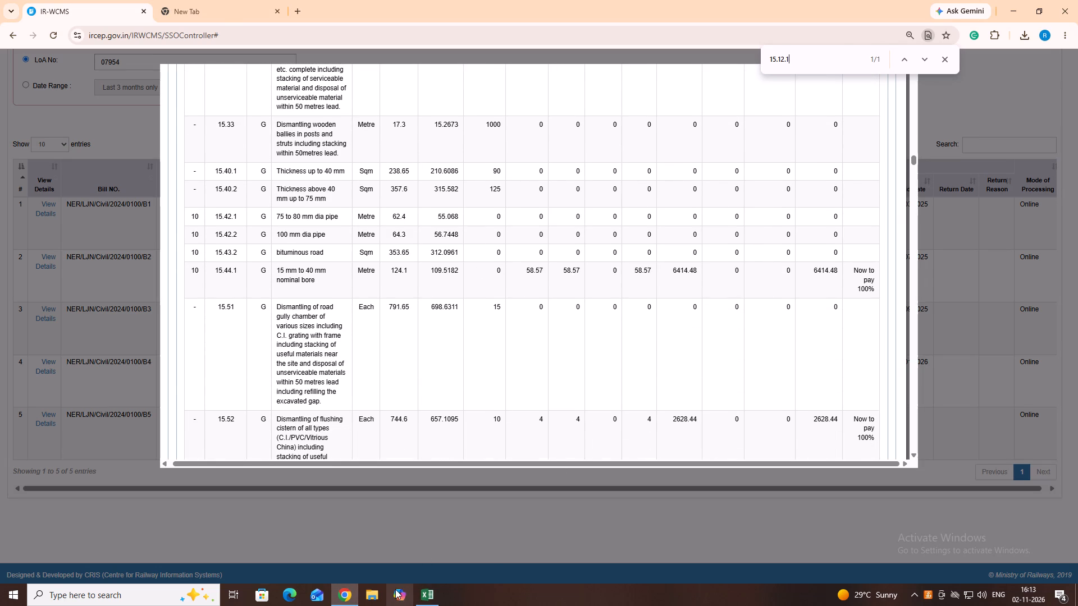
{"action": "left_click", "coordinate": [424, 593]}
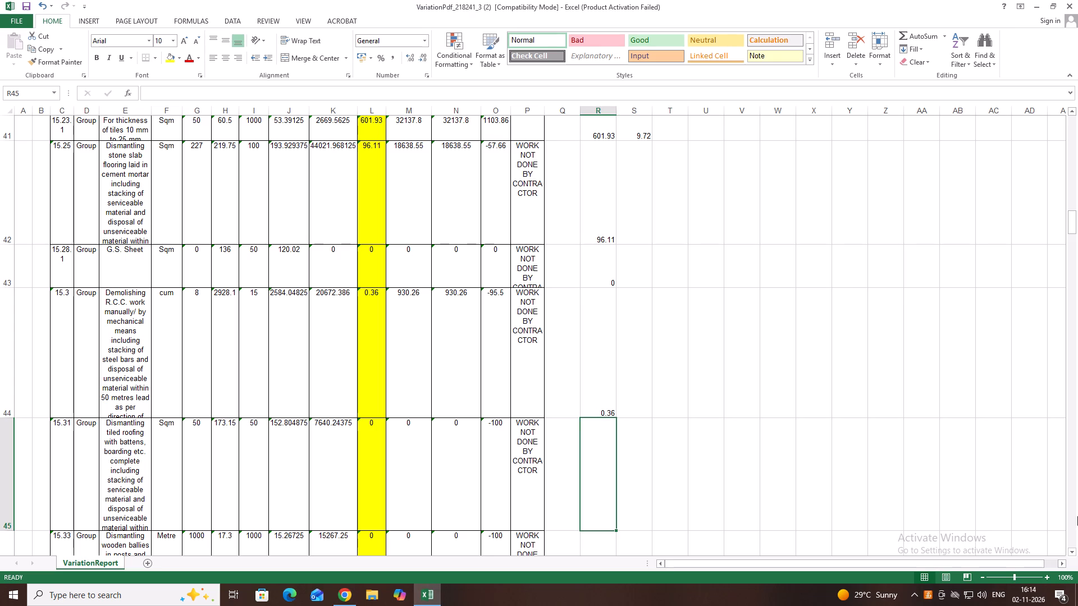
{"action": "key", "text": "0"}
{"action": "key", "text": "Down"}
{"action": "key", "text": "0"}
{"action": "key", "text": "Down"}
{"action": "key", "text": "0"}
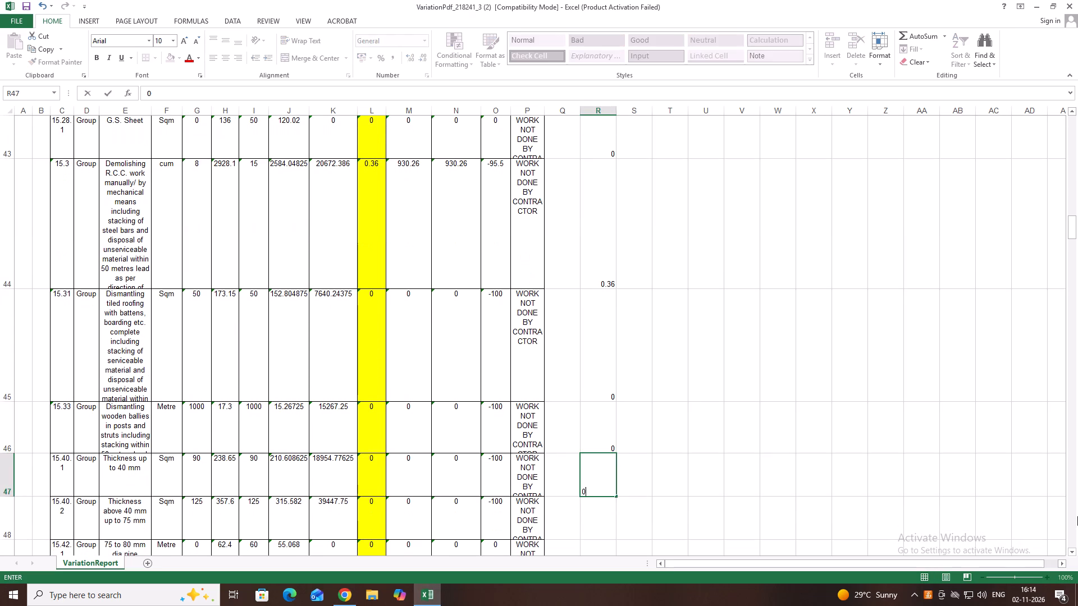
{"action": "key", "text": "Down"}
{"action": "key", "text": "0"}
{"action": "key", "text": "Down"}
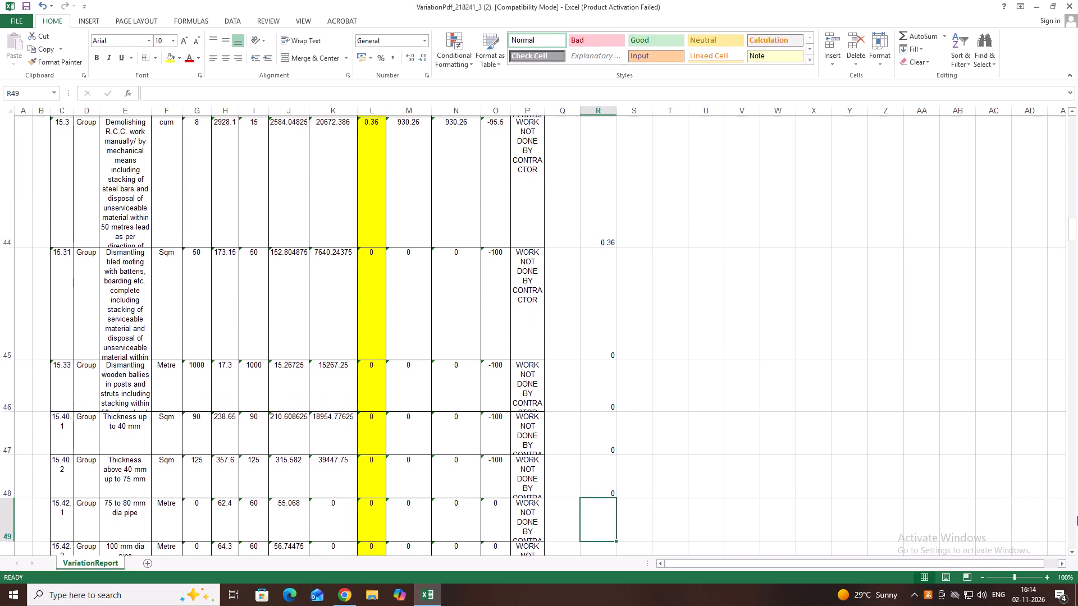
{"action": "key", "text": "0"}
{"action": "key", "text": "Down"}
{"action": "key", "text": "0"}
{"action": "key", "text": "Down"}
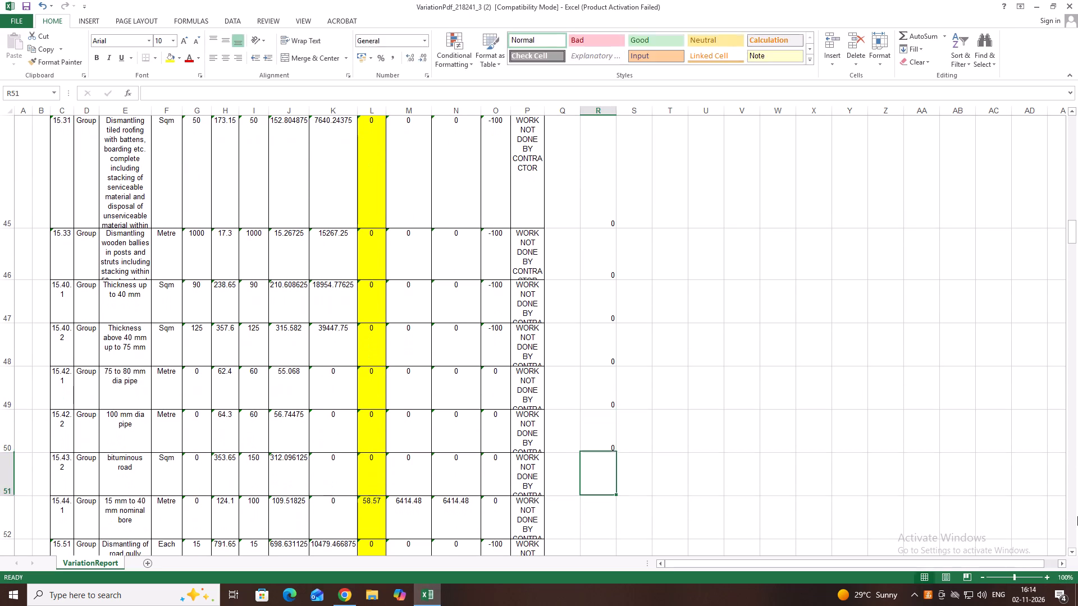
{"action": "key", "text": "0"}
{"action": "key", "text": "Down"}
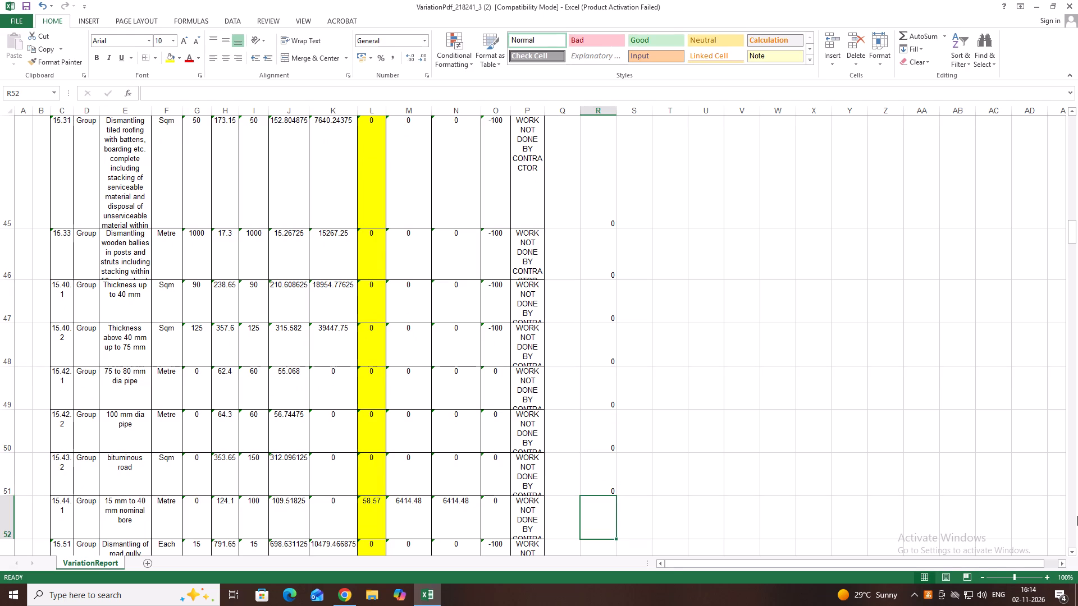
Check item 15.44.1's quantity in bill B5 in Chrome and enter 58.57 in R52 in Excel.
{"action": "scroll", "coordinate": [934, 502], "scroll_direction": "down", "scroll_amount": 2}
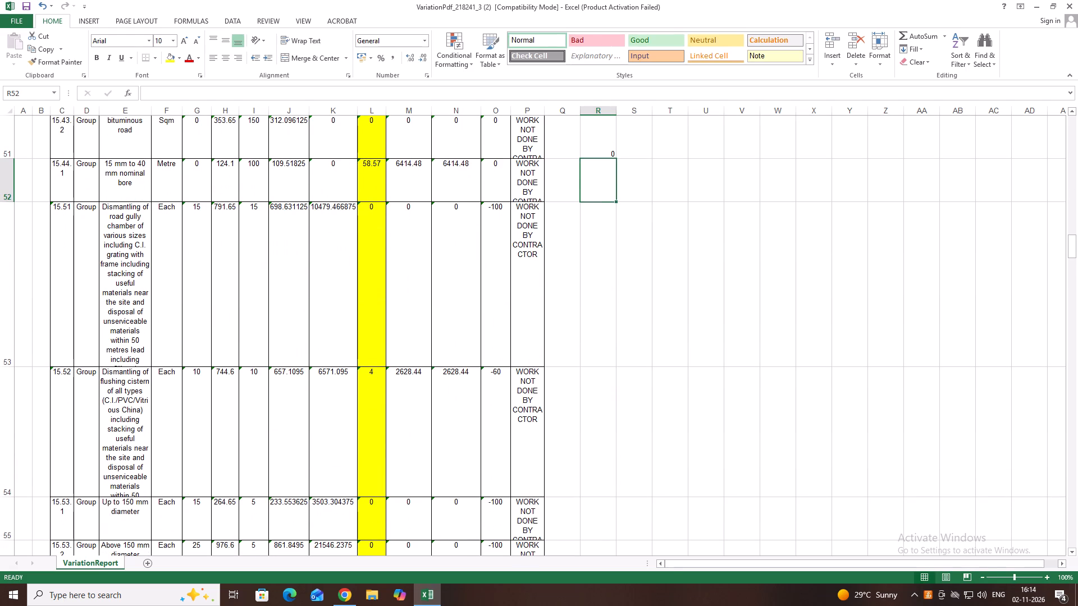
{"action": "left_click", "coordinate": [351, 594]}
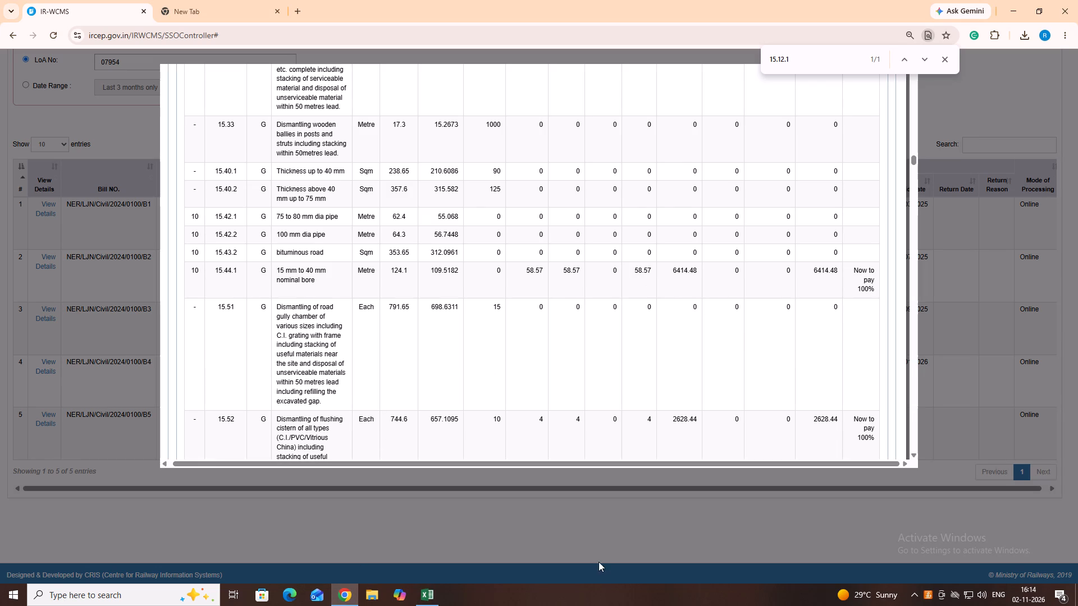
{"action": "left_click", "coordinate": [423, 598]}
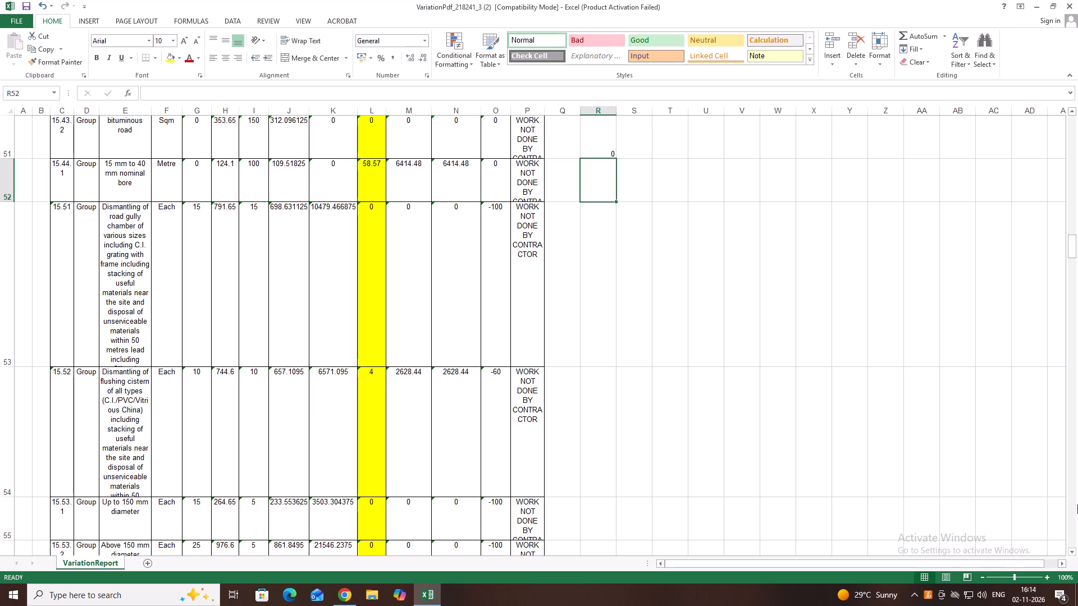
{"action": "type", "text": "58.57"}
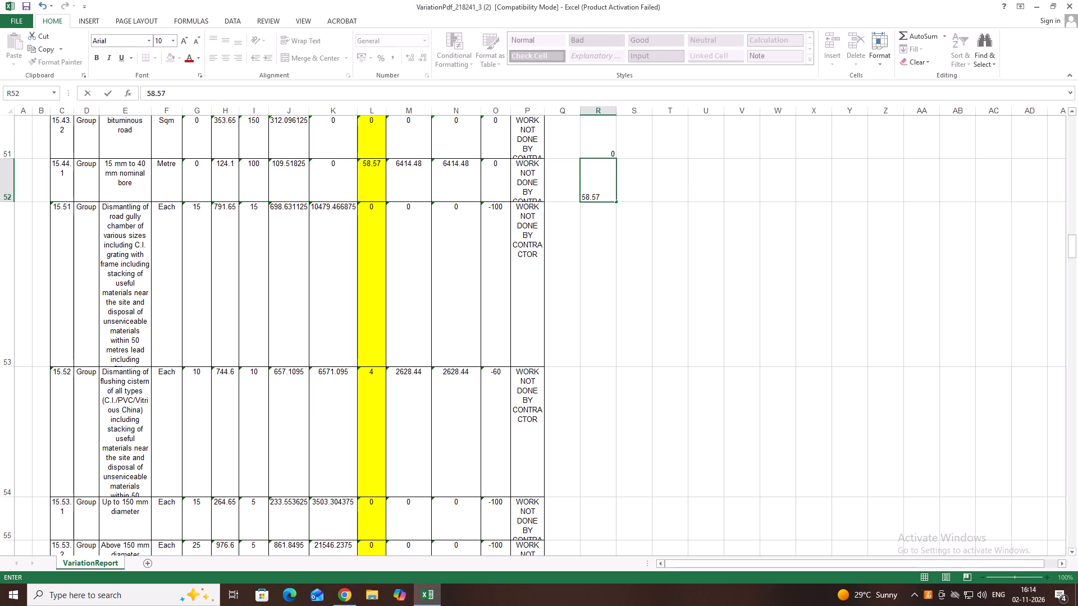
{"action": "left_click", "coordinate": [611, 323]}
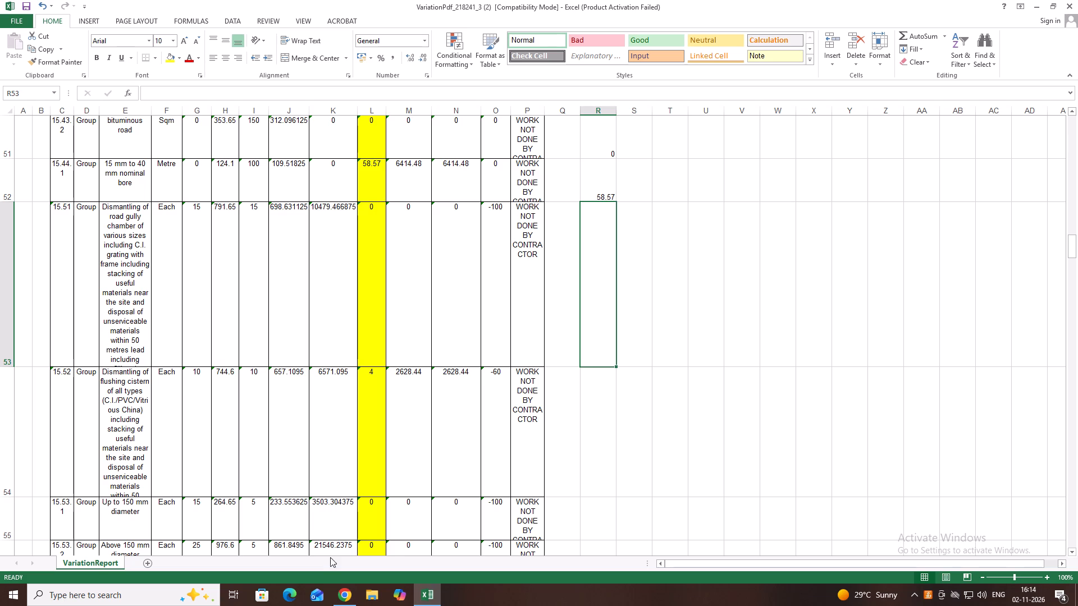
Check items 15.51 and 15.52 in bill B5 in Chrome, and enter 0 in R53 and 4 in R54 in Excel.
{"action": "left_click", "coordinate": [339, 597]}
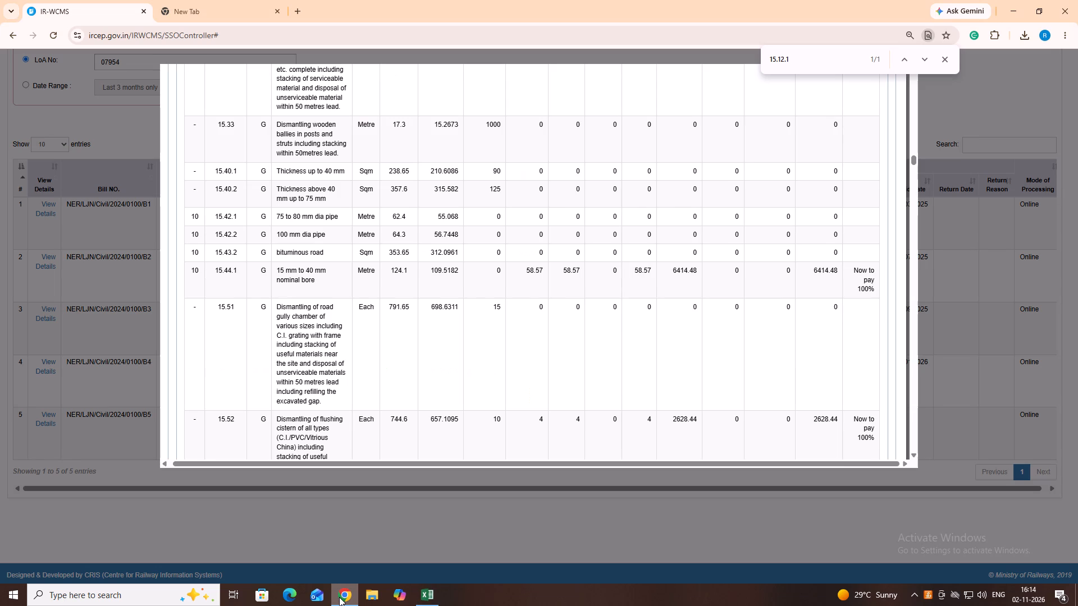
{"action": "left_click", "coordinate": [340, 597]}
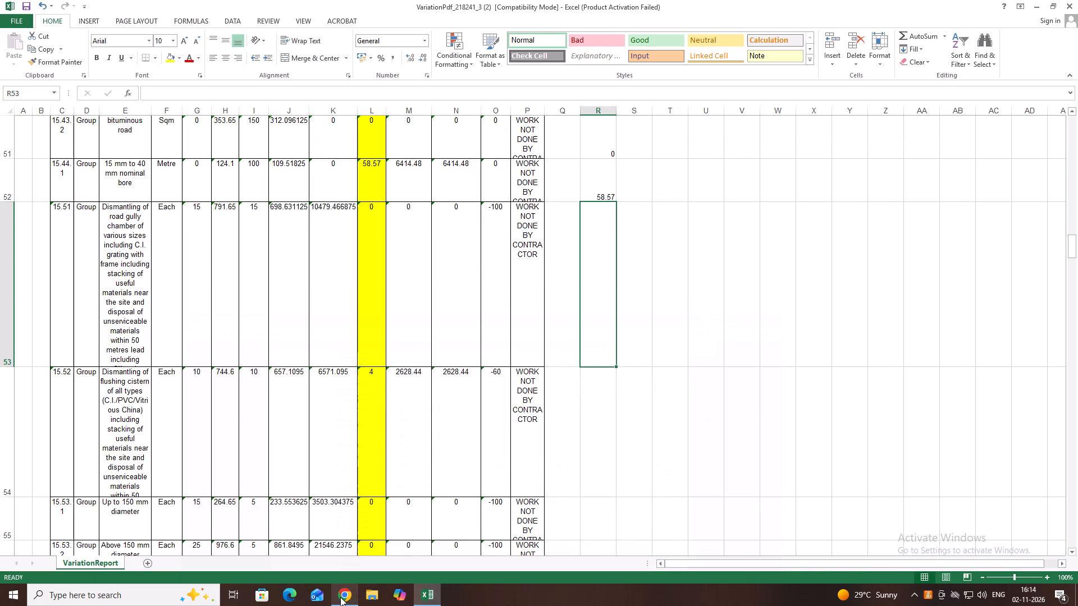
{"action": "key", "text": "0"}
{"action": "key", "text": "Down"}
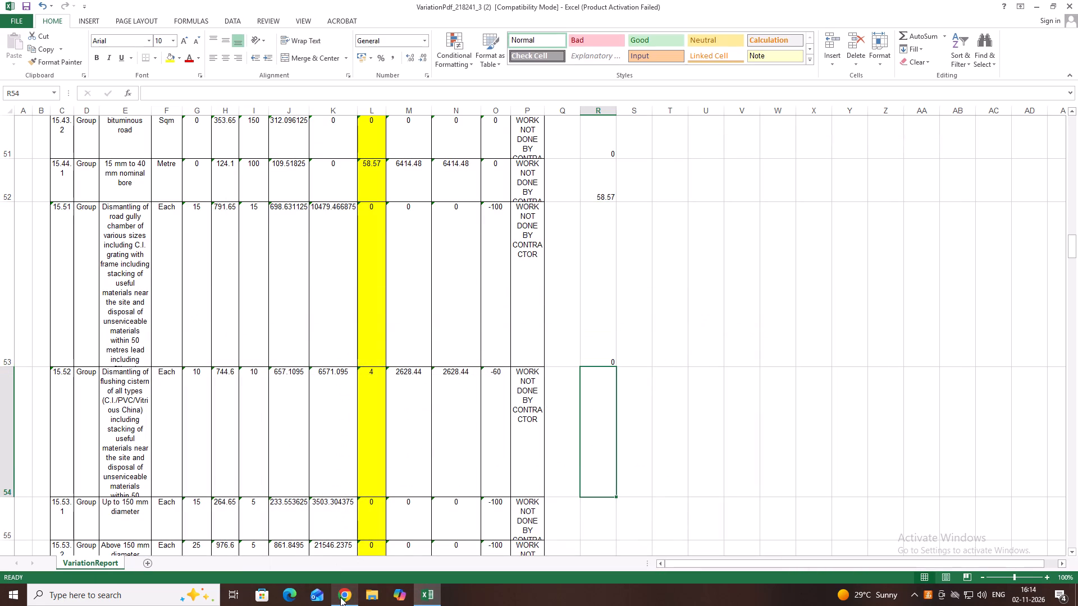
{"action": "key", "text": "4"}
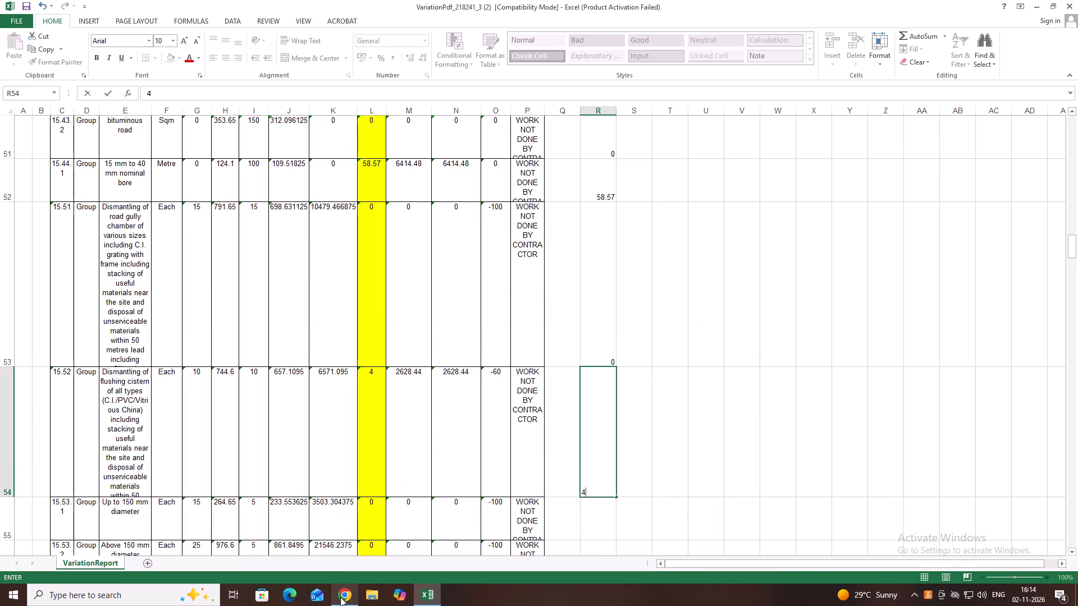
{"action": "key", "text": "Down"}
Check items 15.53.1 and 15.53.2 in bill B5 in Chrome, and enter 0 in both R55 and R56 in Excel.
{"action": "scroll", "coordinate": [349, 585], "scroll_direction": "down", "scroll_amount": 1}
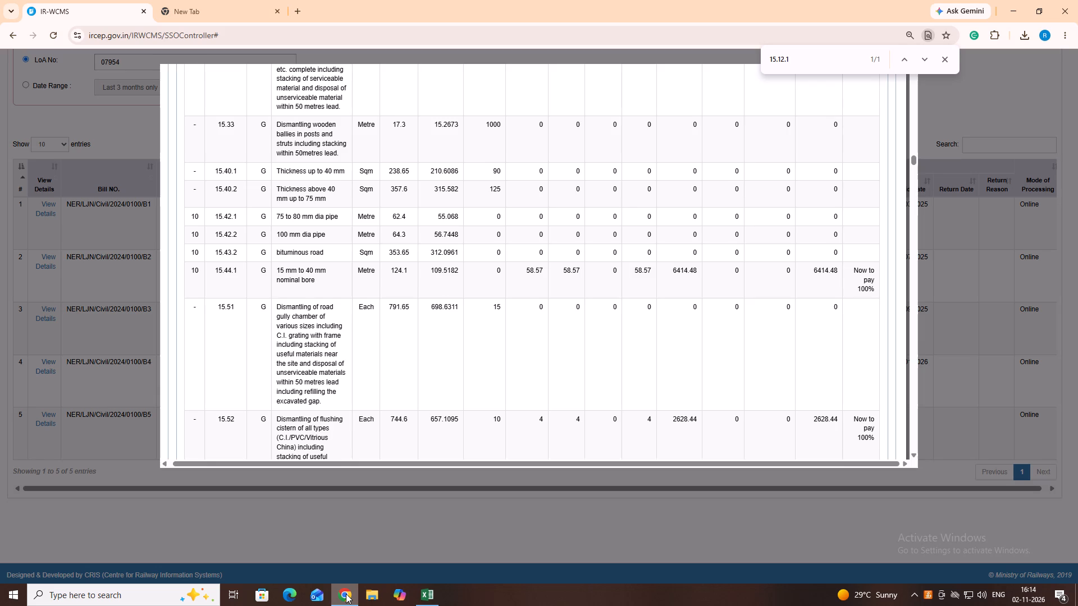
{"action": "scroll", "coordinate": [486, 385], "scroll_direction": "down", "scroll_amount": 2}
{"action": "scroll", "coordinate": [285, 359], "scroll_direction": "down", "scroll_amount": 1}
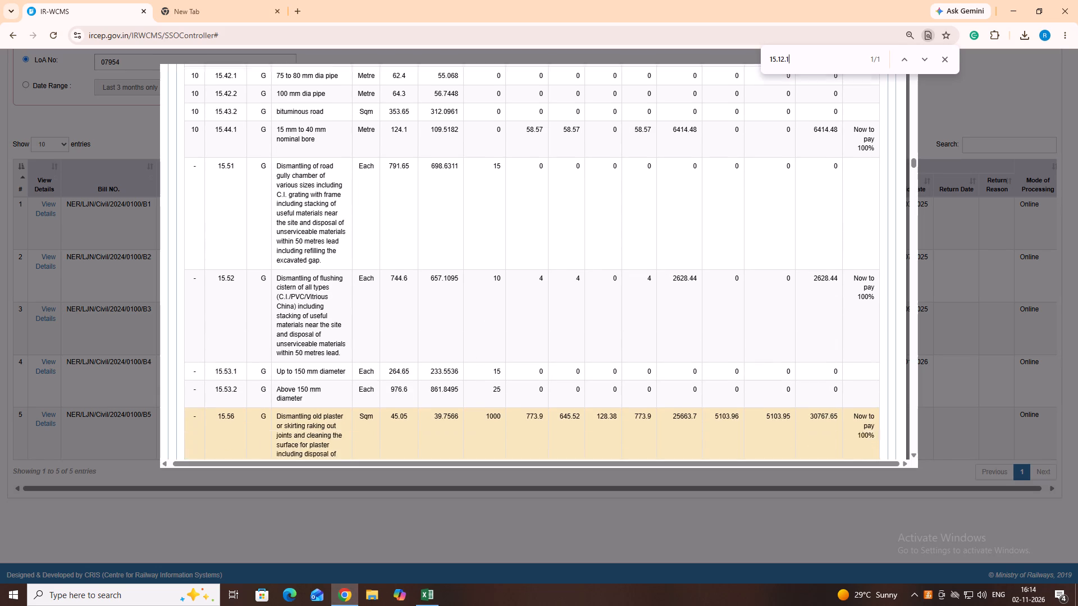
{"action": "scroll", "coordinate": [601, 384], "scroll_direction": "down", "scroll_amount": 2}
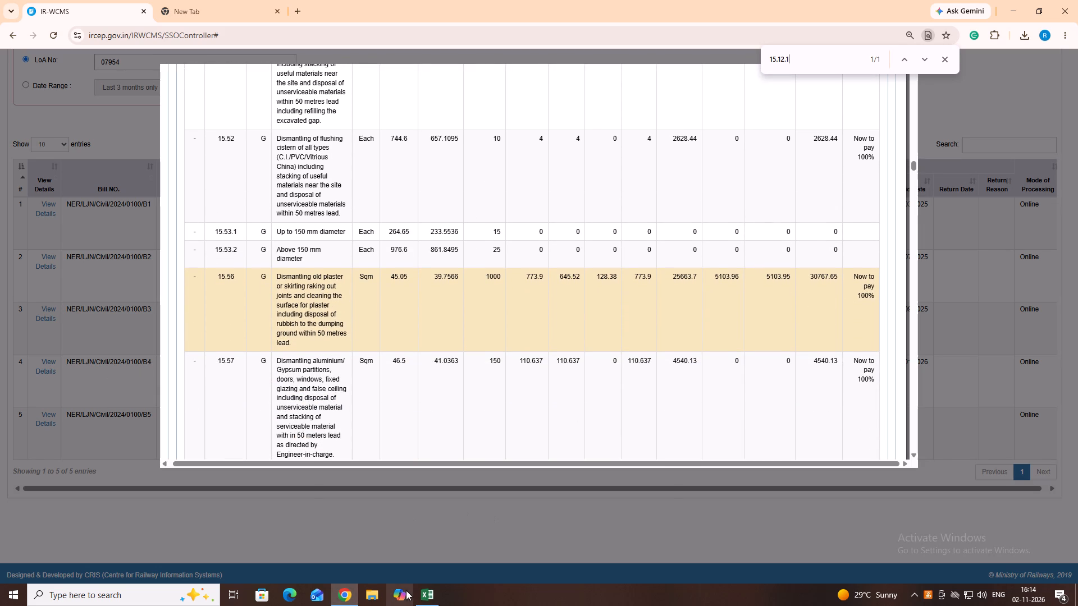
{"action": "left_click", "coordinate": [339, 591]}
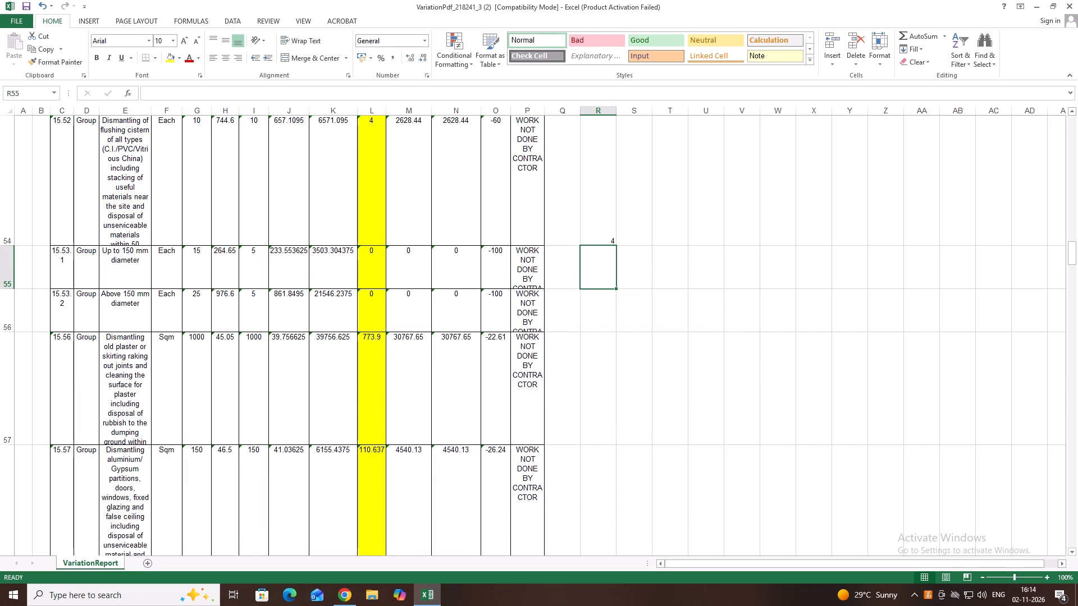
{"action": "key", "text": "0"}
{"action": "key", "text": "Down"}
{"action": "key", "text": "0"}
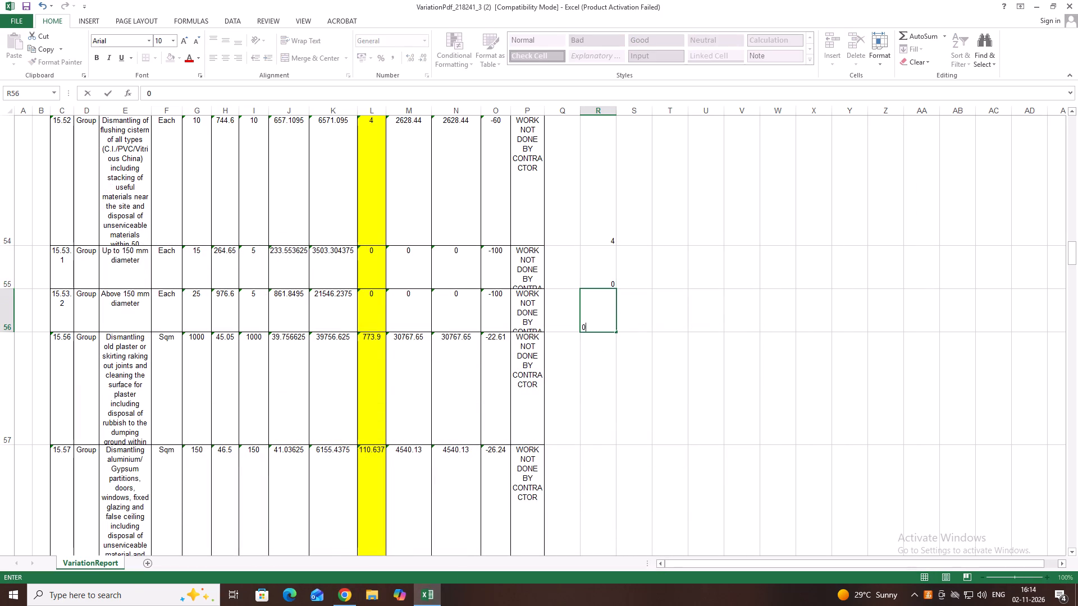
{"action": "left_click", "coordinate": [570, 405]}
{"action": "left_click", "coordinate": [615, 391]}
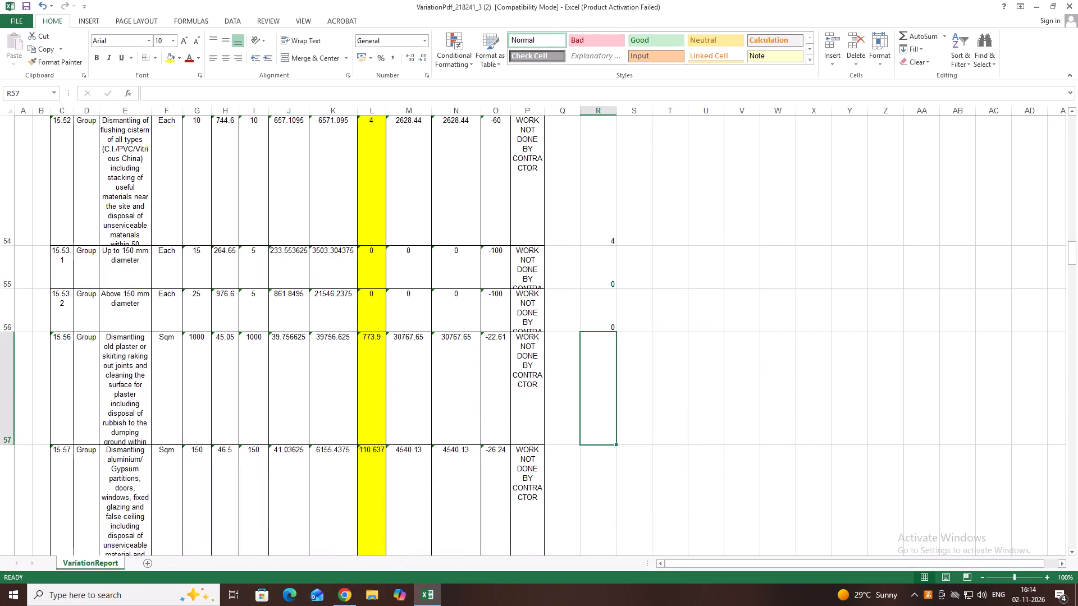
Check item 15.56 in bill B5 in Chrome, and enter 773.9 in R57 and 128.38 in S57 in Excel.
{"action": "left_click", "coordinate": [342, 597]}
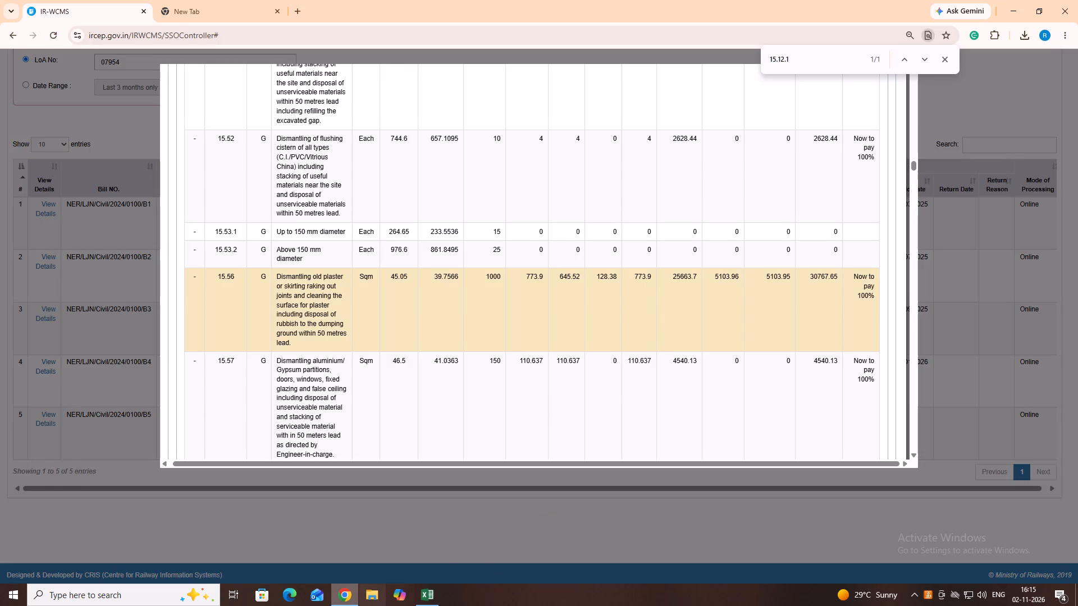
{"action": "left_click", "coordinate": [343, 601]}
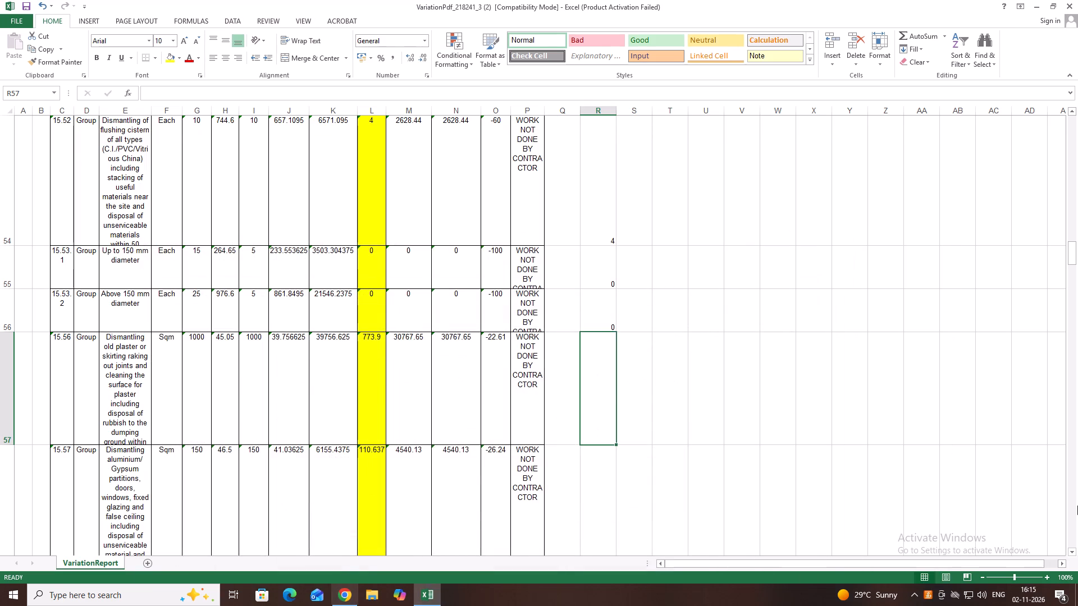
{"action": "key", "text": "7"}
{"action": "type", "text": "73"}
{"action": "type", "text": ".9"}
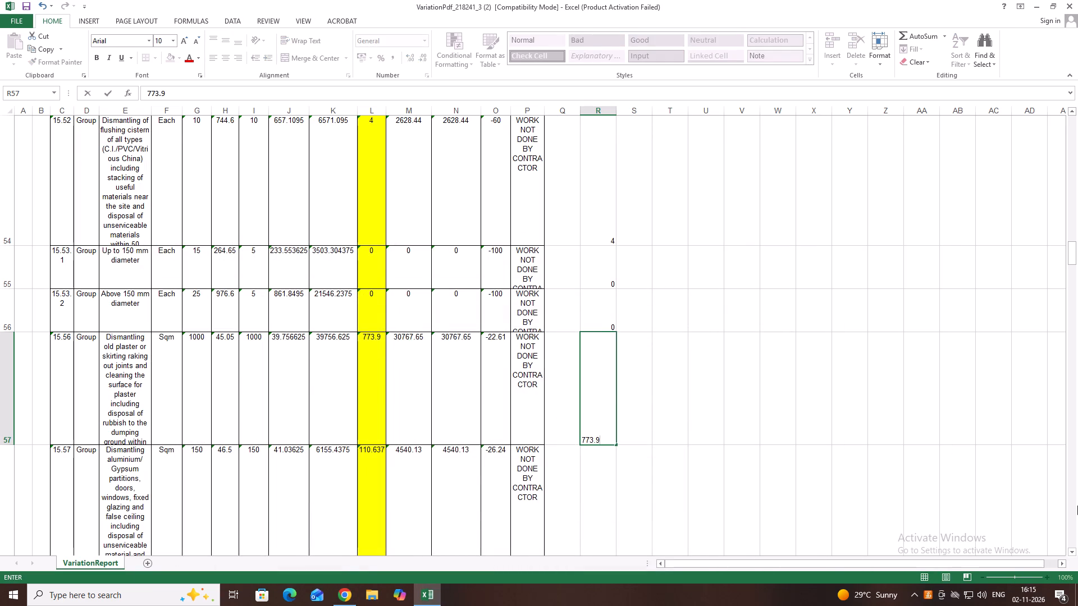
{"action": "key", "text": "Right"}
{"action": "type", "text": "128"}
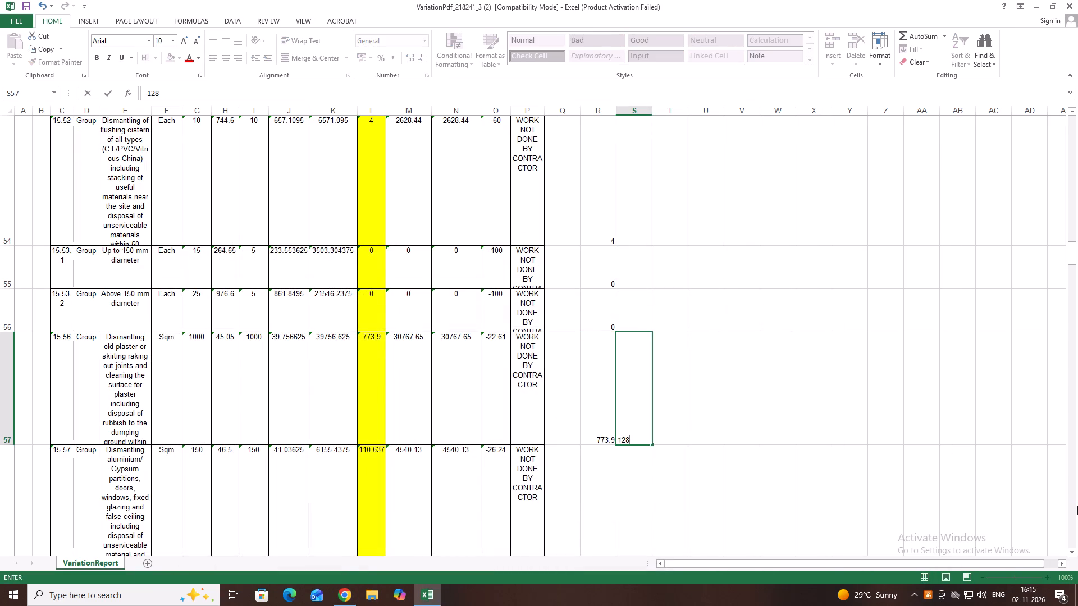
{"action": "left_click", "coordinate": [337, 594]}
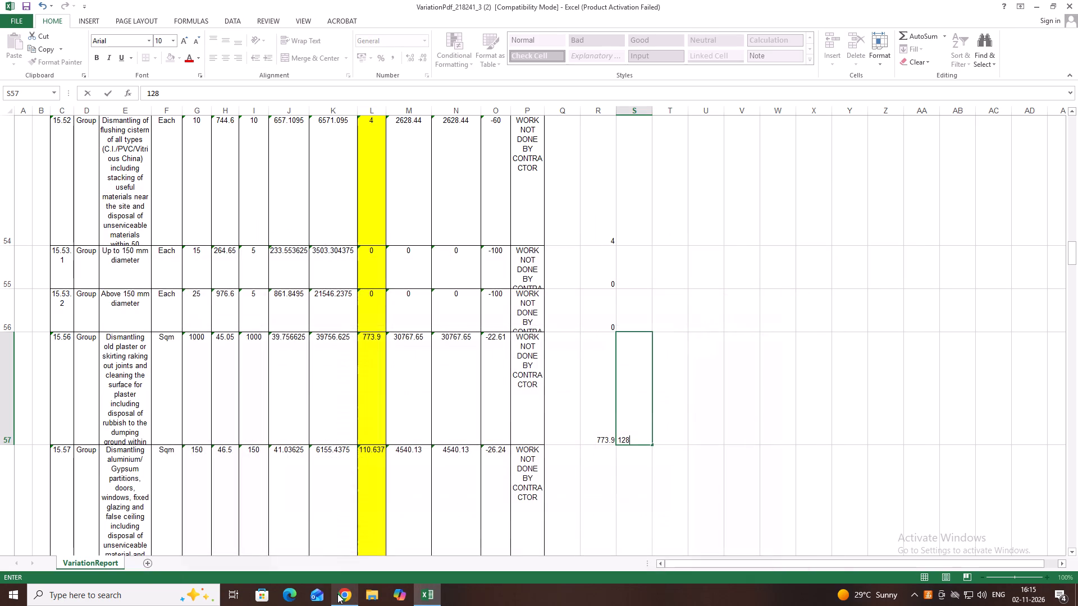
{"action": "type", "text": ".38"}
{"action": "key", "text": "Down"}
{"action": "key", "text": "Left"}
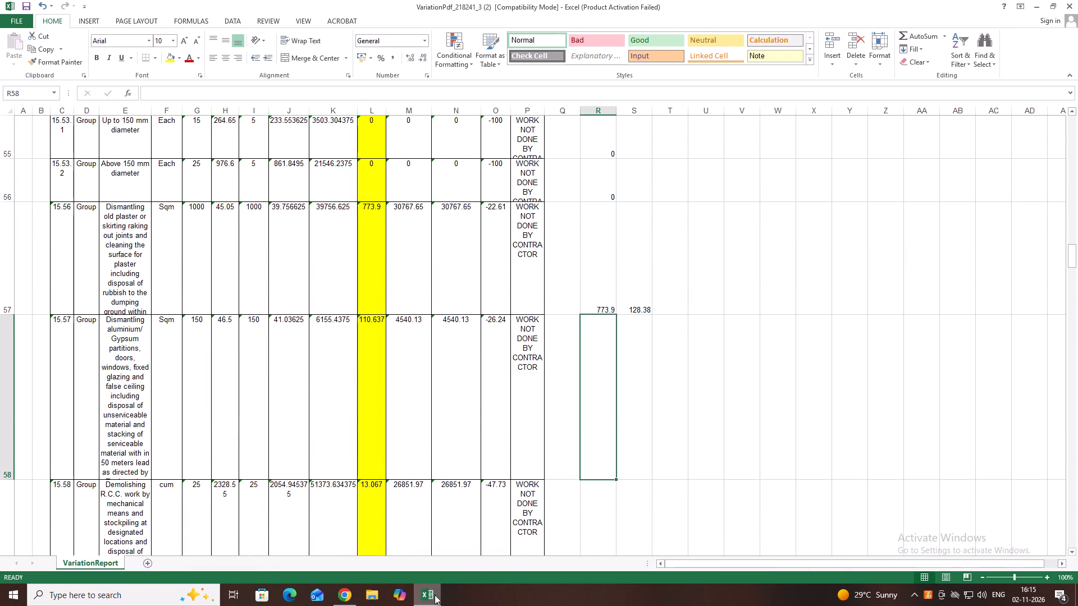
Check item 15.57's quantity in bill B5 in Chrome and enter 110.637 in R58 in Excel.
{"action": "left_click", "coordinate": [344, 589]}
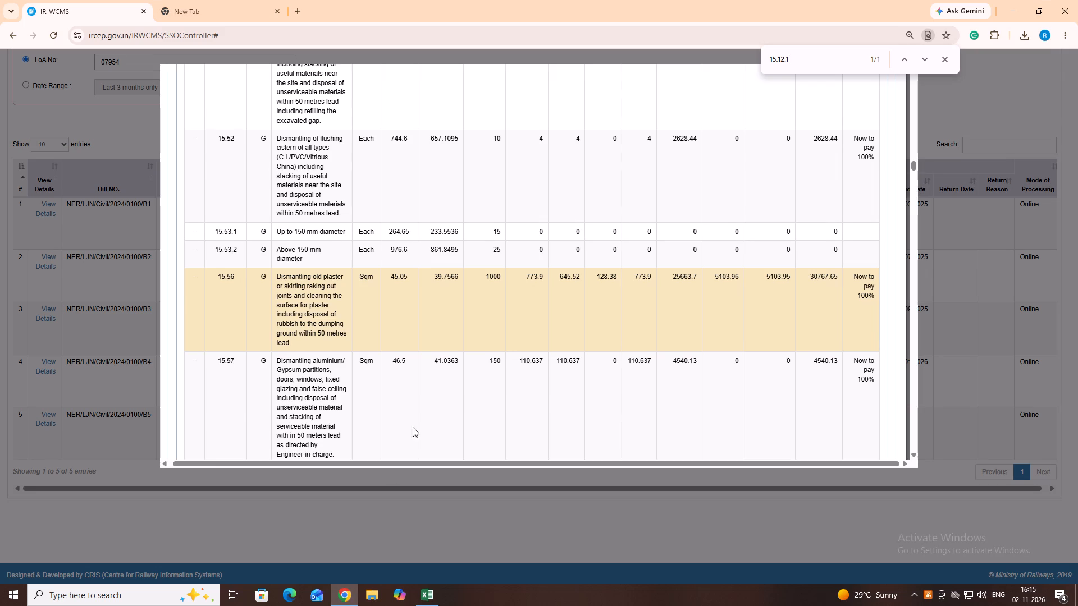
{"action": "scroll", "coordinate": [425, 420], "scroll_direction": "down", "scroll_amount": 2}
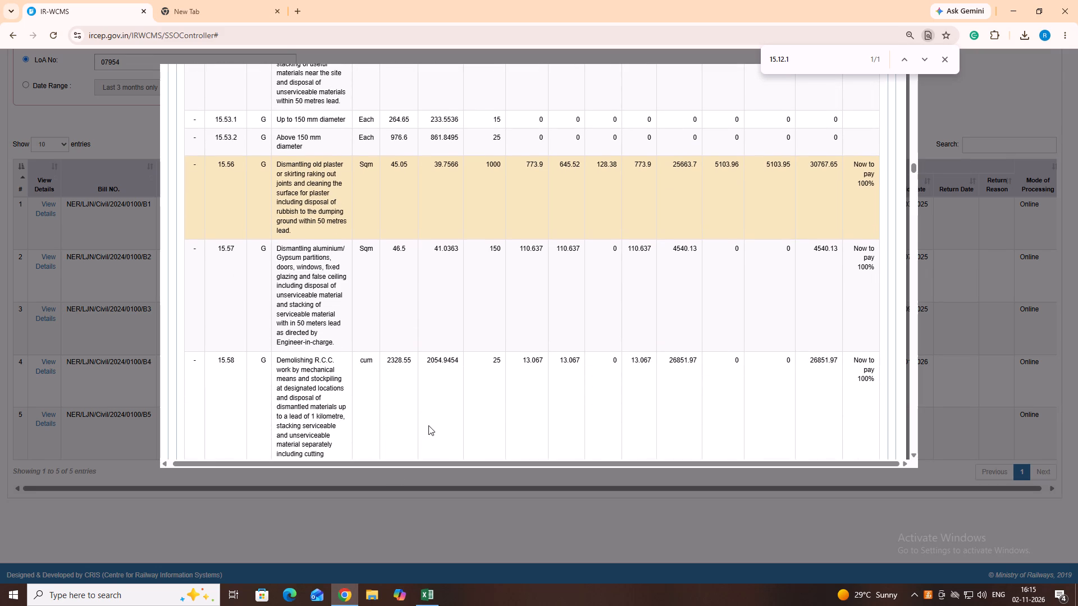
{"action": "left_click", "coordinate": [428, 592]}
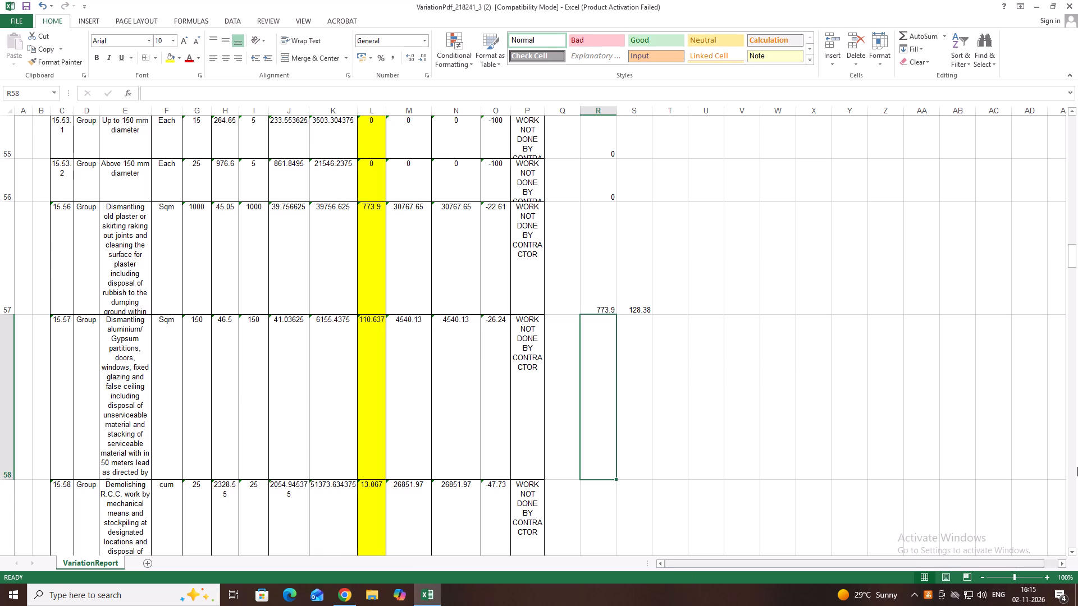
{"action": "type", "text": "110.637"}
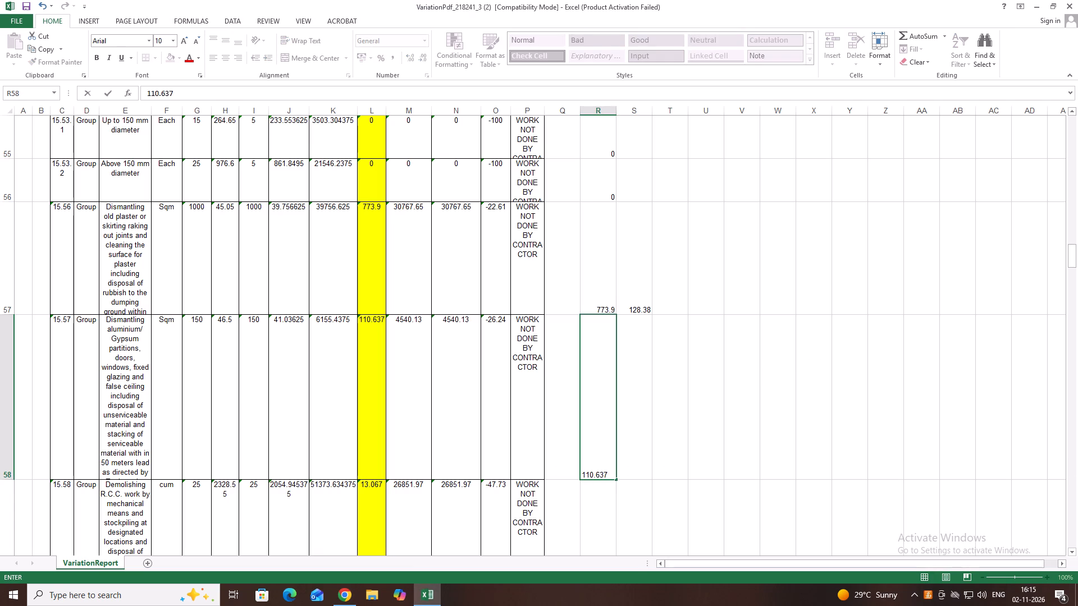
{"action": "left_click", "coordinate": [615, 517]}
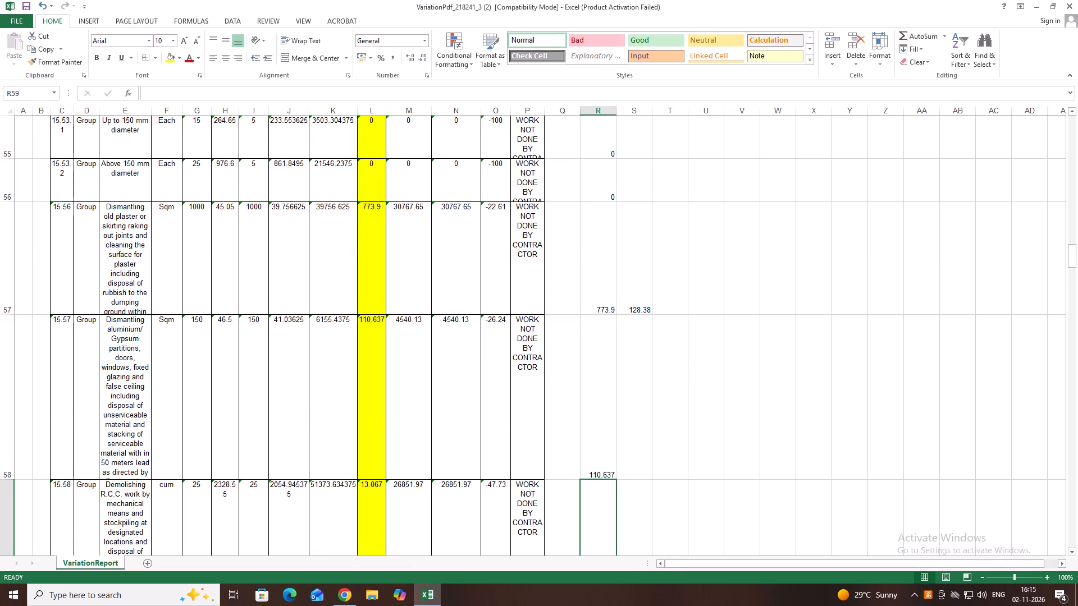
Check item 15.58's quantity in bill B5 in Chrome and enter 13.067 in R59 in Excel.
{"action": "scroll", "coordinate": [610, 500], "scroll_direction": "down", "scroll_amount": 2}
{"action": "scroll", "coordinate": [610, 499], "scroll_direction": "up", "scroll_amount": 2}
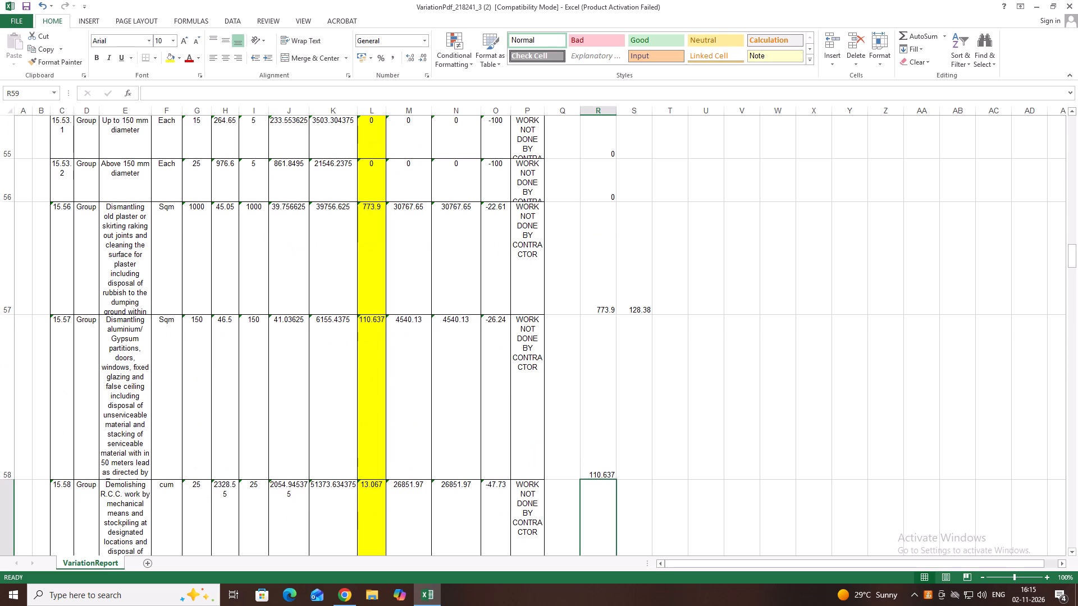
{"action": "scroll", "coordinate": [609, 498], "scroll_direction": "up", "scroll_amount": 1}
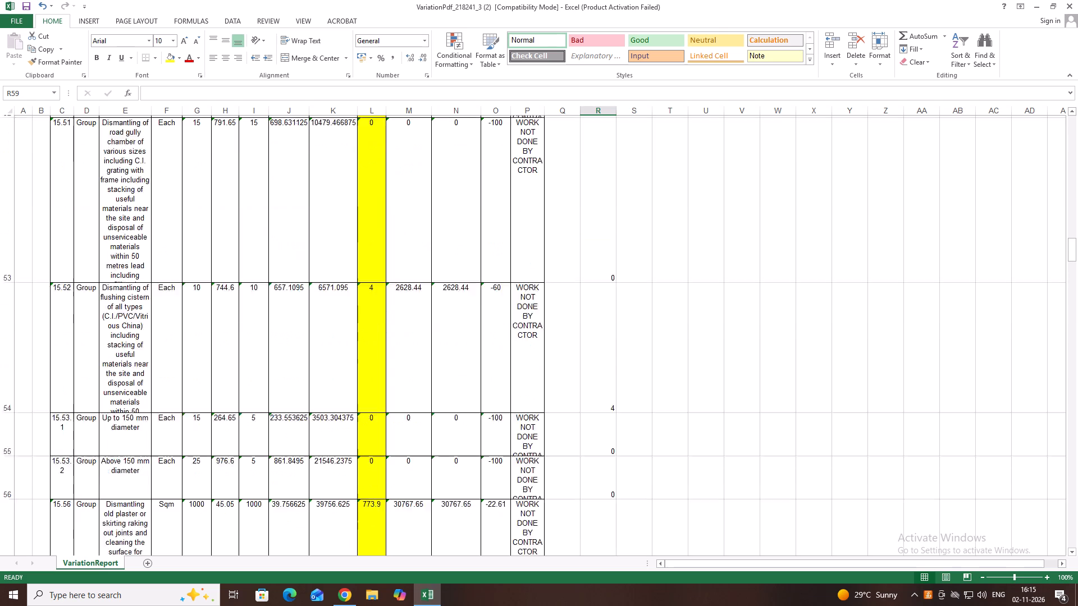
{"action": "scroll", "coordinate": [578, 367], "scroll_direction": "up", "scroll_amount": 1}
{"action": "scroll", "coordinate": [578, 367], "scroll_direction": "down", "scroll_amount": 2}
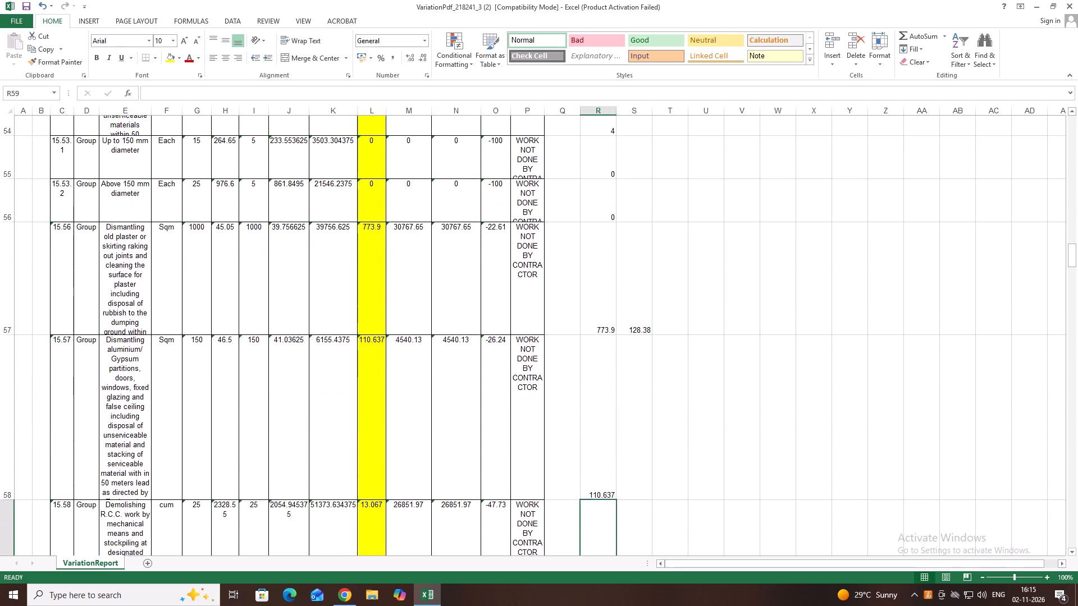
{"action": "scroll", "coordinate": [577, 421], "scroll_direction": "down", "scroll_amount": 1}
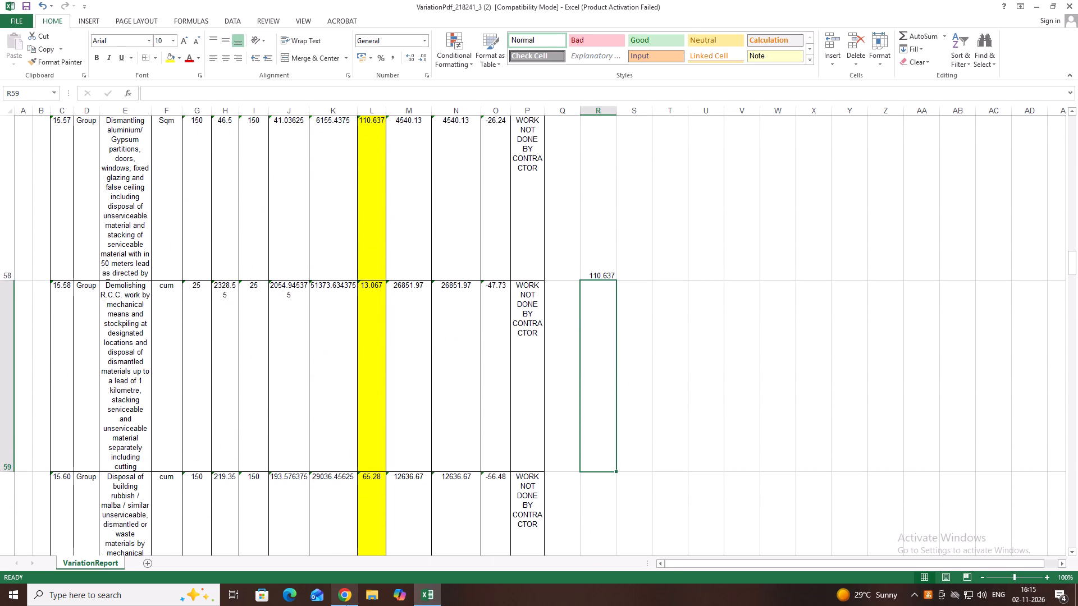
{"action": "left_click", "coordinate": [346, 602]}
{"action": "scroll", "coordinate": [475, 384], "scroll_direction": "down", "scroll_amount": 1}
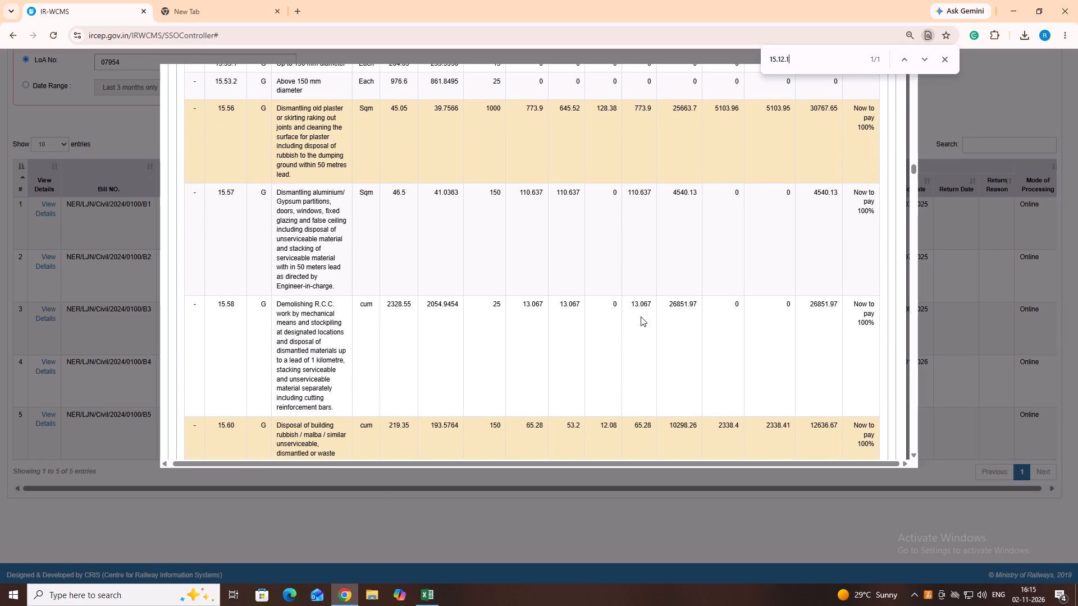
{"action": "left_click", "coordinate": [430, 596]}
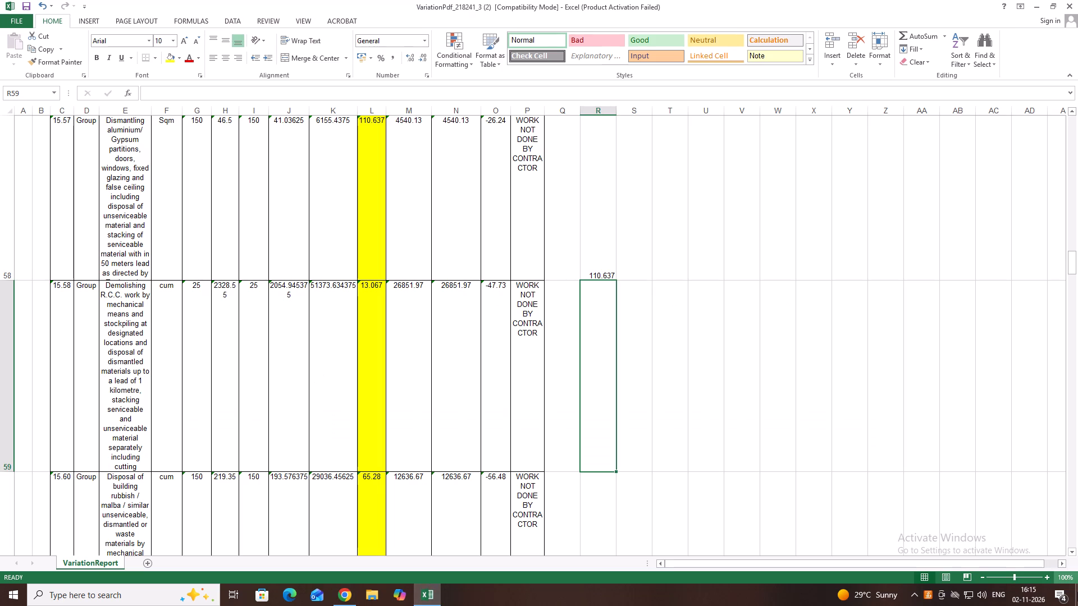
{"action": "type", "text": "13.067"}
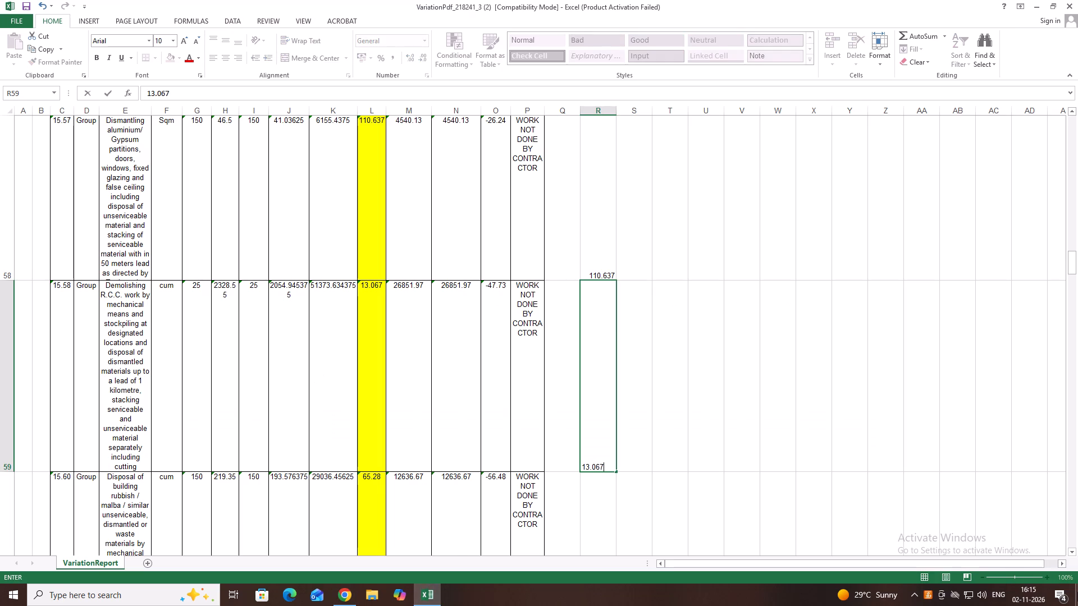
{"action": "key", "text": "Down"}
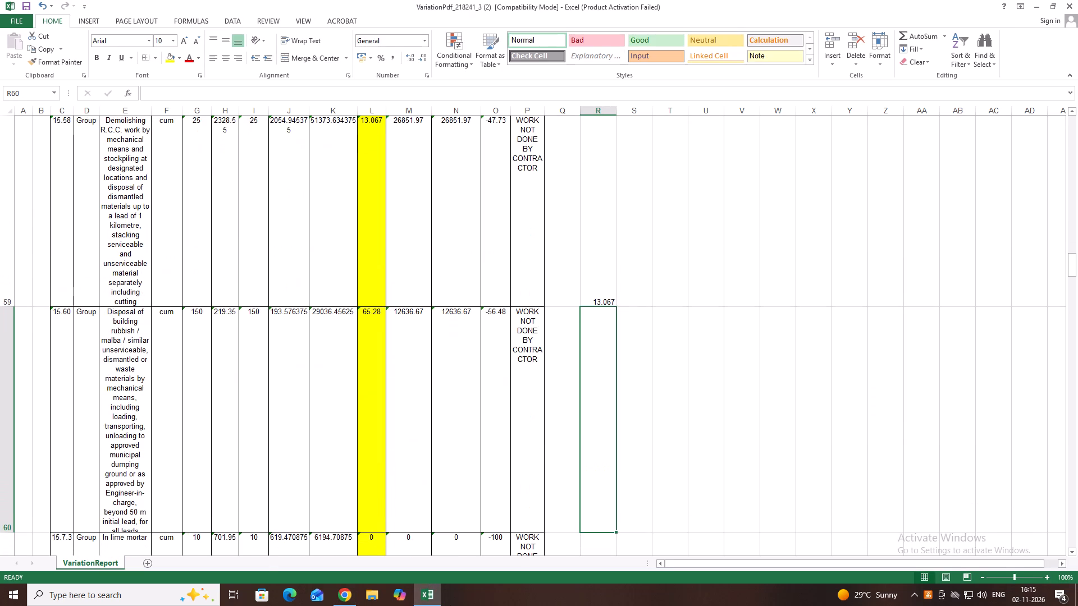
Check item 15.60 in bill B5 in Chrome, and enter 65.28 in R60 and 12.08 in S60 in Excel.
{"action": "left_click", "coordinate": [345, 590]}
{"action": "scroll", "coordinate": [388, 493], "scroll_direction": "down", "scroll_amount": 3}
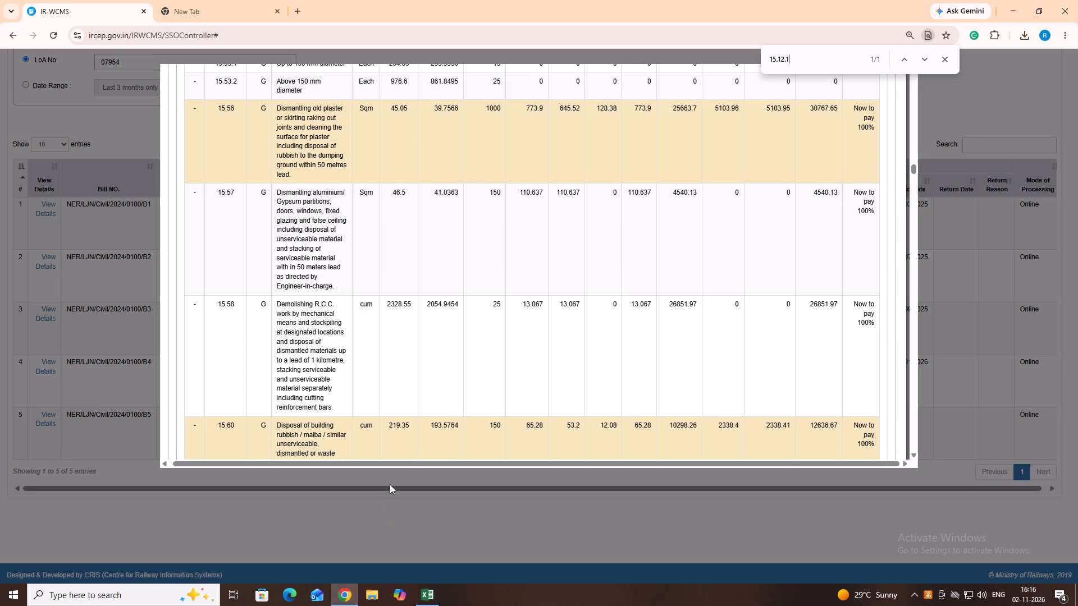
{"action": "scroll", "coordinate": [409, 392], "scroll_direction": "down", "scroll_amount": 3}
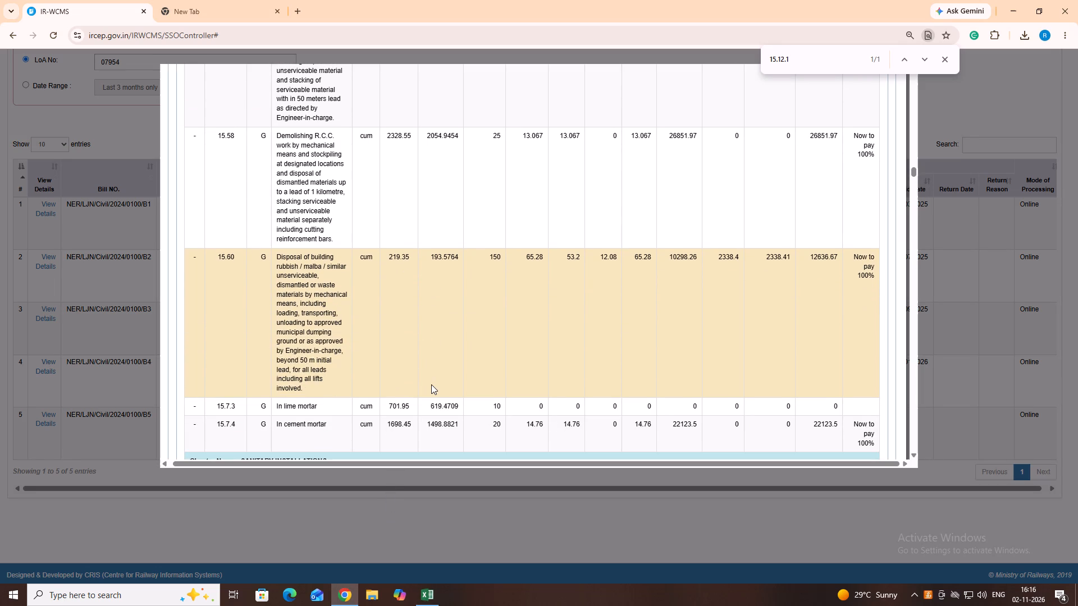
{"action": "left_click", "coordinate": [435, 596]}
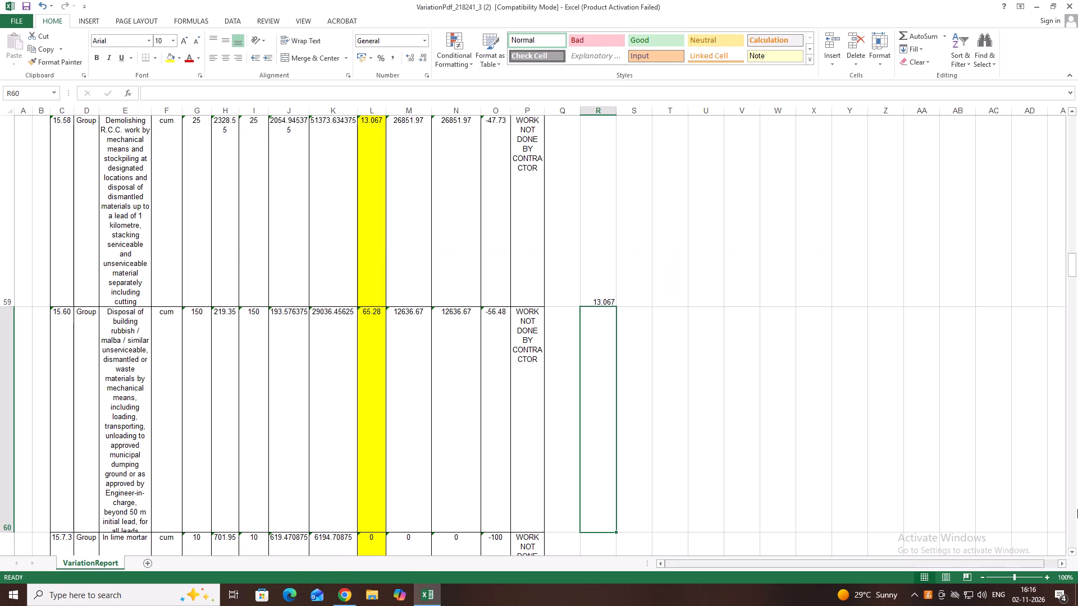
{"action": "type", "text": "65.28"}
{"action": "key", "text": "Right"}
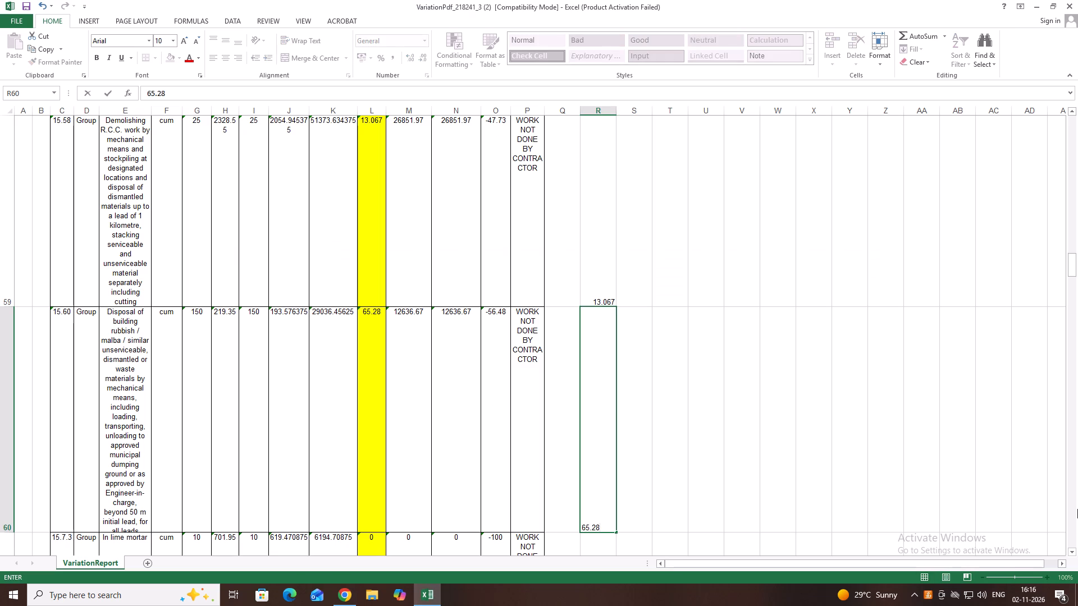
{"action": "type", "text": "12"}
{"action": "type", "text": ".08"}
{"action": "key", "text": "Down"}
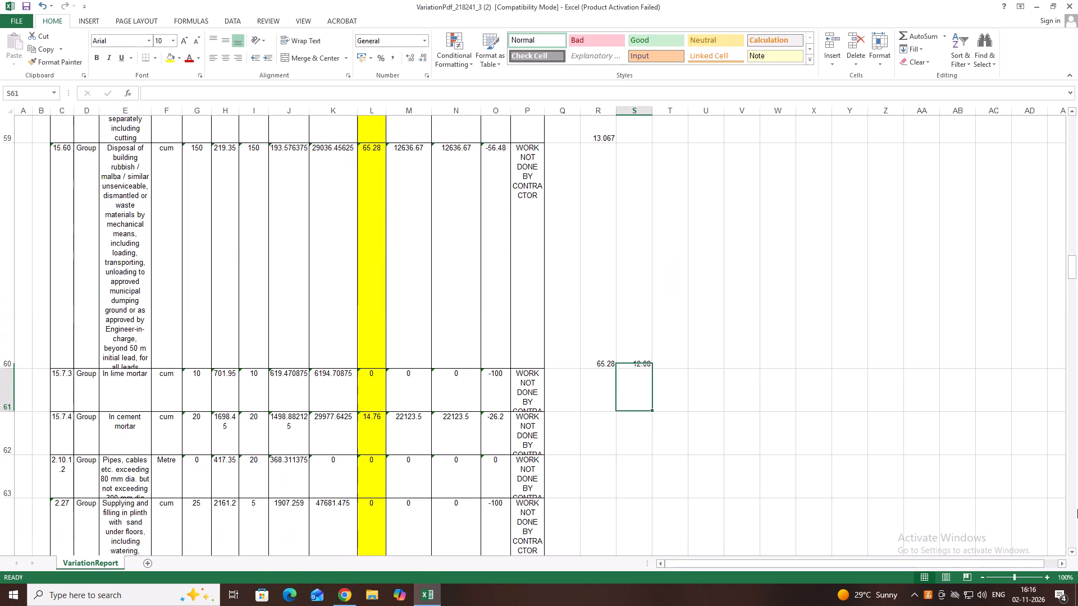
{"action": "key", "text": "Left"}
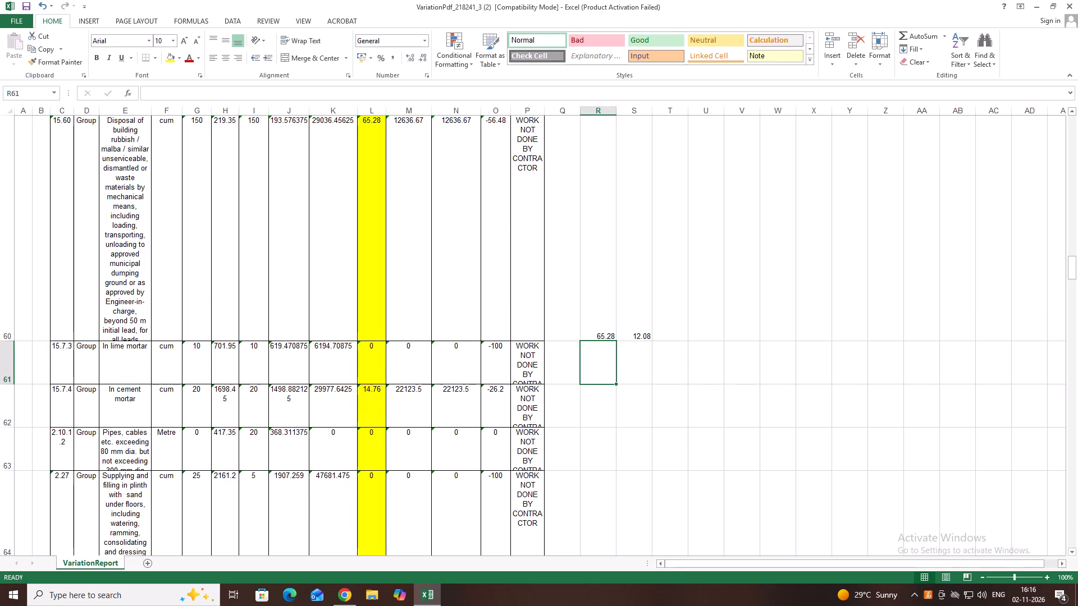
Check items 15.7.3 and 15.7.4 in bill B5 in Chrome, and enter 0 in R61 and 14.76 in R62 in Excel.
{"action": "left_click", "coordinate": [345, 594]}
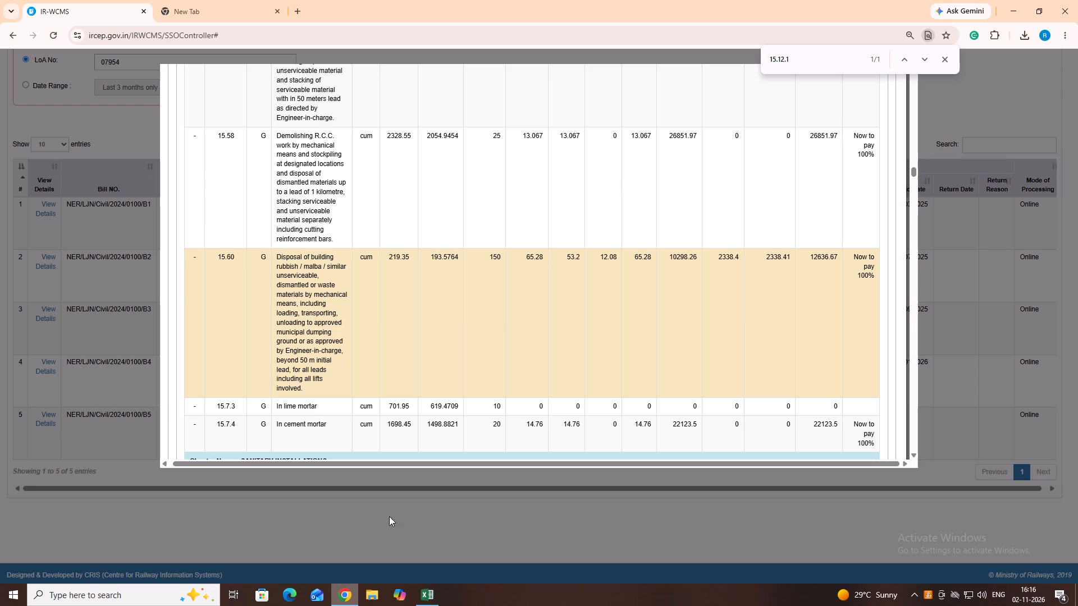
{"action": "scroll", "coordinate": [523, 311], "scroll_direction": "down", "scroll_amount": 2}
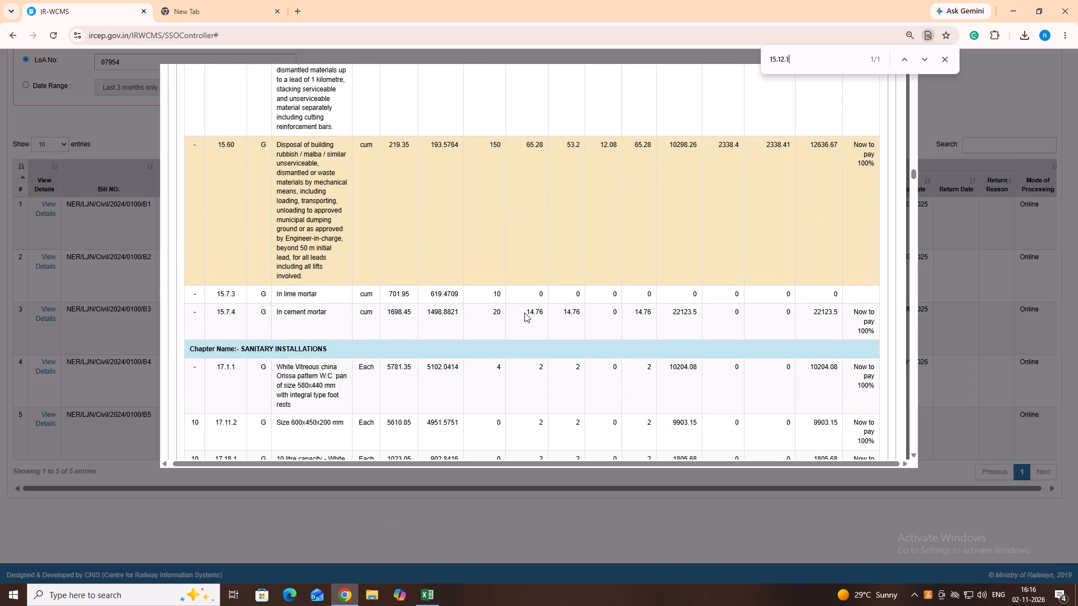
{"action": "left_click", "coordinate": [427, 596]}
{"action": "key", "text": "0"}
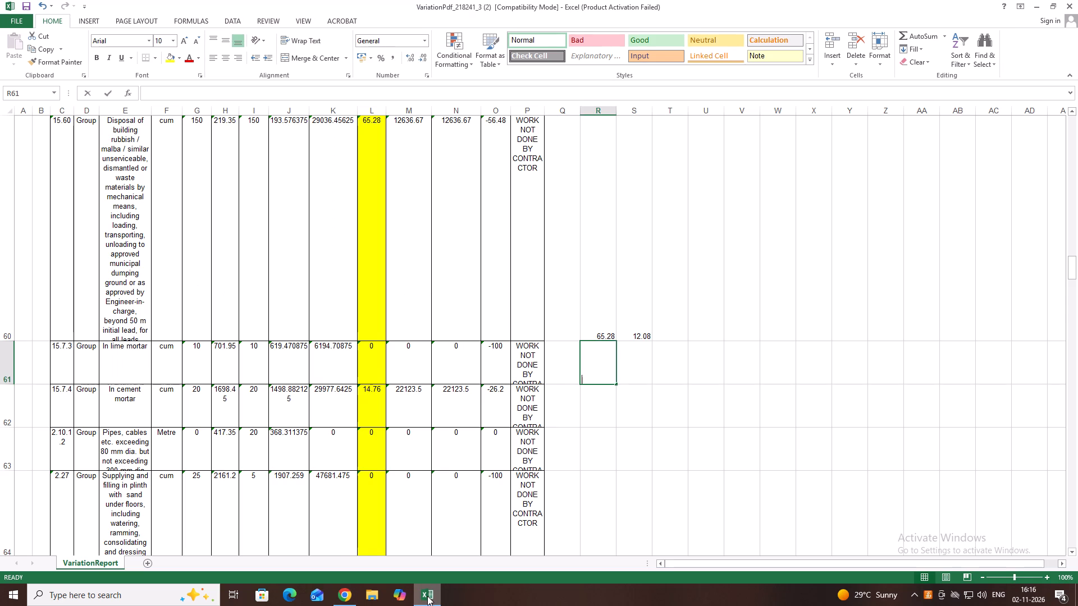
{"action": "key", "text": "Down"}
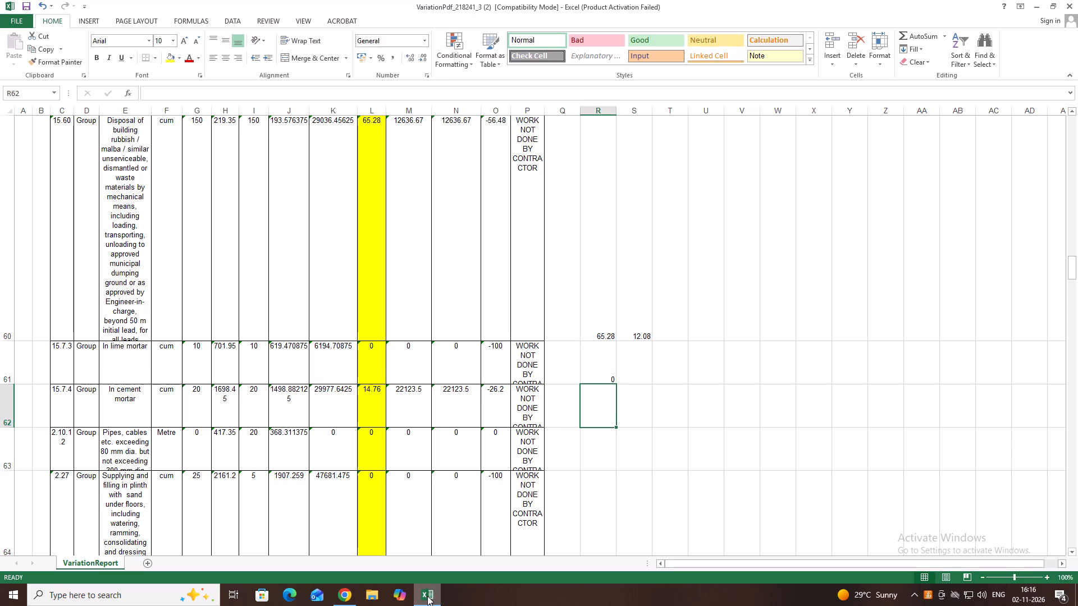
{"action": "type", "text": "14.76"}
{"action": "key", "text": "Right"}
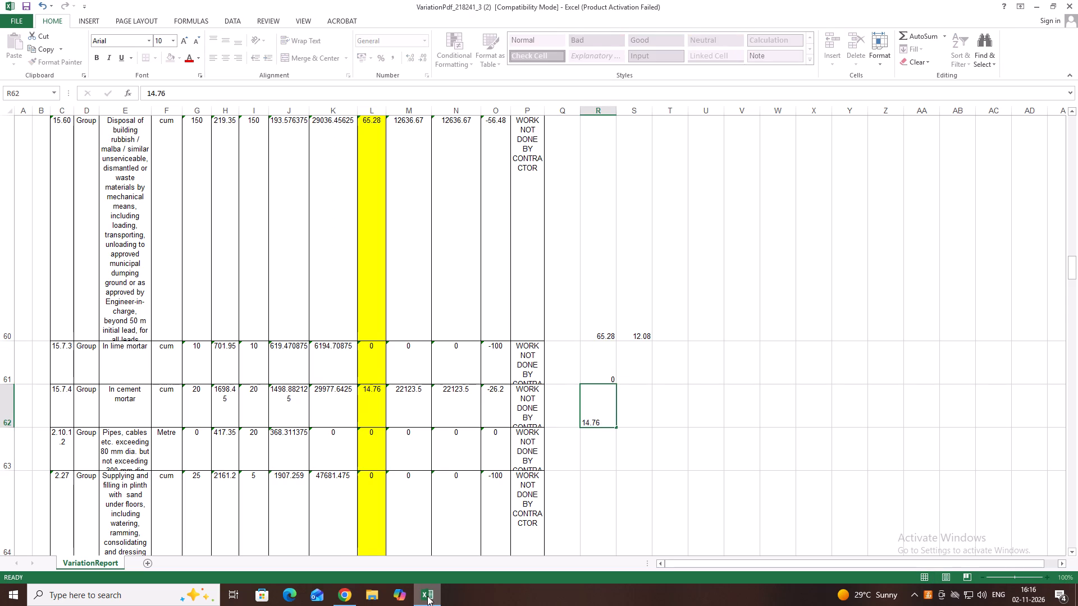
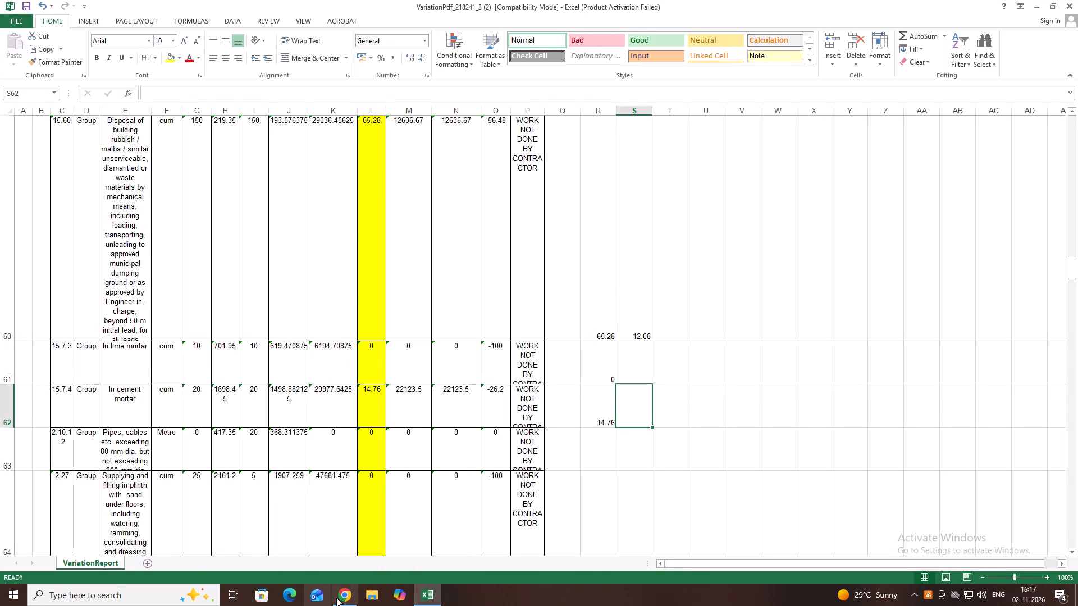
Switch to Chrome, search bill B5 for item 2.10.1.2, and check the Earth Work quantities from there through item 2.8.1.
{"action": "left_click", "coordinate": [339, 592]}
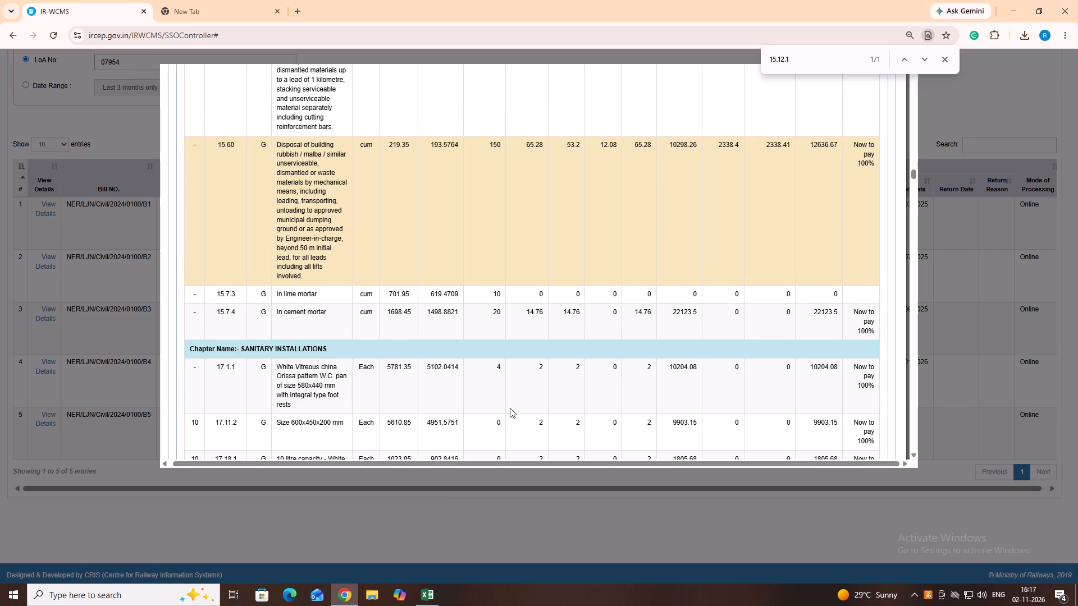
{"action": "key", "text": "BackSpace"}
{"action": "key", "text": "BackSpace"}
{"action": "key", "text": "BackSpace"}
{"action": "key", "text": "BackSpace"}
{"action": "key", "text": "BackSpace"}
{"action": "key", "text": "BackSpace"}
{"action": "key", "text": "BackSpace"}
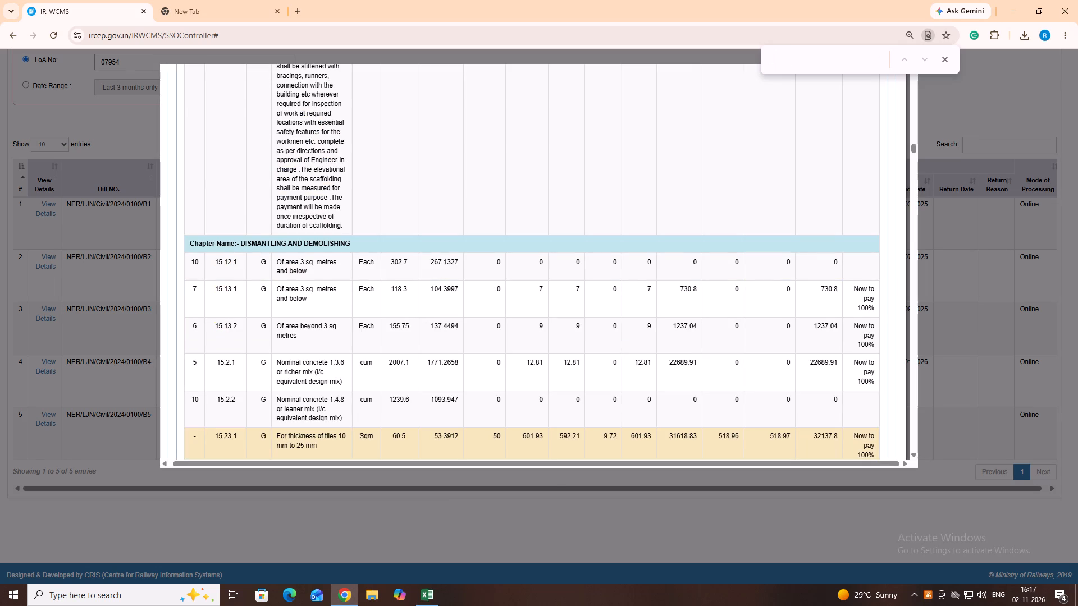
{"action": "type", "text": "2.10.1.2"}
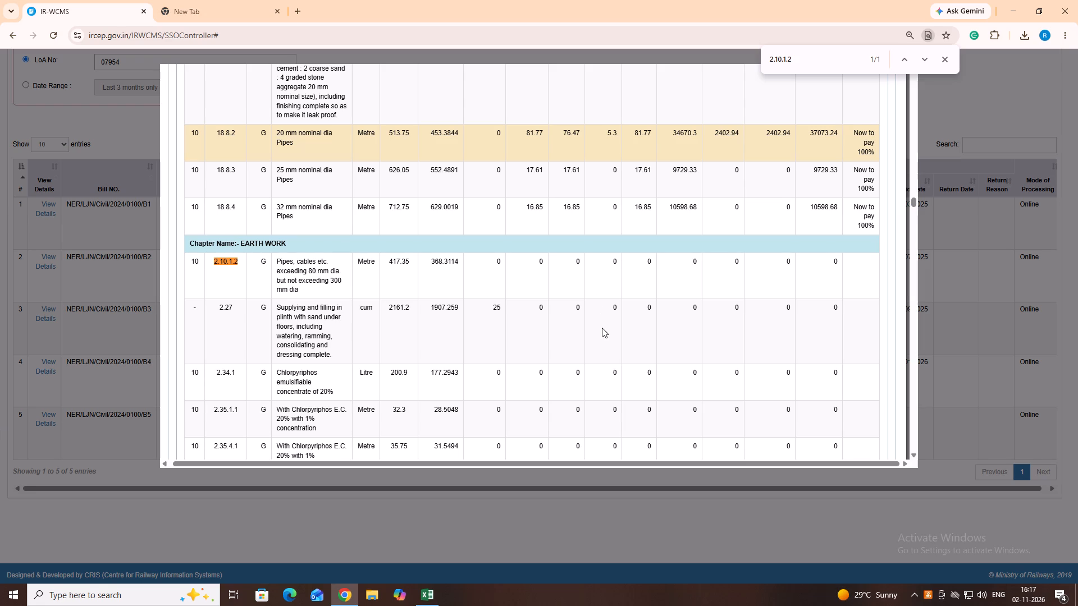
{"action": "scroll", "coordinate": [619, 334], "scroll_direction": "down", "scroll_amount": 4}
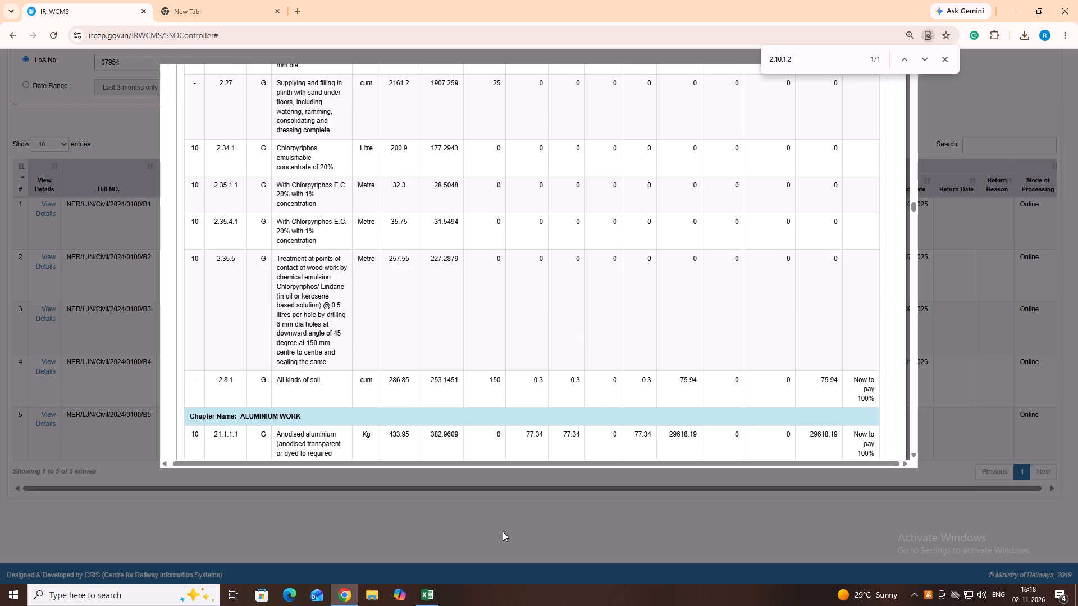
In Excel, enter 0 in each of R63 to R68 for items 2.10.1.2 through 2.35.5.
{"action": "left_click", "coordinate": [352, 598]}
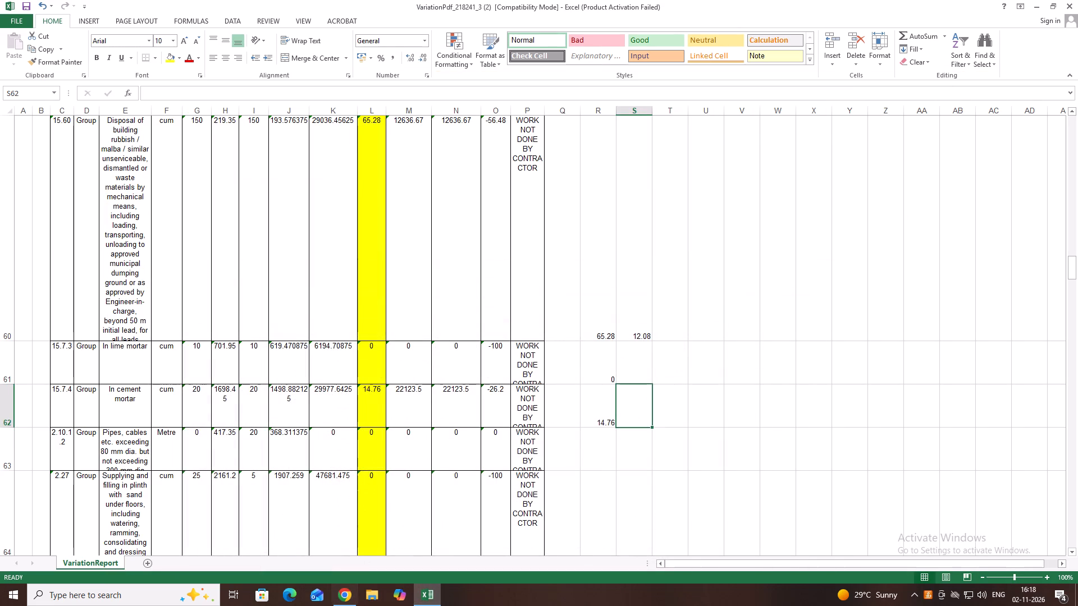
{"action": "key", "text": "Down"}
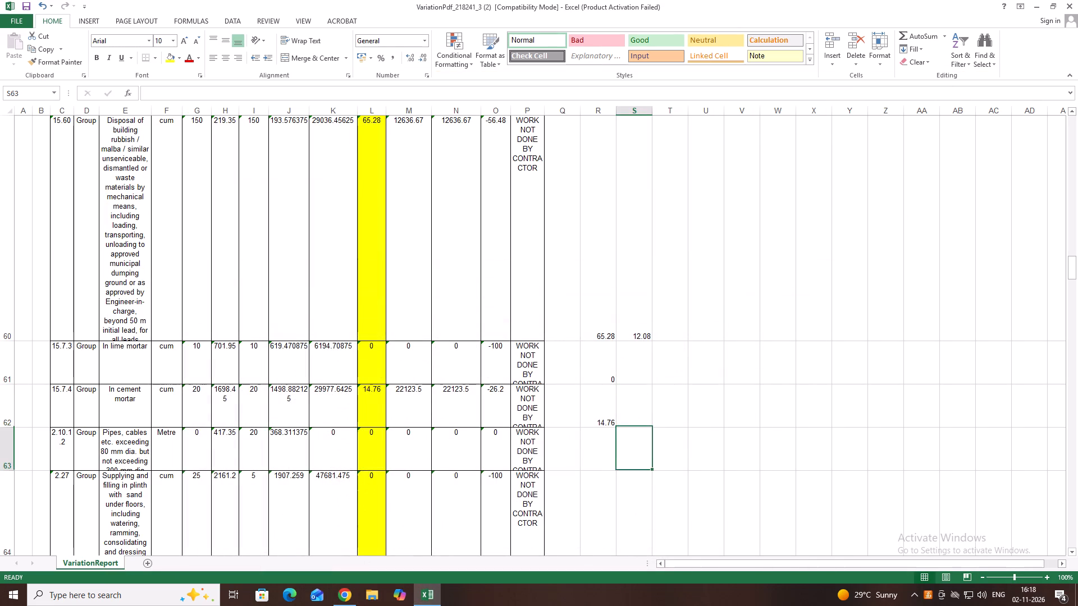
{"action": "key", "text": "Left"}
{"action": "key", "text": "0"}
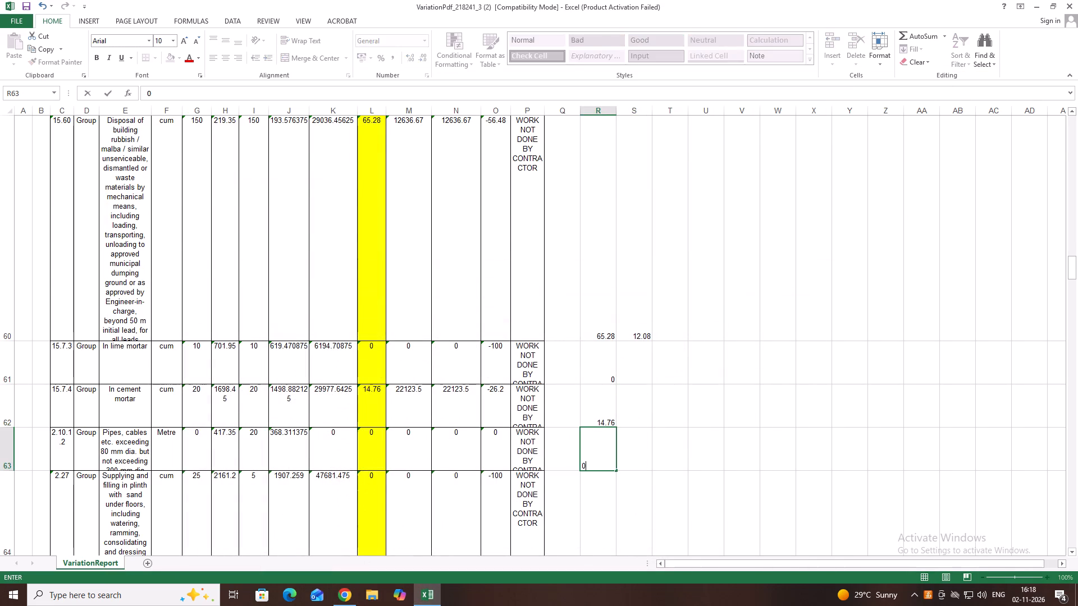
{"action": "key", "text": "Down"}
{"action": "key", "text": "0"}
{"action": "key", "text": "Down"}
{"action": "key", "text": "0"}
{"action": "key", "text": "Down"}
{"action": "key", "text": "0"}
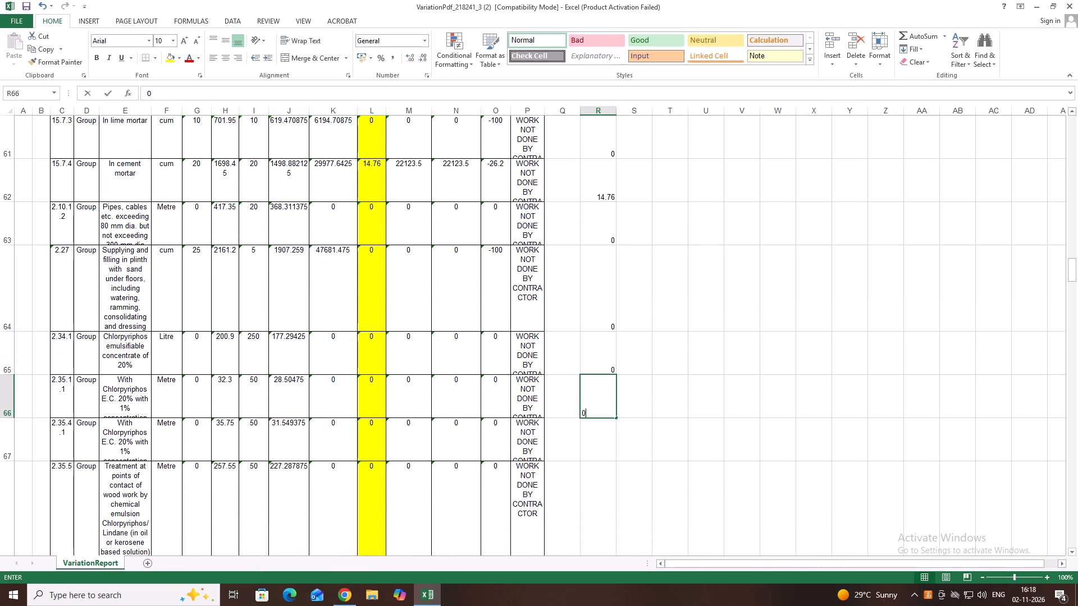
{"action": "key", "text": "Down"}
{"action": "key", "text": "0"}
{"action": "key", "text": "Down"}
{"action": "key", "text": "0"}
{"action": "key", "text": "Down"}
Enter 0.3 in R69 for item 2.8.1, all kinds of soil.
{"action": "key", "text": "0"}
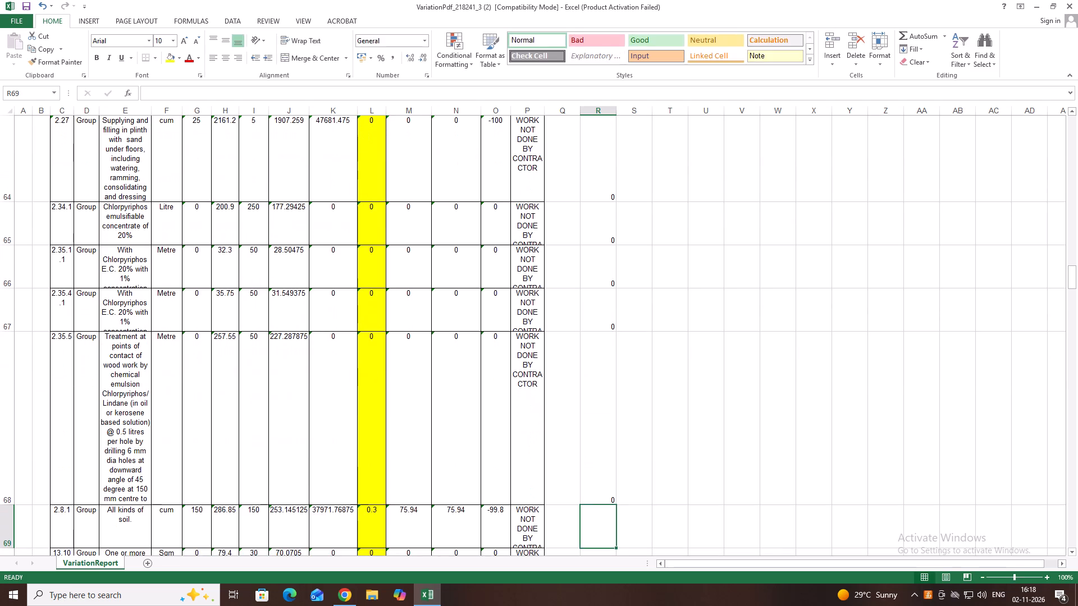
{"action": "key", "text": "Down"}
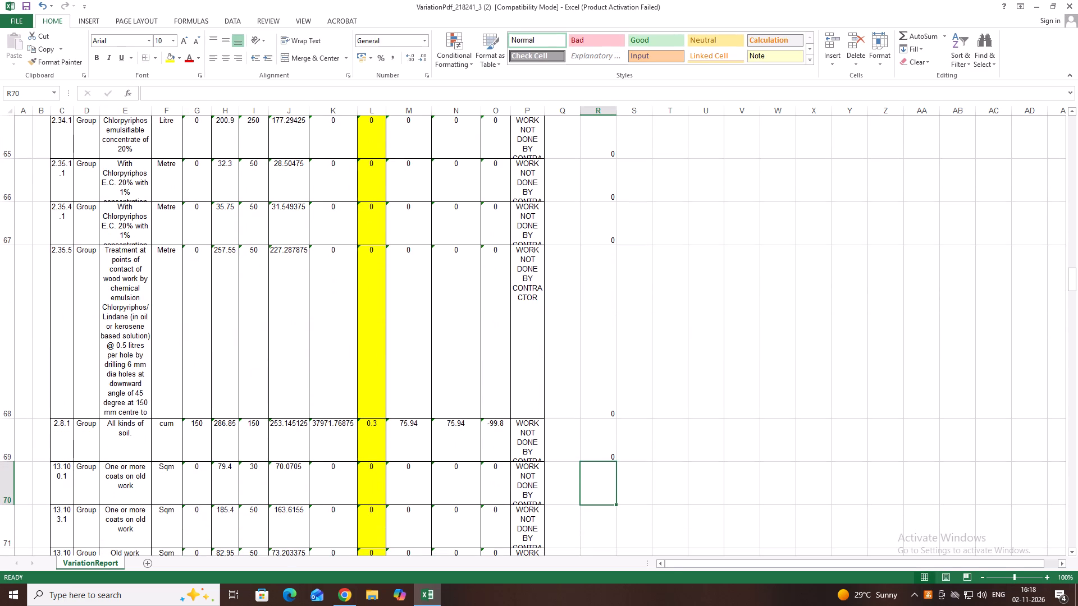
{"action": "key", "text": "BackSpace"}
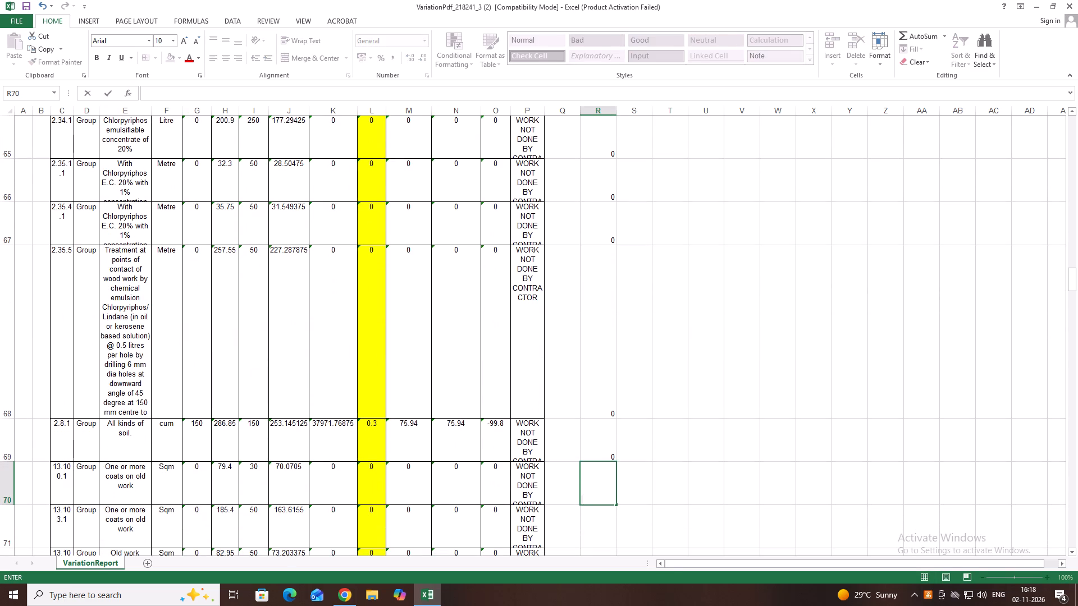
{"action": "key", "text": "Up"}
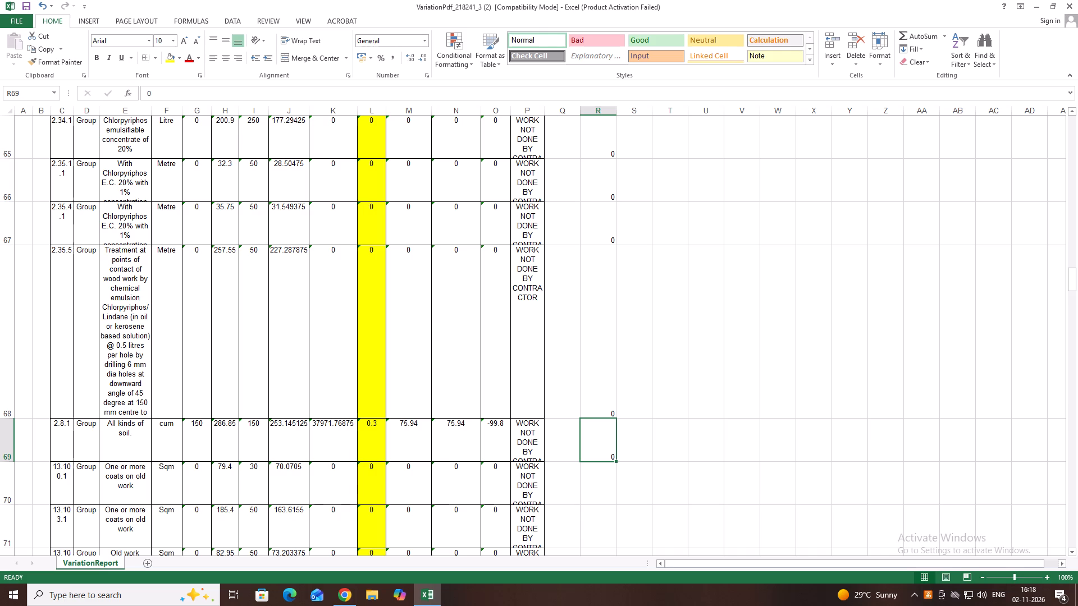
{"action": "type", "text": ".3"}
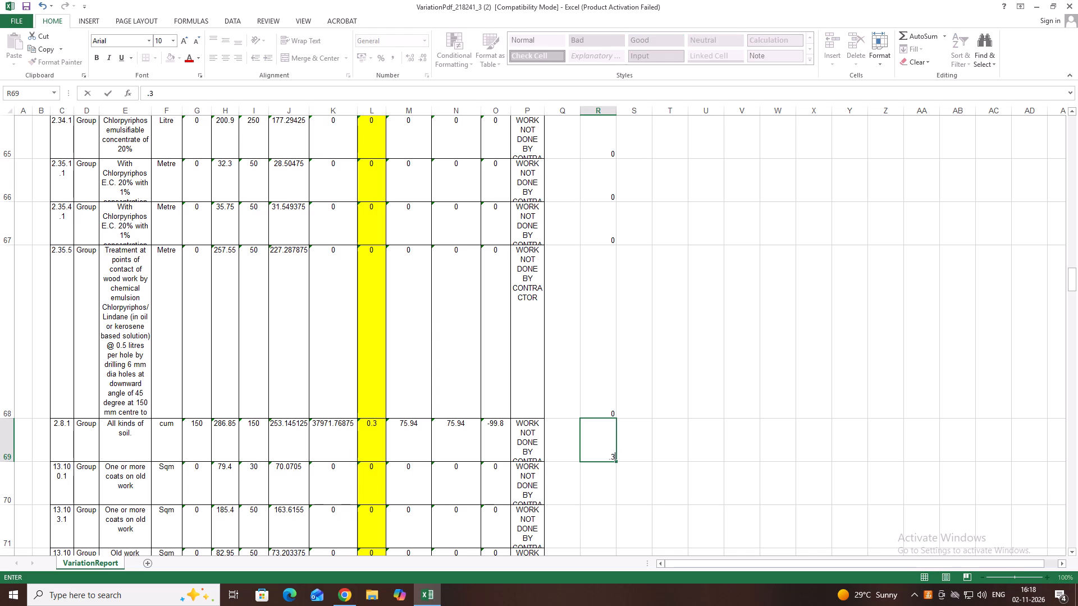
{"action": "key", "text": "Down"}
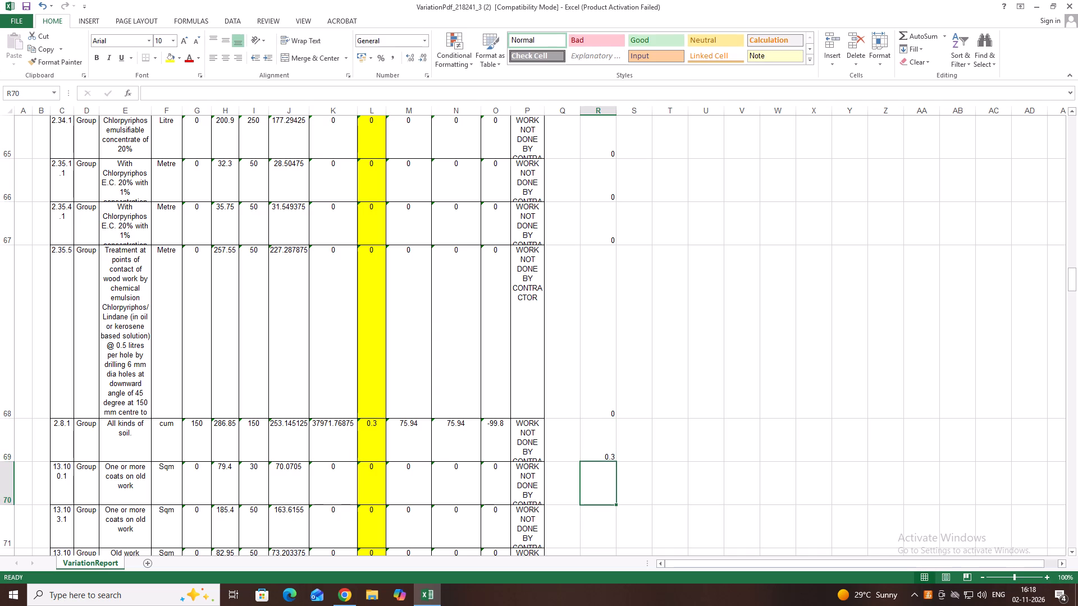
Switch to Chrome and search bill B5 for 13.10.1 to locate the next Finishing items.
{"action": "left_click", "coordinate": [339, 600]}
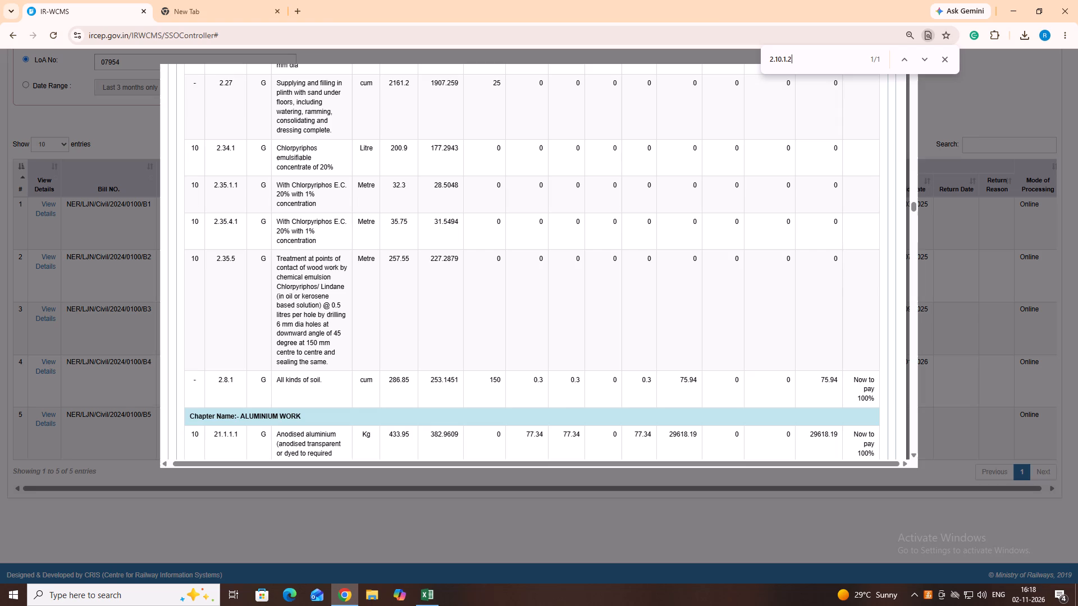
{"action": "left_click", "coordinate": [811, 61]}
{"action": "key", "text": "BackSpace"}
{"action": "key", "text": "BackSpace"}
{"action": "key", "text": "BackSpace"}
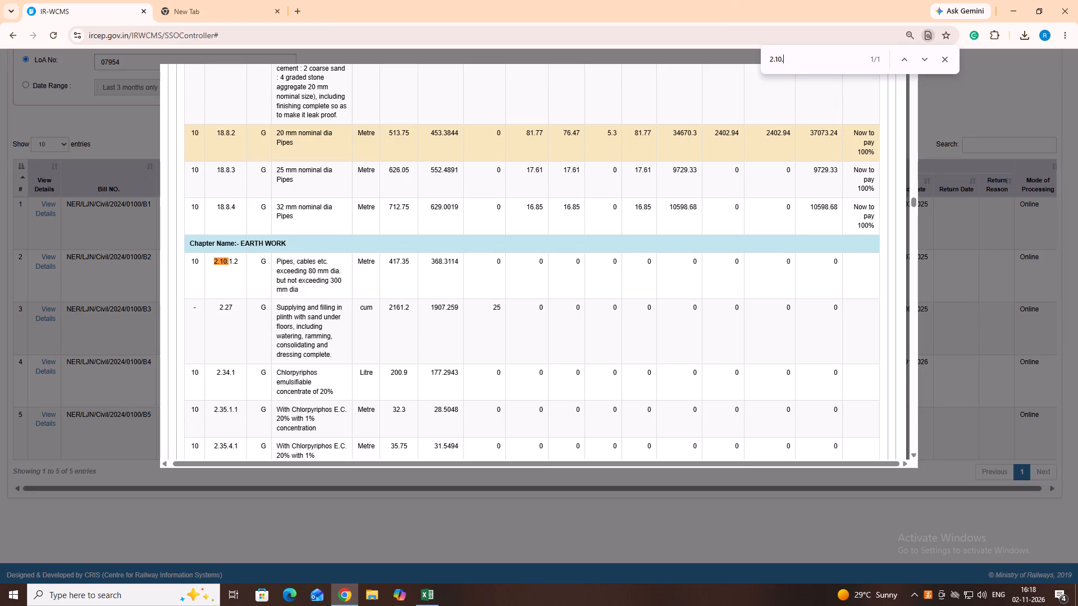
{"action": "key", "text": "BackSpace"}
{"action": "key", "text": "BackSpace"}
{"action": "key", "text": "BackSpace"}
{"action": "key", "text": "BackSpace"}
{"action": "key", "text": "BackSpace"}
{"action": "type", "text": "13.10.1"}
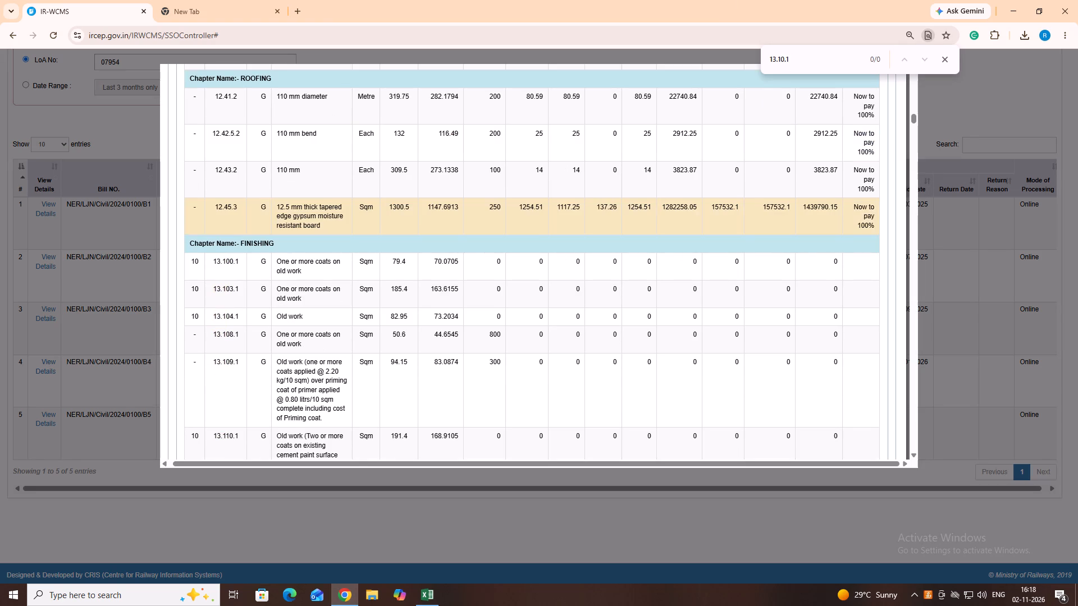
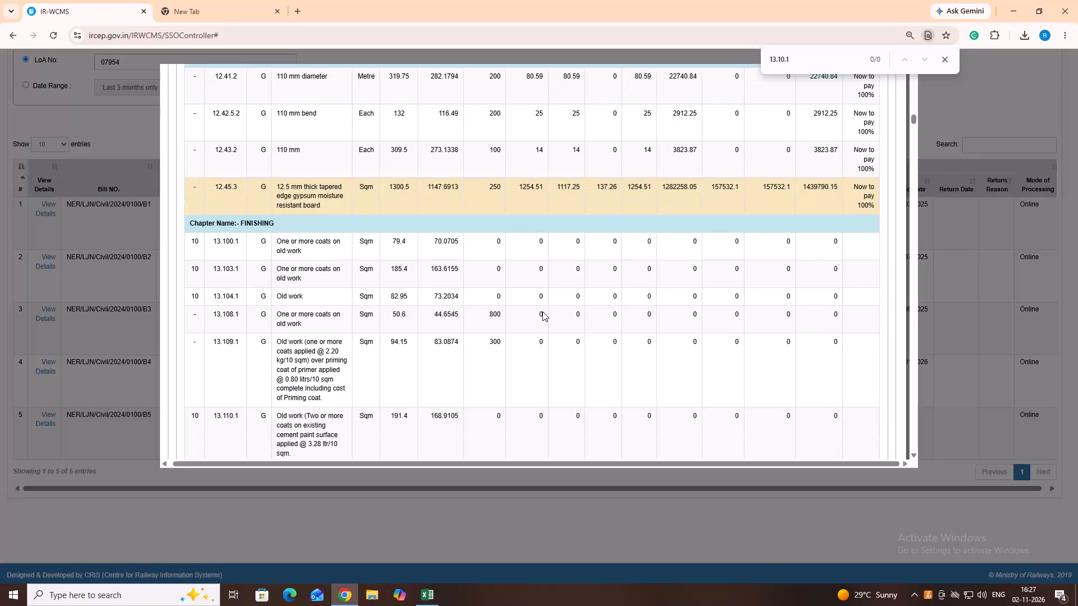
Check the billed quantities of the Finishing items in bill B5 from 13.100.1 through 13.48A.1.
{"action": "scroll", "coordinate": [559, 302], "scroll_direction": "down", "scroll_amount": 2}
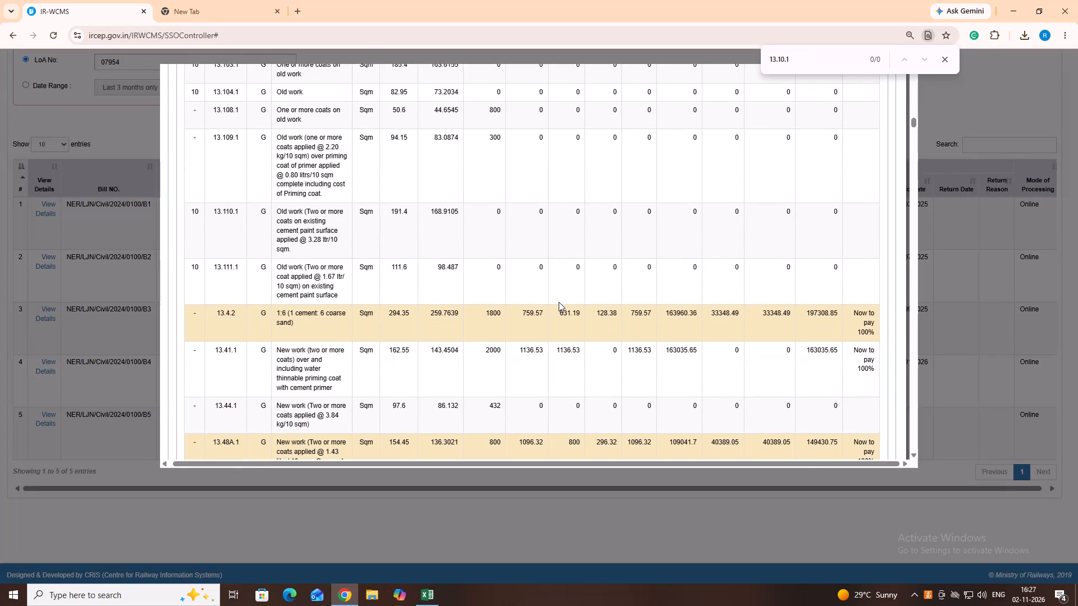
{"action": "scroll", "coordinate": [559, 302], "scroll_direction": "up", "scroll_amount": 3}
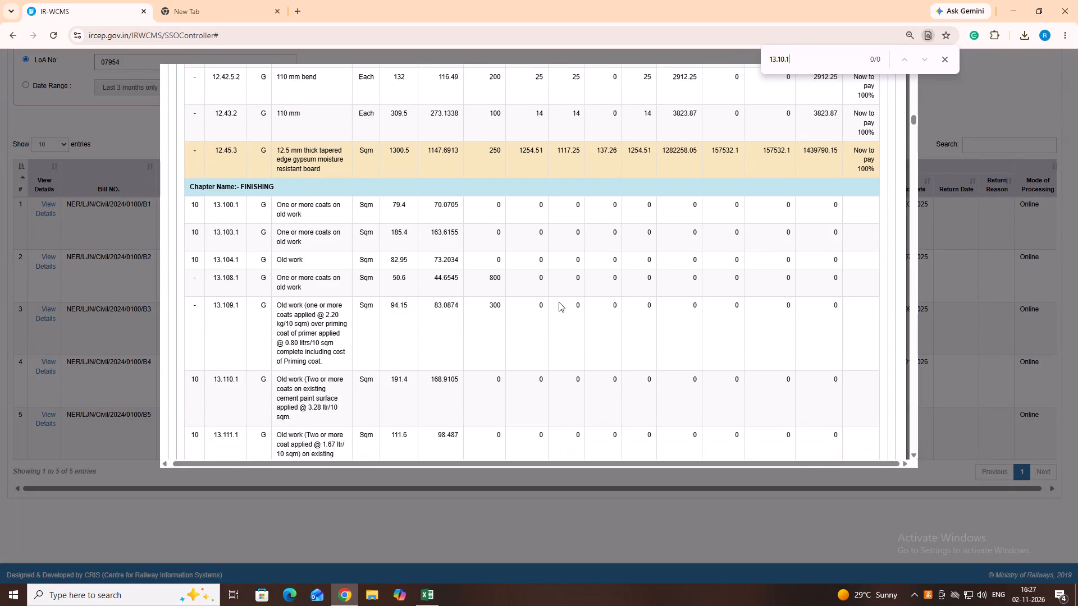
{"action": "scroll", "coordinate": [559, 302], "scroll_direction": "down", "scroll_amount": 5}
{"action": "scroll", "coordinate": [559, 302], "scroll_direction": "up", "scroll_amount": 5}
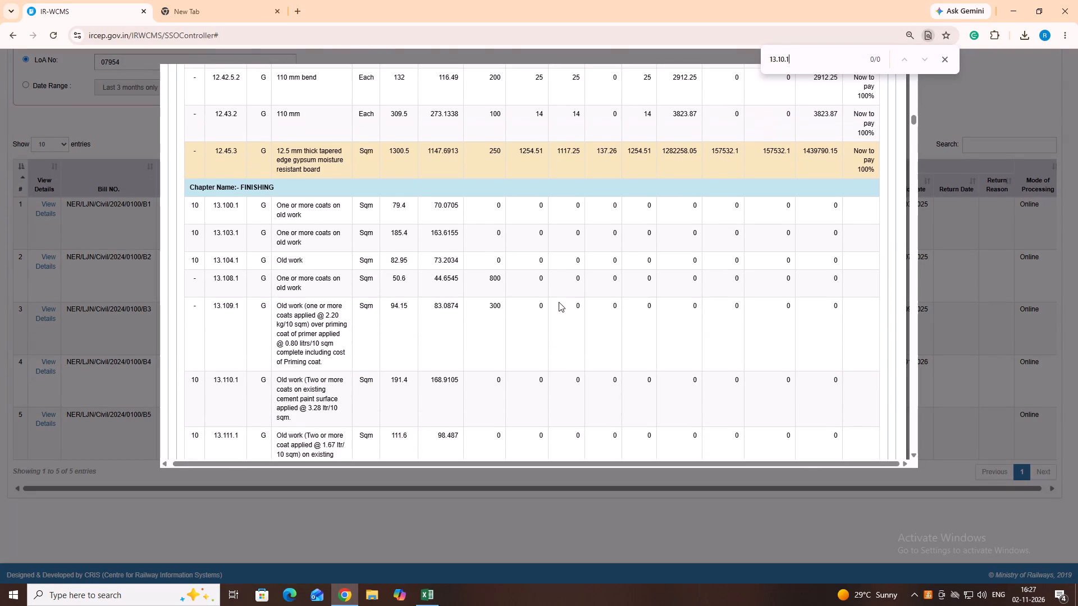
{"action": "scroll", "coordinate": [559, 302], "scroll_direction": "down", "scroll_amount": 5}
{"action": "scroll", "coordinate": [559, 302], "scroll_direction": "up", "scroll_amount": 1}
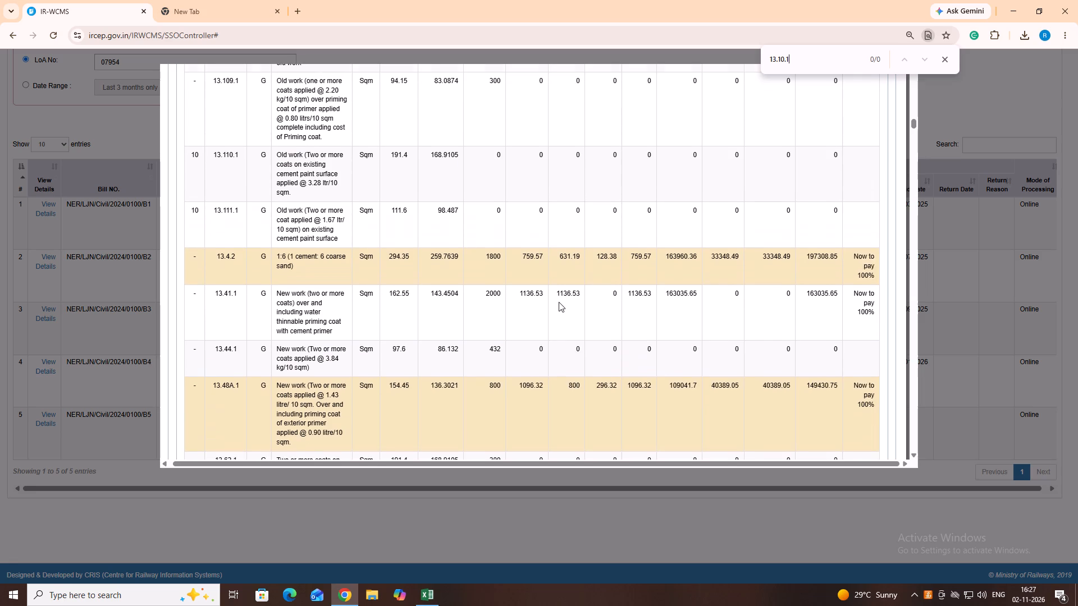
Switch to Excel and enter 0 in each of R70 to R76 for items 13.100.1 through 13.111.1.
{"action": "left_click", "coordinate": [436, 593]}
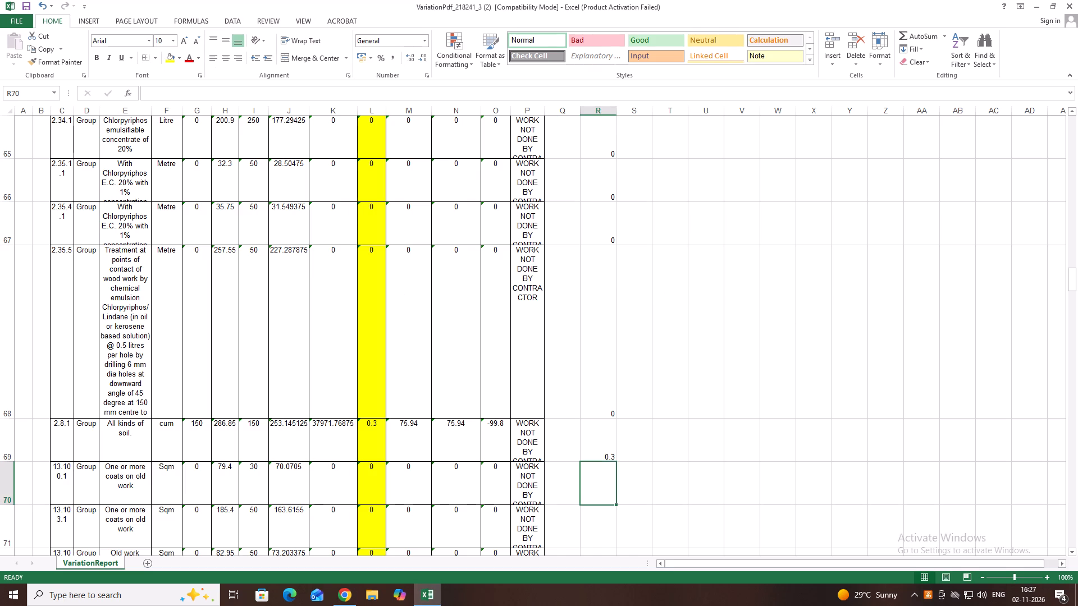
{"action": "key", "text": "0"}
{"action": "key", "text": "Down"}
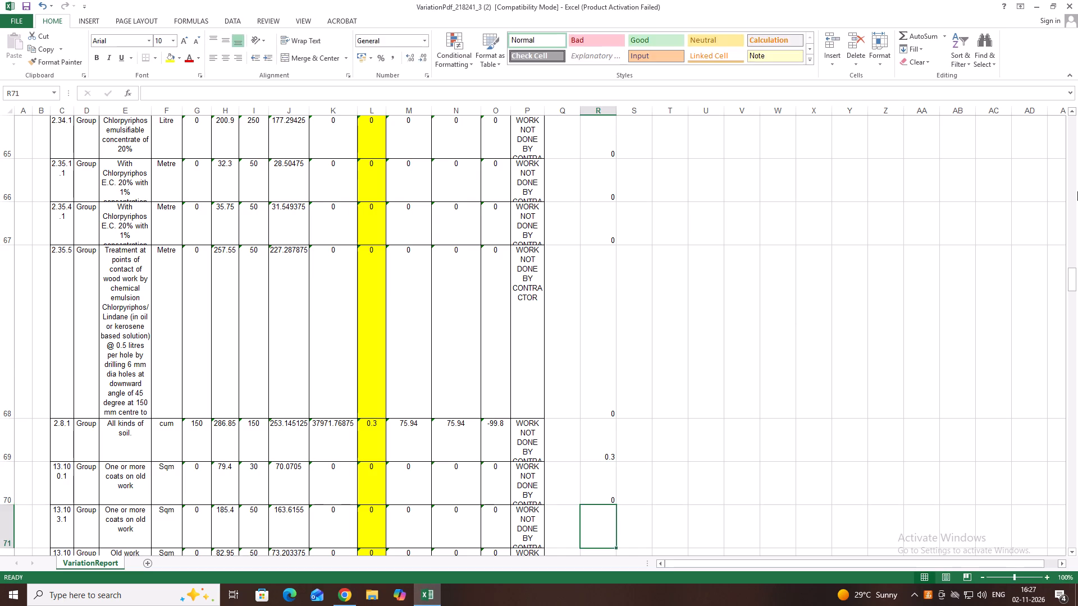
{"action": "key", "text": "0"}
{"action": "key", "text": "Down"}
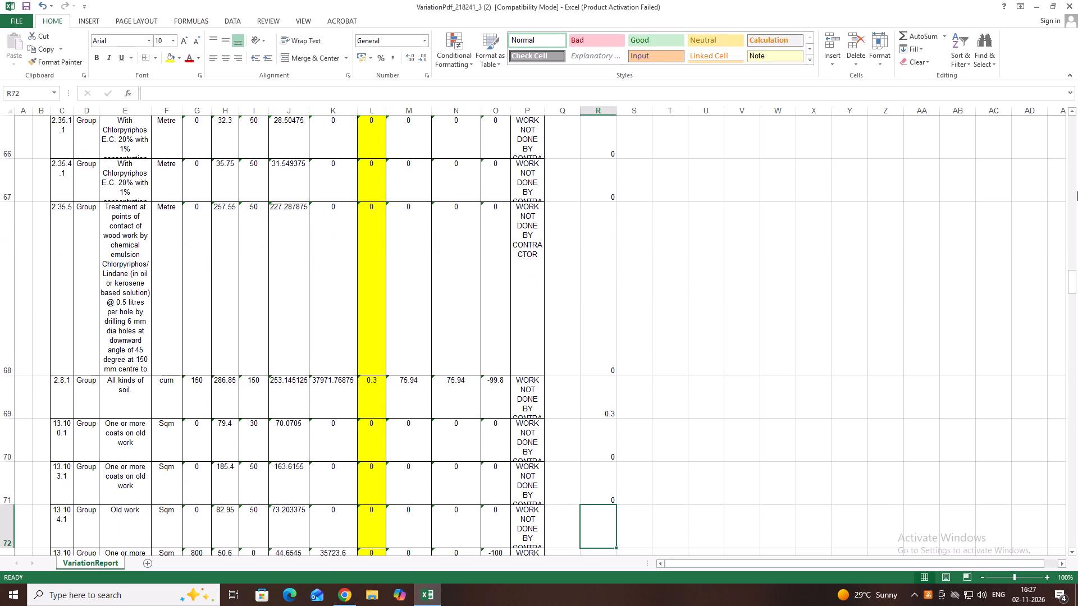
{"action": "key", "text": "0"}
{"action": "key", "text": "Down"}
{"action": "key", "text": "0"}
{"action": "key", "text": "Down"}
{"action": "key", "text": "0"}
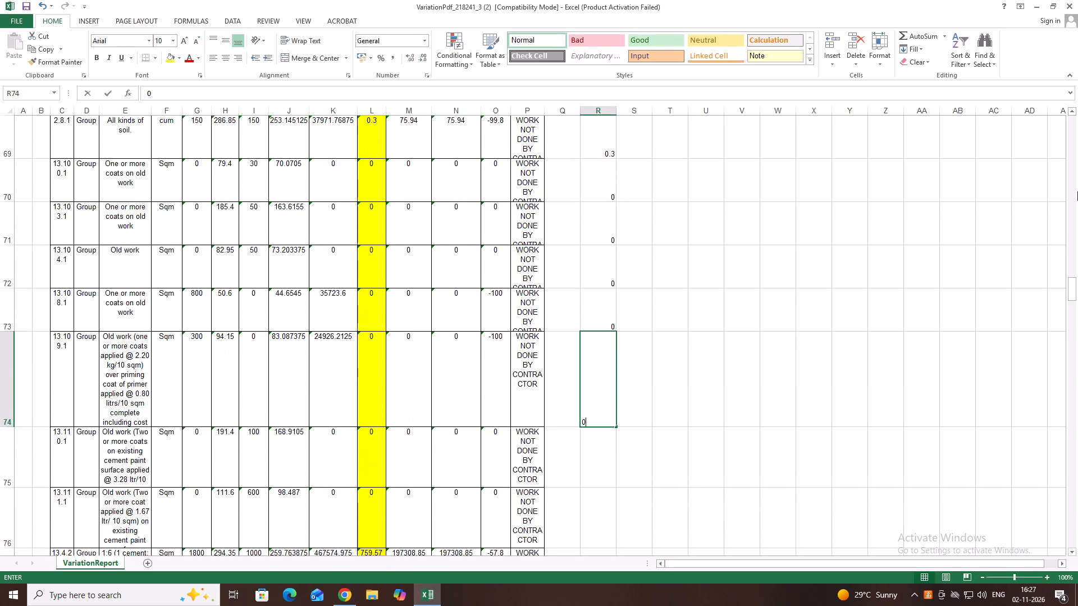
{"action": "key", "text": "Down"}
{"action": "key", "text": "0"}
{"action": "key", "text": "Down"}
{"action": "key", "text": "0"}
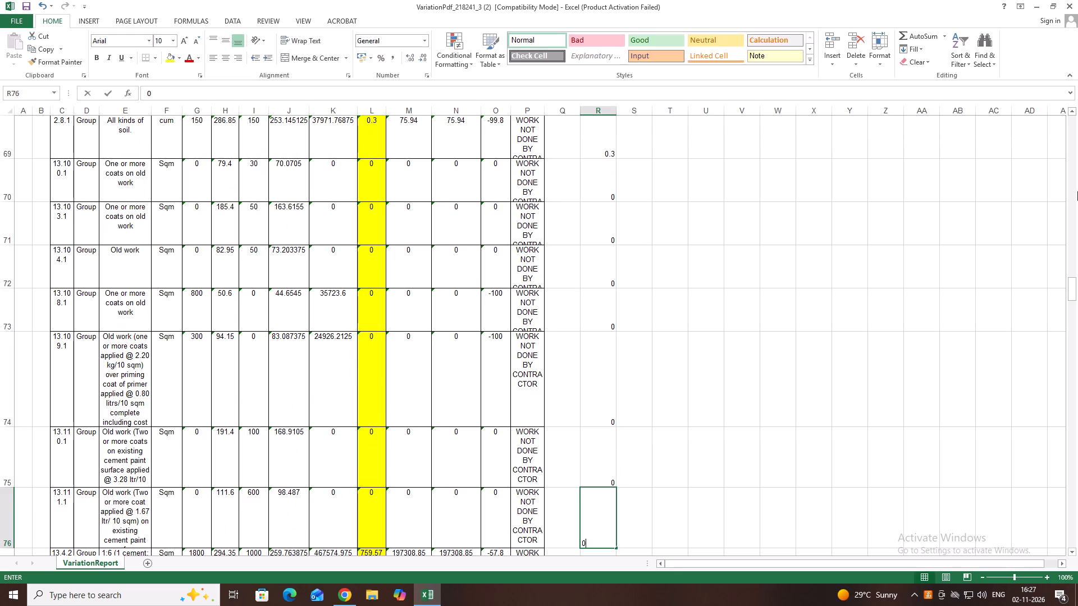
Recheck item 13.4.2 in the Chrome bill and enter its billed quantity, 759.57, in R77 in Excel.
{"action": "scroll", "coordinate": [167, 6], "scroll_direction": "down", "scroll_amount": 1}
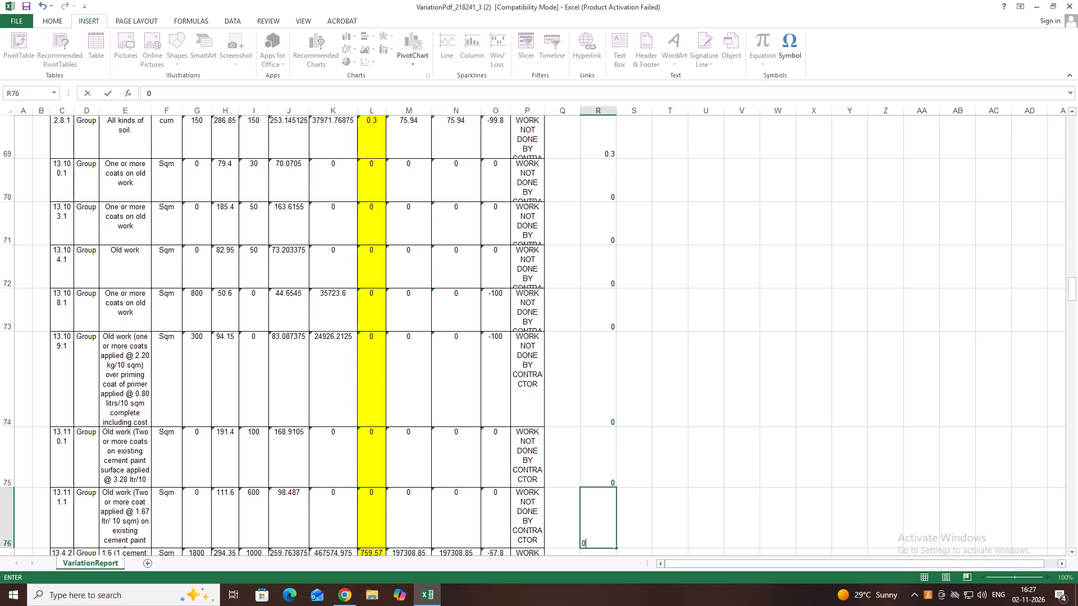
{"action": "scroll", "coordinate": [535, 406], "scroll_direction": "down", "scroll_amount": 2}
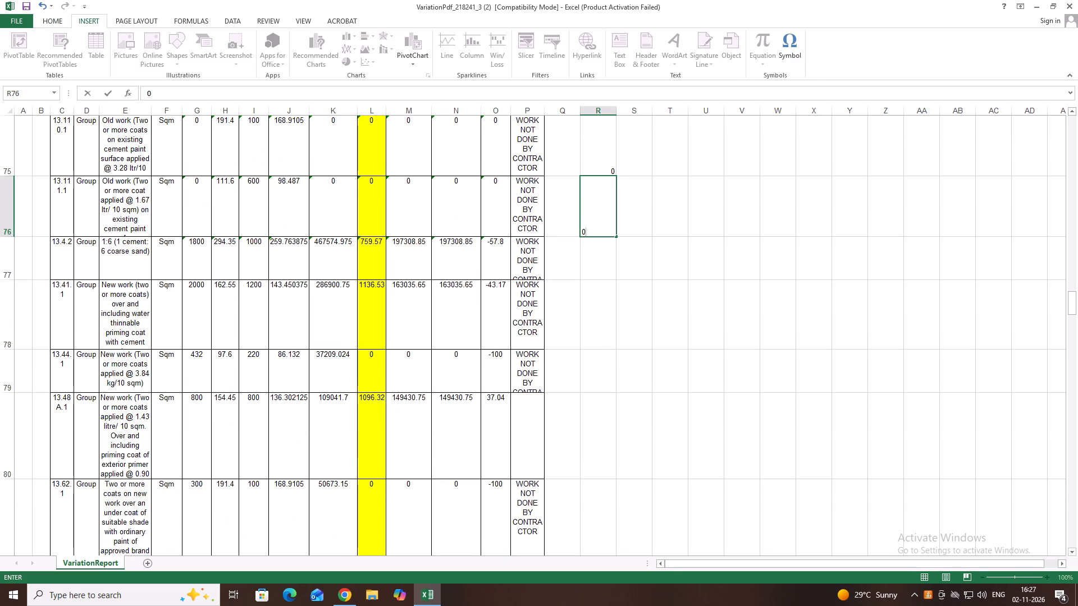
{"action": "left_click", "coordinate": [592, 268]}
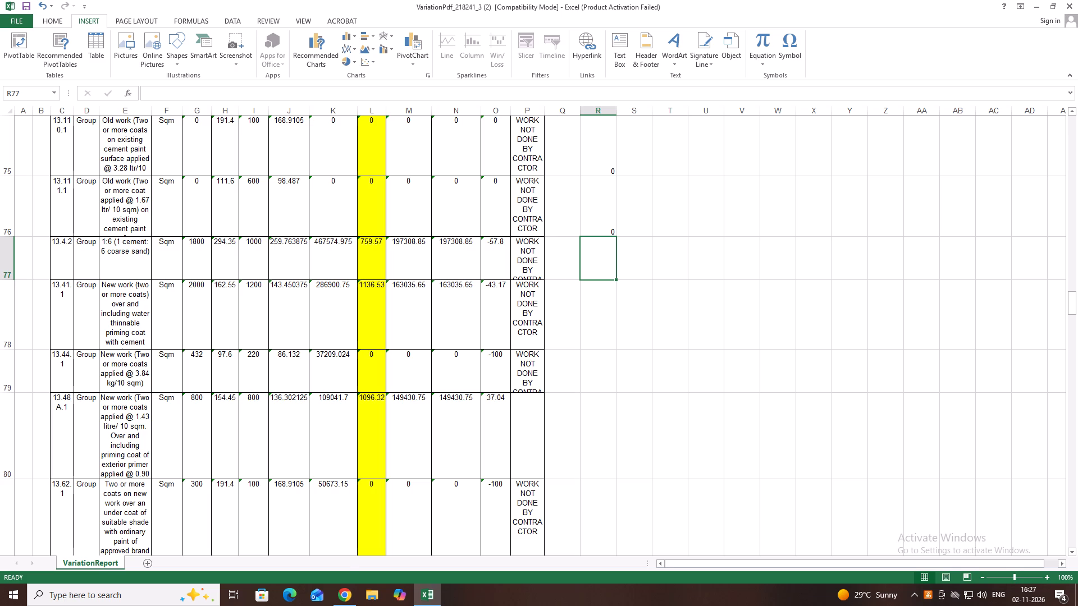
{"action": "left_click", "coordinate": [345, 596]}
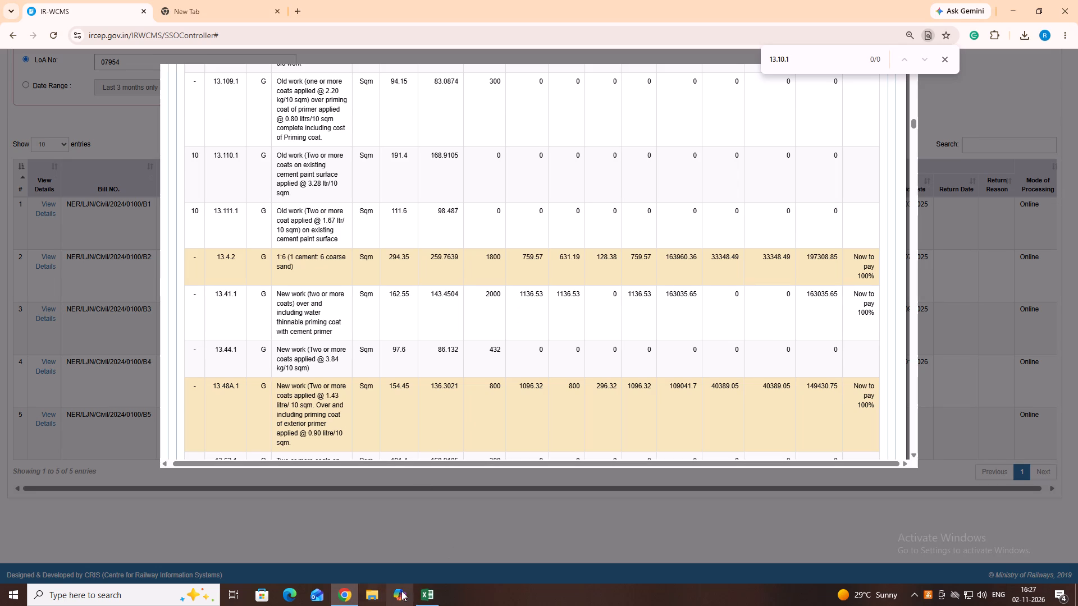
{"action": "left_click", "coordinate": [435, 599]}
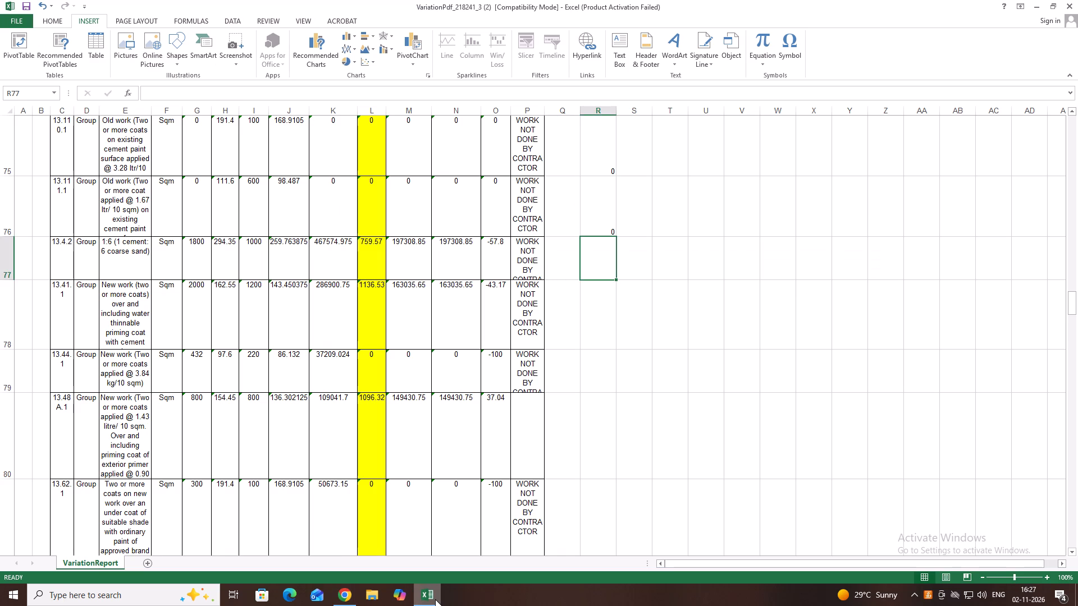
{"action": "type", "text": "759.57"}
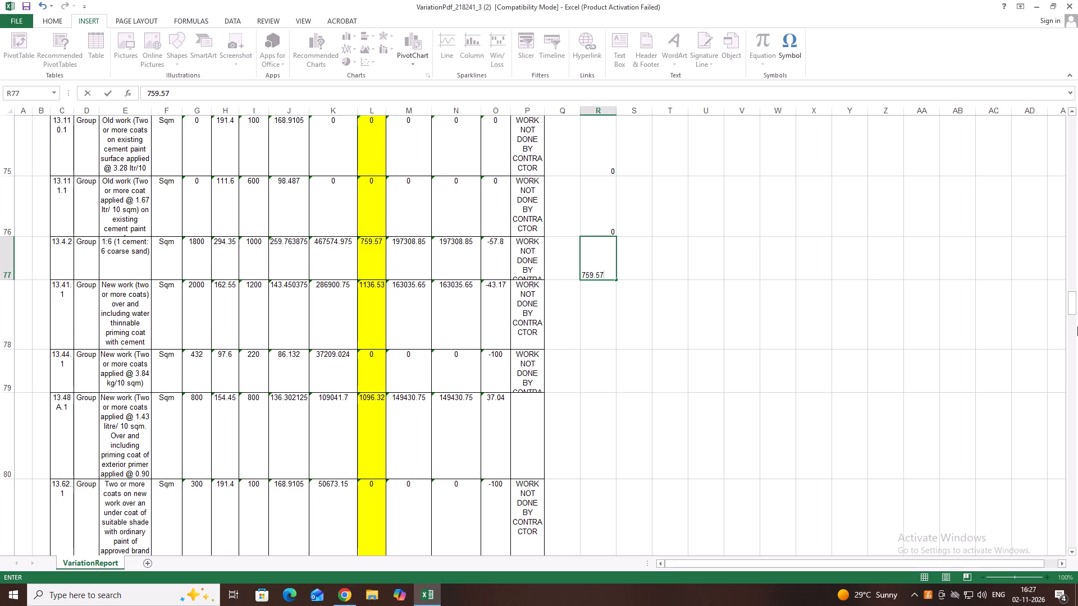
{"action": "key", "text": "Right"}
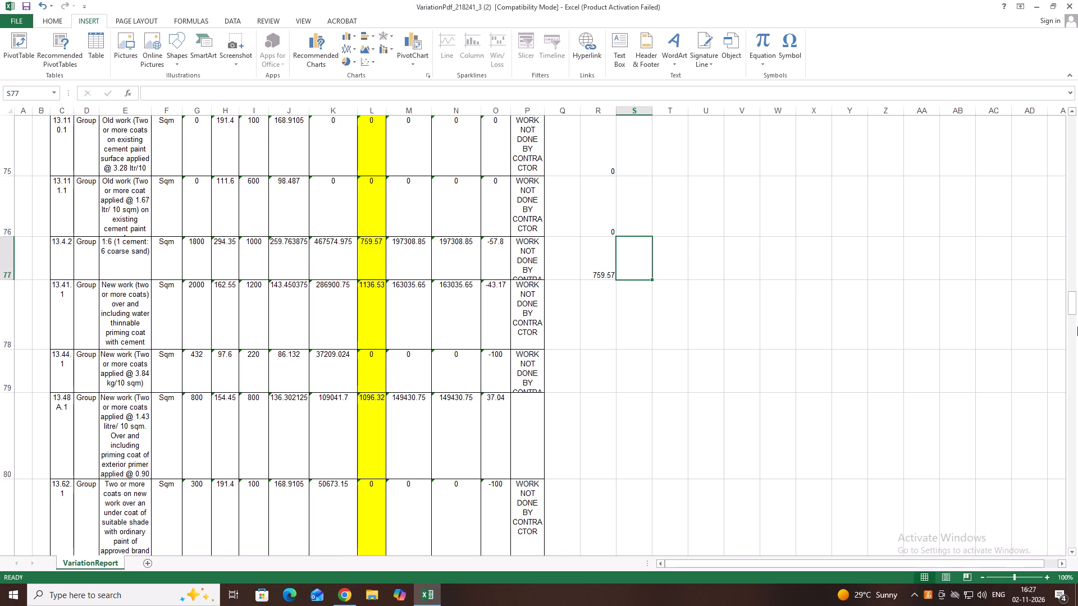
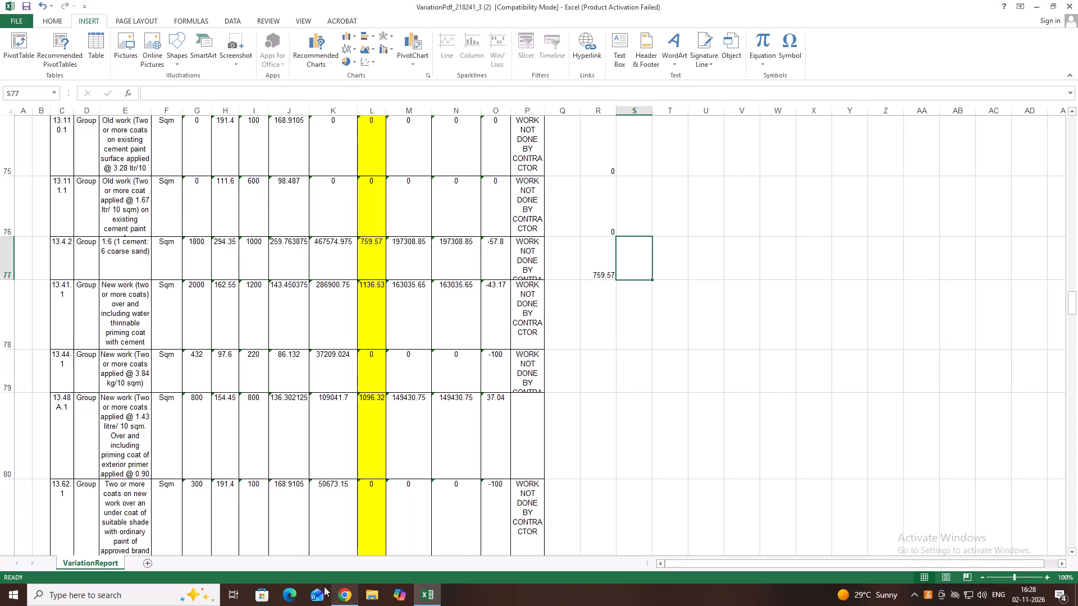
Recheck item 13.4.2 in the Chrome bill and enter its since-last-bill quantity, 128.38, in S77 in Excel.
{"action": "left_click", "coordinate": [347, 596]}
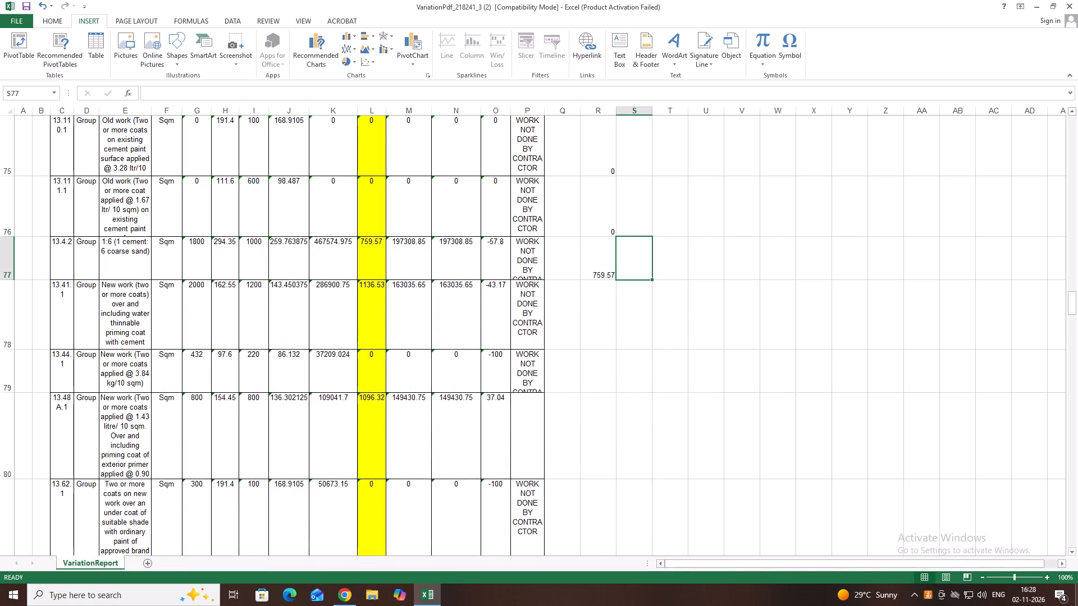
{"action": "type", "text": "128.38"}
{"action": "key", "text": "Down"}
{"action": "key", "text": "Left"}
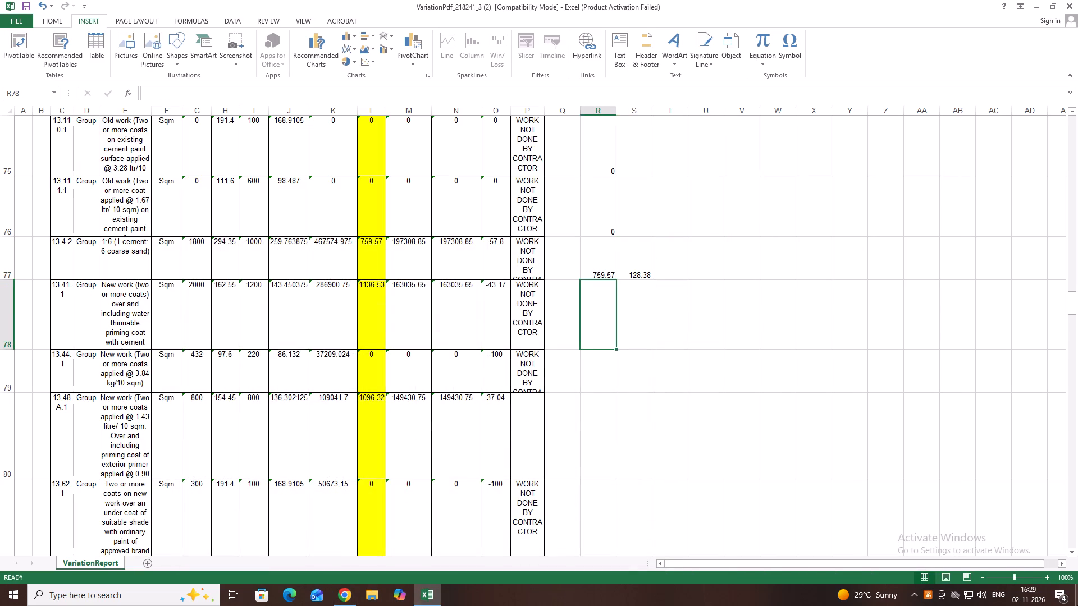
Check the Chrome bill, then in Excel enter 1136.53 in R78 and 0 in S78 for item 13.41.1, and 0 in R79 for 13.44.1.
{"action": "left_click", "coordinate": [350, 587]}
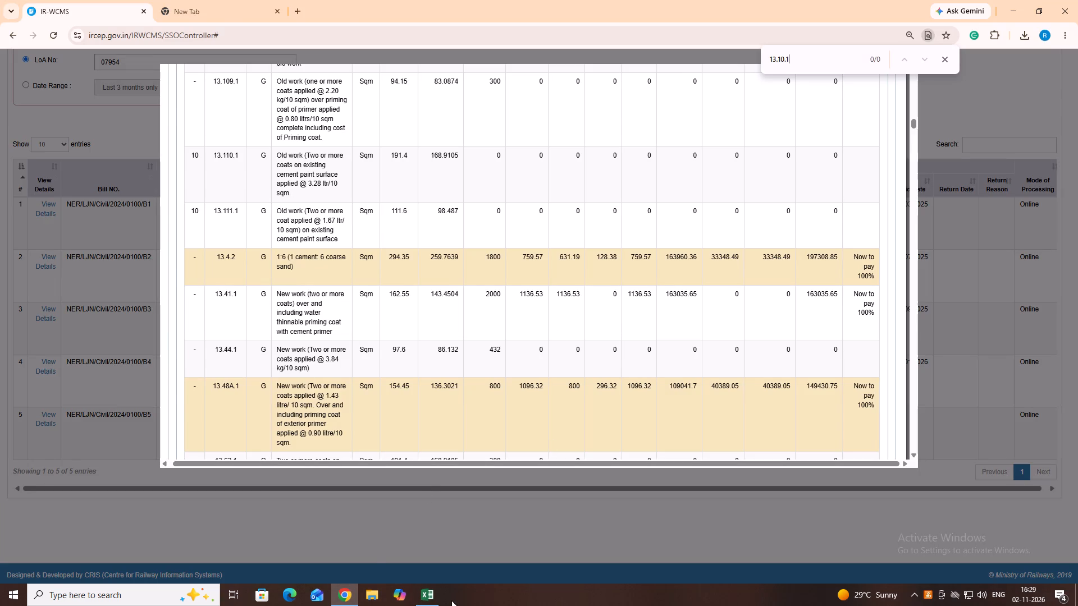
{"action": "left_click", "coordinate": [427, 600]}
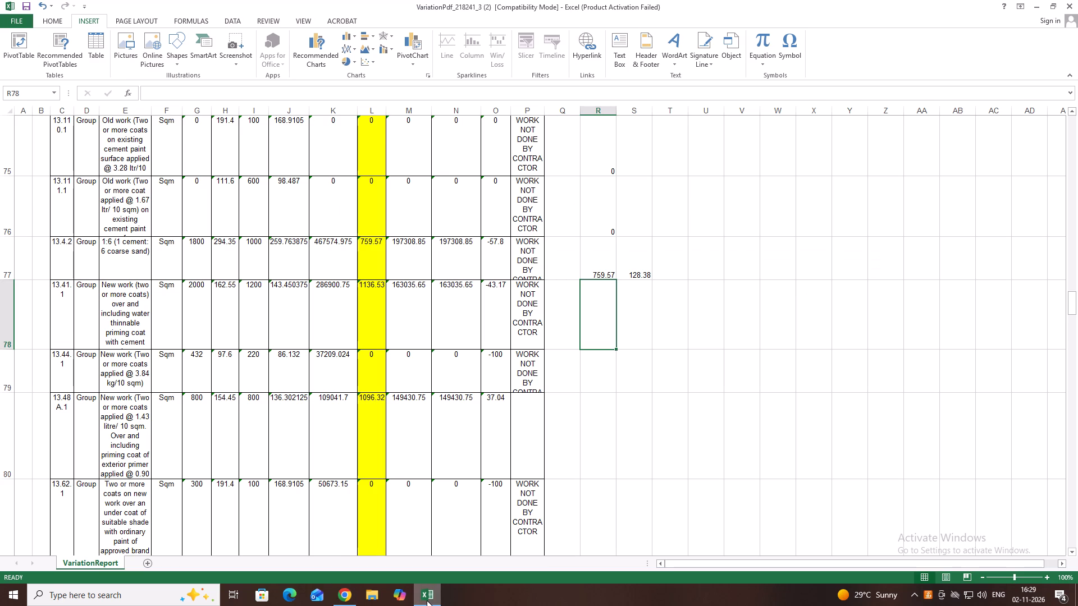
{"action": "key", "text": "1"}
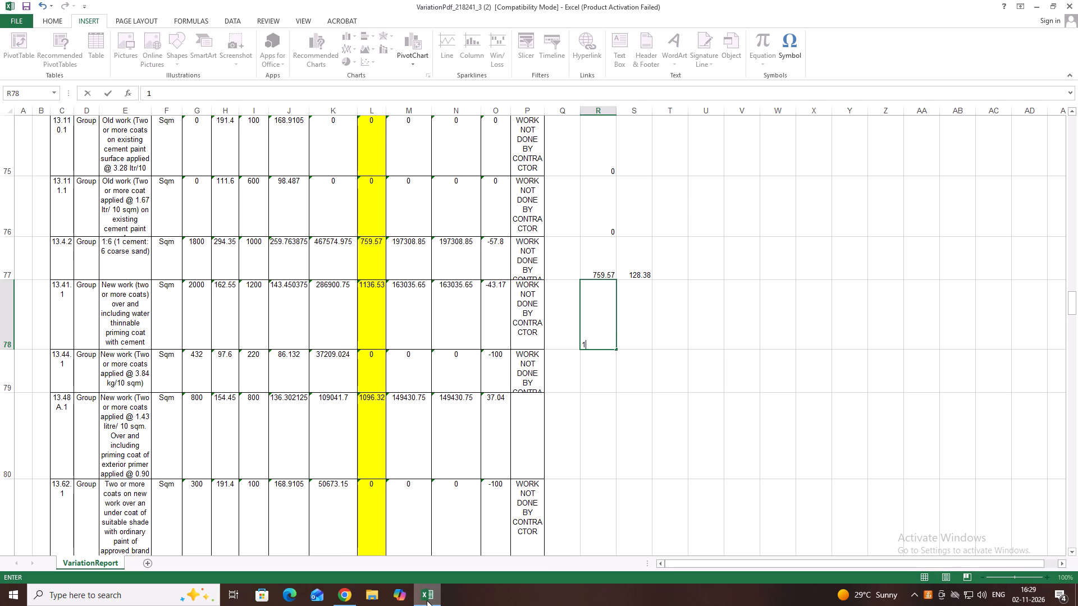
{"action": "type", "text": "136.53"}
{"action": "key", "text": "Right"}
{"action": "key", "text": "0"}
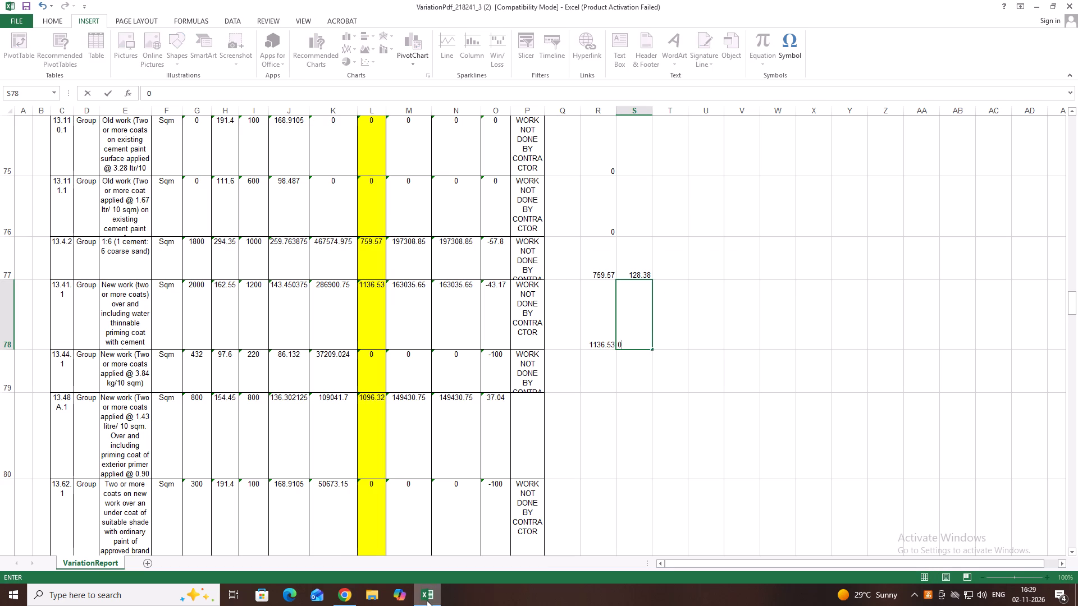
{"action": "key", "text": "Down"}
{"action": "key", "text": "Left"}
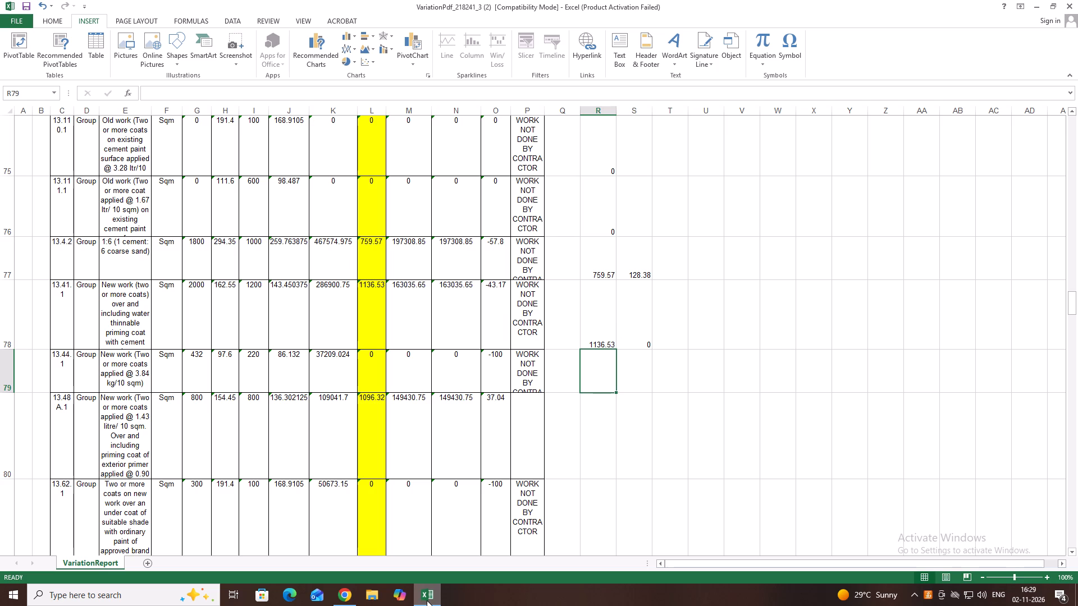
{"action": "key", "text": "0"}
{"action": "key", "text": "Down"}
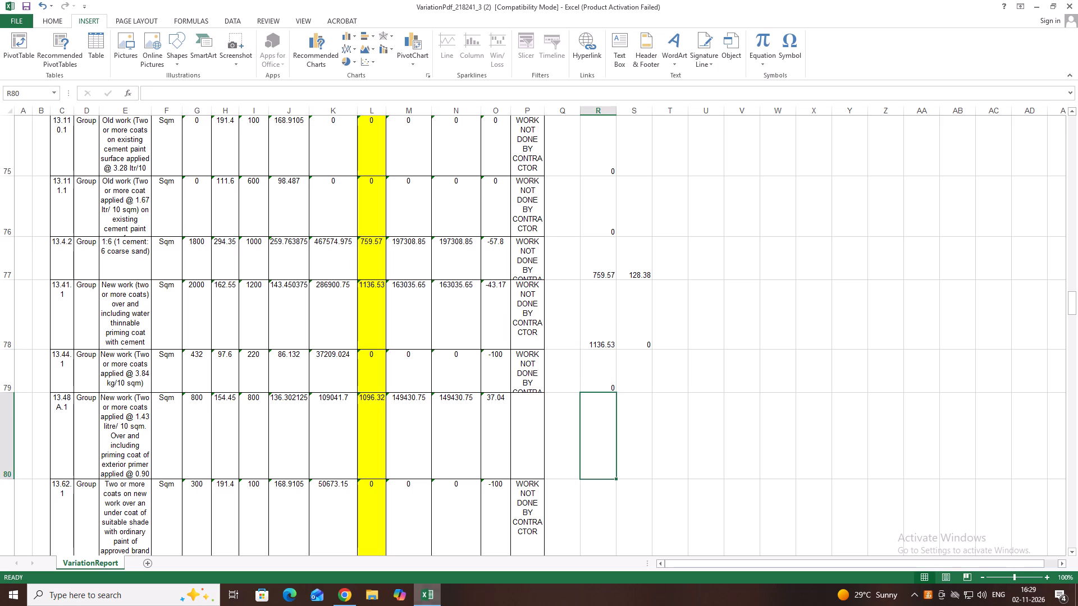
Look up item 13.48A.1 in the Chrome bill and enter its quantities in Excel, 1096.32 in R80 and 296.32 in S80.
{"action": "left_click", "coordinate": [346, 593]}
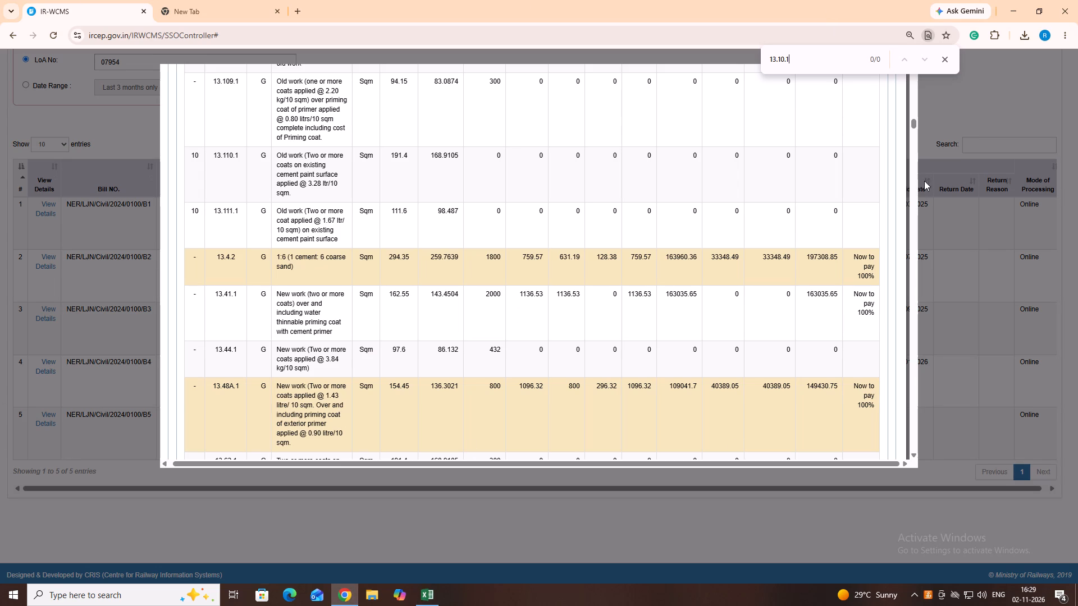
{"action": "scroll", "coordinate": [622, 355], "scroll_direction": "down", "scroll_amount": 4}
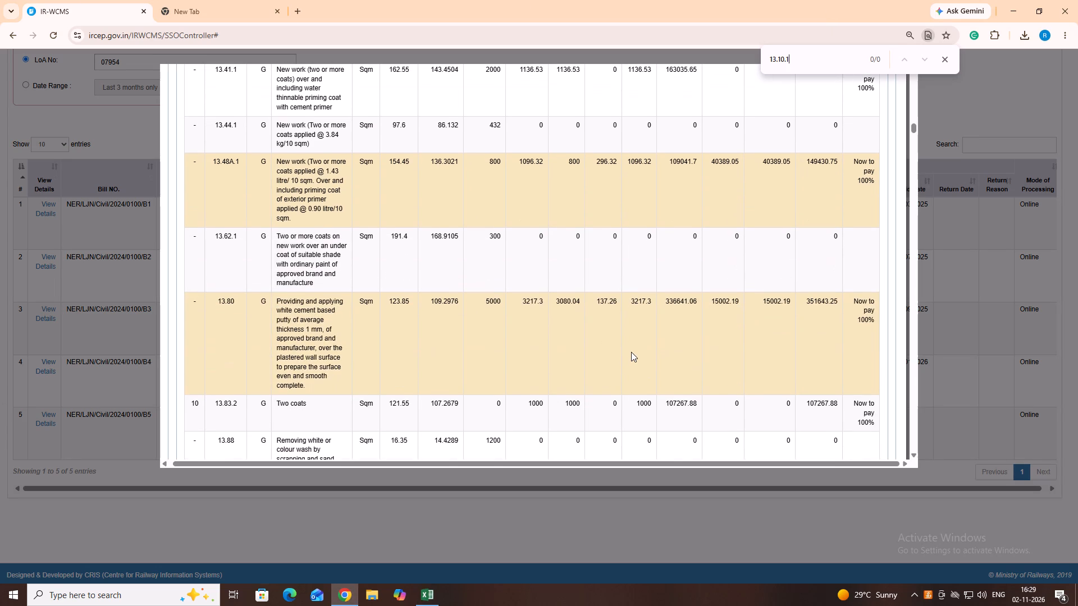
{"action": "left_click", "coordinate": [429, 594]}
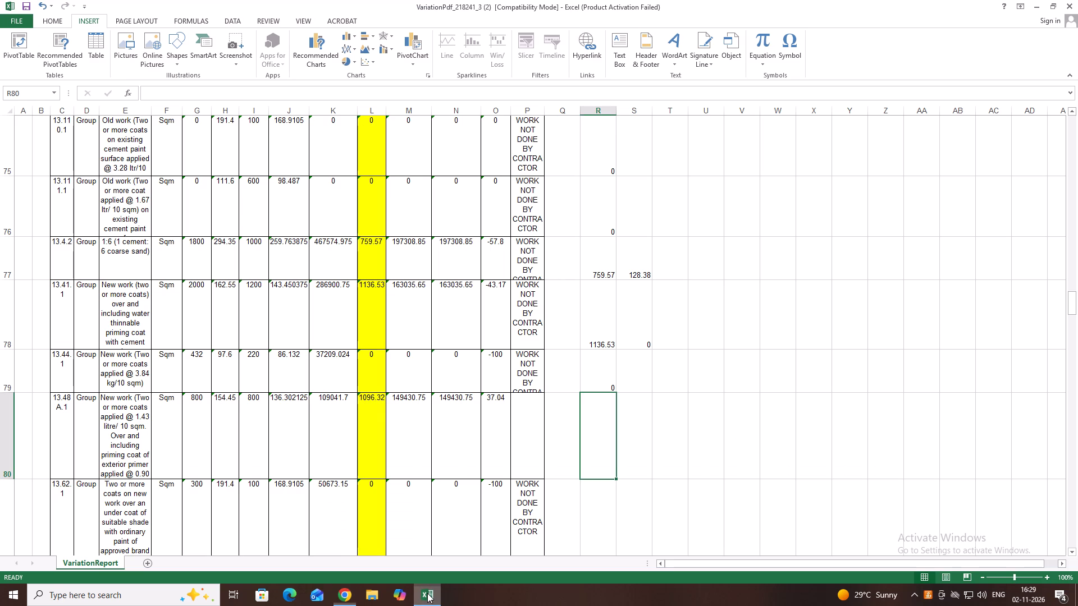
{"action": "type", "text": "10"}
{"action": "type", "text": "96.32"}
{"action": "key", "text": "Down"}
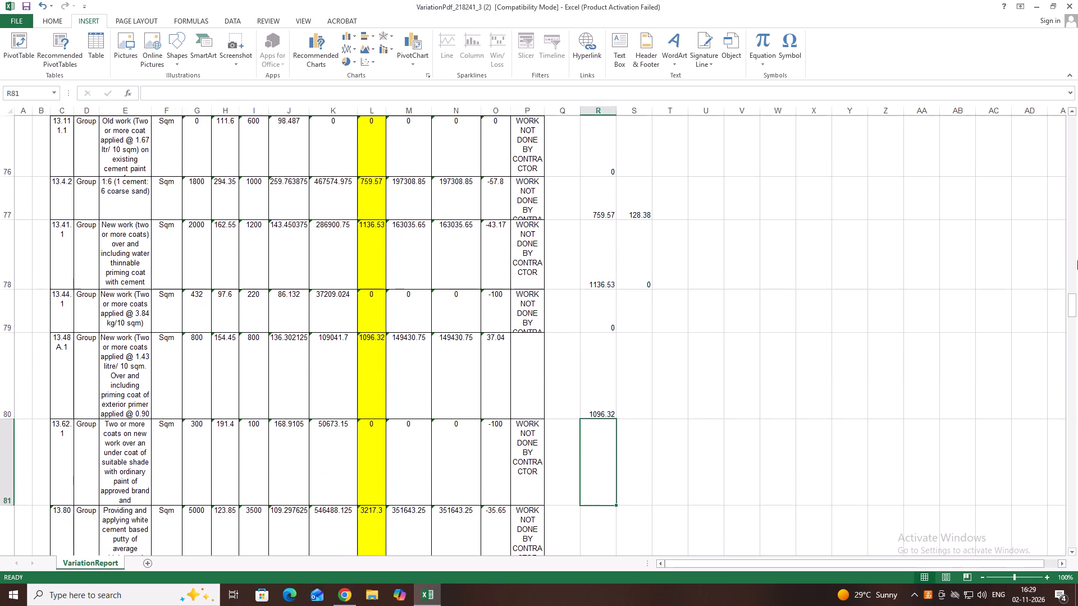
{"action": "key", "text": "Up"}
{"action": "key", "text": "Right"}
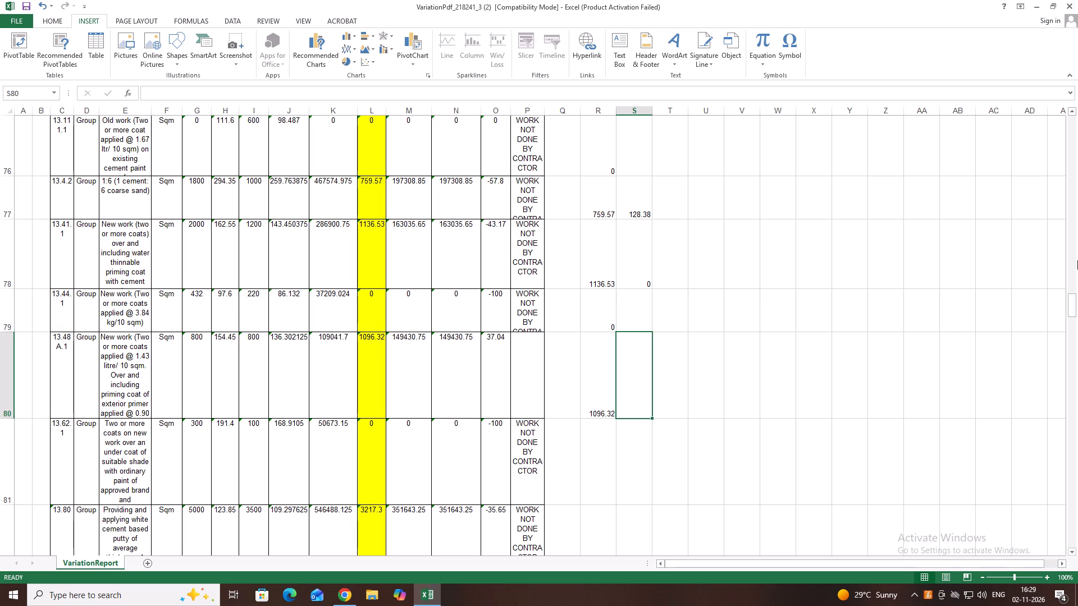
{"action": "left_click", "coordinate": [352, 592]}
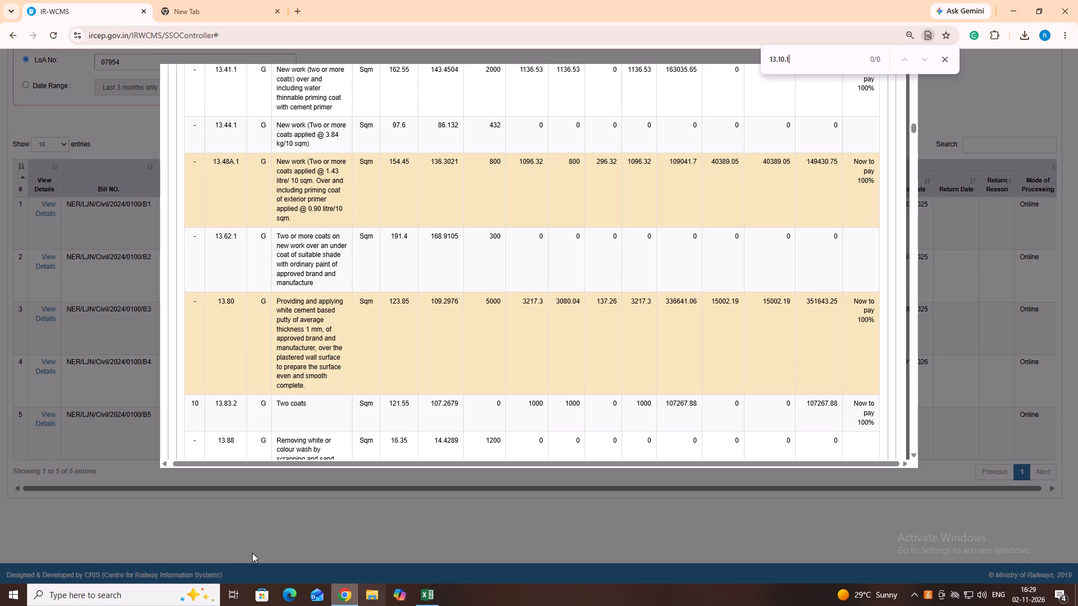
{"action": "left_click", "coordinate": [432, 599]}
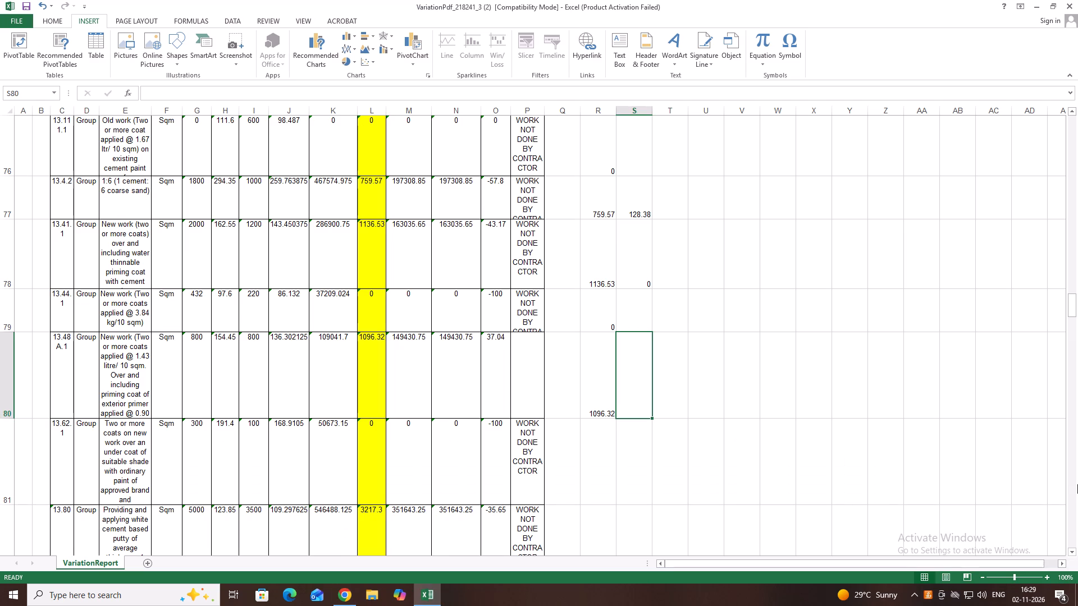
{"action": "type", "text": "296.32"}
{"action": "key", "text": "Down"}
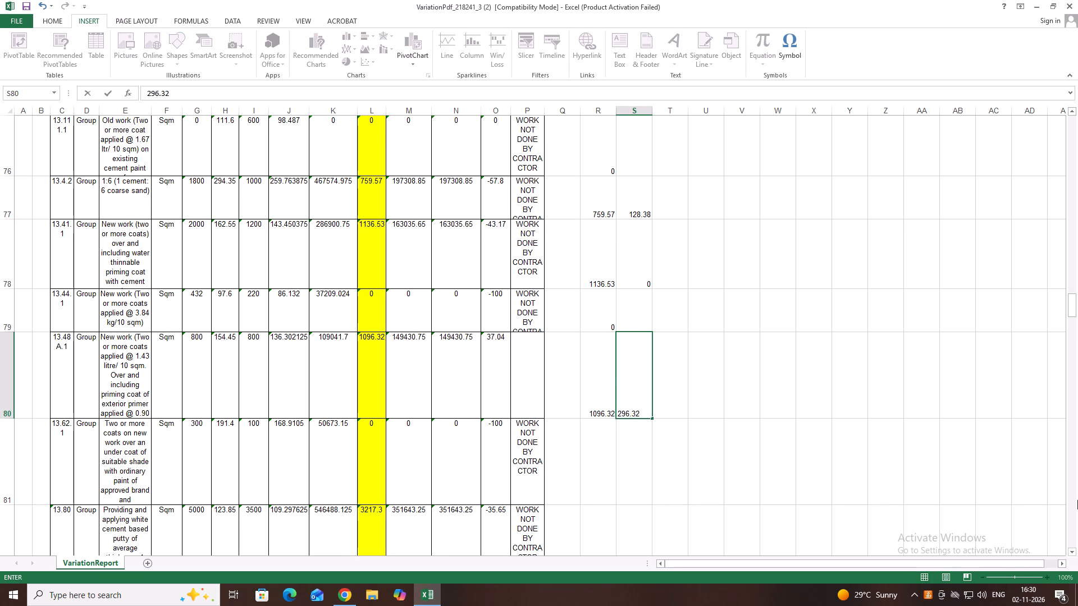
{"action": "key", "text": "Left"}
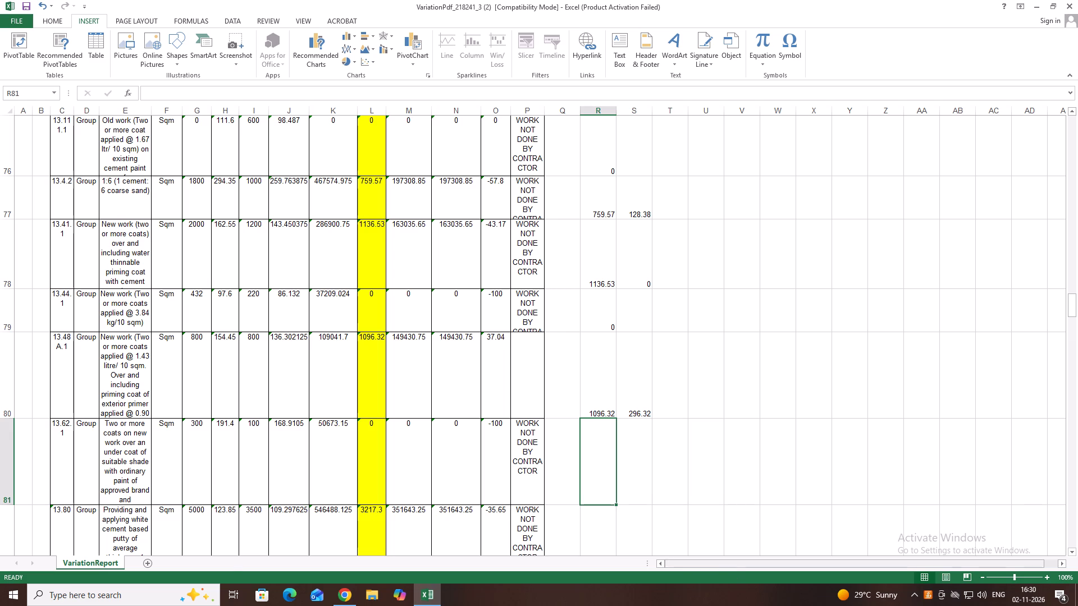
Check item 13.62.1 in the Chrome bill against its Excel row and enter 0 in R81.
{"action": "left_click", "coordinate": [346, 593]}
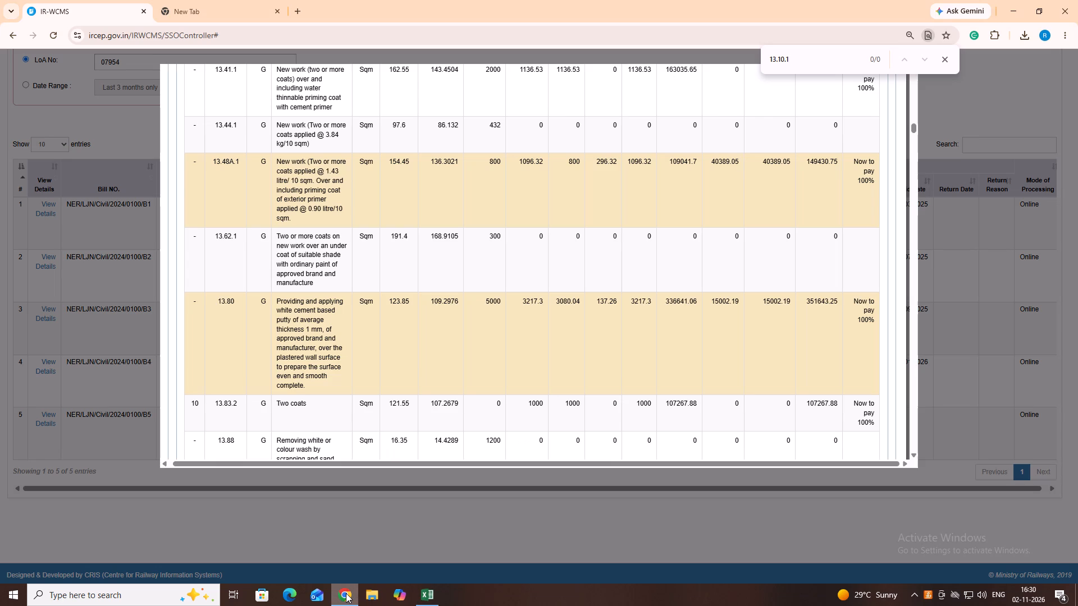
{"action": "left_click", "coordinate": [423, 602]}
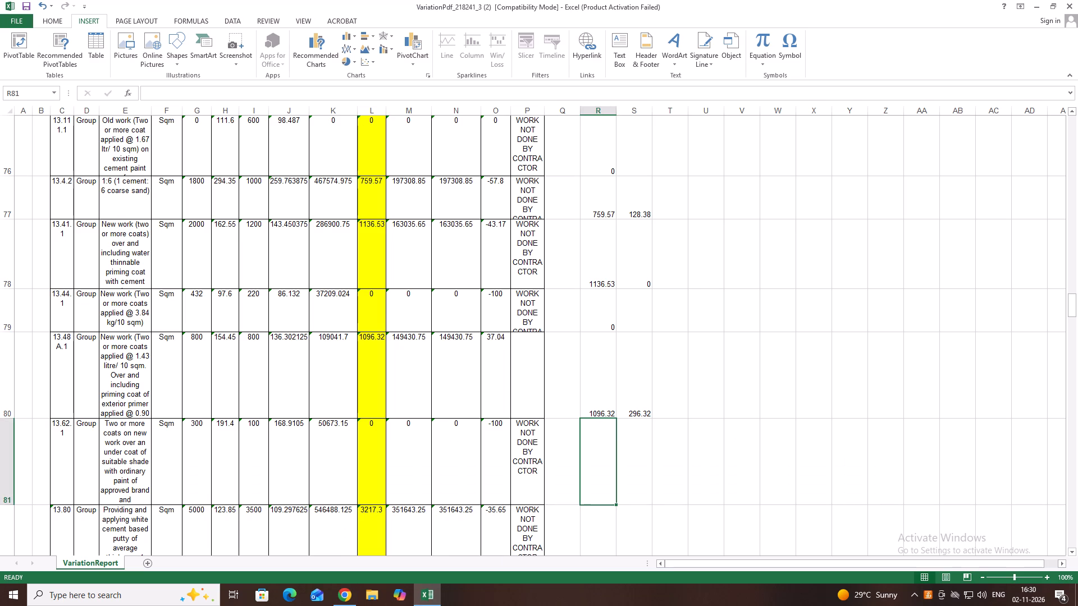
{"action": "scroll", "coordinate": [478, 486], "scroll_direction": "down", "scroll_amount": 2}
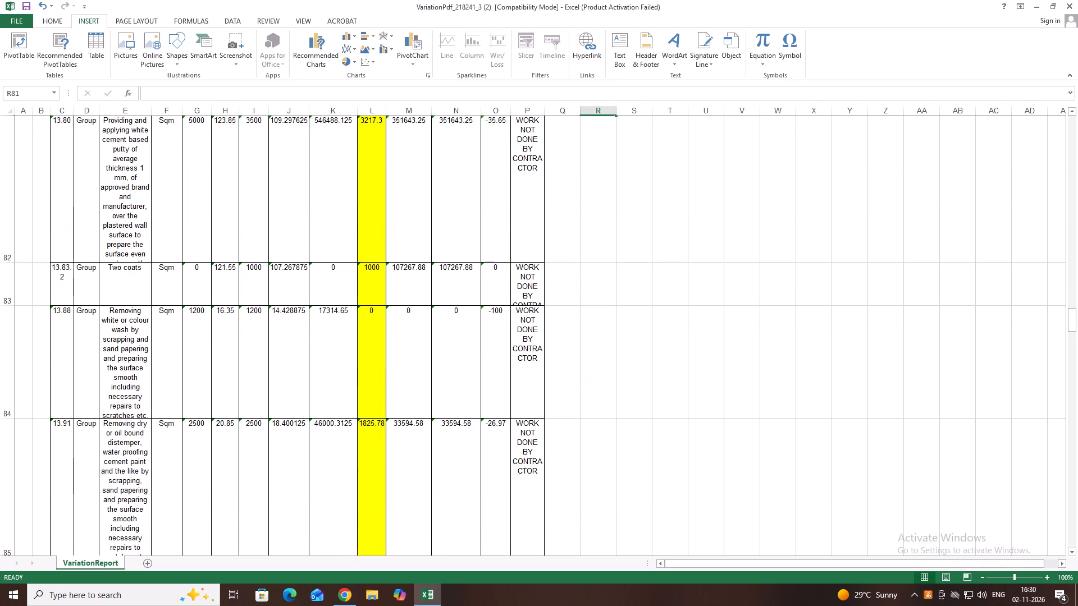
{"action": "scroll", "coordinate": [478, 485], "scroll_direction": "up", "scroll_amount": 1}
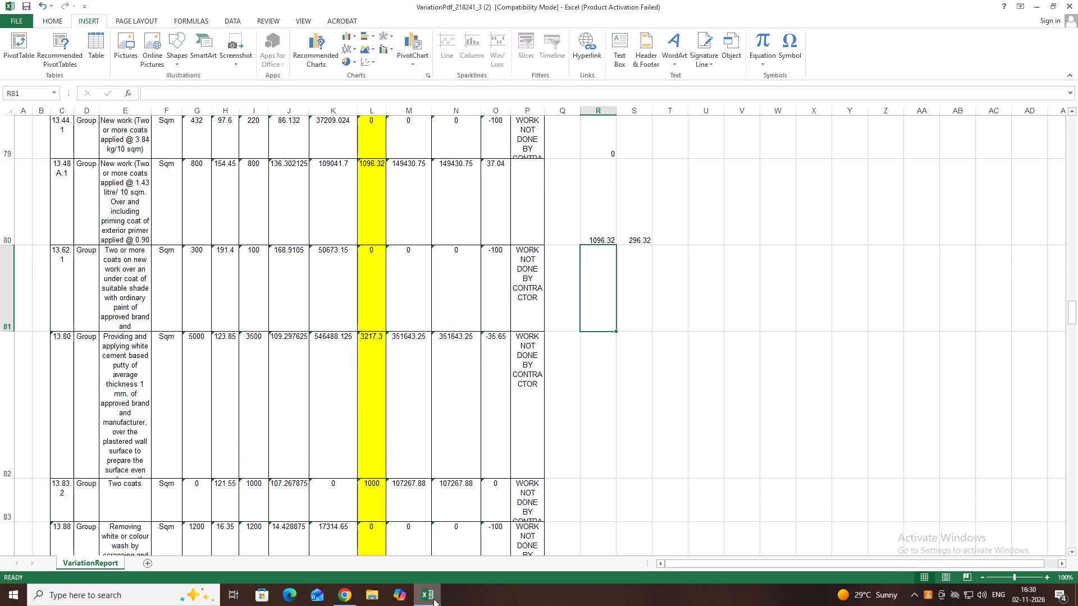
{"action": "left_click", "coordinate": [433, 599]}
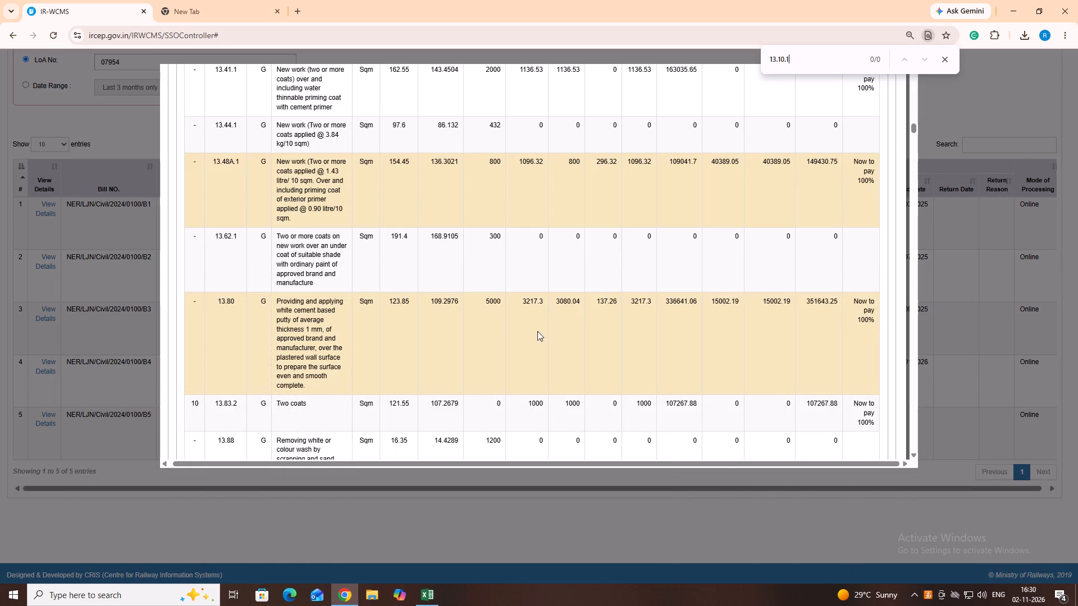
{"action": "left_click", "coordinate": [424, 594]}
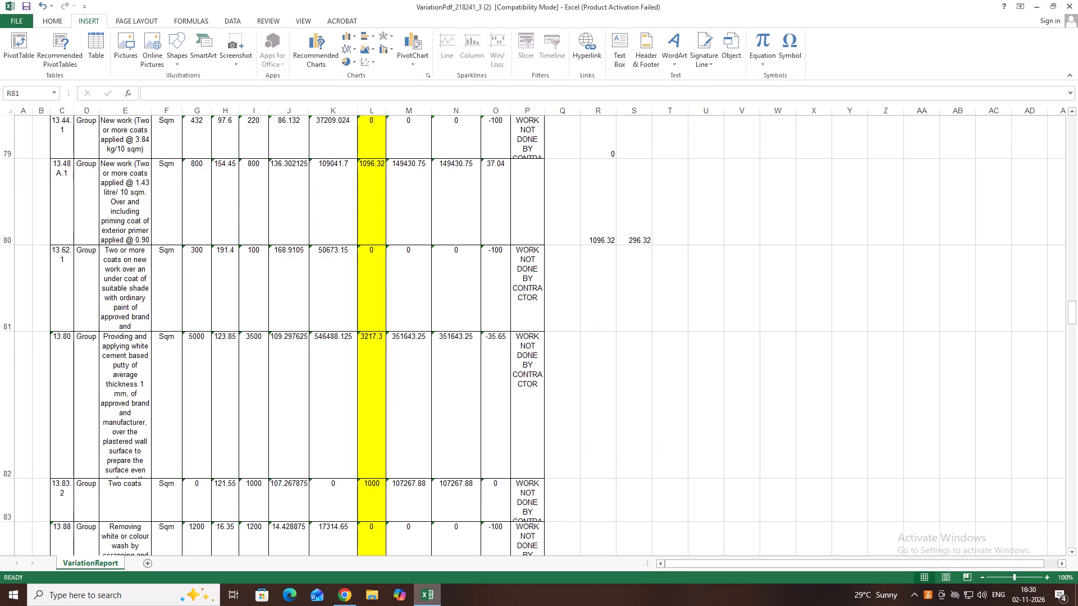
{"action": "left_click", "coordinate": [590, 283]}
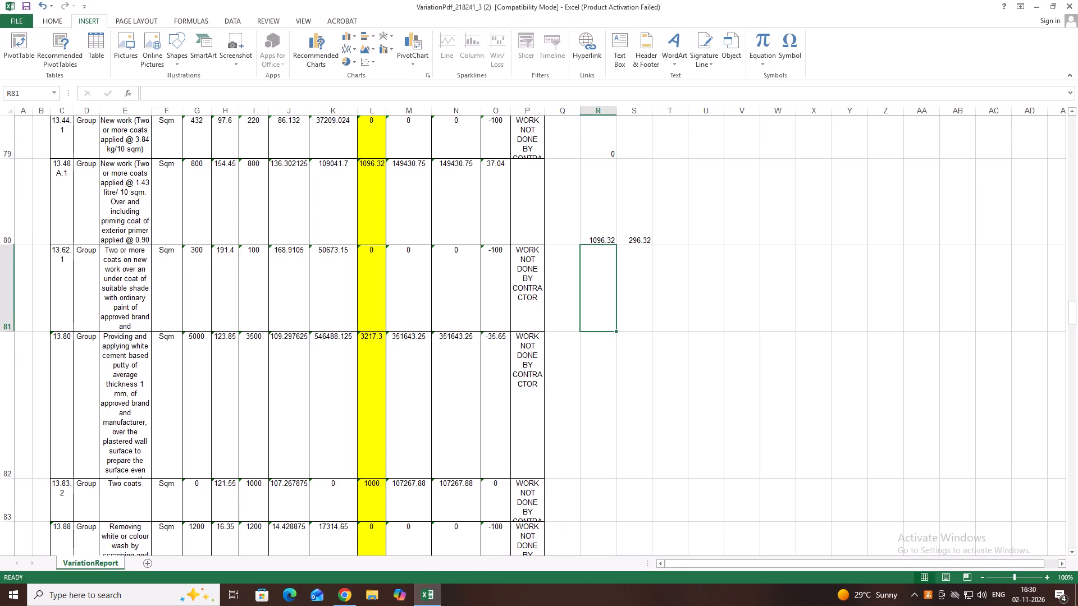
{"action": "key", "text": "0"}
{"action": "key", "text": "Down"}
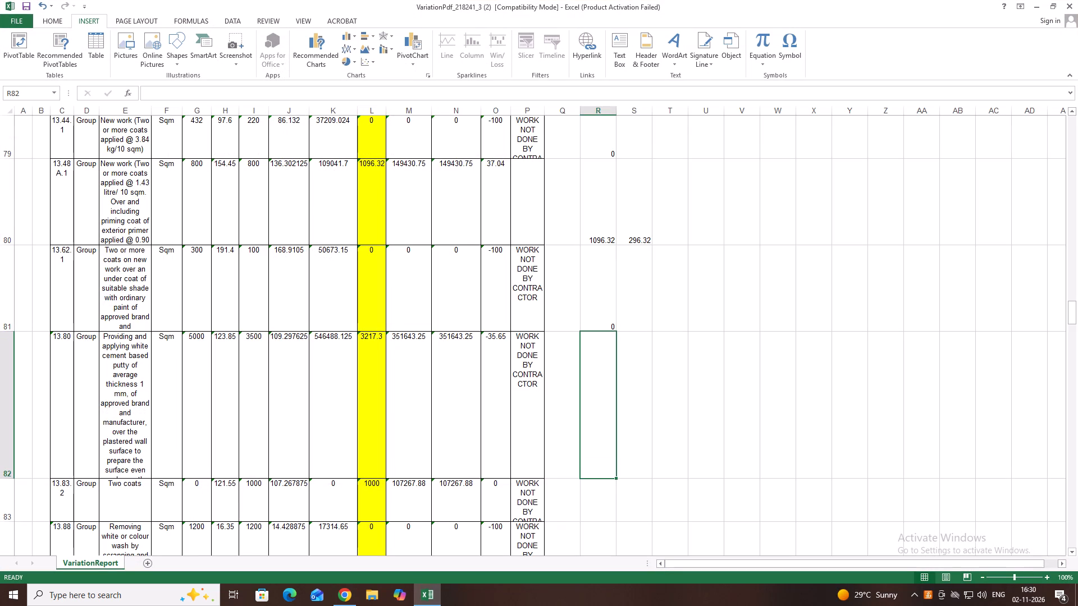
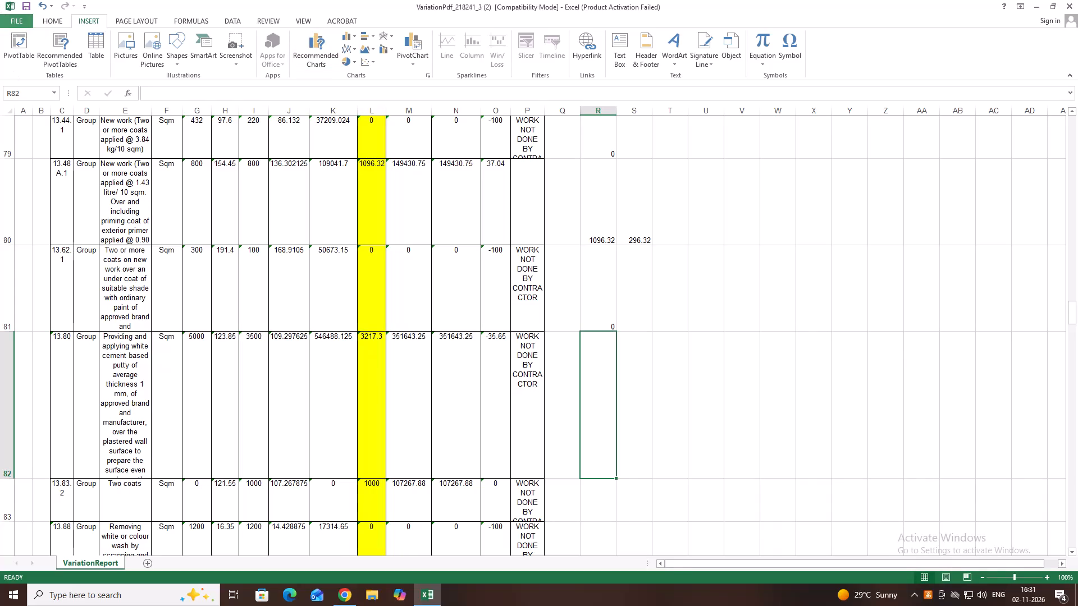
Check item 13.80 in the Chrome bill and enter its quantities in Excel, 3217.30 in R82 and 137.26 in S82.
{"action": "left_click", "coordinate": [433, 602]}
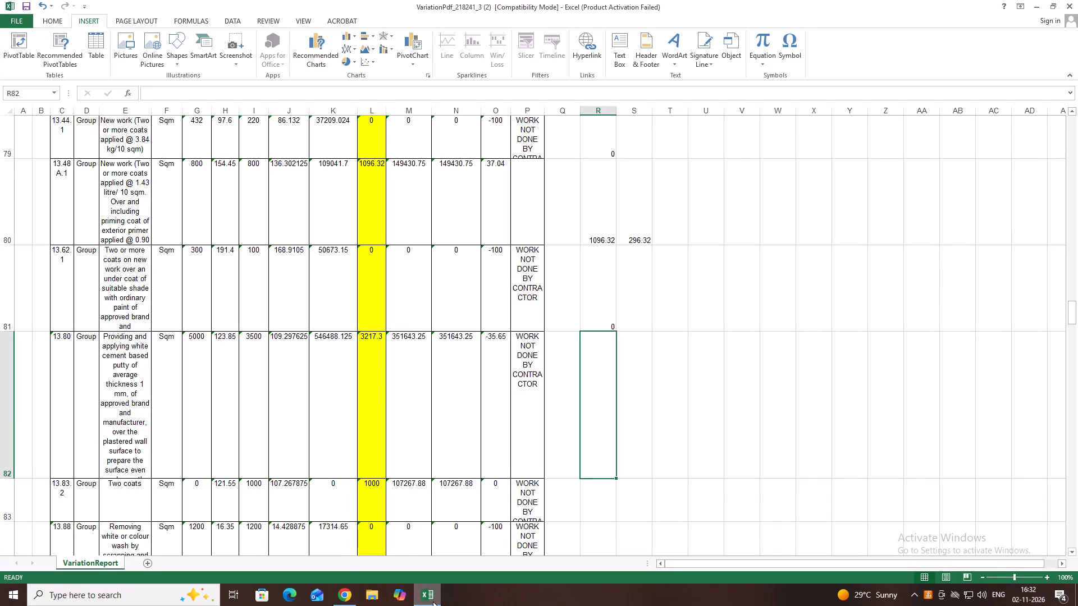
{"action": "left_click", "coordinate": [433, 602]}
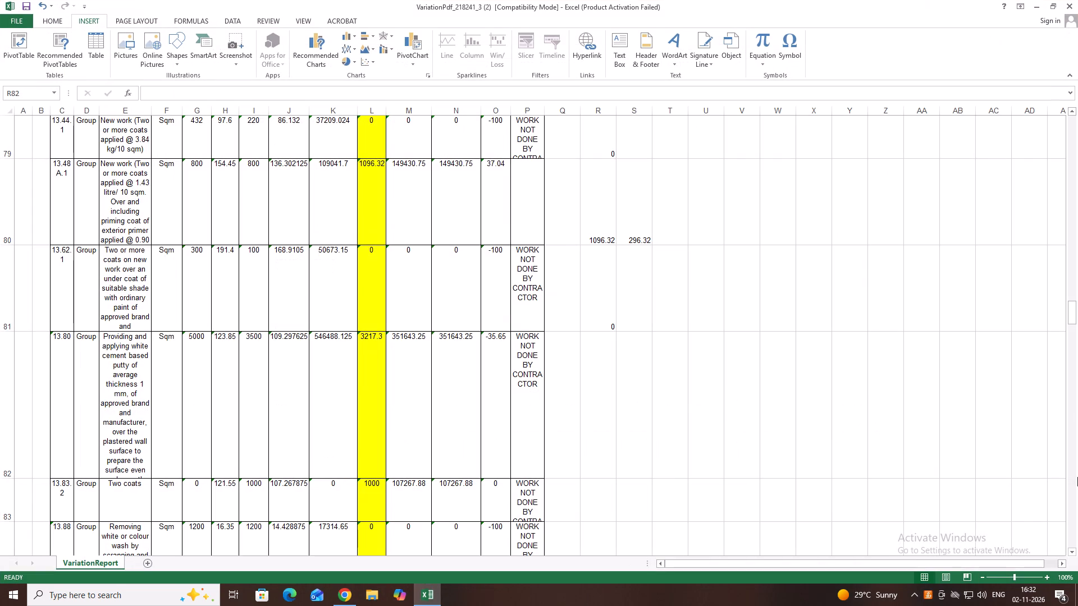
{"action": "type", "text": "3217"}
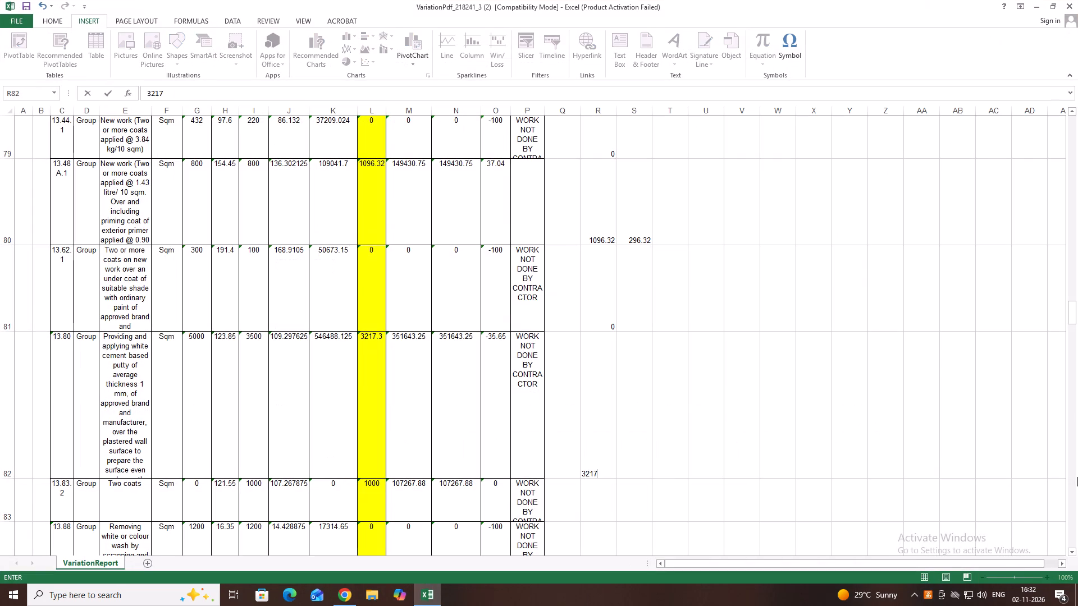
{"action": "type", "text": ".30"}
{"action": "key", "text": "Right"}
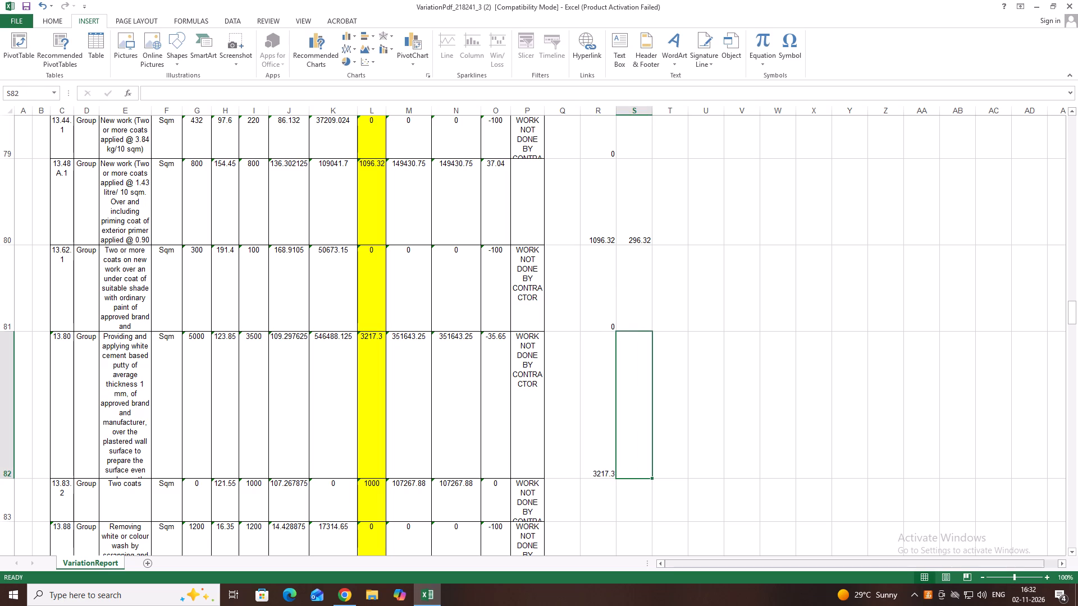
{"action": "left_click", "coordinate": [345, 596]}
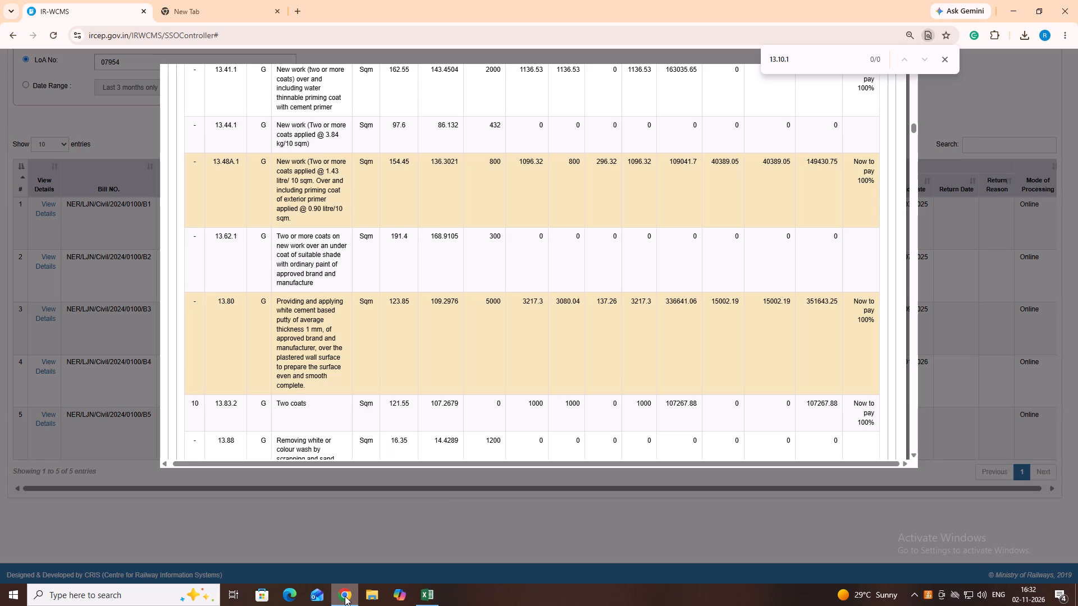
{"action": "left_click", "coordinate": [345, 596]}
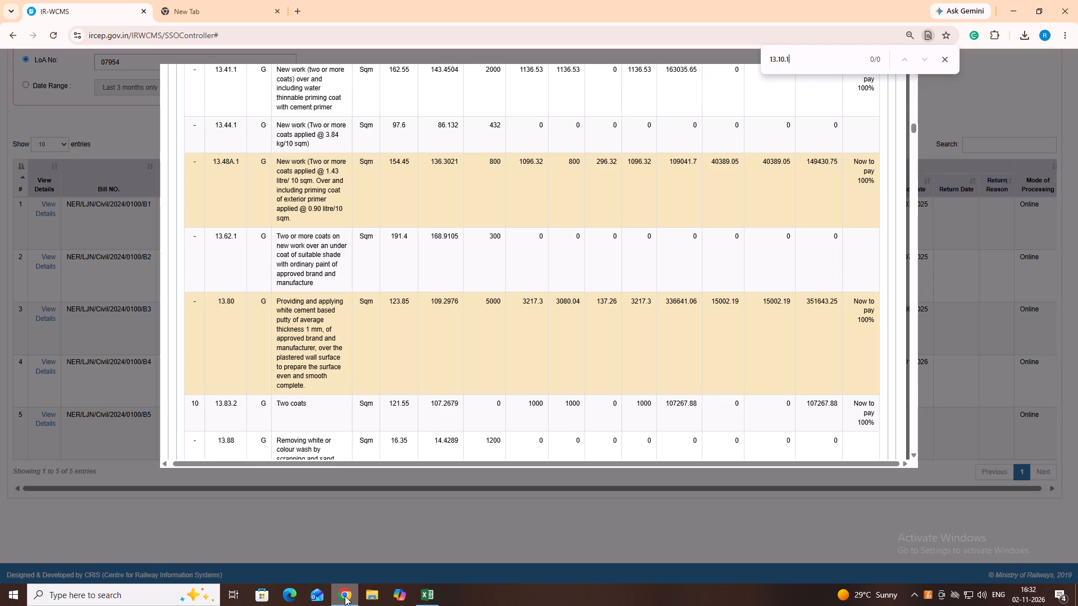
{"action": "left_click", "coordinate": [345, 596]}
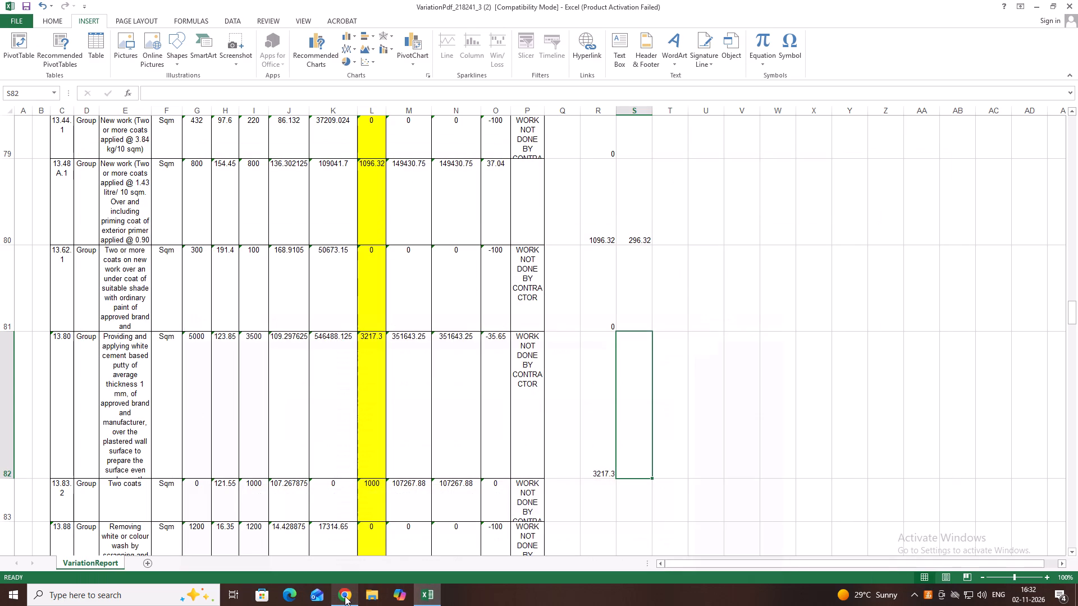
{"action": "type", "text": "137.26"}
{"action": "key", "text": "Down"}
{"action": "key", "text": "Left"}
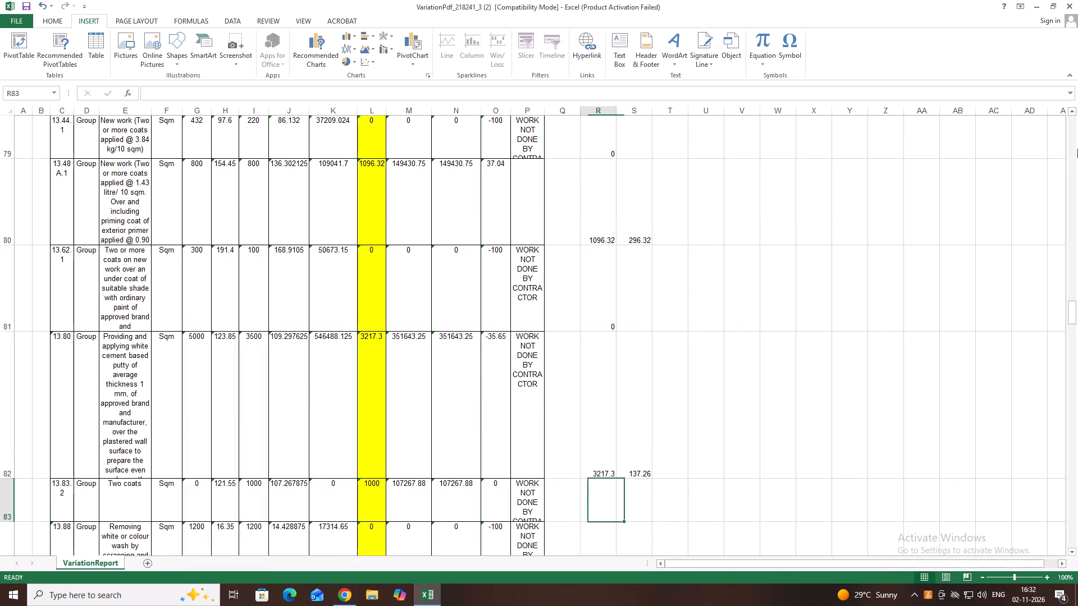
Look up items 13.83.2 and 13.88 in the Chrome bill, and in Excel enter 1000 in R83 and 0 in R84.
{"action": "scroll", "coordinate": [1035, 125], "scroll_direction": "down", "scroll_amount": 1}
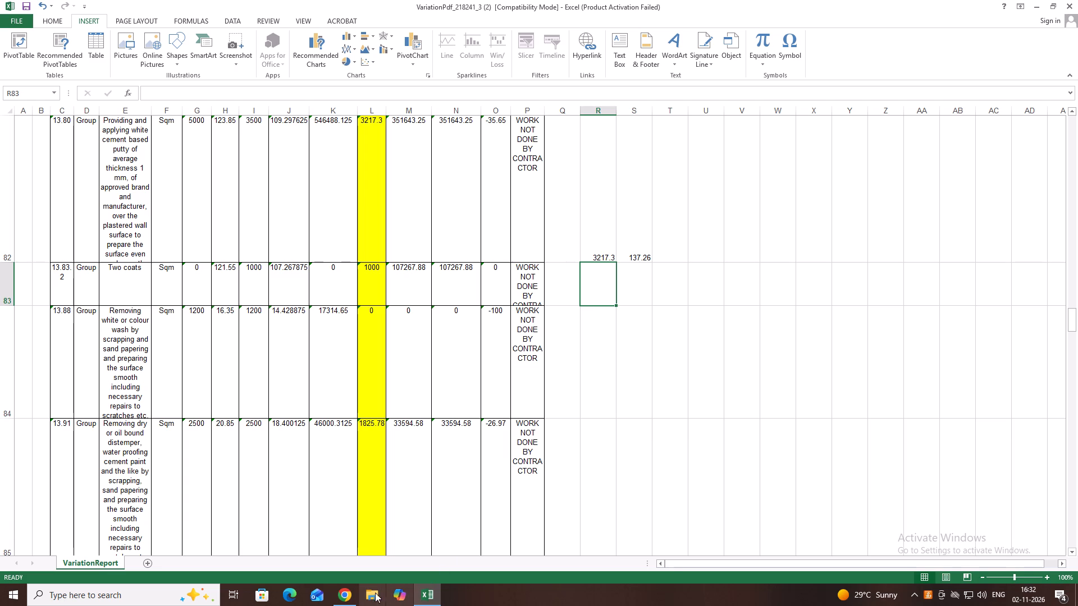
{"action": "left_click", "coordinate": [345, 597]}
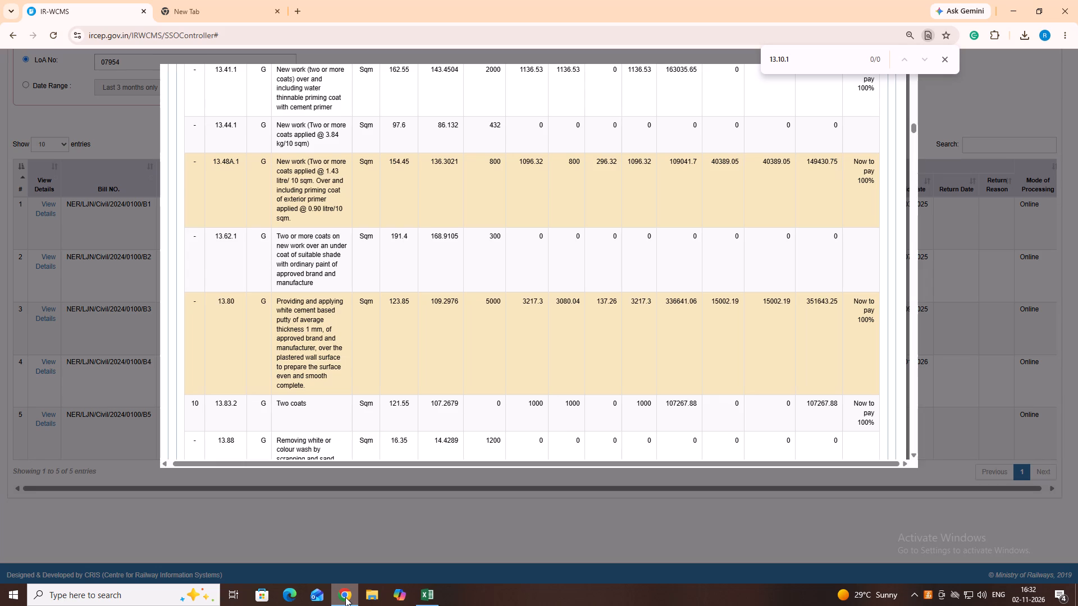
{"action": "scroll", "coordinate": [597, 377], "scroll_direction": "down", "scroll_amount": 2}
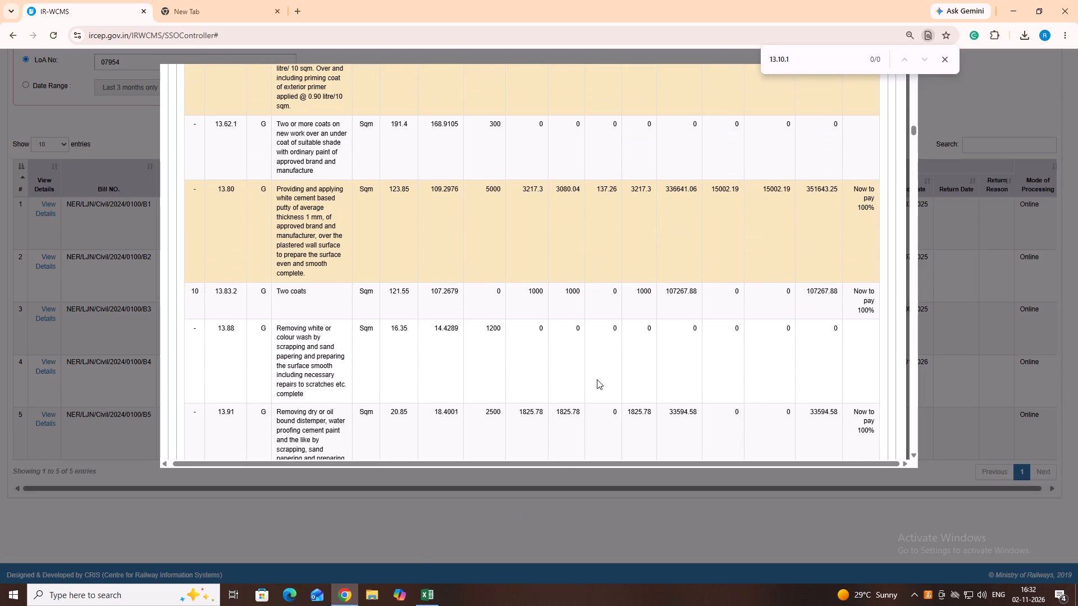
{"action": "scroll", "coordinate": [597, 379], "scroll_direction": "down", "scroll_amount": 2}
{"action": "left_click", "coordinate": [433, 599]}
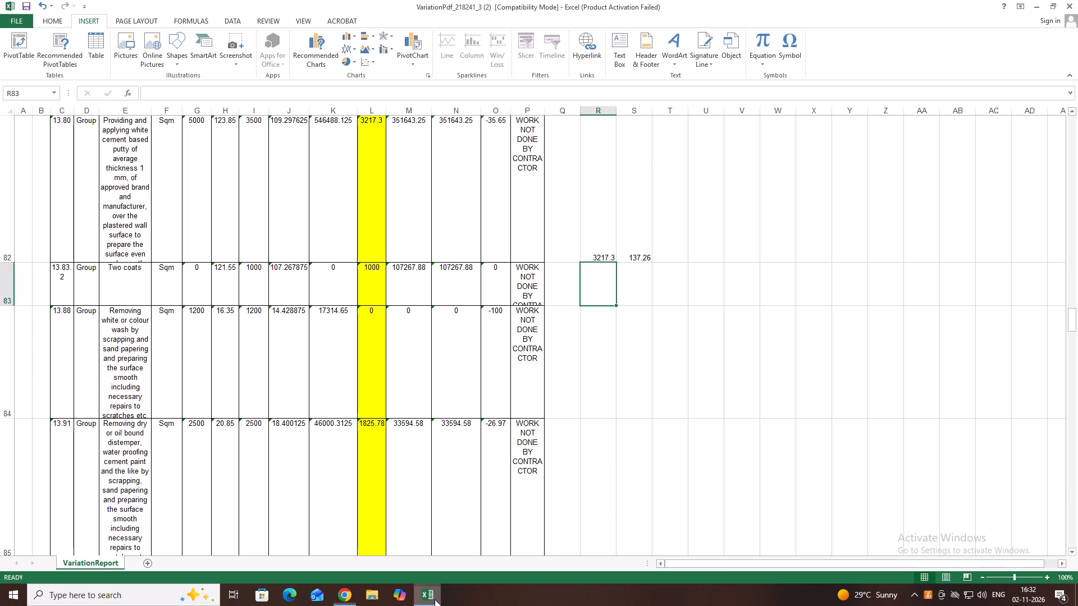
{"action": "type", "text": "1000"}
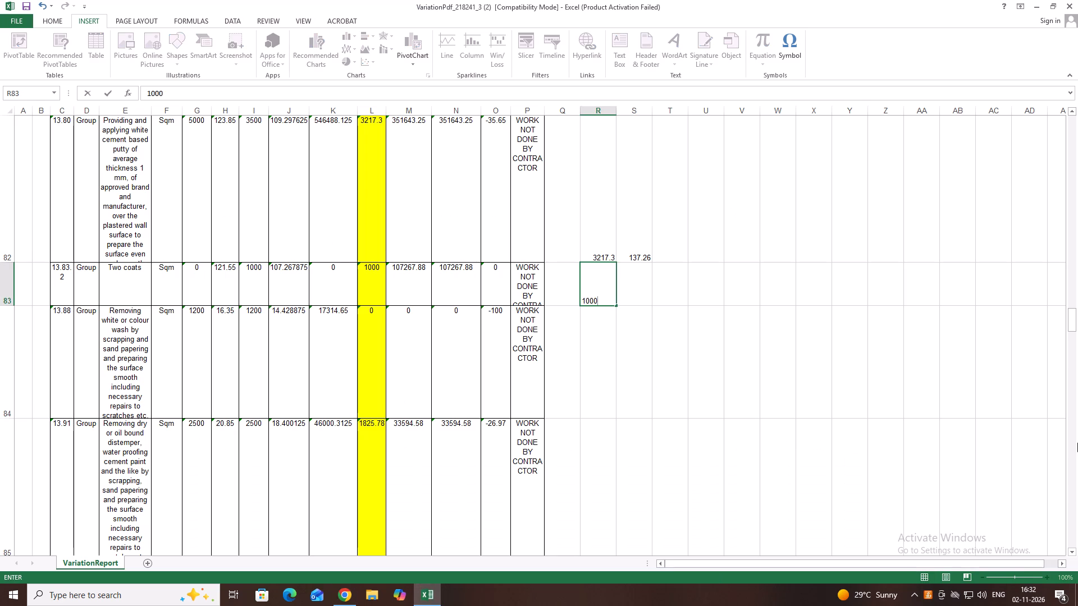
{"action": "key", "text": "Down"}
{"action": "key", "text": "0"}
{"action": "key", "text": "Down"}
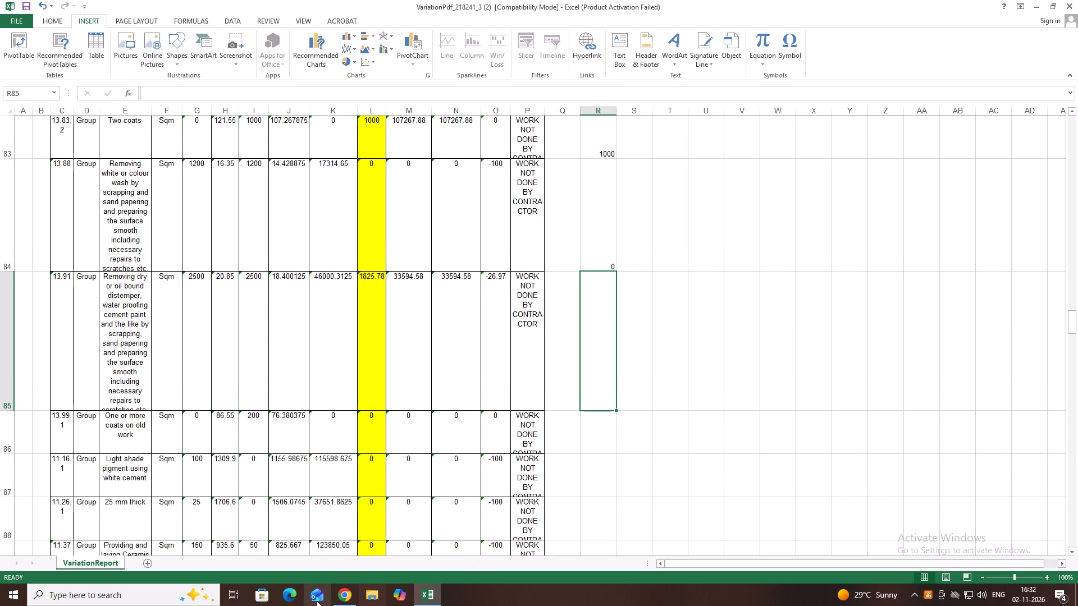
Check item 13.91 in the Chrome bill and enter its quantities in Excel, 1825.78 in R85 and 0 in S85.
{"action": "left_click", "coordinate": [349, 599]}
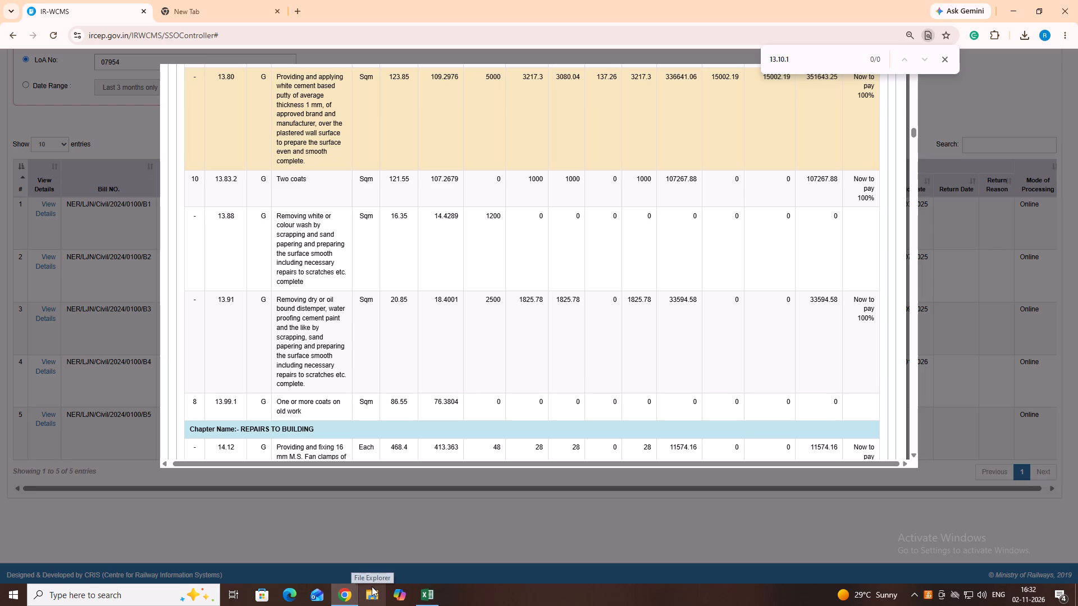
{"action": "left_click", "coordinate": [341, 600]}
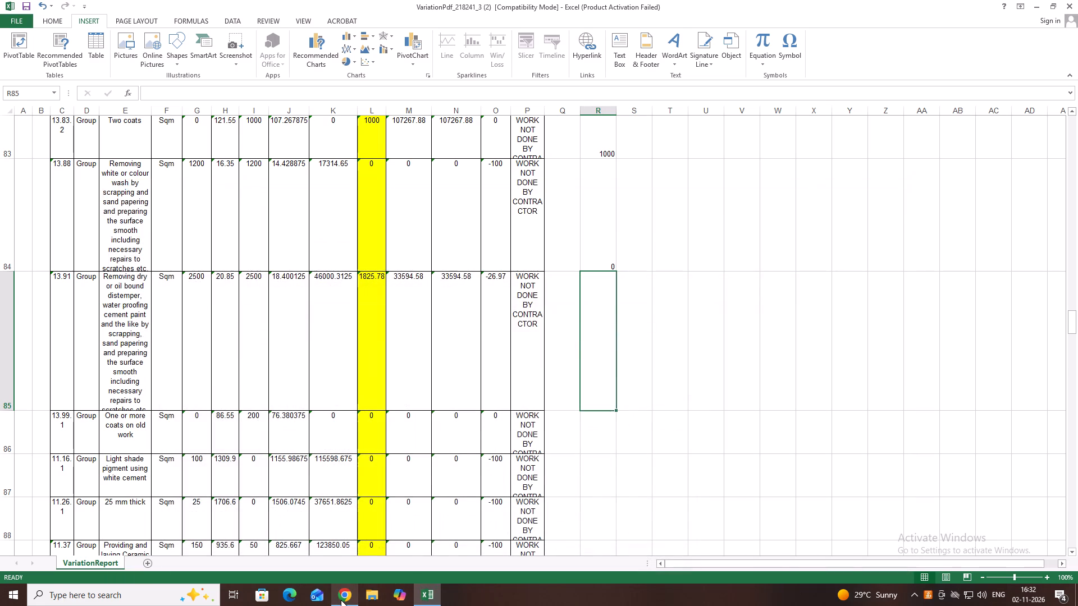
{"action": "type", "text": "1825"}
{"action": "type", "text": ".78"}
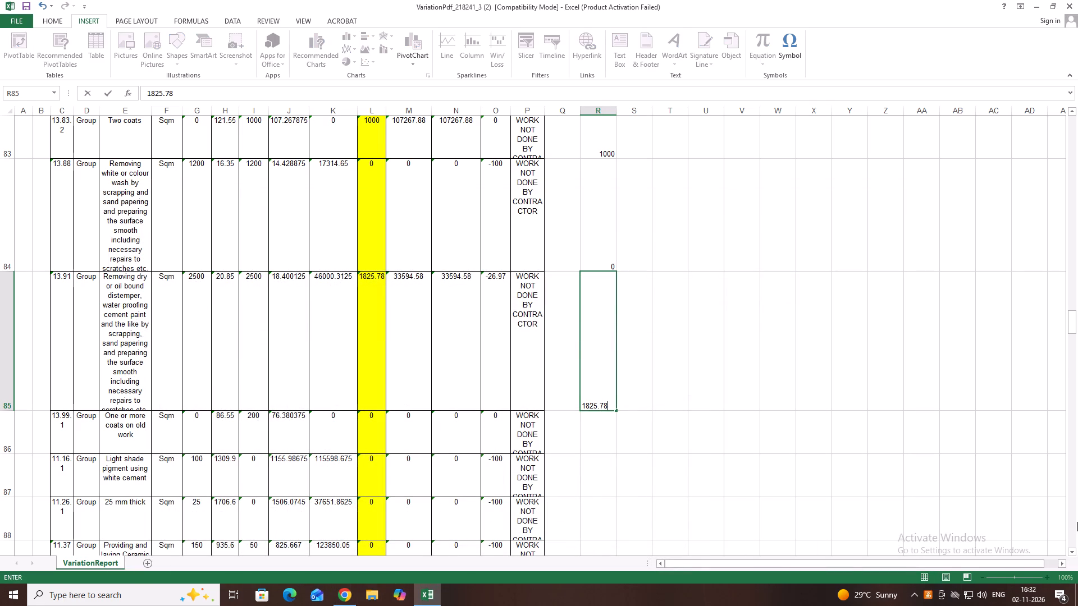
{"action": "key", "text": "Right"}
{"action": "key", "text": "0"}
{"action": "key", "text": "Down"}
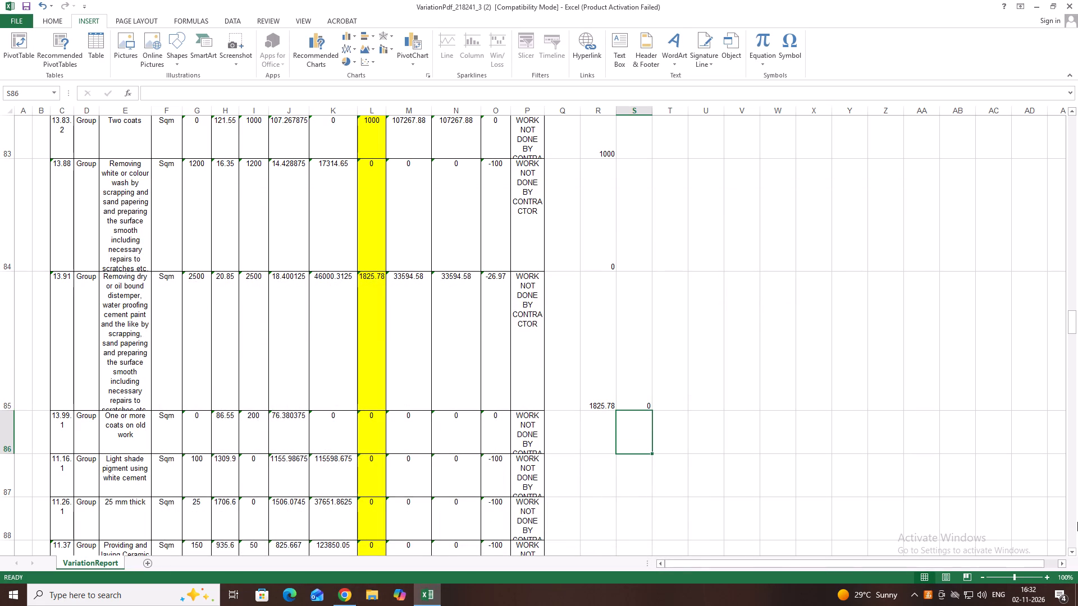
{"action": "key", "text": "Left"}
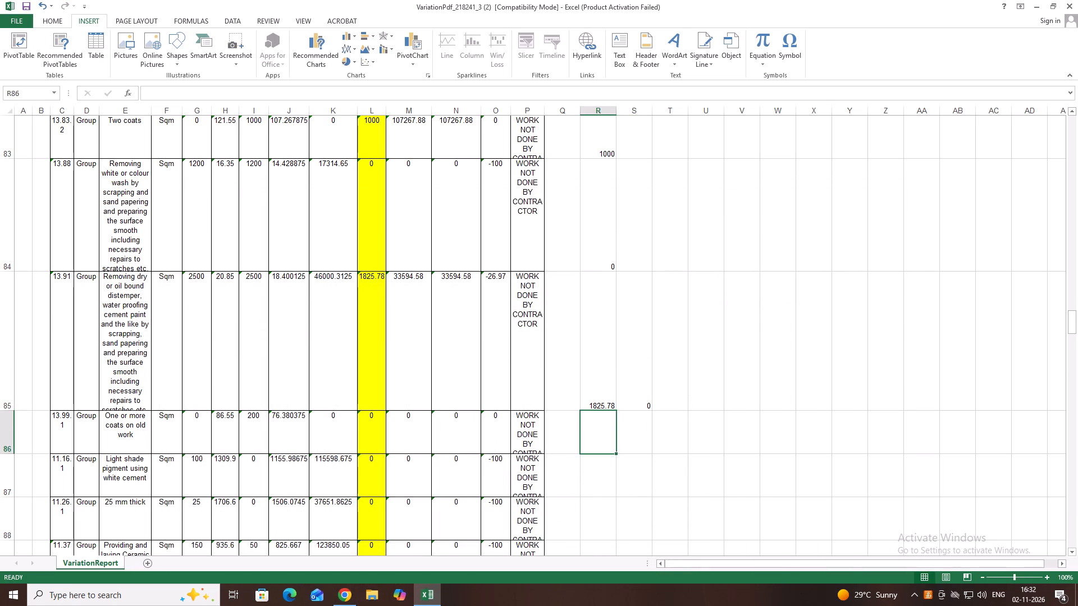
Check item 13.99.1 in the Chrome bill and enter 0 in R86 in Excel.
{"action": "scroll", "coordinate": [834, 401], "scroll_direction": "down", "scroll_amount": 1}
{"action": "scroll", "coordinate": [765, 406], "scroll_direction": "up", "scroll_amount": 1}
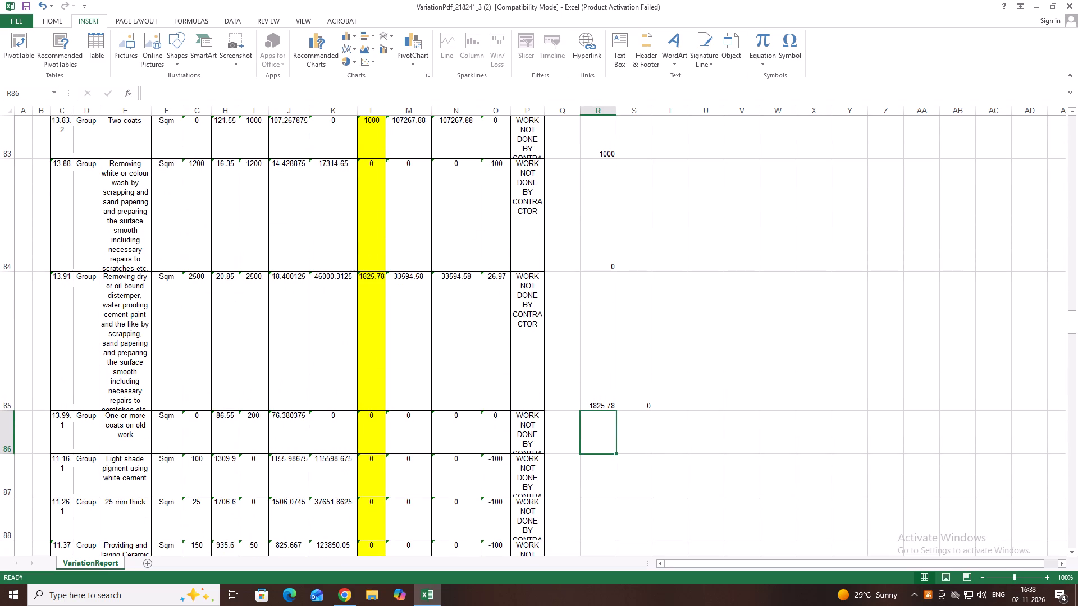
{"action": "left_click", "coordinate": [430, 594]}
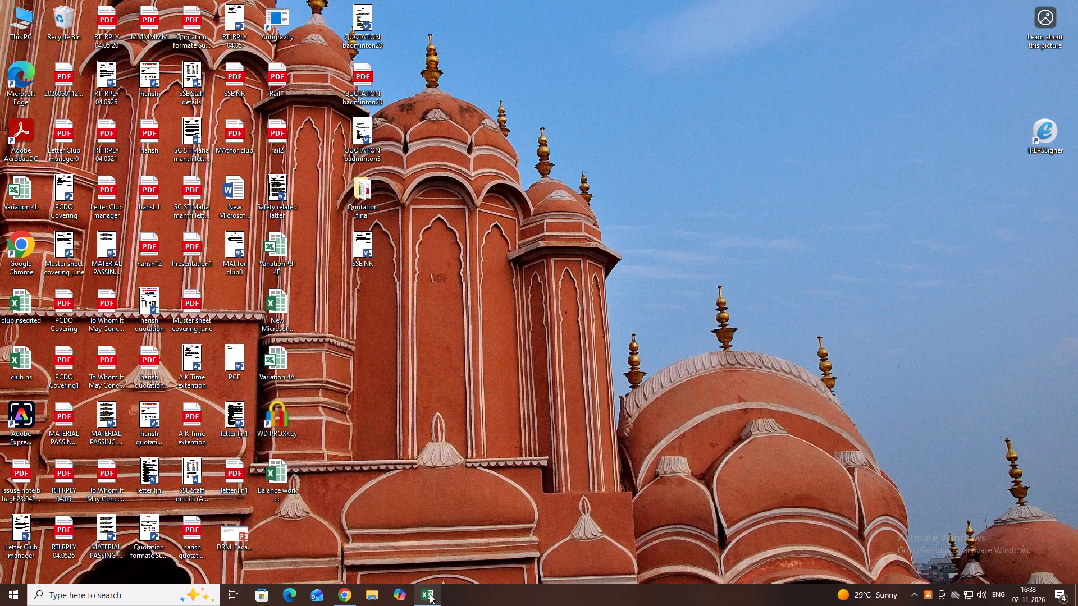
{"action": "left_click", "coordinate": [430, 594]}
{"action": "left_click", "coordinate": [350, 593]}
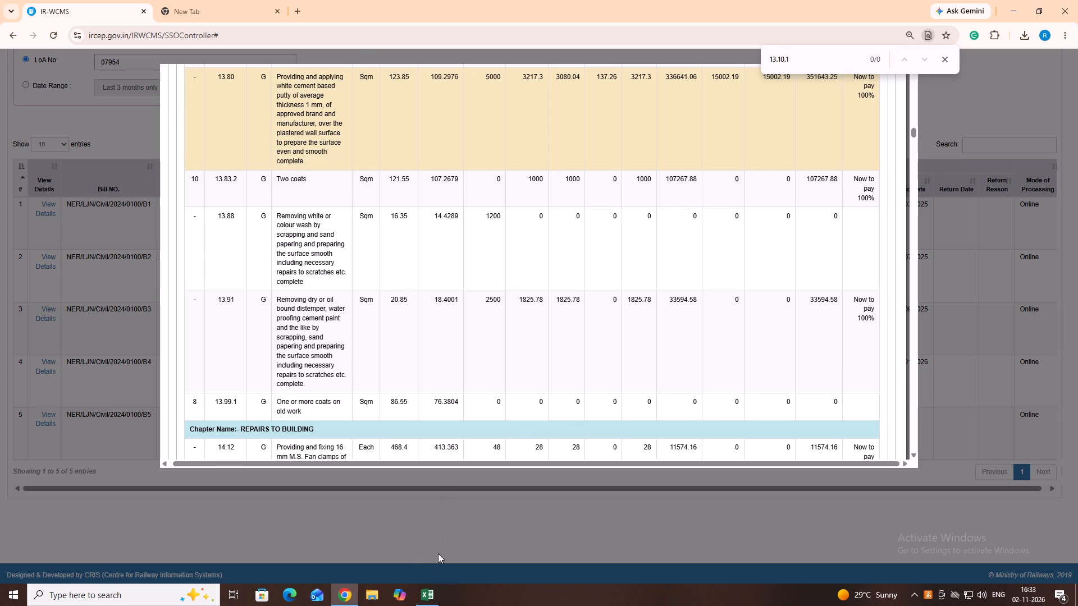
{"action": "left_click", "coordinate": [434, 604]}
{"action": "key", "text": "0"}
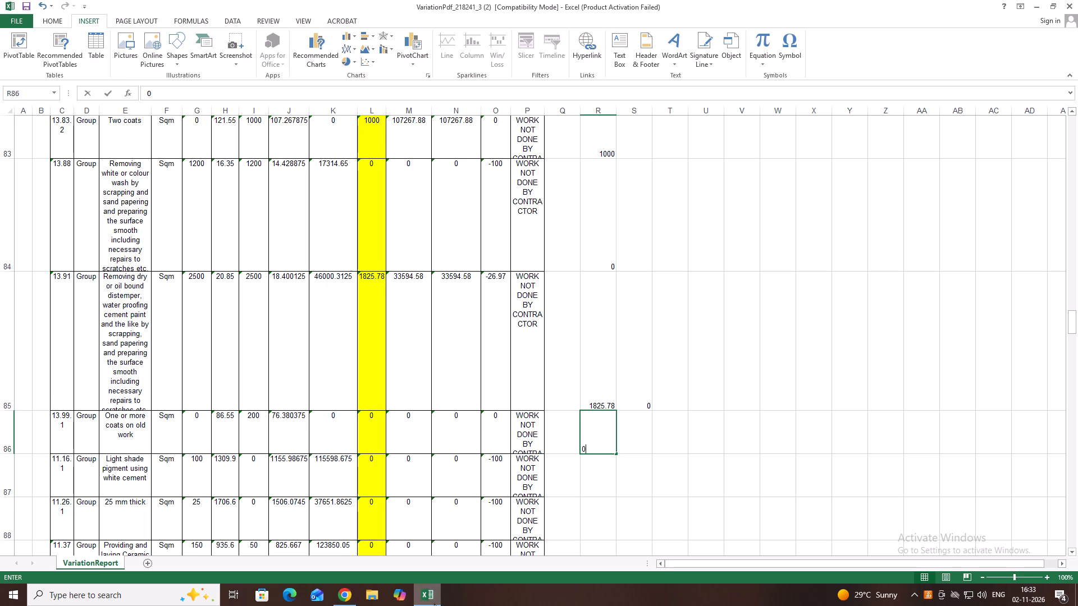
{"action": "key", "text": "Down"}
Save the variation workbook.
{"action": "key", "text": "ctrl+s"}
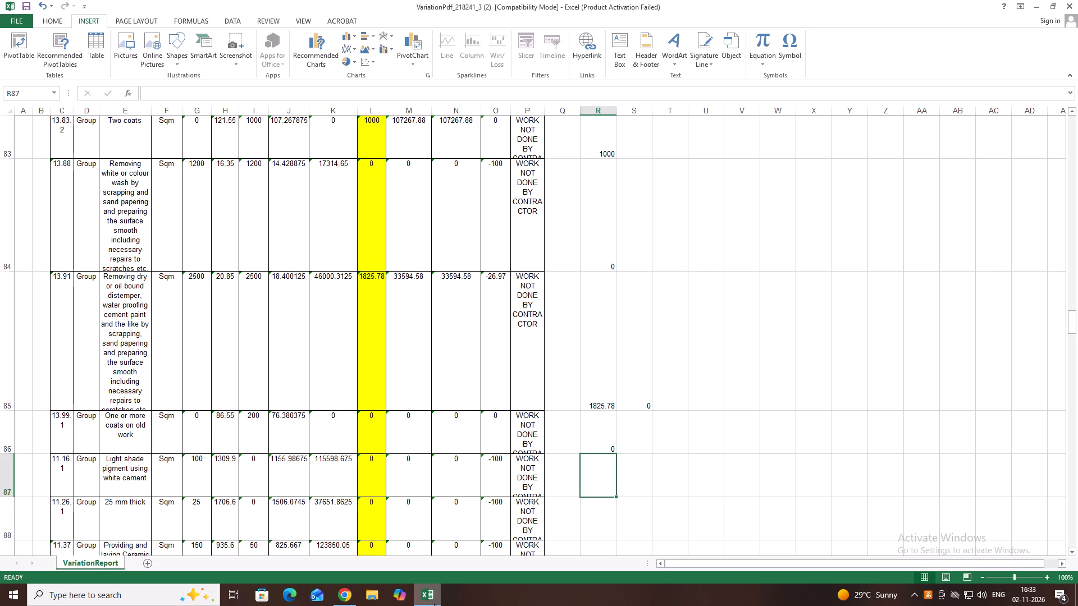
{"action": "key", "text": "ctrl+s"}
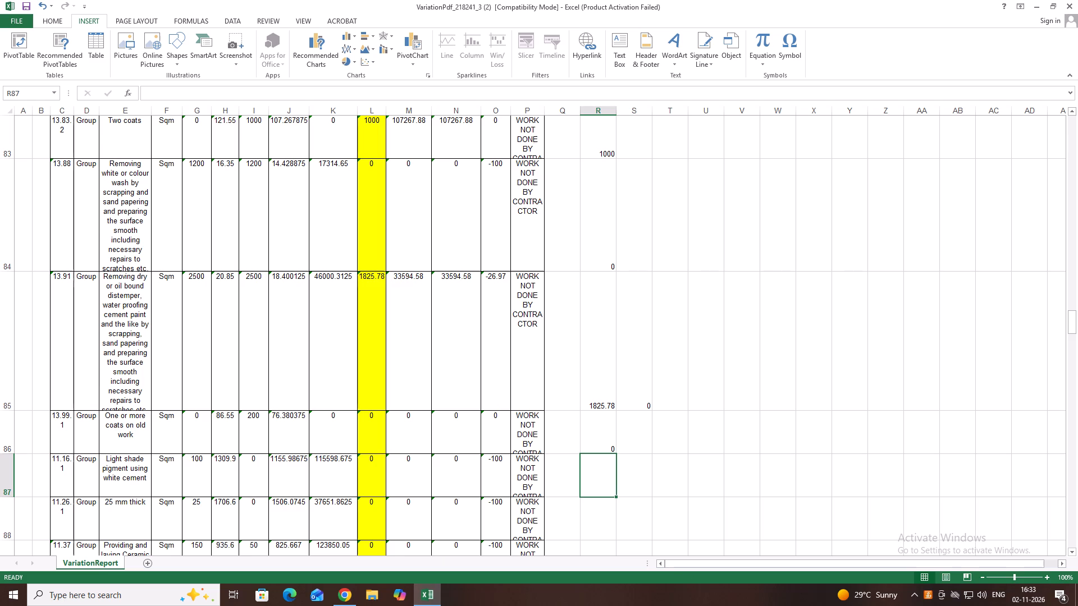
Search the bill in Chrome for item 11.16.1 and check the quantities of flooring items 11.16.1, 11.26.1 and 11.37.
{"action": "left_click", "coordinate": [350, 596]}
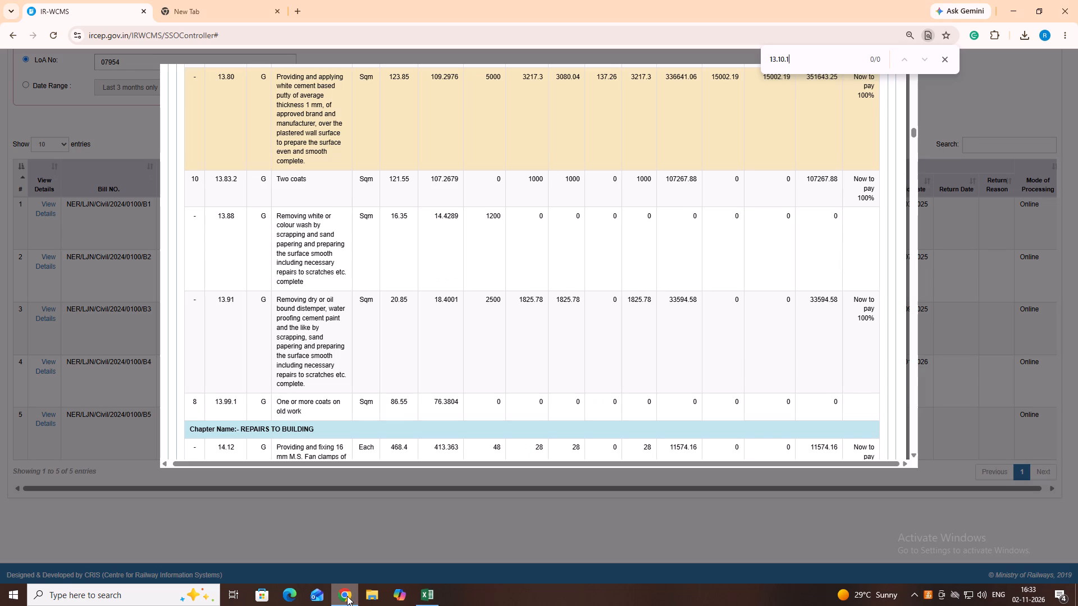
{"action": "key", "text": "BackSpace"}
{"action": "key", "text": "BackSpace"}
{"action": "key", "text": "BackSpace"}
{"action": "key", "text": "BackSpace"}
{"action": "key", "text": "BackSpace"}
{"action": "key", "text": "BackSpace"}
{"action": "key", "text": "BackSpace"}
{"action": "key", "text": "BackSpace"}
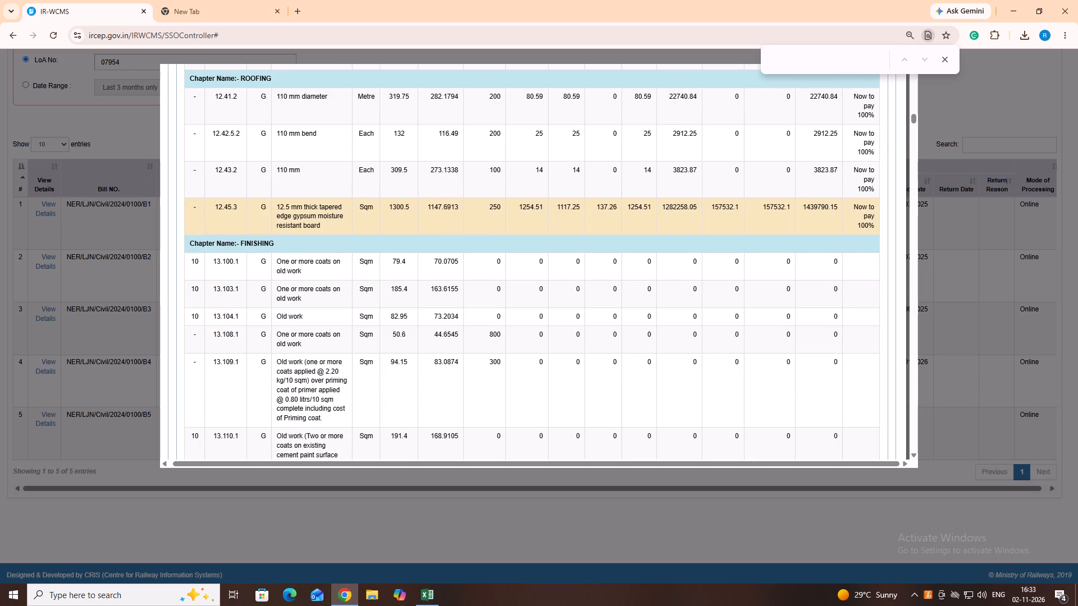
{"action": "double_click", "coordinate": [337, 596]}
{"action": "left_click", "coordinate": [435, 598]}
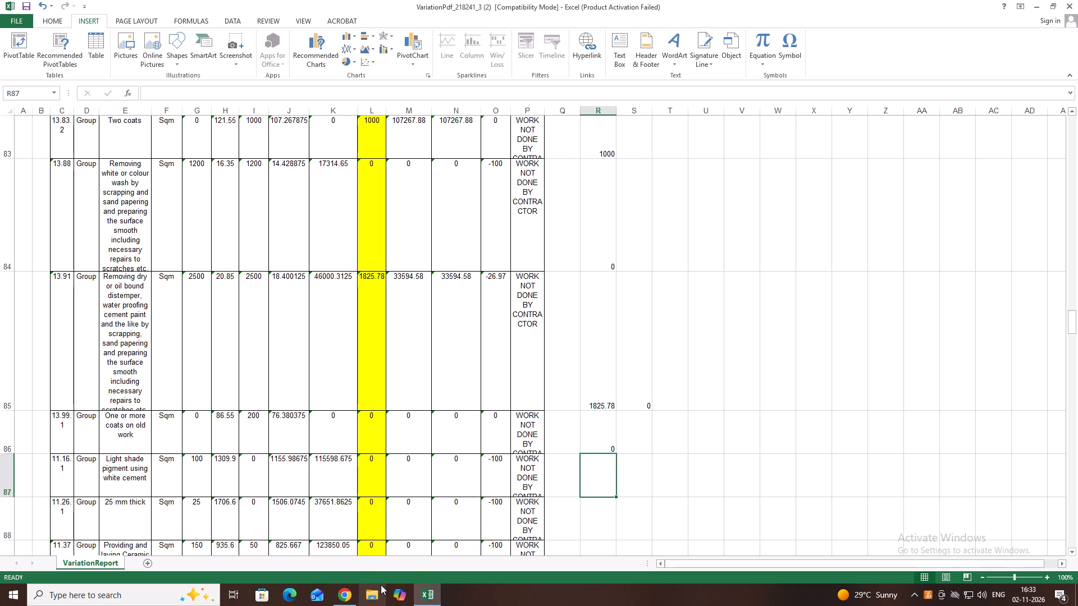
{"action": "left_click", "coordinate": [340, 597]}
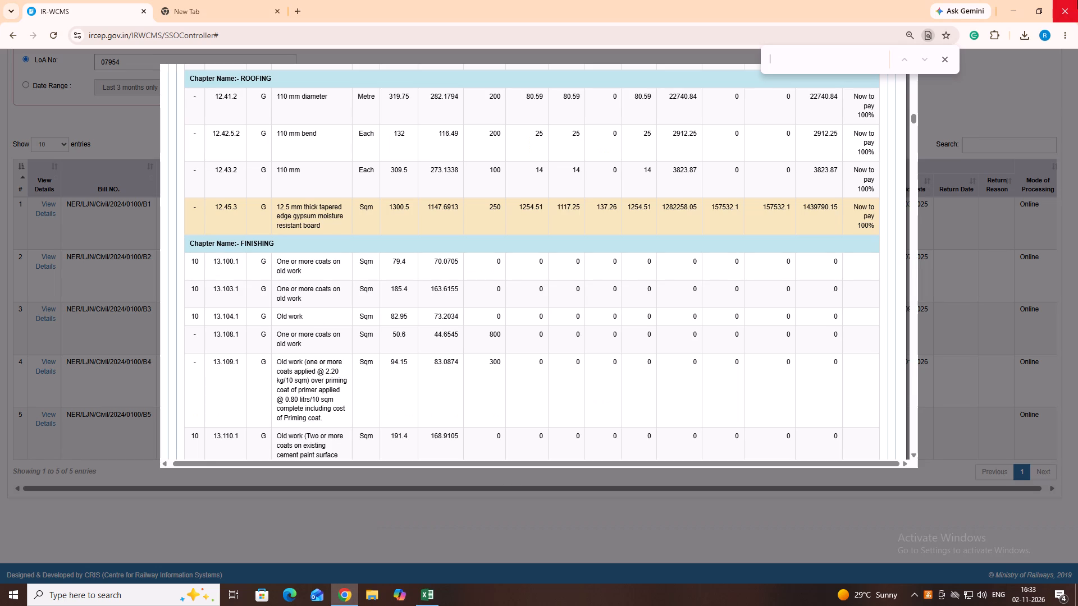
{"action": "type", "text": "11.16."}
{"action": "key", "text": "1"}
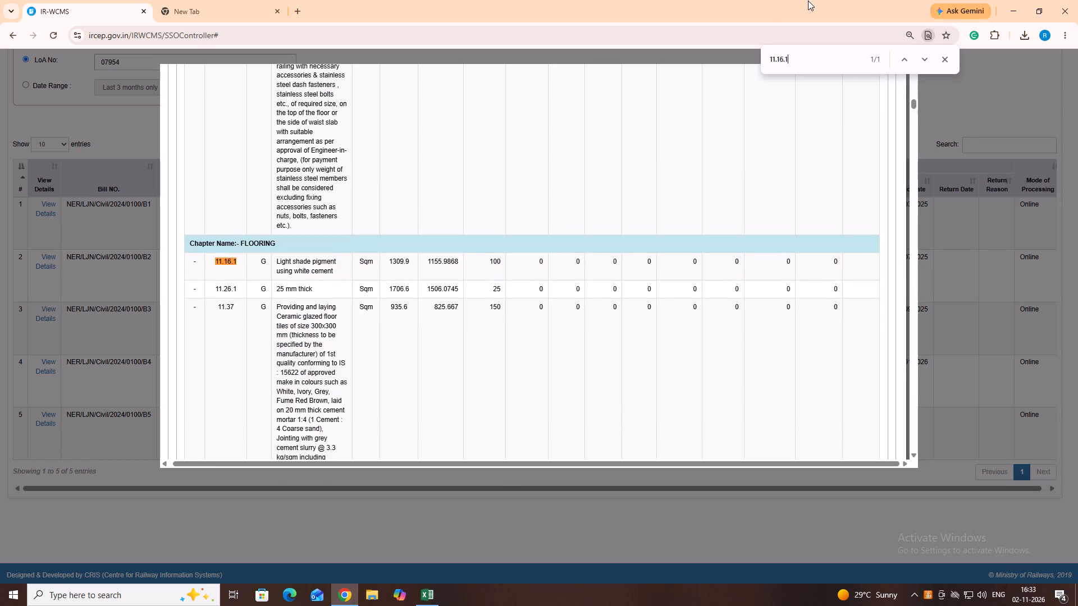
{"action": "scroll", "coordinate": [741, 224], "scroll_direction": "down", "scroll_amount": 4}
{"action": "scroll", "coordinate": [719, 267], "scroll_direction": "up", "scroll_amount": 2}
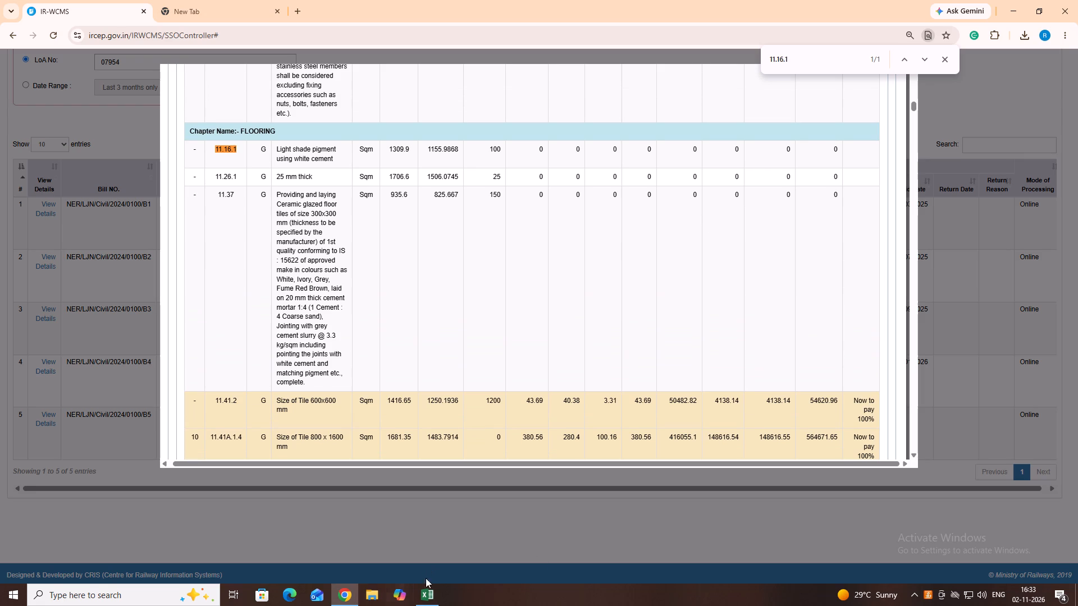
In Excel, enter 0 in R87, R88 and R89 for items 11.16.1, 11.26.1 and 11.37.
{"action": "left_click", "coordinate": [431, 602]}
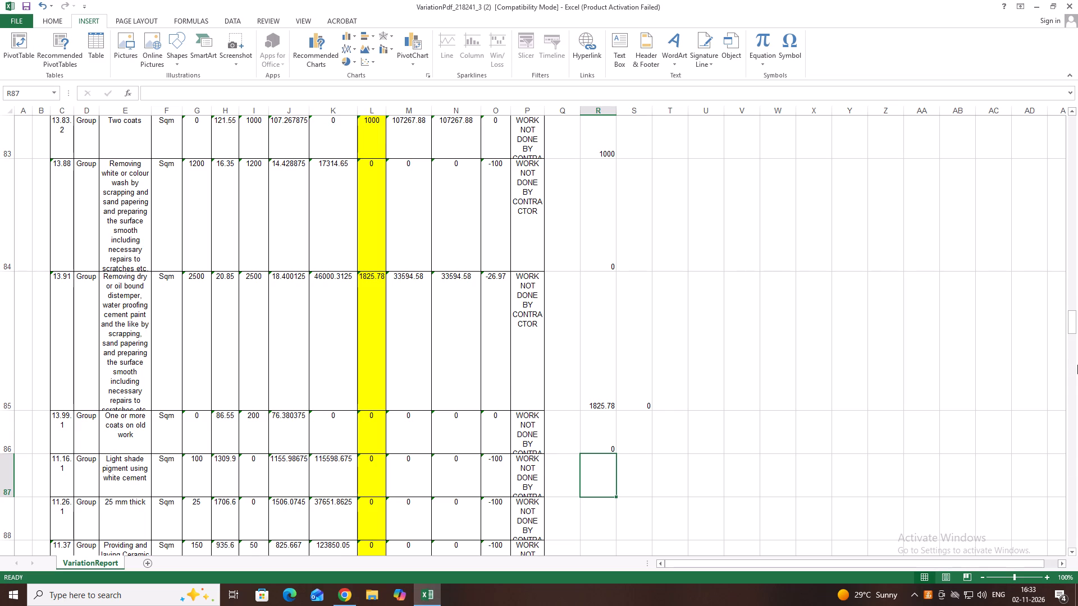
{"action": "key", "text": "0"}
{"action": "key", "text": "Down"}
{"action": "key", "text": "0"}
{"action": "key", "text": "Down"}
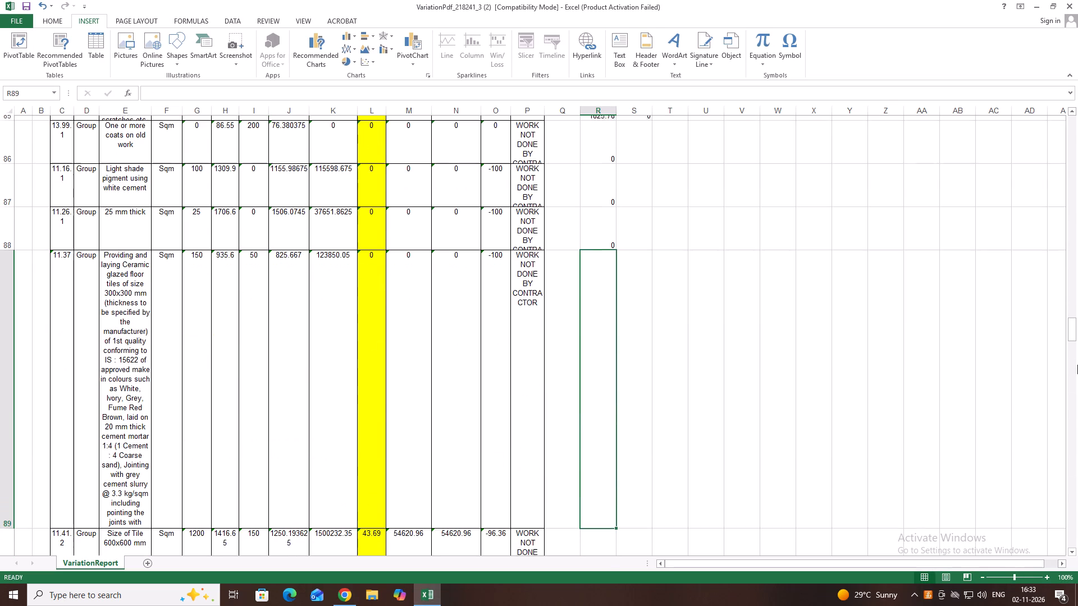
{"action": "key", "text": "0"}
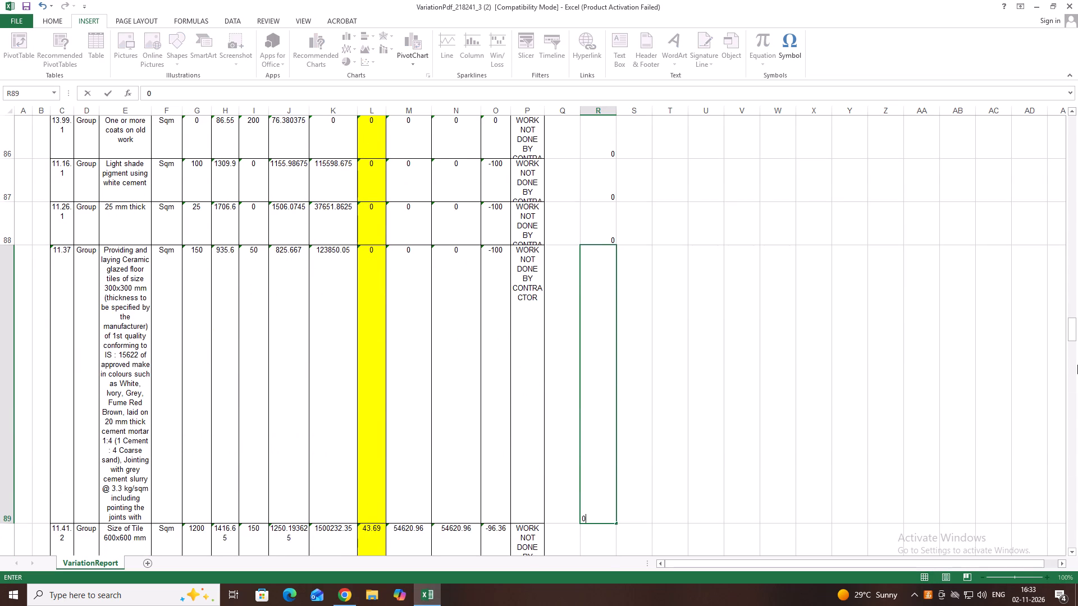
{"action": "key", "text": "Down"}
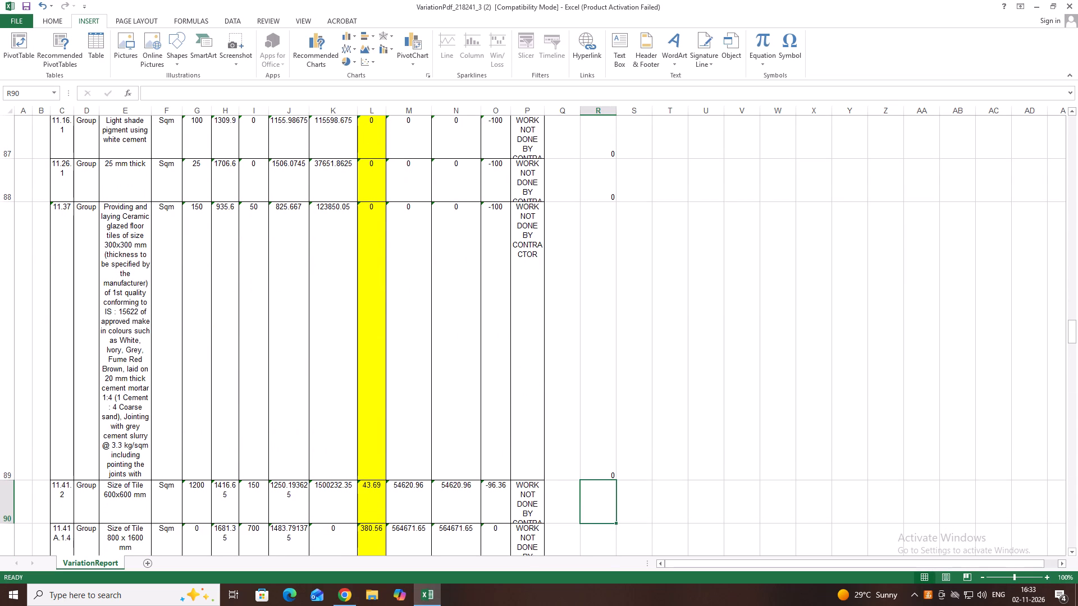
Check item 11.41.2 in the Chrome bill and enter its quantities in Excel, 43.69 in R90 and 3.31 in S90.
{"action": "left_click", "coordinate": [340, 599]}
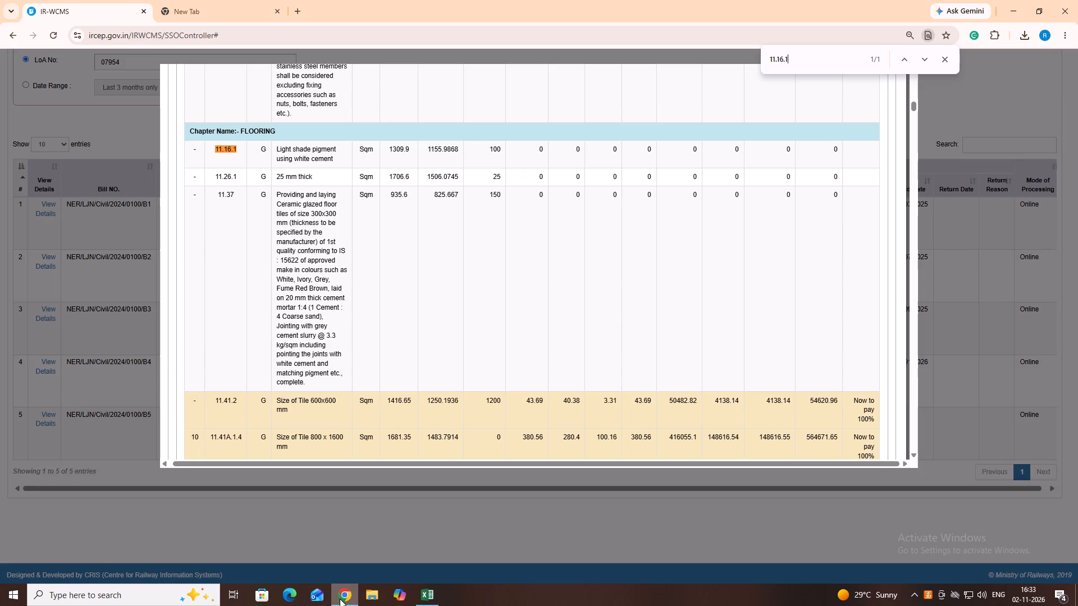
{"action": "scroll", "coordinate": [547, 456], "scroll_direction": "down", "scroll_amount": 2}
{"action": "scroll", "coordinate": [679, 359], "scroll_direction": "up", "scroll_amount": 1}
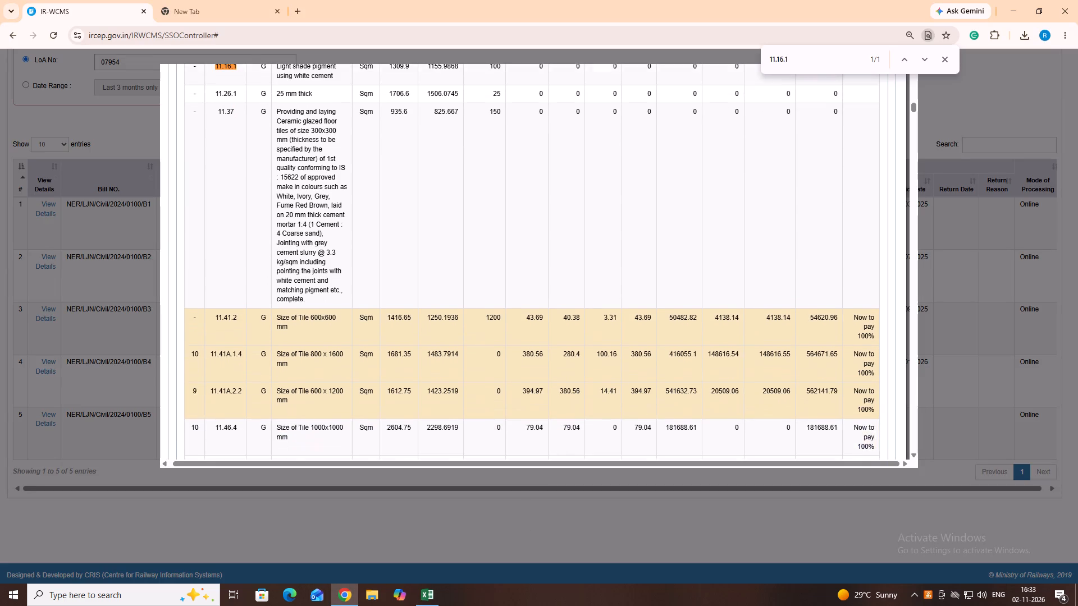
{"action": "scroll", "coordinate": [679, 359], "scroll_direction": "up", "scroll_amount": 2}
{"action": "scroll", "coordinate": [679, 359], "scroll_direction": "down", "scroll_amount": 1}
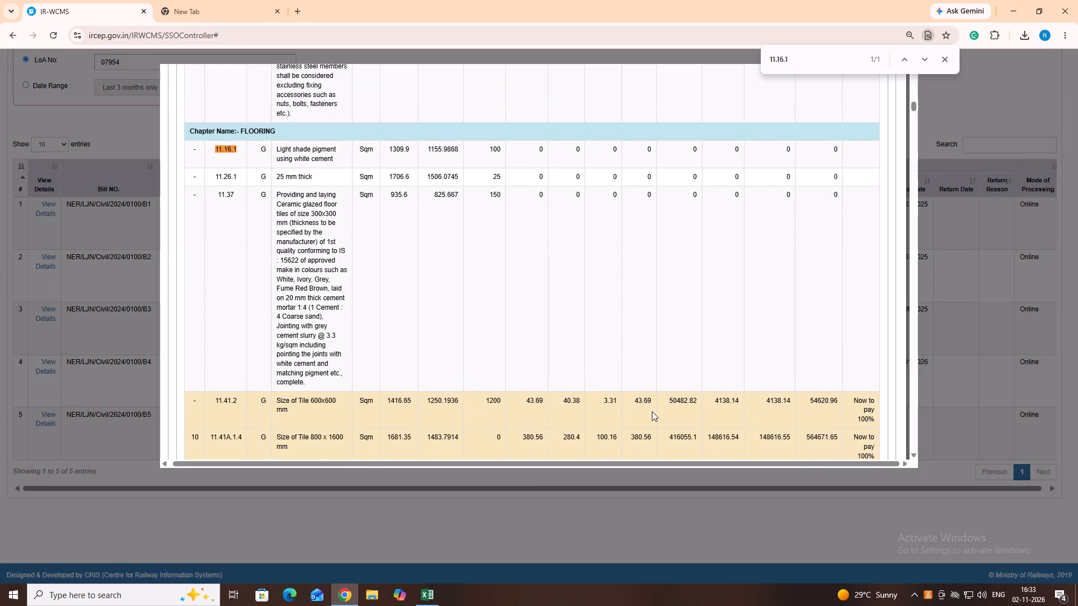
{"action": "left_click", "coordinate": [427, 598]}
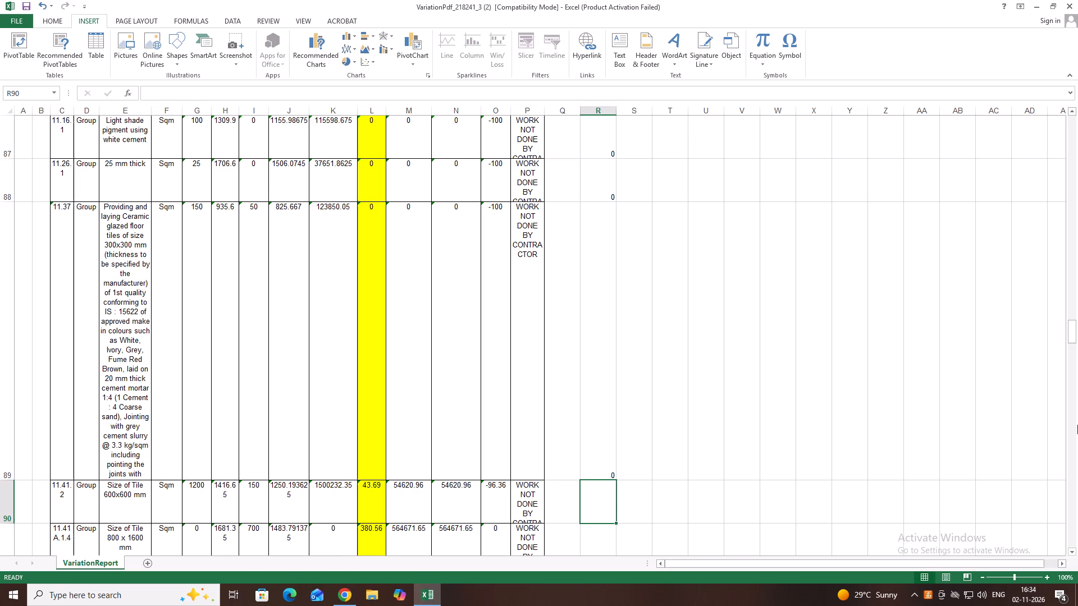
{"action": "type", "text": "43"}
{"action": "type", "text": ".69"}
{"action": "key", "text": "Right"}
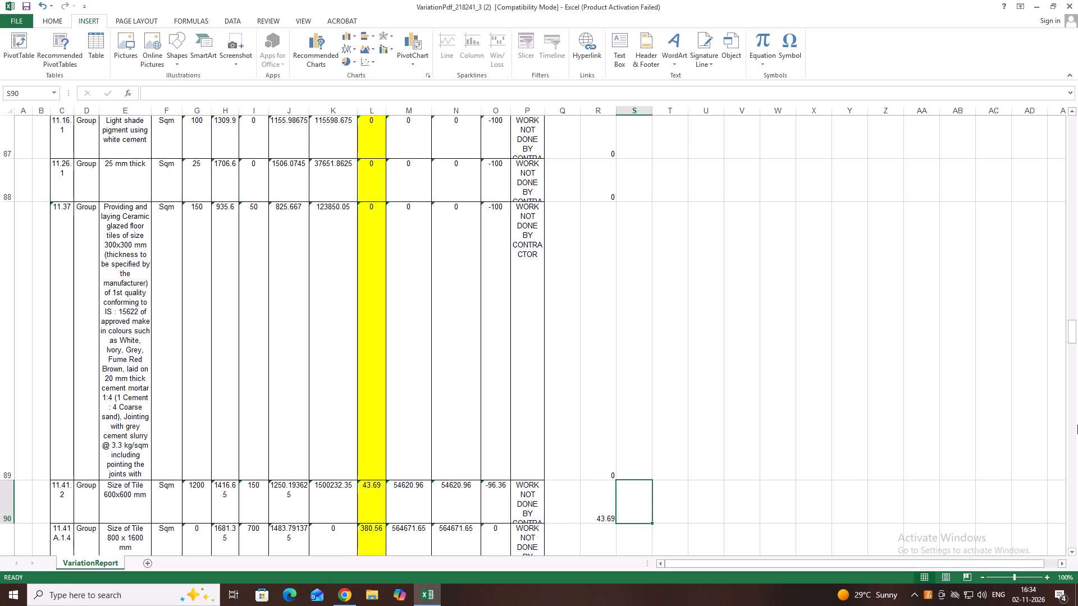
{"action": "type", "text": "3.31"}
{"action": "key", "text": "Down"}
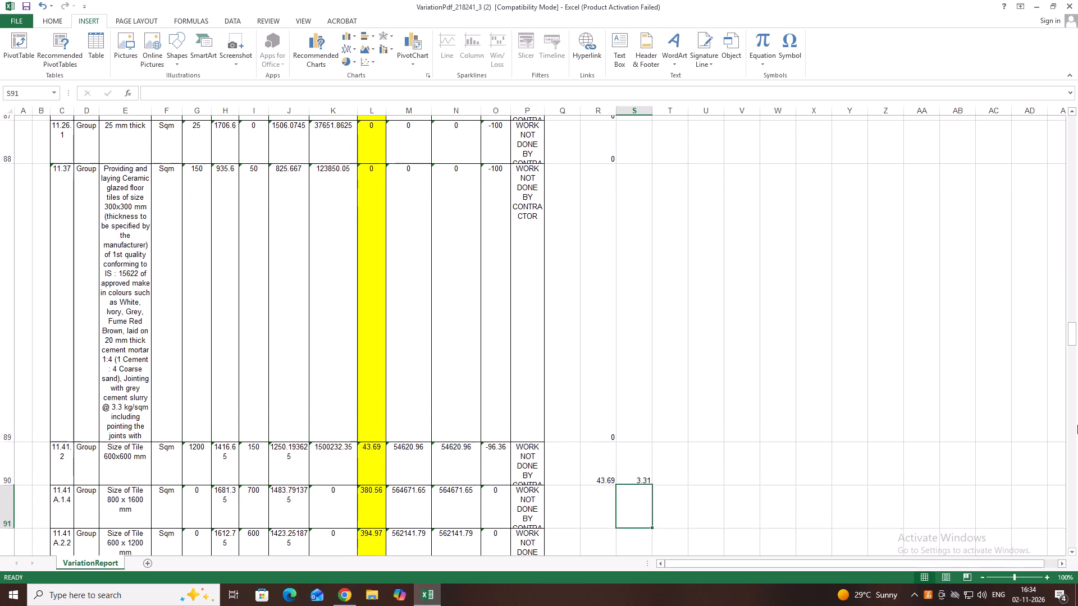
{"action": "key", "text": "Left"}
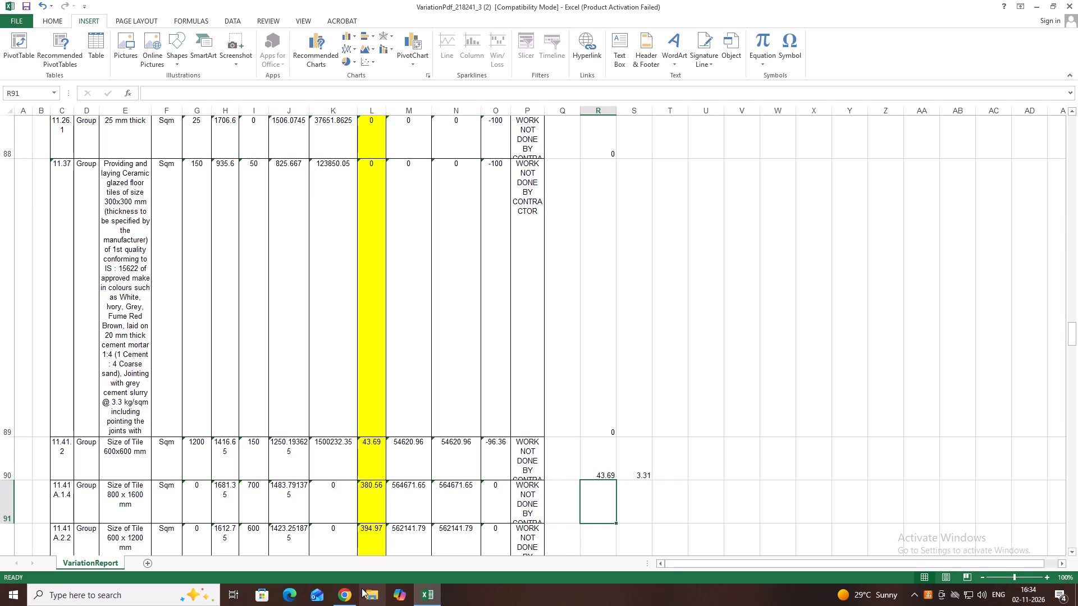
Check item 11.41A.1.4 in the Chrome bill and enter its quantities in Excel, 380.56 in R91 and 100.16 in S91.
{"action": "left_click", "coordinate": [350, 592]}
{"action": "scroll", "coordinate": [508, 386], "scroll_direction": "down", "scroll_amount": 1}
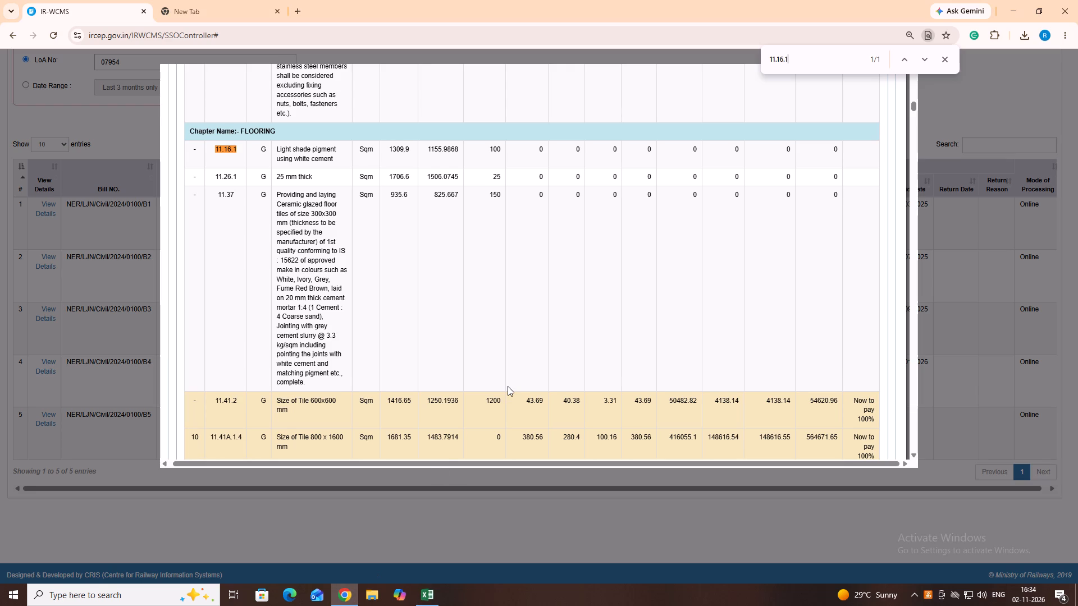
{"action": "scroll", "coordinate": [508, 386], "scroll_direction": "down", "scroll_amount": 1}
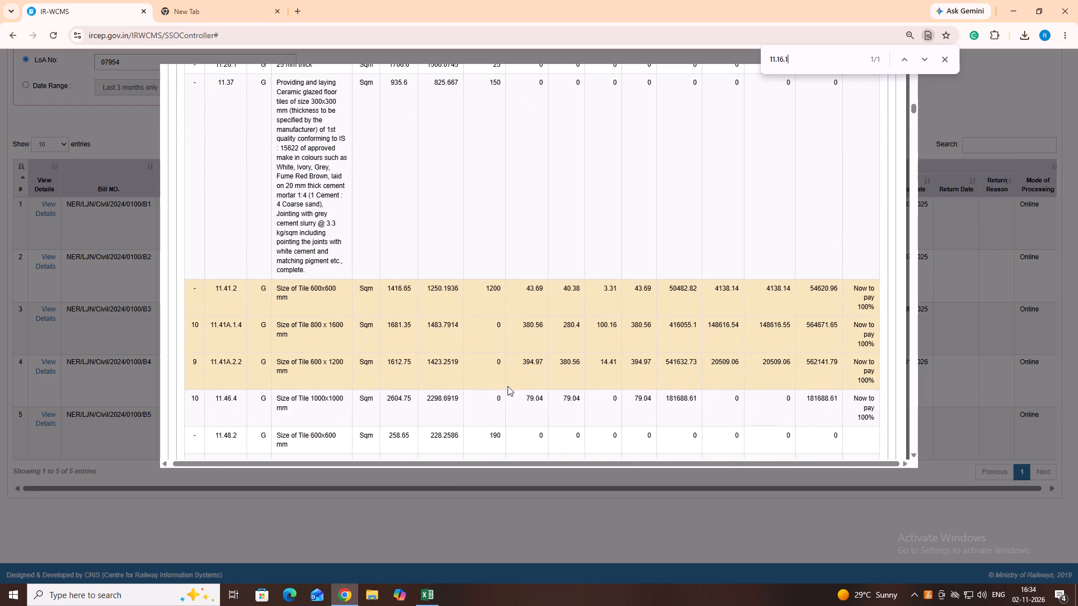
{"action": "left_click", "coordinate": [426, 602]}
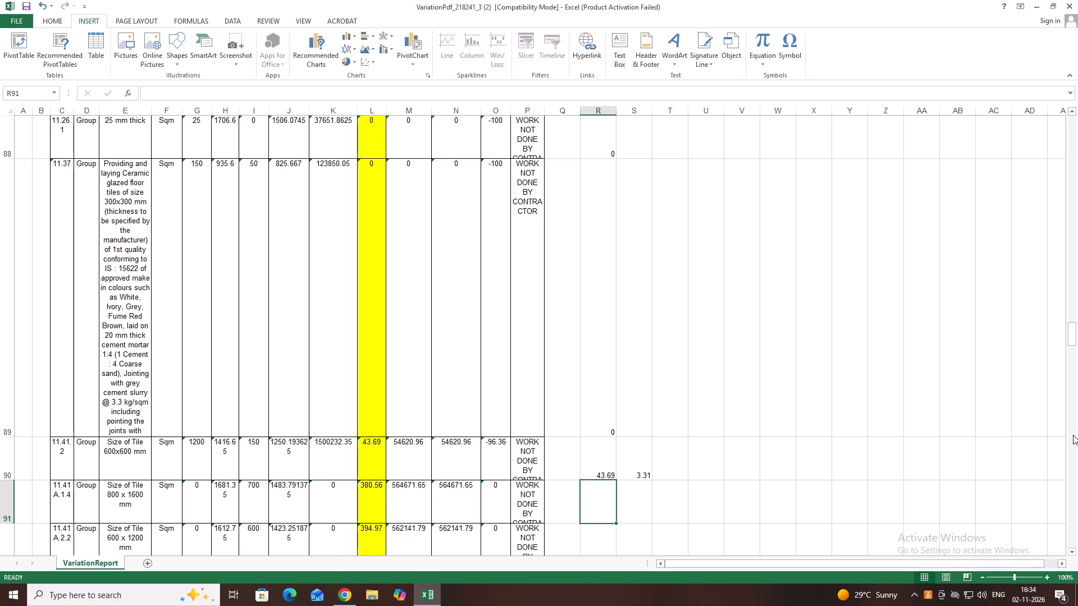
{"action": "type", "text": "380.56"}
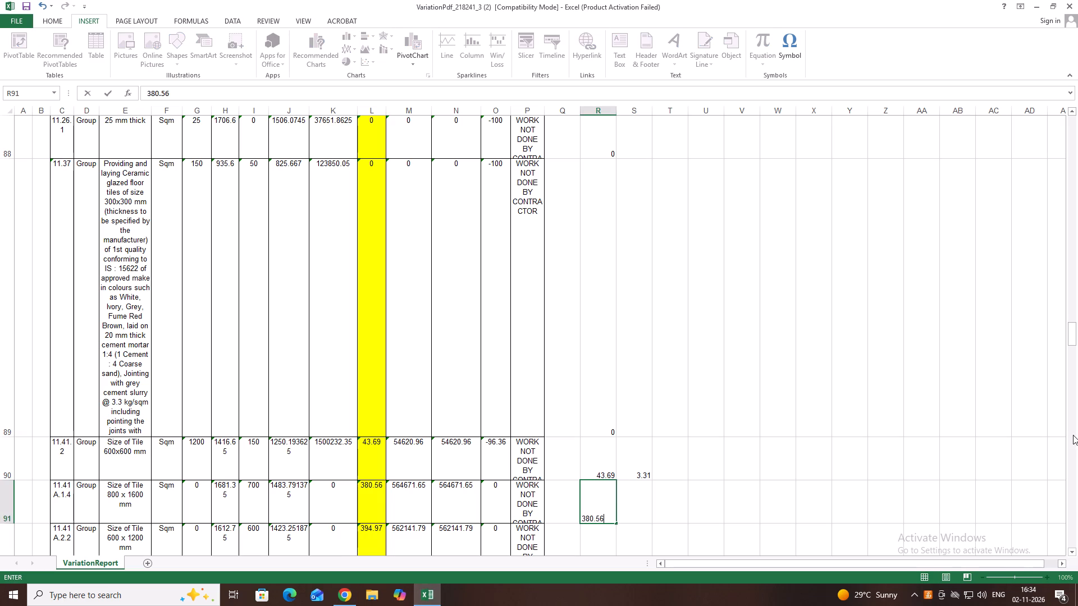
{"action": "key", "text": "Right"}
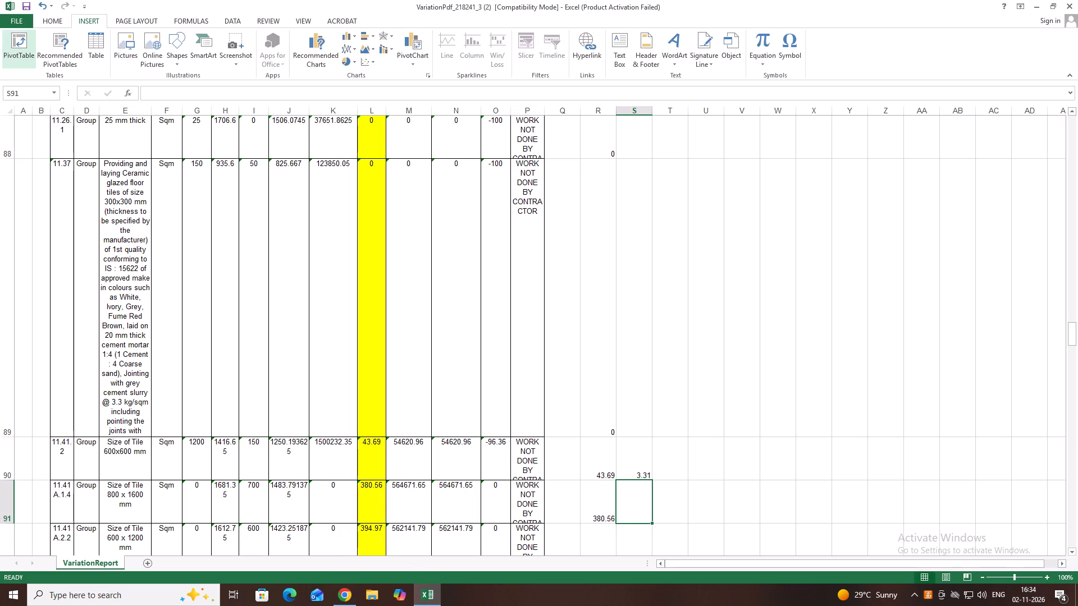
{"action": "left_click", "coordinate": [349, 596]}
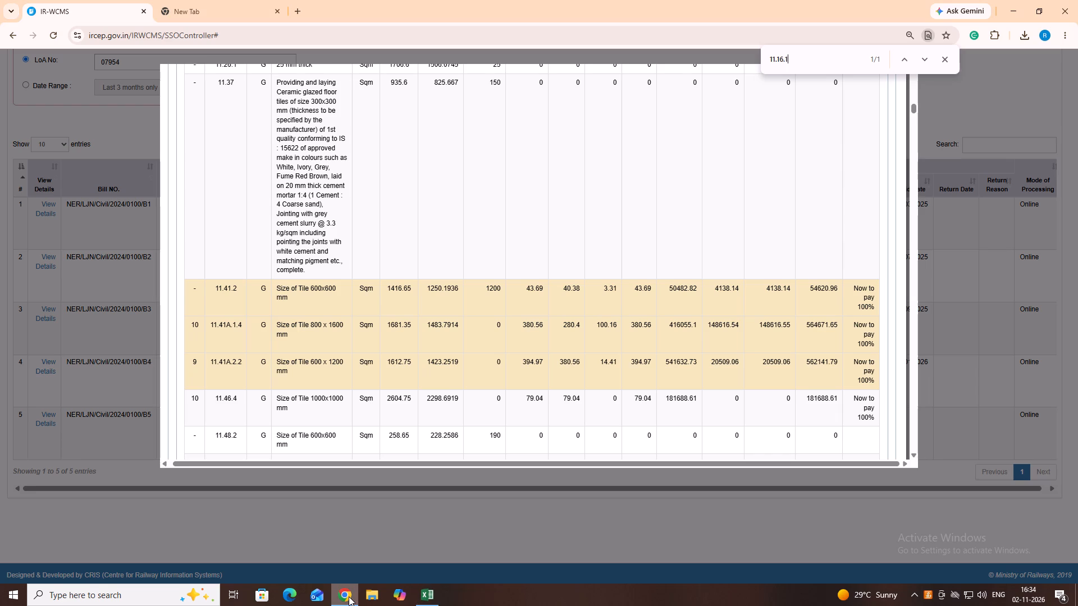
{"action": "left_click", "coordinate": [349, 596]}
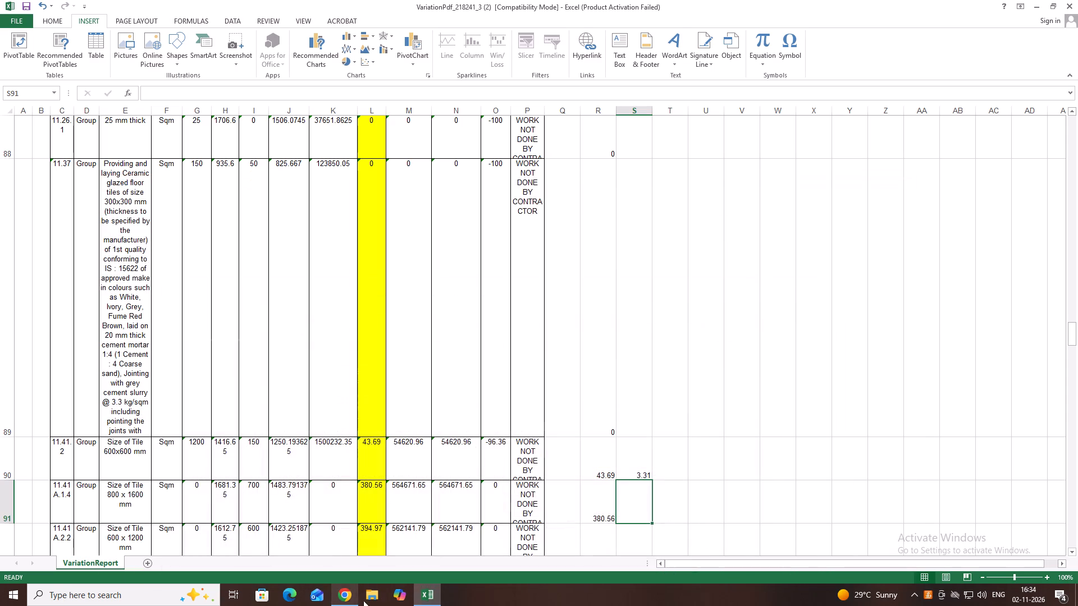
{"action": "type", "text": "100.16"}
{"action": "key", "text": "Down"}
{"action": "key", "text": "Left"}
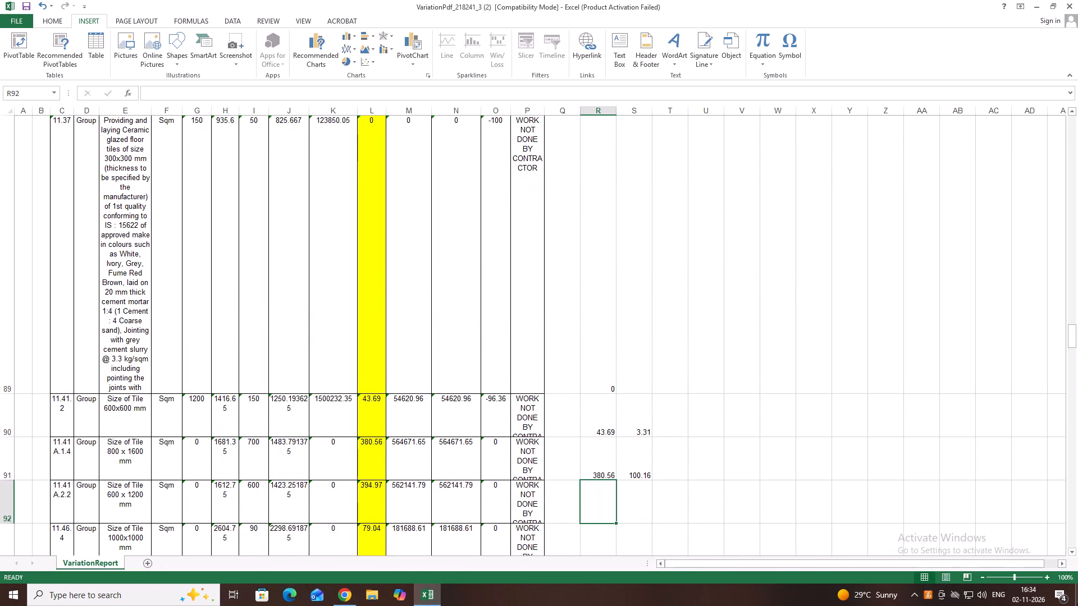
Check item 11.41A.2.2 in the Chrome bill and enter its quantities in Excel, 394.97 in R92 and 14.41 in S92.
{"action": "left_click", "coordinate": [350, 599]}
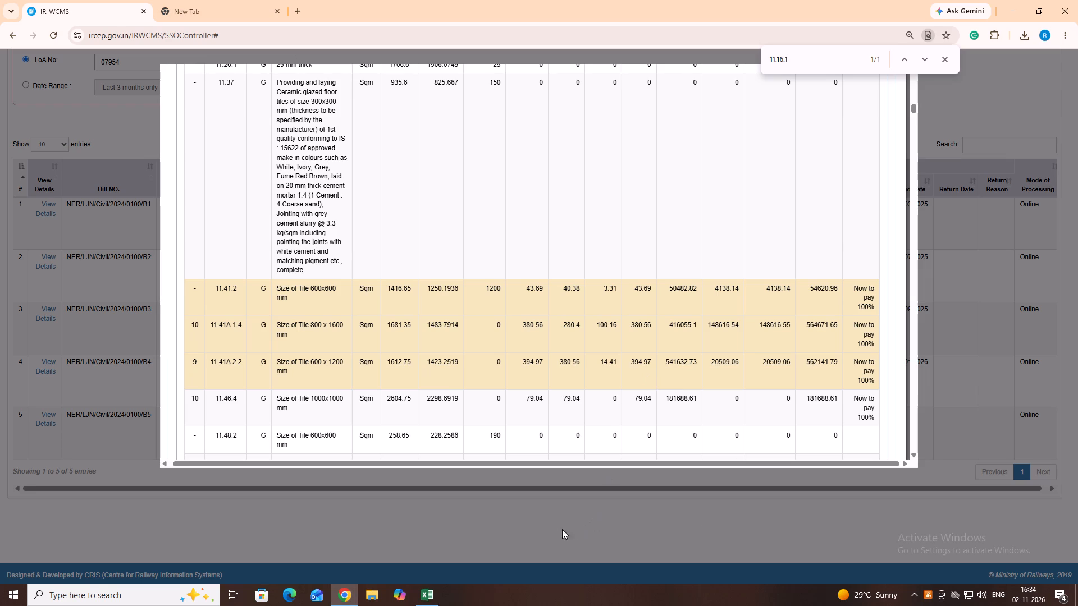
{"action": "left_click", "coordinate": [428, 605]}
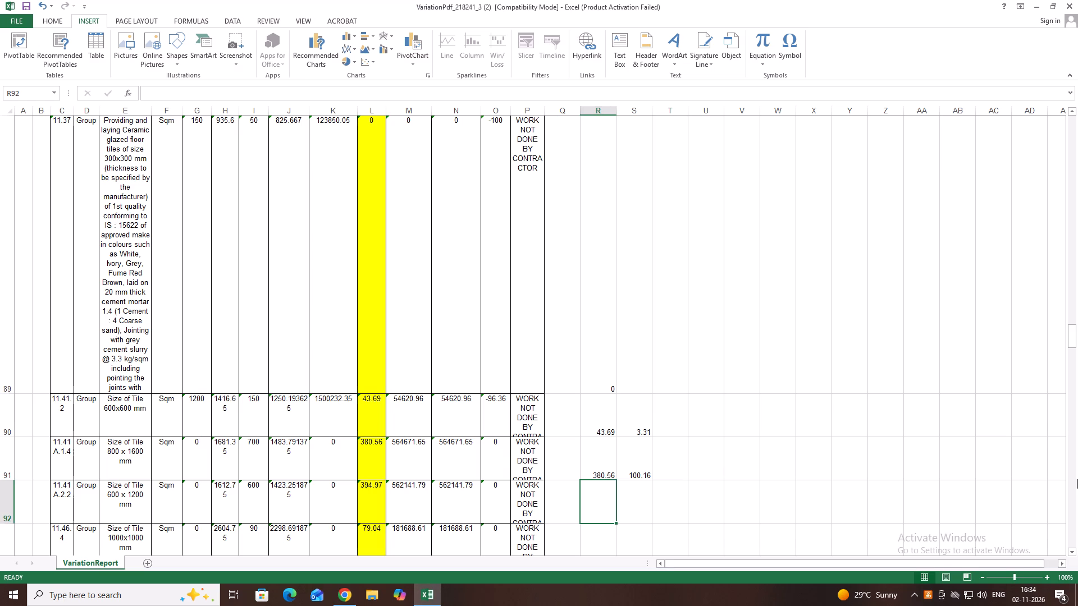
{"action": "key", "text": "3"}
{"action": "type", "text": "94"}
{"action": "type", "text": ".97"}
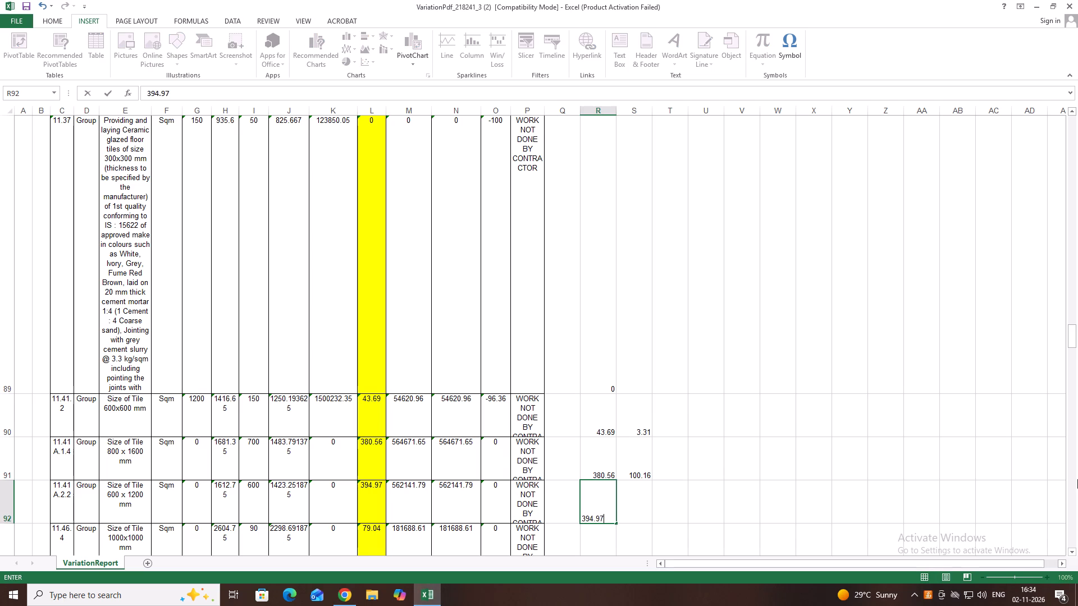
{"action": "key", "text": "Right"}
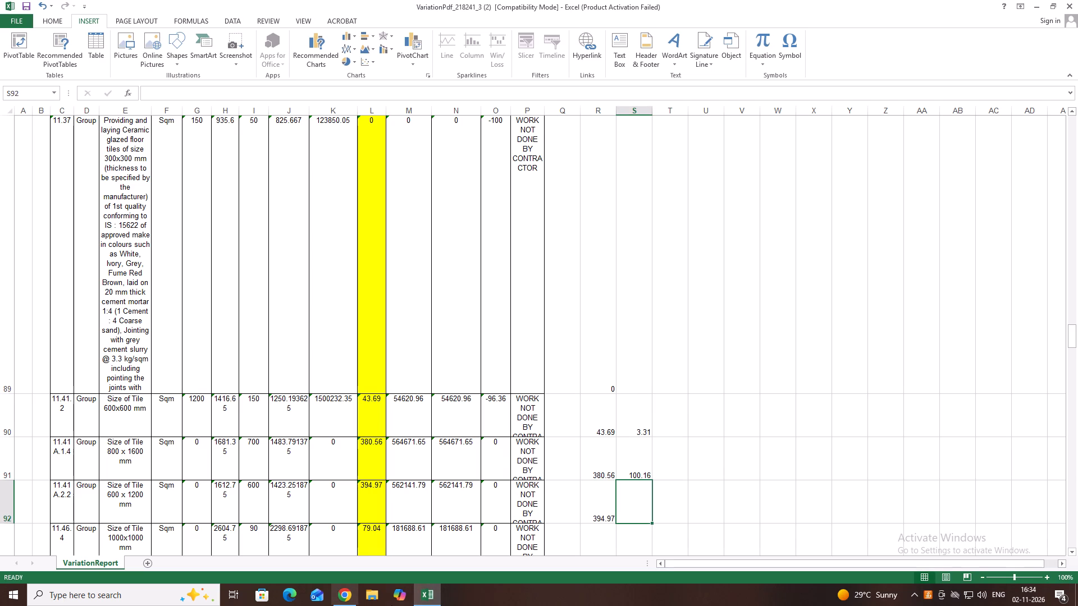
{"action": "left_click", "coordinate": [423, 594]}
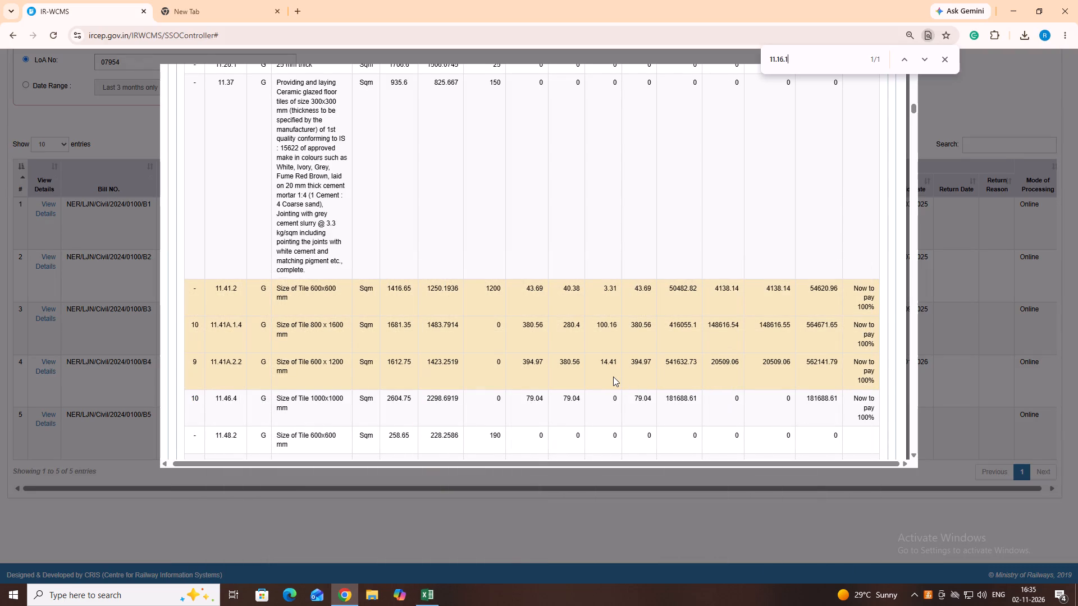
{"action": "left_click", "coordinate": [423, 599]}
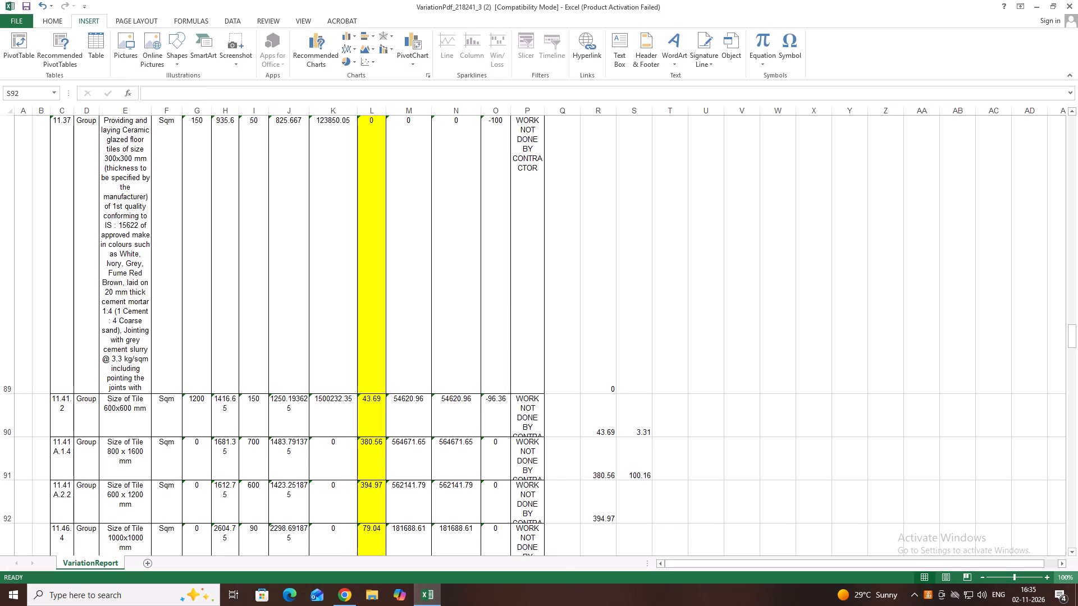
{"action": "left_click", "coordinate": [628, 516]}
{"action": "type", "text": "14.41"}
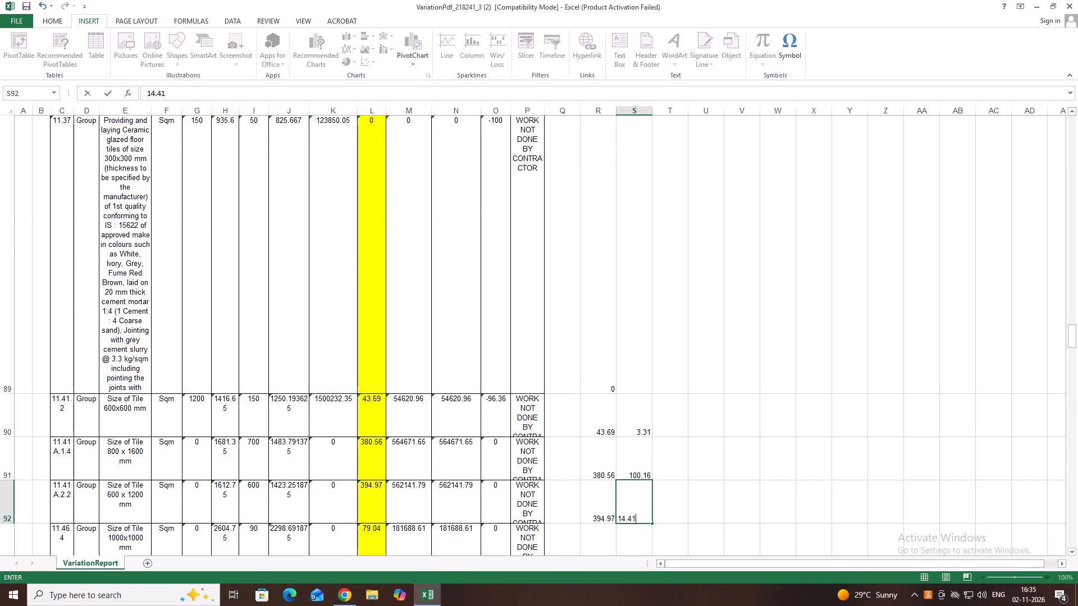
{"action": "scroll", "coordinate": [637, 502], "scroll_direction": "down", "scroll_amount": 1}
{"action": "left_click", "coordinate": [599, 191]}
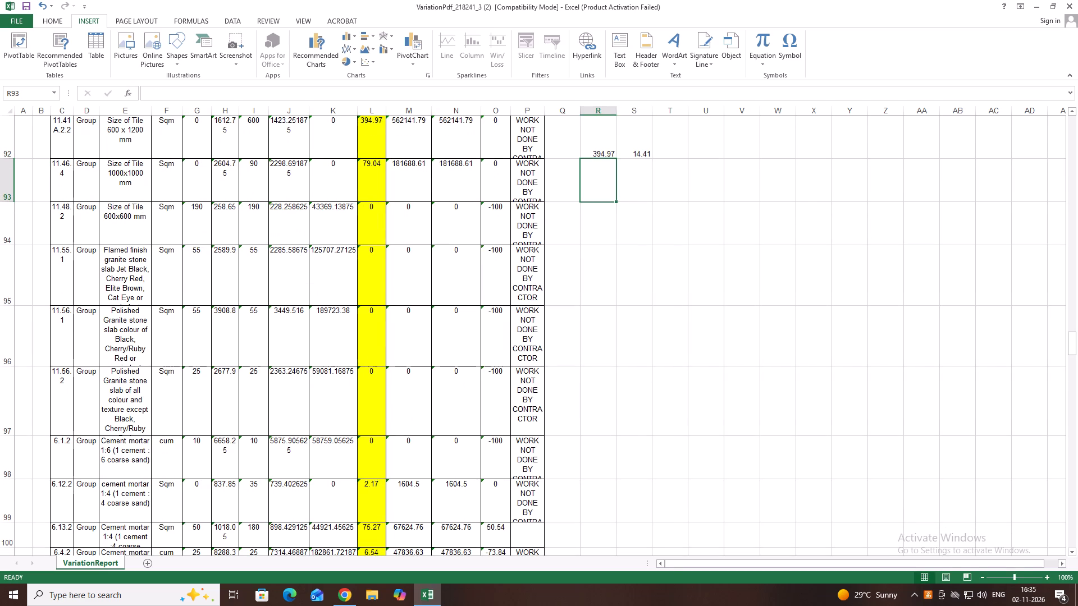
Check item 11.46.4 in the Chrome bill and enter its quantities in Excel, 79.04 in R93 and 0 in S93.
{"action": "left_click", "coordinate": [431, 591]}
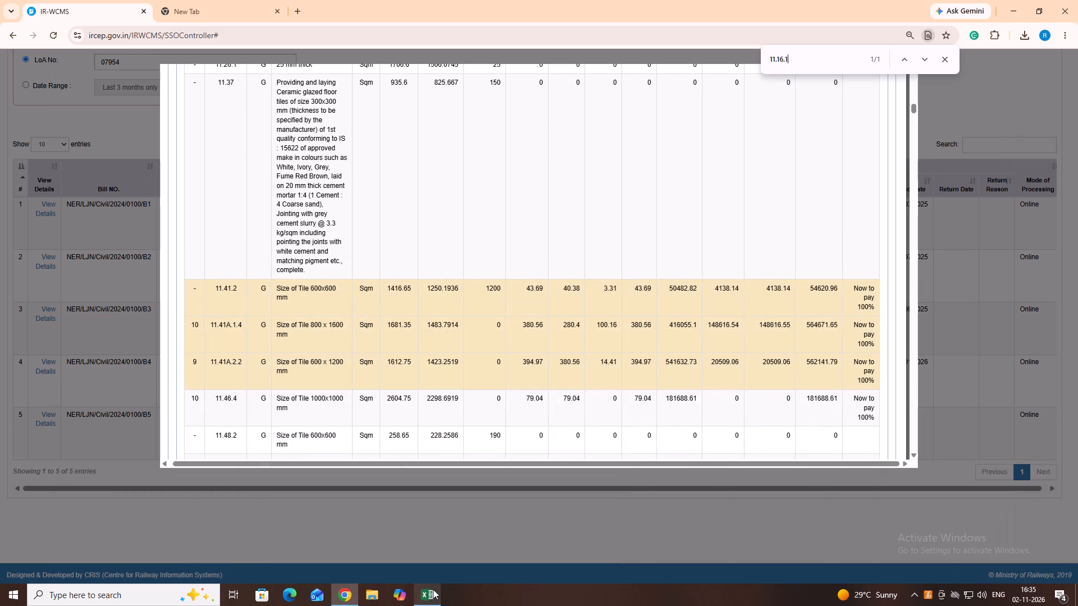
{"action": "left_click", "coordinate": [433, 594]}
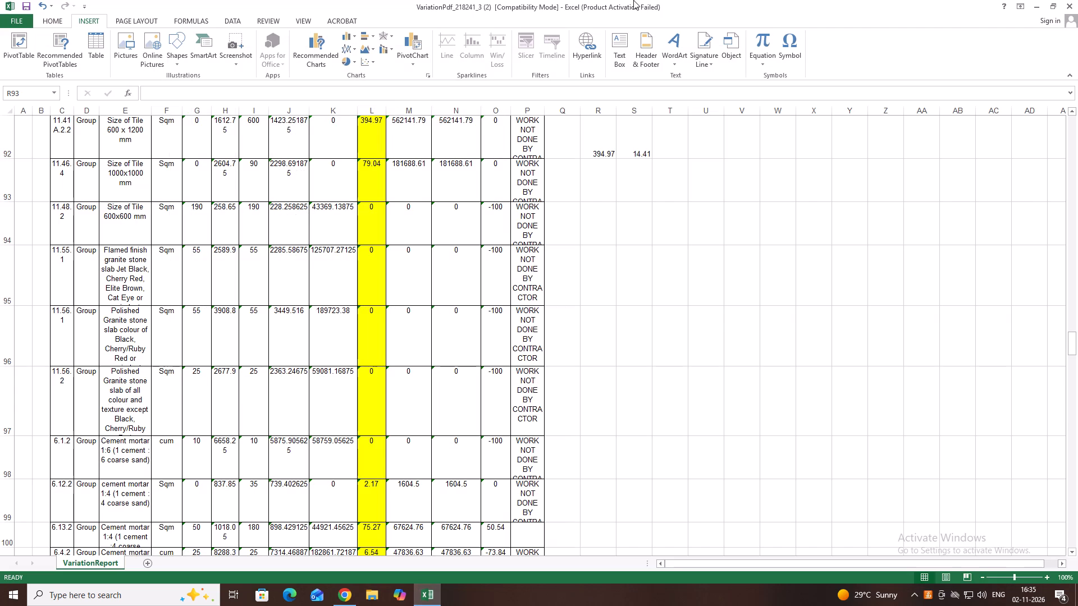
{"action": "left_click", "coordinate": [608, 175]}
{"action": "type", "text": "79"}
{"action": "type", "text": ".04"}
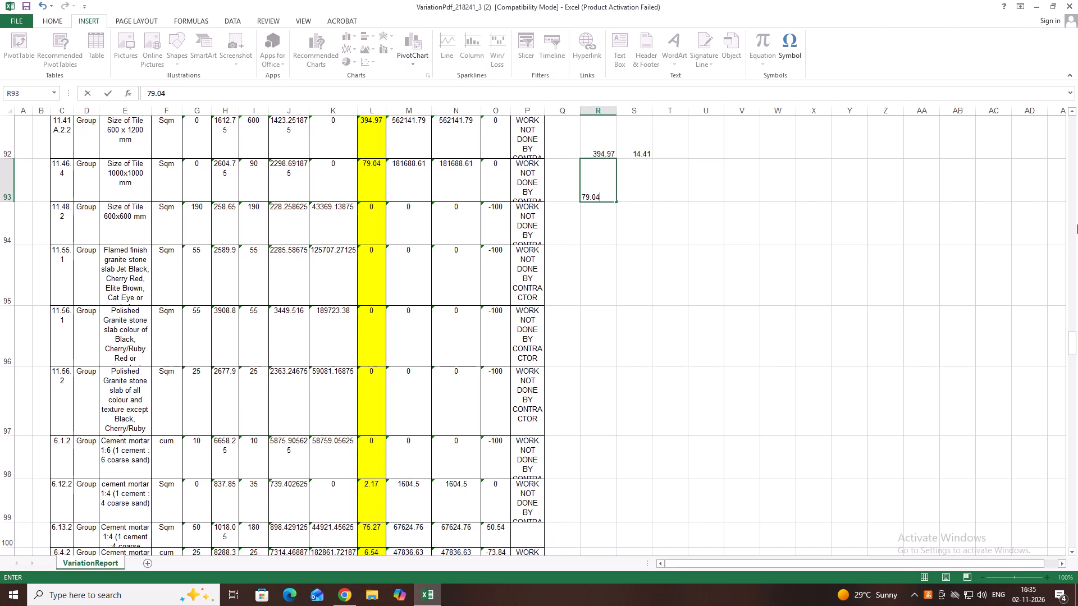
{"action": "key", "text": "Right"}
{"action": "key", "text": "0"}
{"action": "key", "text": "Down"}
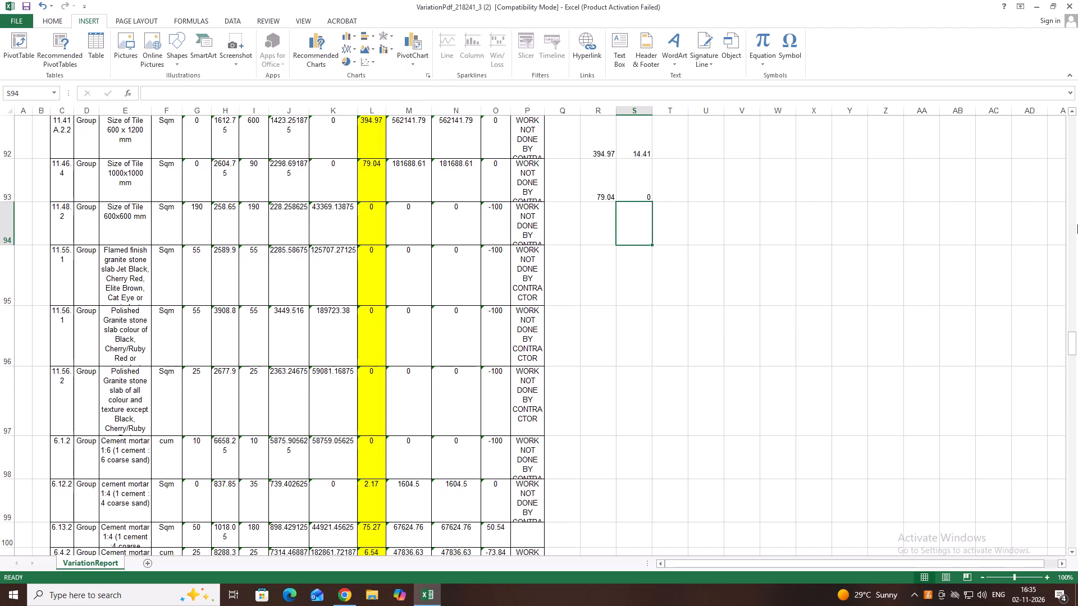
{"action": "key", "text": "Left"}
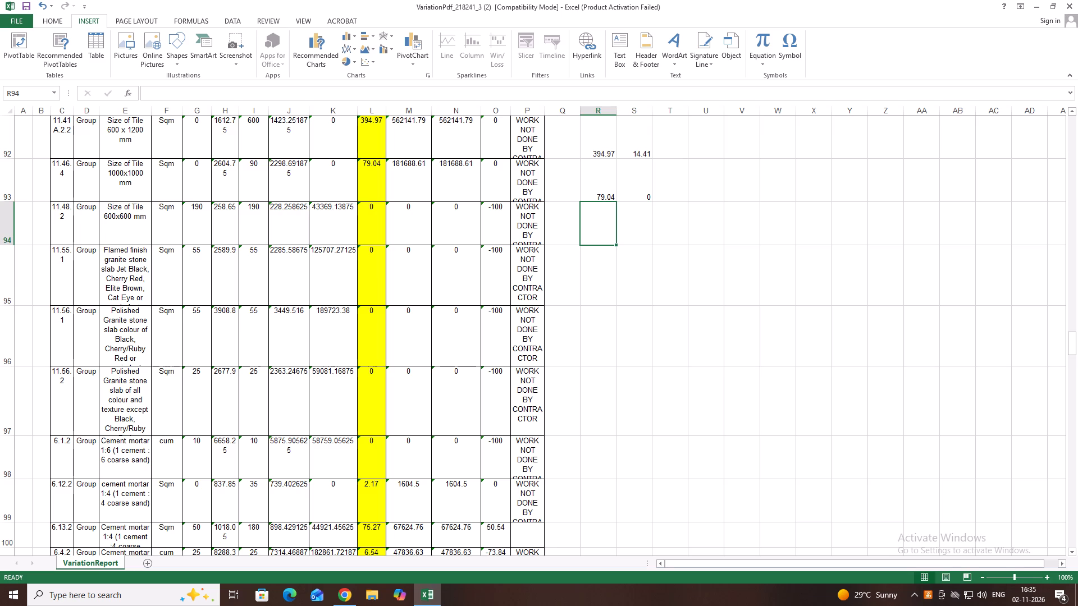
Check items 11.48.2, 11.55.1, 11.56.1 and 11.56.2 in the Chrome bill and enter 0 for each in Excel cells R94 to R97.
{"action": "left_click", "coordinate": [343, 592]}
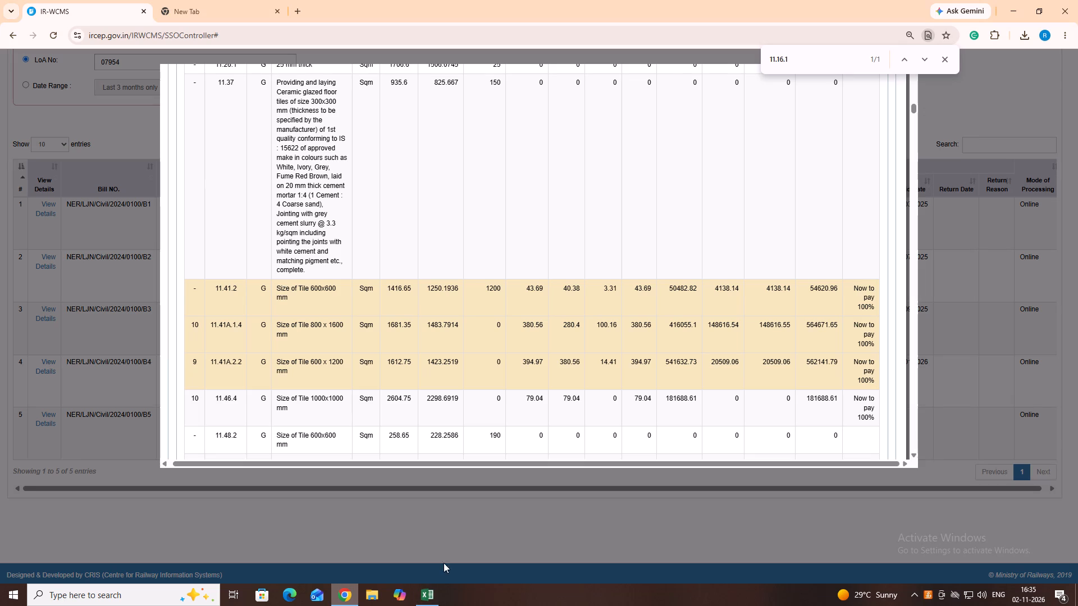
{"action": "scroll", "coordinate": [670, 415], "scroll_direction": "down", "scroll_amount": 2}
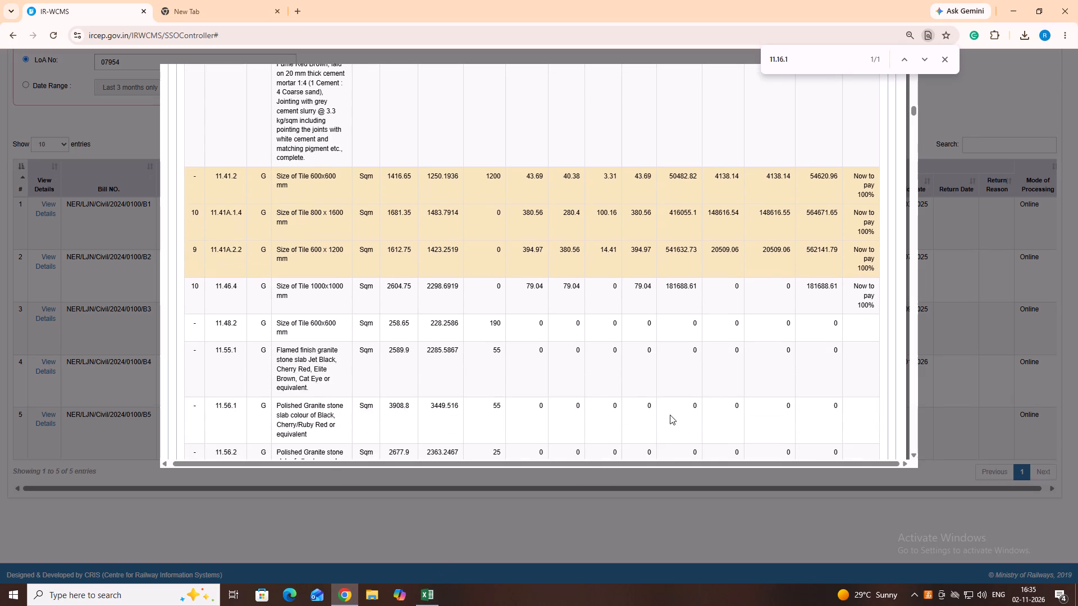
{"action": "scroll", "coordinate": [670, 415], "scroll_direction": "down", "scroll_amount": 3}
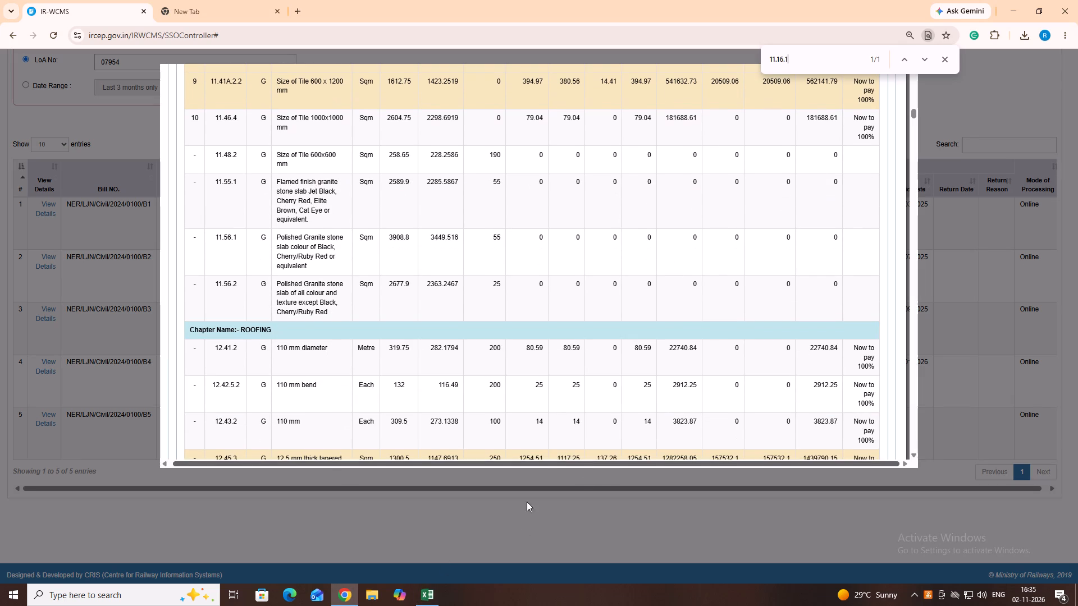
{"action": "left_click", "coordinate": [432, 586]}
{"action": "key", "text": "0"}
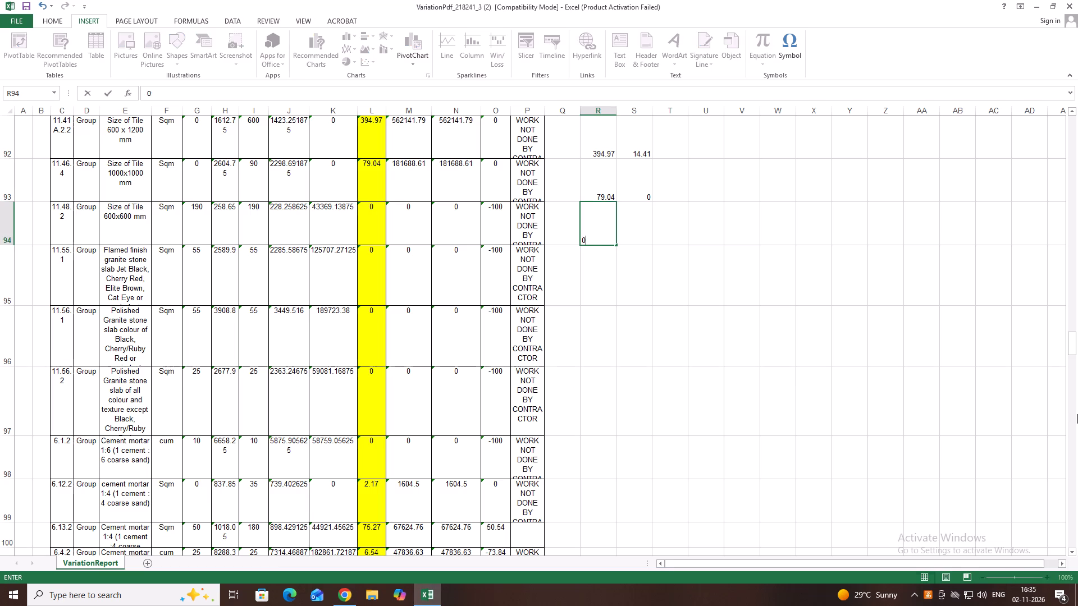
{"action": "key", "text": "Down"}
{"action": "key", "text": "0"}
{"action": "key", "text": "Down"}
{"action": "key", "text": "0"}
{"action": "key", "text": "Down"}
{"action": "key", "text": "0"}
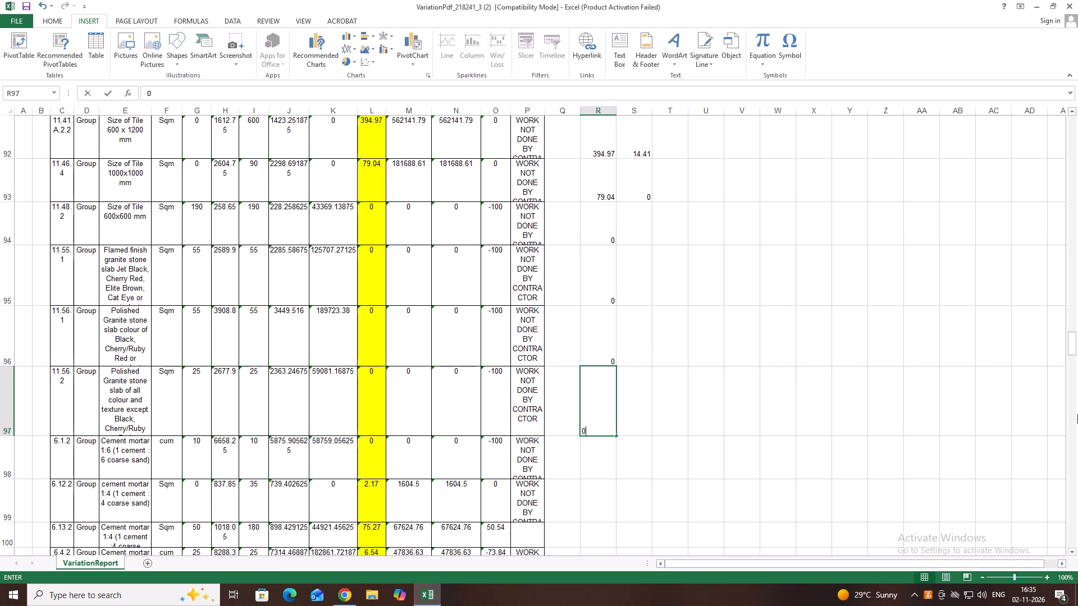
{"action": "key", "text": "Down"}
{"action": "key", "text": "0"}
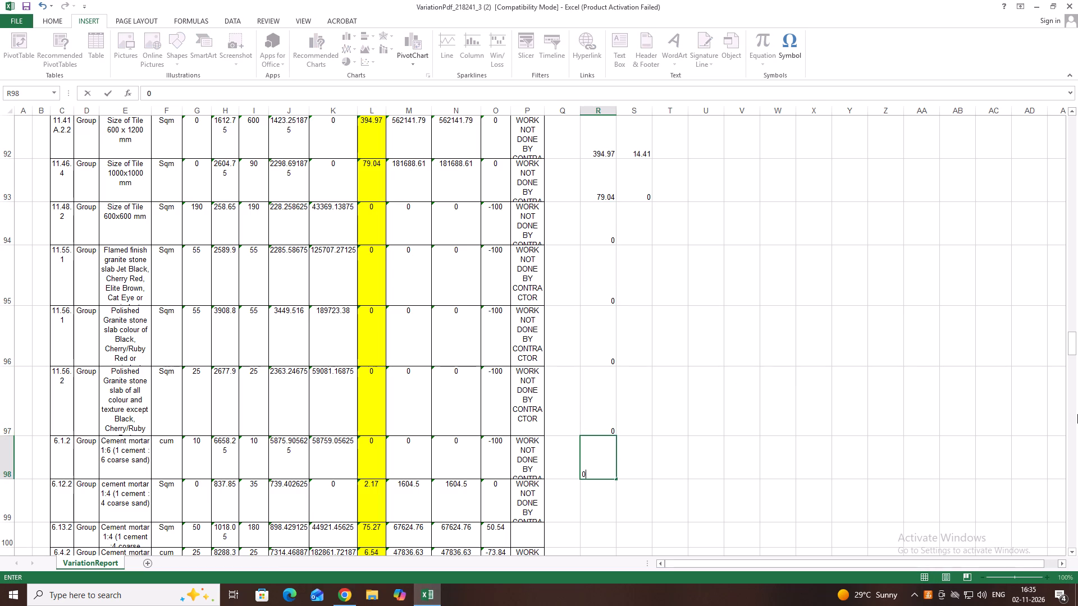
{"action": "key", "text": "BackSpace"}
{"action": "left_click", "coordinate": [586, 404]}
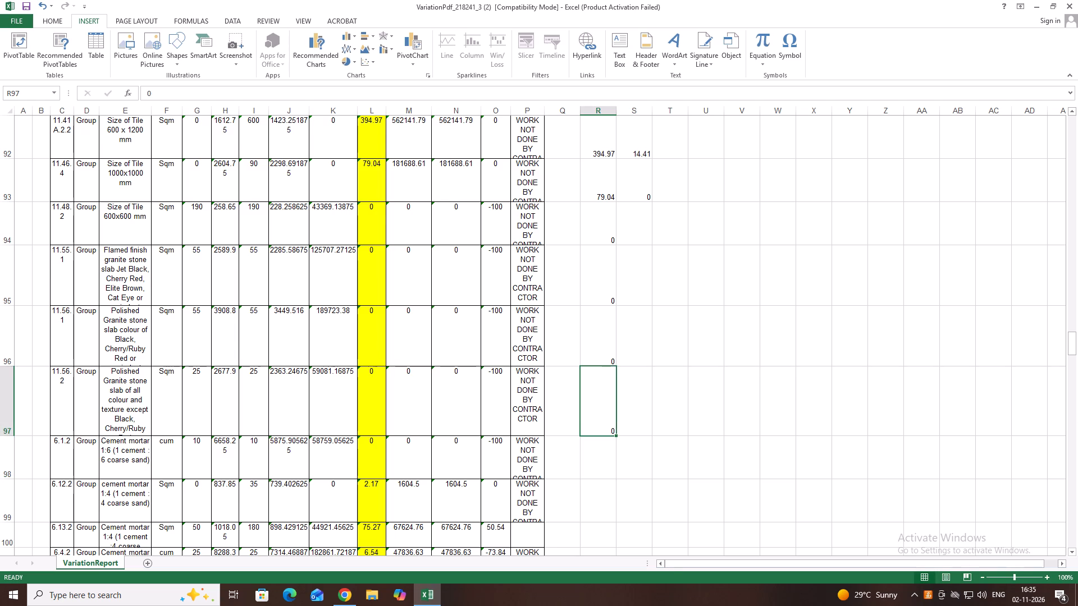
Find item 6.1.2 in the Chrome bill and enter its quantity, 0, in Excel cell R98.
{"action": "scroll", "coordinate": [889, 587], "scroll_direction": "down", "scroll_amount": 1}
{"action": "scroll", "coordinate": [681, 528], "scroll_direction": "down", "scroll_amount": 1}
{"action": "scroll", "coordinate": [614, 274], "scroll_direction": "up", "scroll_amount": 1}
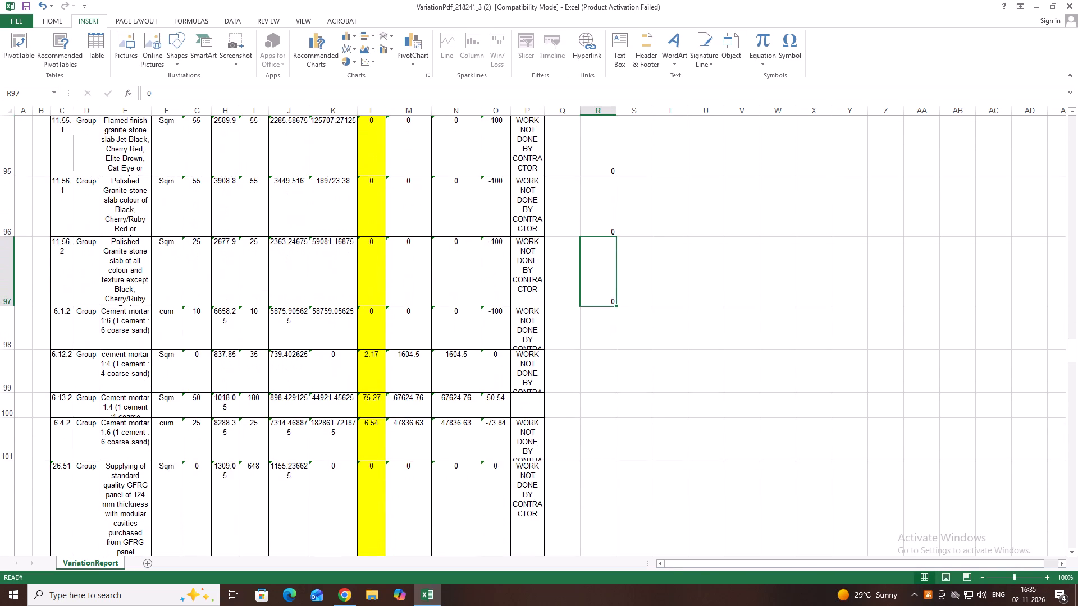
{"action": "double_click", "coordinate": [602, 333]}
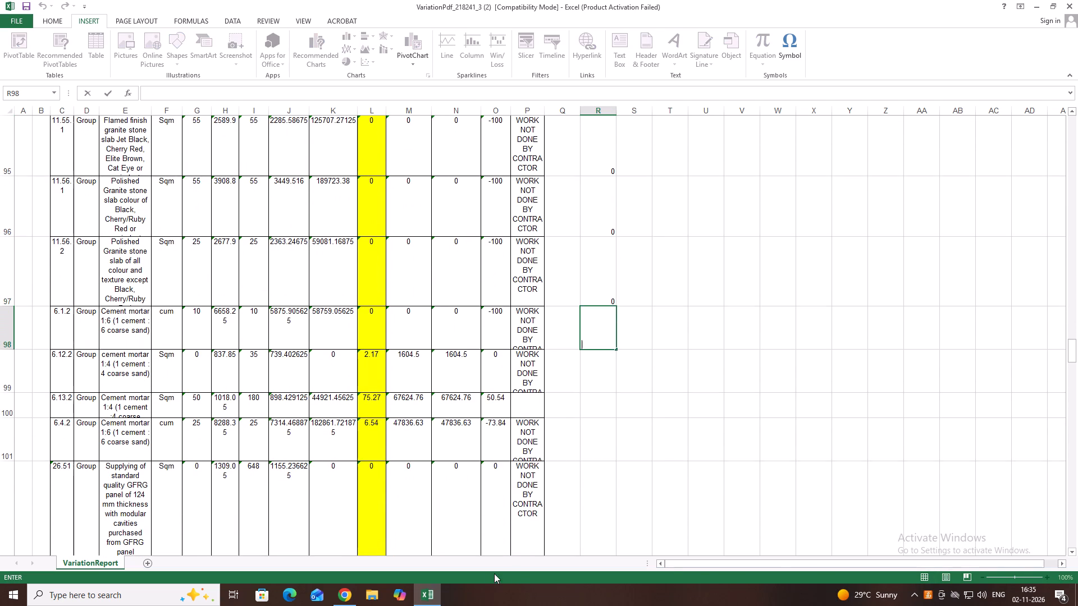
{"action": "left_click", "coordinate": [351, 594]}
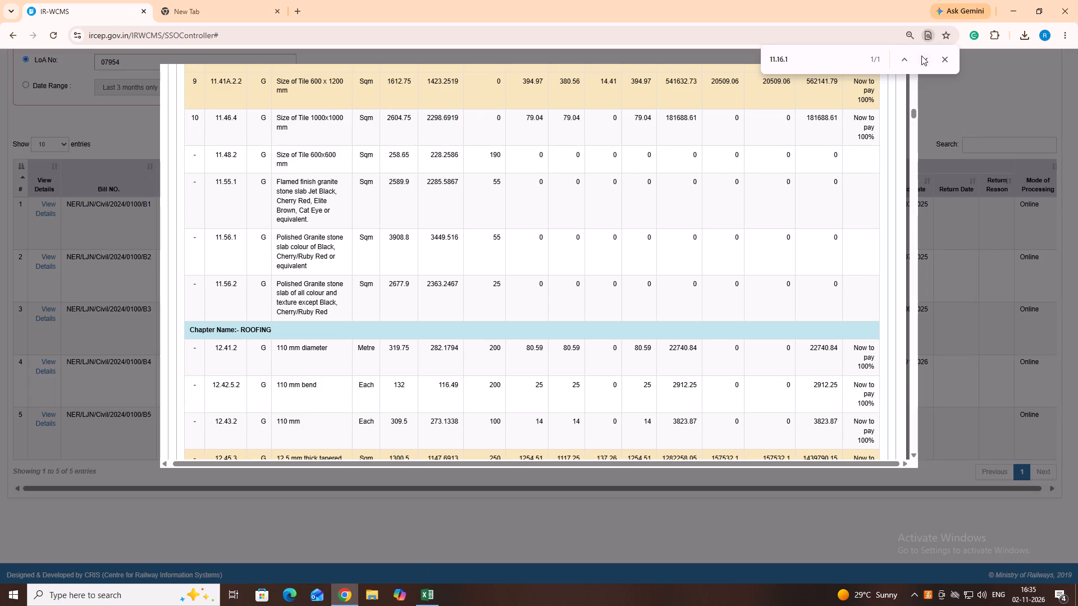
{"action": "key", "text": "BackSpace"}
{"action": "key", "text": "BackSpace"}
{"action": "key", "text": "BackSpace"}
{"action": "key", "text": "BackSpace"}
{"action": "key", "text": "BackSpace"}
{"action": "key", "text": "BackSpace"}
{"action": "key", "text": "BackSpace"}
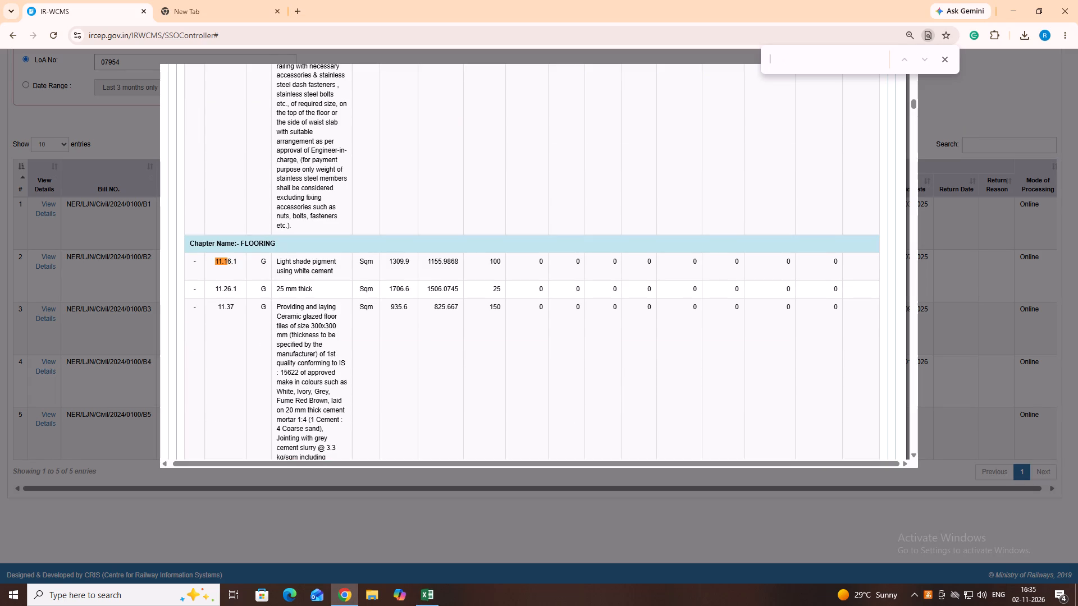
{"action": "key", "text": "BackSpace"}
{"action": "key", "text": "6"}
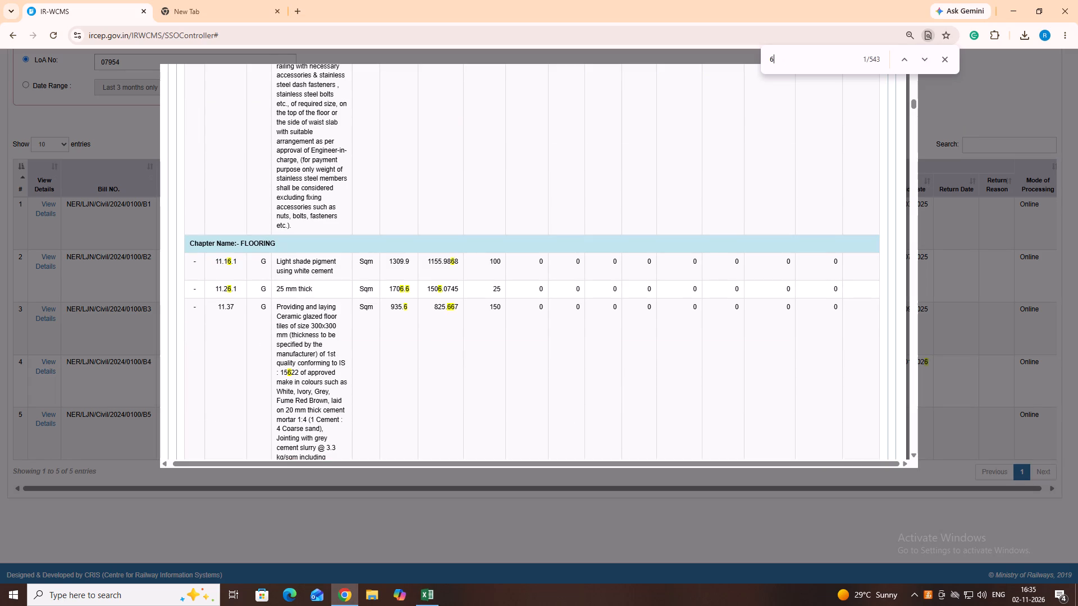
{"action": "left_click", "coordinate": [423, 593]}
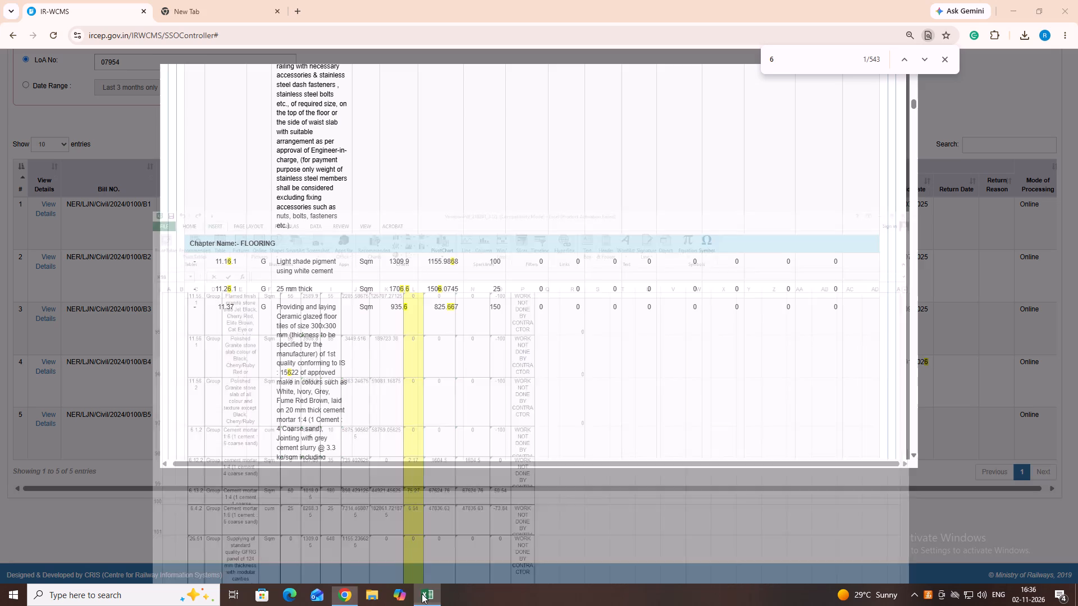
{"action": "type", "text": ".1.2"}
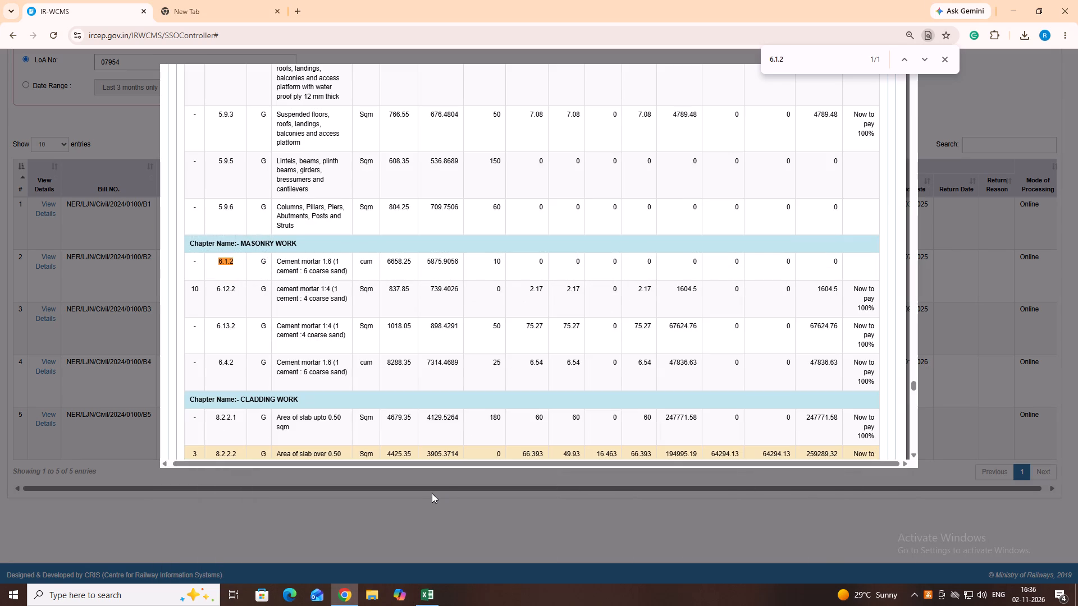
{"action": "left_click", "coordinate": [426, 594]}
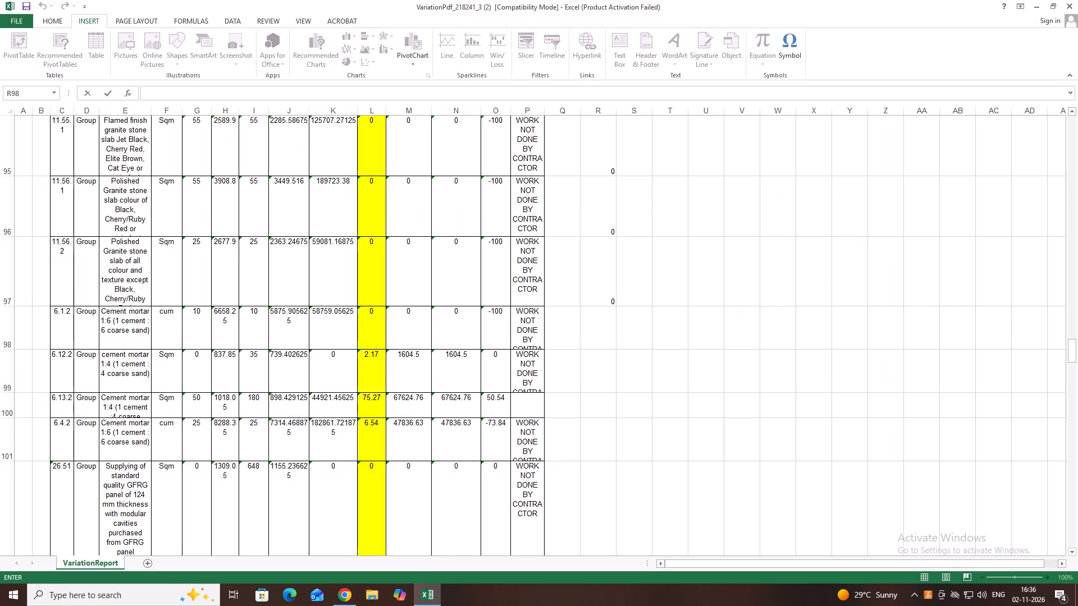
{"action": "key", "text": "0"}
{"action": "key", "text": "Down"}
Enter the billed quantities of items 6.12.2, 6.13.2 and 6.4.2 in Excel: 2.17 in R99, 75.27 in R100 and 6.54 in R101.
{"action": "type", "text": "2.17"}
{"action": "key", "text": "Down"}
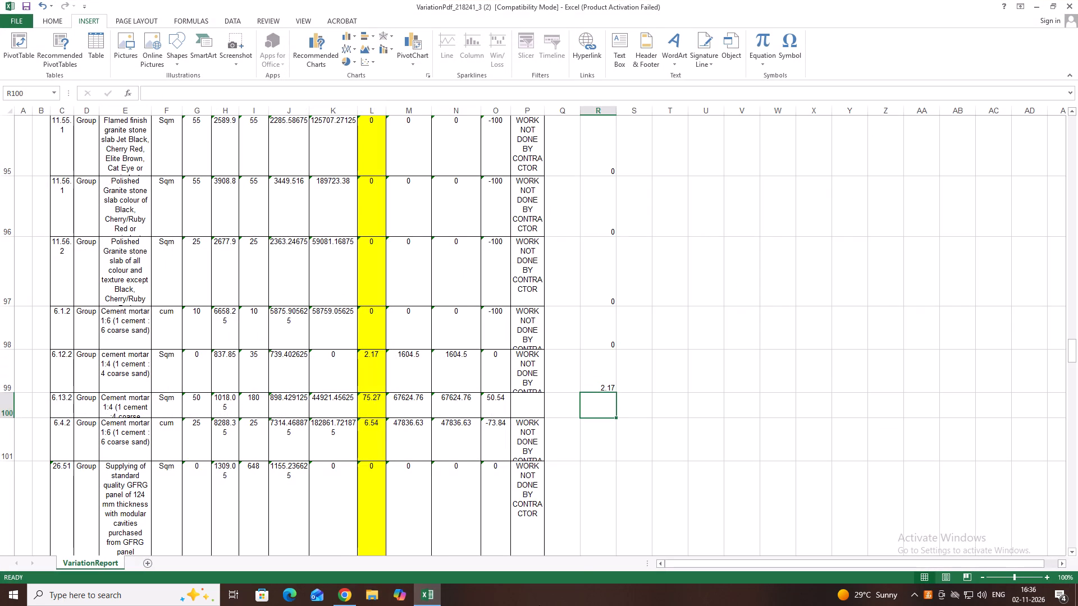
{"action": "left_click", "coordinate": [417, 594]}
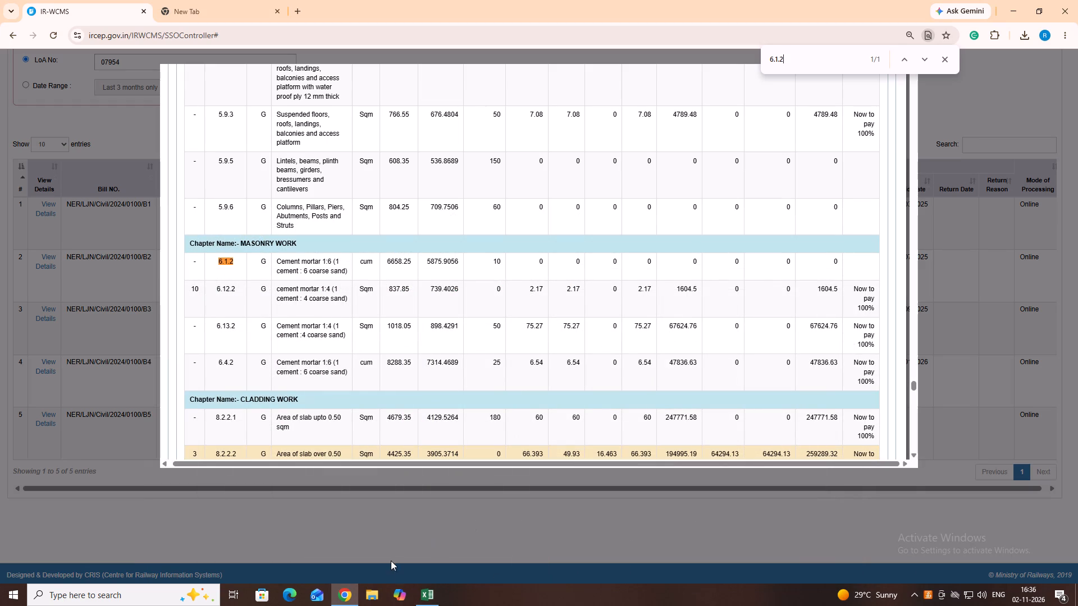
{"action": "left_click", "coordinate": [423, 591]}
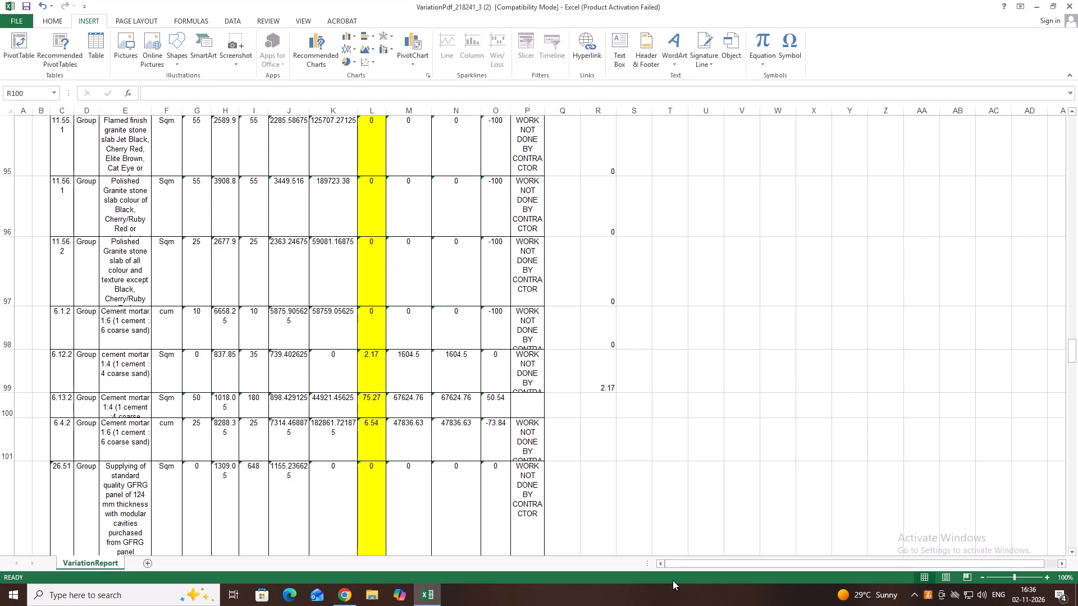
{"action": "left_click_drag", "start_coordinate": [595, 407], "coordinate": [602, 408]}
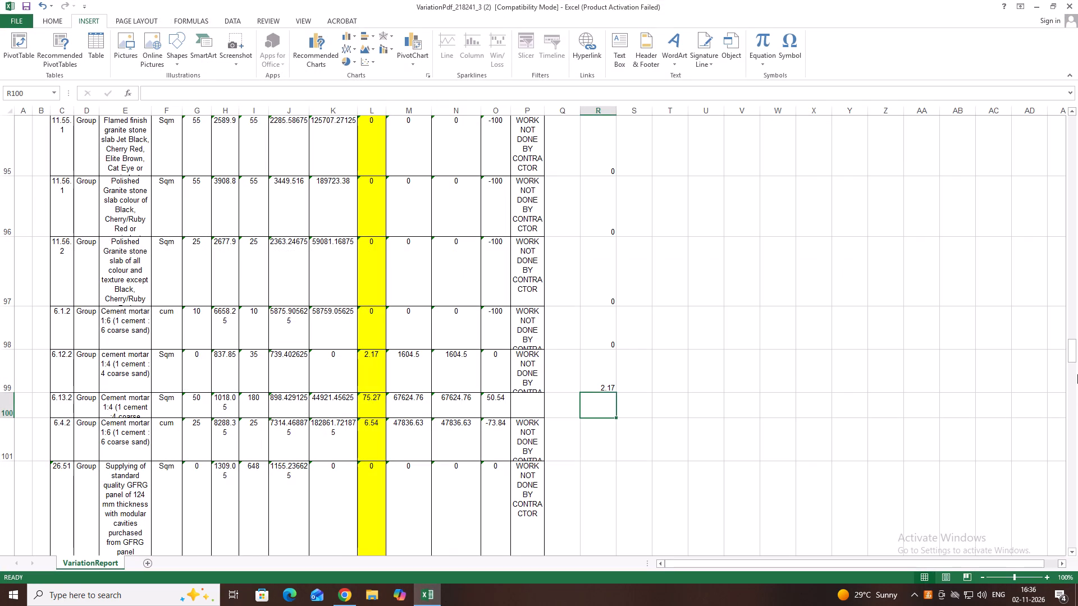
{"action": "type", "text": "75.27"}
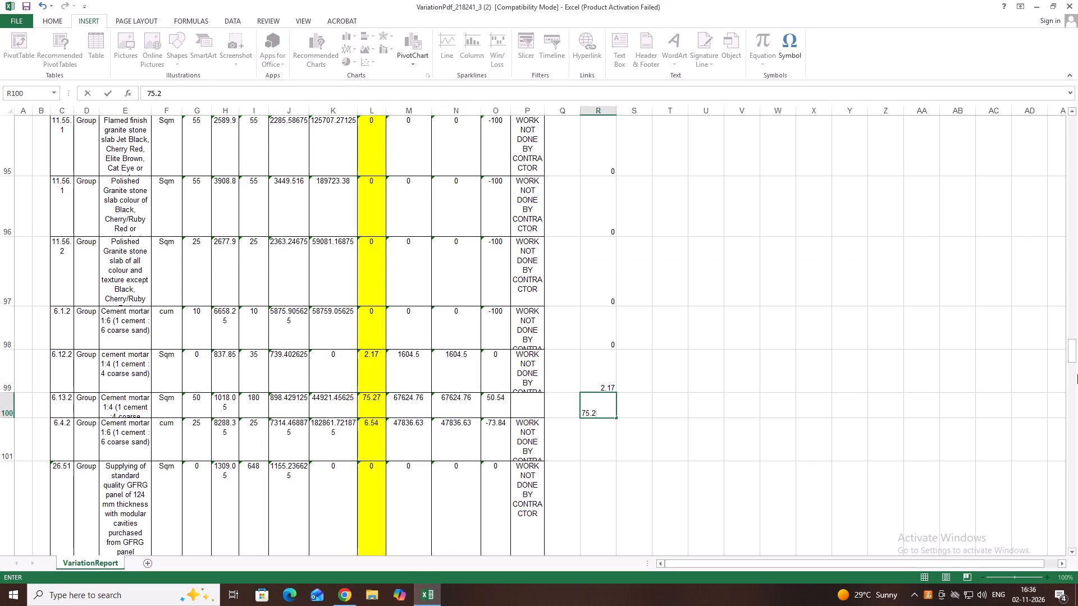
{"action": "key", "text": "Down"}
{"action": "type", "text": "6.54"}
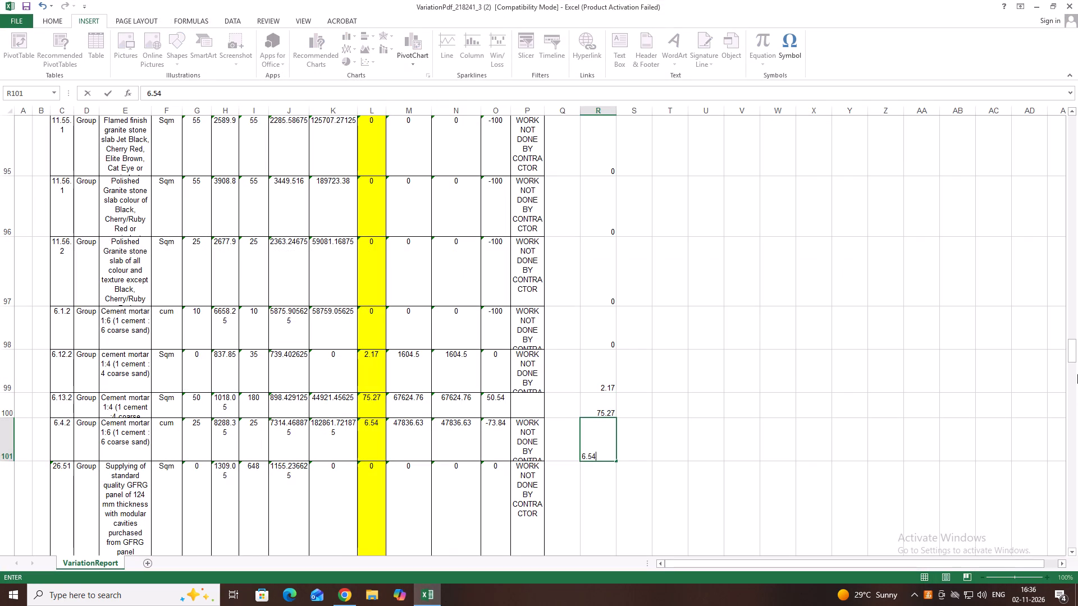
{"action": "key", "text": "Down"}
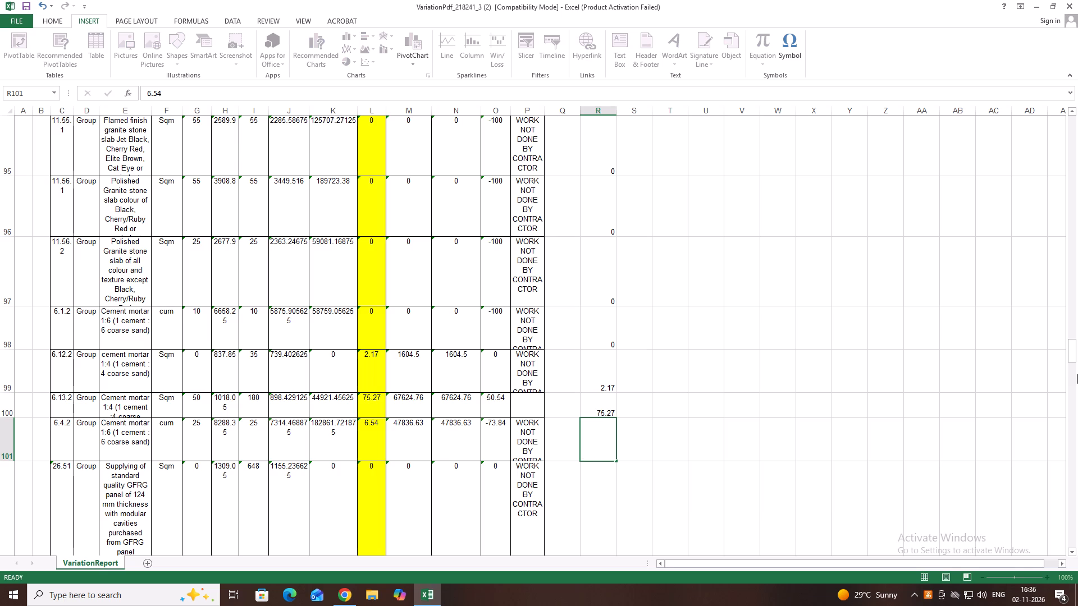
Find item 26.51 in the Chrome bill and check the billed quantities of items 26.51 through 26.92.2.
{"action": "scroll", "coordinate": [869, 310], "scroll_direction": "up", "scroll_amount": 2}
{"action": "scroll", "coordinate": [867, 310], "scroll_direction": "down", "scroll_amount": 2}
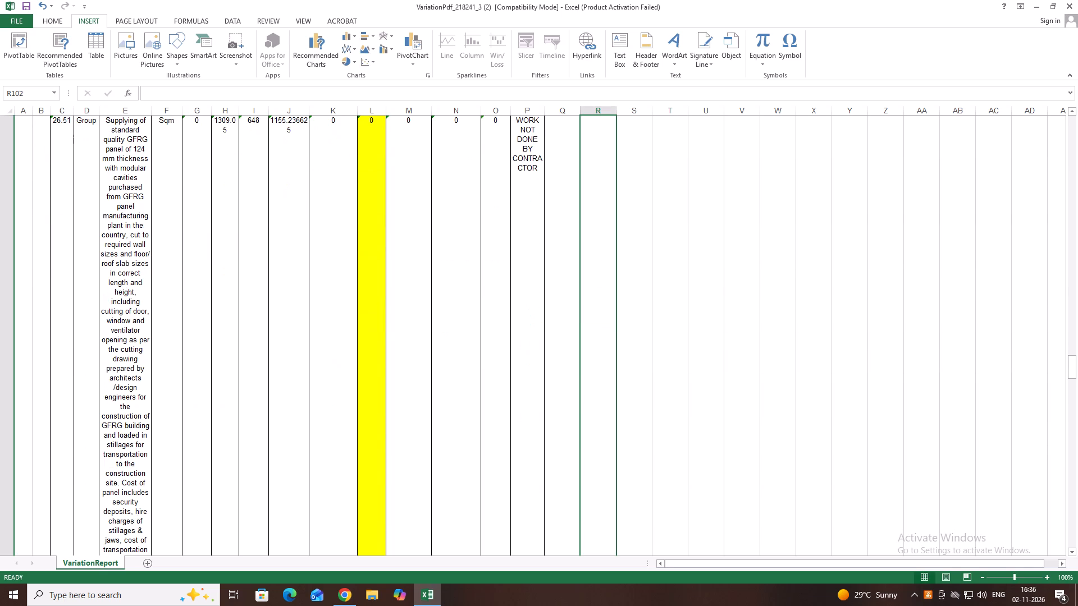
{"action": "left_click", "coordinate": [331, 603]}
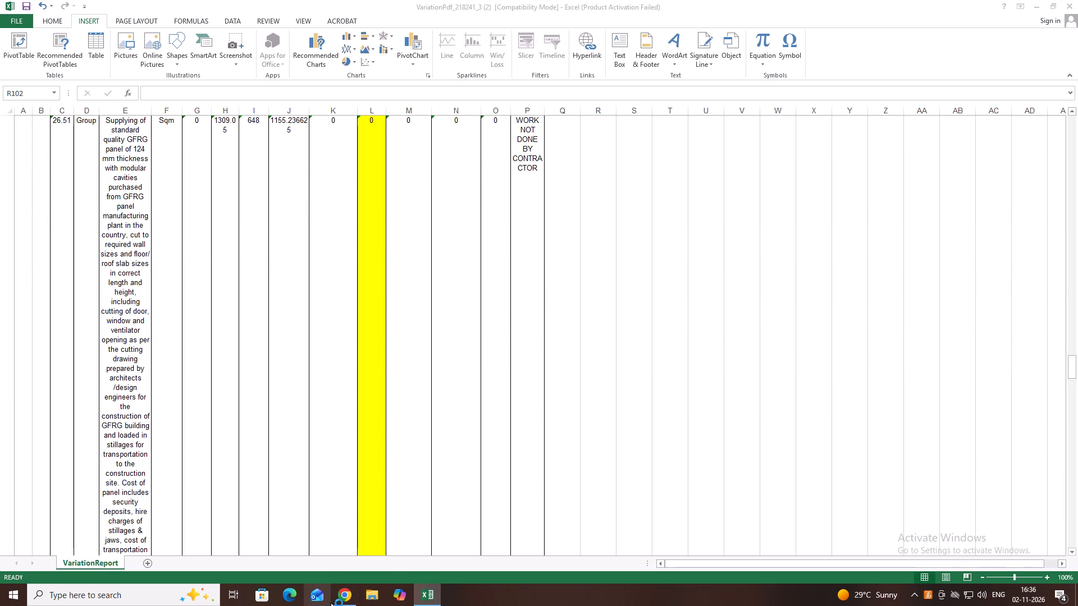
{"action": "left_click", "coordinate": [349, 599]}
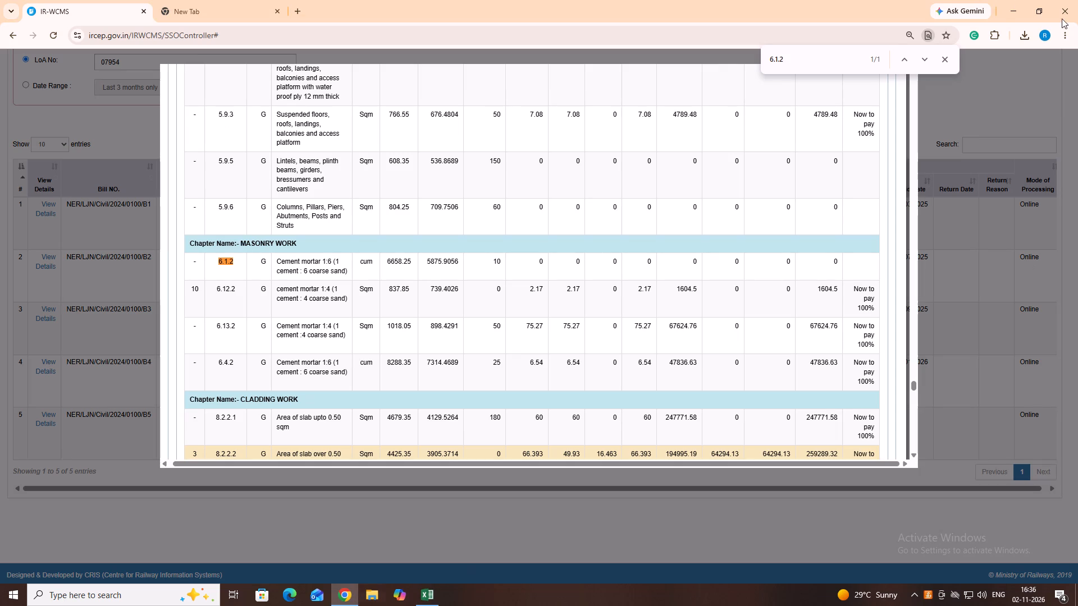
{"action": "left_click", "coordinate": [807, 65]}
{"action": "key", "text": "BackSpace"}
{"action": "key", "text": "BackSpace"}
{"action": "key", "text": "BackSpace"}
{"action": "key", "text": "BackSpace"}
{"action": "key", "text": "BackSpace"}
{"action": "key", "text": "BackSpace"}
{"action": "type", "text": "26.51"}
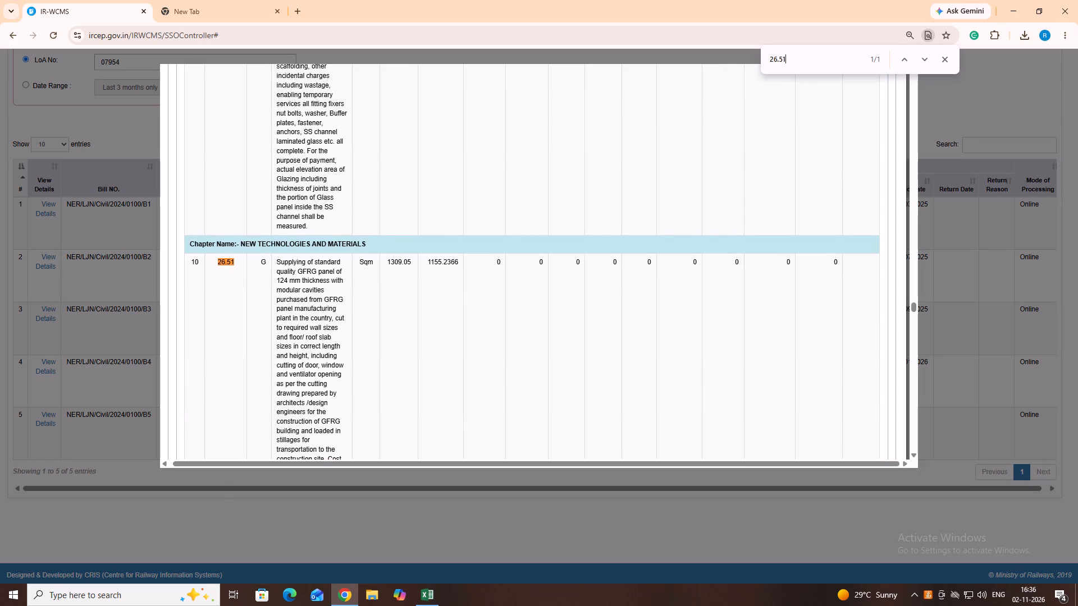
{"action": "scroll", "coordinate": [747, 68], "scroll_direction": "down", "scroll_amount": 1}
{"action": "scroll", "coordinate": [687, 316], "scroll_direction": "down", "scroll_amount": 4}
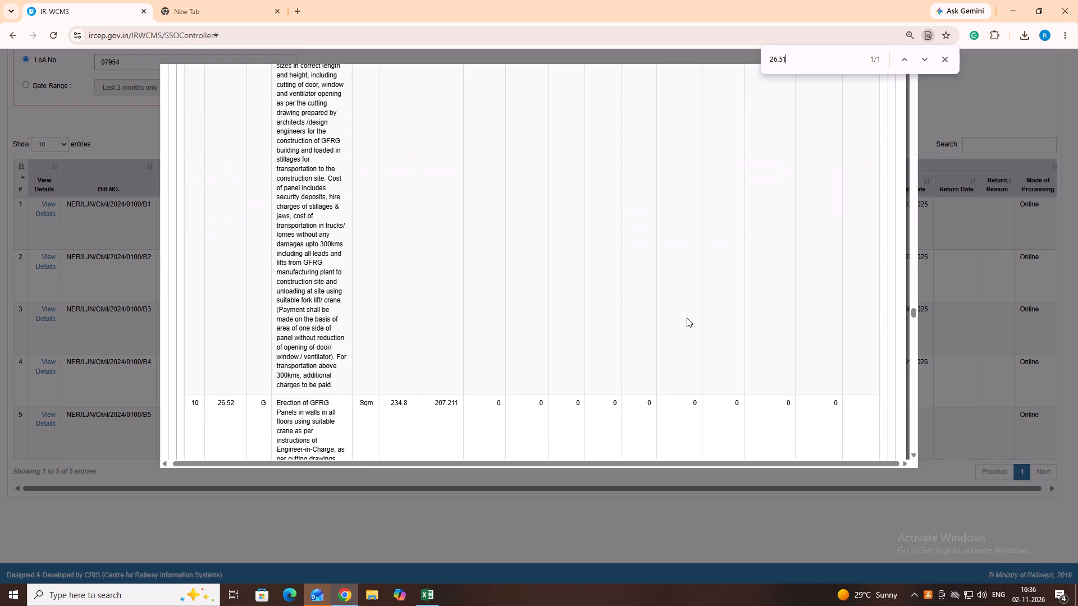
{"action": "scroll", "coordinate": [687, 318], "scroll_direction": "down", "scroll_amount": 18}
{"action": "scroll", "coordinate": [687, 327], "scroll_direction": "down", "scroll_amount": 6}
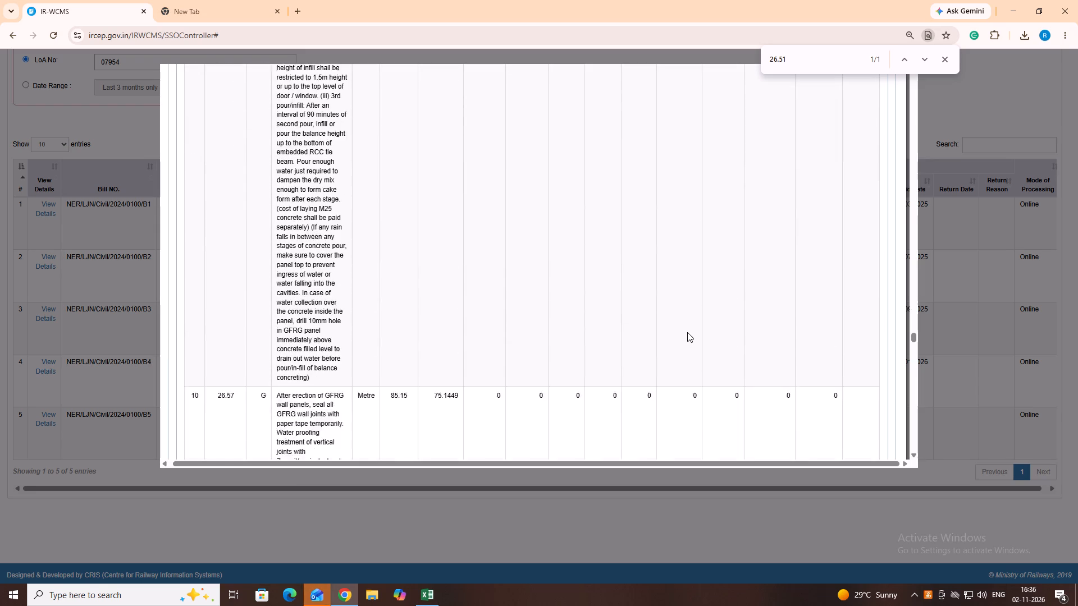
{"action": "scroll", "coordinate": [687, 332], "scroll_direction": "down", "scroll_amount": 7}
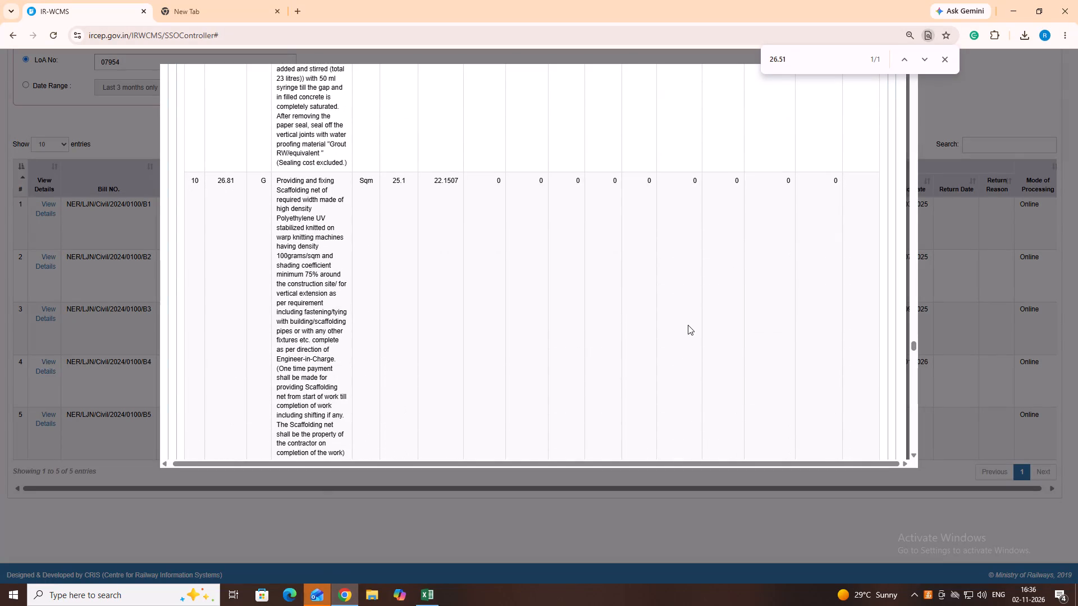
{"action": "scroll", "coordinate": [683, 317], "scroll_direction": "down", "scroll_amount": 5}
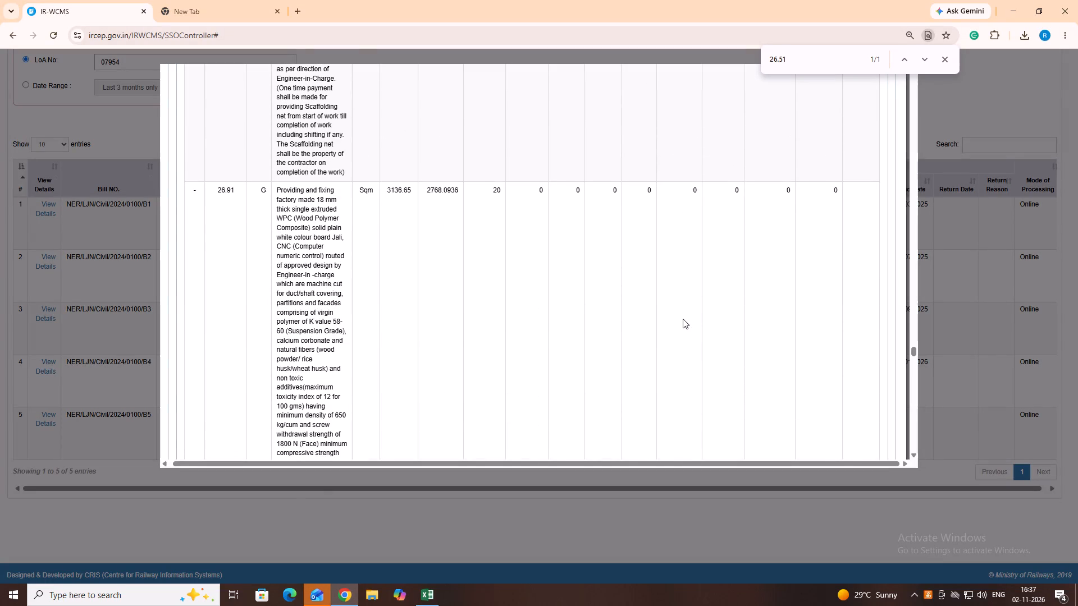
{"action": "scroll", "coordinate": [684, 314], "scroll_direction": "down", "scroll_amount": 8}
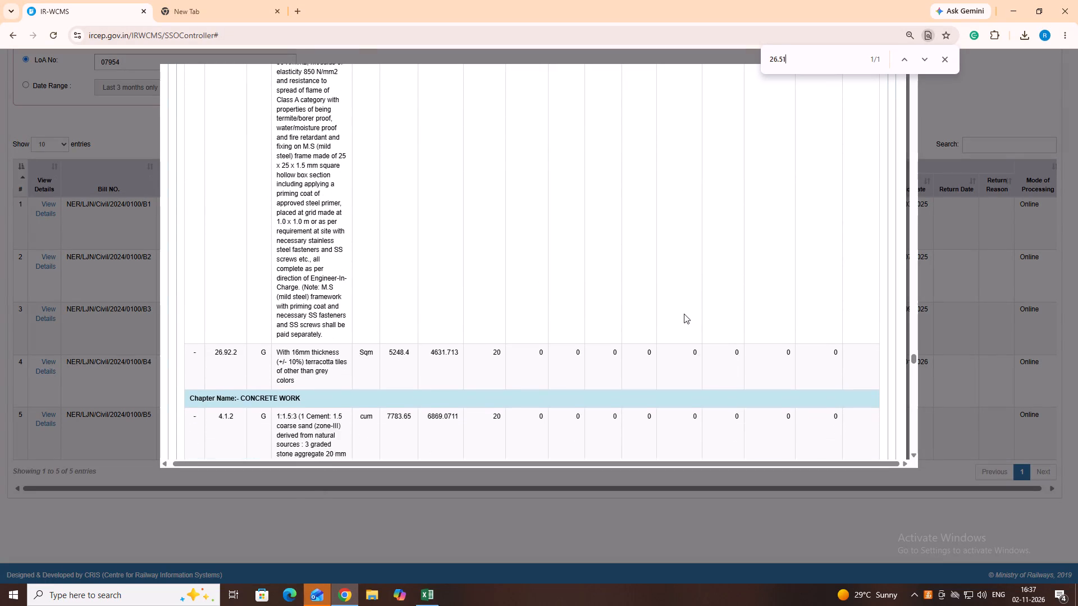
Enter 0 in Excel cells R102 to R108 as the billed quantities of items 26.51 through 26.92.2.
{"action": "left_click", "coordinate": [431, 591]}
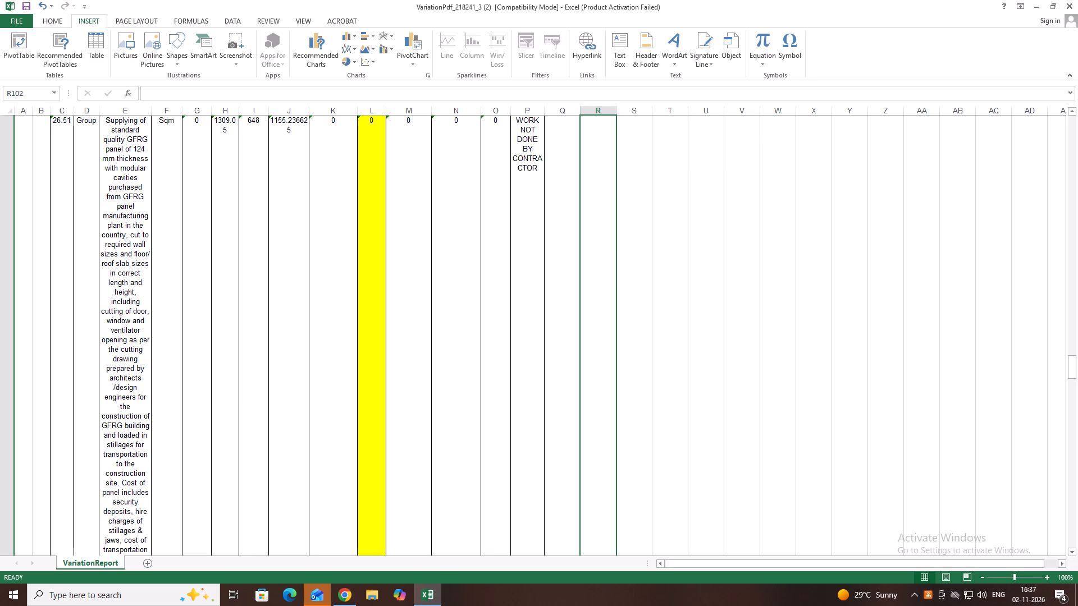
{"action": "key", "text": "0"}
{"action": "key", "text": "Down"}
{"action": "key", "text": "0"}
{"action": "key", "text": "Down"}
{"action": "key", "text": "0"}
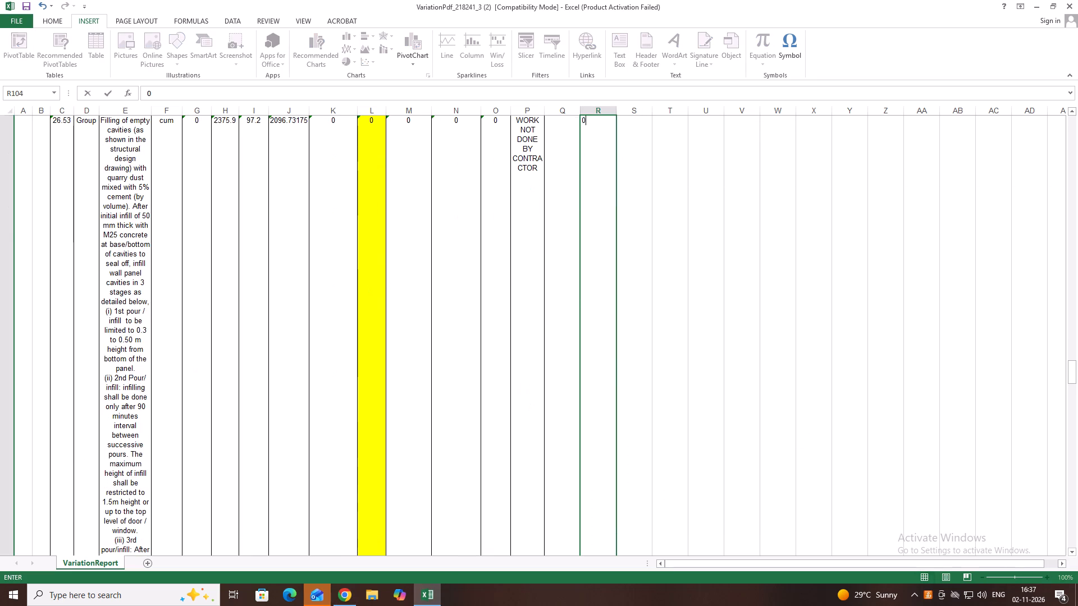
{"action": "key", "text": "Down"}
{"action": "key", "text": "0"}
{"action": "key", "text": "Down"}
{"action": "key", "text": "0"}
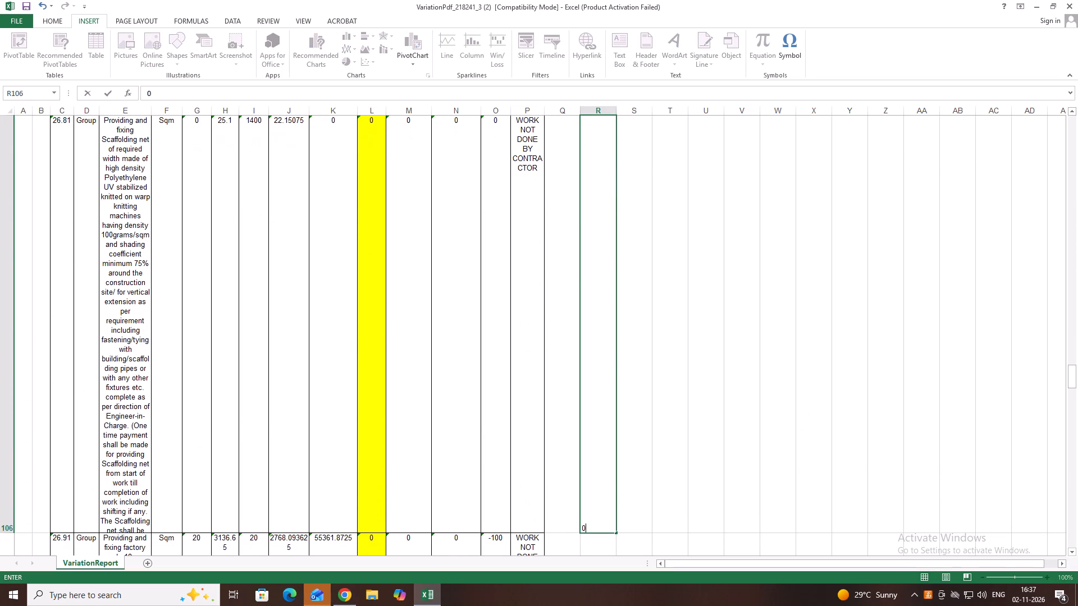
{"action": "key", "text": "Down"}
{"action": "key", "text": "0"}
{"action": "key", "text": "Down"}
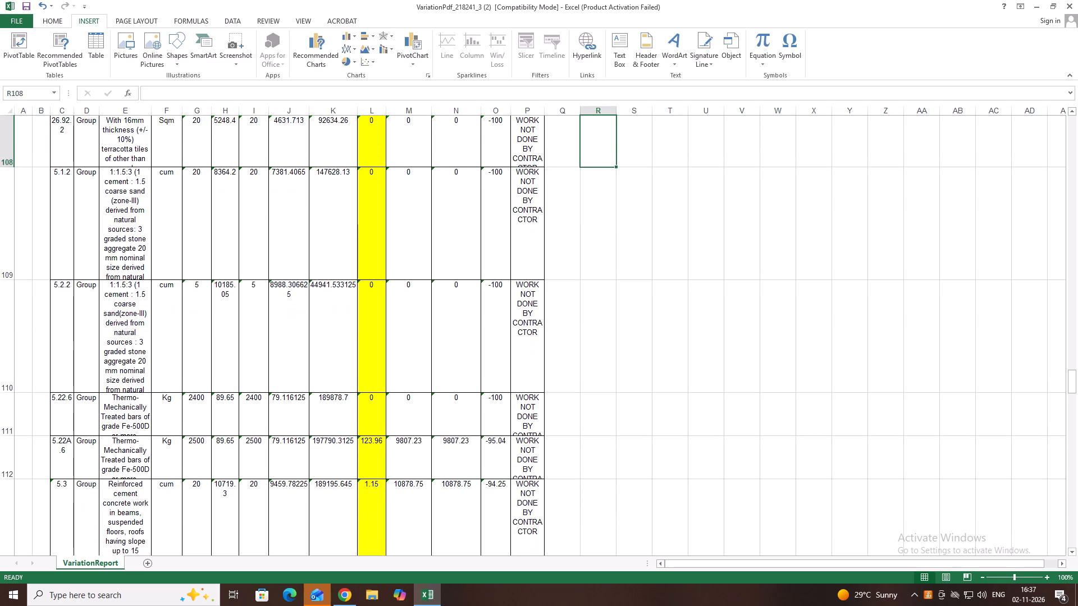
{"action": "key", "text": "0"}
{"action": "key", "text": "Down"}
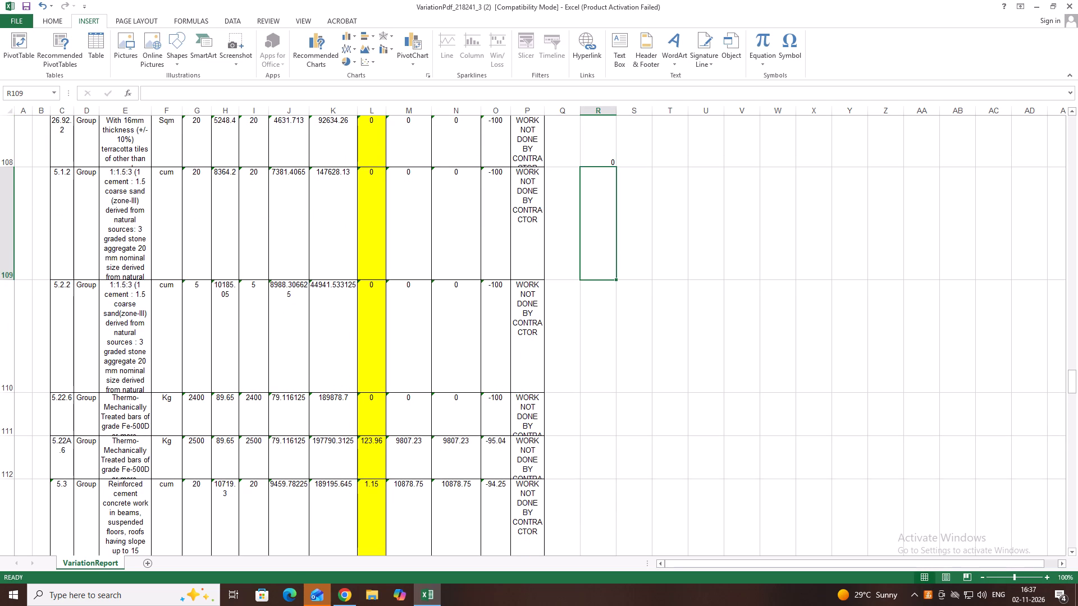
Find item 5.1.2 in the Chrome bill and enter 0 for items 5.1.2, 5.2.2 and 5.22.6 in Excel cells R109 to R111.
{"action": "left_click", "coordinate": [344, 600]}
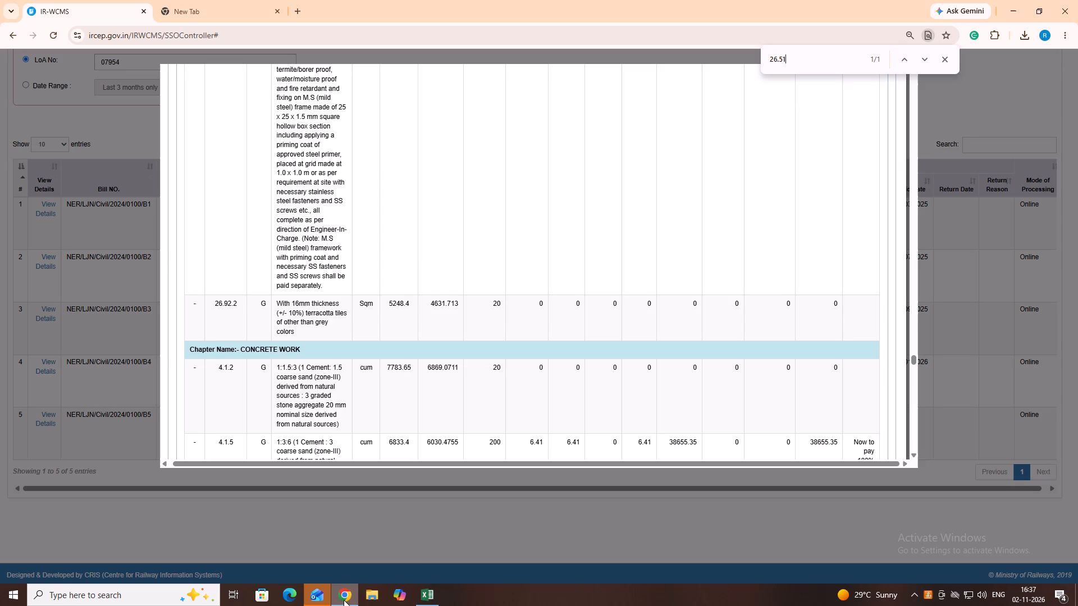
{"action": "key", "text": "BackSpace"}
{"action": "key", "text": "BackSpace"}
{"action": "key", "text": "BackSpace"}
{"action": "key", "text": "BackSpace"}
{"action": "key", "text": "BackSpace"}
{"action": "key", "text": "BackSpace"}
{"action": "key", "text": "BackSpace"}
{"action": "key", "text": "BackSpace"}
{"action": "key", "text": "BackSpace"}
{"action": "key", "text": "BackSpace"}
{"action": "key", "text": "BackSpace"}
{"action": "key", "text": "BackSpace"}
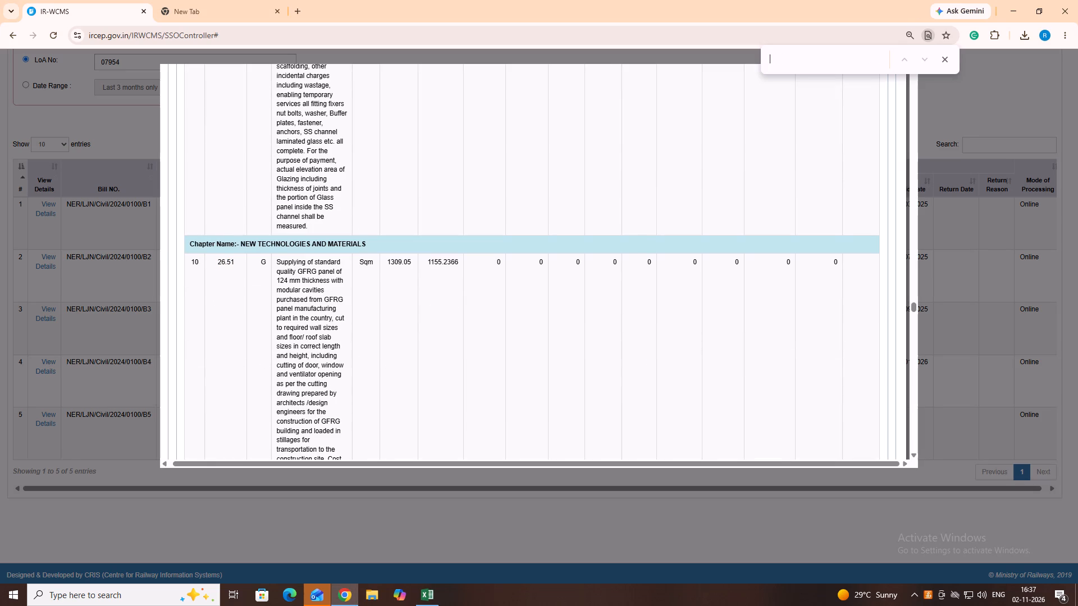
{"action": "type", "text": "5.1.2"}
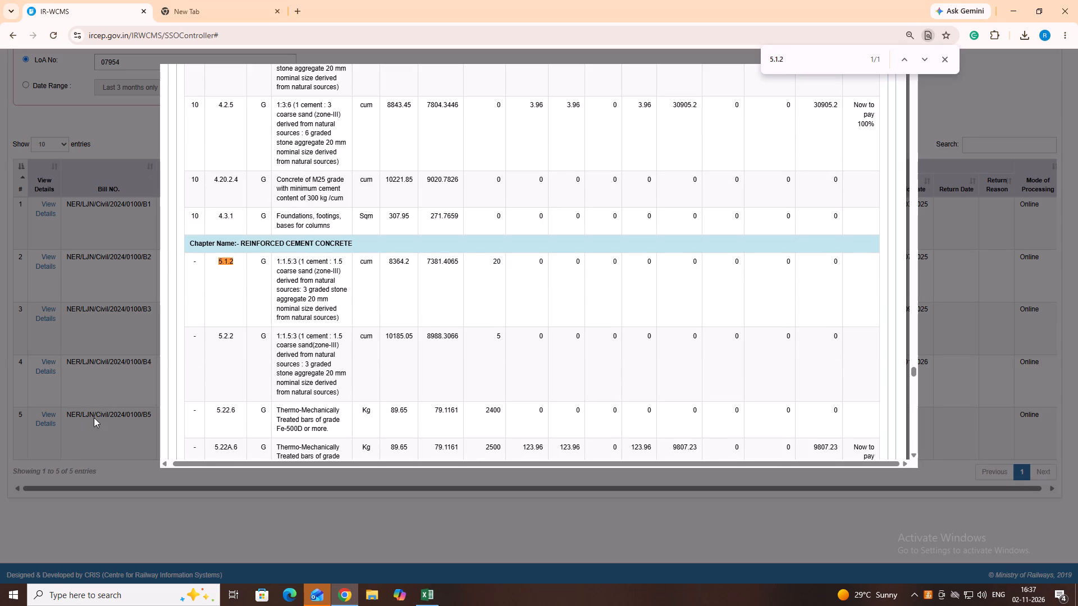
{"action": "scroll", "coordinate": [747, 375], "scroll_direction": "down", "scroll_amount": 1}
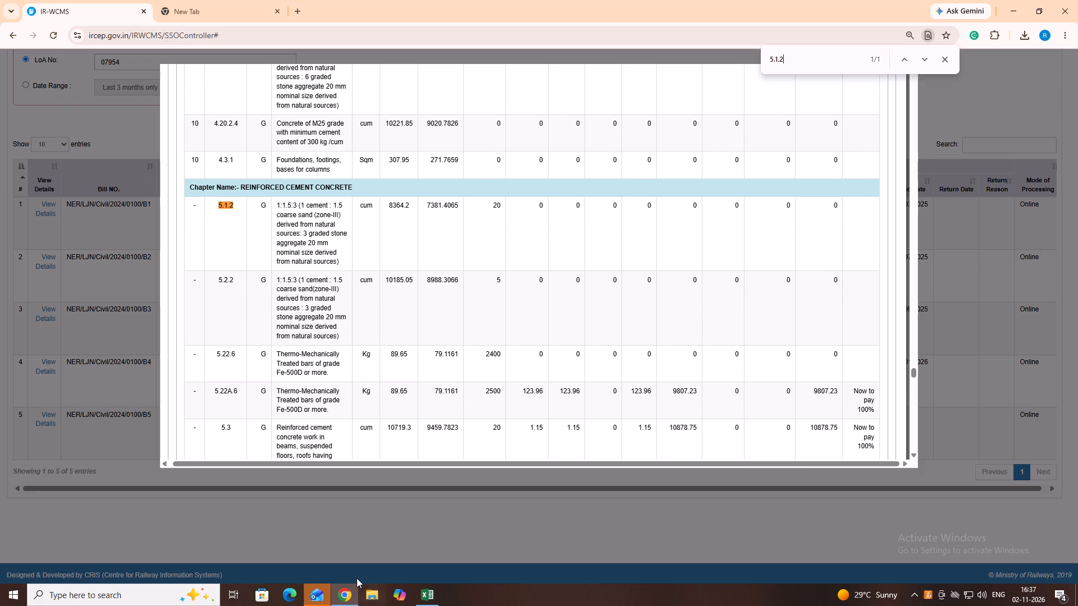
{"action": "left_click", "coordinate": [421, 593]}
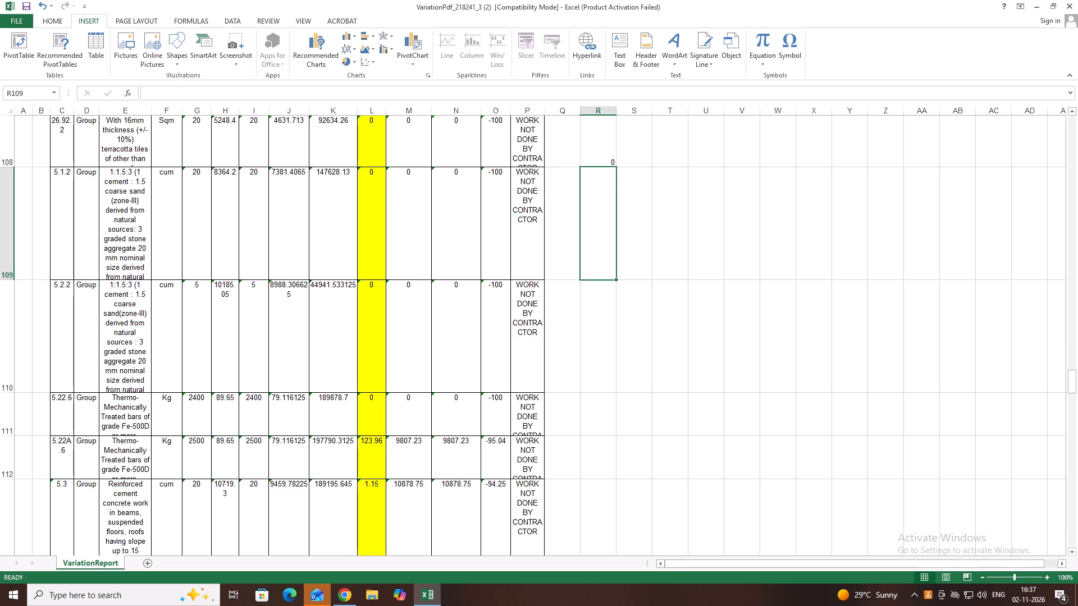
{"action": "key", "text": "0"}
{"action": "key", "text": "Down"}
{"action": "key", "text": "0"}
{"action": "key", "text": "Down"}
{"action": "key", "text": "0"}
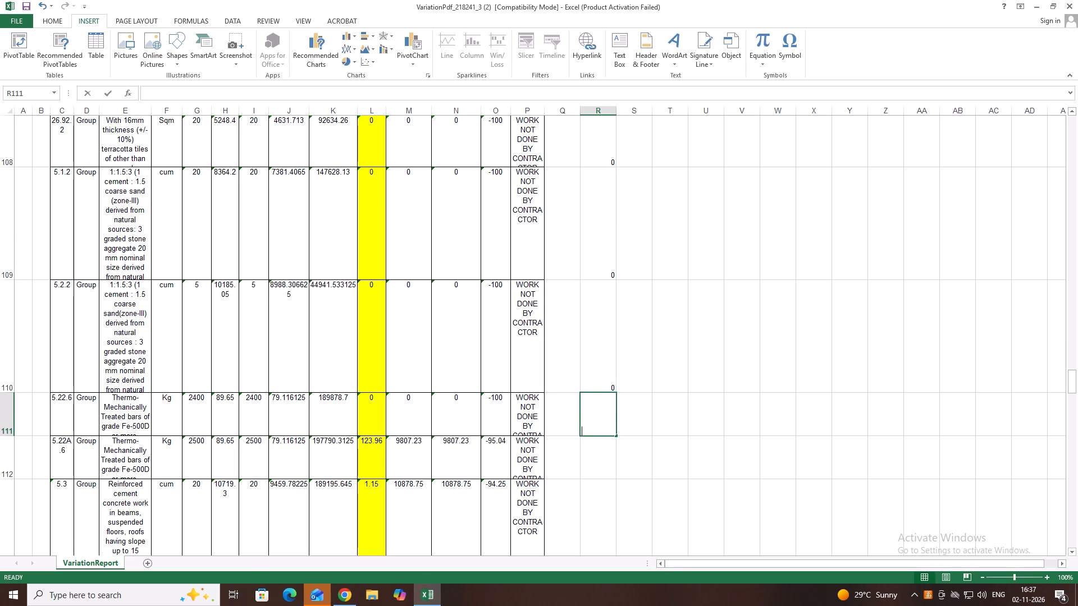
{"action": "key", "text": "Down"}
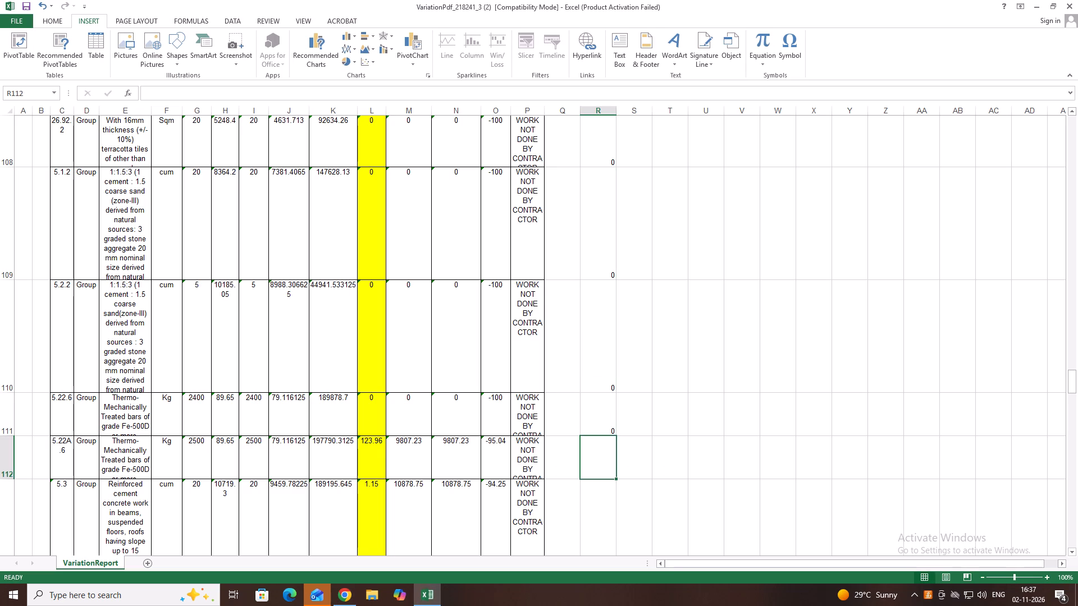
Check items 5.22A.6 and 5.3 in the Chrome bill and enter their quantities in Excel, 123.96 in R112 and 1.15 in R113.
{"action": "left_click", "coordinate": [432, 593]}
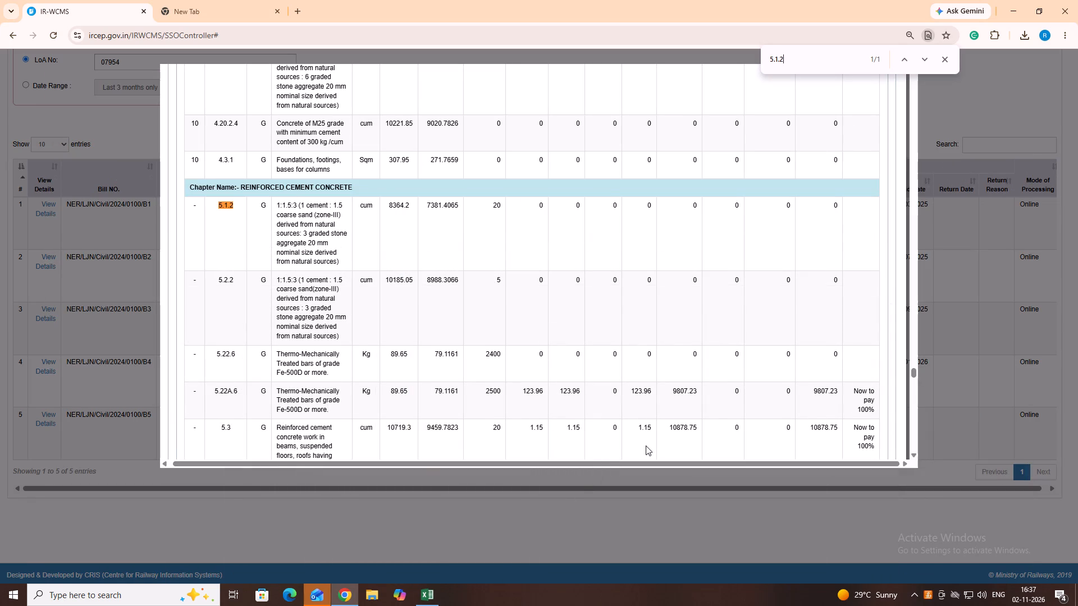
{"action": "scroll", "coordinate": [646, 446], "scroll_direction": "down", "scroll_amount": 1}
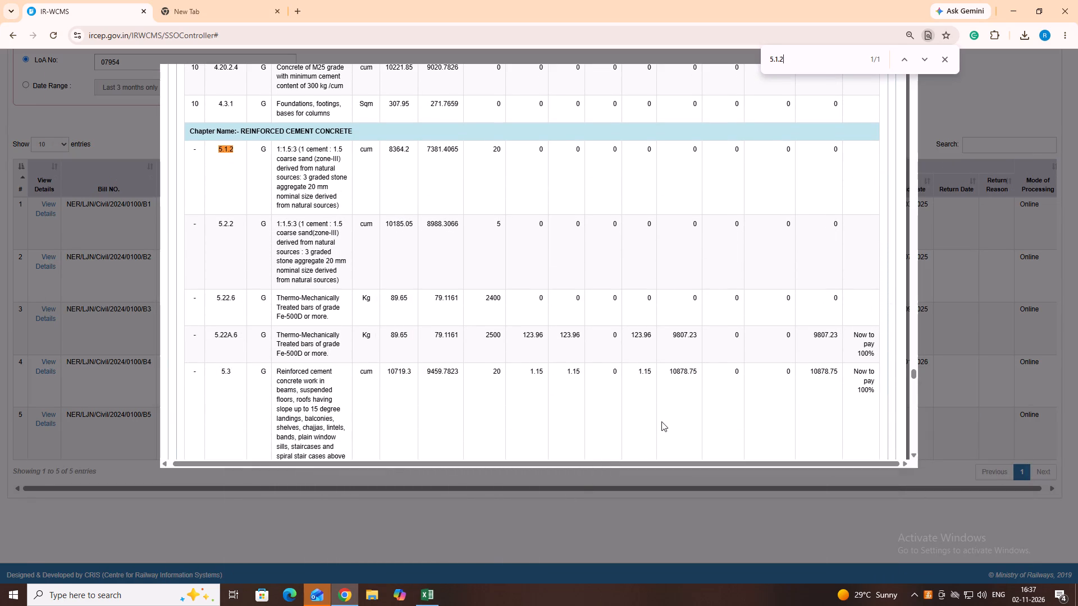
{"action": "left_click", "coordinate": [423, 591]}
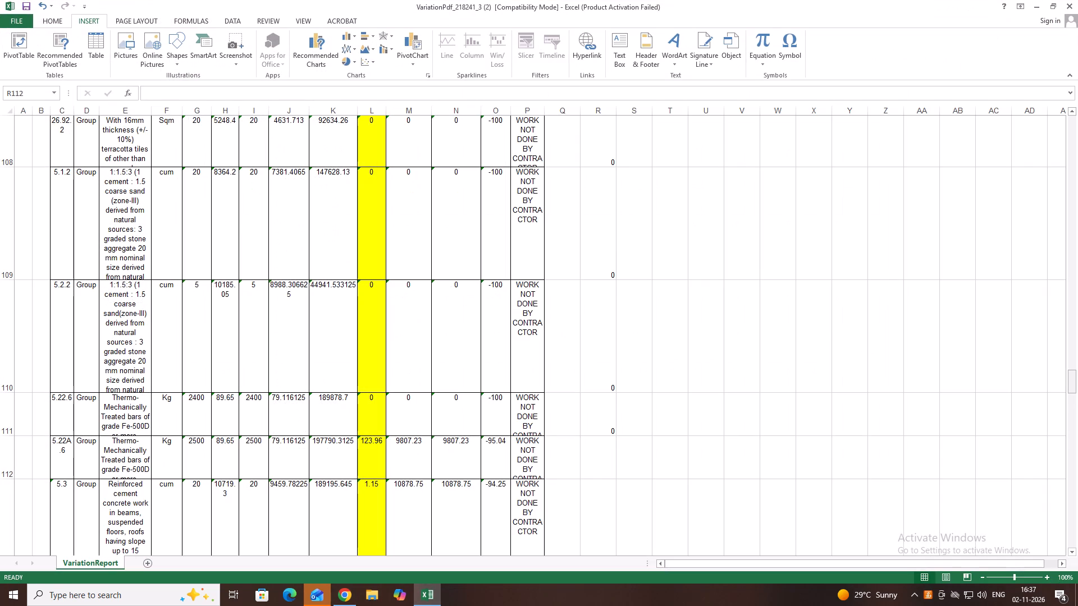
{"action": "left_click", "coordinate": [591, 463]}
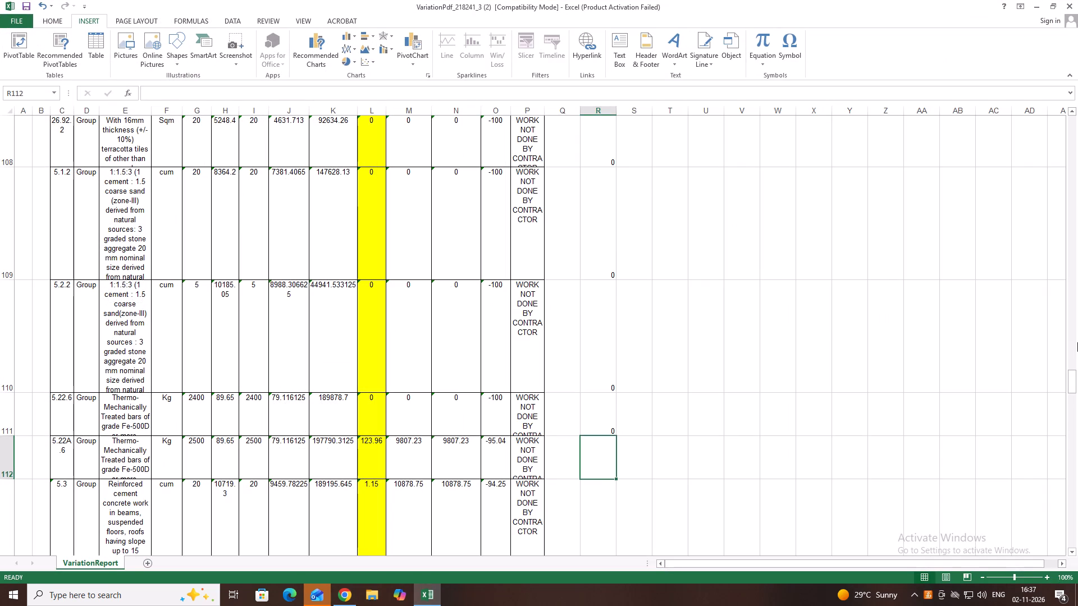
{"action": "type", "text": "123.96"}
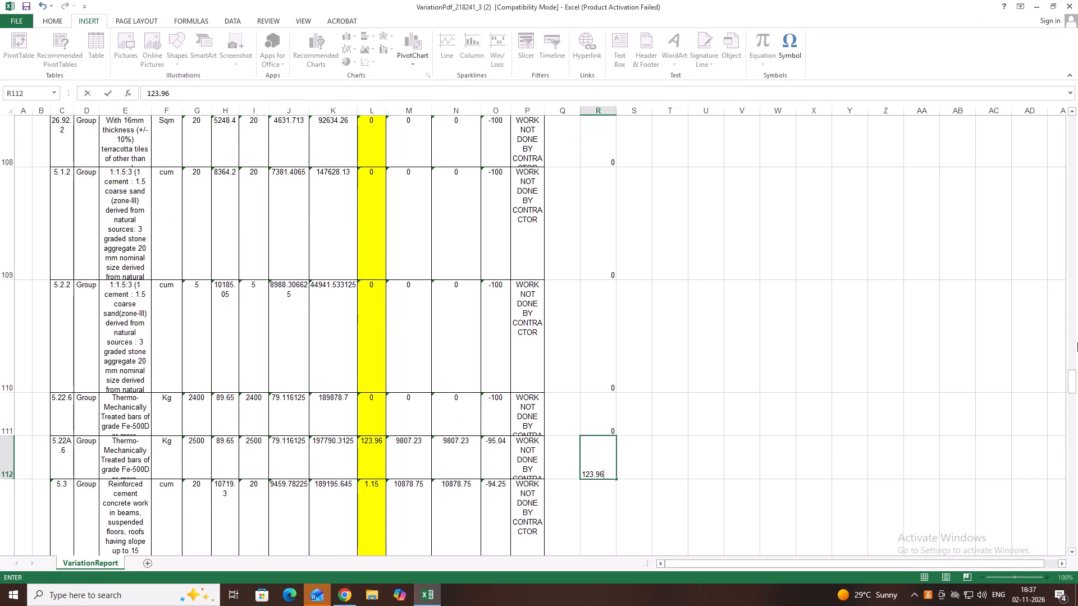
{"action": "key", "text": "Down"}
{"action": "type", "text": "1.15"}
{"action": "key", "text": "Down"}
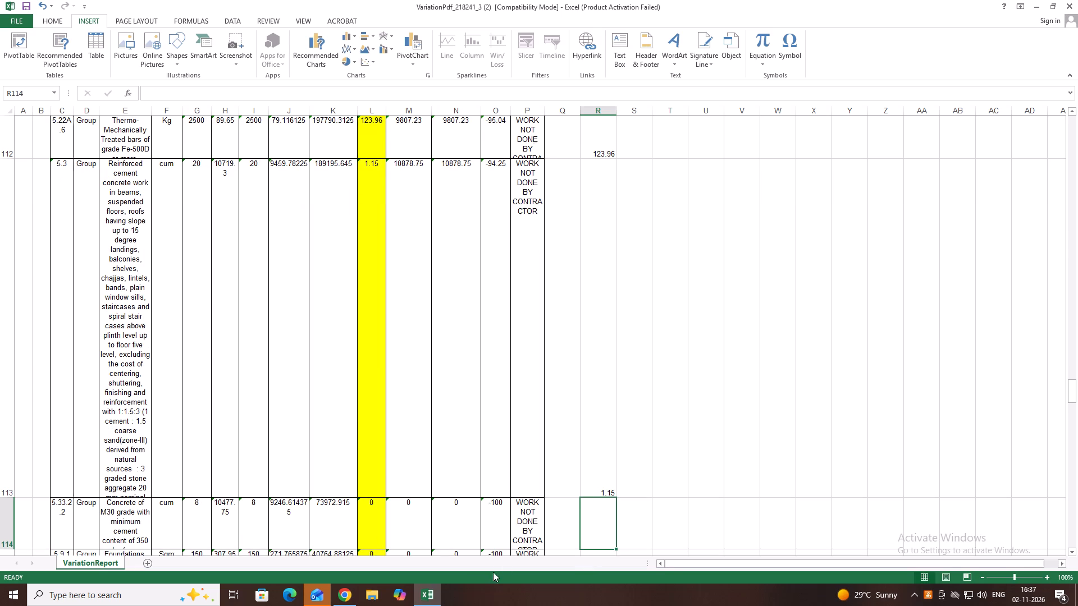
Check items 5.33.2.2, 5.9.1 and 5.9.20 in the Chrome bill and enter 0 for them in Excel cells R114 to R116.
{"action": "left_click", "coordinate": [409, 602]}
{"action": "left_click", "coordinate": [419, 598]}
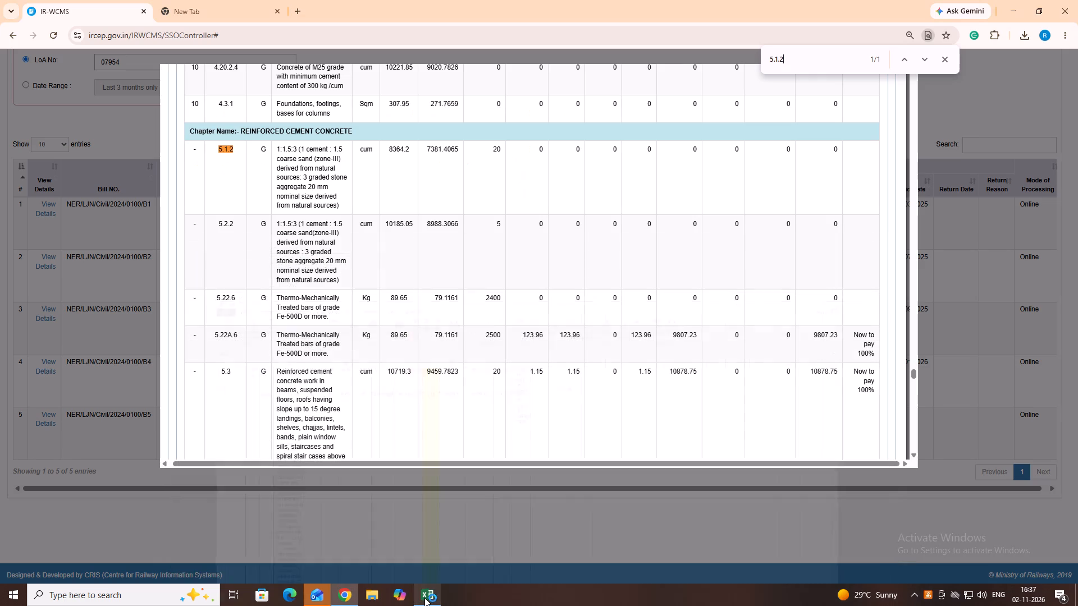
{"action": "left_click", "coordinate": [424, 598]}
{"action": "left_click", "coordinate": [424, 598]}
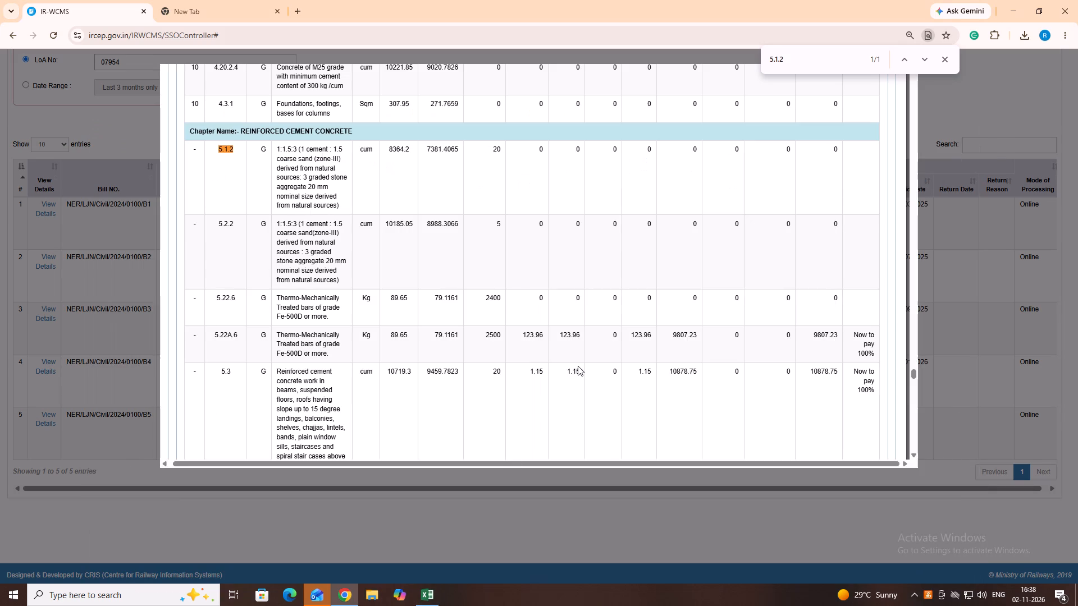
{"action": "scroll", "coordinate": [576, 370], "scroll_direction": "down", "scroll_amount": 4}
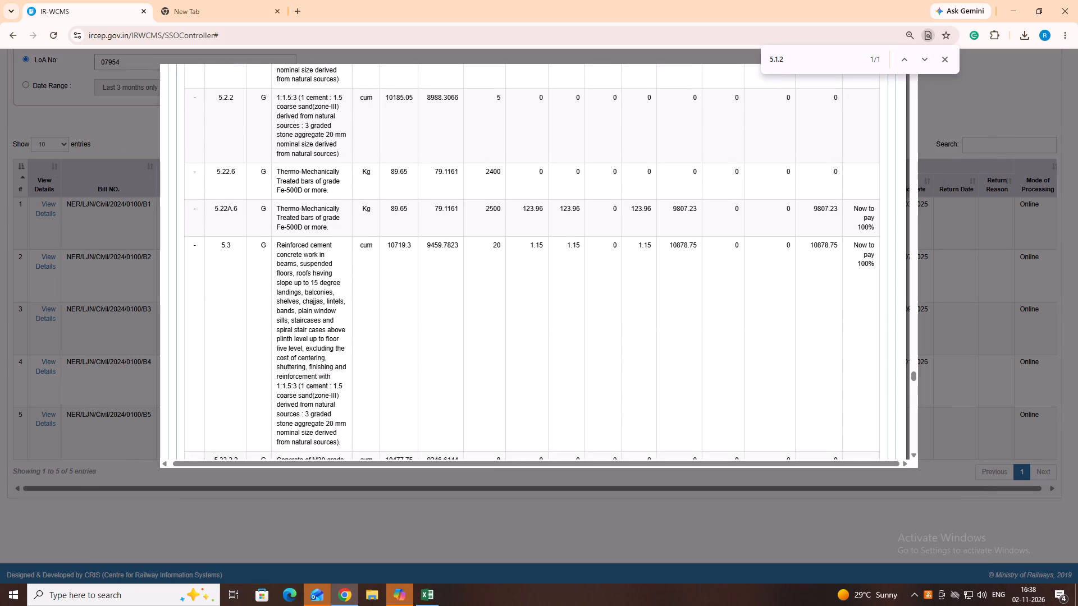
{"action": "scroll", "coordinate": [576, 370], "scroll_direction": "down", "scroll_amount": 1}
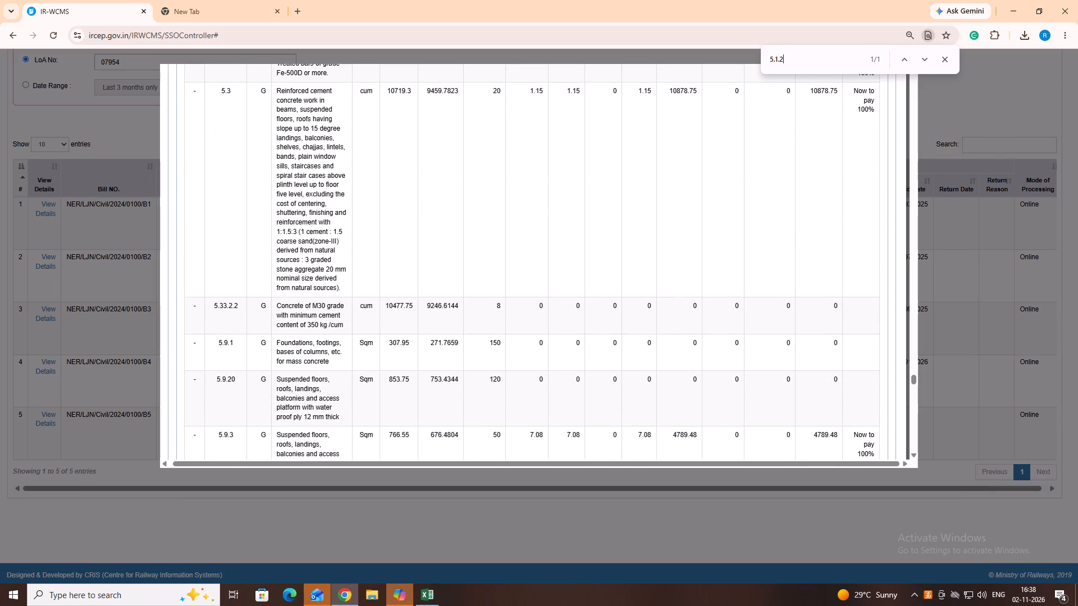
{"action": "scroll", "coordinate": [576, 370], "scroll_direction": "down", "scroll_amount": 1}
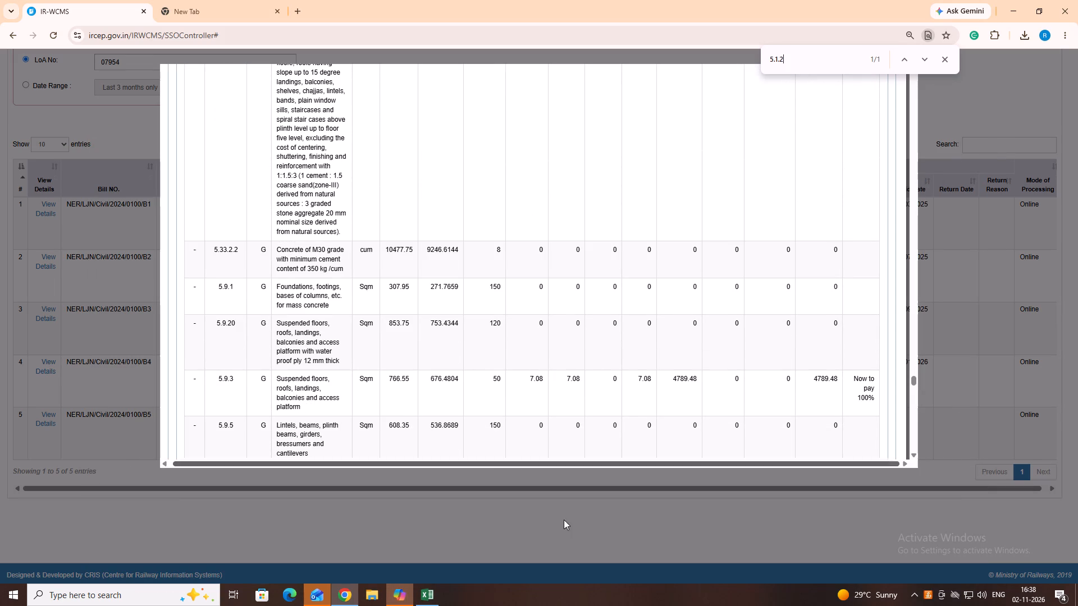
{"action": "left_click", "coordinate": [423, 595]}
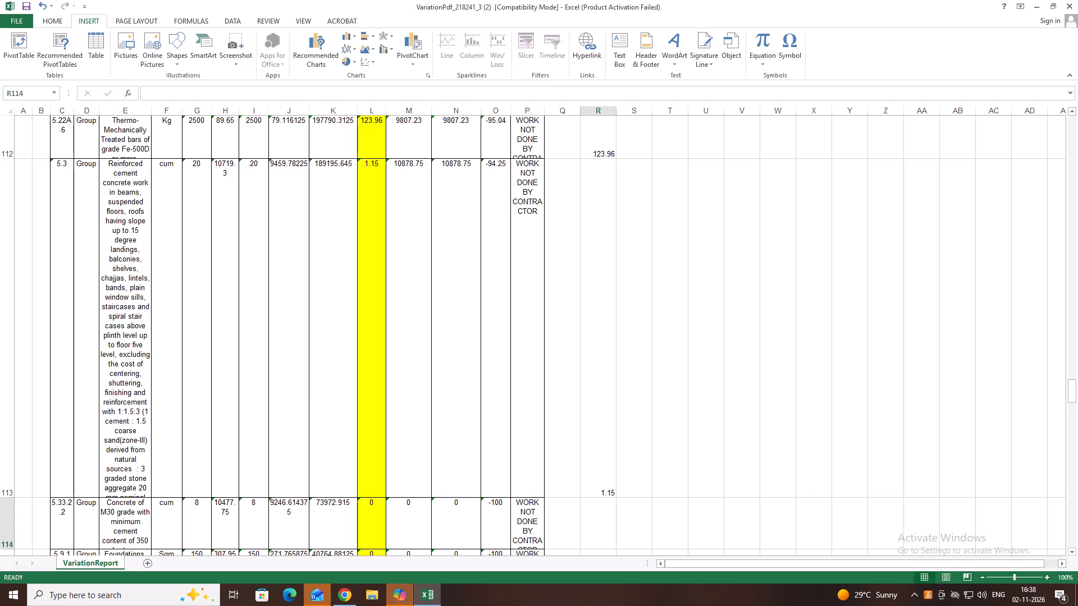
{"action": "left_click", "coordinate": [609, 517]}
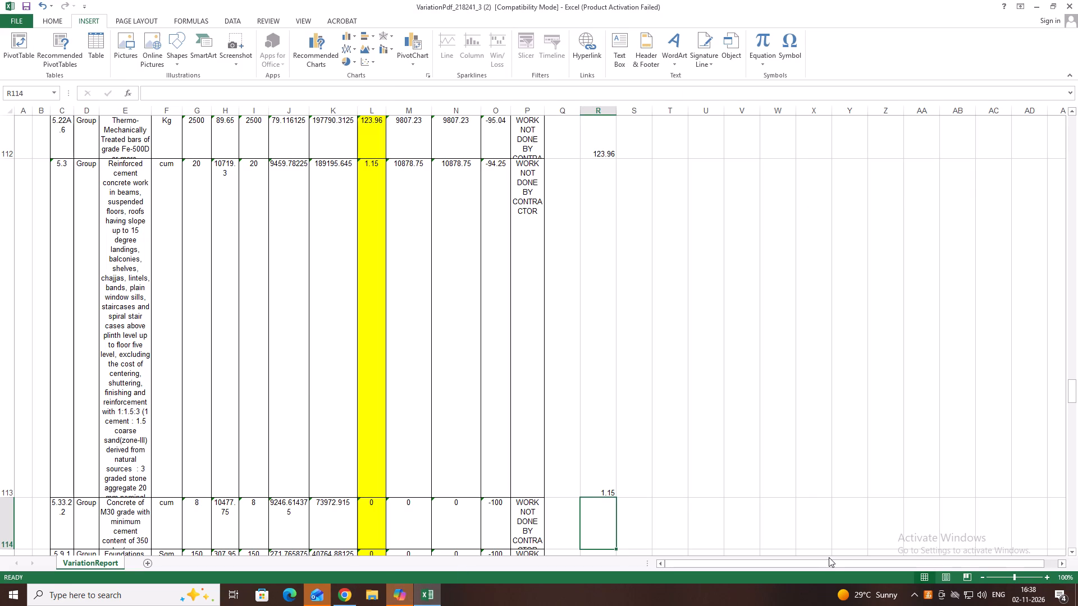
{"action": "key", "text": "0"}
{"action": "key", "text": "Down"}
{"action": "key", "text": "0"}
{"action": "key", "text": "Down"}
{"action": "key", "text": "0"}
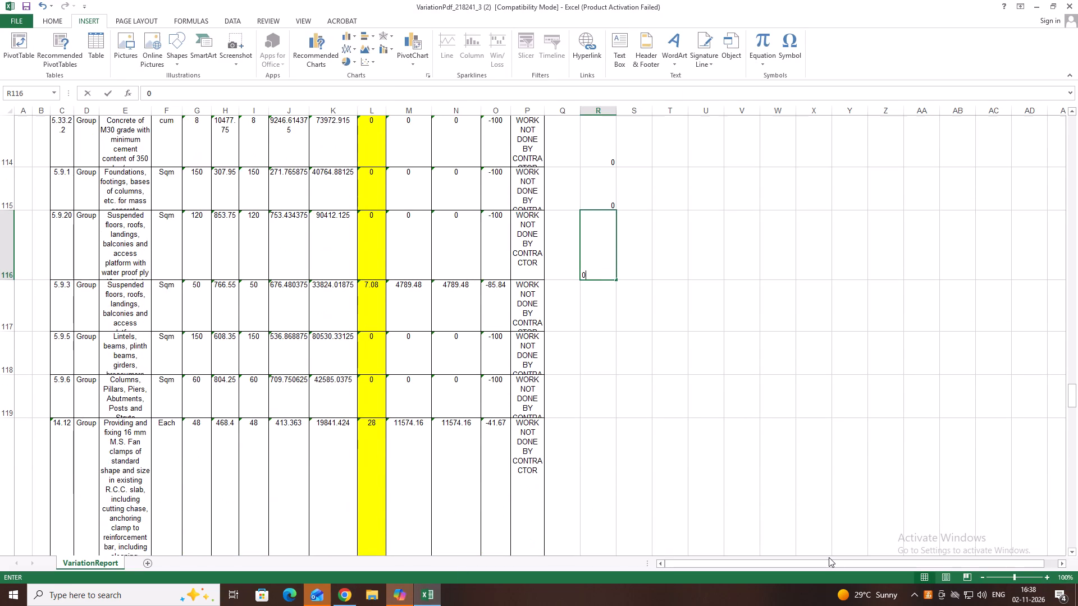
{"action": "key", "text": "Down"}
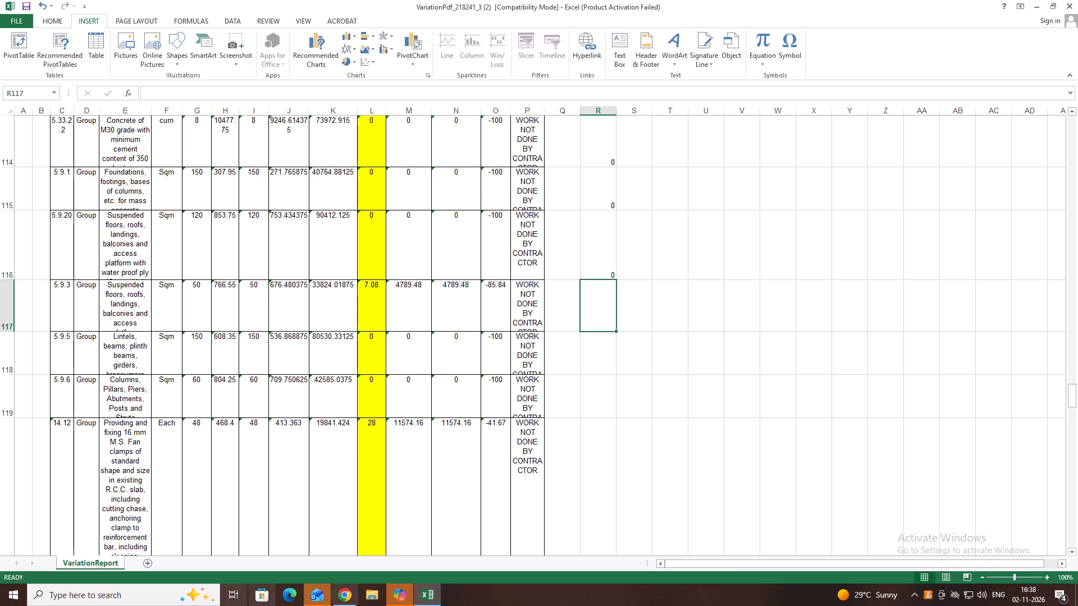
Enter 7.08 in Excel cell R117 as the billed quantity of item 5.9.3.
{"action": "left_click", "coordinate": [431, 599]}
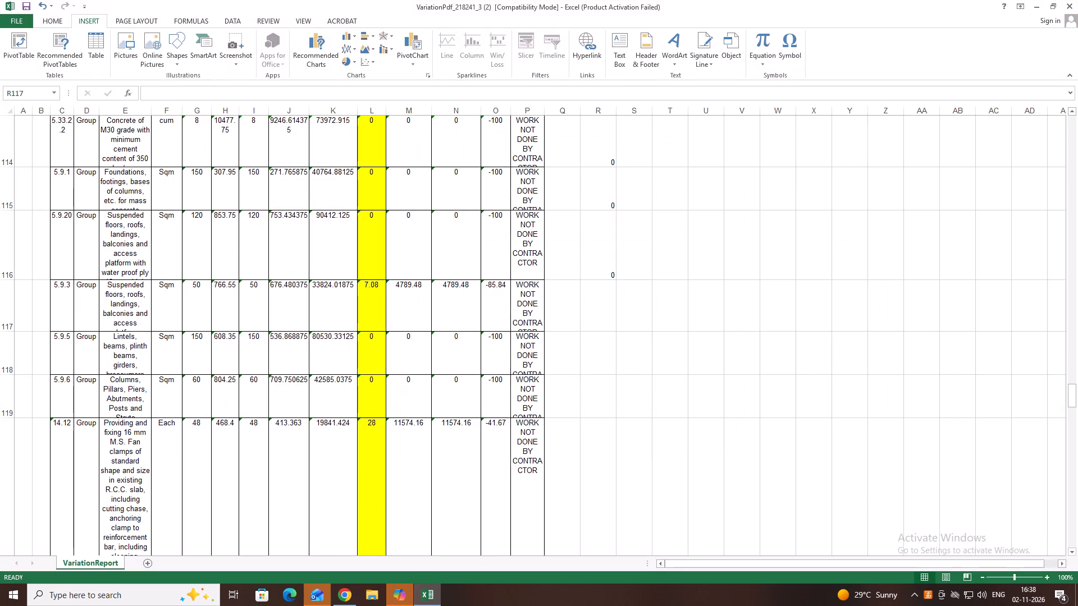
{"action": "left_click", "coordinate": [611, 318]}
{"action": "type", "text": "7.08"}
{"action": "key", "text": "Down"}
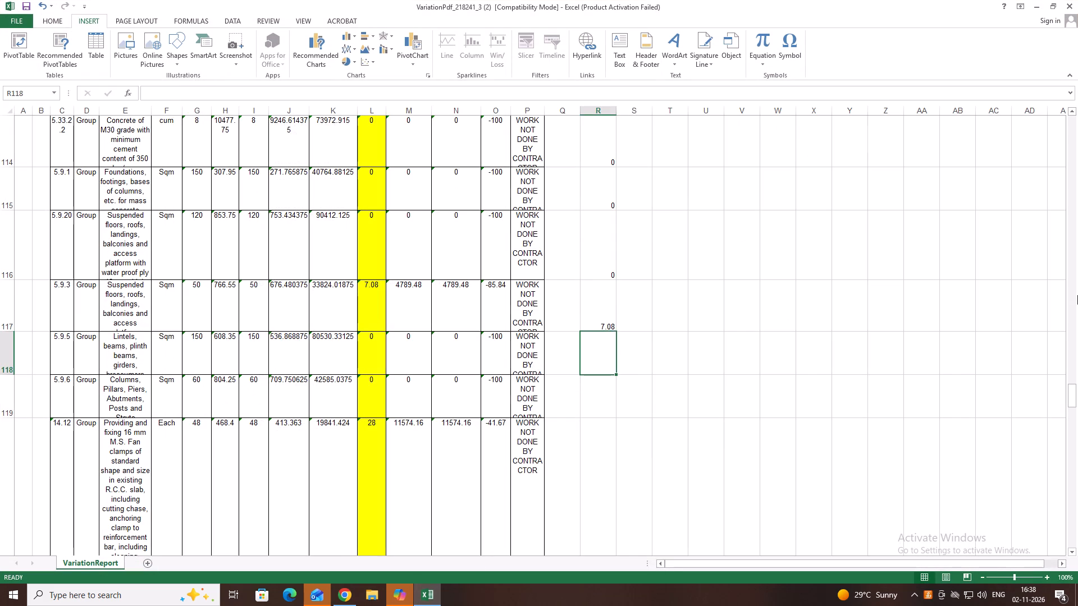
Check items 5.9.5 and 5.9.6 in the Chrome bill and enter 0 for them in Excel cells R118 and R119.
{"action": "left_click", "coordinate": [425, 591]}
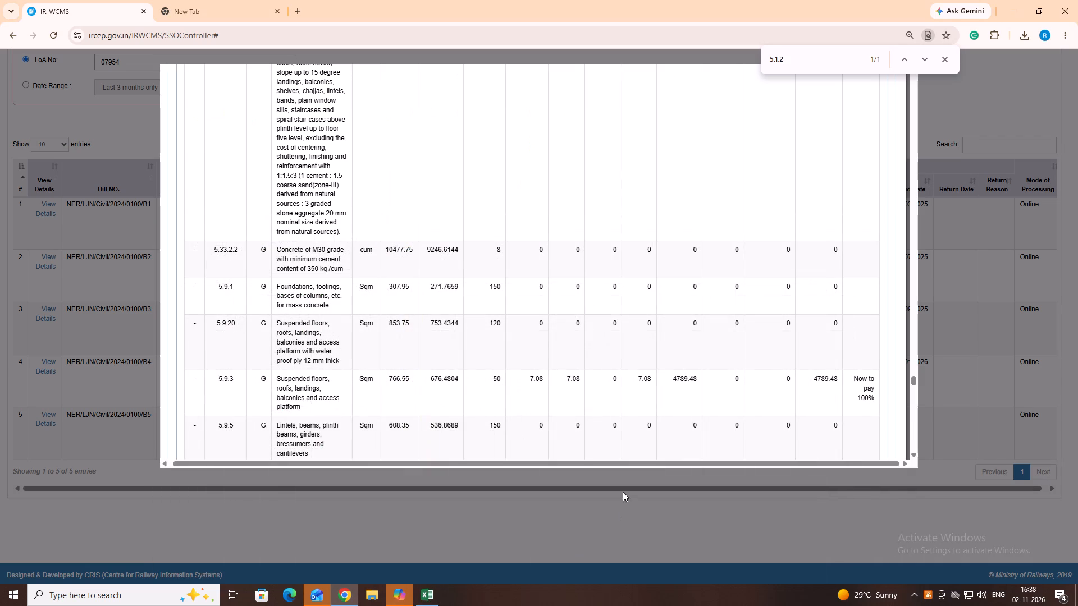
{"action": "scroll", "coordinate": [650, 420], "scroll_direction": "down", "scroll_amount": 3}
{"action": "left_click", "coordinate": [421, 595]}
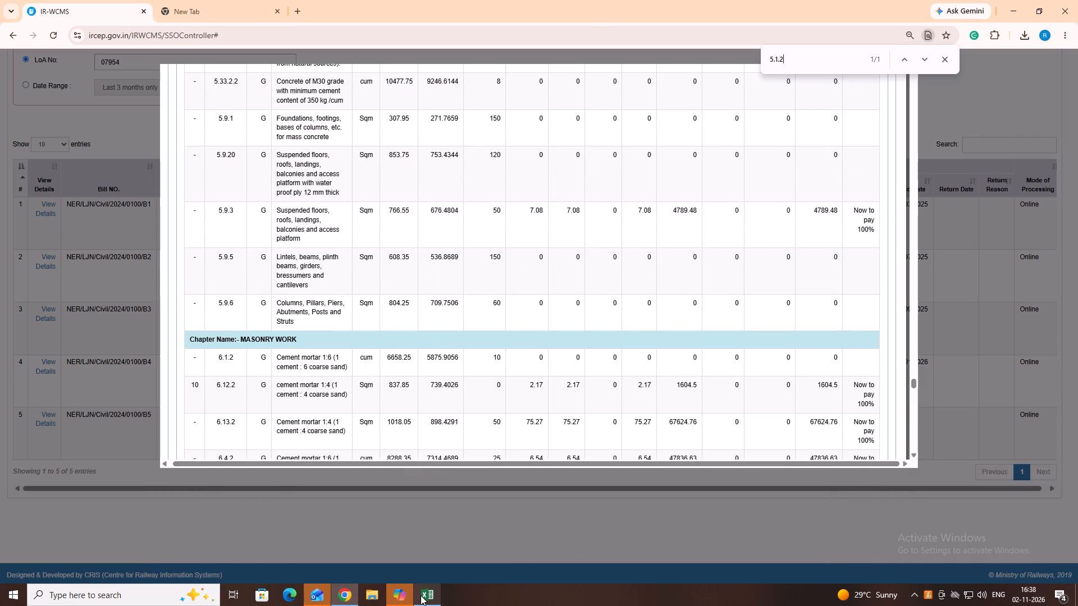
{"action": "left_click", "coordinate": [600, 361]}
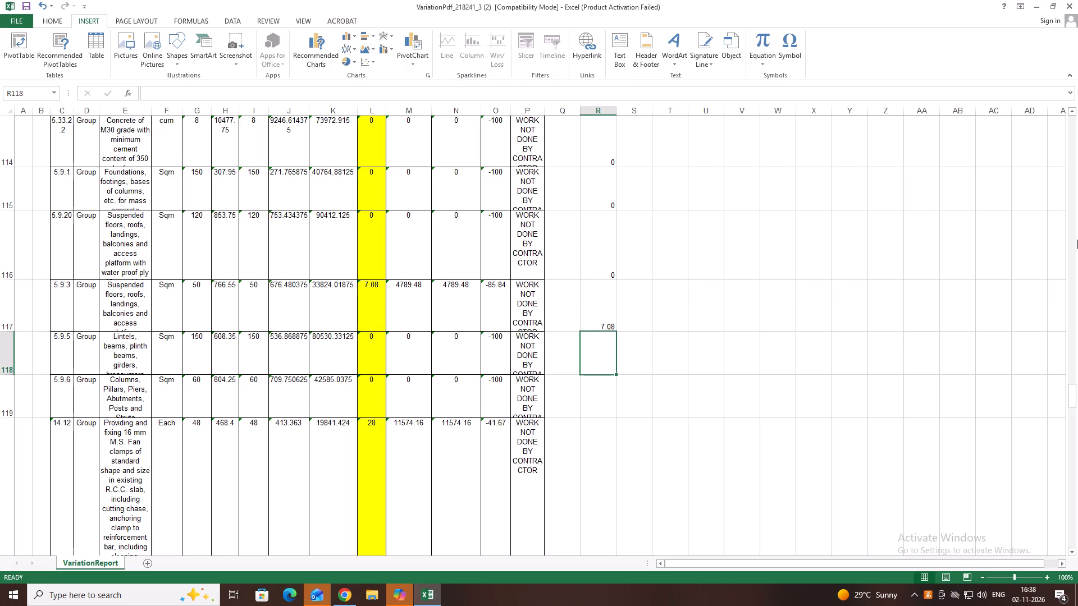
{"action": "key", "text": "0"}
{"action": "key", "text": "Down"}
{"action": "key", "text": "0"}
{"action": "key", "text": "Down"}
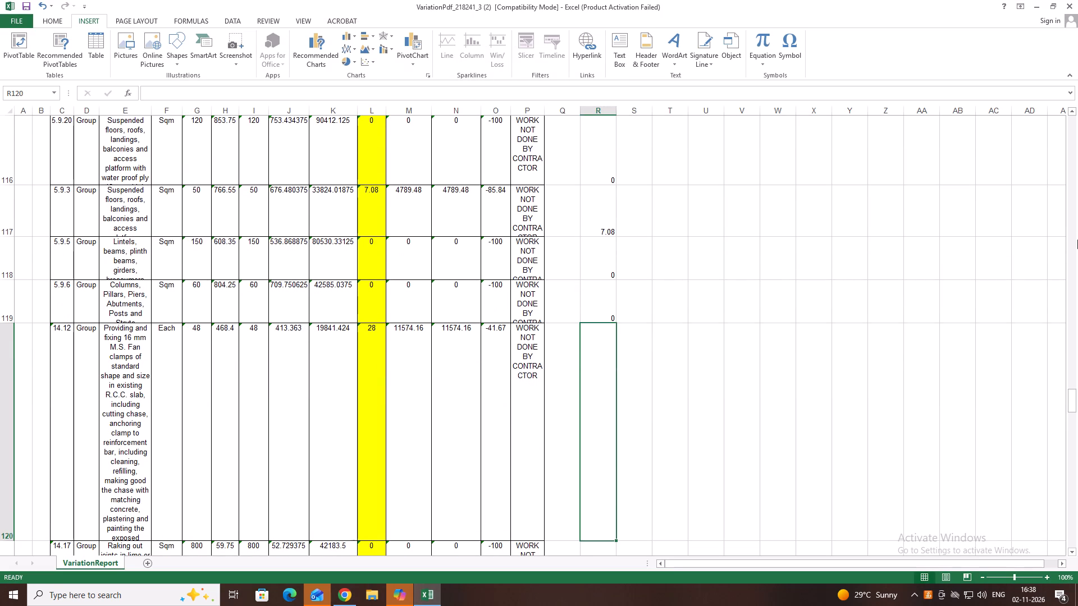
Find item 14.12 in the Chrome bill to read the billed quantities of items 14.12 and 14.17.
{"action": "left_click", "coordinate": [343, 590]}
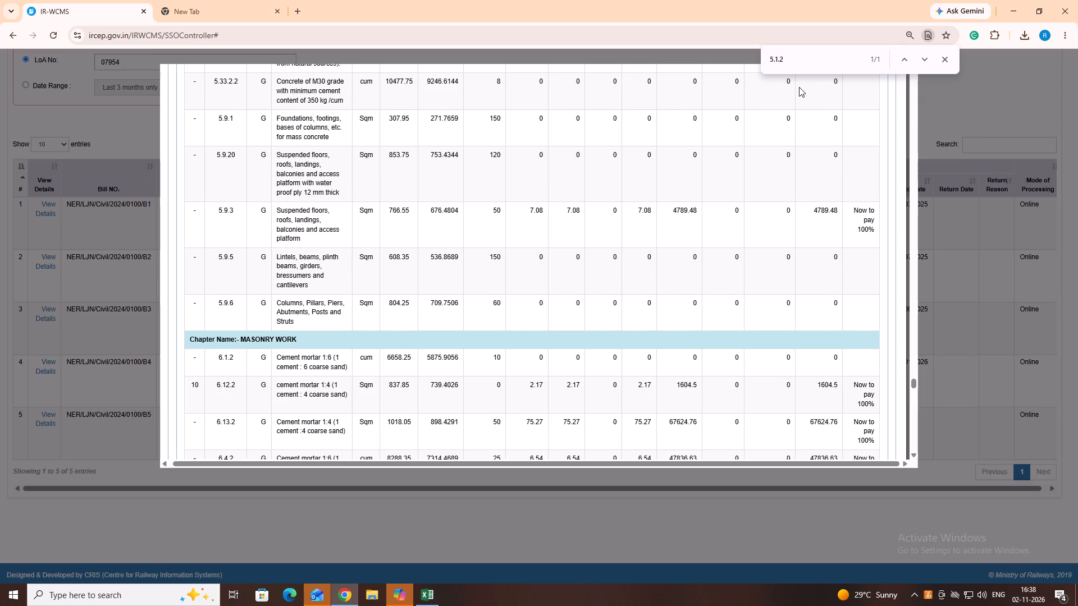
{"action": "left_click", "coordinate": [798, 58]}
{"action": "key", "text": "BackSpace"}
{"action": "key", "text": "BackSpace"}
{"action": "key", "text": "BackSpace"}
{"action": "key", "text": "BackSpace"}
{"action": "key", "text": "BackSpace"}
{"action": "key", "text": "BackSpace"}
{"action": "key", "text": "BackSpace"}
{"action": "key", "text": "BackSpace"}
{"action": "key", "text": "BackSpace"}
{"action": "key", "text": "BackSpace"}
{"action": "key", "text": "BackSpace"}
{"action": "key", "text": "BackSpace"}
{"action": "key", "text": "BackSpace"}
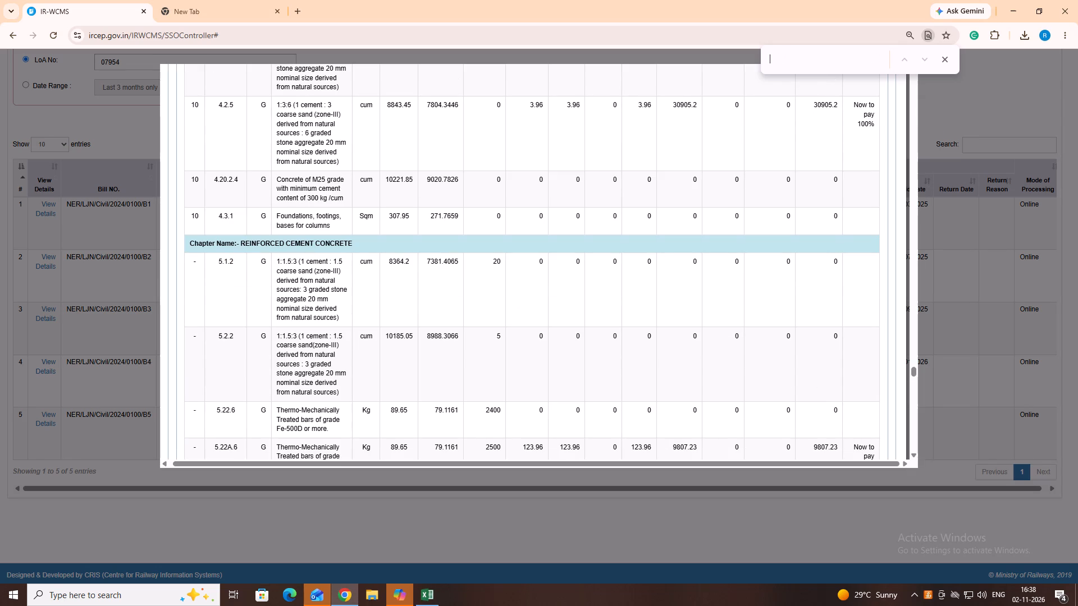
{"action": "type", "text": "14.12"}
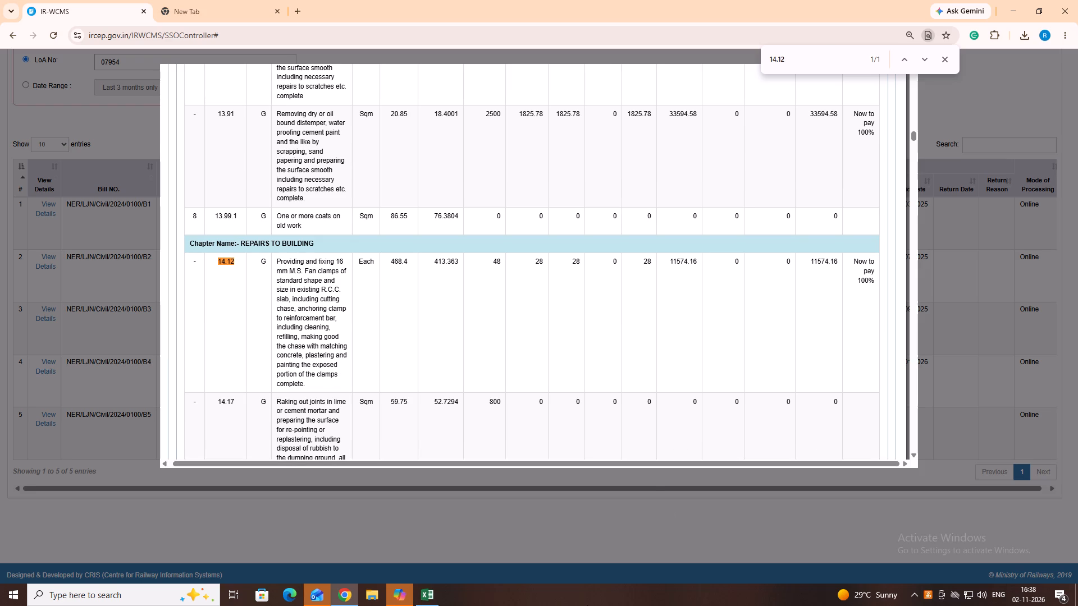
Enter the billed quantities in Excel, 28 in R120 for item 14.12 and 0 in R121 for item 14.17.
{"action": "left_click", "coordinate": [432, 596]}
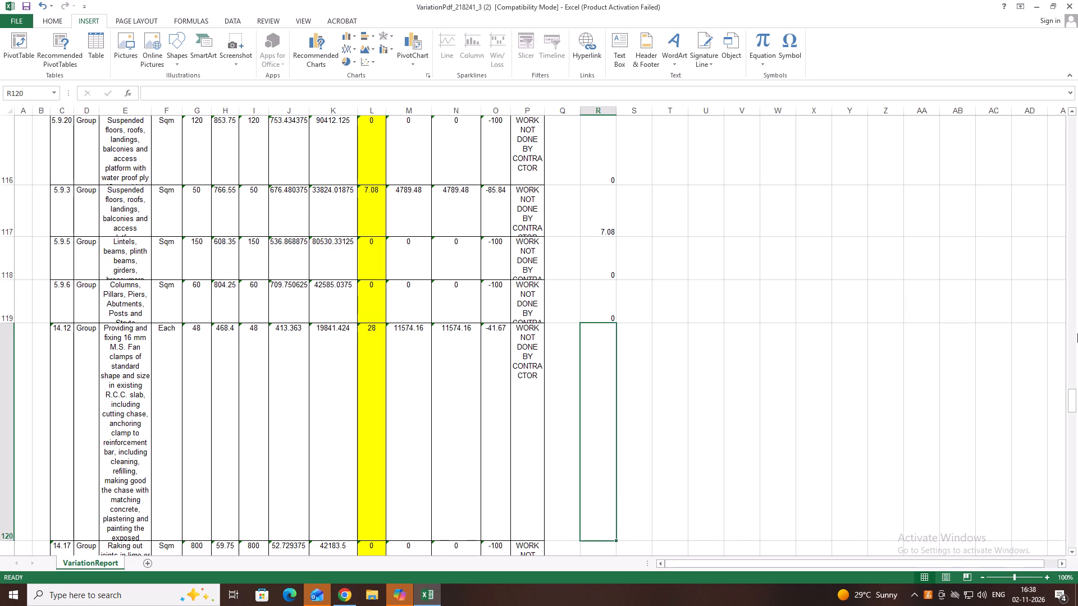
{"action": "type", "text": "28"}
{"action": "key", "text": "Down"}
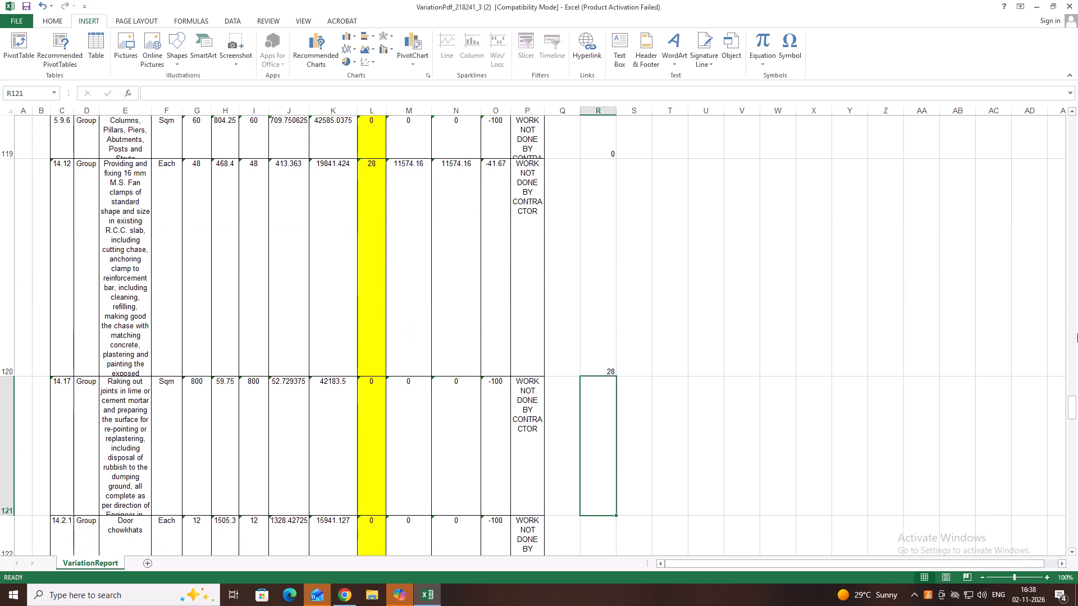
{"action": "key", "text": "0"}
{"action": "scroll", "coordinate": [1066, 388], "scroll_direction": "down", "scroll_amount": 1}
{"action": "scroll", "coordinate": [1050, 448], "scroll_direction": "up", "scroll_amount": 1}
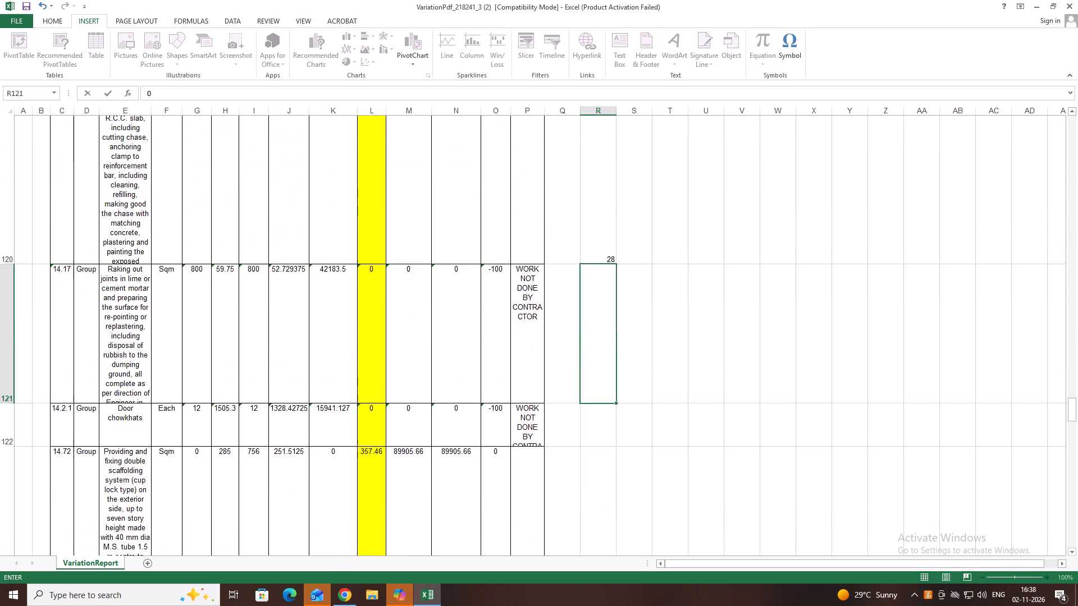
{"action": "left_click", "coordinate": [610, 534]}
{"action": "scroll", "coordinate": [612, 443], "scroll_direction": "down", "scroll_amount": 1}
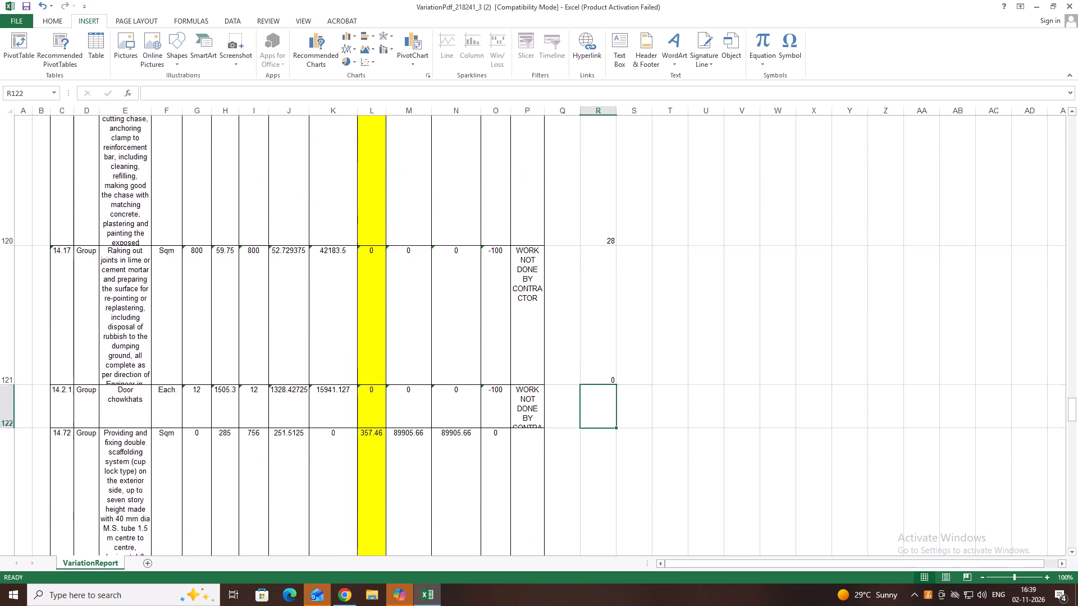
Check items 14.2.1 and 14.72 in the Chrome bill and enter their quantities in Excel, 0 in R122 and 357.46 in R123.
{"action": "left_click", "coordinate": [348, 596]}
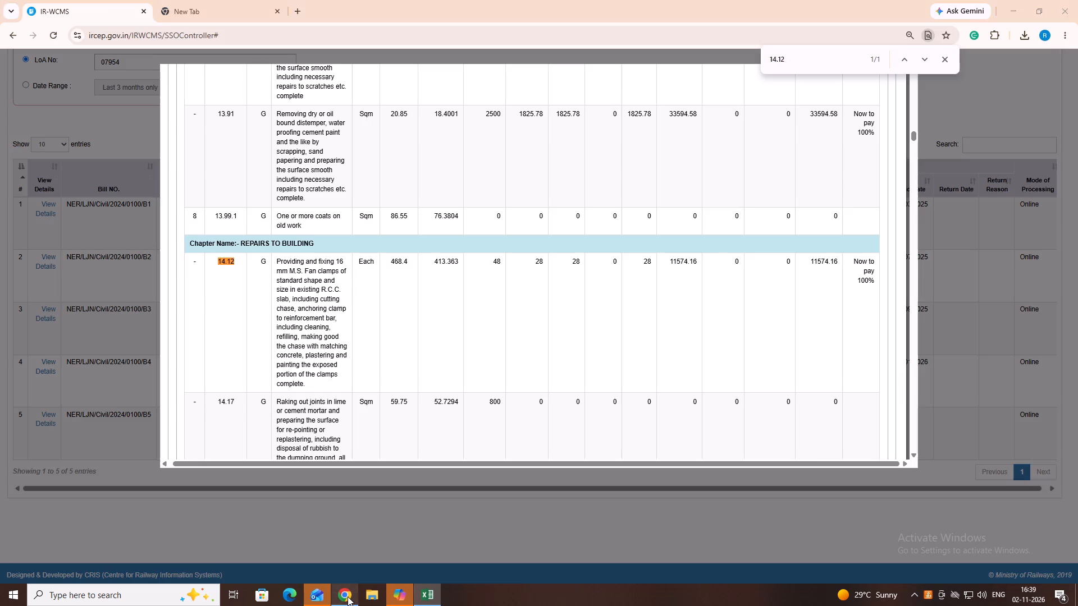
{"action": "scroll", "coordinate": [561, 332], "scroll_direction": "down", "scroll_amount": 3}
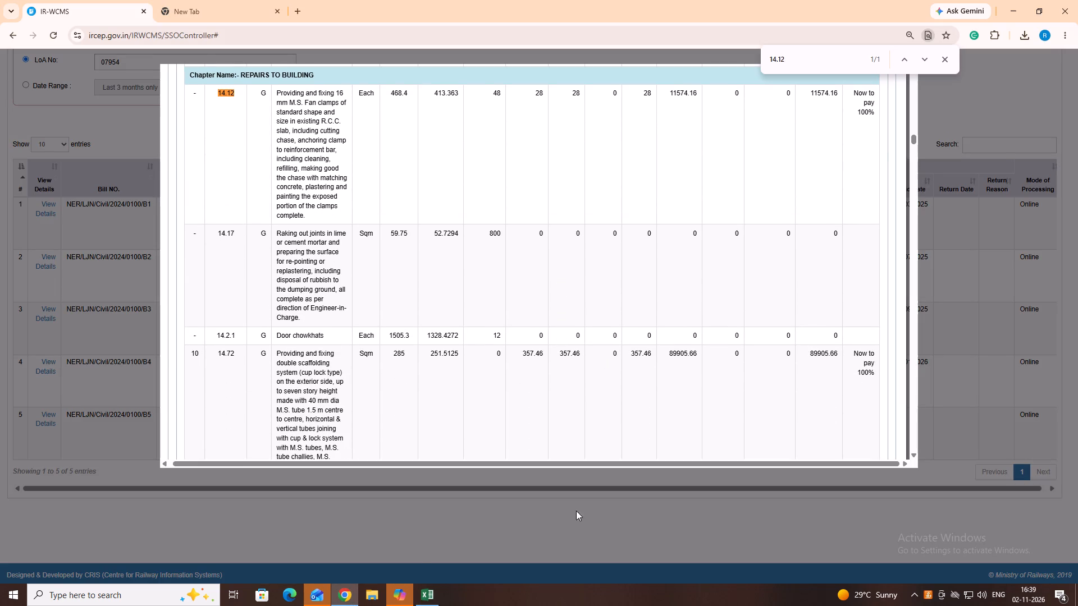
{"action": "left_click", "coordinate": [425, 595]}
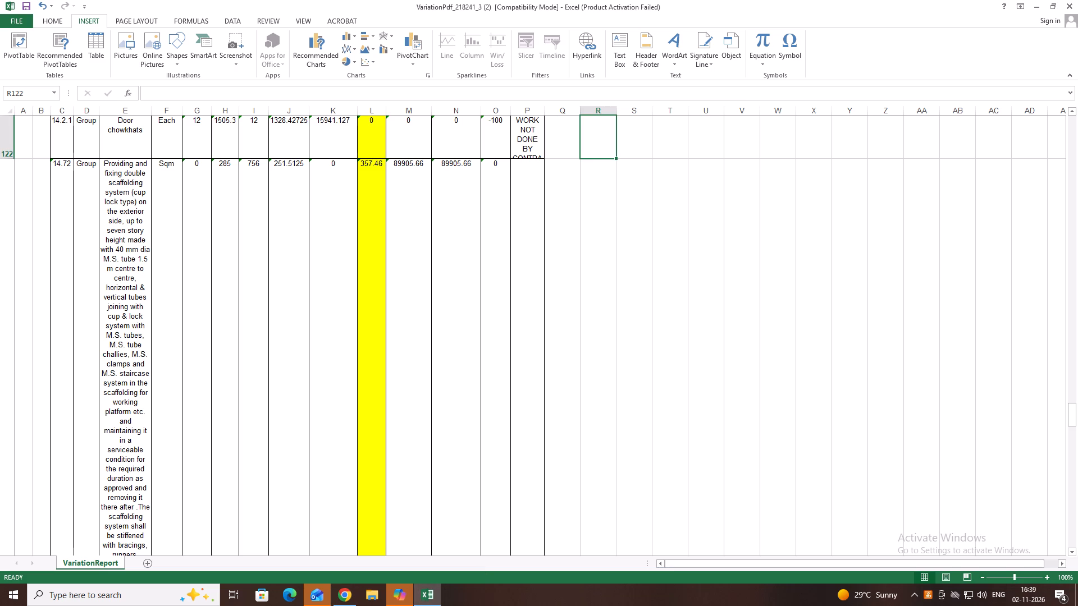
{"action": "left_click", "coordinate": [632, 192]}
{"action": "left_click", "coordinate": [611, 123]}
{"action": "key", "text": "0"}
{"action": "key", "text": "Down"}
{"action": "type", "text": "357.46"}
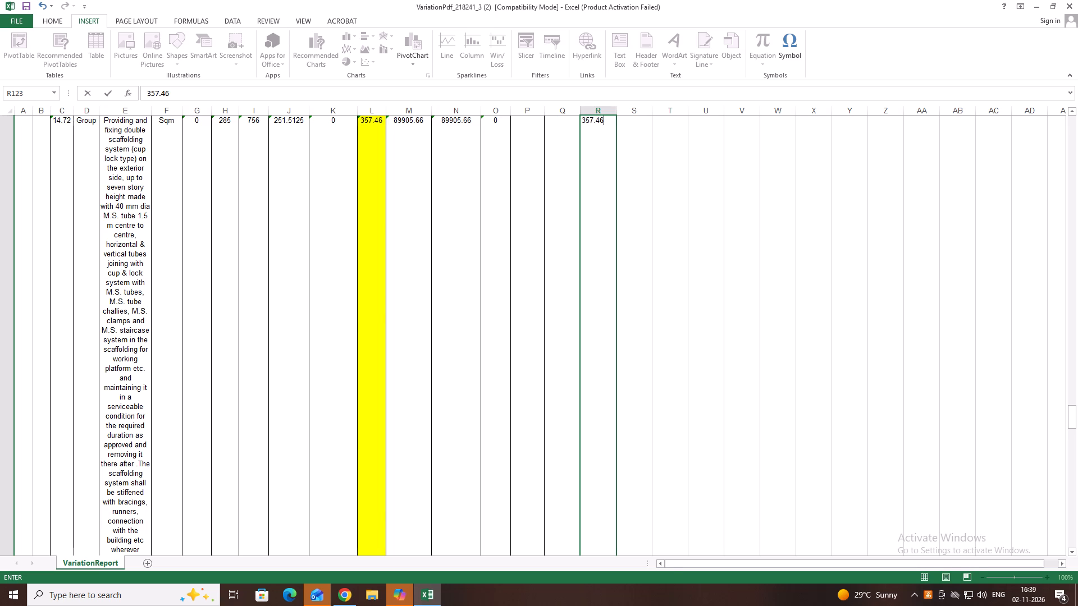
{"action": "scroll", "coordinate": [591, 438], "scroll_direction": "up", "scroll_amount": 1}
{"action": "scroll", "coordinate": [591, 438], "scroll_direction": "down", "scroll_amount": 2}
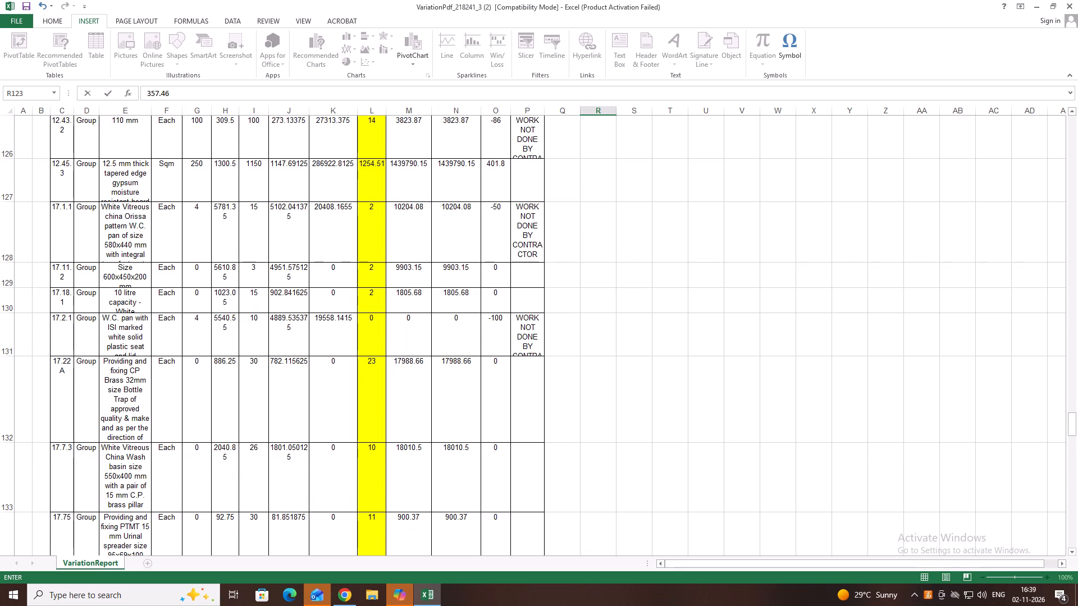
{"action": "scroll", "coordinate": [560, 359], "scroll_direction": "up", "scroll_amount": 1}
{"action": "left_click", "coordinate": [595, 378]}
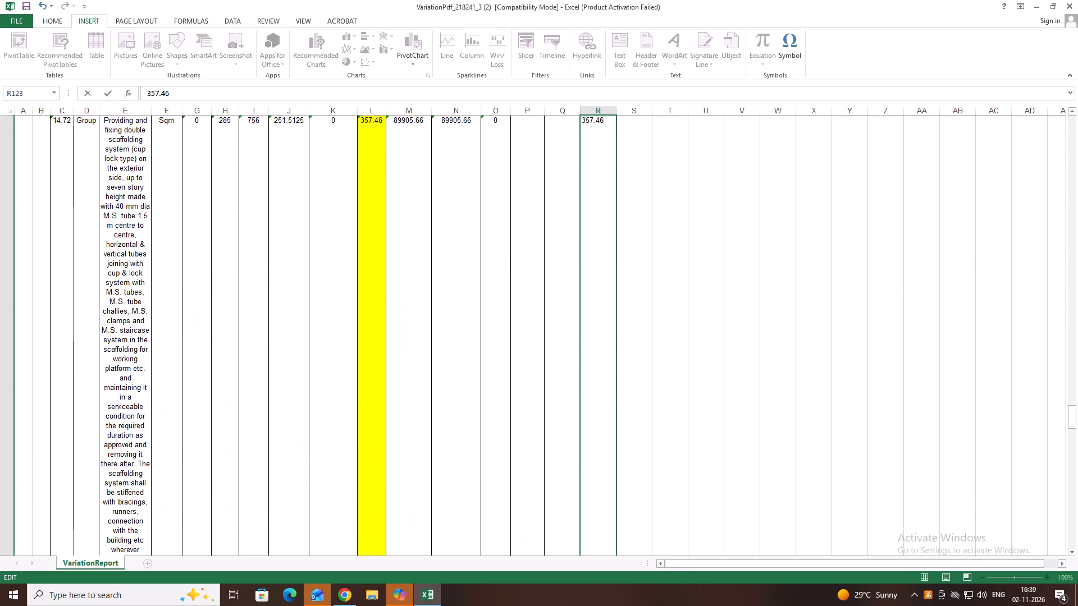
{"action": "key", "text": "Down"}
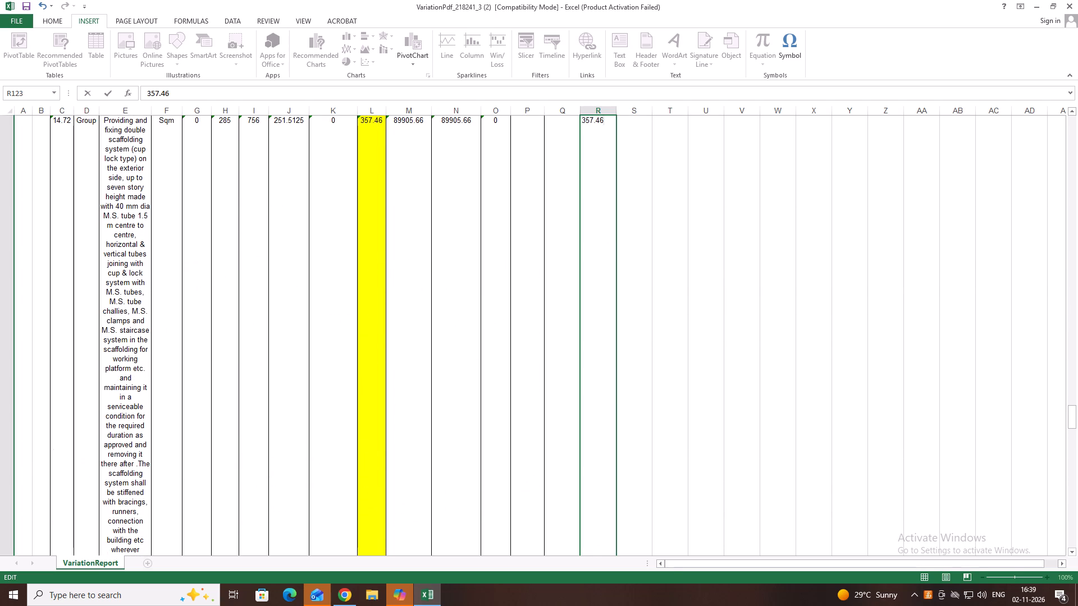
{"action": "left_click", "coordinate": [646, 359]}
{"action": "left_click", "coordinate": [607, 354]}
{"action": "key", "text": "Down"}
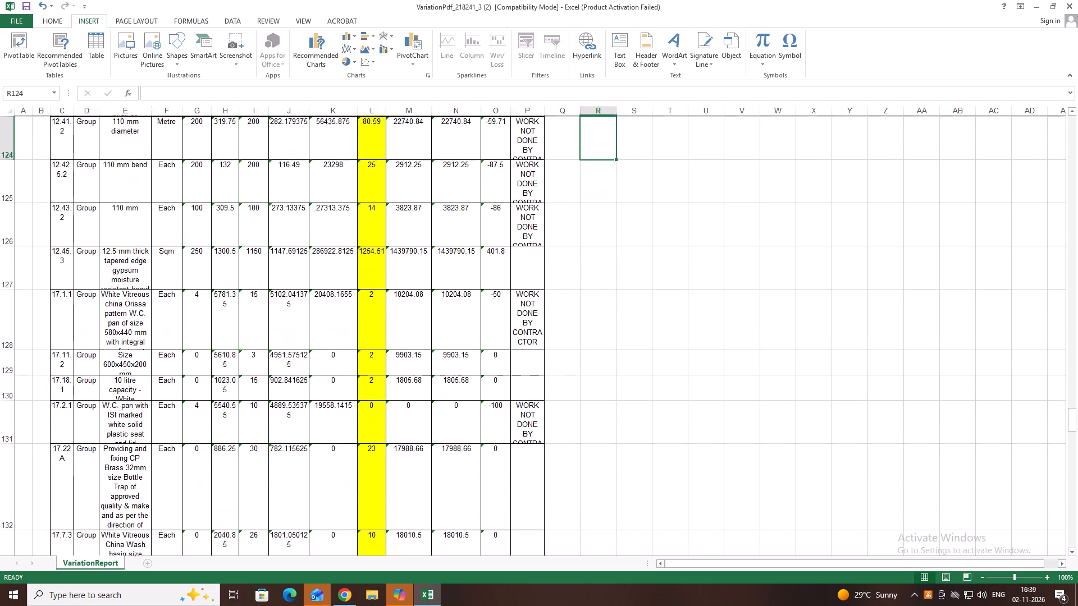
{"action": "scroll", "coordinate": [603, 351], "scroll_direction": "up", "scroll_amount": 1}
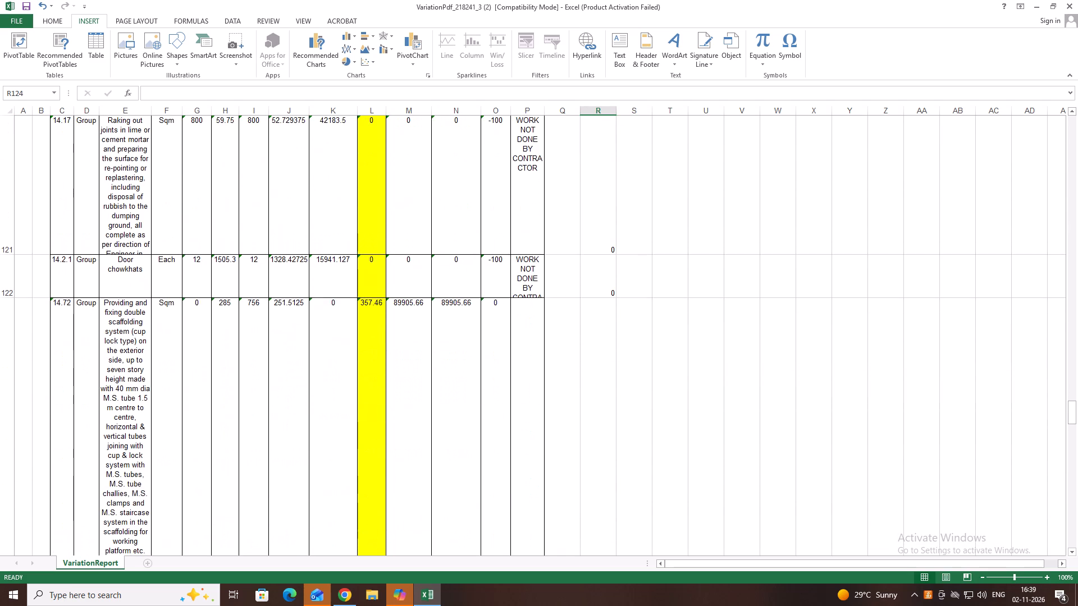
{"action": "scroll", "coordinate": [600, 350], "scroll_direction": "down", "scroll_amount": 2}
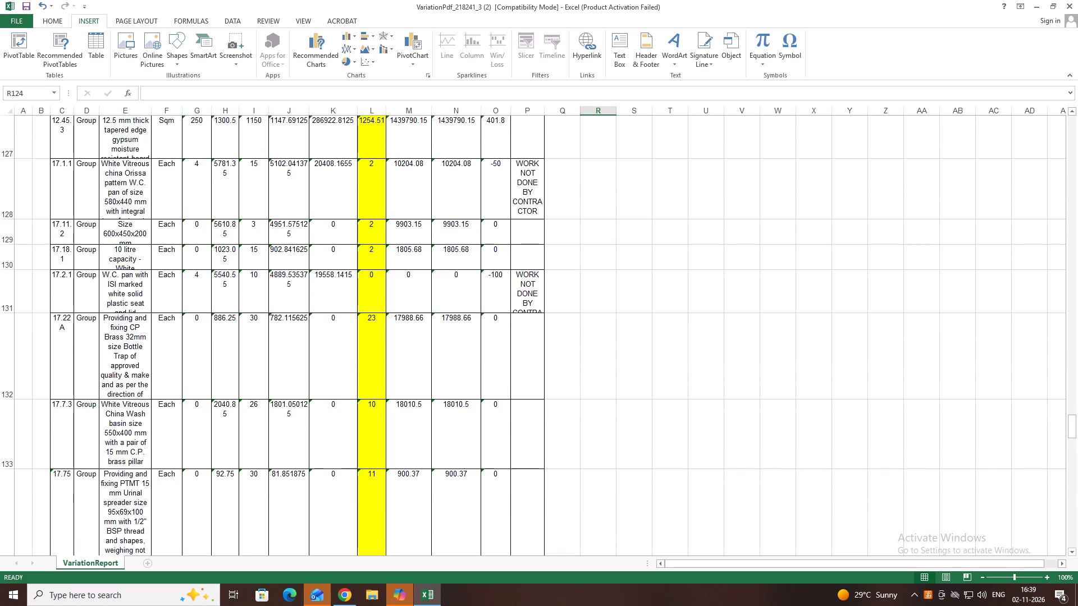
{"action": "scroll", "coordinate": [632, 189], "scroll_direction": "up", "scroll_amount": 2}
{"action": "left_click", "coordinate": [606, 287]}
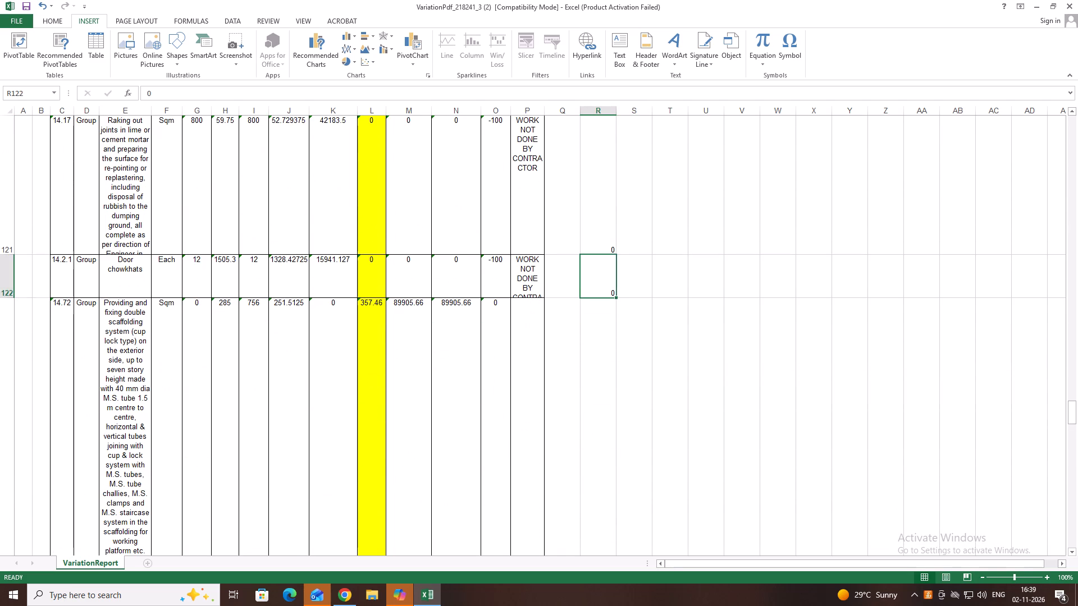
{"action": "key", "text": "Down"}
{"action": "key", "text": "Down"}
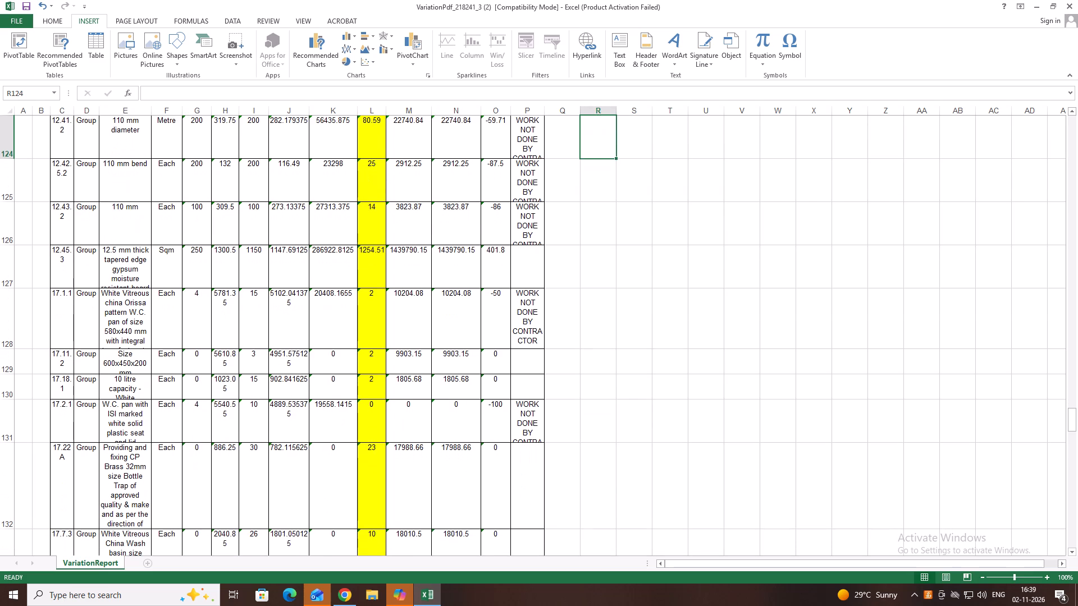
Find item 12.41.2 in the Chrome bill to read the billed quantities of the roofing items.
{"action": "left_click", "coordinate": [342, 598]}
{"action": "scroll", "coordinate": [366, 309], "scroll_direction": "down", "scroll_amount": 4}
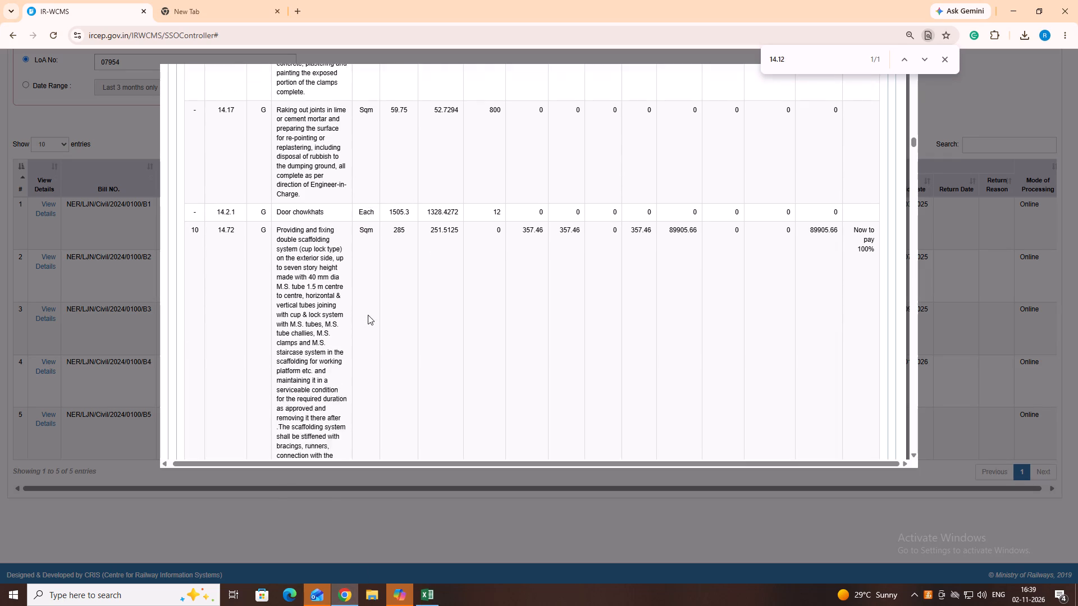
{"action": "scroll", "coordinate": [368, 315], "scroll_direction": "down", "scroll_amount": 4}
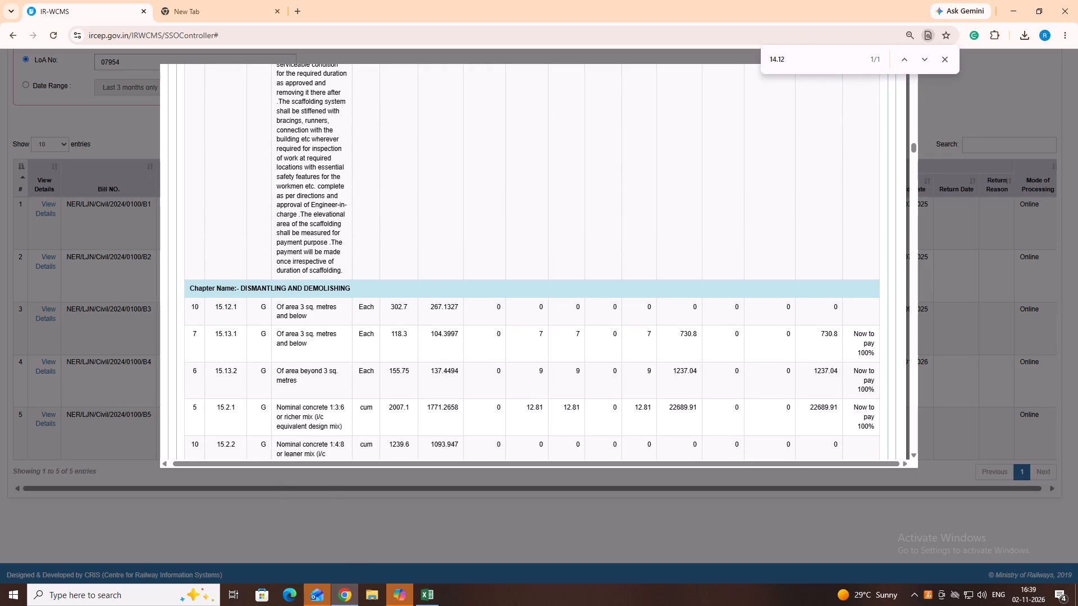
{"action": "key", "text": "BackSpace"}
{"action": "key", "text": "BackSpace"}
{"action": "key", "text": "BackSpace"}
{"action": "key", "text": "BackSpace"}
{"action": "key", "text": "BackSpace"}
{"action": "type", "text": "12.41.2"}
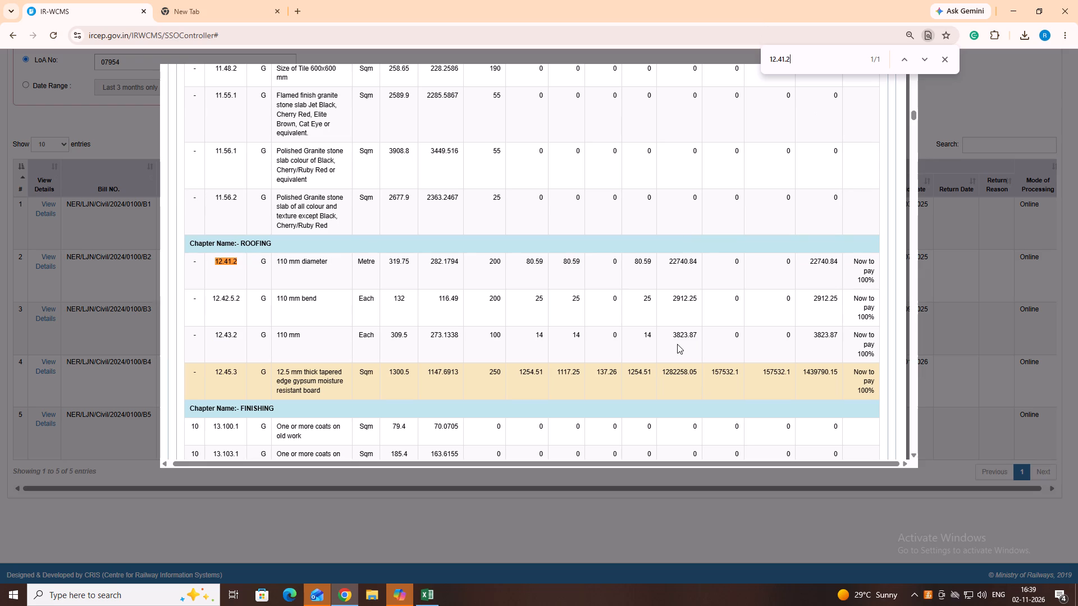
Enter the billed quantities in Excel, 80.59 in R124 for item 12.41.2, 25 in R125 for 12.42.5.2 and 14 in R126 for 12.43.2.
{"action": "left_click", "coordinate": [418, 594]}
{"action": "type", "text": "80.58"}
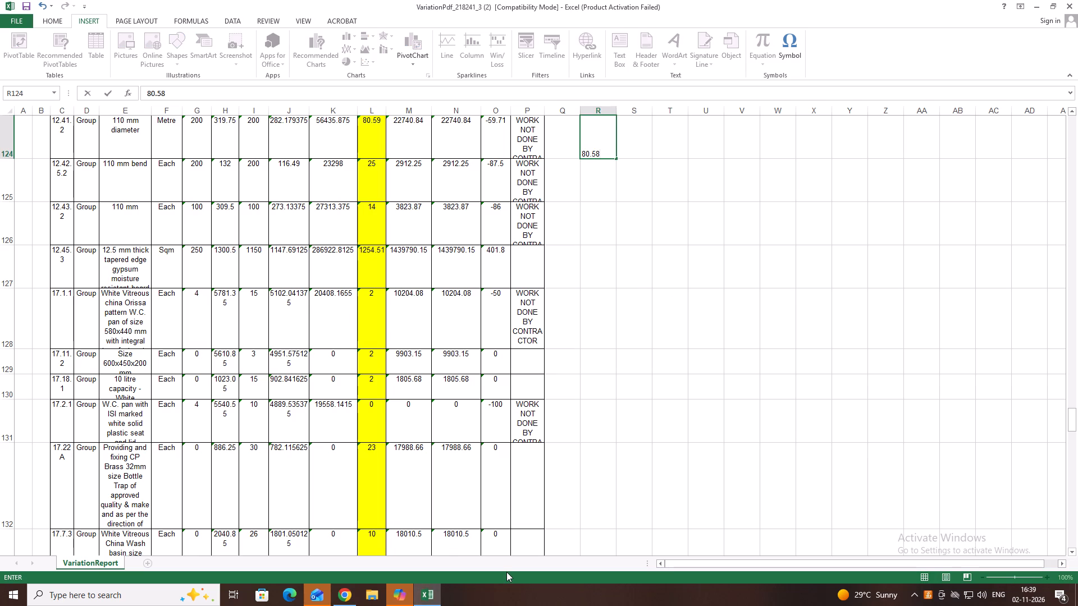
{"action": "key", "text": "BackSpace"}
{"action": "key", "text": "9"}
{"action": "key", "text": "Down"}
{"action": "type", "text": "25"}
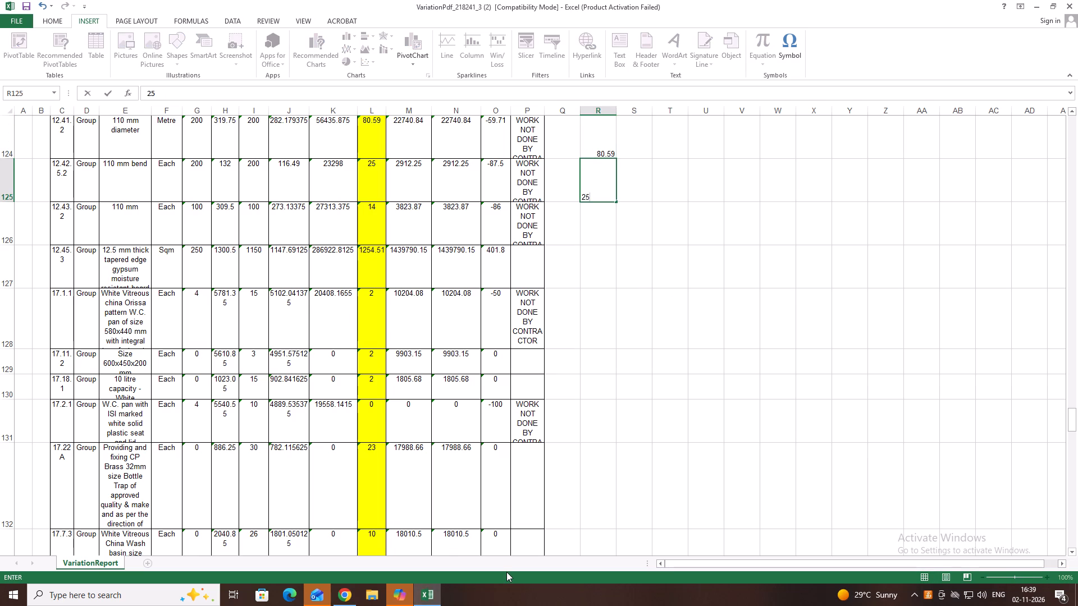
{"action": "key", "text": "0"}
{"action": "key", "text": "BackSpace"}
{"action": "key", "text": "Down"}
{"action": "type", "text": "14"}
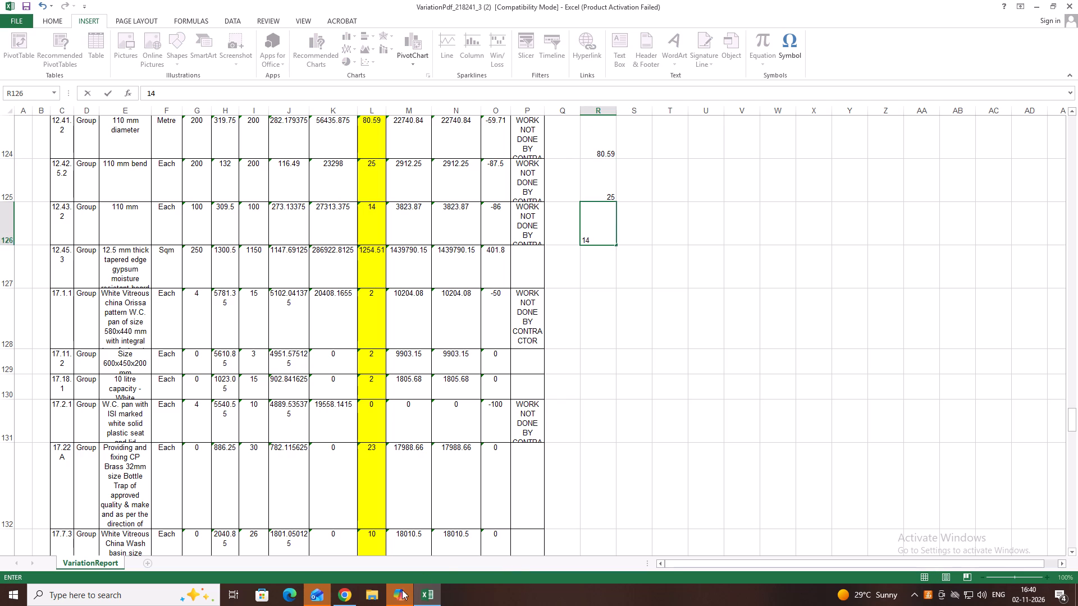
Check item 12.45.3 in the Chrome bill and enter its quantities in Excel, 1254.51 in R127 and 137.26 in S127.
{"action": "left_click", "coordinate": [341, 594]}
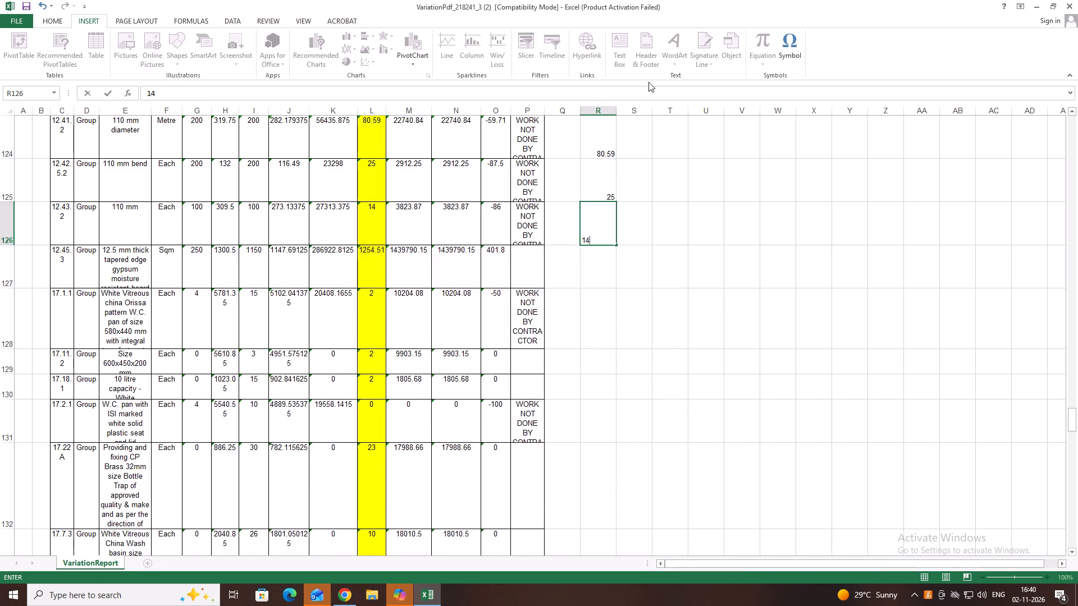
{"action": "left_click", "coordinate": [588, 279]}
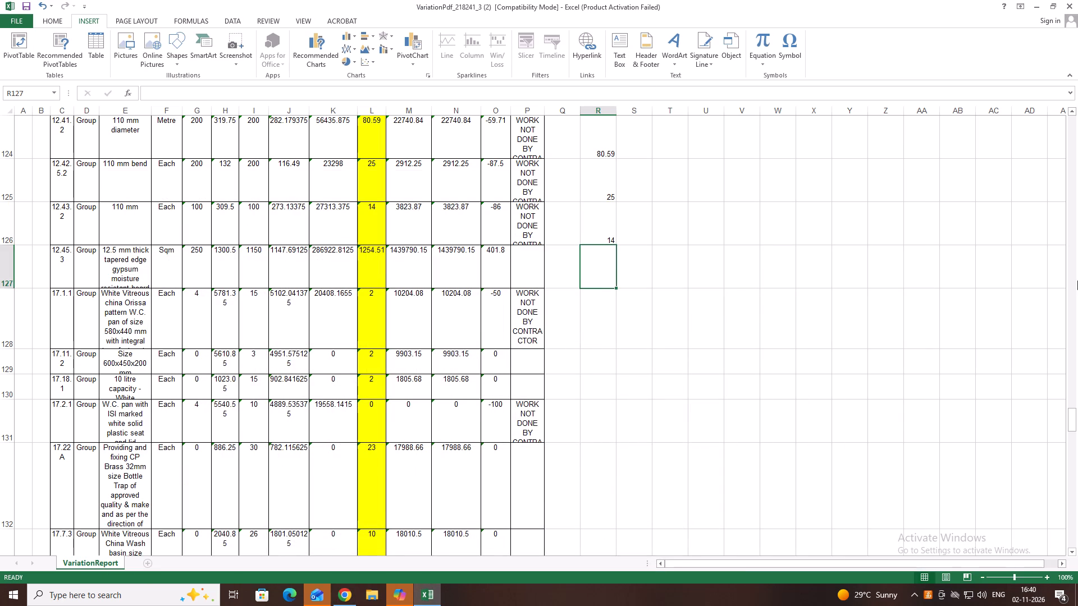
{"action": "type", "text": "1254.51"}
{"action": "key", "text": "Down"}
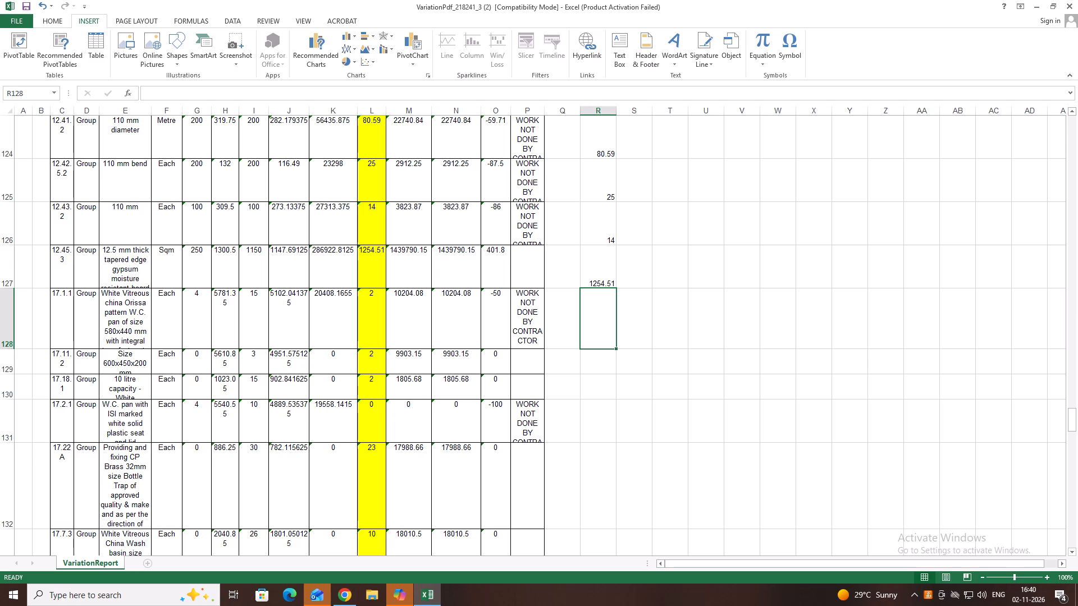
{"action": "left_click", "coordinate": [641, 276]}
{"action": "left_click", "coordinate": [342, 598]}
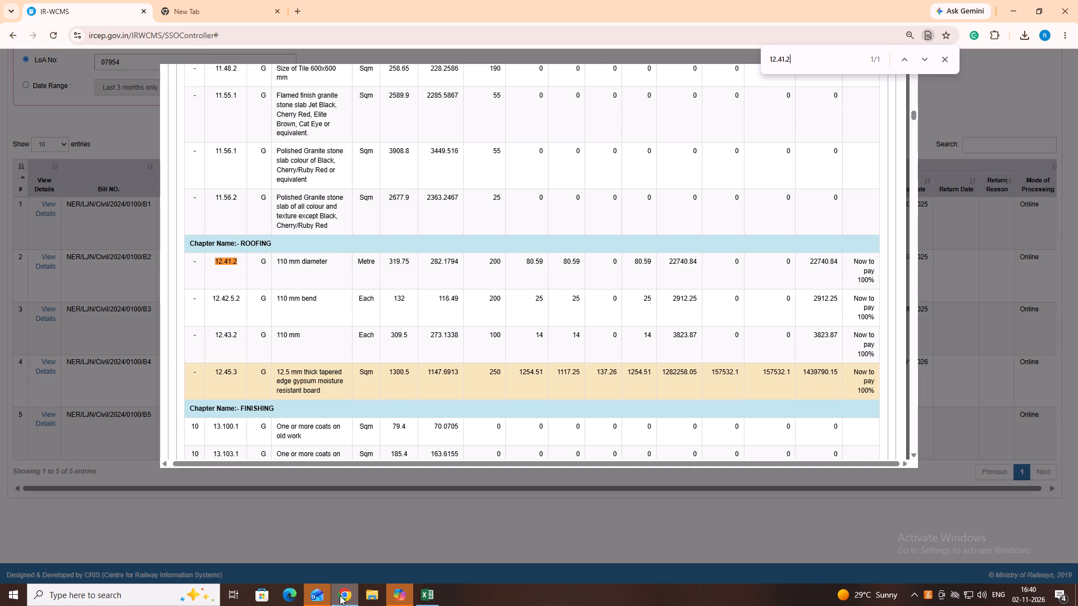
{"action": "left_click", "coordinate": [423, 593]}
{"action": "type", "text": "137.26"}
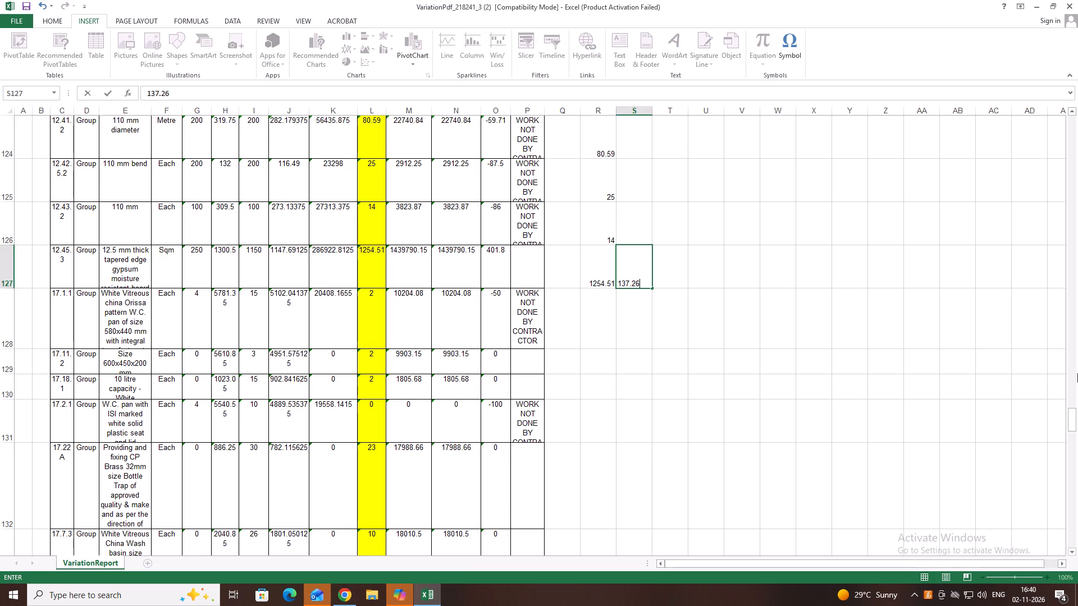
{"action": "key", "text": "Down"}
{"action": "key", "text": "Left"}
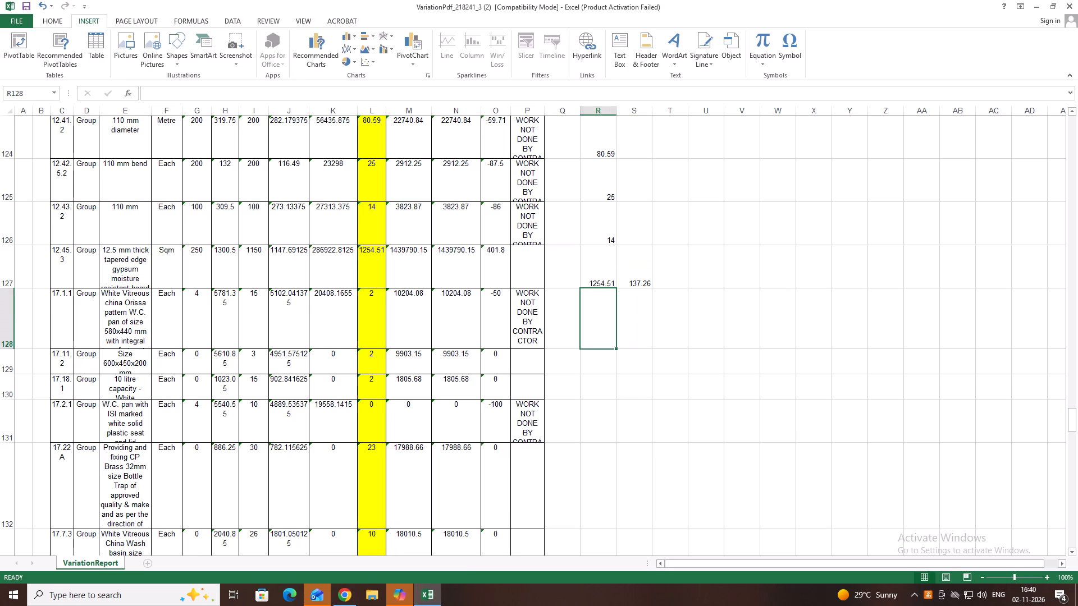
Find item 17.1.1 in the Chrome bill to read the billed quantities of the sanitary installation items.
{"action": "left_click", "coordinate": [340, 587]}
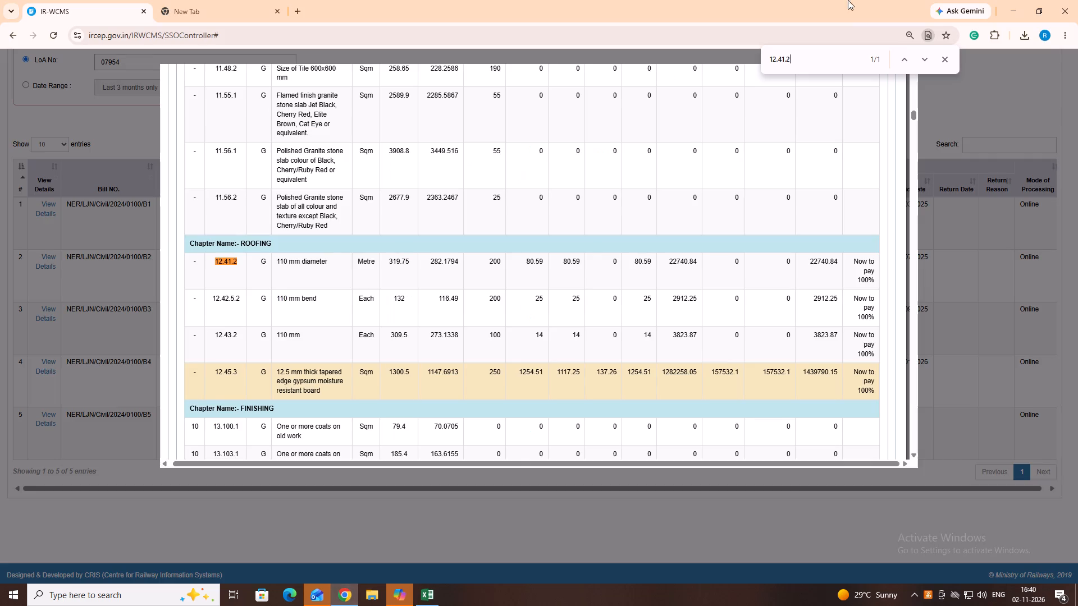
{"action": "key", "text": "BackSpace"}
{"action": "key", "text": "BackSpace"}
{"action": "key", "text": "BackSpace"}
{"action": "key", "text": "BackSpace"}
{"action": "key", "text": "BackSpace"}
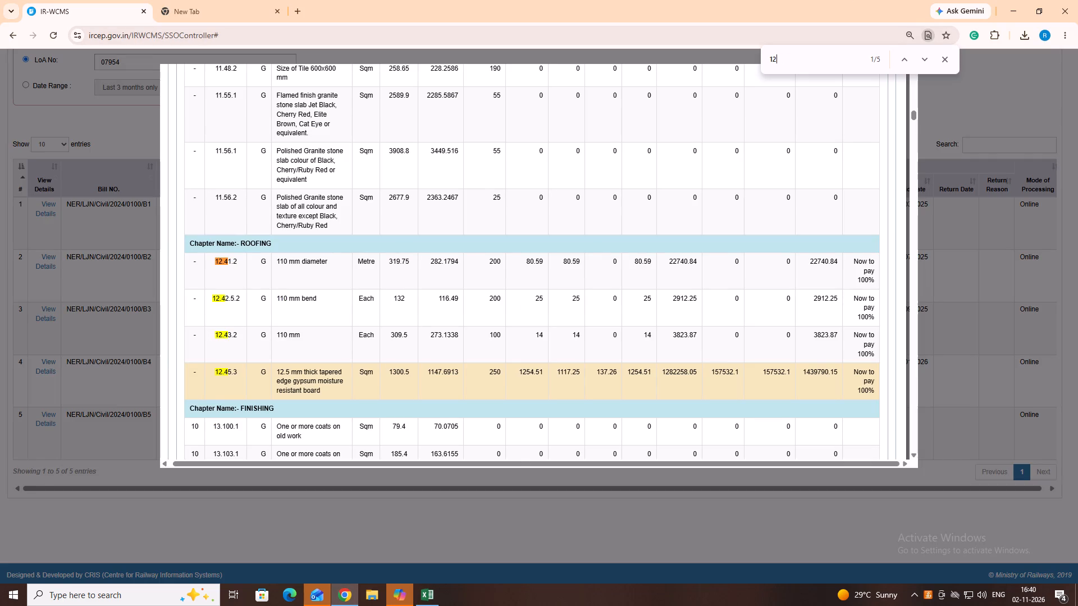
{"action": "key", "text": "BackSpace"}
{"action": "type", "text": "7.1."}
{"action": "key", "text": "1"}
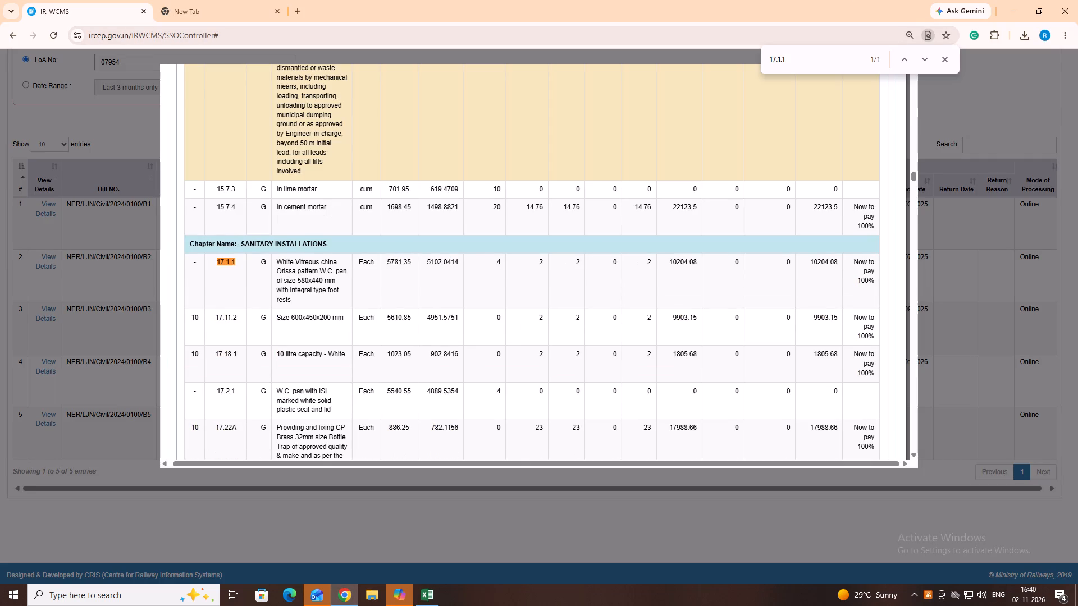
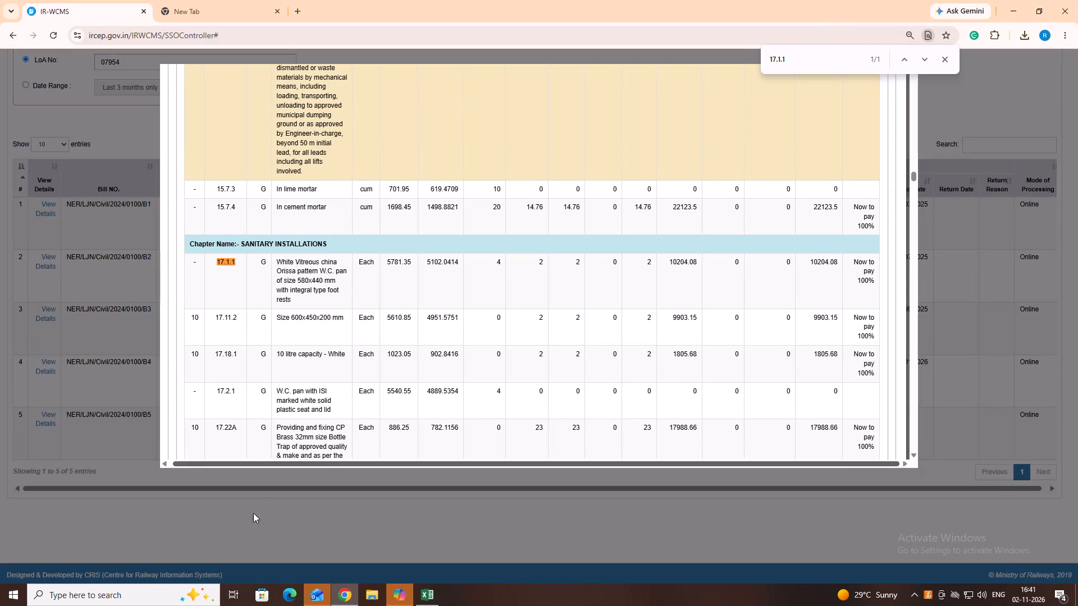
Enter the billed quantities in Excel, 2 in each of R128 to R130 for items 17.1.1 to 17.18.1, and 0 in R131 for 17.2.1.
{"action": "left_click", "coordinate": [427, 587]}
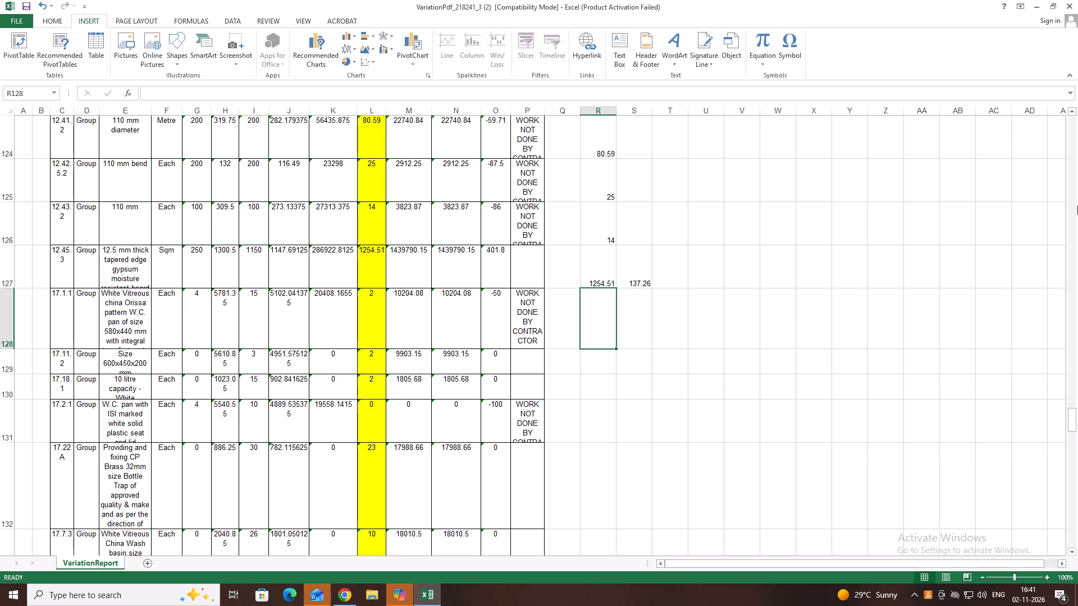
{"action": "key", "text": "2"}
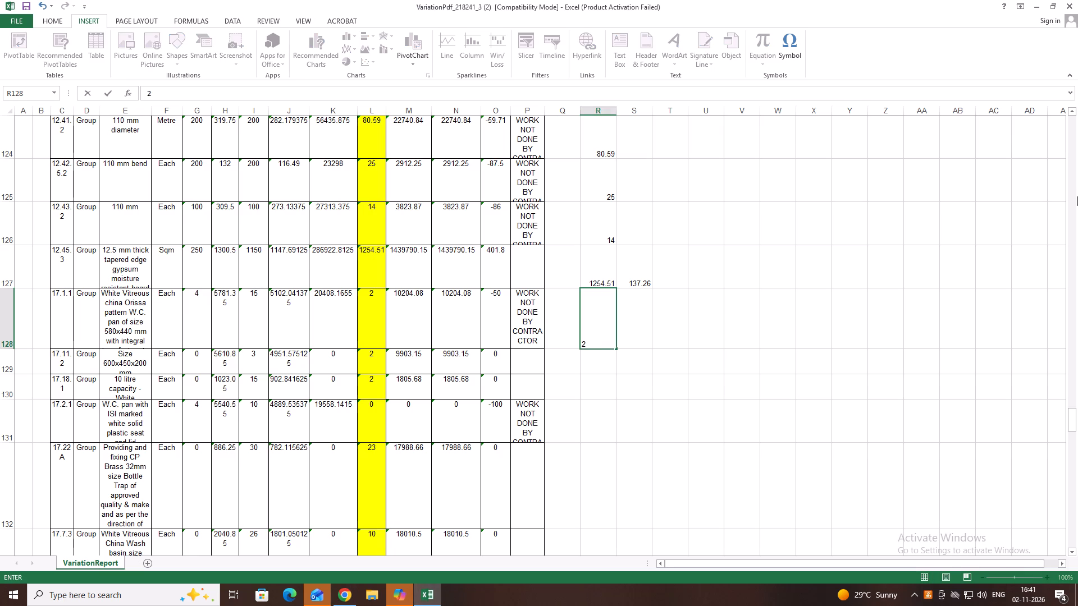
{"action": "key", "text": "Down"}
{"action": "key", "text": "2"}
{"action": "key", "text": "Down"}
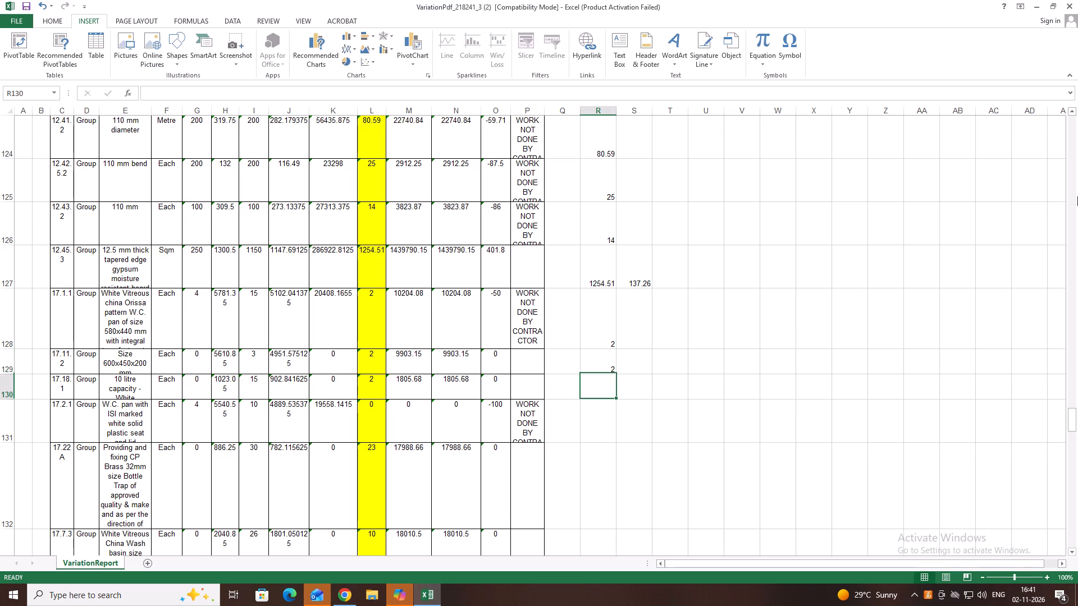
{"action": "key", "text": "2"}
{"action": "key", "text": "Down"}
{"action": "key", "text": "0"}
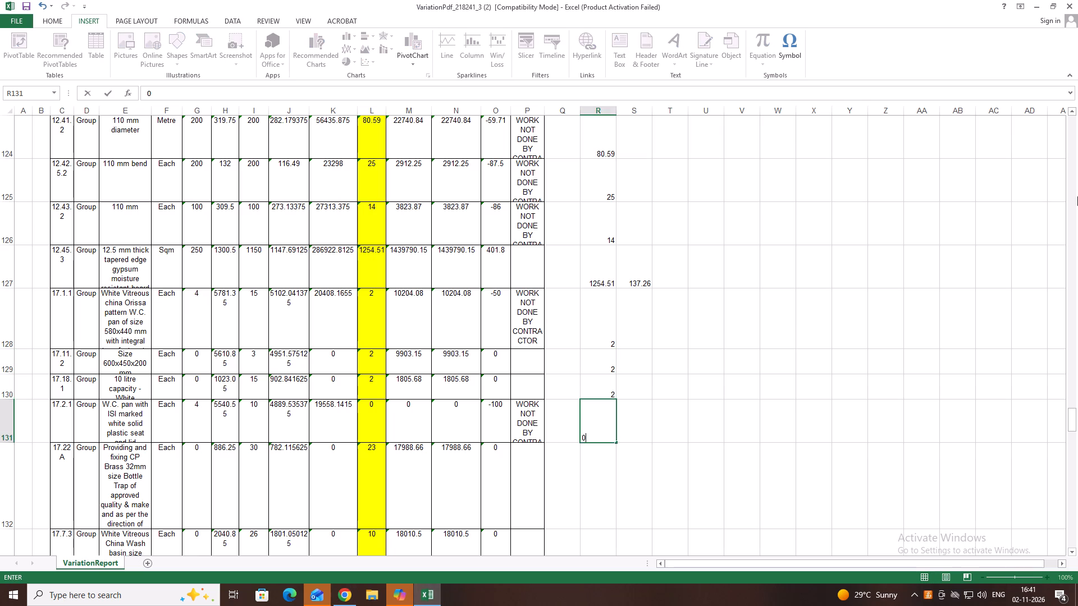
{"action": "key", "text": "Down"}
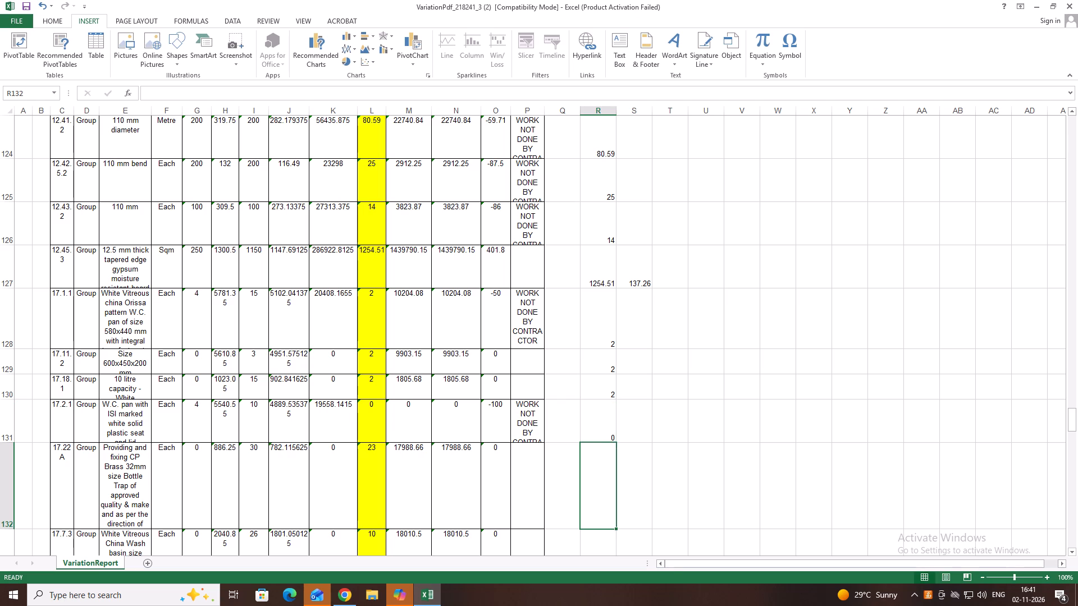
Check items 17.22A to 17.81 in the Chrome bill and enter their quantities in Excel, 23, 10, 11, 9 and 10 in R132 to R136.
{"action": "scroll", "coordinate": [552, 440], "scroll_direction": "down", "scroll_amount": 1}
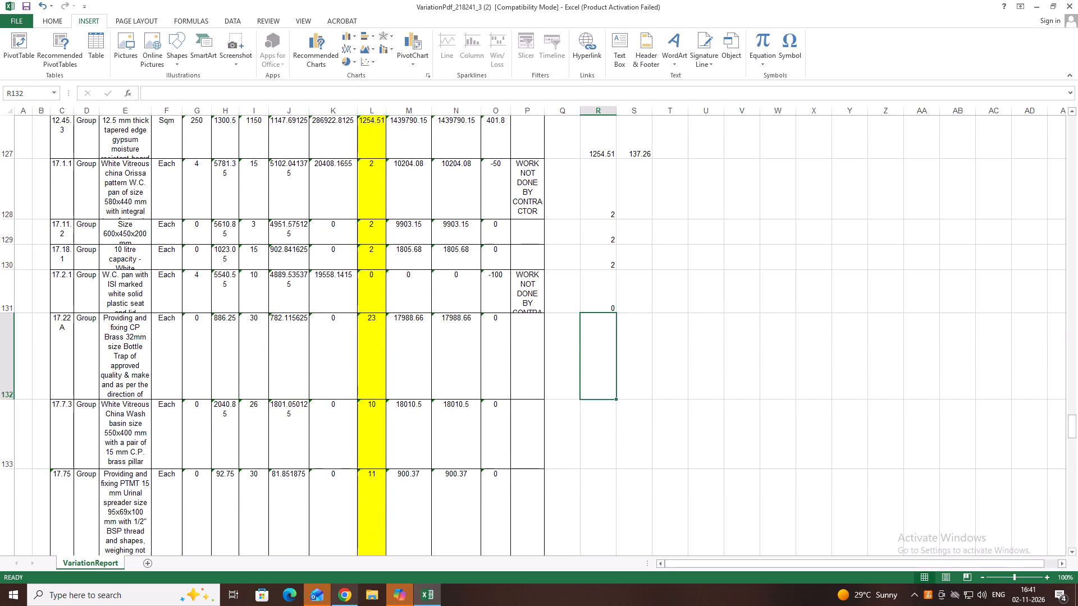
{"action": "left_click", "coordinate": [351, 599]}
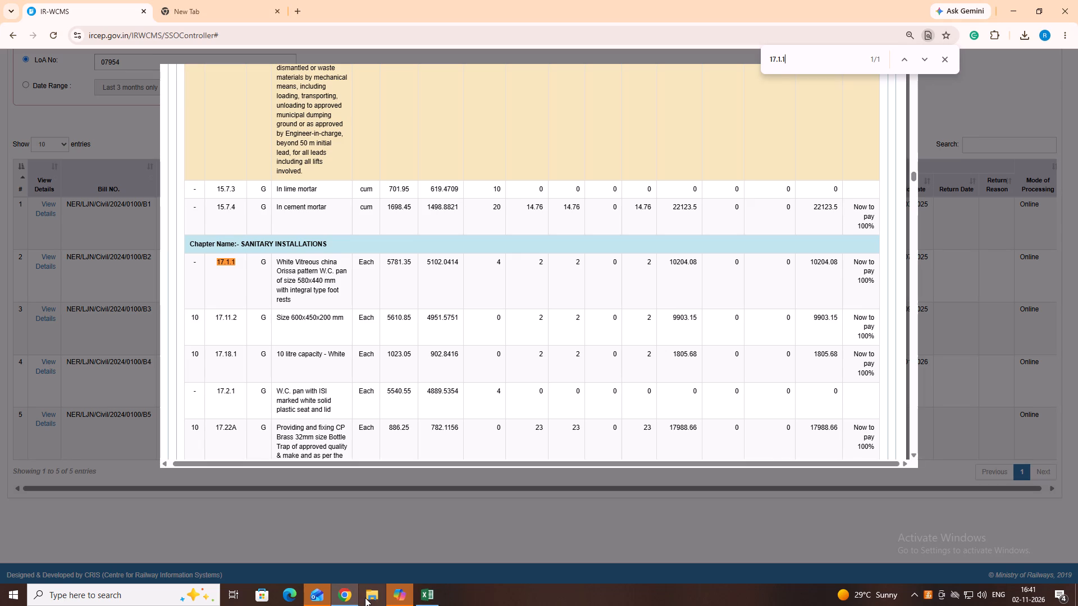
{"action": "scroll", "coordinate": [711, 408], "scroll_direction": "down", "scroll_amount": 3}
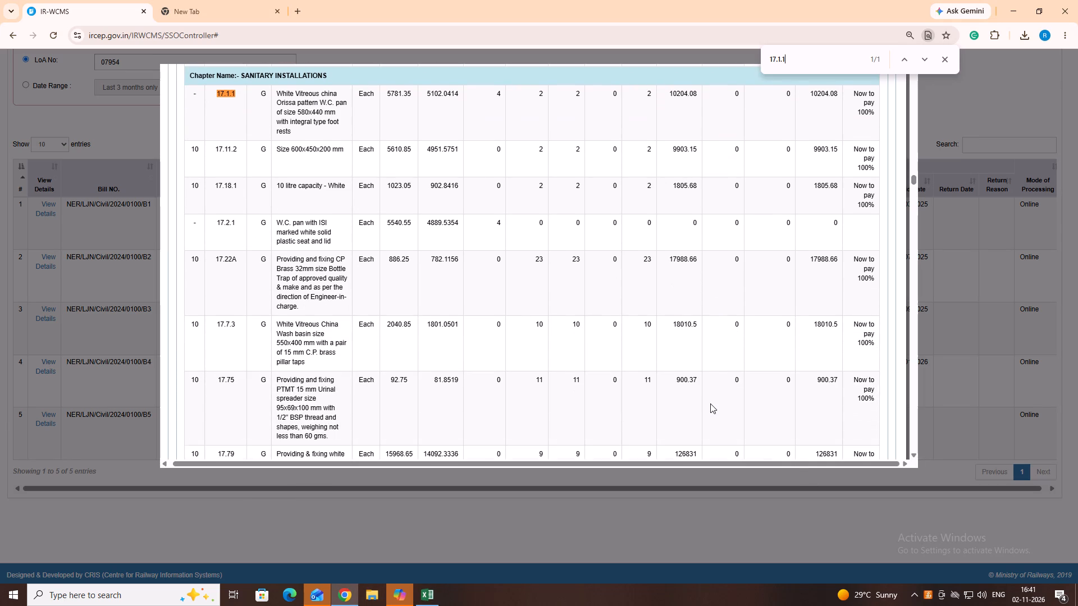
{"action": "scroll", "coordinate": [707, 397], "scroll_direction": "down", "scroll_amount": 2}
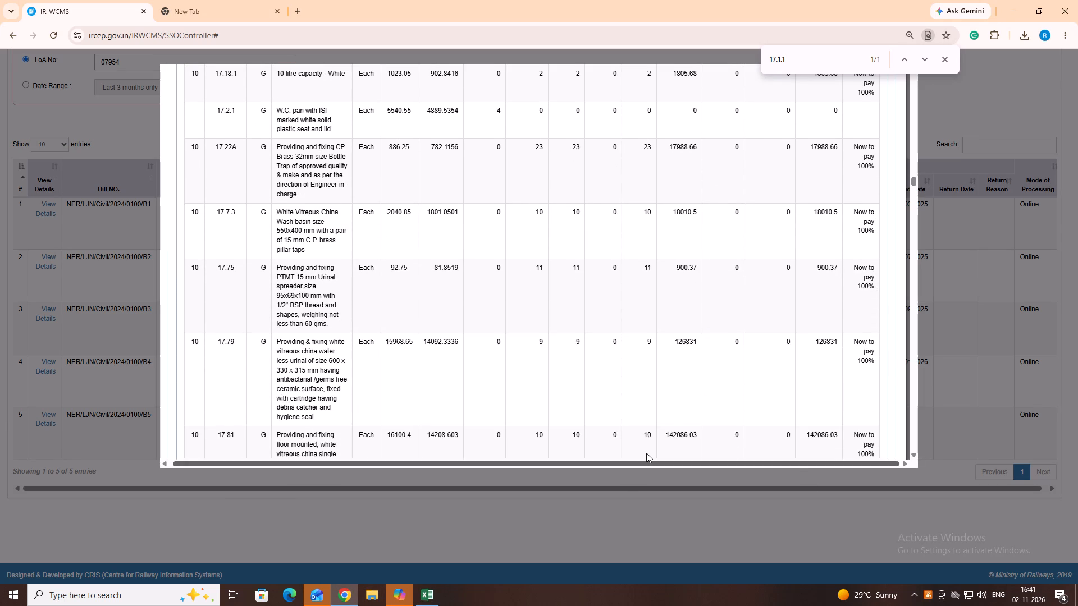
{"action": "left_click", "coordinate": [437, 595]}
{"action": "type", "text": "23"}
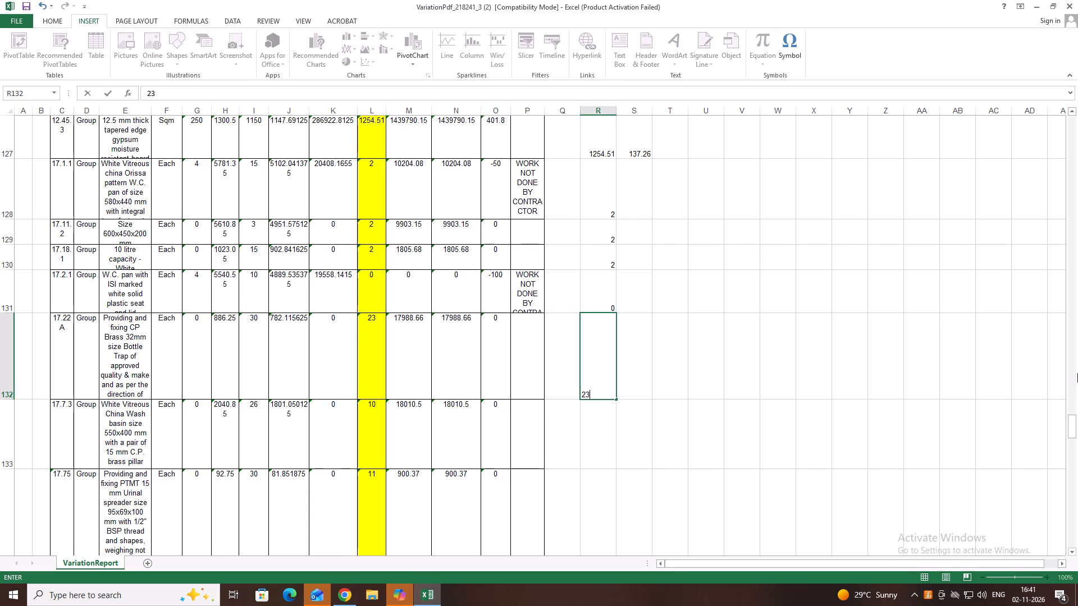
{"action": "key", "text": "Down"}
{"action": "type", "text": "10"}
{"action": "key", "text": "Down"}
{"action": "type", "text": "11"}
{"action": "key", "text": "Down"}
{"action": "key", "text": "9"}
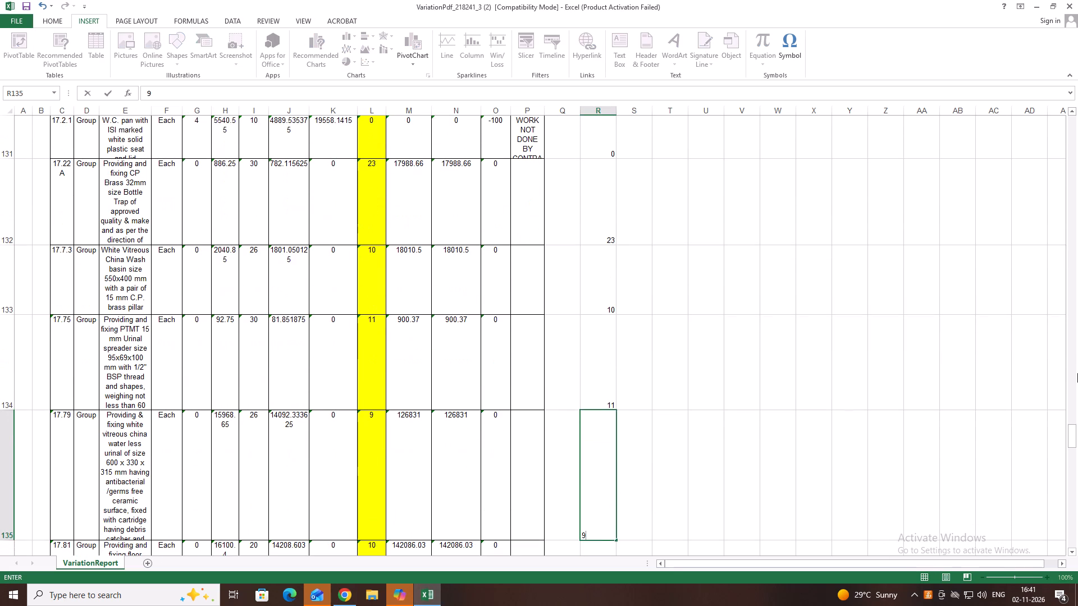
{"action": "key", "text": "Down"}
{"action": "type", "text": "10"}
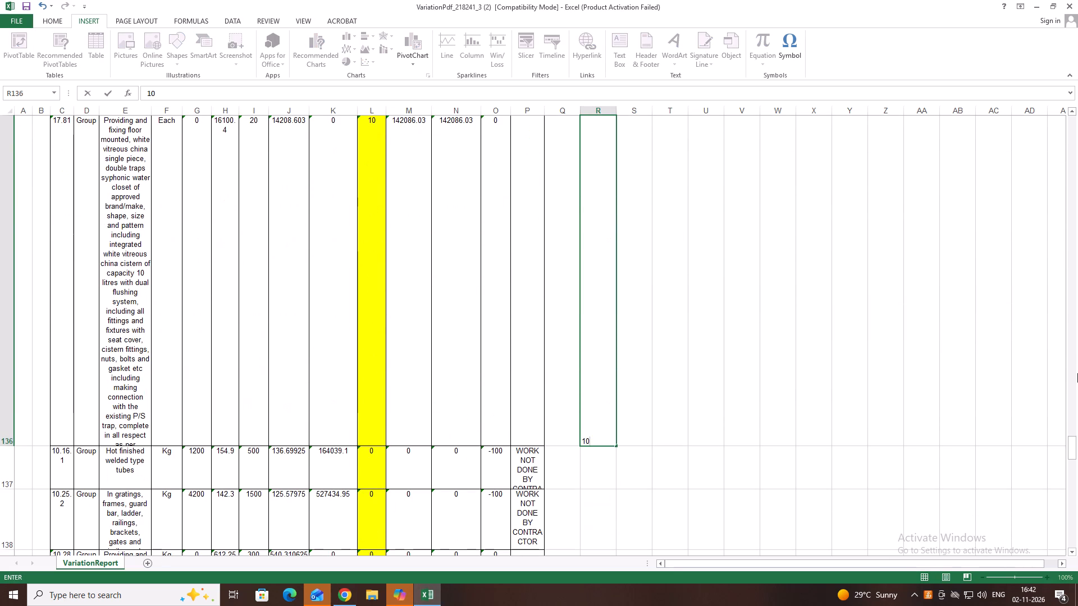
{"action": "key", "text": "Down"}
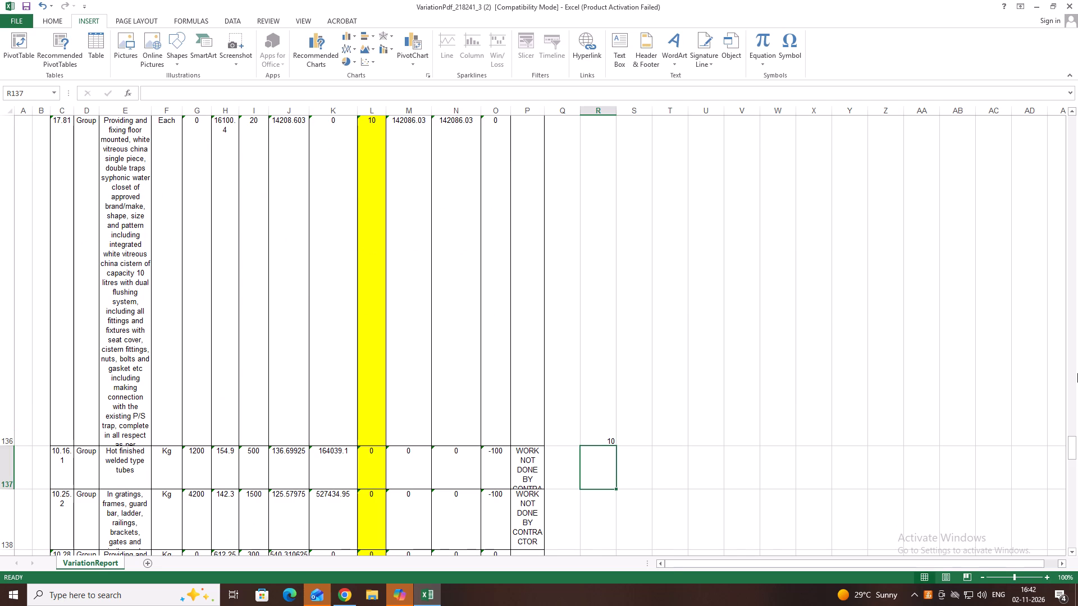
Find item 10.16.1 in the Chrome bill to read the billed quantities of the steel work items.
{"action": "scroll", "coordinate": [960, 330], "scroll_direction": "down", "scroll_amount": 1}
{"action": "scroll", "coordinate": [618, 353], "scroll_direction": "up", "scroll_amount": 2}
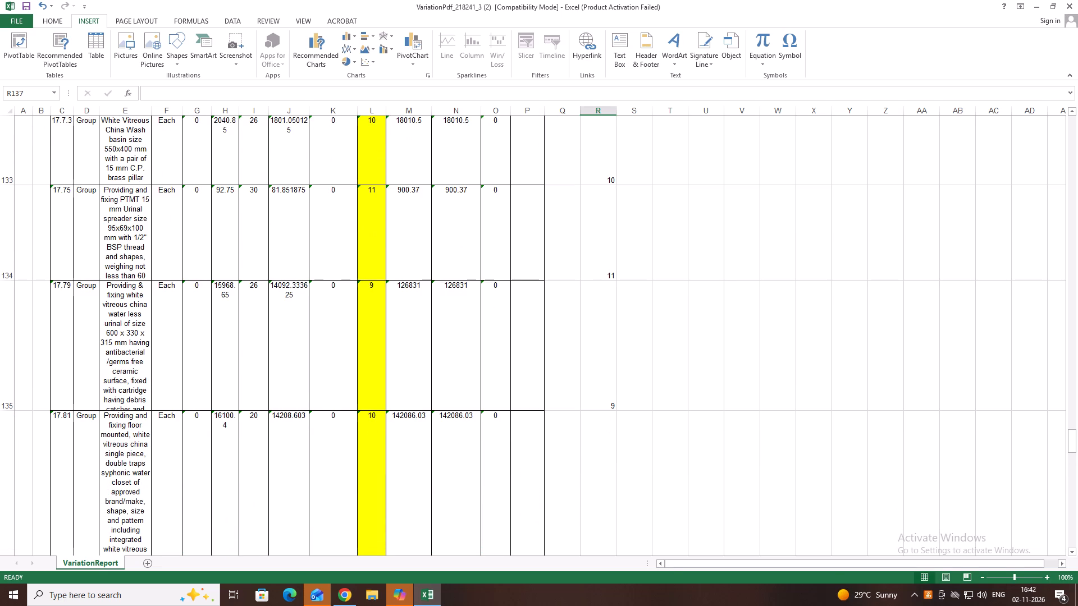
{"action": "scroll", "coordinate": [463, 374], "scroll_direction": "down", "scroll_amount": 1}
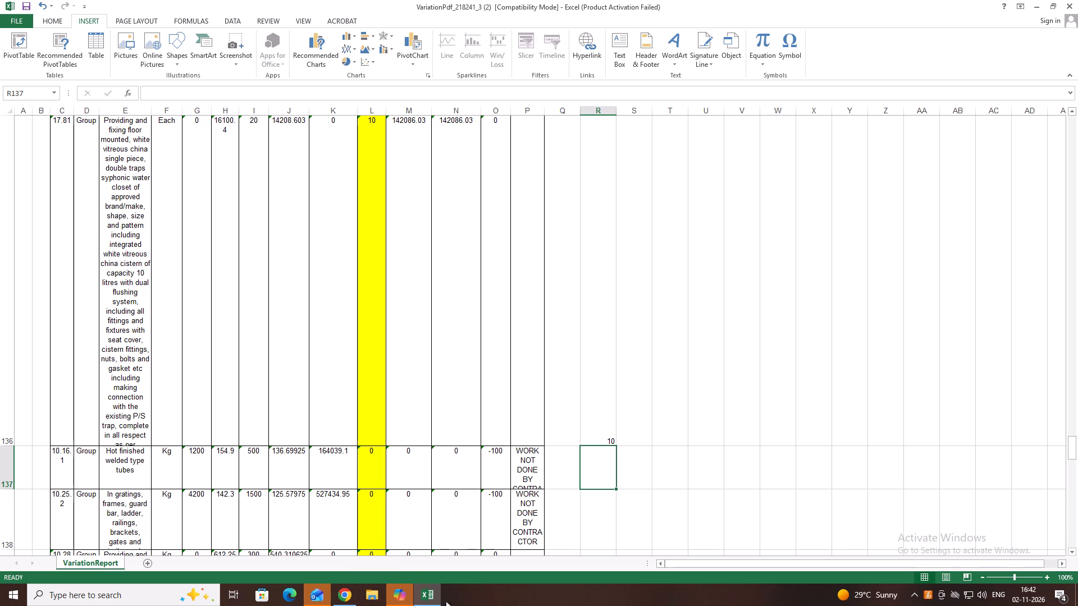
{"action": "left_click", "coordinate": [354, 596]}
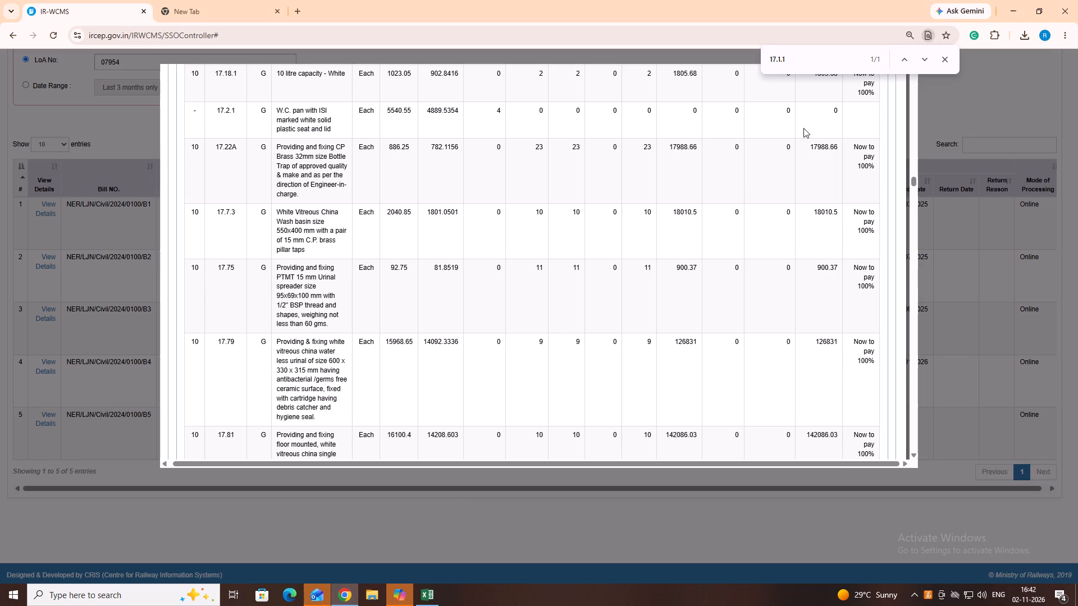
{"action": "key", "text": "BackSpace"}
{"action": "key", "text": "BackSpace"}
{"action": "key", "text": "BackSpace"}
{"action": "key", "text": "BackSpace"}
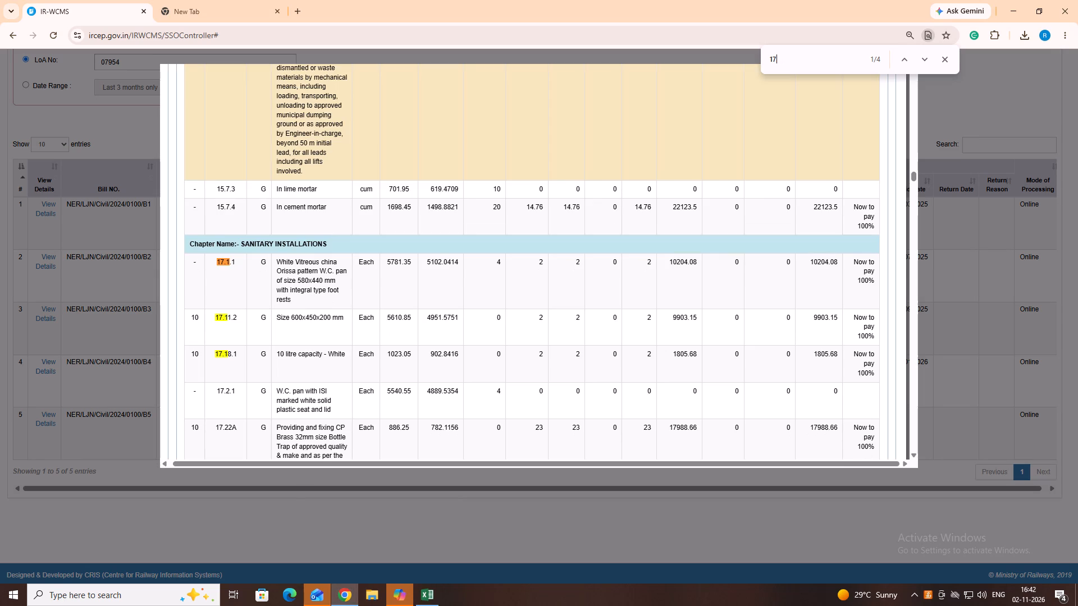
{"action": "key", "text": "BackSpace"}
{"action": "key", "text": "BackSpace"}
{"action": "key", "text": "BackSpace"}
{"action": "type", "text": "10"}
{"action": "key", "text": "period"}
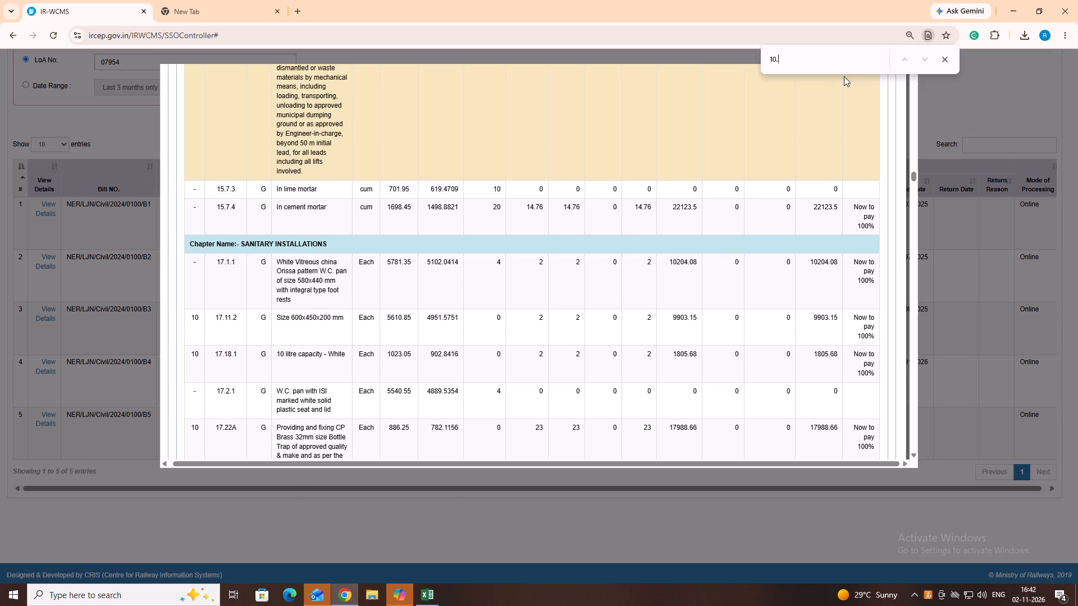
{"action": "key", "text": "1"}
{"action": "key", "text": "6"}
{"action": "type", "text": ".1"}
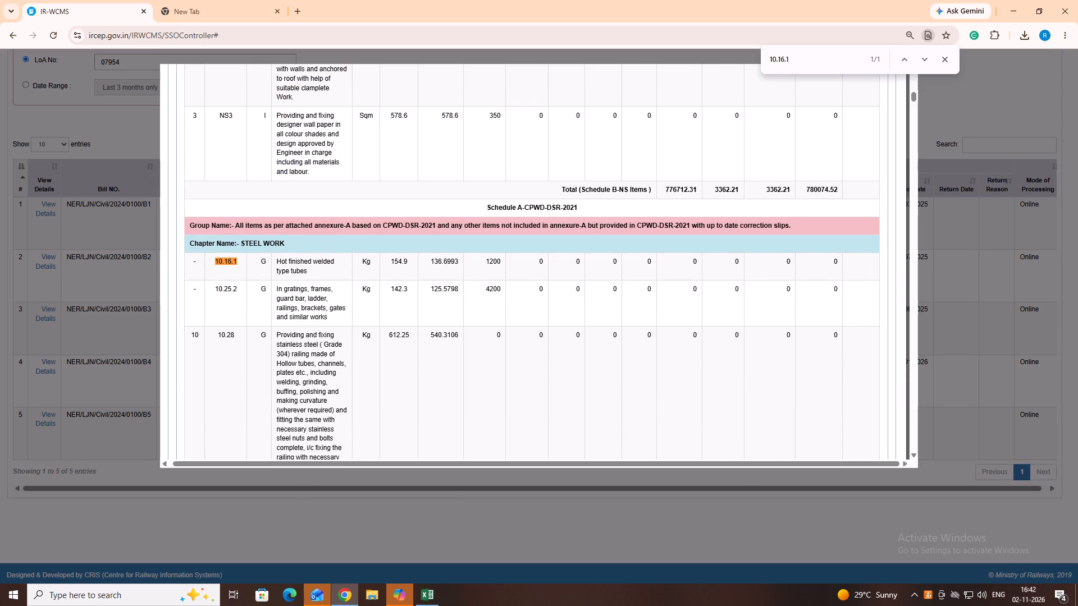
{"action": "scroll", "coordinate": [728, 329], "scroll_direction": "down", "scroll_amount": 5}
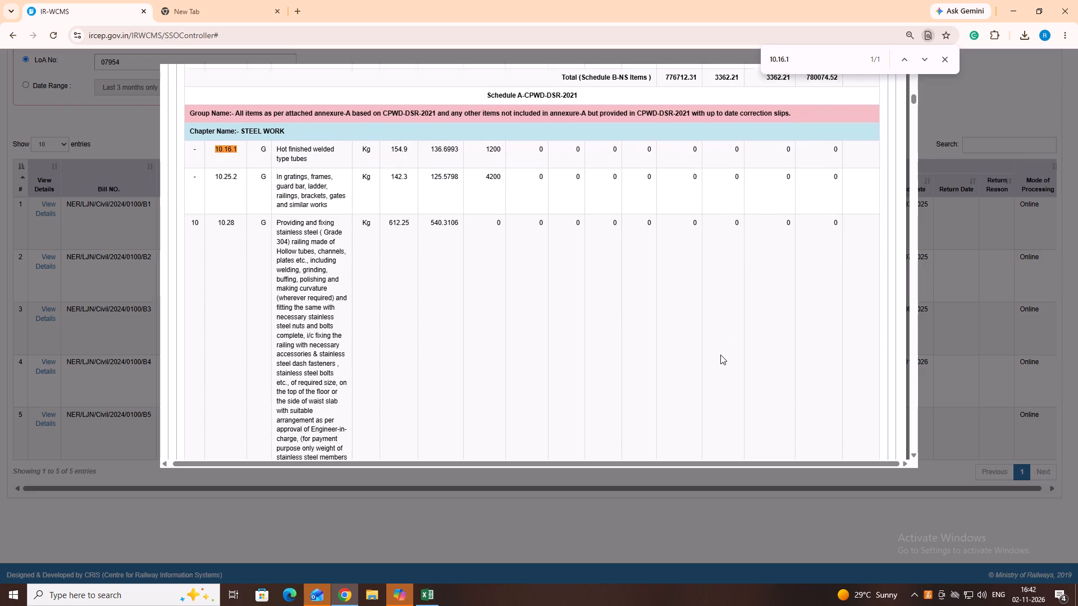
{"action": "scroll", "coordinate": [720, 355], "scroll_direction": "down", "scroll_amount": 2}
{"action": "scroll", "coordinate": [716, 362], "scroll_direction": "up", "scroll_amount": 3}
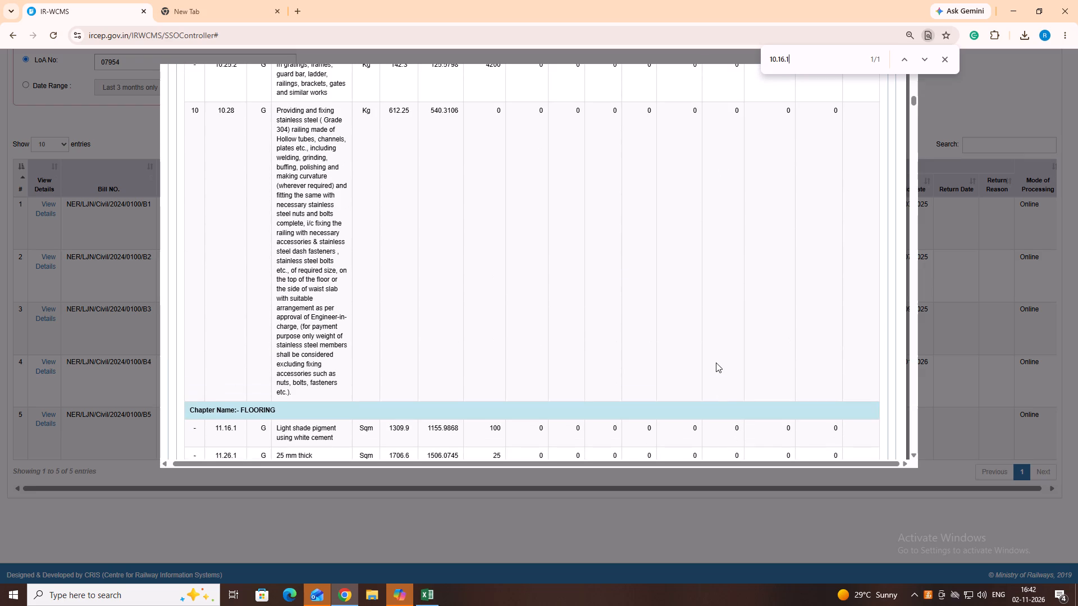
{"action": "scroll", "coordinate": [716, 362], "scroll_direction": "up", "scroll_amount": 1}
{"action": "scroll", "coordinate": [716, 363], "scroll_direction": "down", "scroll_amount": 4}
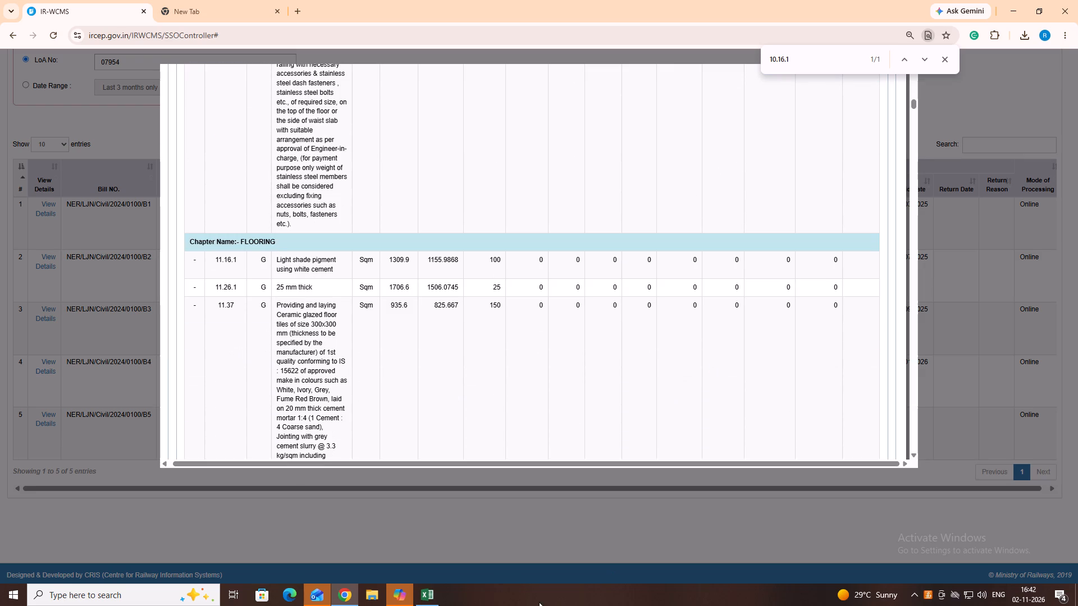
Enter the billed quantity 0 in Excel cells R137, R138 and R139 for items 10.16.1, 10.25.2 and 10.28.
{"action": "left_click", "coordinate": [428, 588]}
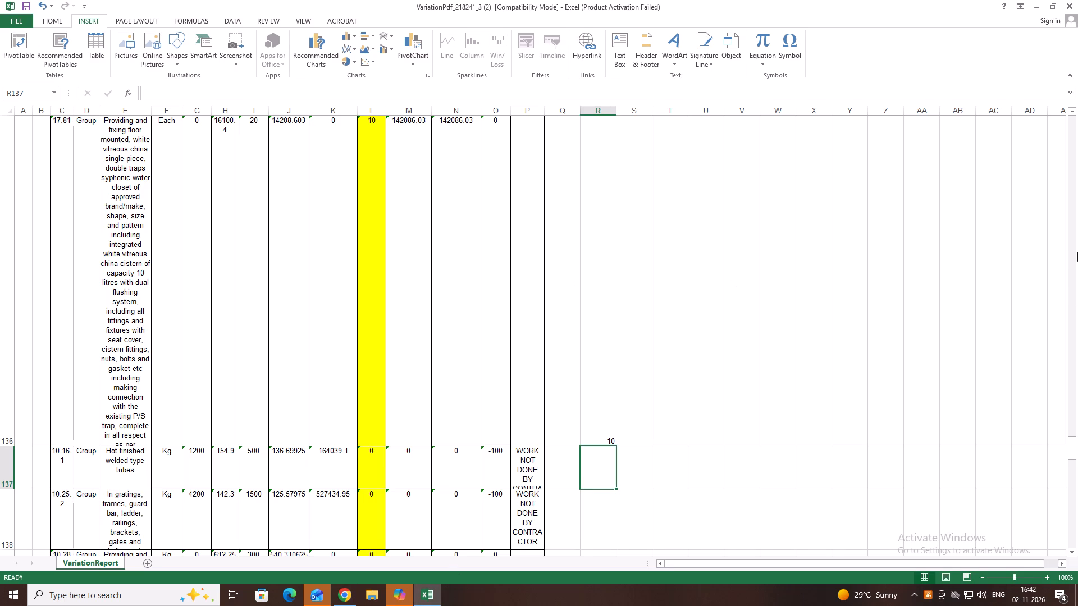
{"action": "key", "text": "0"}
{"action": "key", "text": "Down"}
{"action": "key", "text": "0"}
{"action": "key", "text": "Down"}
{"action": "key", "text": "0"}
{"action": "key", "text": "Down"}
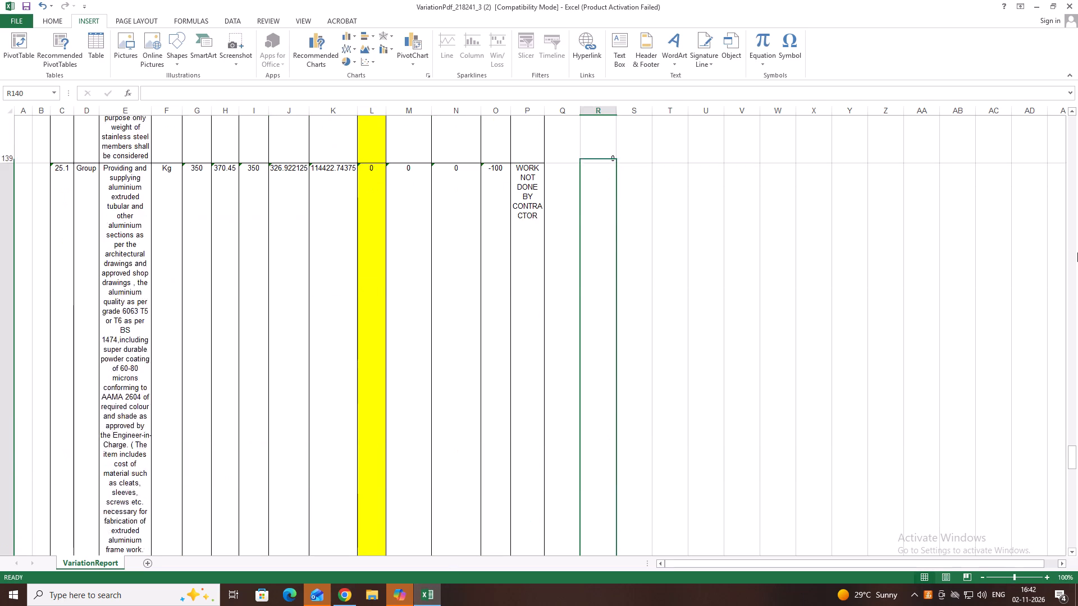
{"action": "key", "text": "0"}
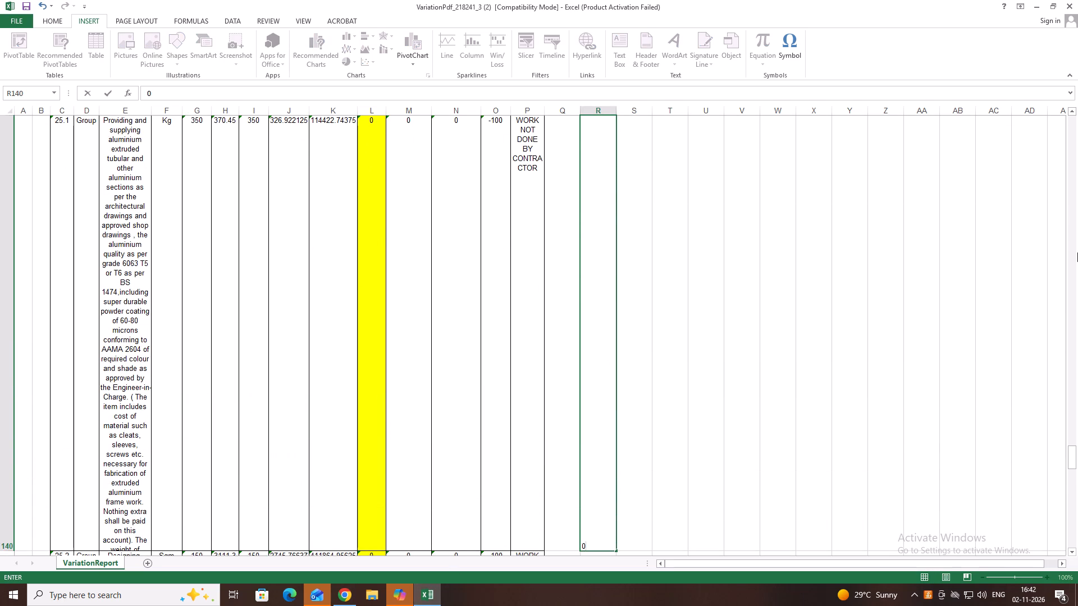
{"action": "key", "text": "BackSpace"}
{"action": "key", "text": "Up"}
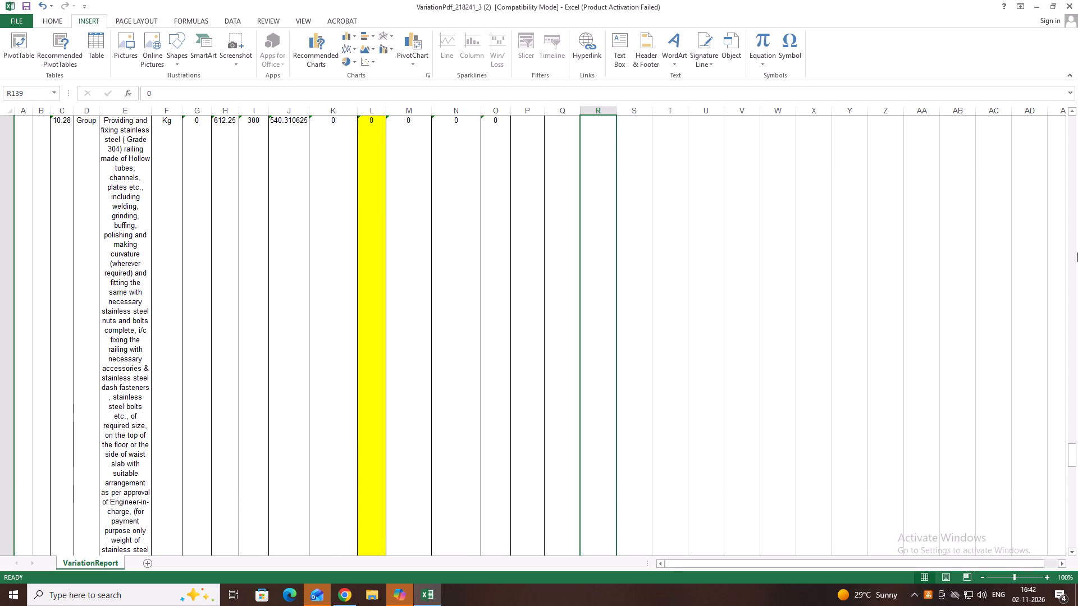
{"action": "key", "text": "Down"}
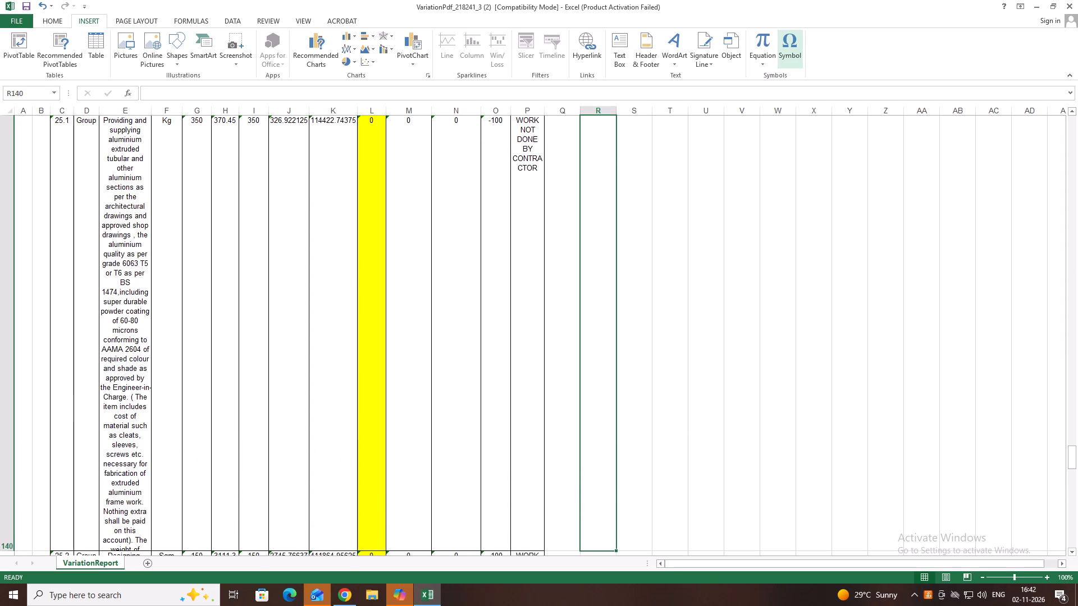
Search the Chrome bill for 25.1 and go to that item in the structural glazing chapter.
{"action": "left_click", "coordinate": [350, 591]}
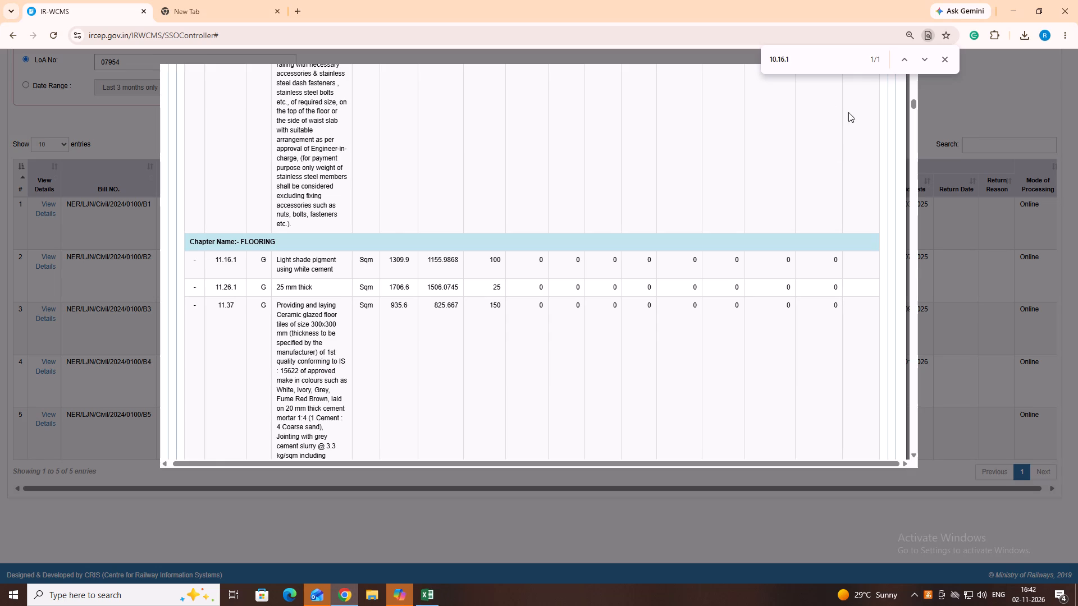
{"action": "key", "text": "BackSpace"}
{"action": "key", "text": "BackSpace"}
{"action": "key", "text": "BackSpace"}
{"action": "key", "text": "BackSpace"}
{"action": "key", "text": "BackSpace"}
{"action": "key", "text": "BackSpace"}
{"action": "key", "text": "BackSpace"}
{"action": "key", "text": "BackSpace"}
{"action": "key", "text": "BackSpace"}
{"action": "key", "text": "BackSpace"}
{"action": "key", "text": "BackSpace"}
{"action": "key", "text": "BackSpace"}
{"action": "key", "text": "BackSpace"}
{"action": "key", "text": "BackSpace"}
{"action": "key", "text": "BackSpace"}
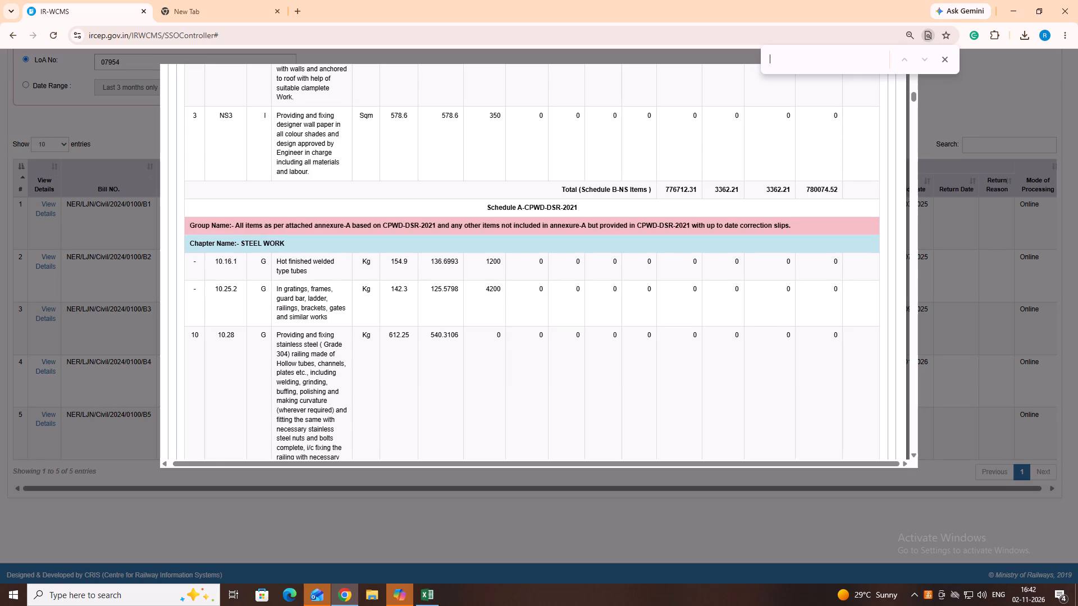
{"action": "type", "text": "25"}
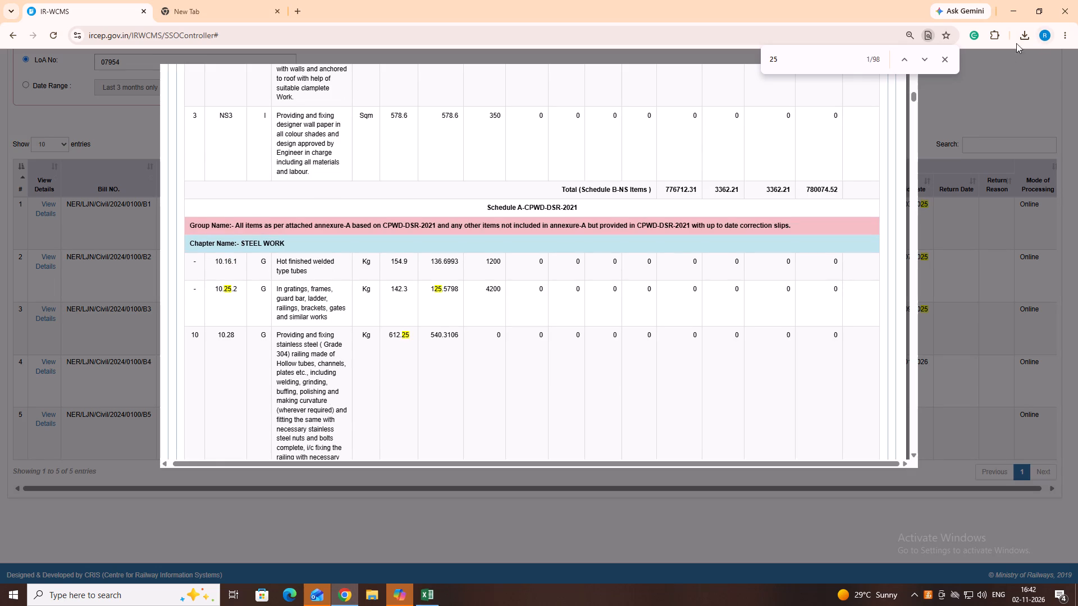
{"action": "left_click", "coordinate": [424, 592]}
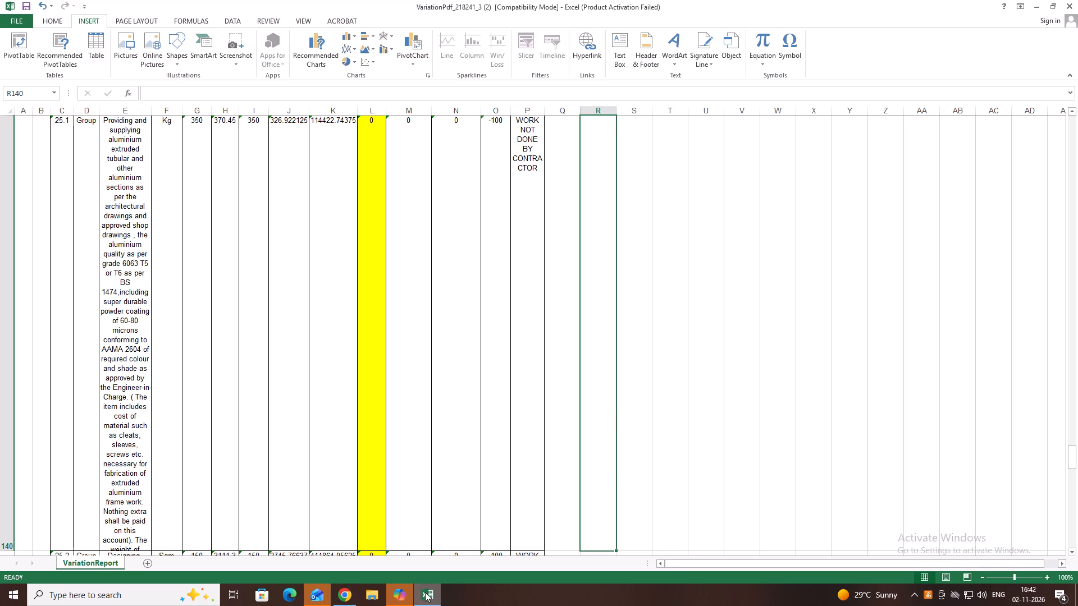
{"action": "left_click", "coordinate": [425, 592]}
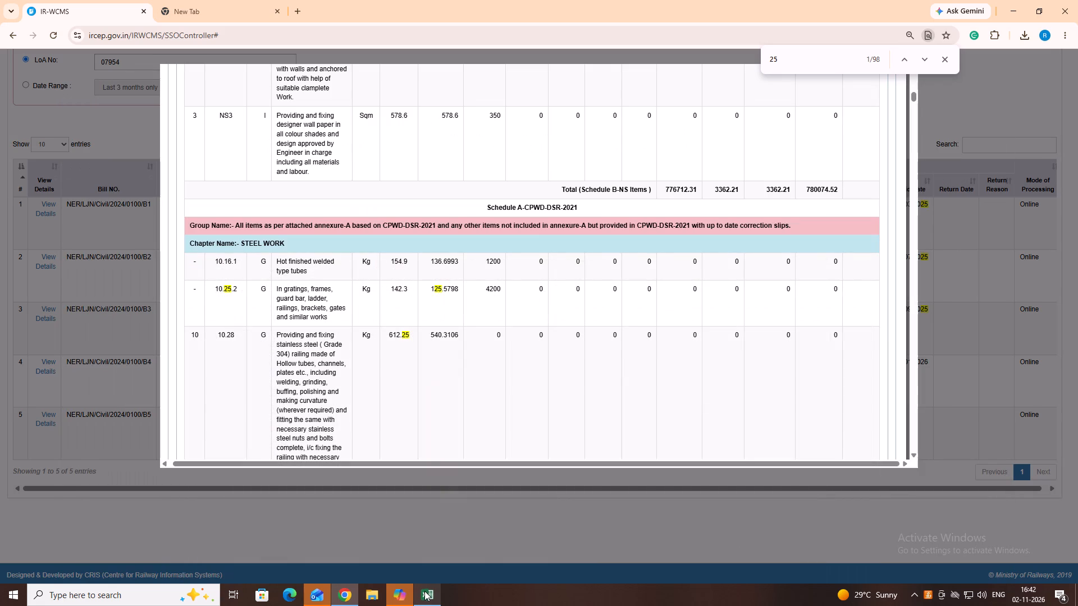
{"action": "type", "text": ".1"}
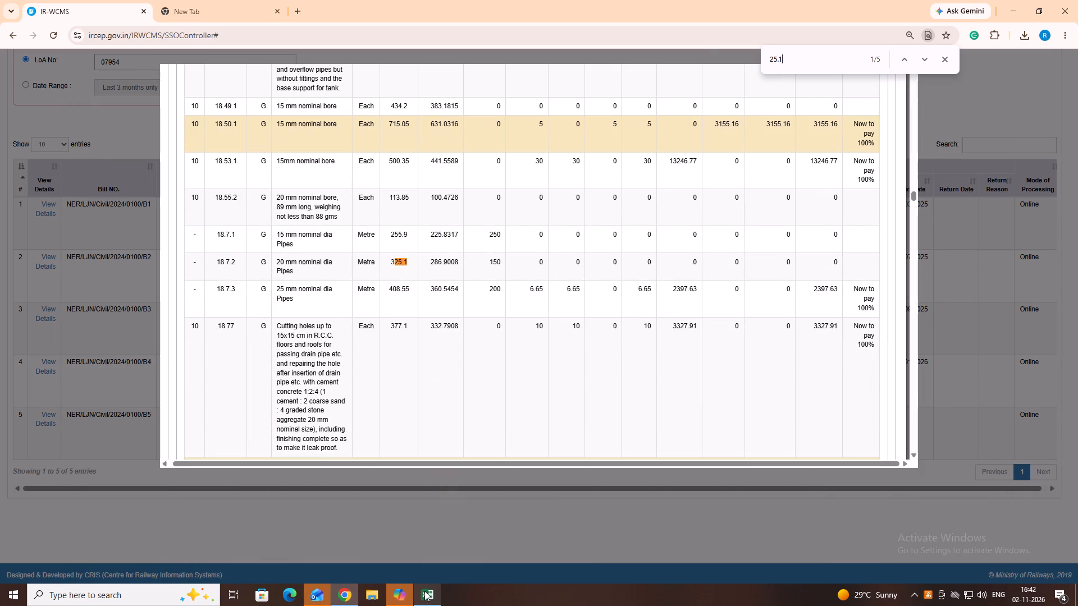
{"action": "left_click", "coordinate": [904, 57]}
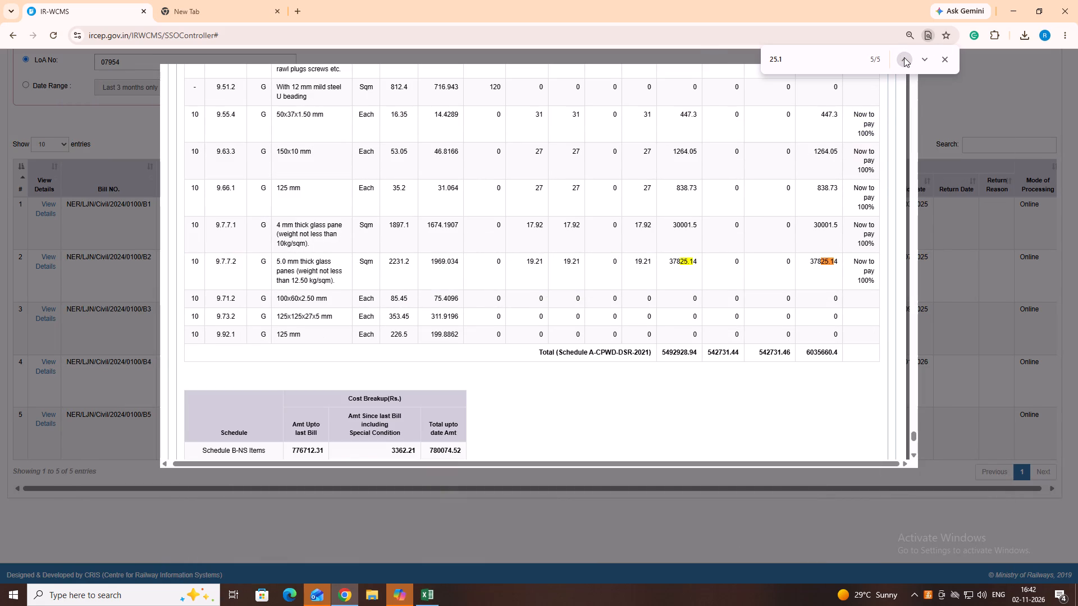
{"action": "left_click", "coordinate": [904, 57]}
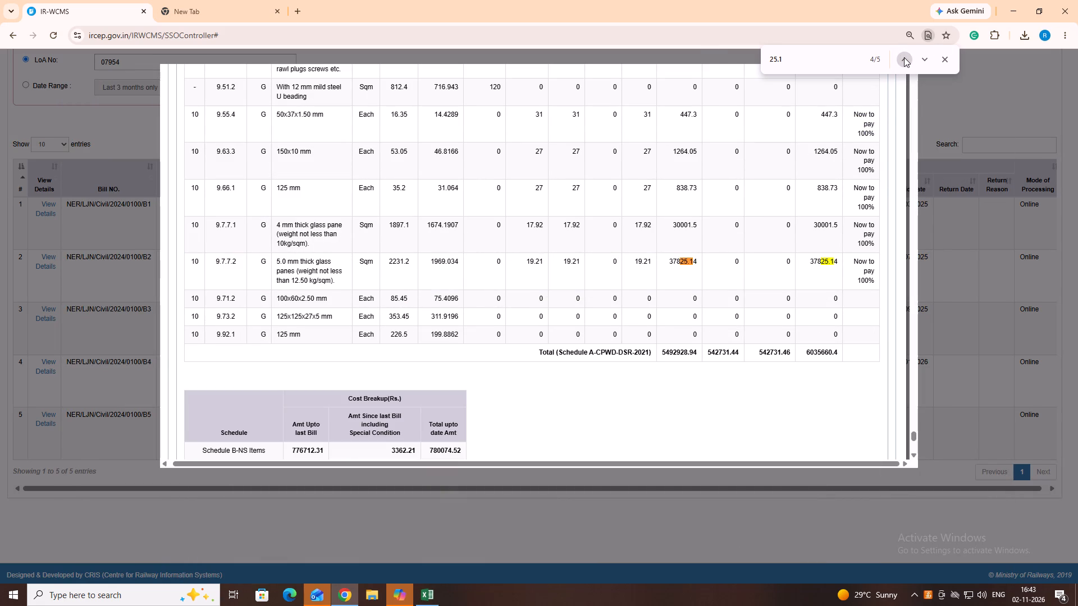
{"action": "left_click", "coordinate": [904, 57]}
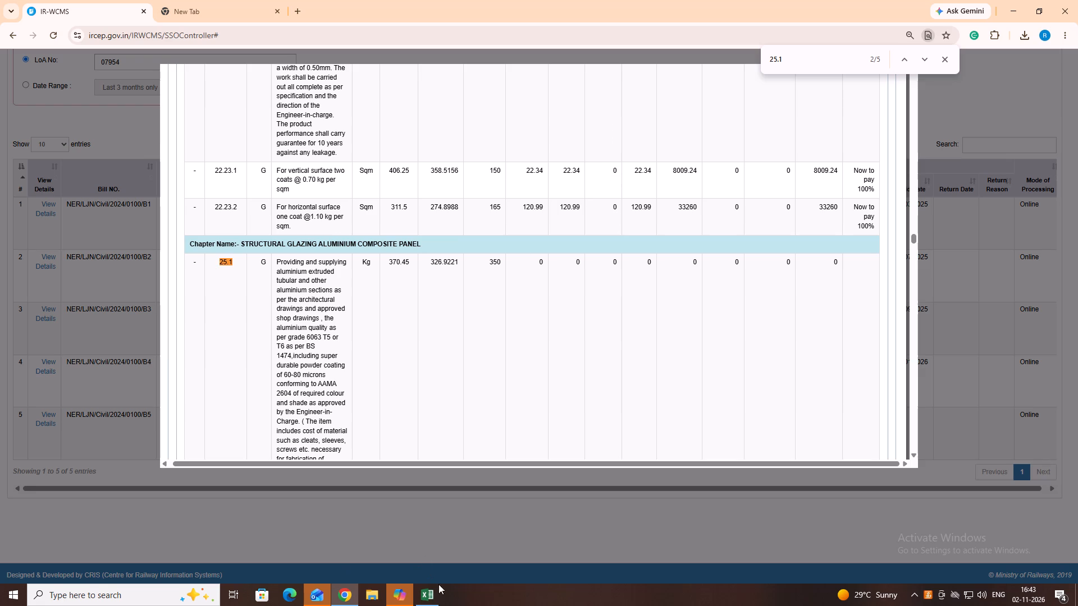
Read the billed quantities of items 25.1, 25.2, 25.3, 25.4 and 25.8 in the Chrome bill's structural glazing chapter.
{"action": "left_click", "coordinate": [427, 596]}
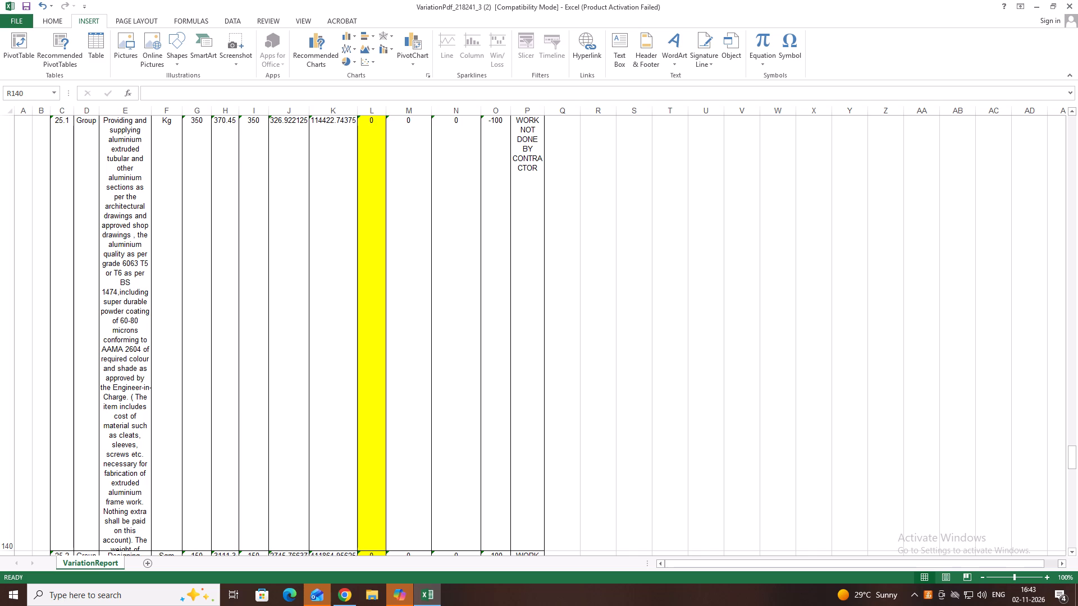
{"action": "left_click", "coordinate": [335, 596]}
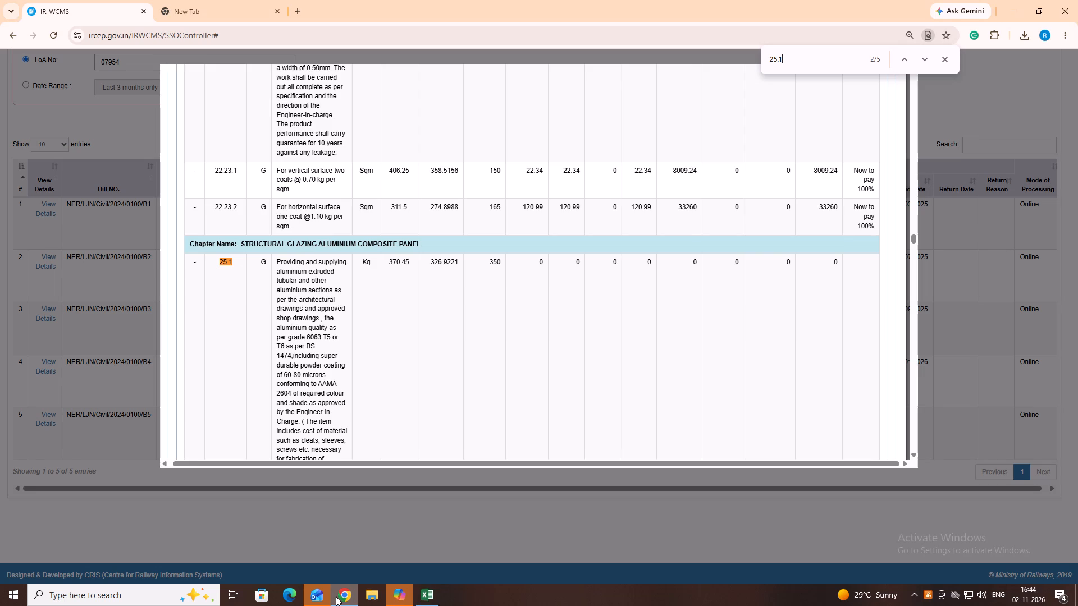
{"action": "scroll", "coordinate": [622, 322], "scroll_direction": "down", "scroll_amount": 3}
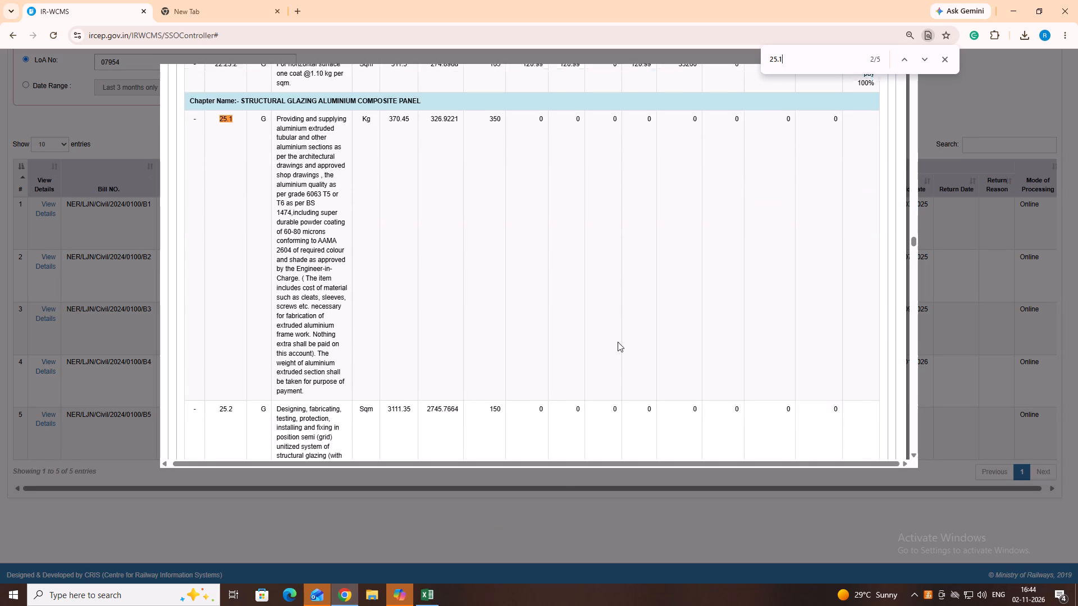
{"action": "scroll", "coordinate": [618, 345], "scroll_direction": "down", "scroll_amount": 8}
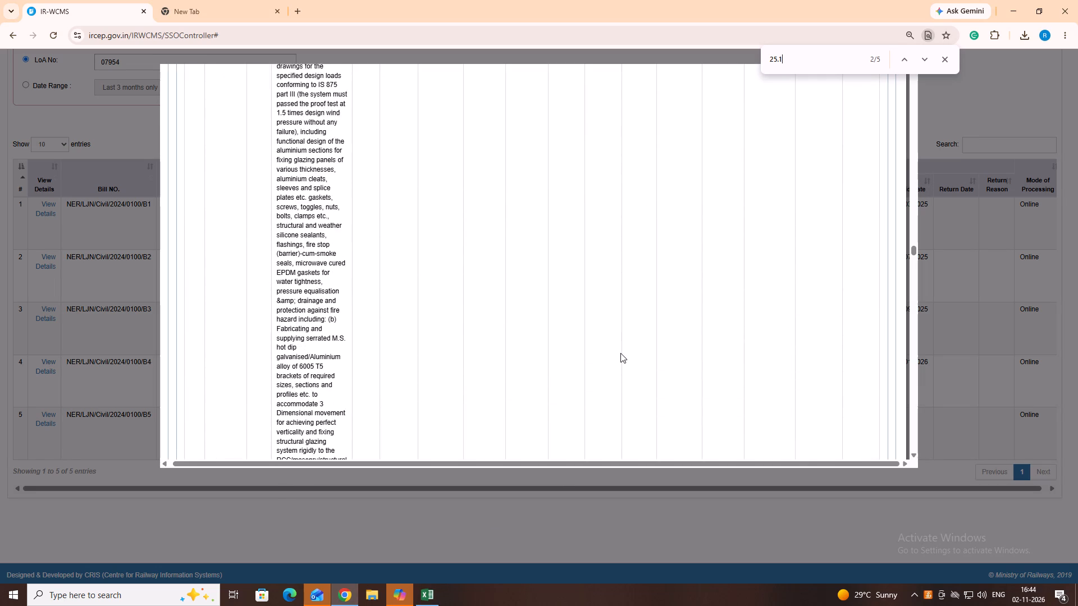
{"action": "scroll", "coordinate": [620, 353], "scroll_direction": "down", "scroll_amount": 14}
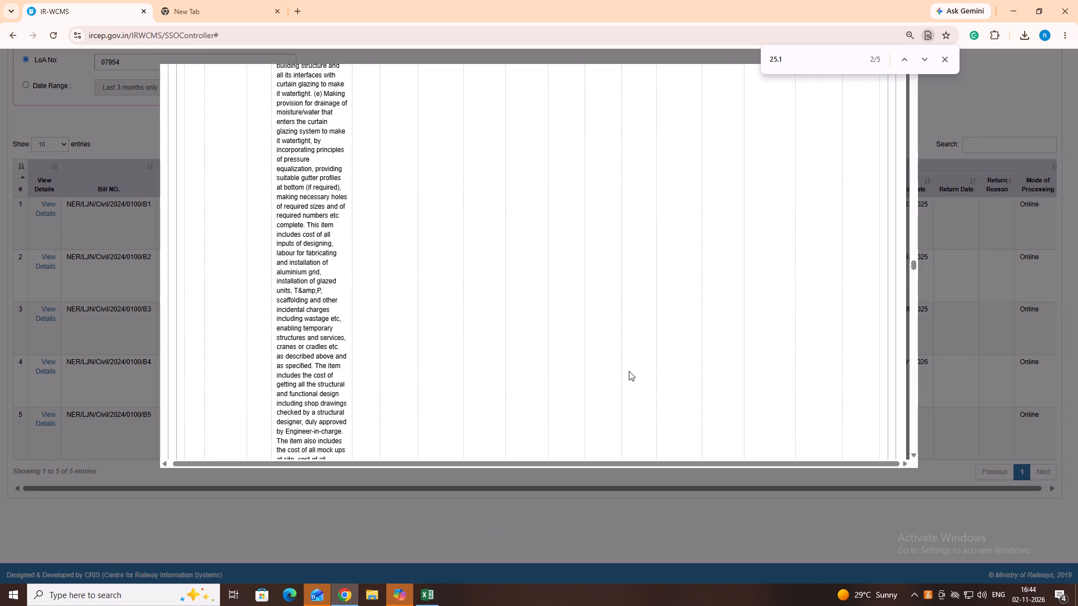
{"action": "scroll", "coordinate": [629, 371], "scroll_direction": "down", "scroll_amount": 12}
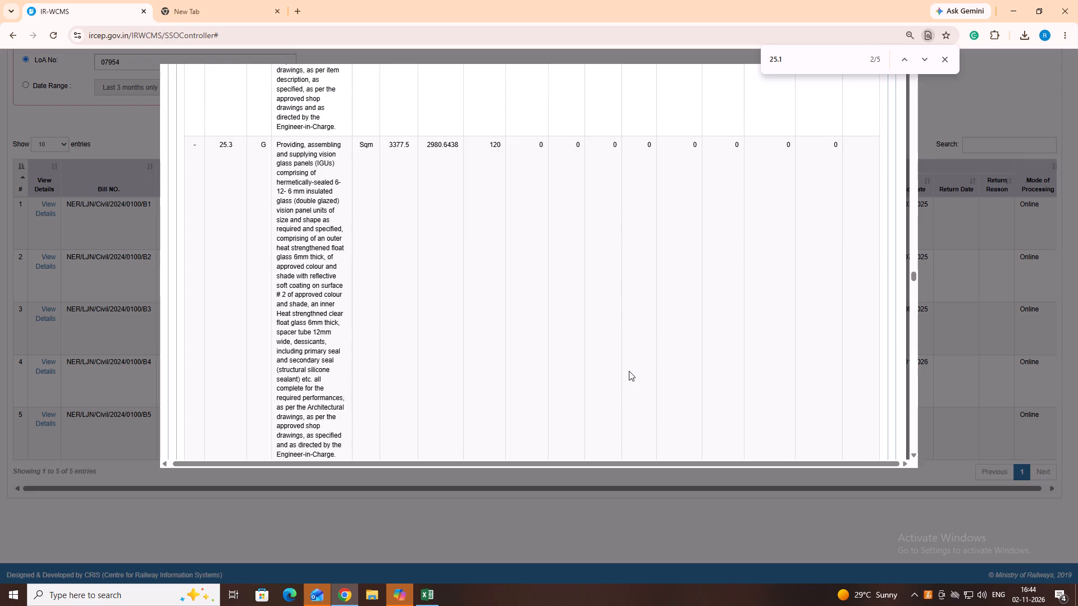
{"action": "scroll", "coordinate": [629, 371], "scroll_direction": "down", "scroll_amount": 11}
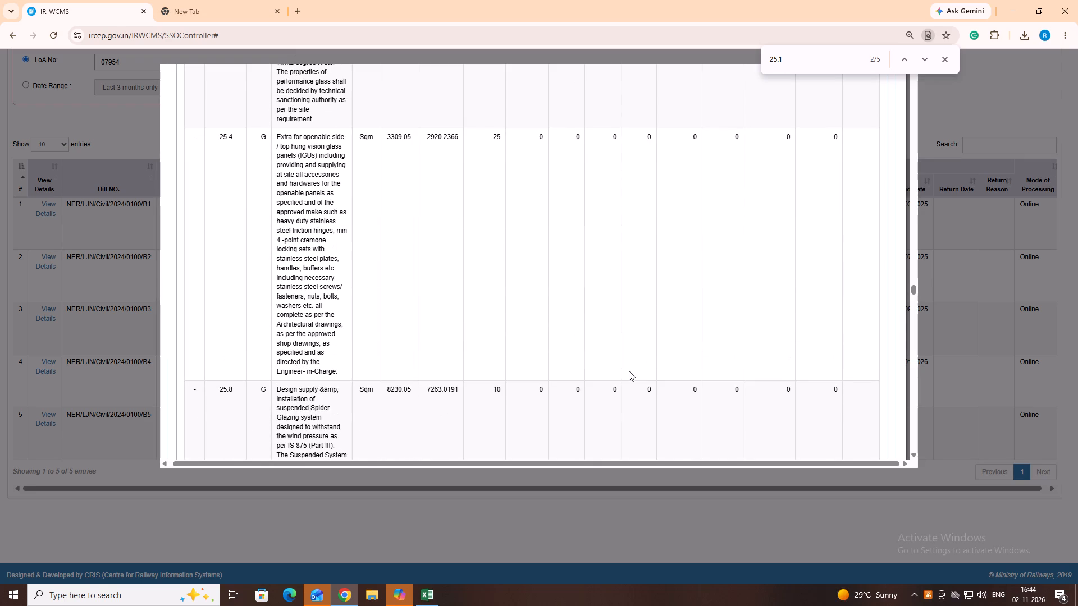
{"action": "scroll", "coordinate": [629, 371], "scroll_direction": "down", "scroll_amount": 3}
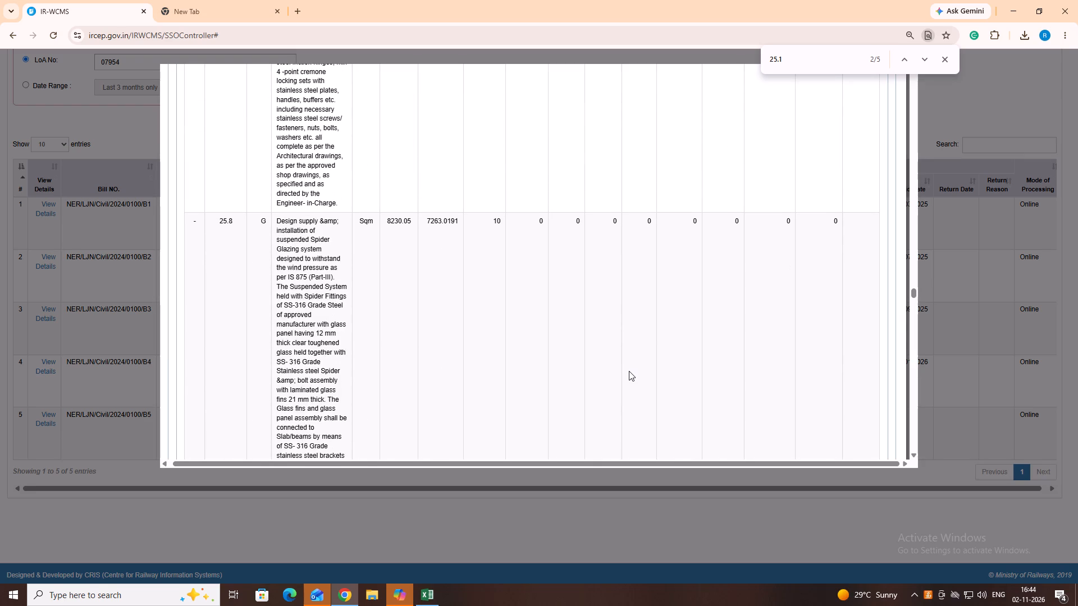
{"action": "scroll", "coordinate": [629, 371], "scroll_direction": "down", "scroll_amount": 13}
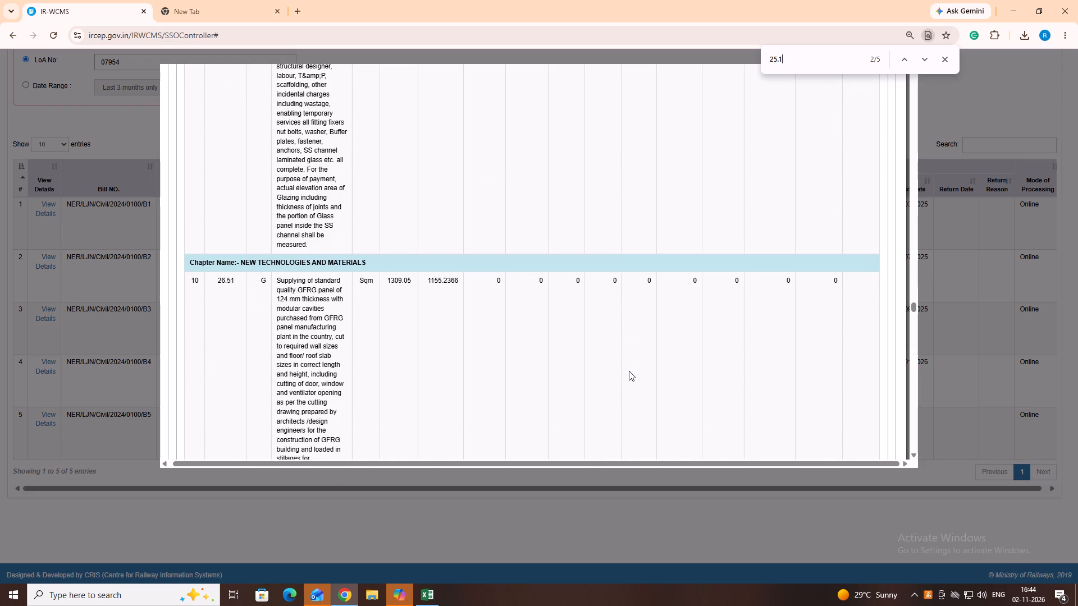
Enter the billed quantity 0 in Excel cells R140 to R144 for items 25.1, 25.2, 25.3, 25.4 and 25.8.
{"action": "left_click", "coordinate": [428, 590]}
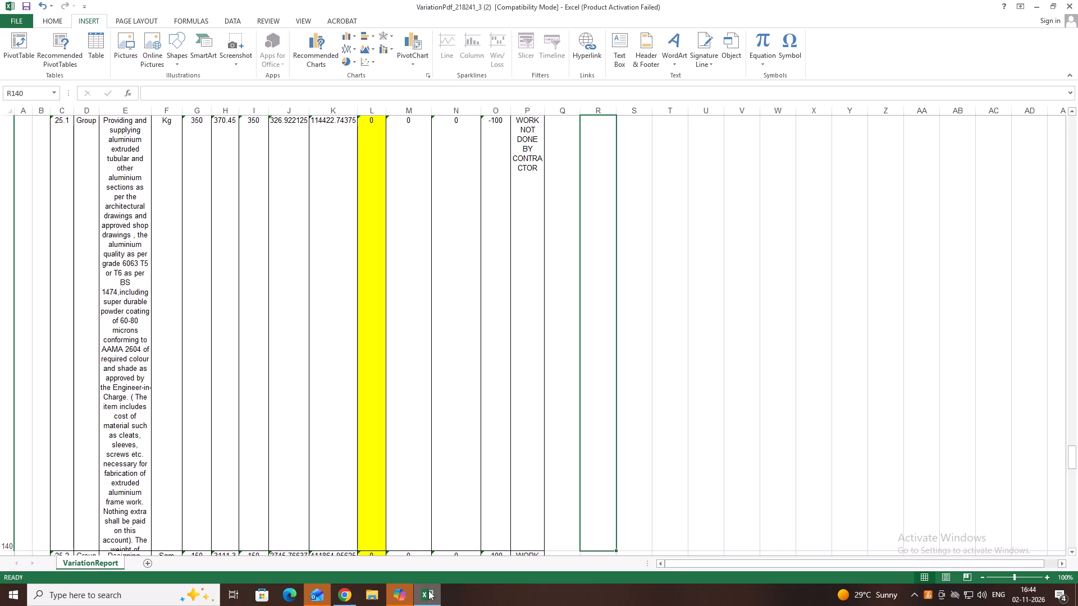
{"action": "key", "text": "0"}
{"action": "key", "text": "Down"}
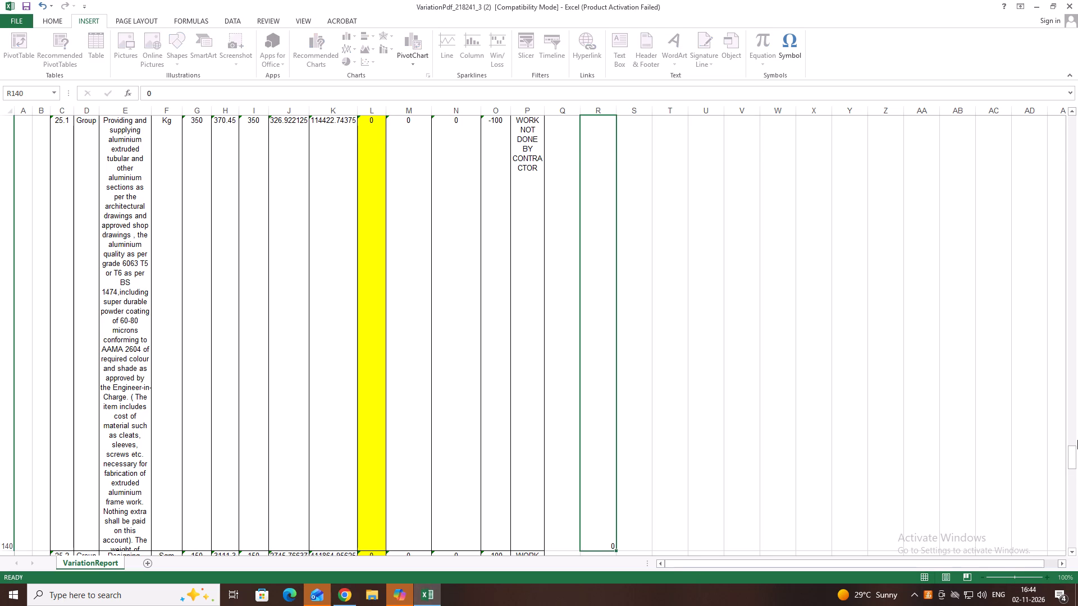
{"action": "key", "text": "0"}
{"action": "key", "text": "Down"}
{"action": "key", "text": "0"}
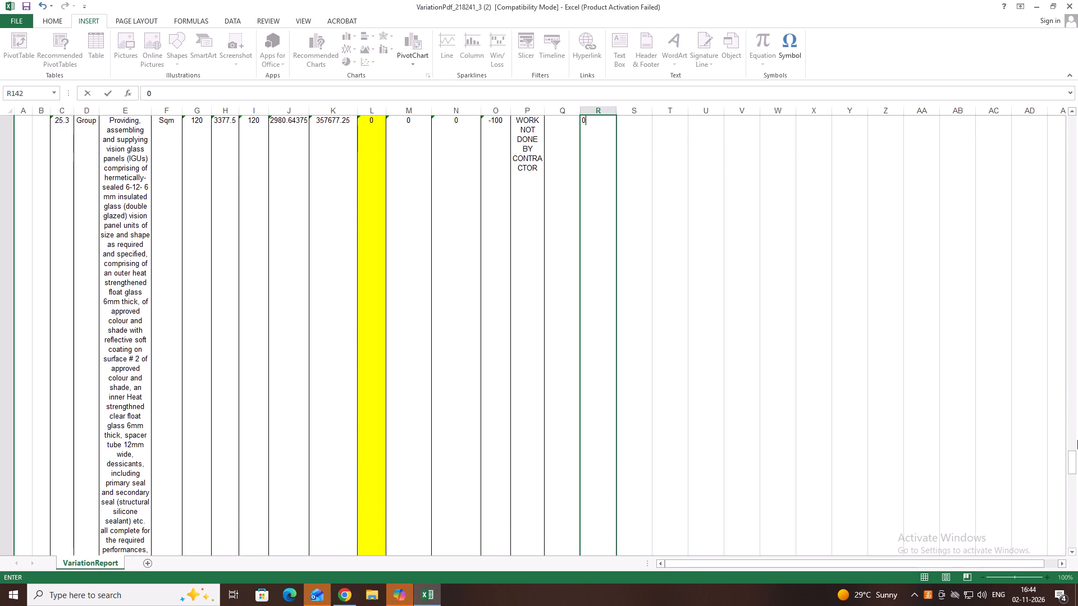
{"action": "key", "text": "Down"}
{"action": "key", "text": "0"}
{"action": "key", "text": "Down"}
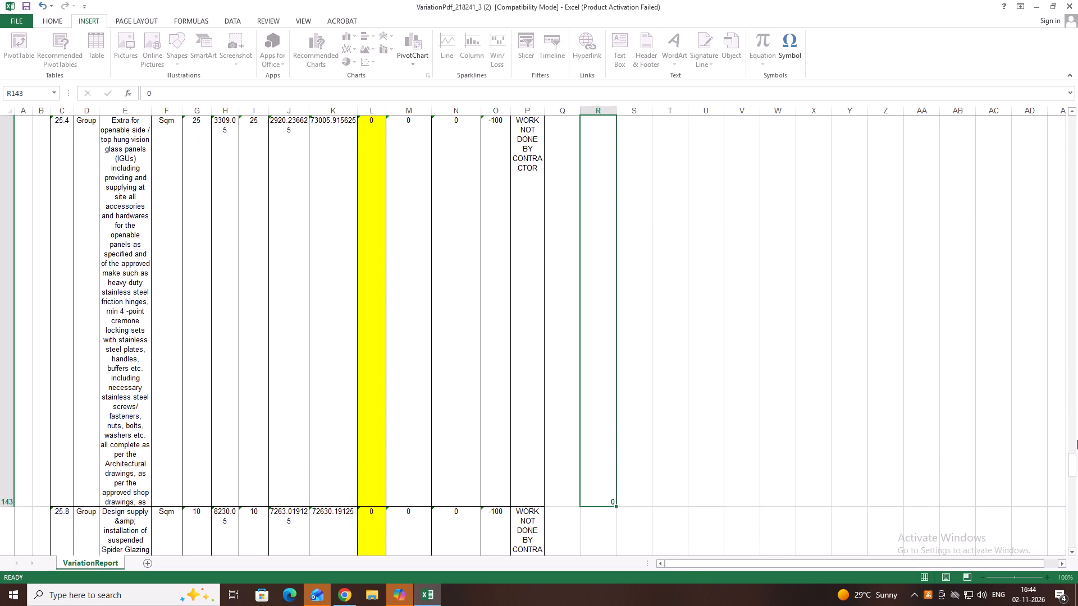
{"action": "key", "text": "0"}
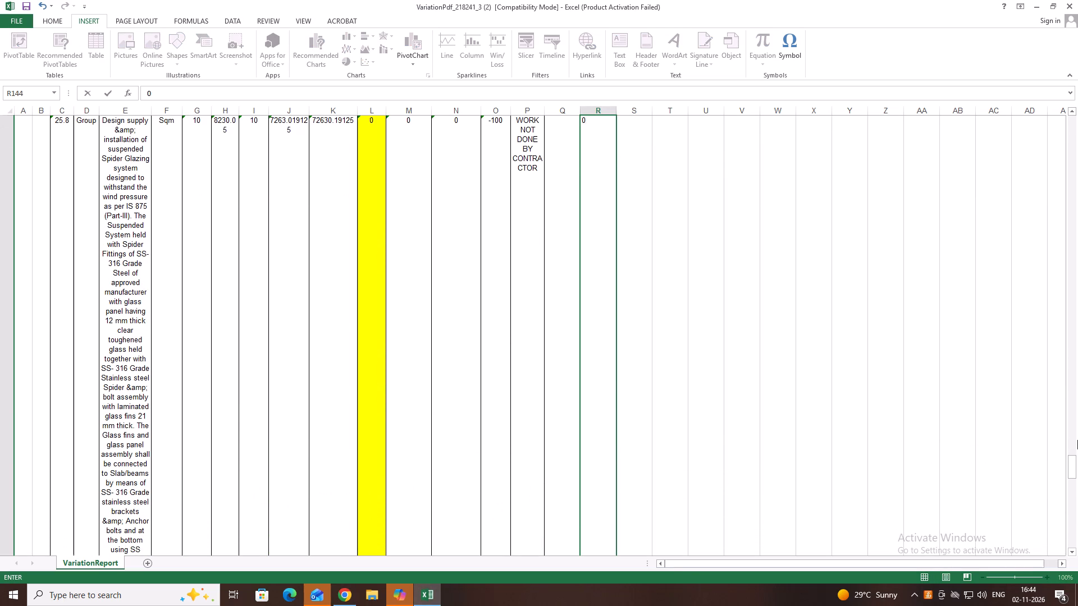
{"action": "key", "text": "Down"}
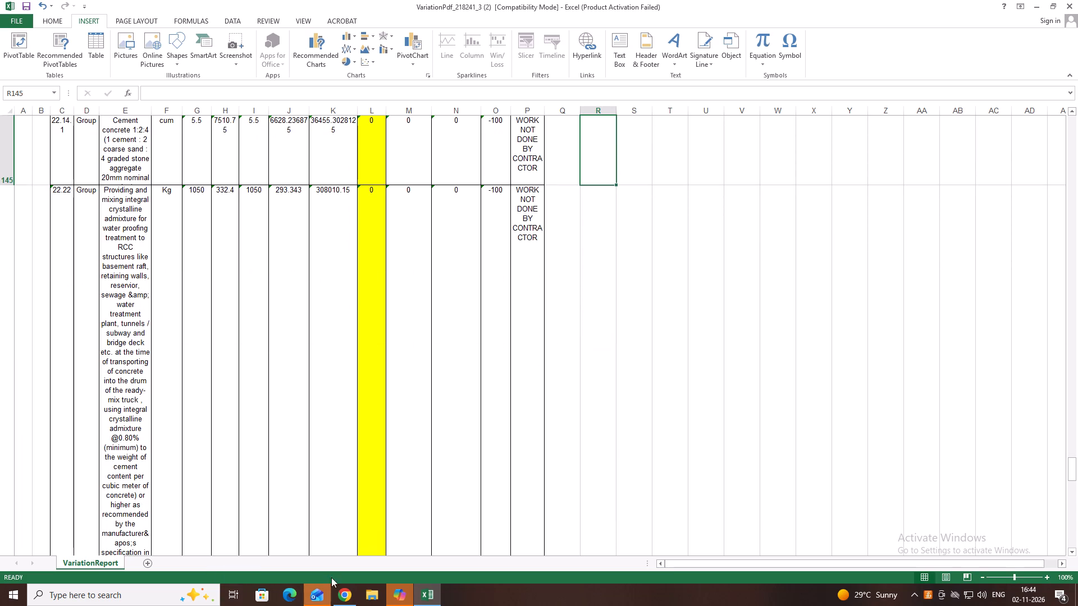
Find item 22.14.1 in the Chrome bill and read the billed quantities of the waterproofing items through 22.23.2.
{"action": "left_click", "coordinate": [339, 595]}
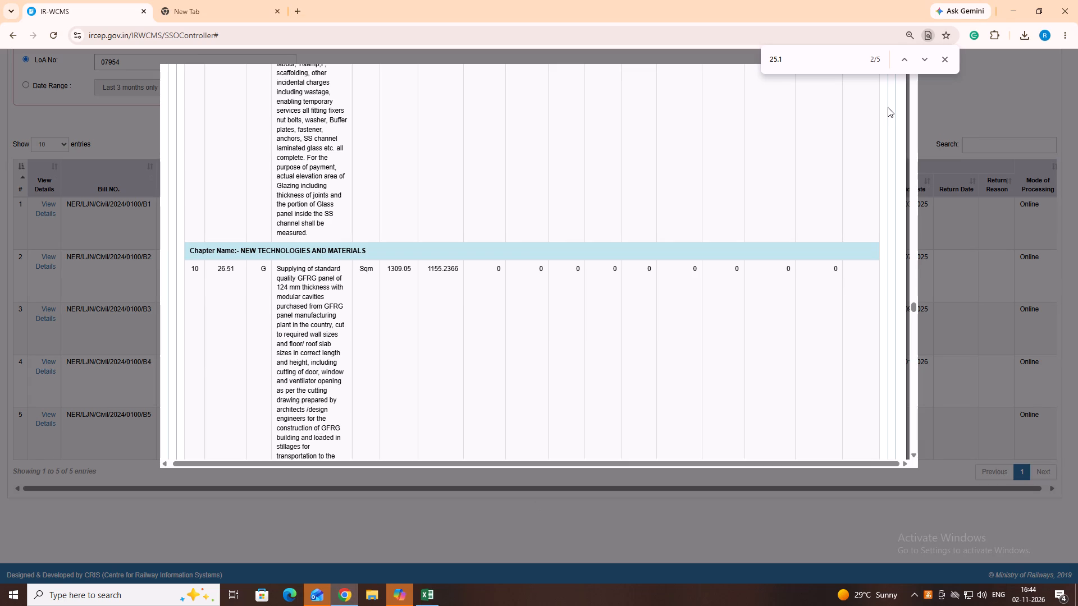
{"action": "key", "text": "BackSpace"}
{"action": "key", "text": "BackSpace"}
{"action": "key", "text": "BackSpace"}
{"action": "key", "text": "BackSpace"}
{"action": "type", "text": "22.14.1"}
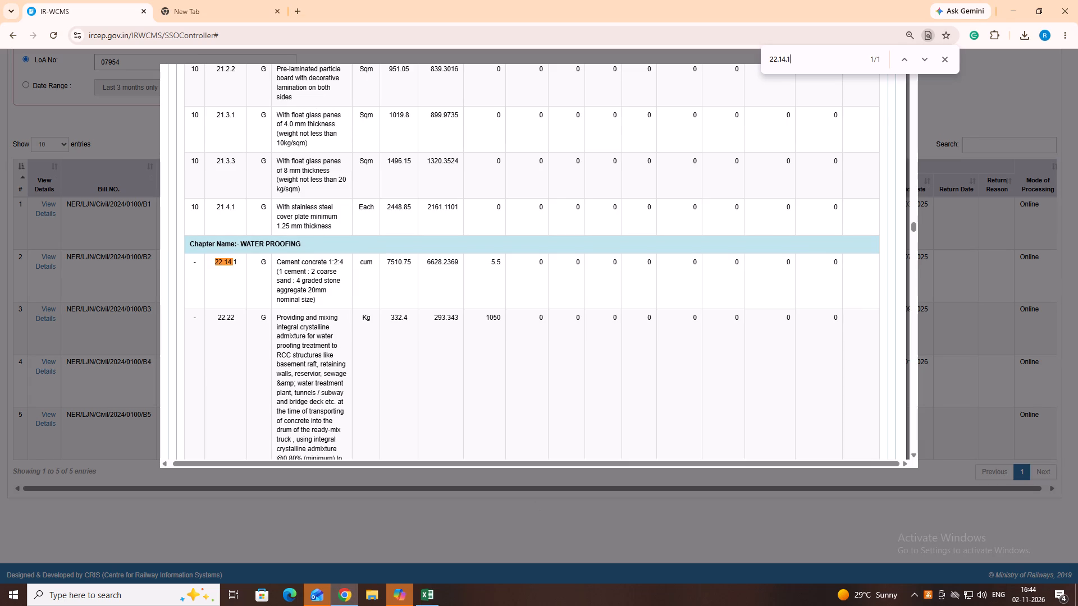
{"action": "key", "text": "Down"}
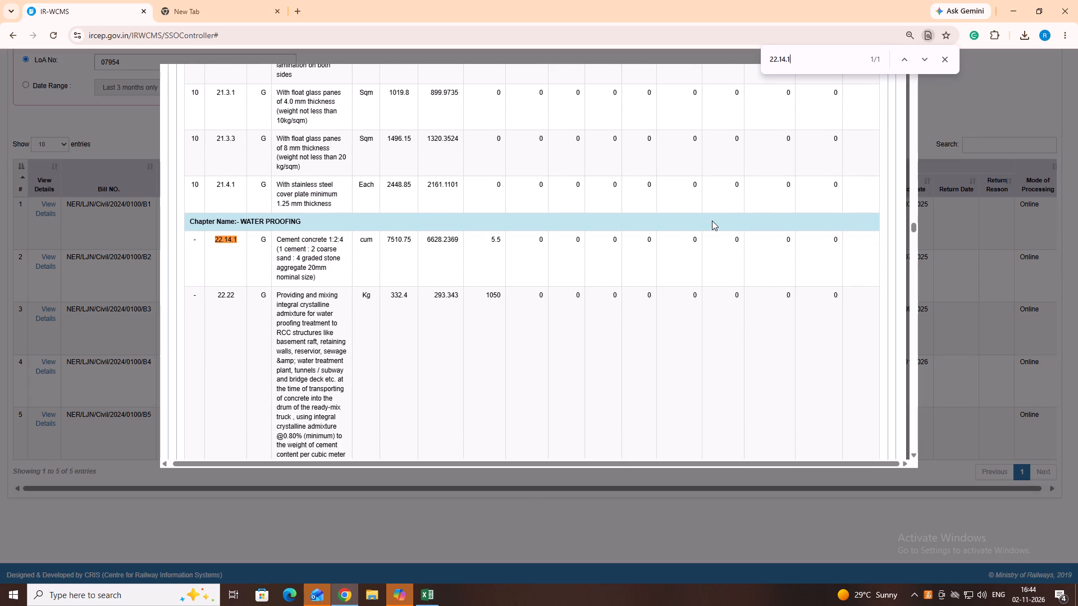
{"action": "key", "text": "Down"}
{"action": "key", "text": "Down"}
{"action": "key", "text": "Down"}
{"action": "key", "text": "Down"}
{"action": "key", "text": "Down"}
{"action": "key", "text": "Down"}
{"action": "key", "text": "Down"}
{"action": "key", "text": "Down"}
{"action": "key", "text": "Down"}
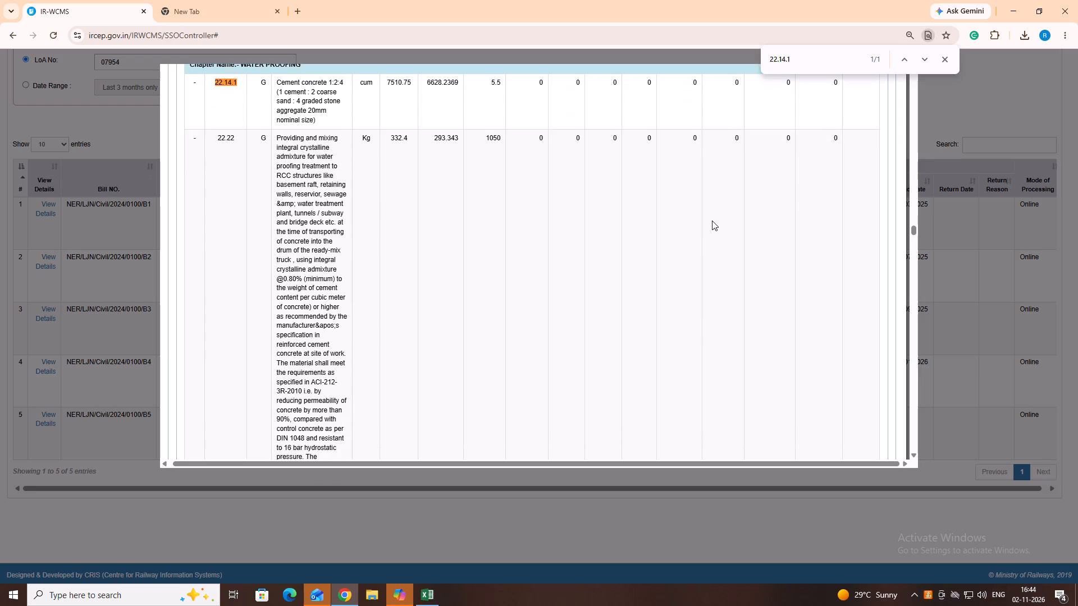
{"action": "key", "text": "Down"}
{"action": "key", "text": "Down"}
{"action": "key", "text": "Down"}
{"action": "key", "text": "Down"}
{"action": "key", "text": "Down"}
{"action": "key", "text": "Down"}
{"action": "key", "text": "Down"}
{"action": "key", "text": "Down"}
{"action": "key", "text": "Down"}
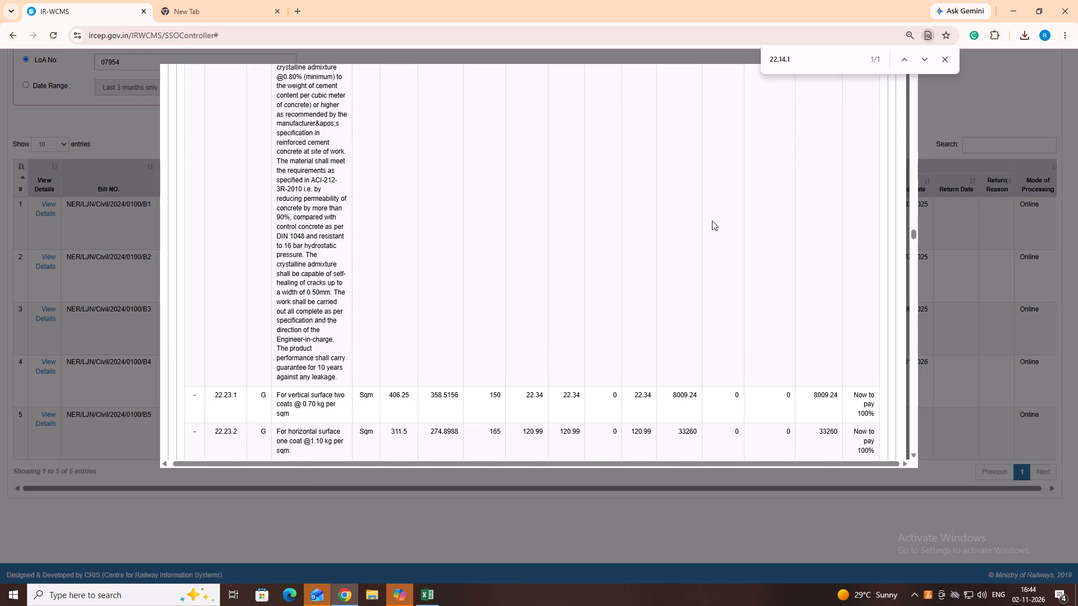
{"action": "key", "text": "Down"}
{"action": "key", "text": "Down"}
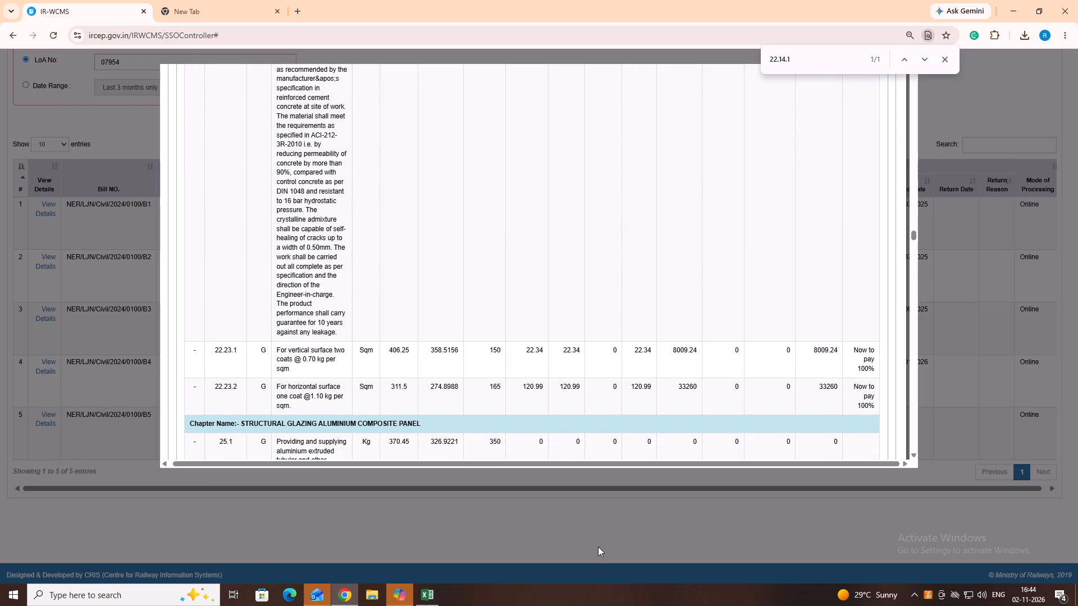
Enter the billed quantity 0 in Excel cells R145 and R146 for items 22.14.1 and 22.22.
{"action": "left_click", "coordinate": [430, 590]}
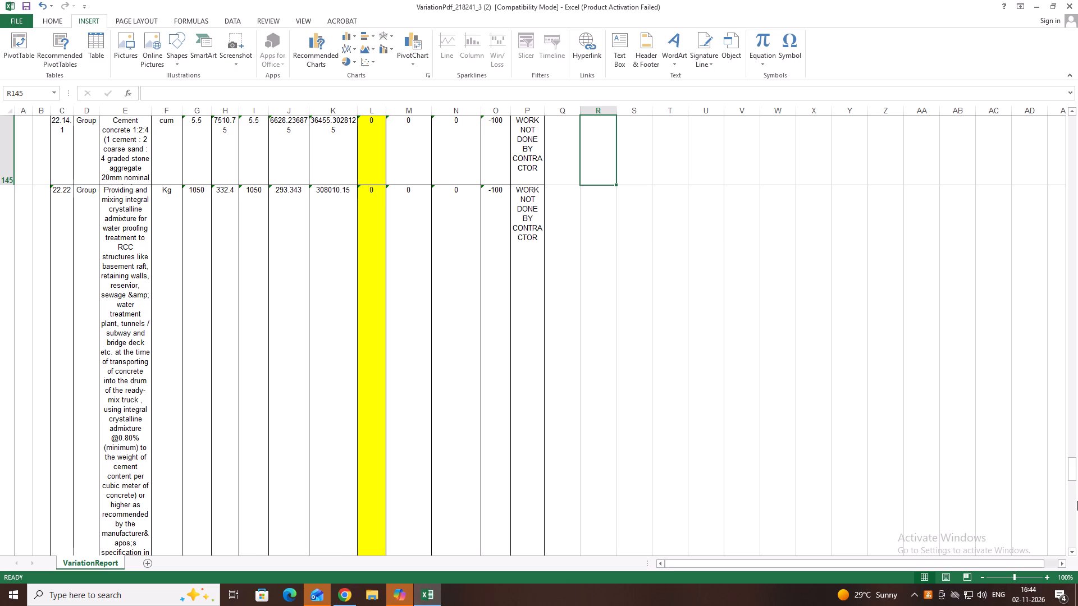
{"action": "key", "text": "0"}
{"action": "key", "text": "Down"}
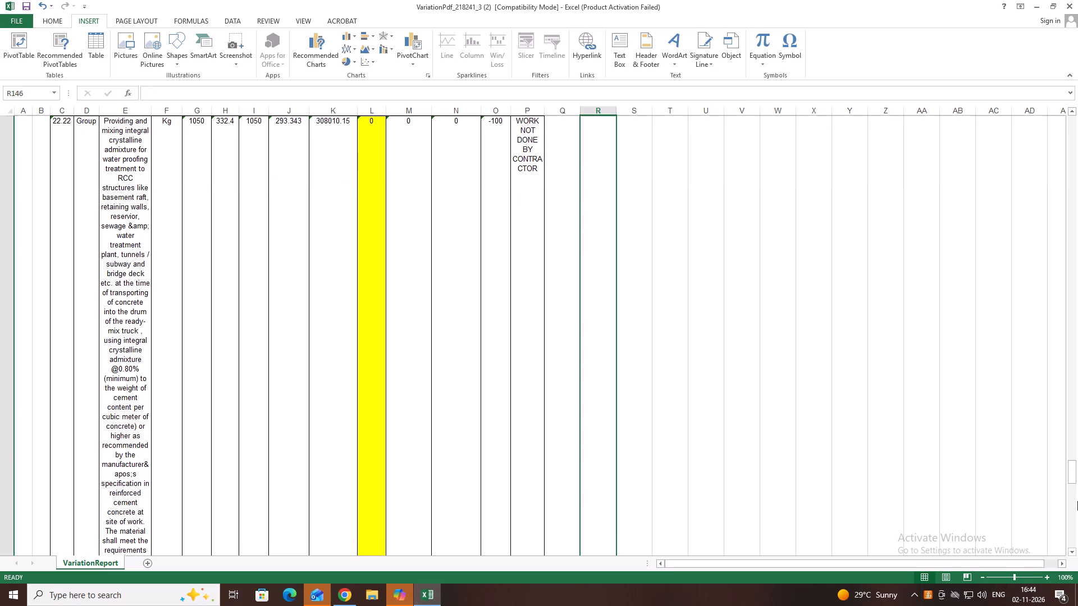
{"action": "key", "text": "0"}
{"action": "key", "text": "Down"}
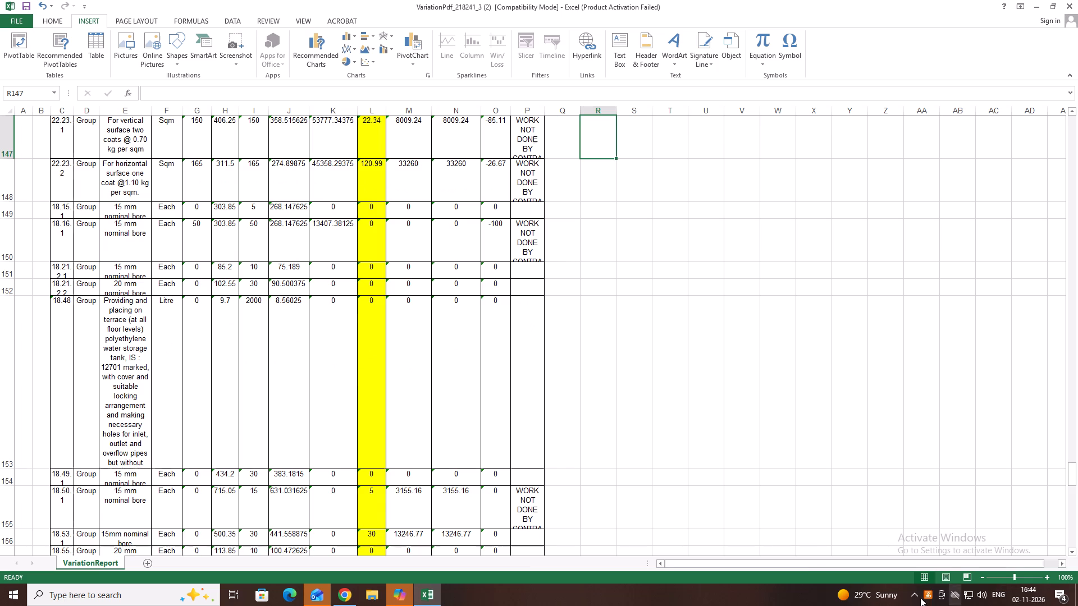
Check items 22.23.1 and 22.23.2 in the Chrome bill and enter billed quantities 22.34 and 120.99 in Excel cells R147 and R148.
{"action": "left_click", "coordinate": [336, 594]}
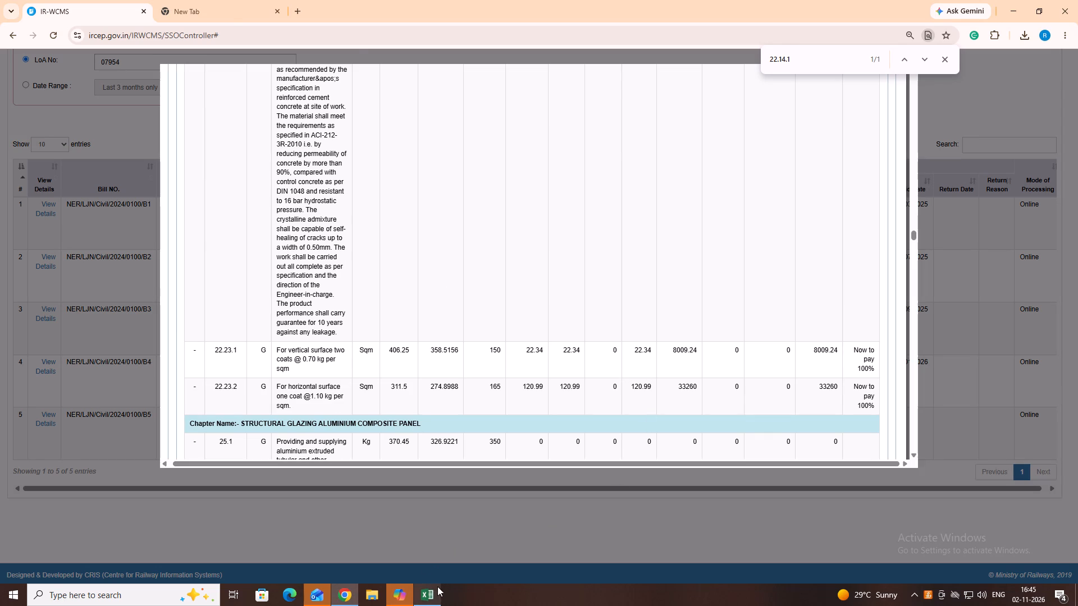
{"action": "left_click", "coordinate": [430, 598]}
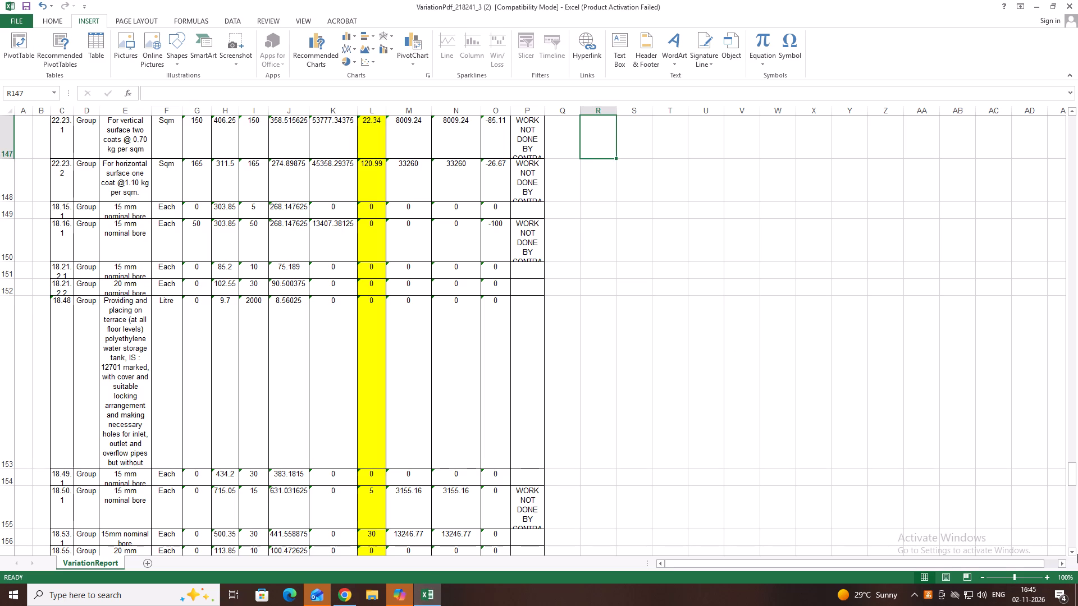
{"action": "type", "text": "22.34"}
{"action": "key", "text": "Down"}
{"action": "type", "text": "120.99"}
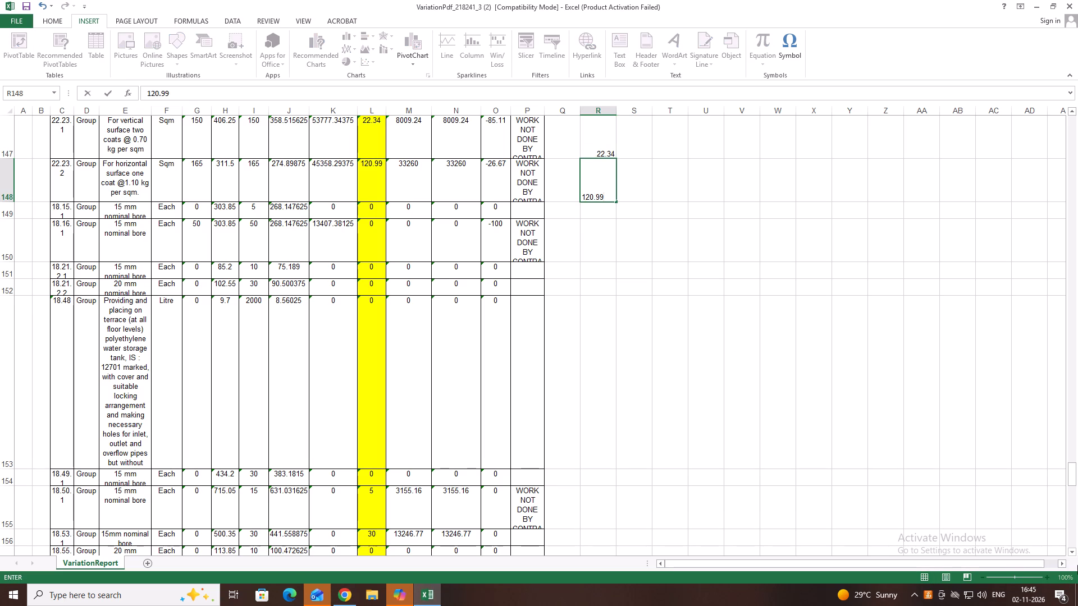
{"action": "key", "text": "Down"}
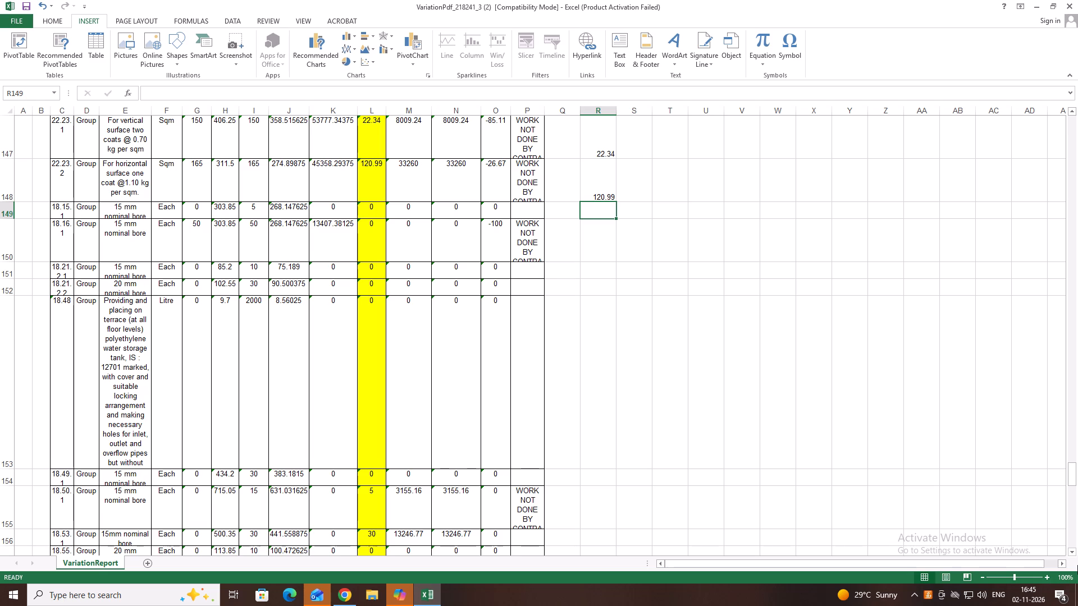
Find item 18.15.1 in the Chrome bill and read the billed quantities of the water supply items through 18.49.1.
{"action": "left_click", "coordinate": [430, 589]}
{"action": "scroll", "coordinate": [529, 304], "scroll_direction": "down", "scroll_amount": 1}
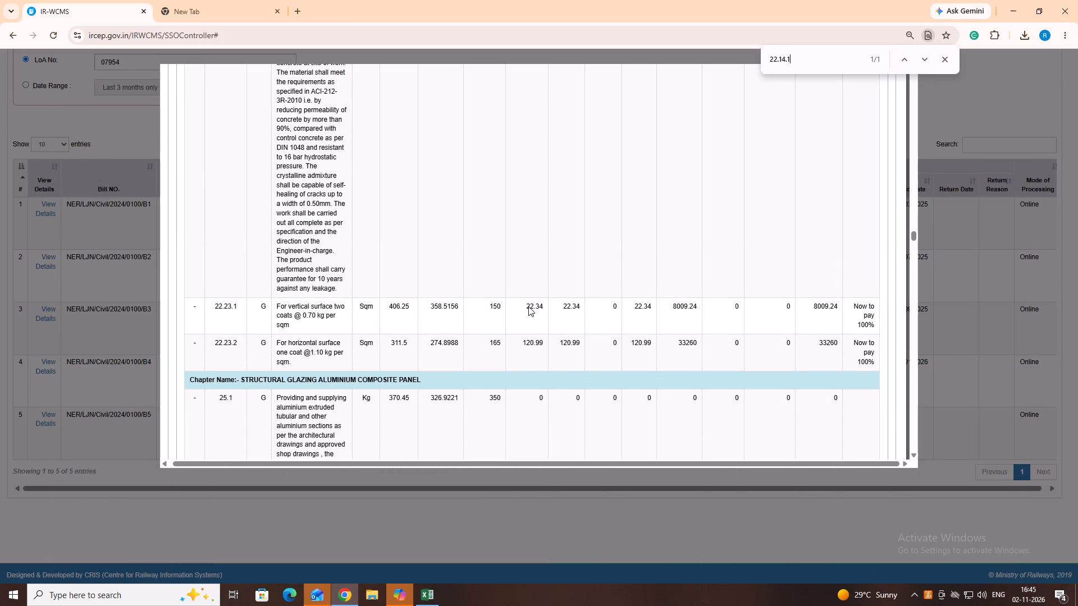
{"action": "key", "text": "BackSpace"}
{"action": "key", "text": "BackSpace"}
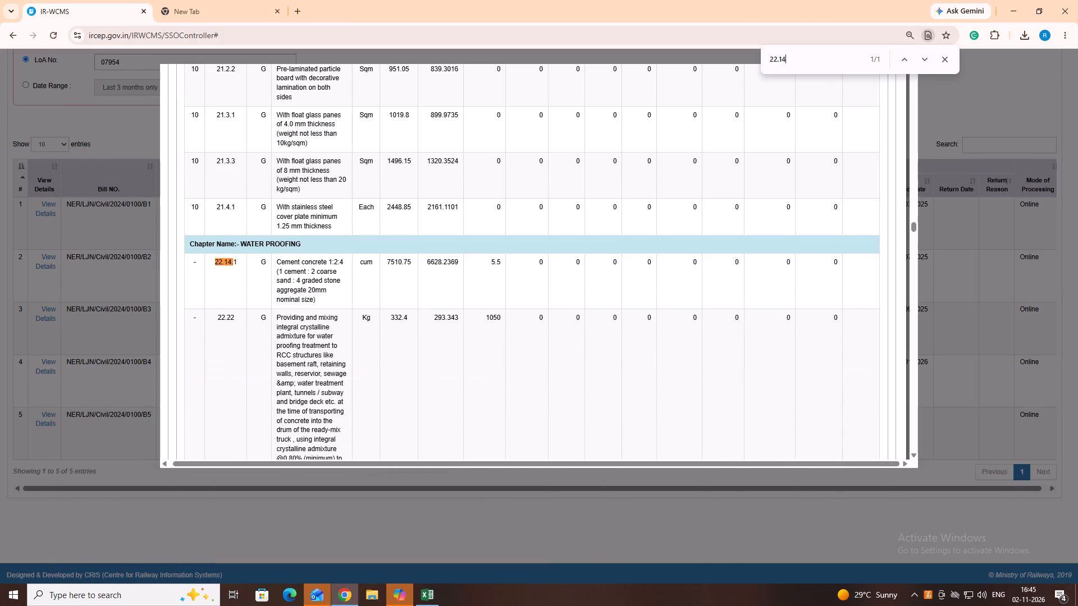
{"action": "key", "text": "BackSpace"}
{"action": "key", "text": "BackSpace"}
{"action": "key", "text": "BackSpace"}
{"action": "key", "text": "BackSpace"}
{"action": "key", "text": "BackSpace"}
{"action": "key", "text": "BackSpace"}
{"action": "type", "text": "18.15.1"}
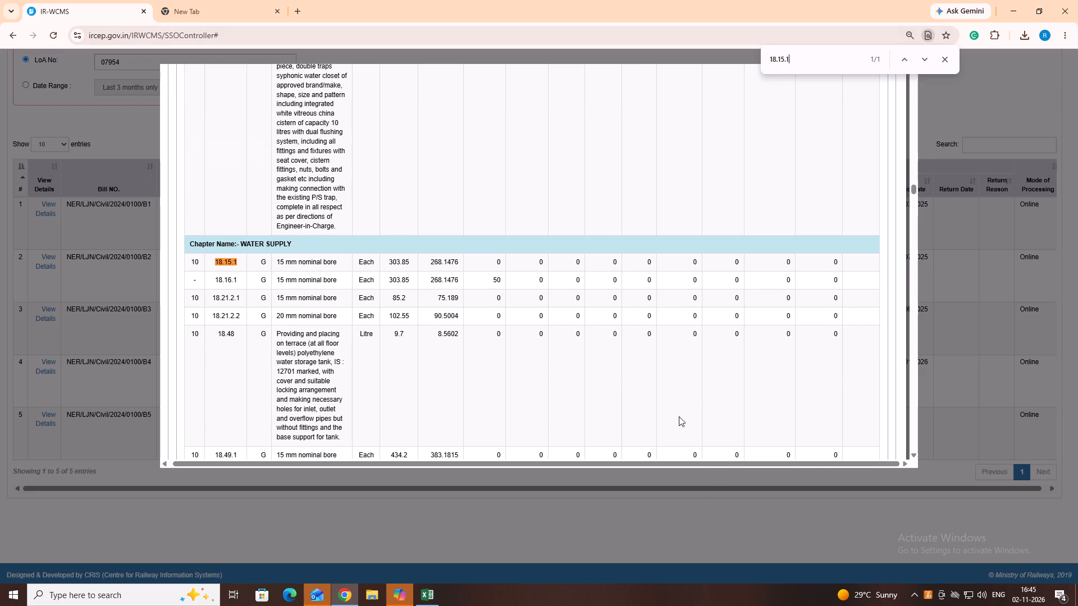
{"action": "scroll", "coordinate": [664, 384], "scroll_direction": "down", "scroll_amount": 2}
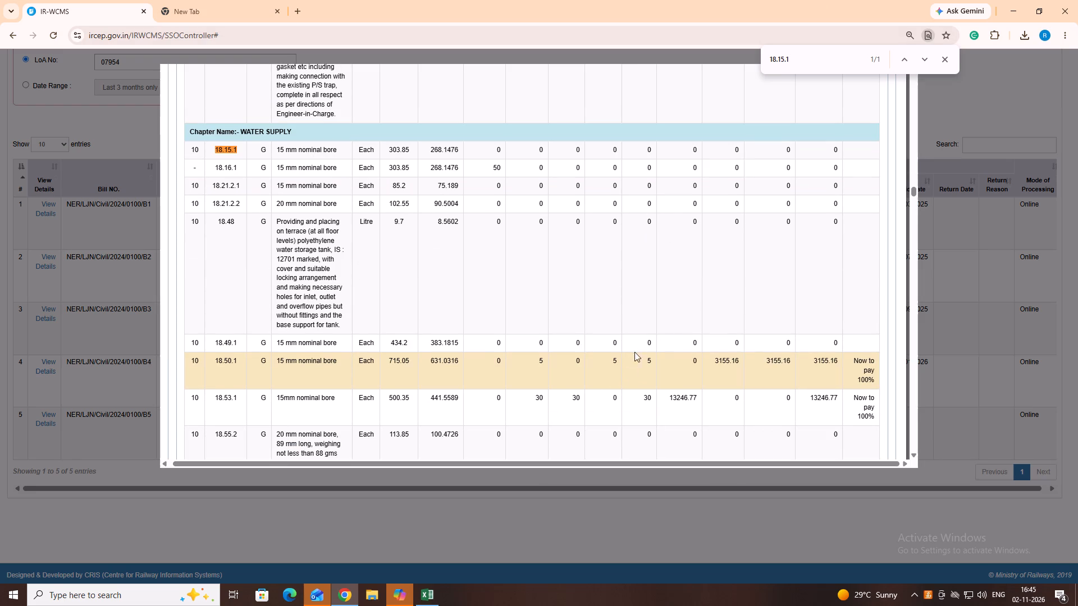
Enter the billed quantity 0 in Excel cells R149 to R154 for items 18.15.1, 18.16.1, 18.21.2.1, 18.21.2.2, 18.48 and 18.49.1.
{"action": "left_click", "coordinate": [430, 600]}
{"action": "left_click", "coordinate": [607, 213]}
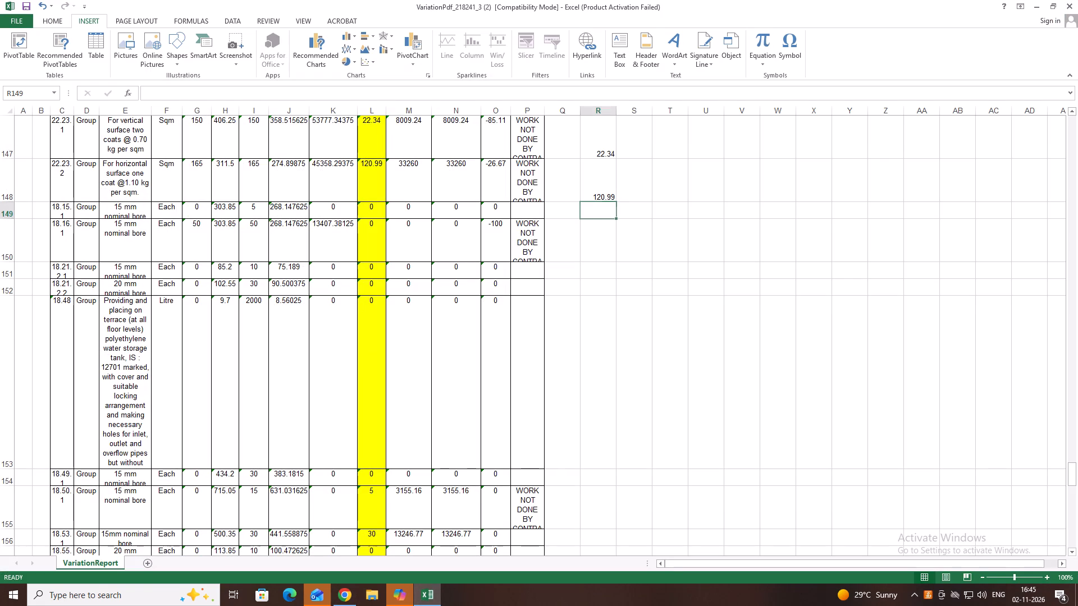
{"action": "key", "text": "0"}
{"action": "key", "text": "Down"}
{"action": "key", "text": "0"}
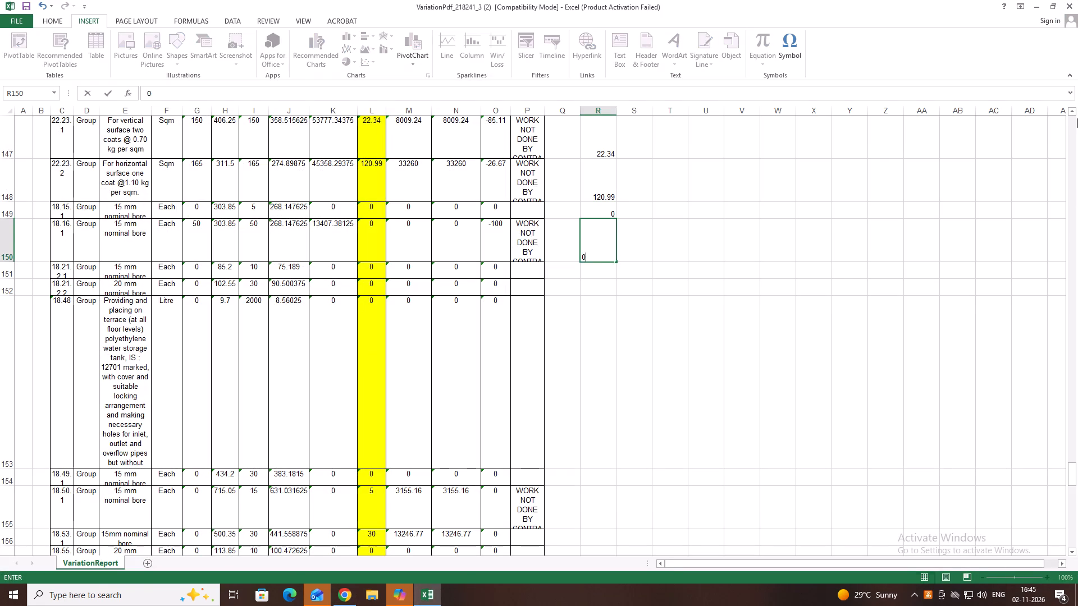
{"action": "key", "text": "Down"}
{"action": "key", "text": "0"}
{"action": "key", "text": "Down"}
{"action": "key", "text": "0"}
{"action": "key", "text": "Down"}
{"action": "key", "text": "0"}
{"action": "key", "text": "Down"}
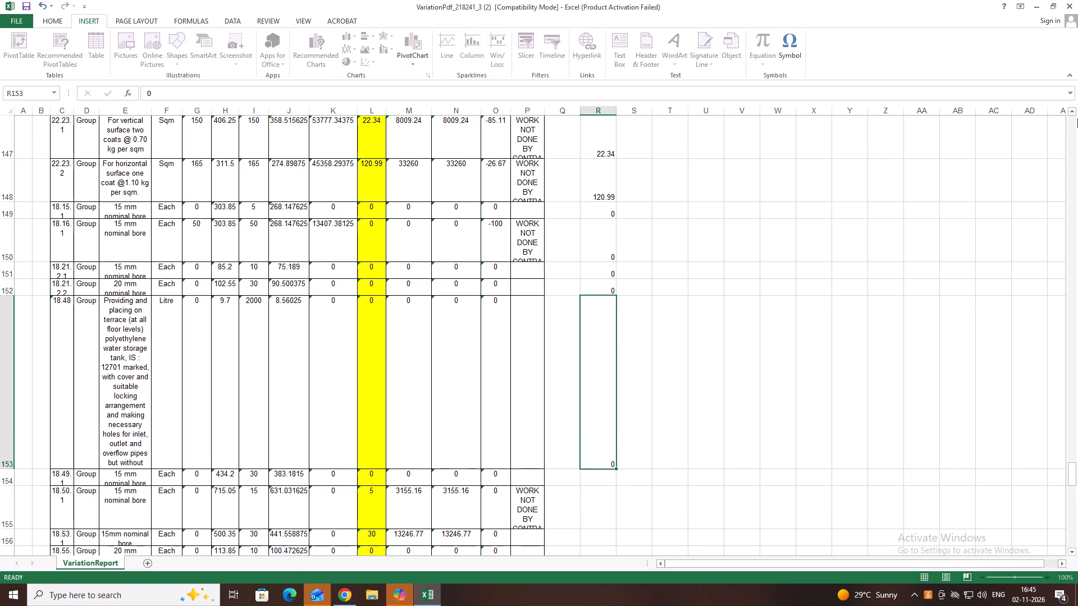
{"action": "key", "text": "0"}
{"action": "key", "text": "Down"}
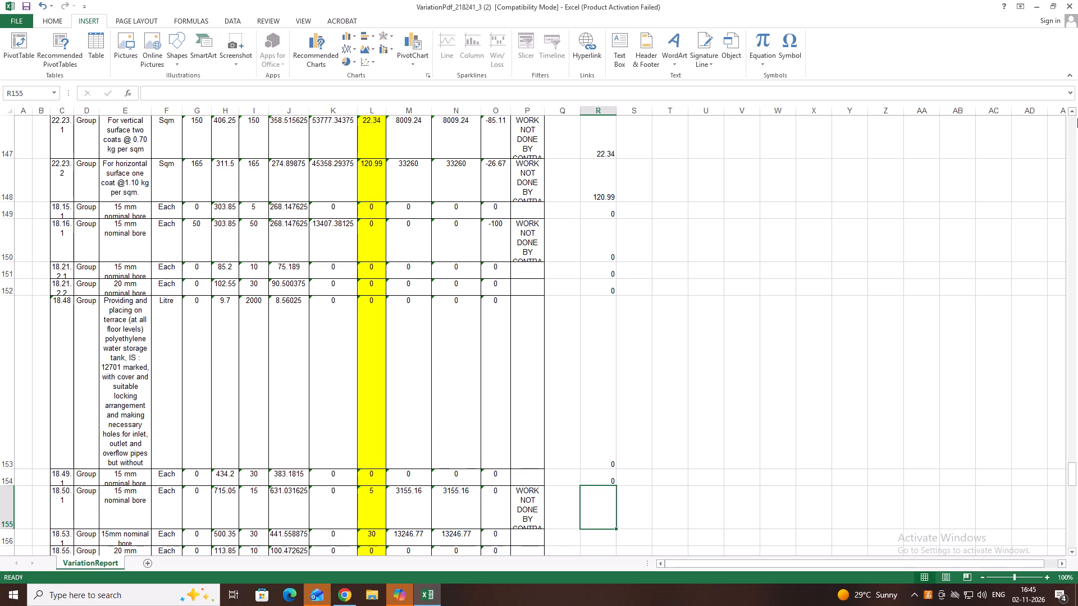
Check item 18.50.1 in the Chrome bill and enter 5 in both Excel cells R155 and S155.
{"action": "scroll", "coordinate": [634, 401], "scroll_direction": "down", "scroll_amount": 3}
{"action": "scroll", "coordinate": [639, 414], "scroll_direction": "up", "scroll_amount": 2}
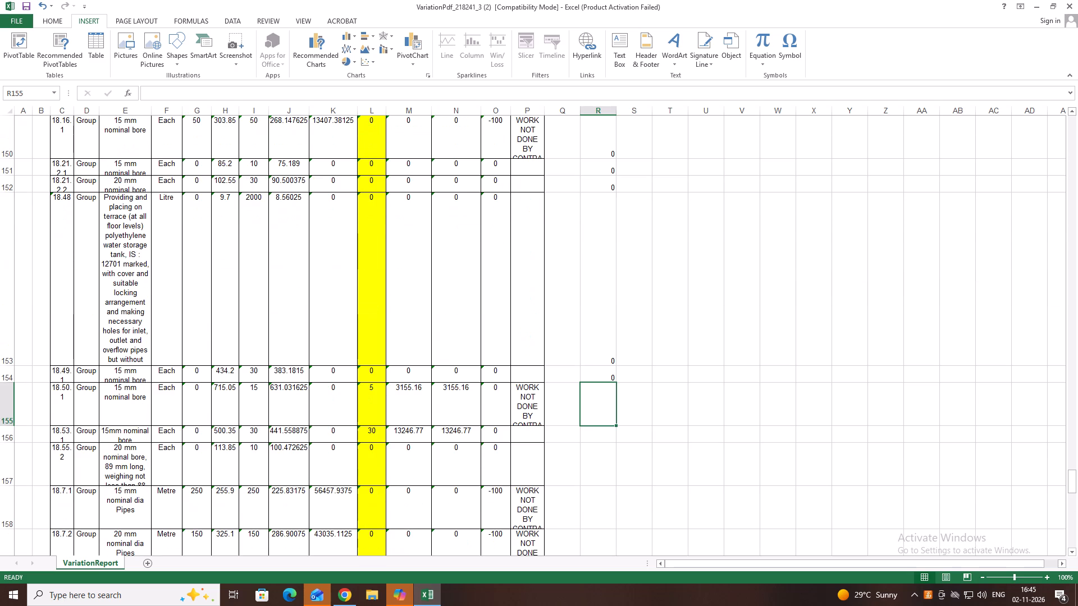
{"action": "left_click", "coordinate": [431, 589]}
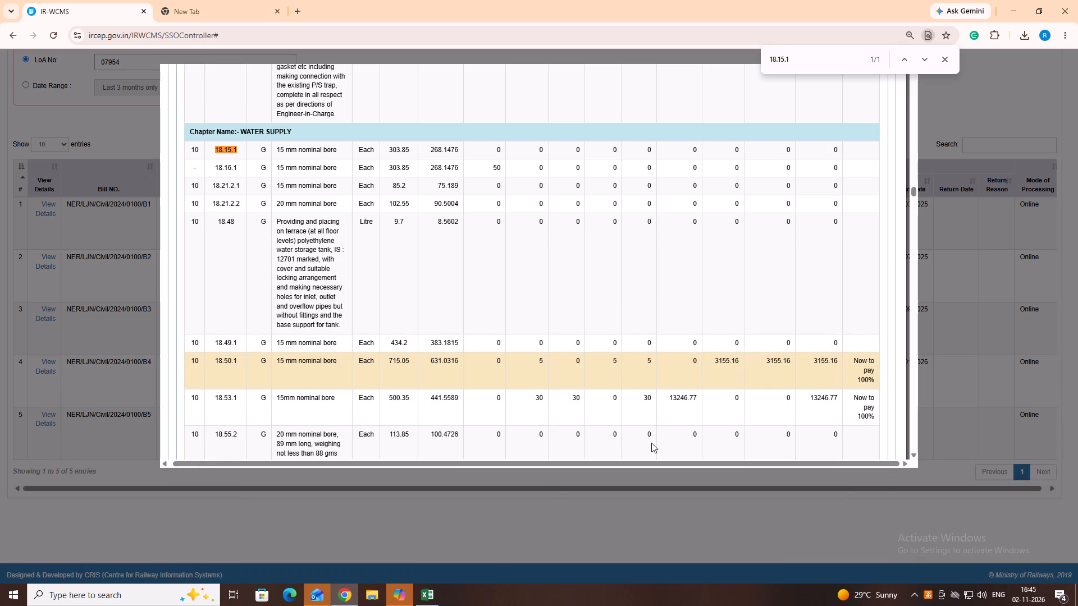
{"action": "scroll", "coordinate": [650, 424], "scroll_direction": "down", "scroll_amount": 1}
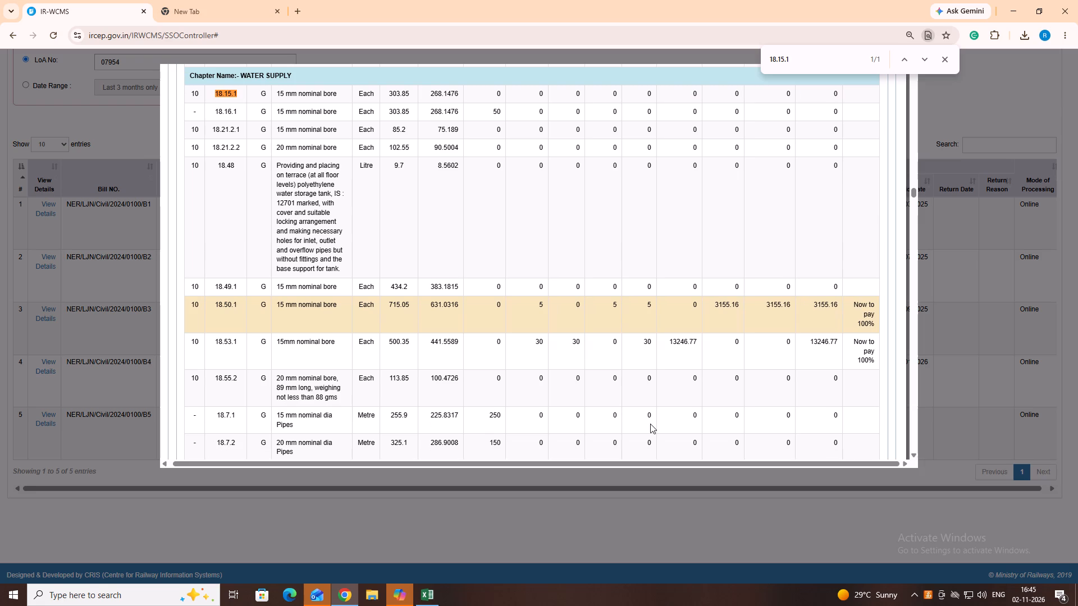
{"action": "left_click", "coordinate": [428, 585]}
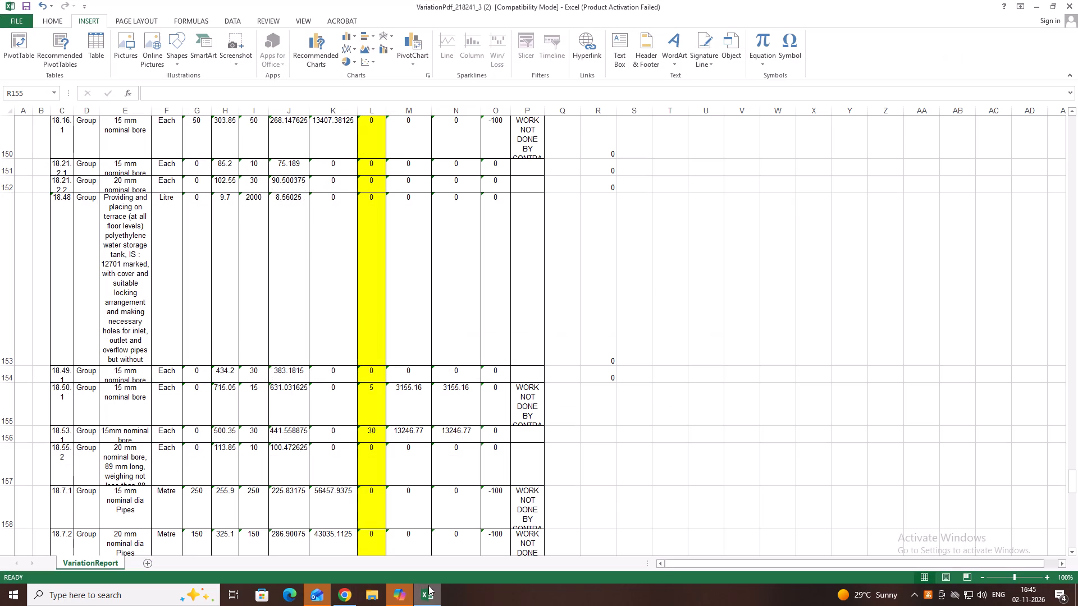
{"action": "left_click", "coordinate": [611, 413]}
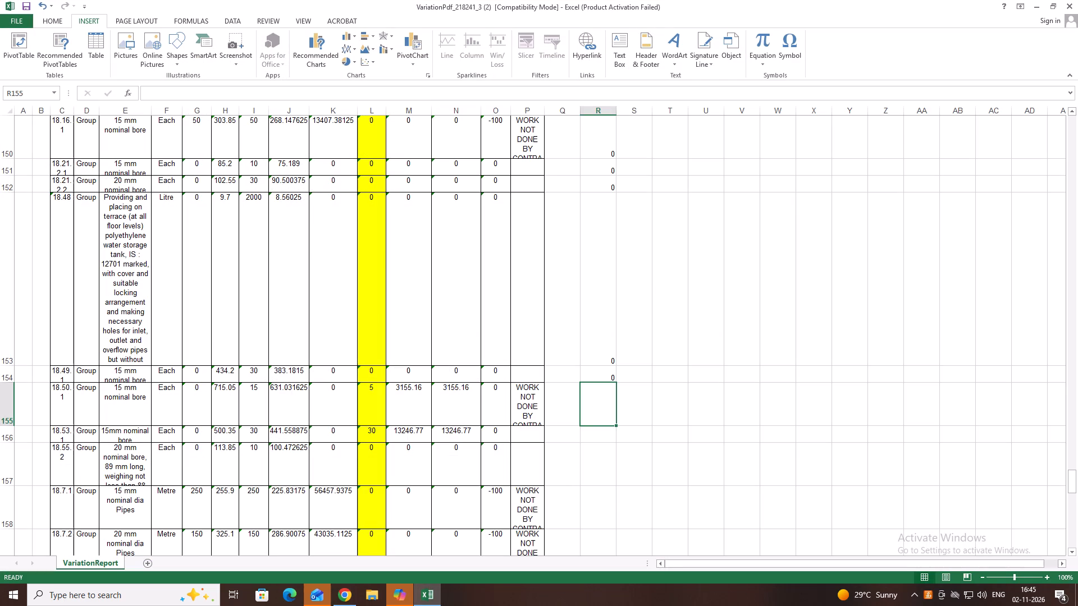
{"action": "key", "text": "2"}
{"action": "key", "text": "BackSpace"}
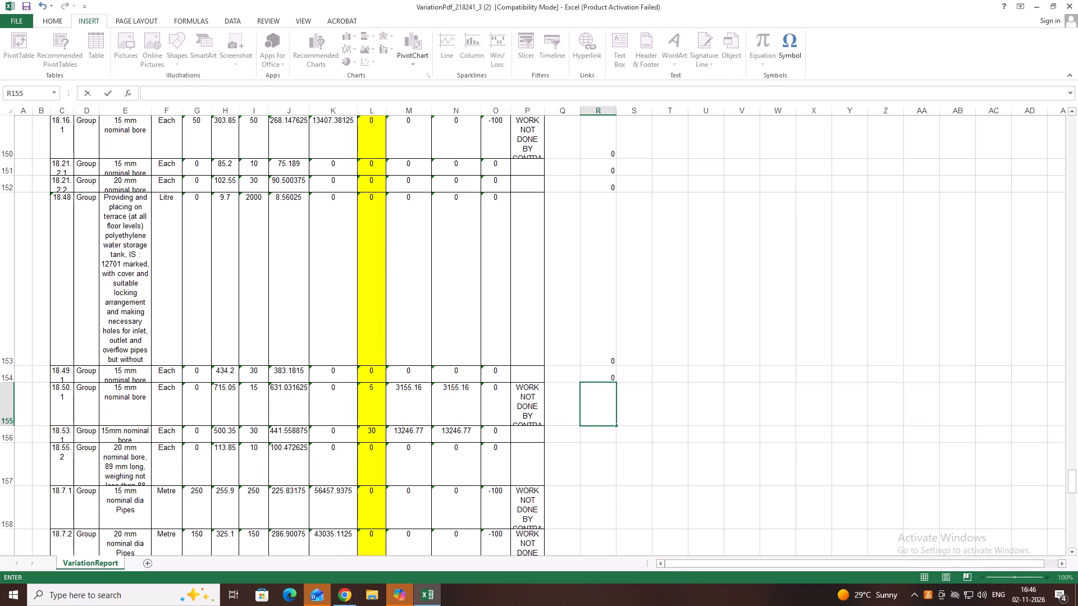
{"action": "key", "text": "5"}
{"action": "key", "text": "Right"}
{"action": "key", "text": "8"}
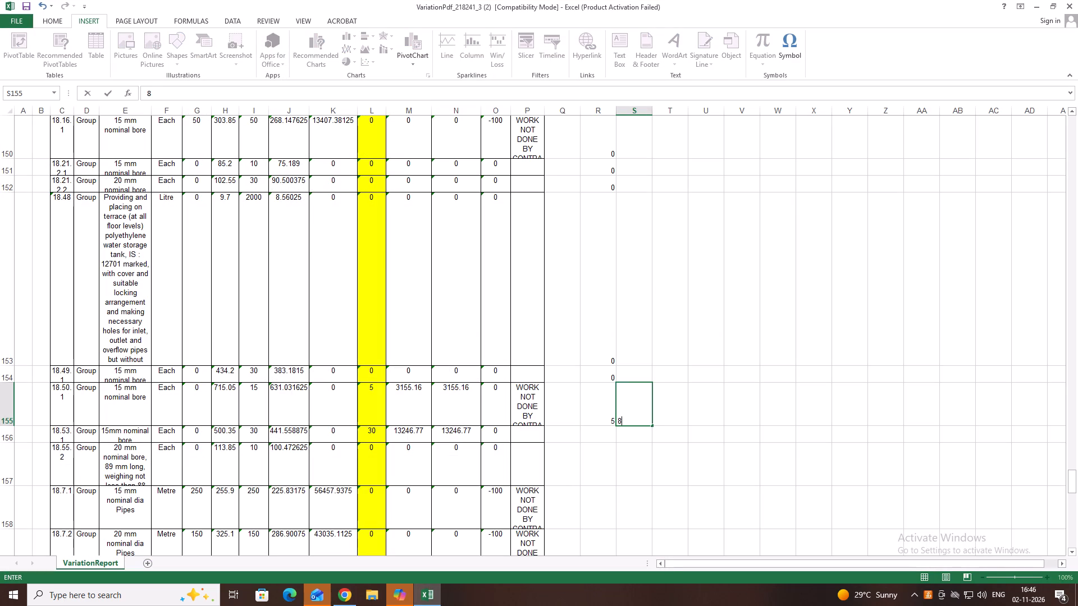
{"action": "key", "text": "BackSpace"}
{"action": "key", "text": "5"}
{"action": "key", "text": "Down"}
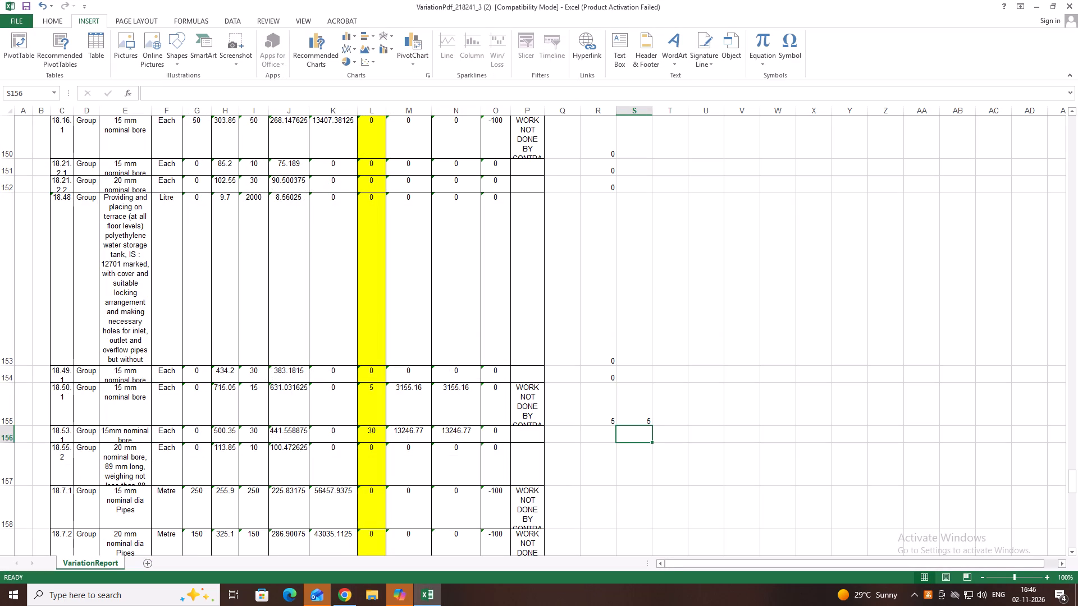
Enter the billed quantity 30 in Excel cell R156 for item 18.53.1.
{"action": "key", "text": "Left"}
{"action": "type", "text": "30"}
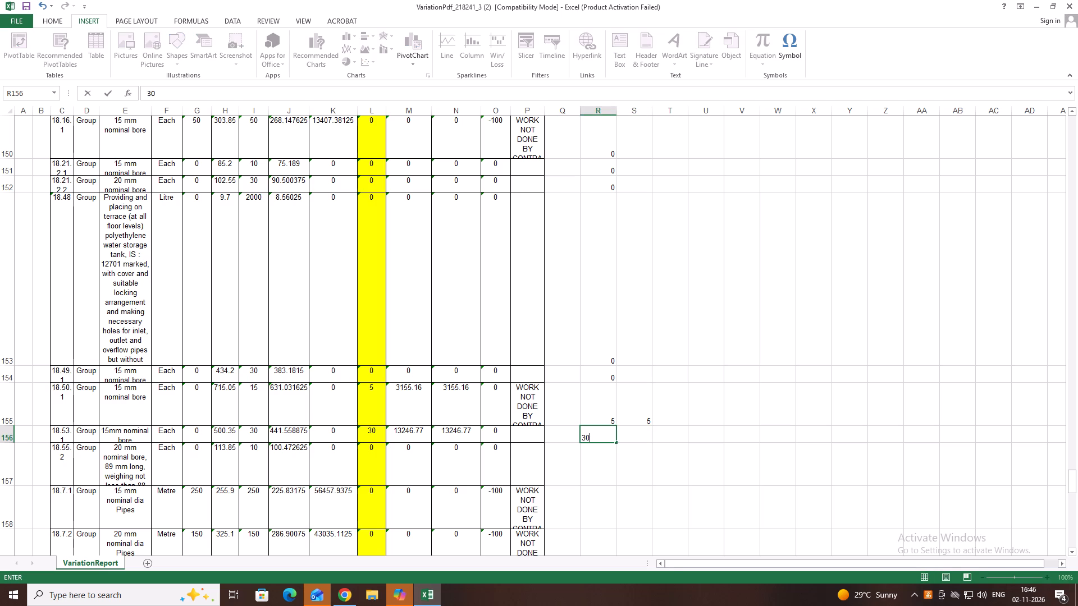
{"action": "key", "text": "Right"}
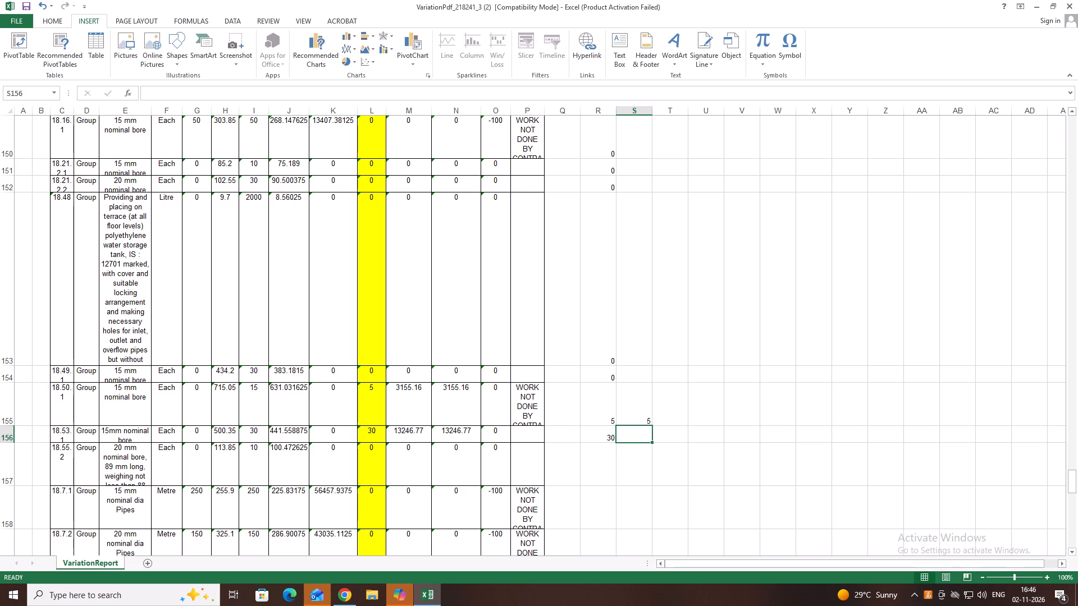
{"action": "key", "text": "Left"}
{"action": "key", "text": "Down"}
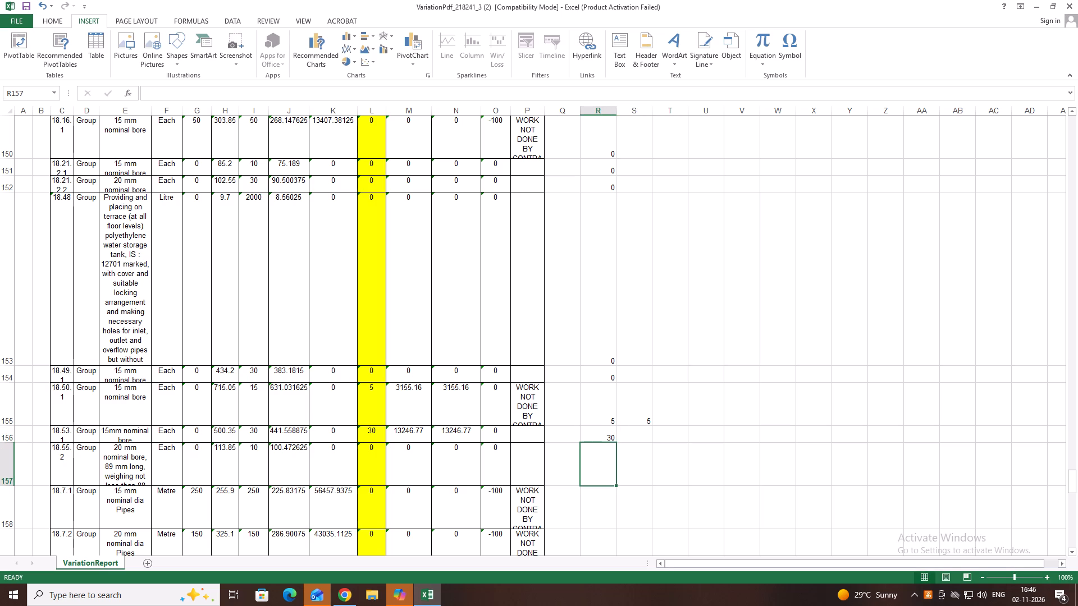
Read the billed quantities of items 18.55.2, 18.7.1, 18.7.2 and 18.7.3 in the Chrome bill and return to the Excel report.
{"action": "left_click", "coordinate": [424, 590]}
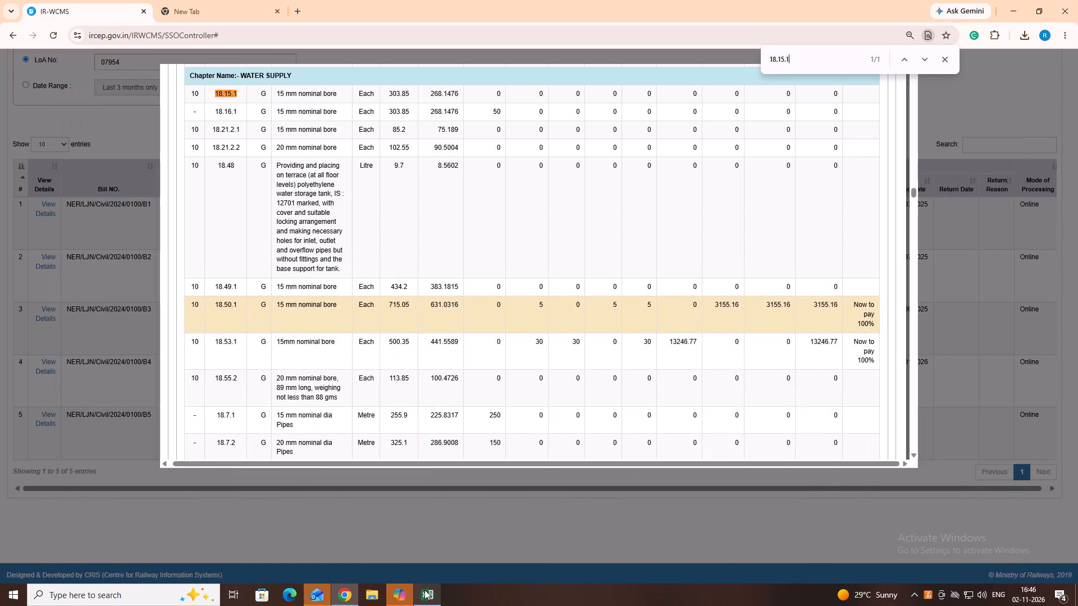
{"action": "scroll", "coordinate": [743, 403], "scroll_direction": "down", "scroll_amount": 2}
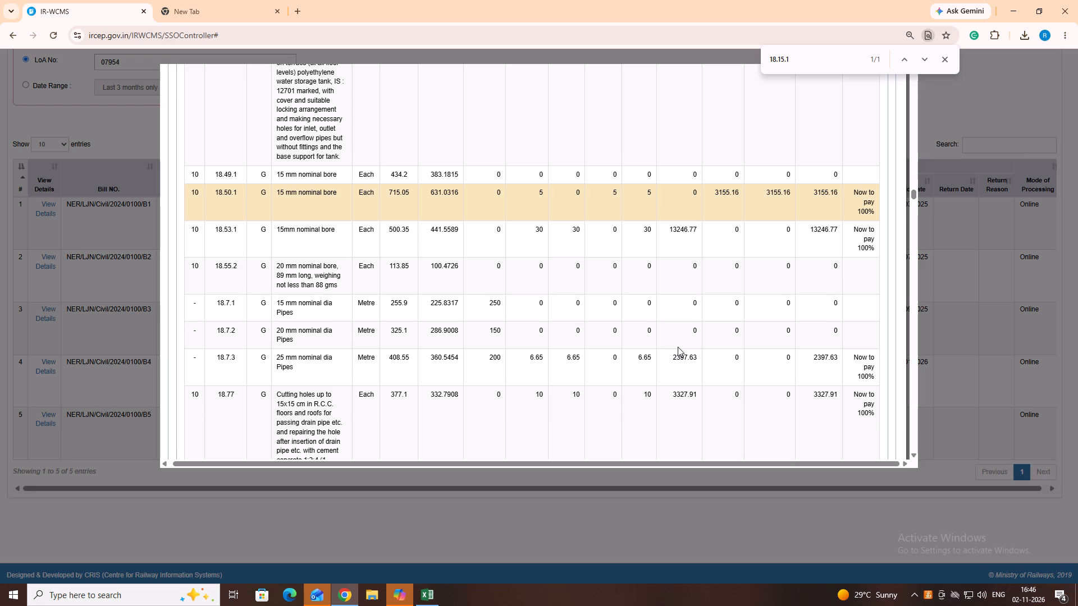
{"action": "left_click", "coordinate": [419, 589]}
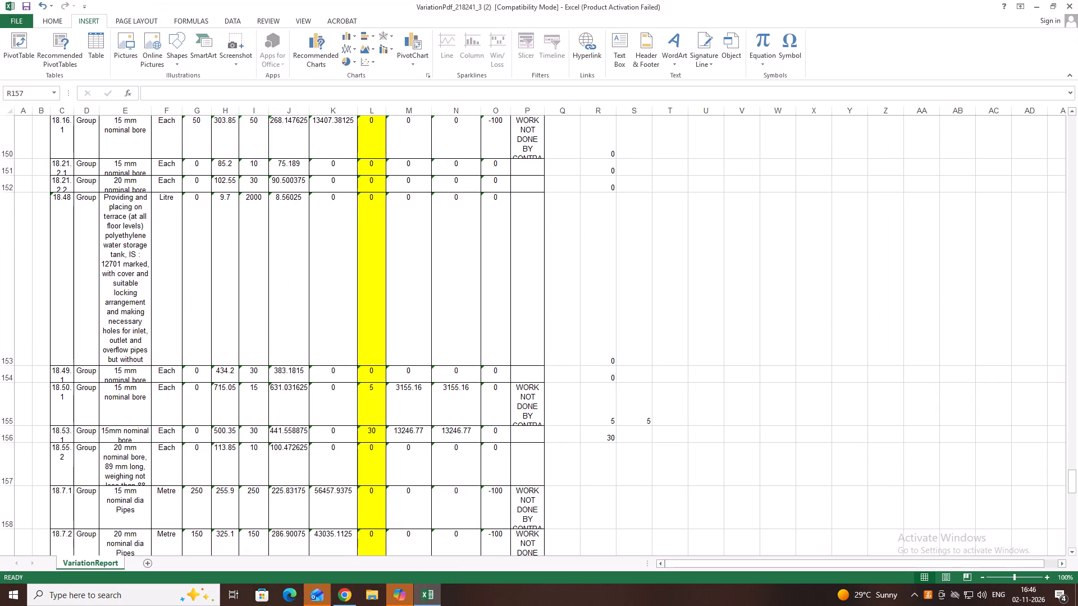
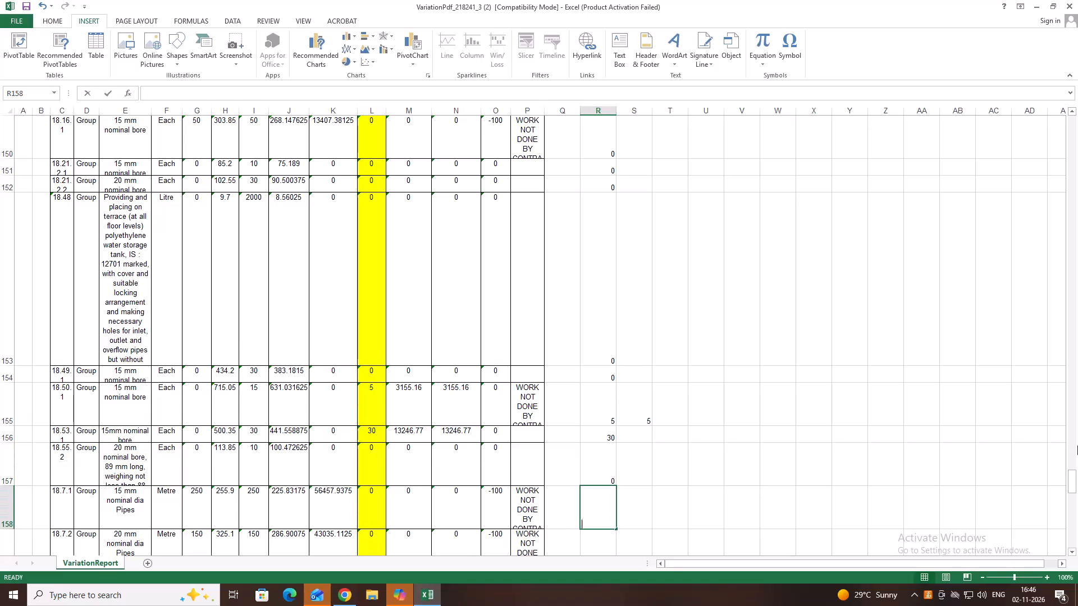
Enter 0 in column R for item 18.7.2 (row 159), the 20 mm nominal dia pipes.
{"action": "key", "text": "Down"}
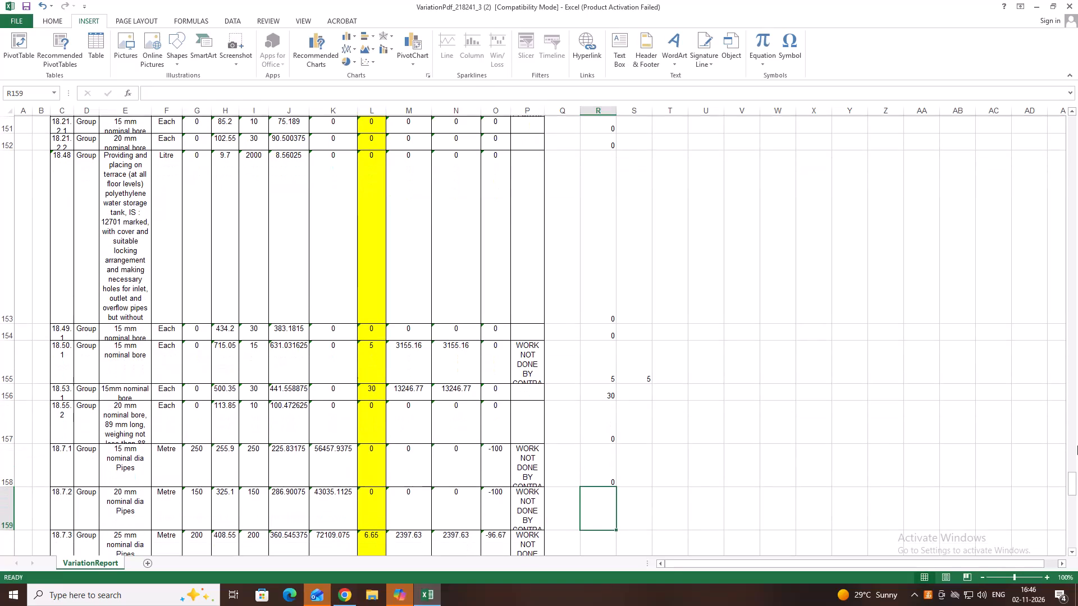
{"action": "key", "text": "0"}
{"action": "key", "text": "Down"}
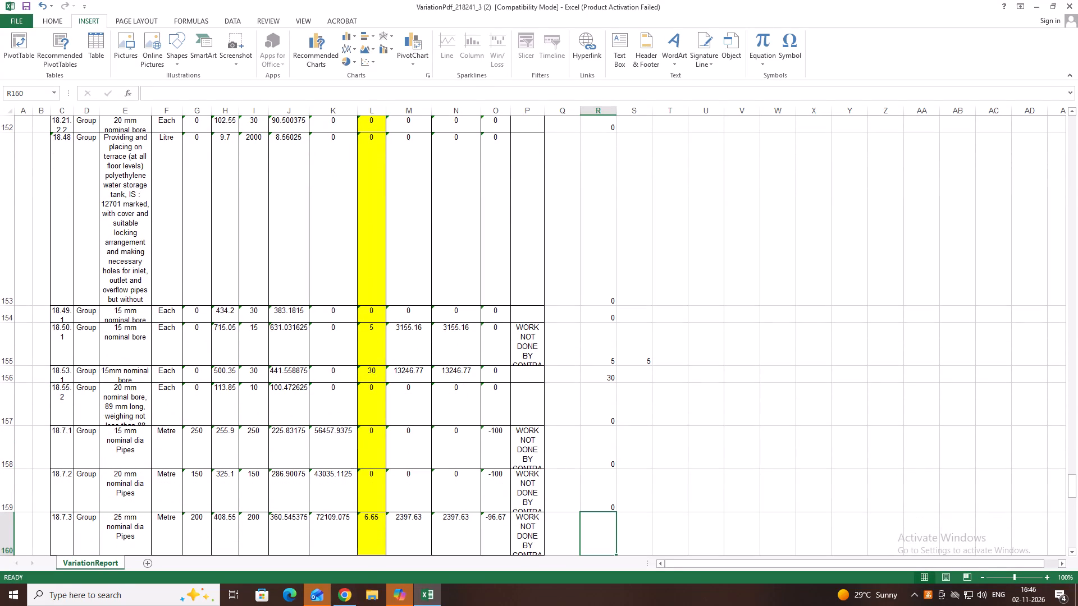
Consult the bill in Chrome and enter 6.65 for item 18.7.3 and 10 for item 18.77 in column R of the Excel sheet.
{"action": "scroll", "coordinate": [700, 412], "scroll_direction": "down", "scroll_amount": 1}
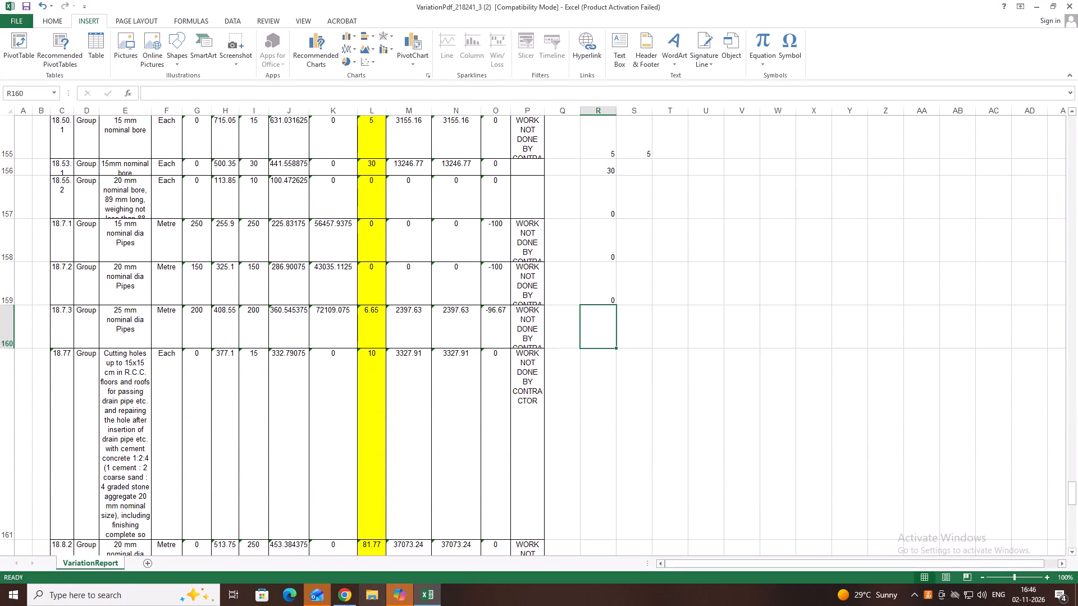
{"action": "left_click", "coordinate": [432, 598]}
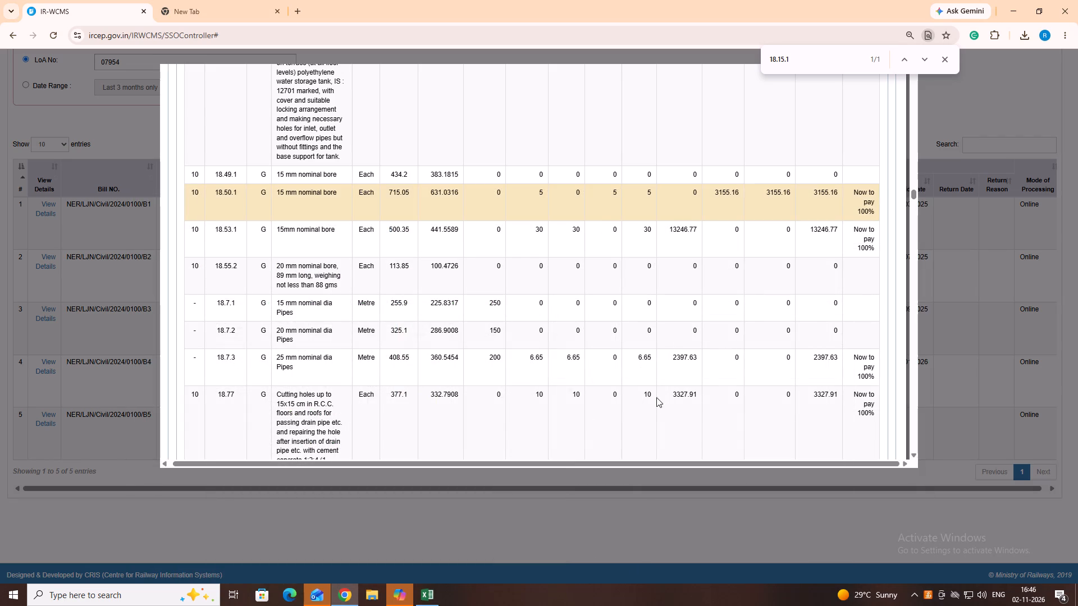
{"action": "scroll", "coordinate": [646, 405], "scroll_direction": "down", "scroll_amount": 1}
{"action": "left_click", "coordinate": [425, 602]}
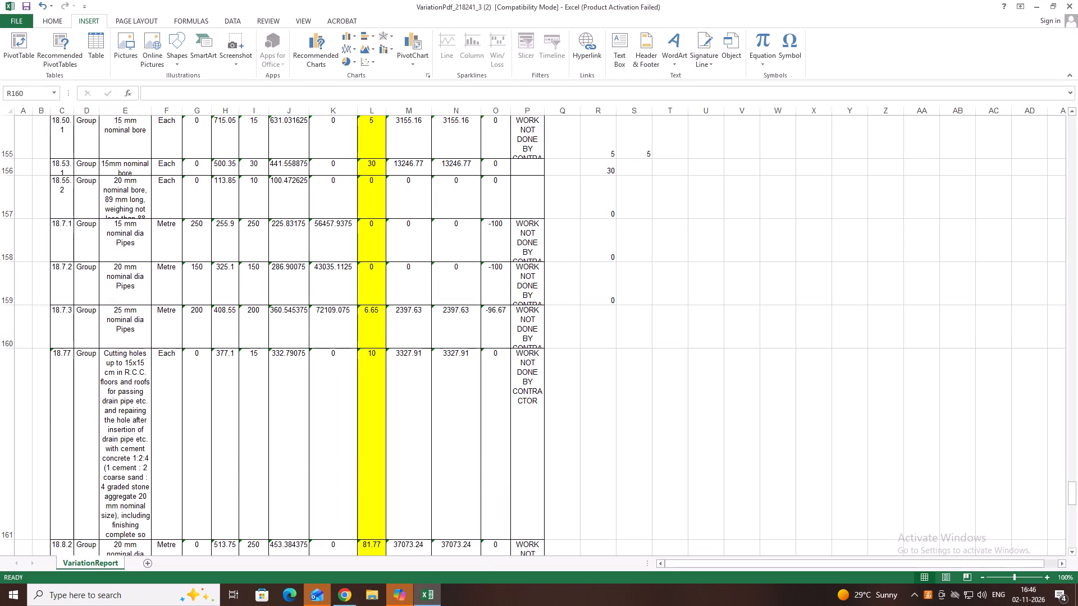
{"action": "left_click", "coordinate": [605, 341]}
{"action": "type", "text": "6.65"}
{"action": "key", "text": "Down"}
{"action": "type", "text": "10"}
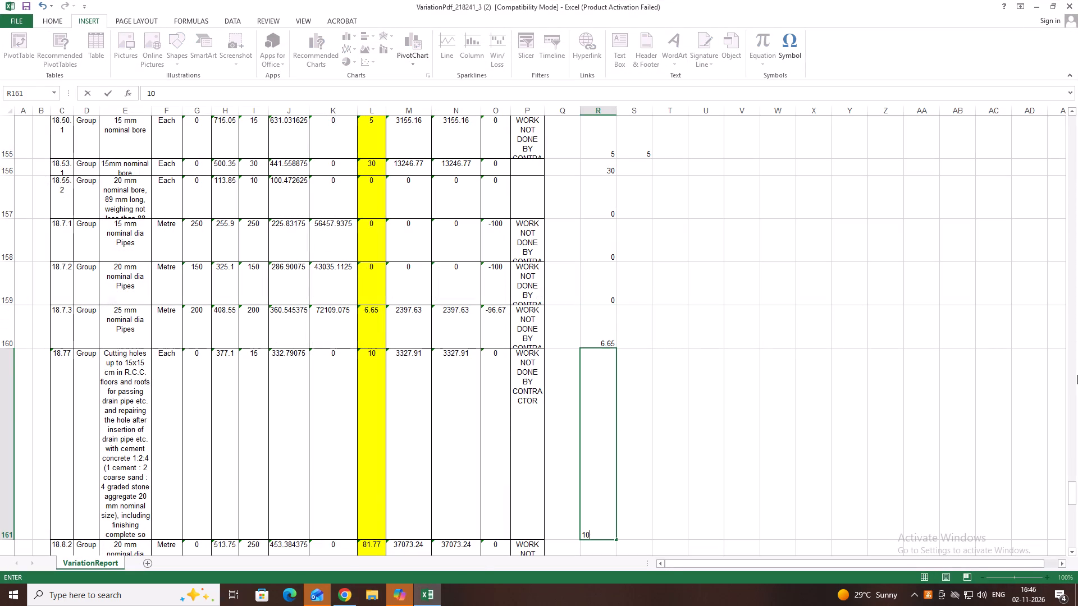
{"action": "key", "text": "Down"}
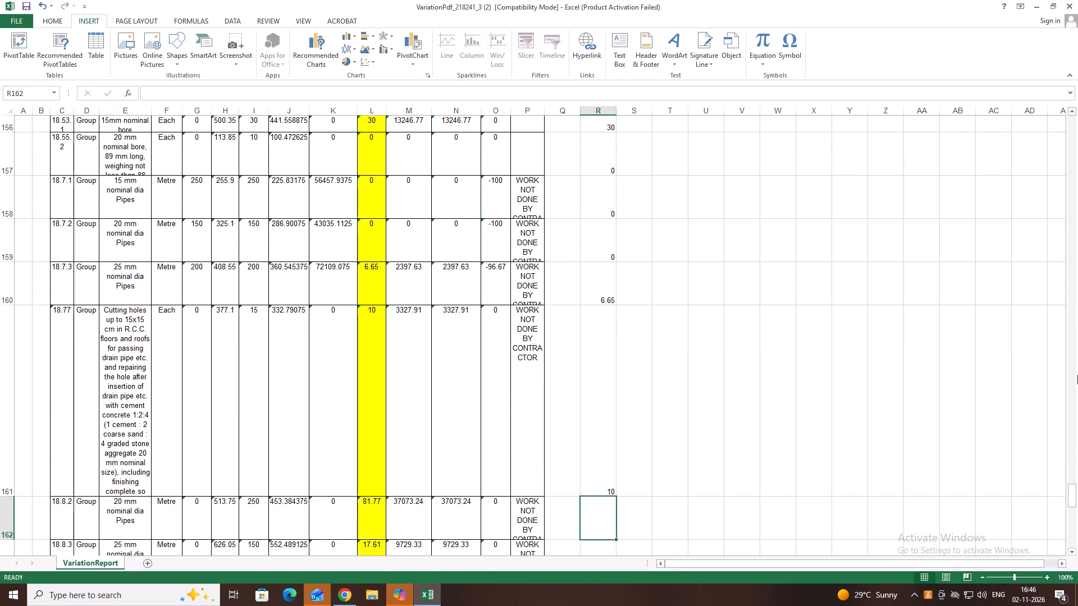
Look up item 18.8.2 in the Chrome bill and enter 81.77 in R162 and 5.3 in S162 of the Excel sheet.
{"action": "scroll", "coordinate": [704, 342], "scroll_direction": "down", "scroll_amount": 2}
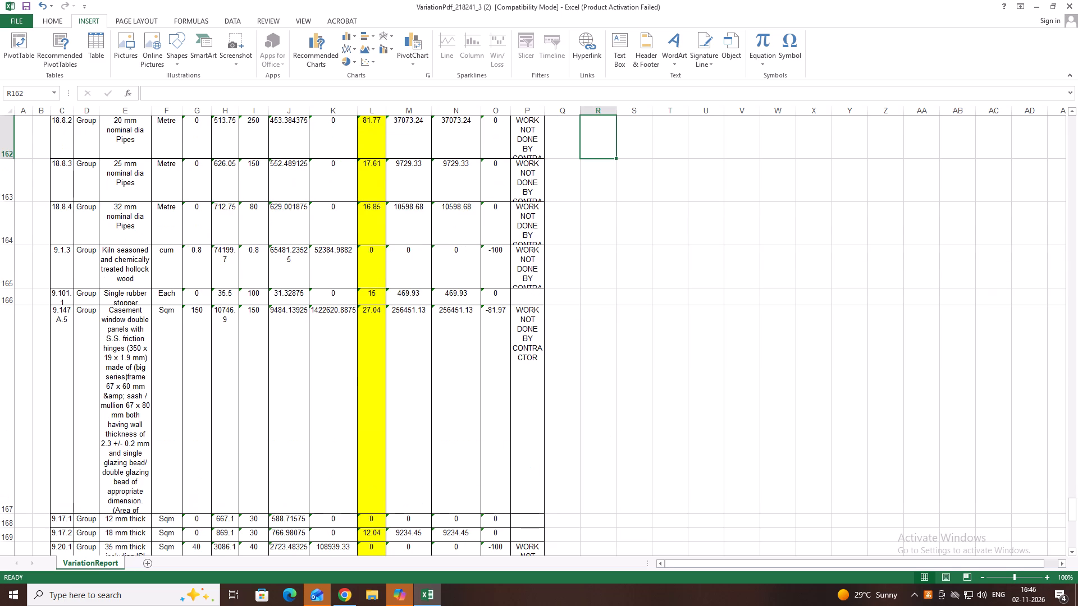
{"action": "left_click", "coordinate": [419, 596]}
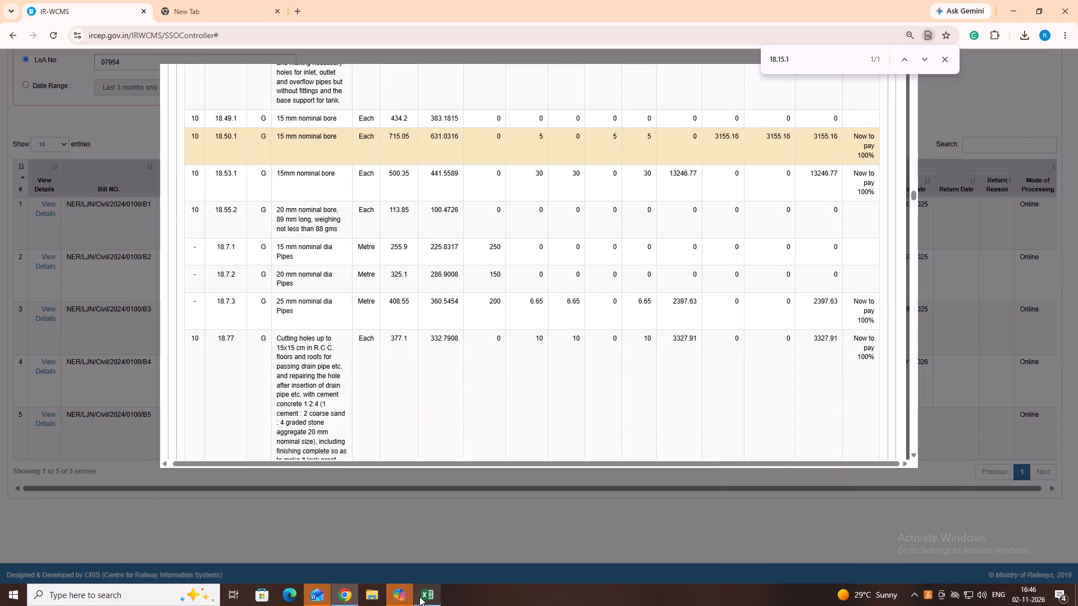
{"action": "scroll", "coordinate": [515, 368], "scroll_direction": "down", "scroll_amount": 2}
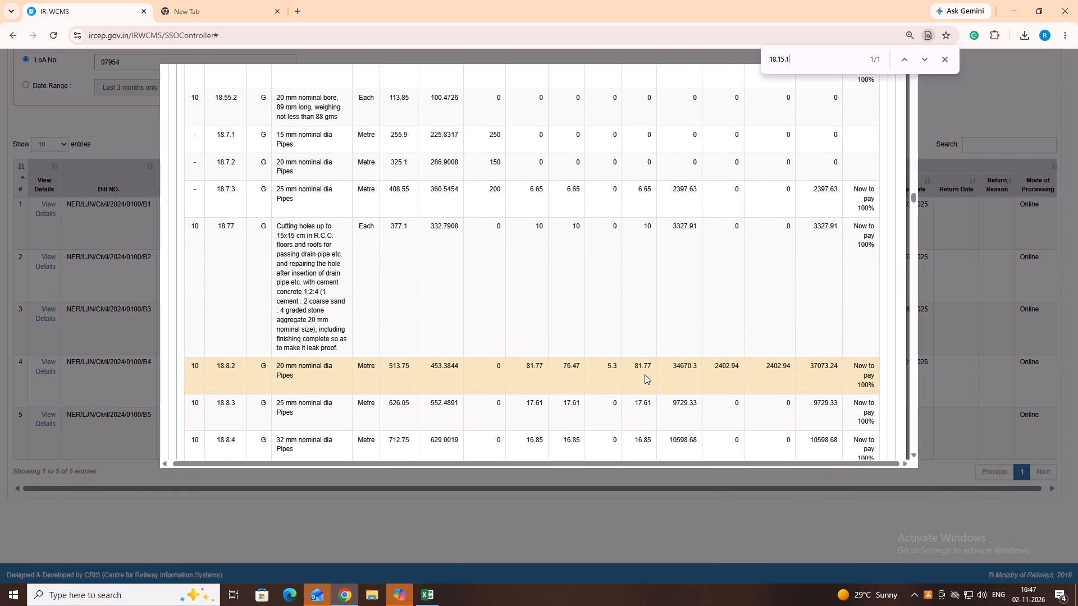
{"action": "left_click", "coordinate": [428, 591]}
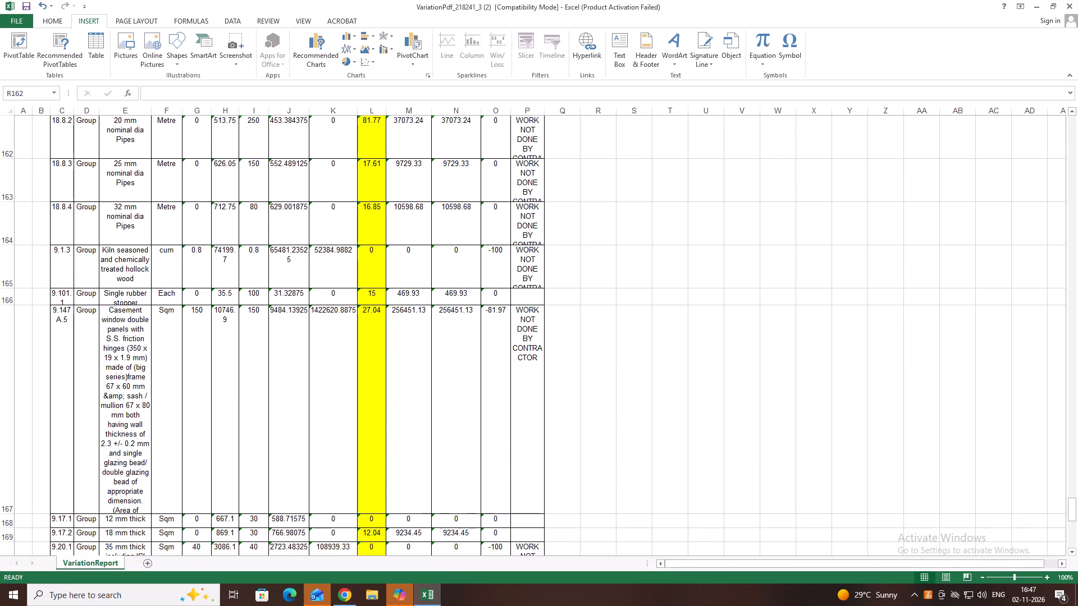
{"action": "left_click", "coordinate": [576, 152]}
{"action": "left_click", "coordinate": [588, 145]}
{"action": "type", "text": "81.77"}
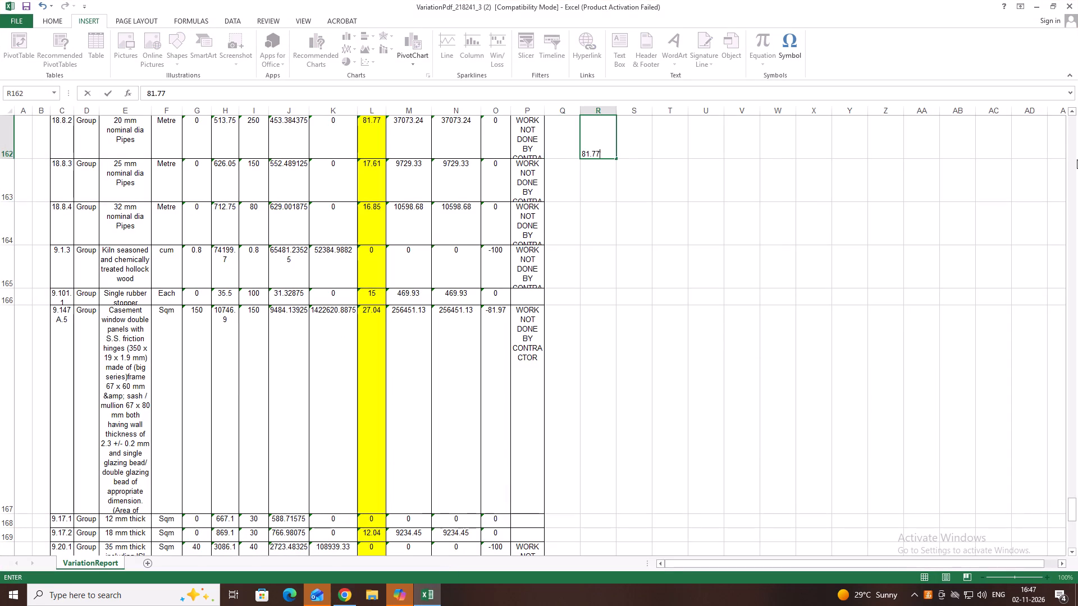
{"action": "key", "text": "Right"}
{"action": "type", "text": "5.3"}
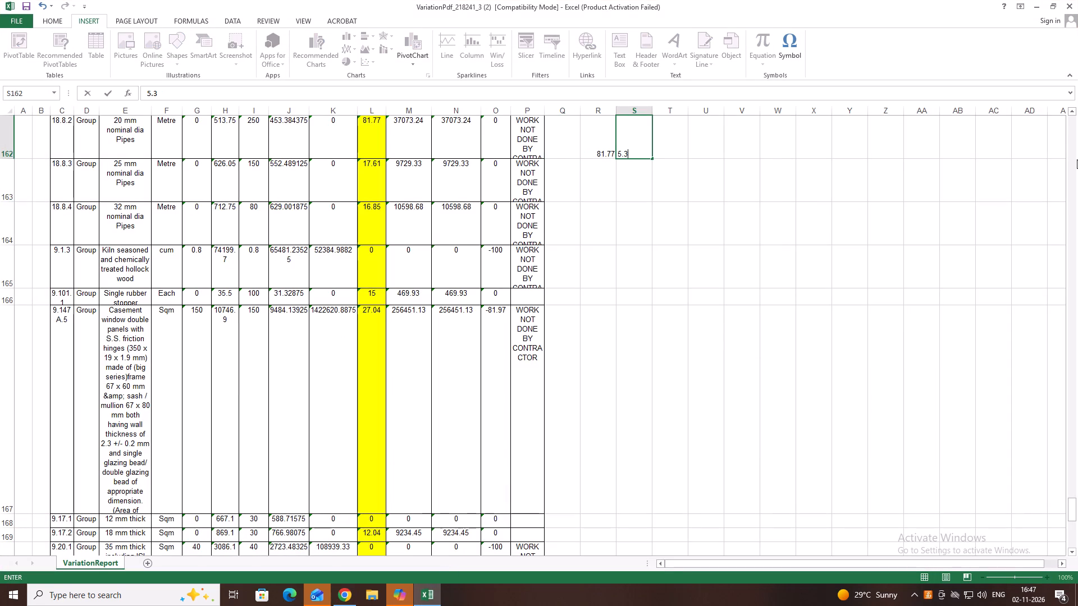
{"action": "key", "text": "Down"}
{"action": "key", "text": "Left"}
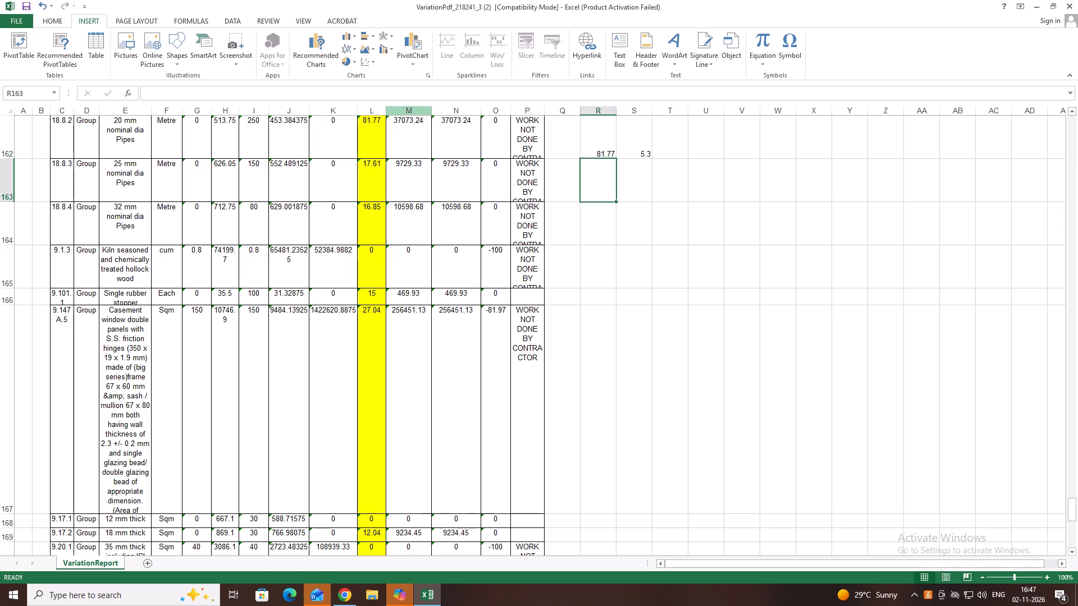
Consult the Chrome bill and enter 17.61 for item 18.8.3 and 16.85 for item 18.8.4 in column R of the Excel sheet.
{"action": "left_click", "coordinate": [419, 593]}
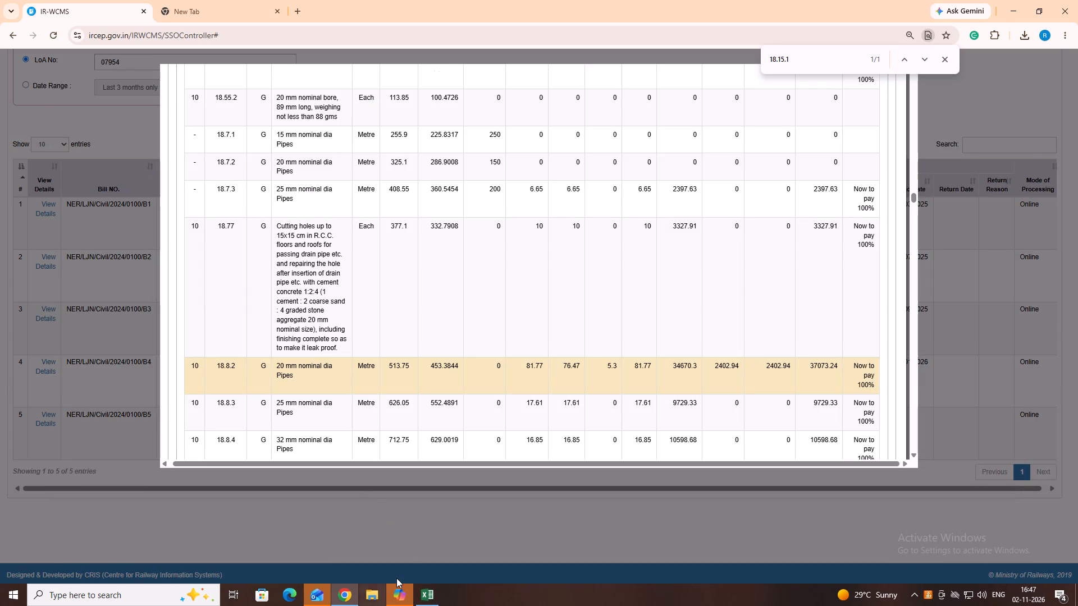
{"action": "left_click", "coordinate": [433, 592]}
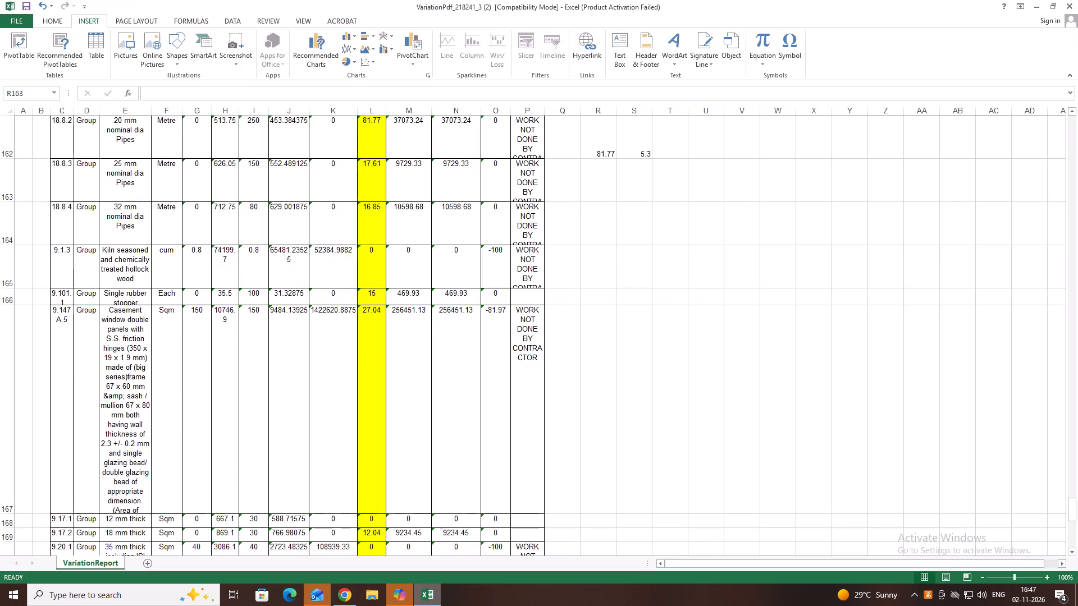
{"action": "left_click", "coordinate": [609, 182]}
{"action": "type", "text": "17.61"}
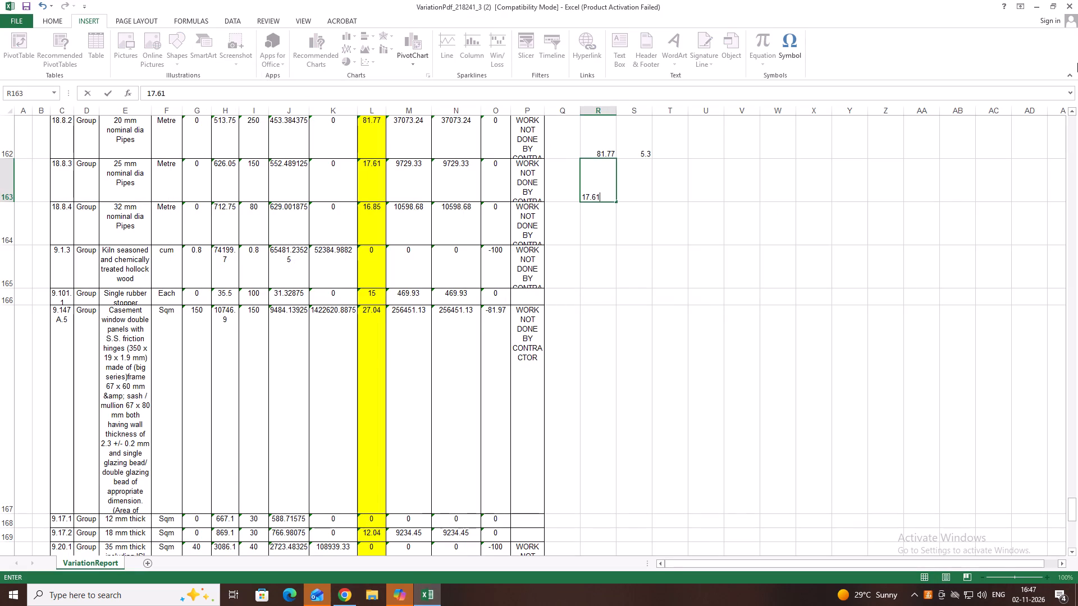
{"action": "key", "text": "Down"}
{"action": "type", "text": "16.85"}
{"action": "key", "text": "Down"}
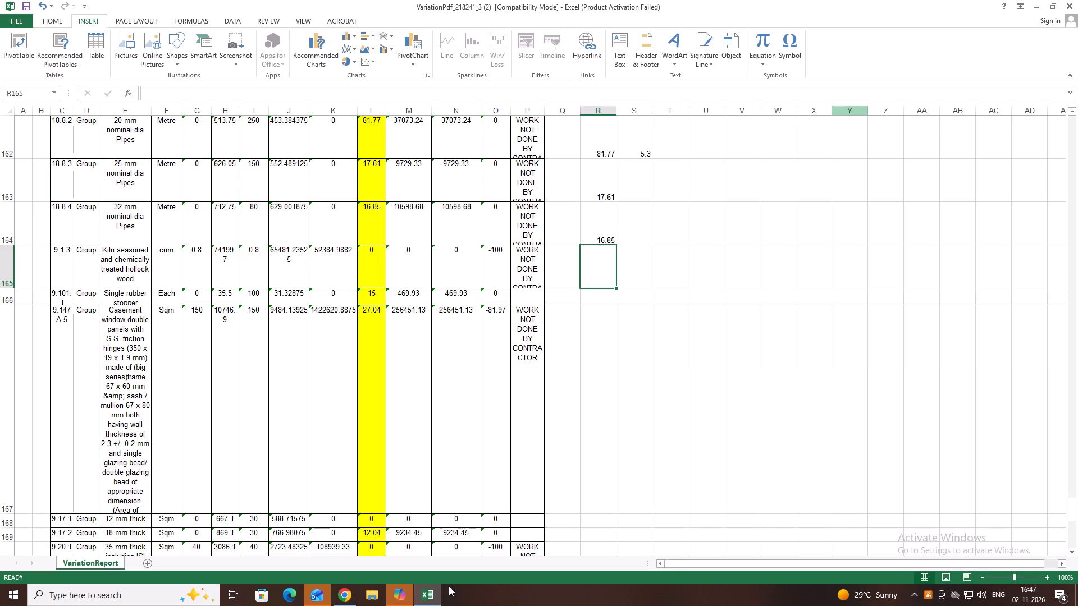
Review the rows after 18.8.4 in the Chrome bill and enter 16.85 in cell R165 of the Excel sheet.
{"action": "left_click", "coordinate": [427, 600]}
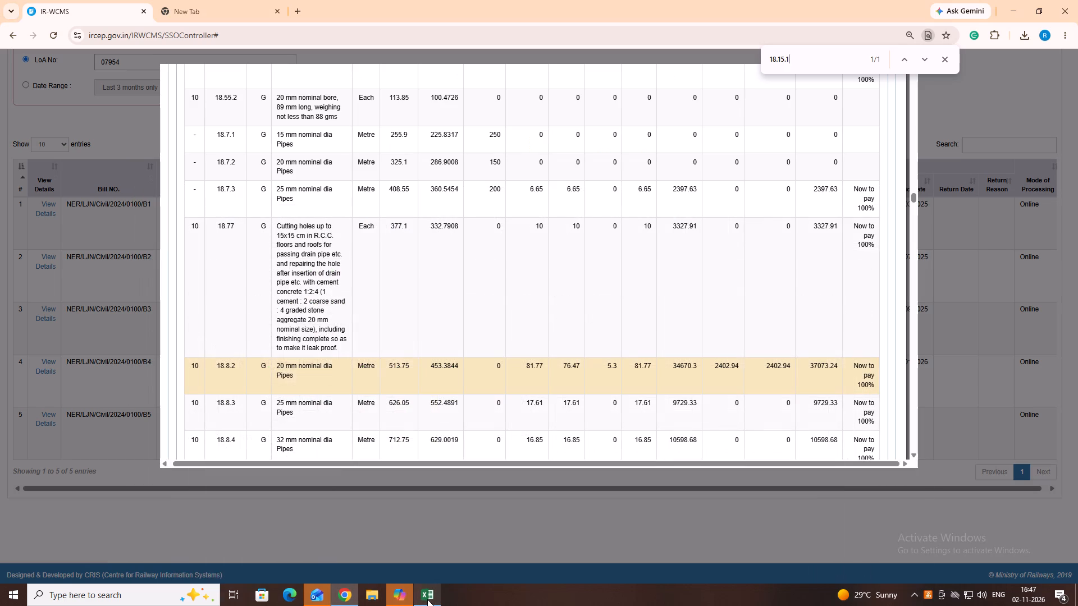
{"action": "scroll", "coordinate": [547, 453], "scroll_direction": "down", "scroll_amount": 2}
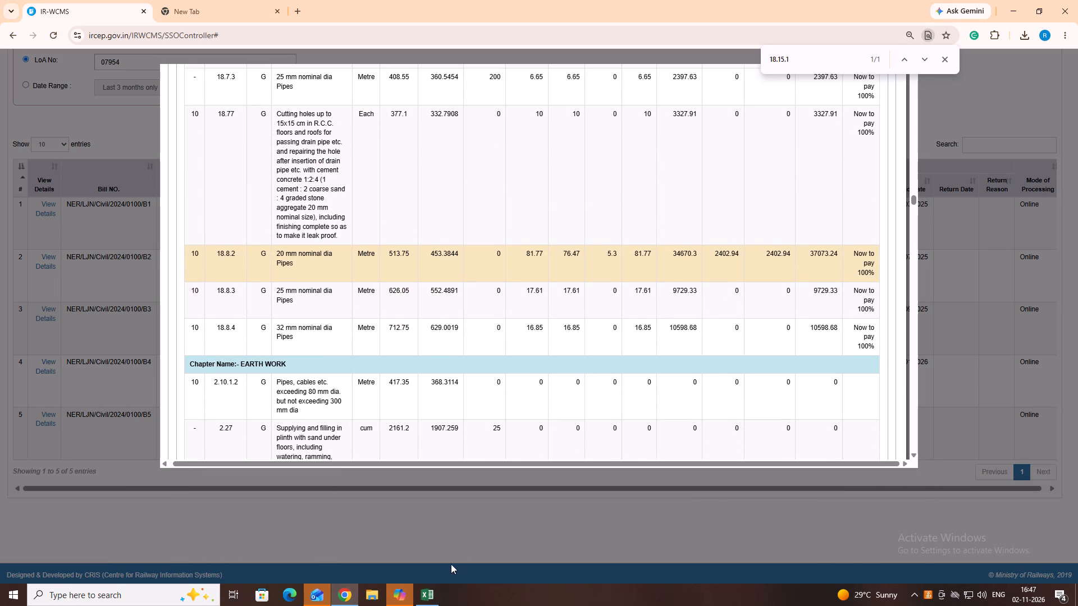
{"action": "left_click", "coordinate": [427, 598]}
{"action": "left_click", "coordinate": [591, 268]}
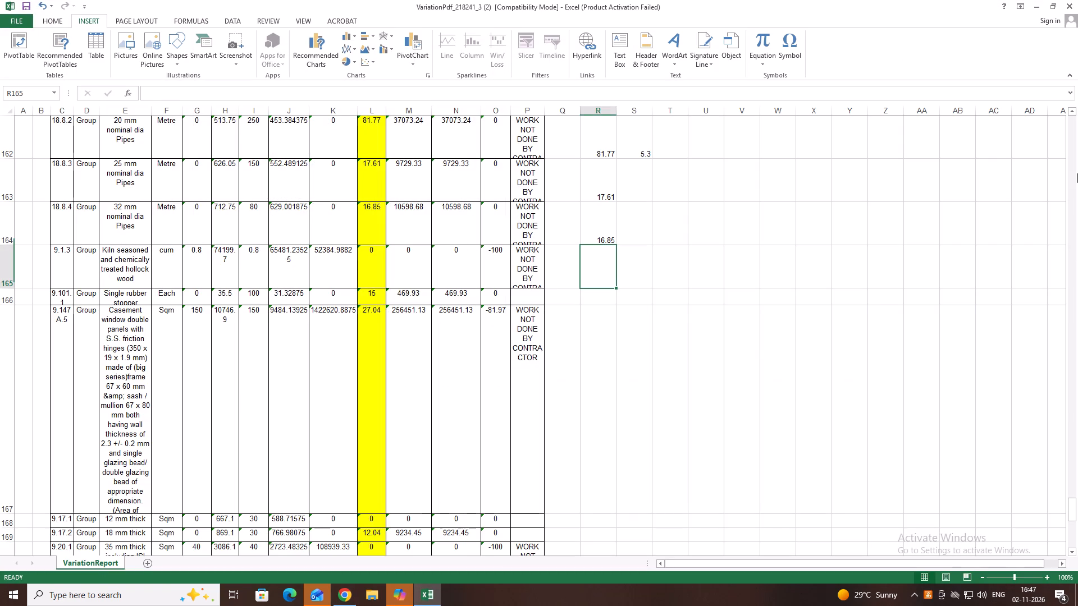
{"action": "type", "text": "16.85"}
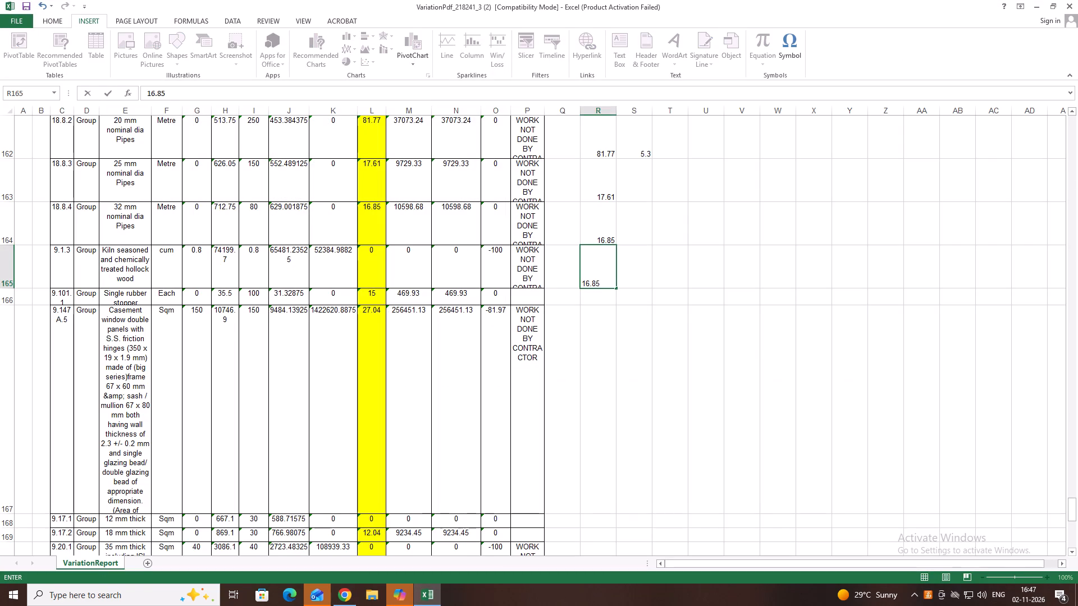
{"action": "left_click", "coordinate": [596, 349]}
Check the remaining sheet rows, switch to the bill in Chrome and search it for item 9.1.3.
{"action": "scroll", "coordinate": [574, 380], "scroll_direction": "down", "scroll_amount": 6}
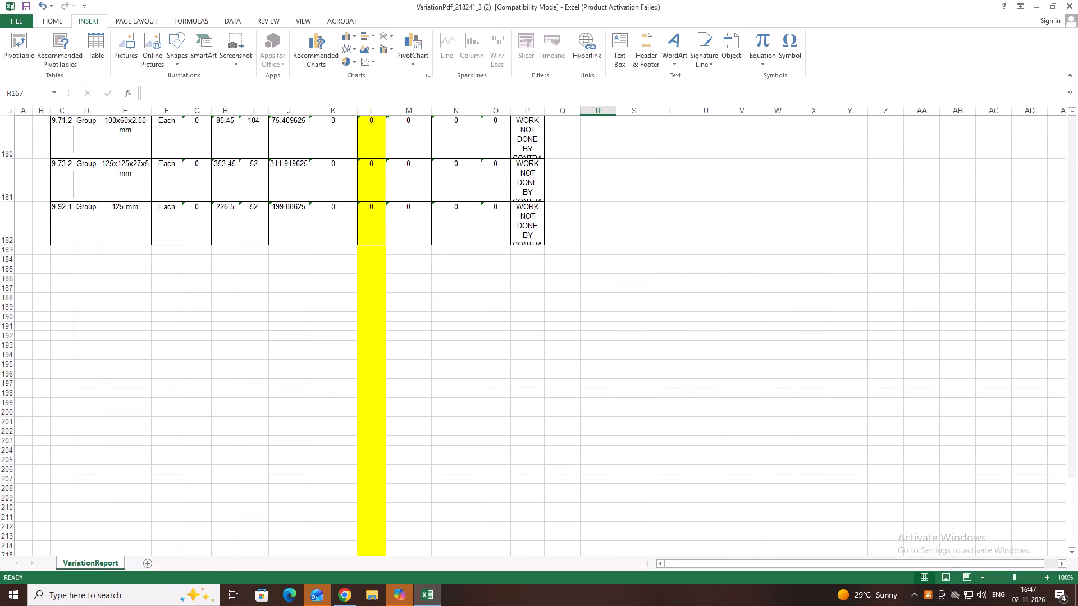
{"action": "scroll", "coordinate": [554, 405], "scroll_direction": "up", "scroll_amount": 6}
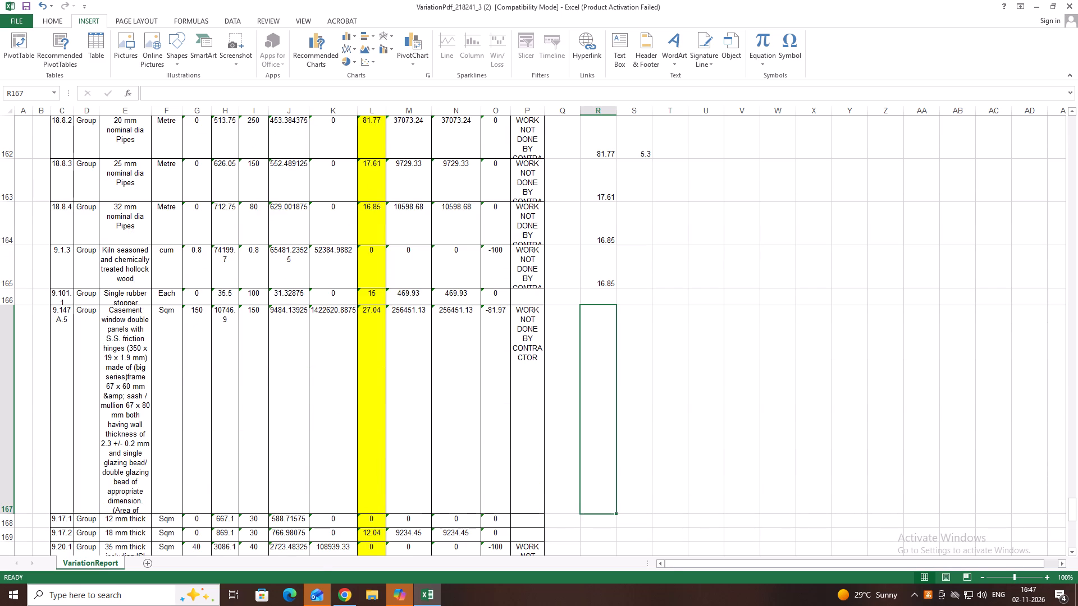
{"action": "left_click", "coordinate": [345, 597]}
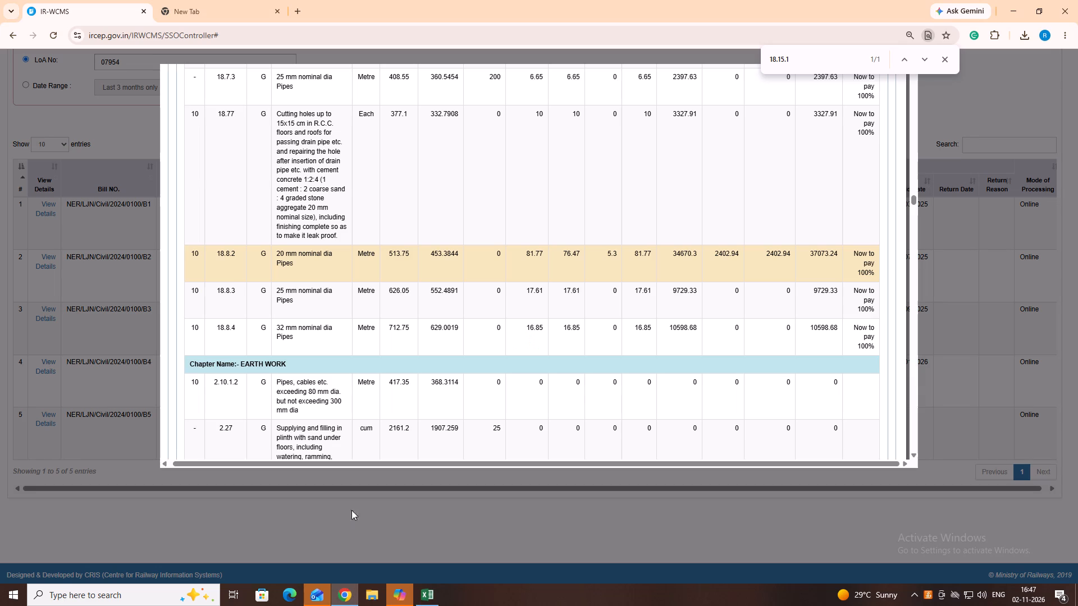
{"action": "left_click", "coordinate": [796, 68]}
{"action": "key", "text": "BackSpace"}
{"action": "key", "text": "backslash"}
{"action": "key", "text": "BackSpace"}
{"action": "key", "text": "BackSpace"}
{"action": "key", "text": "BackSpace"}
{"action": "key", "text": "BackSpace"}
{"action": "key", "text": "BackSpace"}
{"action": "key", "text": "BackSpace"}
{"action": "key", "text": "BackSpace"}
{"action": "key", "text": "BackSpace"}
{"action": "key", "text": "9"}
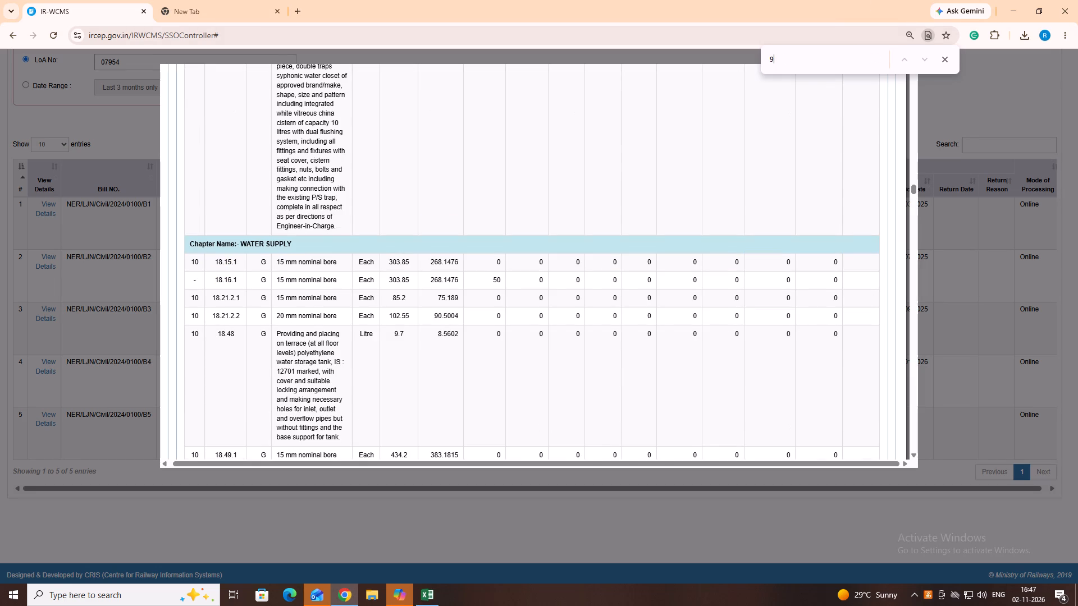
{"action": "type", "text": "1.3"}
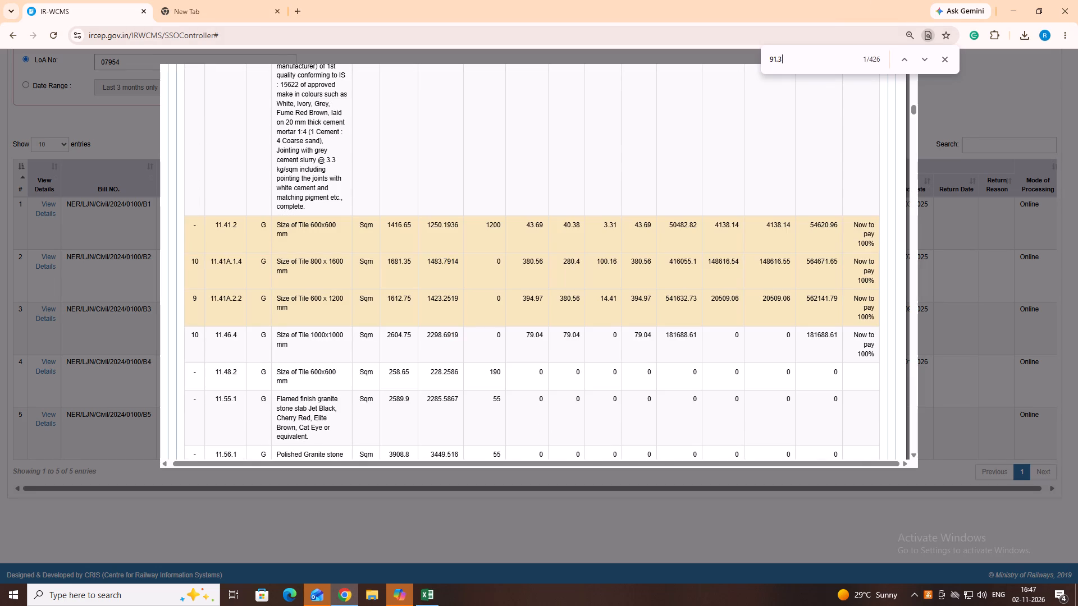
{"action": "left_click", "coordinate": [426, 604]}
{"action": "left_click", "coordinate": [775, 57]}
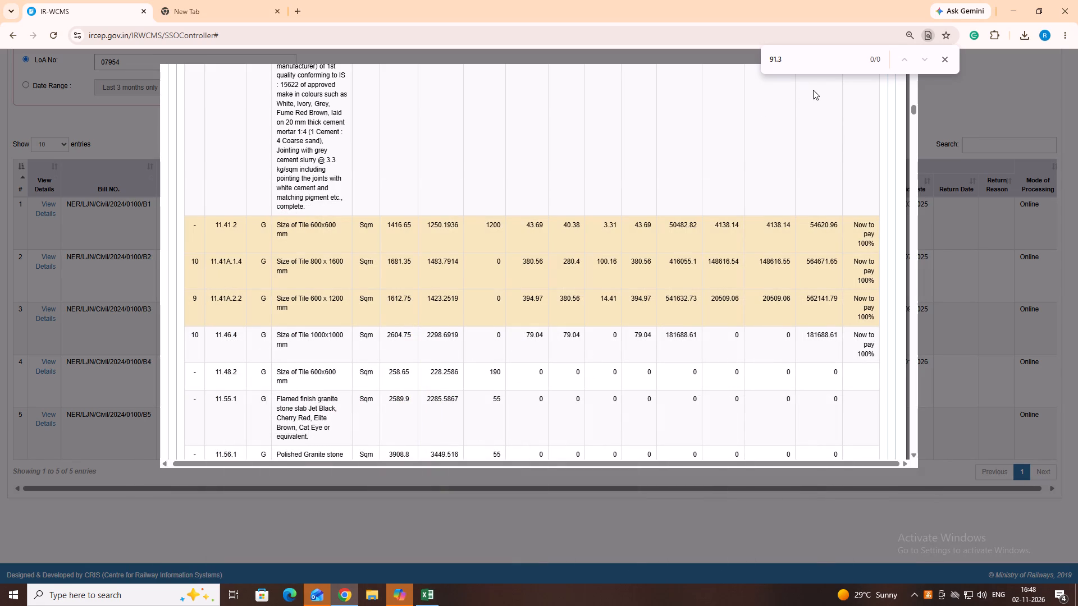
{"action": "key", "text": "period"}
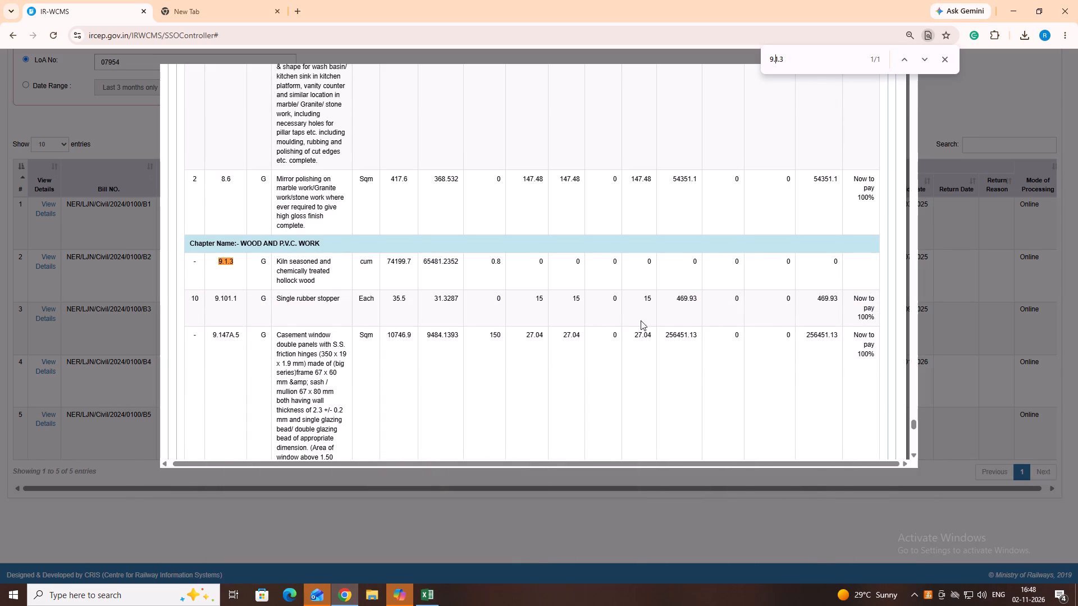
Return to the Excel sheet and enter 0 in cell R166 and 15 in cell R167.
{"action": "left_click", "coordinate": [421, 586]}
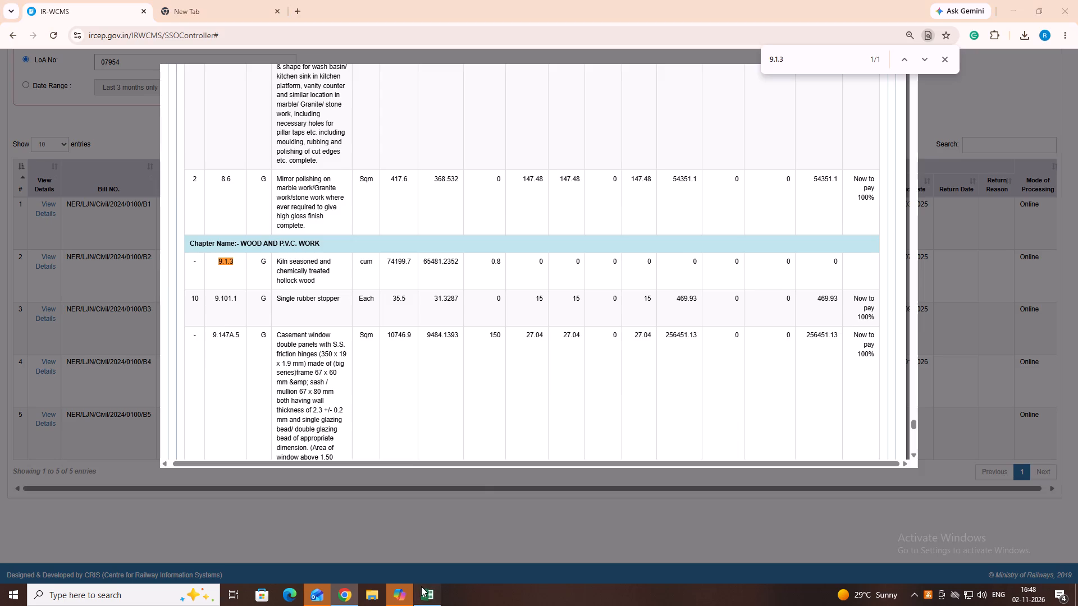
{"action": "left_click", "coordinate": [609, 300]}
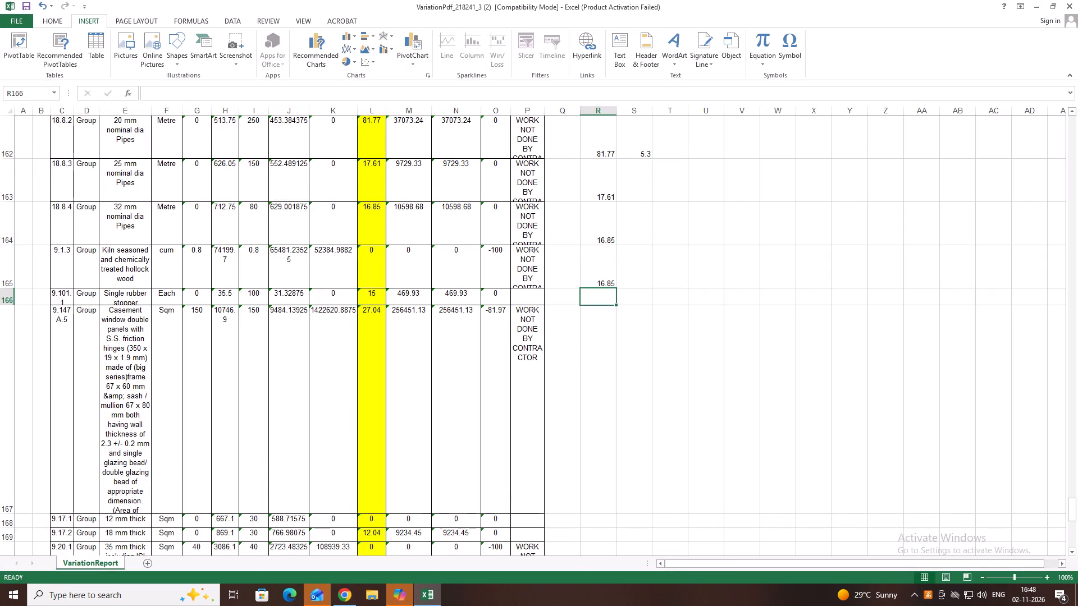
{"action": "key", "text": "0"}
{"action": "key", "text": "Down"}
{"action": "type", "text": "15"}
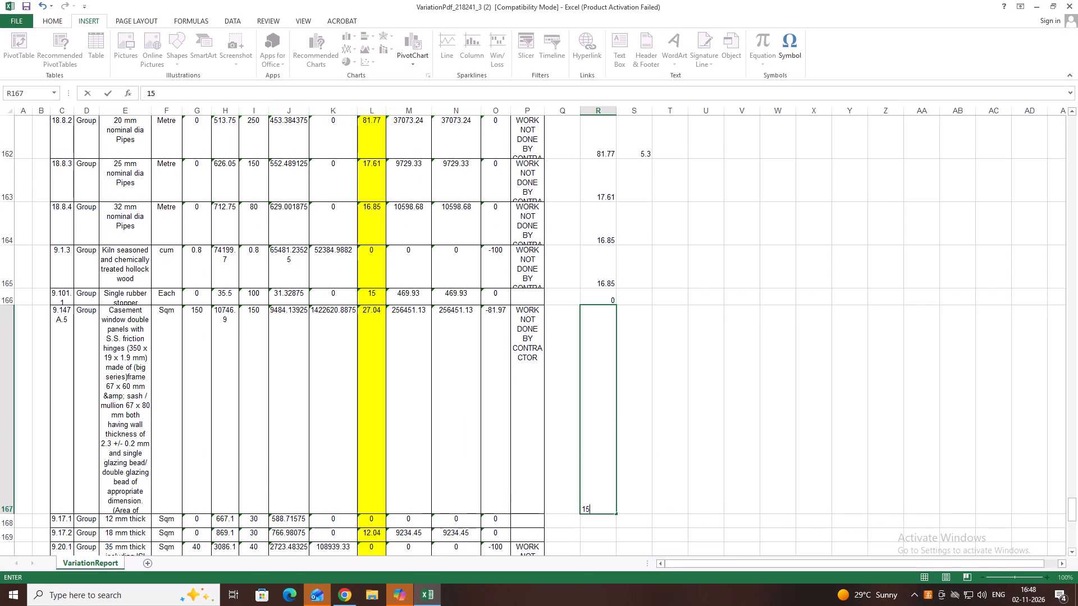
{"action": "left_click", "coordinate": [602, 520]}
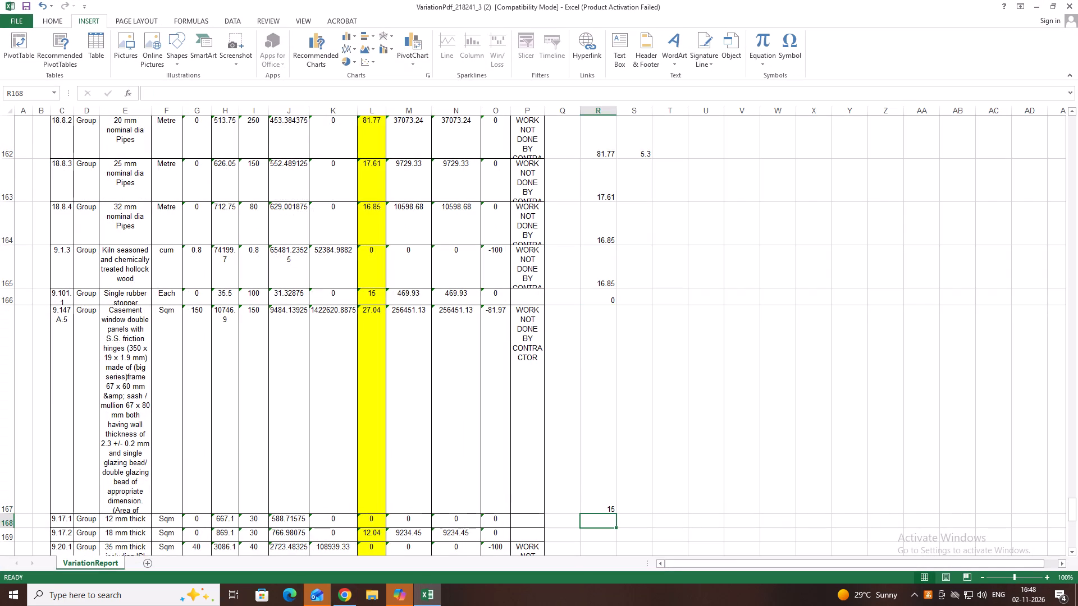
Correct column R of the Excel sheet to 0 for item 9.1.3 (R165) and 15 for item 9.101.1 (R166).
{"action": "scroll", "coordinate": [602, 520], "scroll_direction": "down", "scroll_amount": 1}
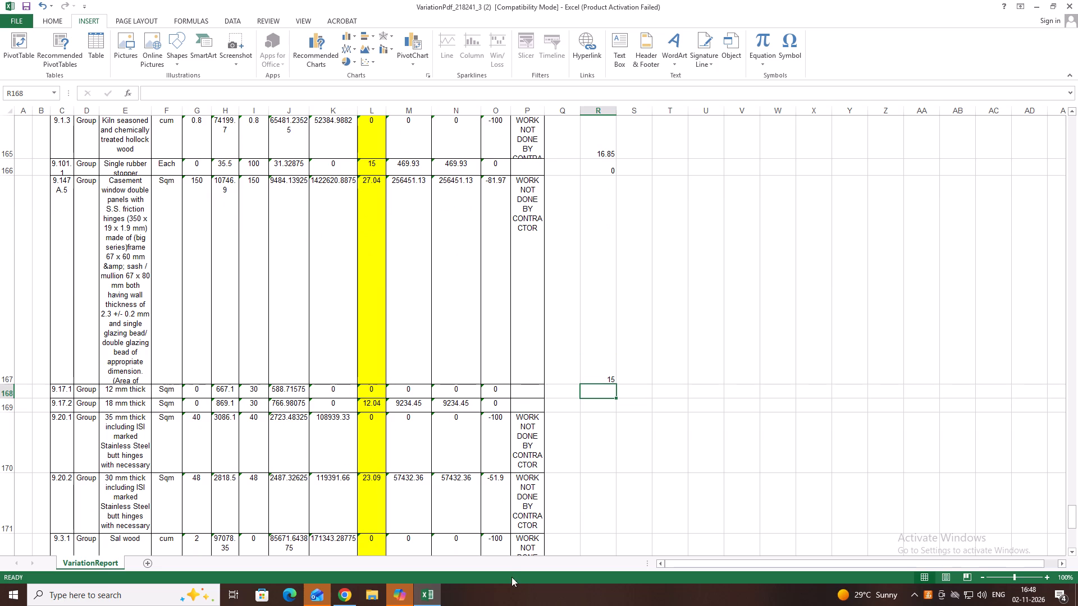
{"action": "scroll", "coordinate": [597, 168], "scroll_direction": "up", "scroll_amount": 1}
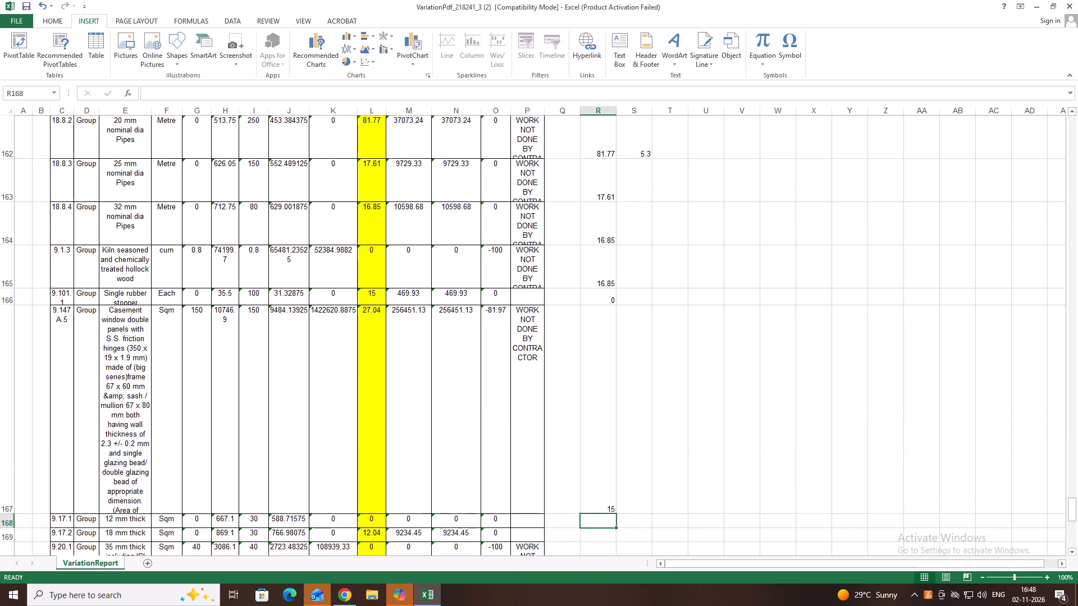
{"action": "left_click", "coordinate": [602, 234]}
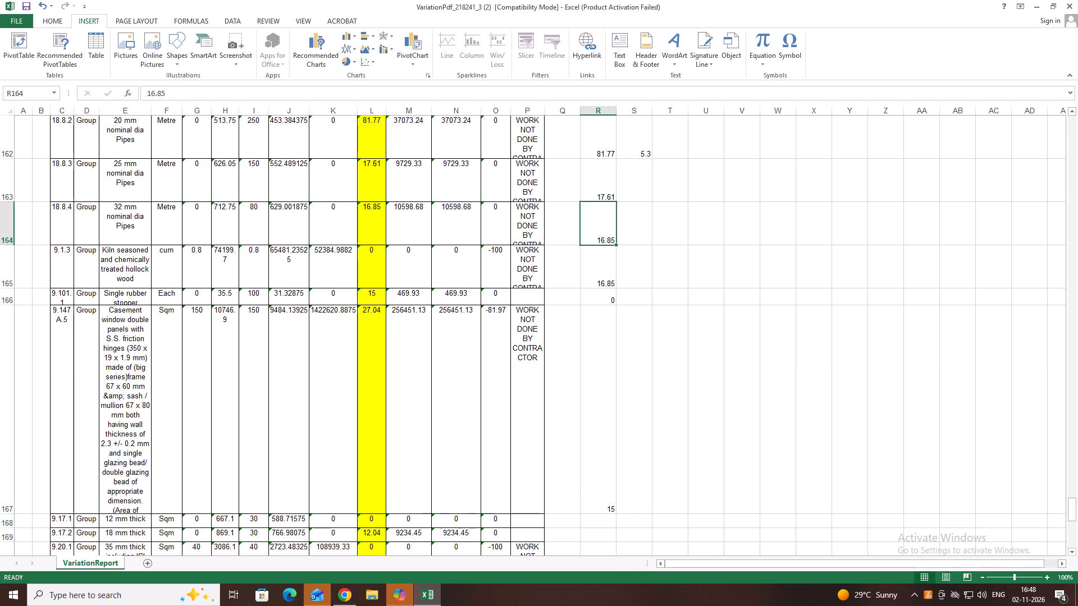
{"action": "left_click", "coordinate": [607, 281]}
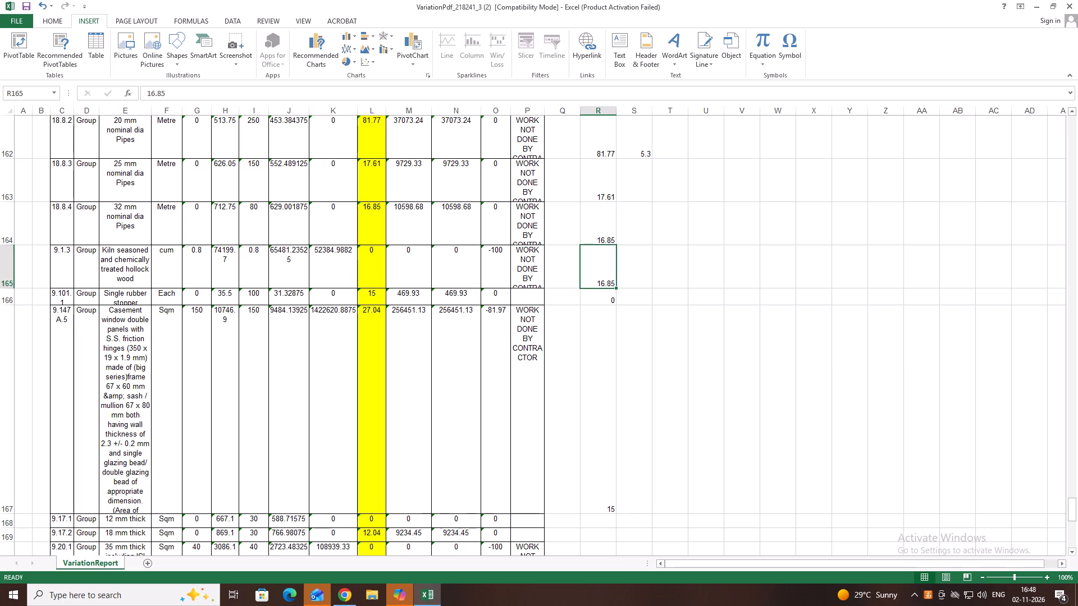
{"action": "key", "text": "BackSpace"}
{"action": "key", "text": "0"}
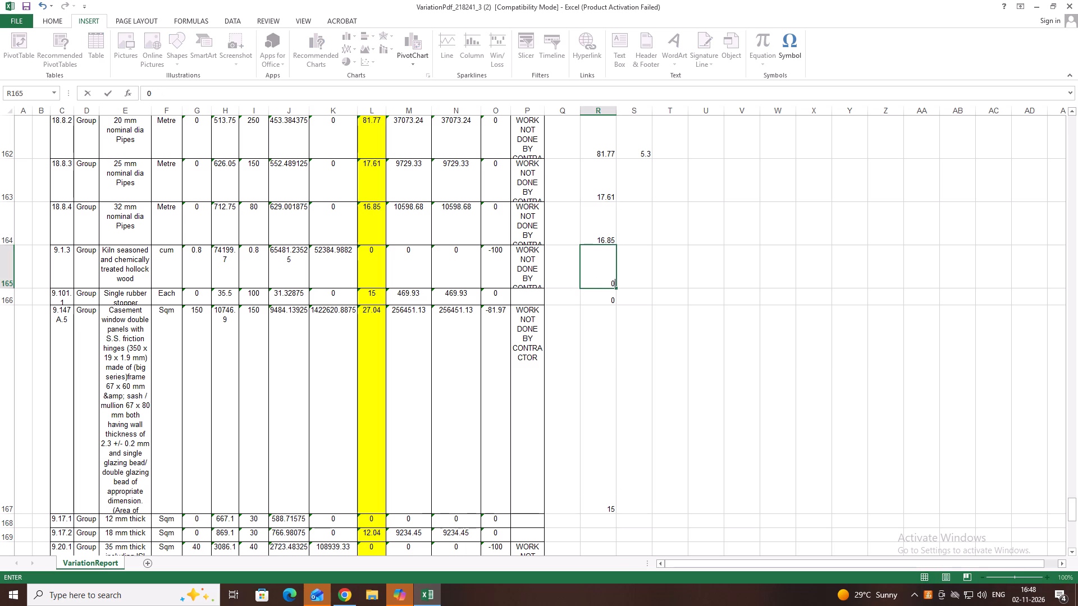
{"action": "key", "text": "Down"}
{"action": "type", "text": "15"}
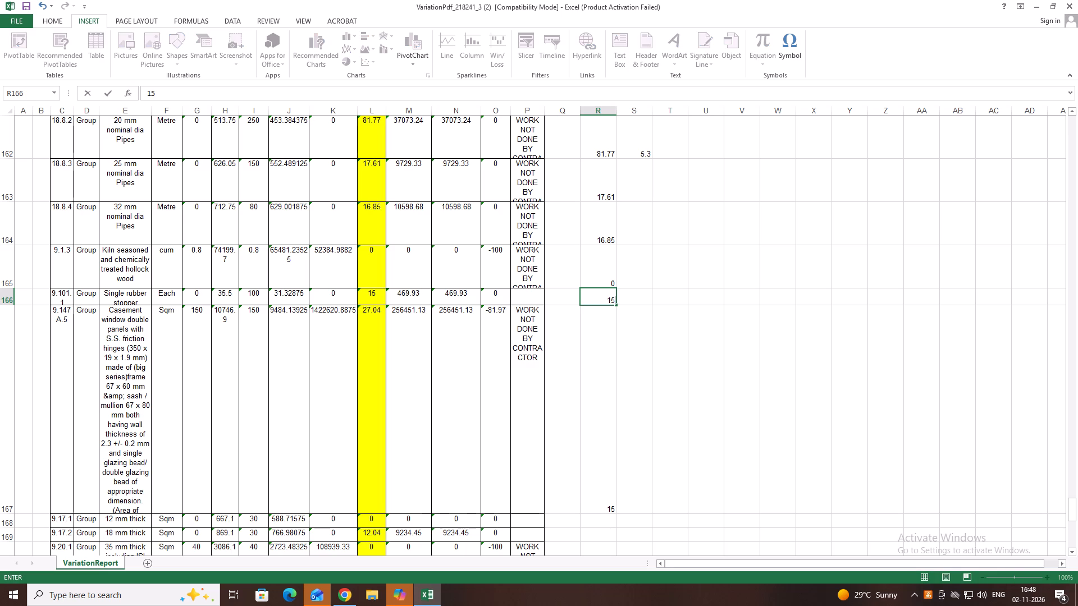
{"action": "key", "text": "Down"}
Consult the Chrome bill and enter 27.04 for item 9.147A.5, 0 for 9.17.1 and 12.04 for 9.17.2 in Excel cells R167 to R169.
{"action": "key", "text": "0"}
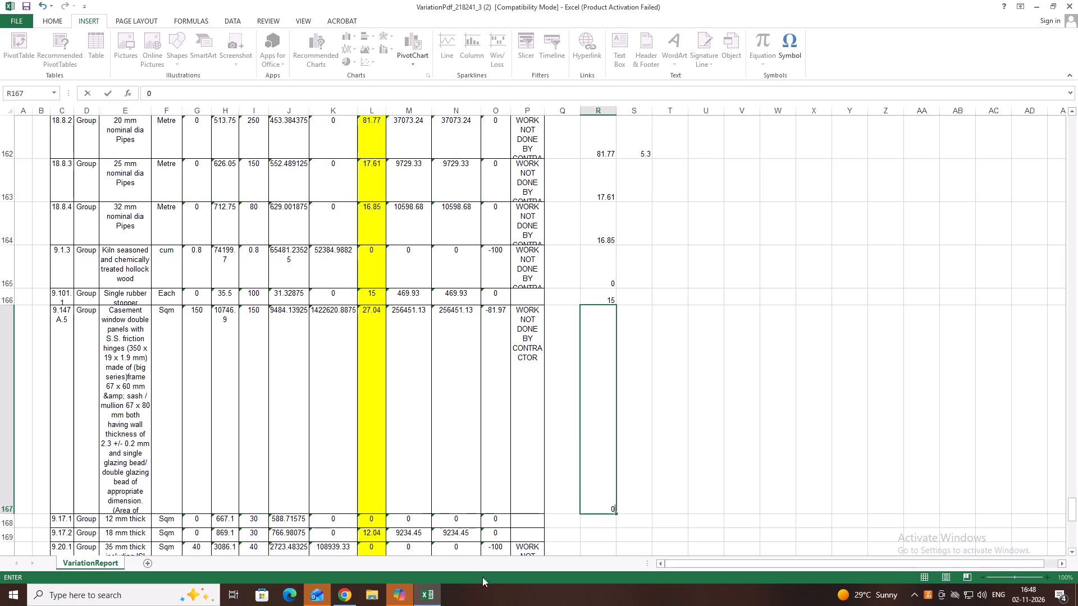
{"action": "left_click", "coordinate": [350, 590]}
{"action": "left_click", "coordinate": [347, 582]}
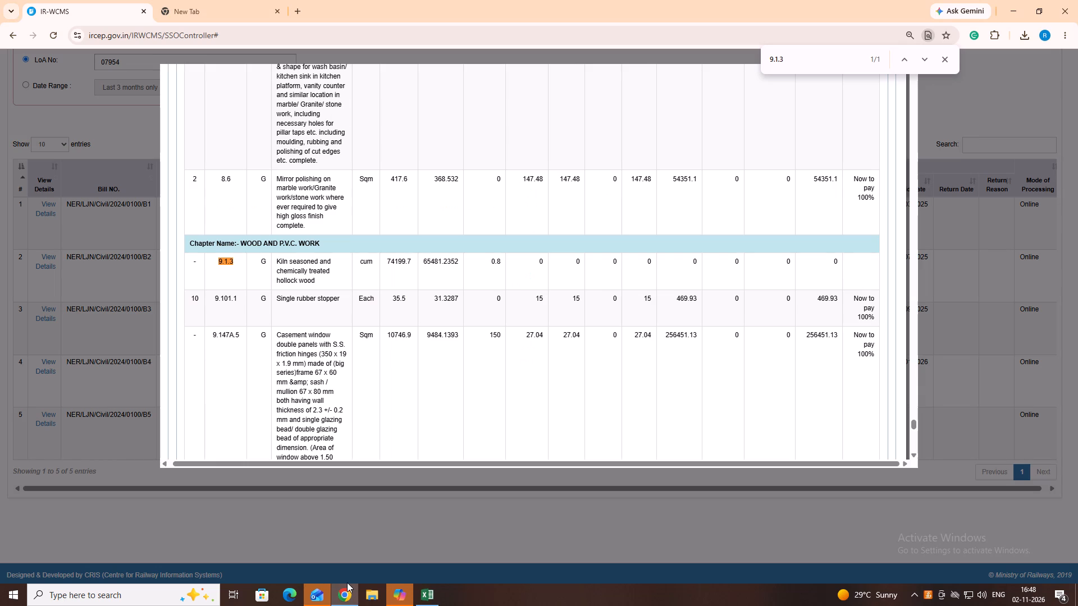
{"action": "left_click", "coordinate": [345, 599]}
{"action": "scroll", "coordinate": [659, 349], "scroll_direction": "down", "scroll_amount": 2}
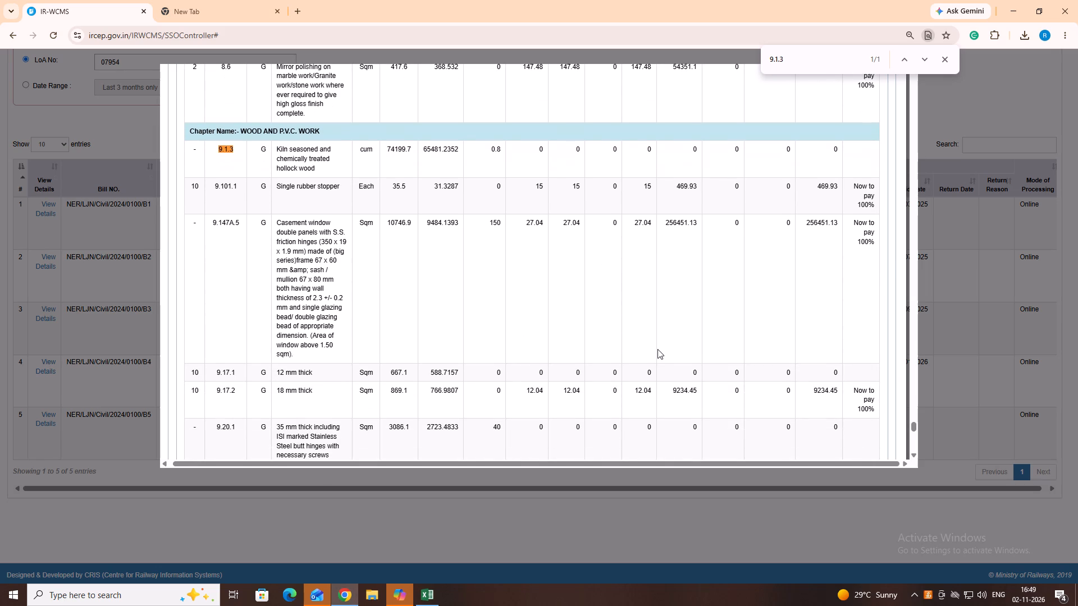
{"action": "left_click", "coordinate": [405, 599]}
{"action": "left_click", "coordinate": [433, 594]}
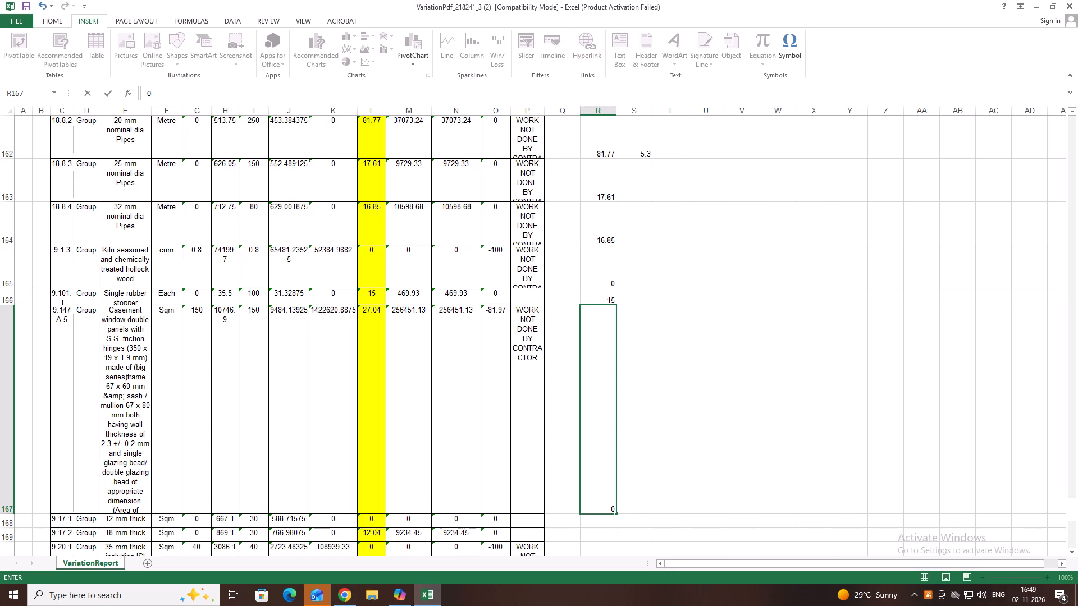
{"action": "type", "text": "27.04"}
{"action": "key", "text": "Down"}
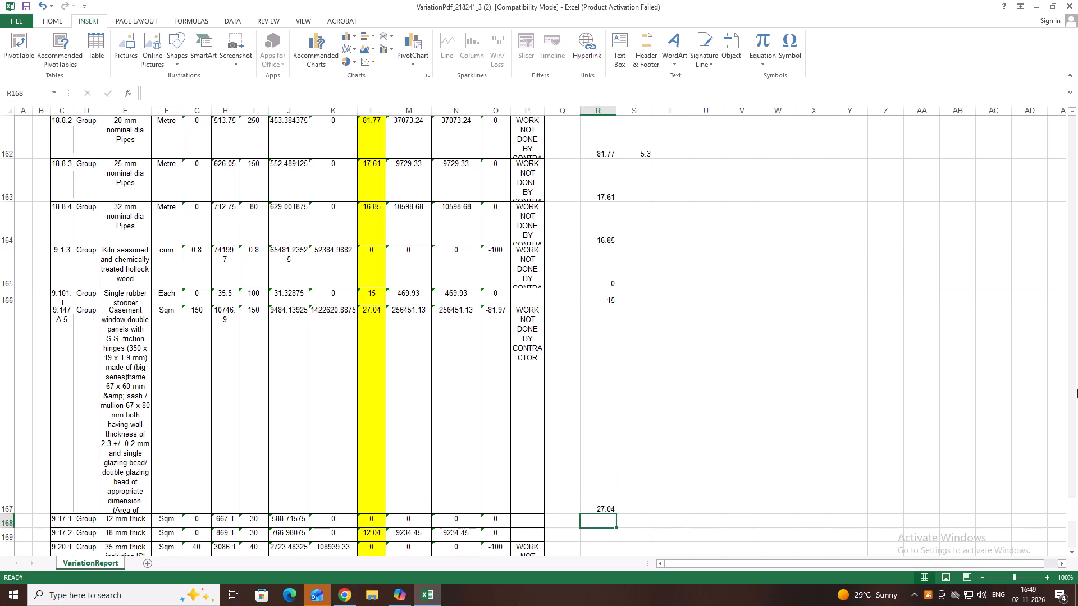
{"action": "key", "text": "0"}
{"action": "key", "text": "Down"}
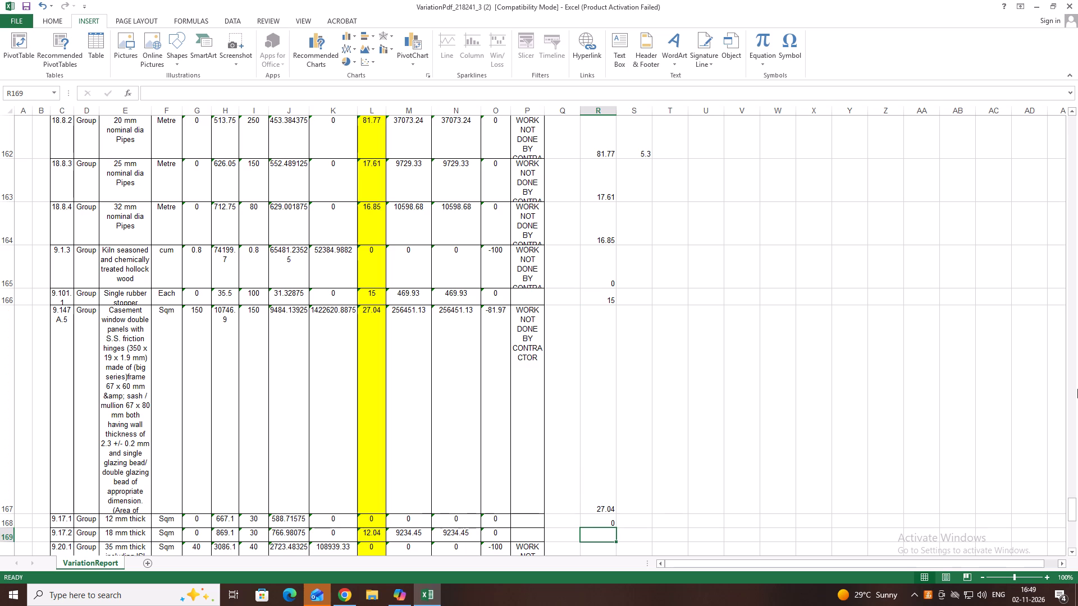
{"action": "type", "text": "12.04"}
{"action": "key", "text": "Down"}
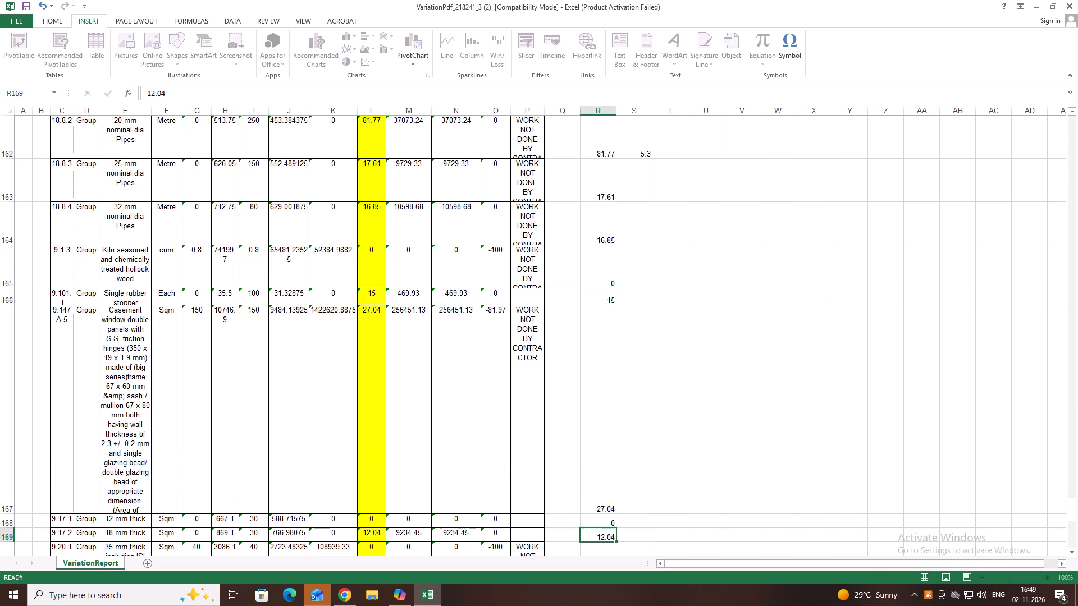
Consult the Chrome bill for the next items and enter 0 for 9.20.1 in Excel cell R170 and 29.09 for 9.20.2 in R171.
{"action": "key", "text": "Down"}
{"action": "key", "text": "Down"}
{"action": "key", "text": "Down"}
{"action": "key", "text": "Down"}
{"action": "key", "text": "Down"}
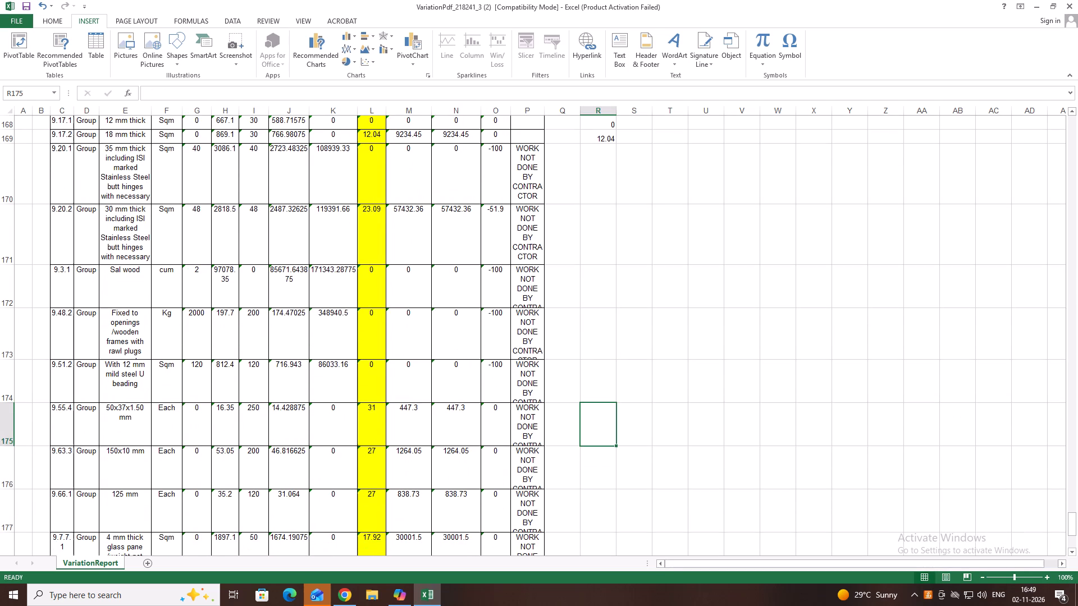
{"action": "left_click", "coordinate": [599, 175]}
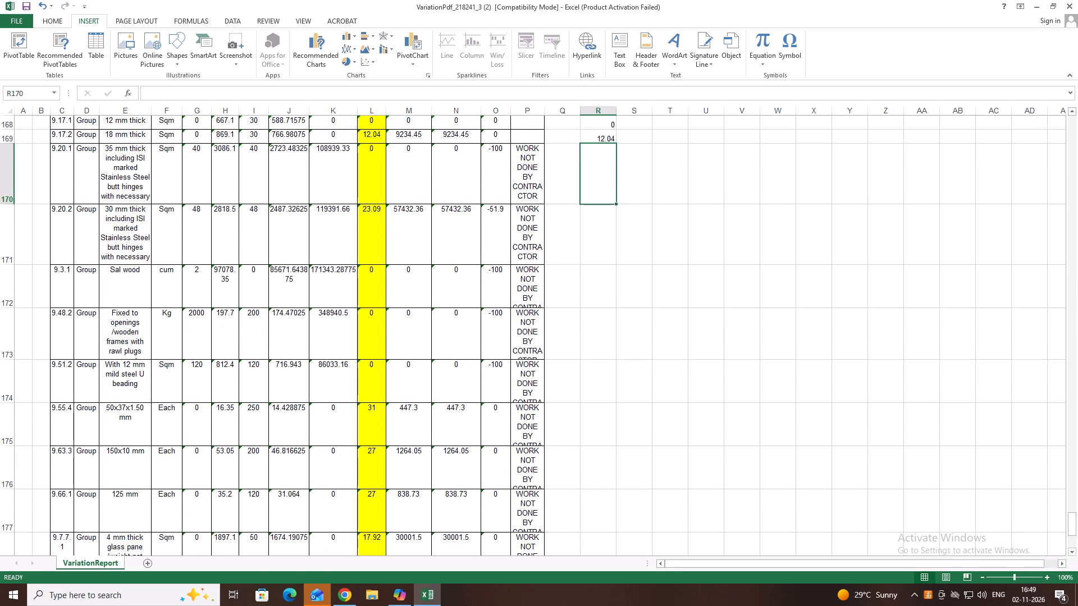
{"action": "left_click", "coordinate": [347, 593]}
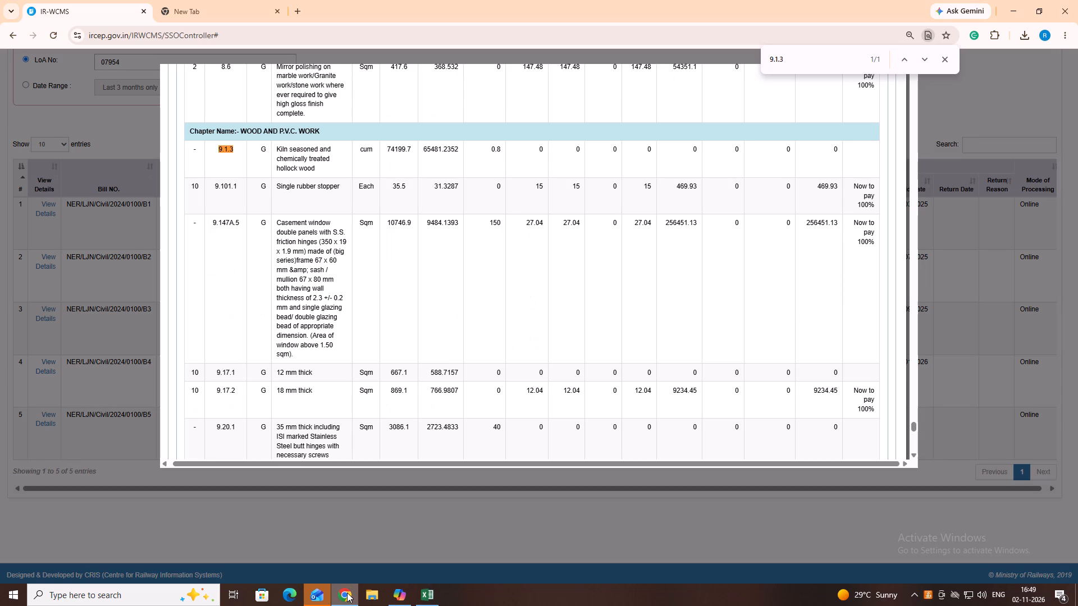
{"action": "scroll", "coordinate": [542, 296], "scroll_direction": "down", "scroll_amount": 1}
{"action": "scroll", "coordinate": [614, 341], "scroll_direction": "down", "scroll_amount": 1}
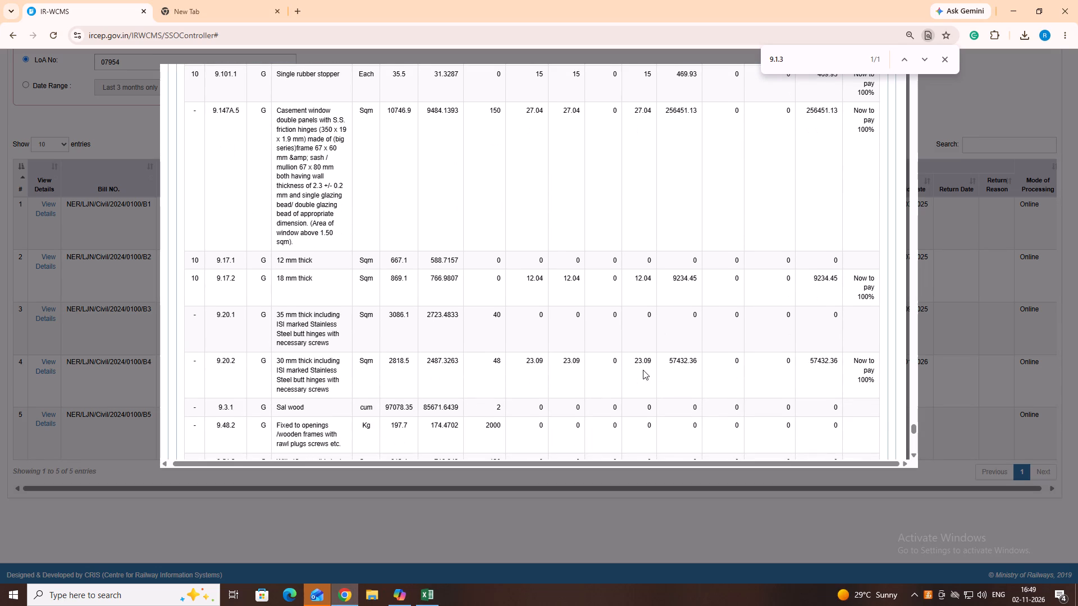
{"action": "left_click", "coordinate": [431, 596]}
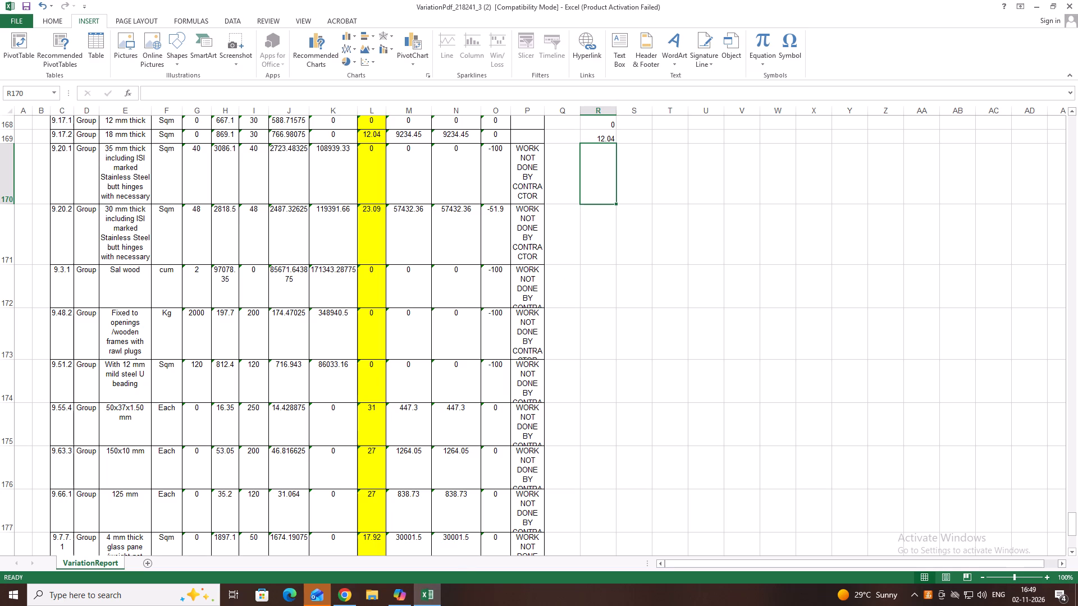
{"action": "key", "text": "0"}
{"action": "key", "text": "Down"}
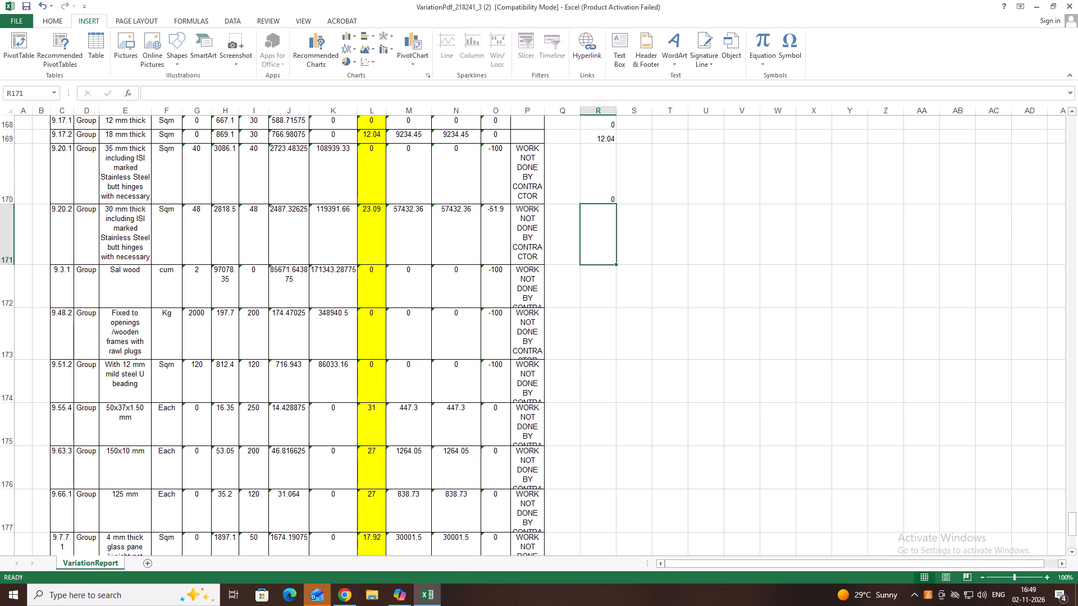
{"action": "type", "text": "29.09"}
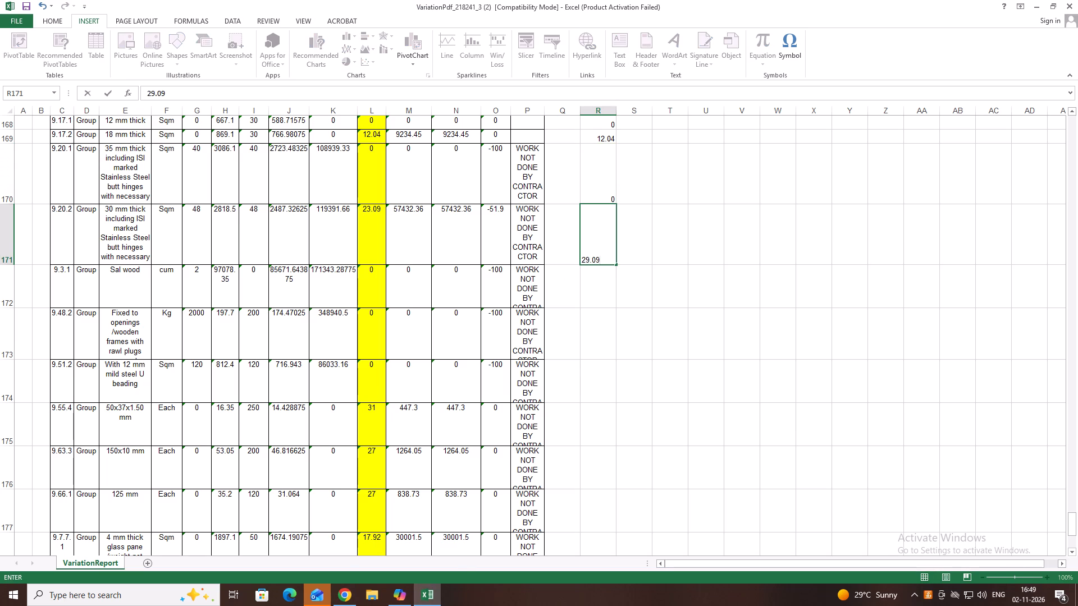
{"action": "key", "text": "Down"}
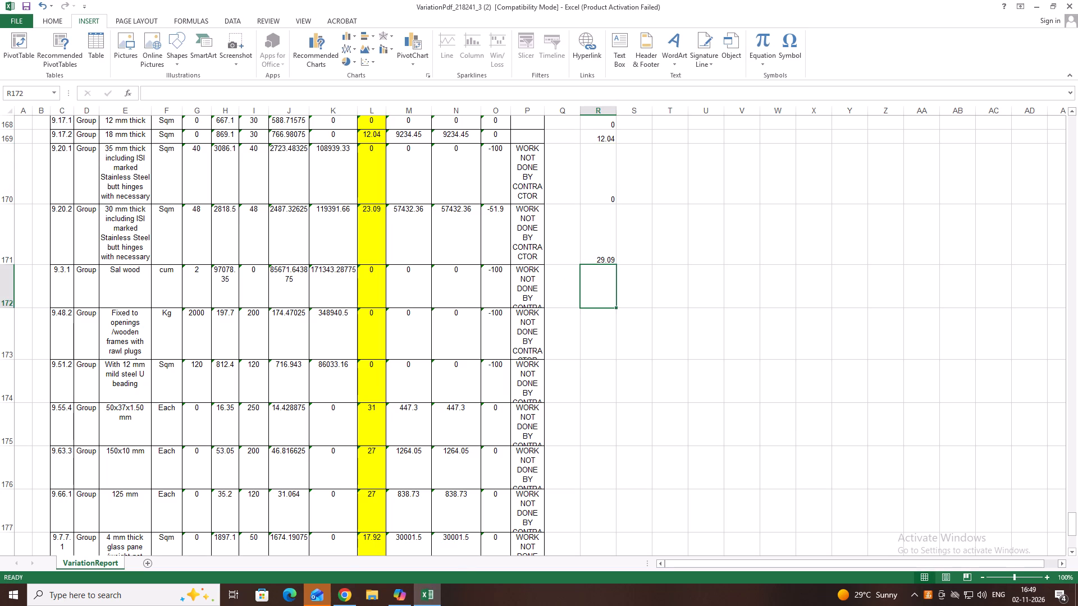
Recheck item 9.20.2 in the Chrome bill and change its quantity in Excel cell R171 to 23.09.
{"action": "left_click", "coordinate": [425, 596]}
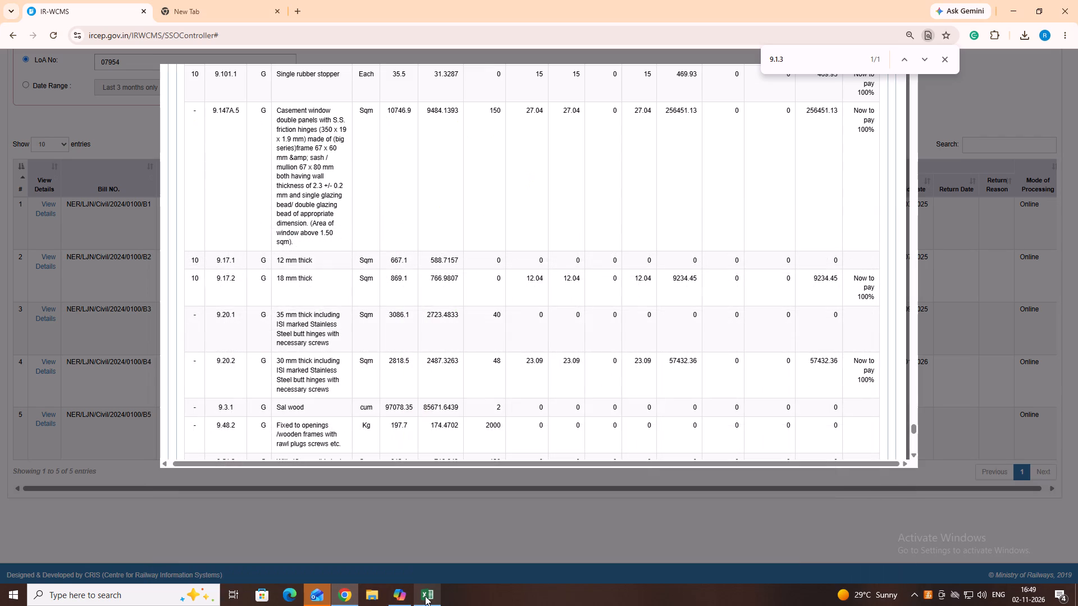
{"action": "left_click", "coordinate": [425, 596]}
{"action": "left_click", "coordinate": [606, 250]}
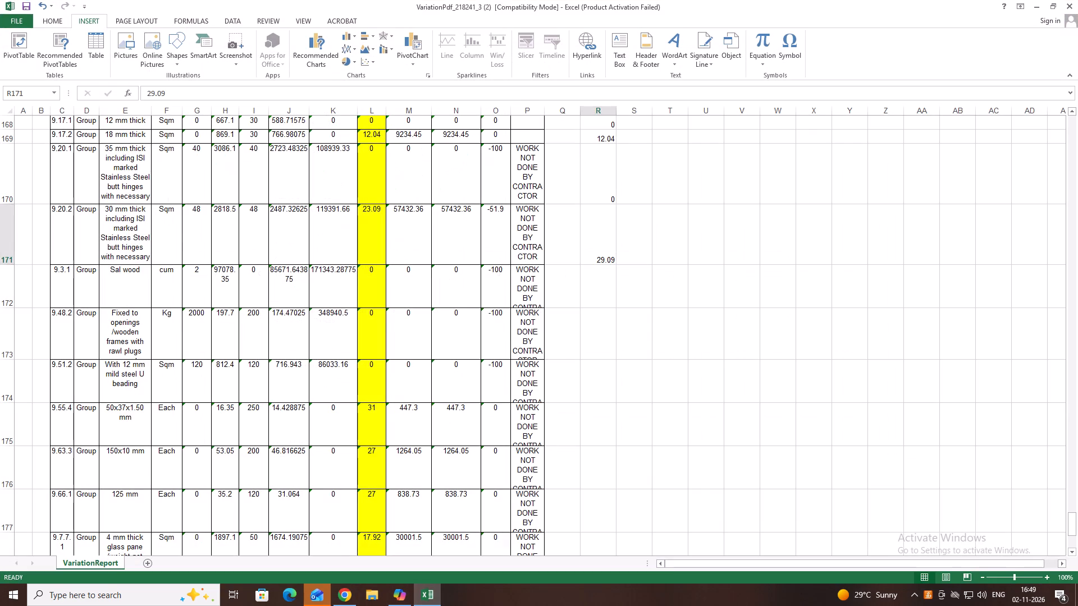
{"action": "key", "text": "BackSpace"}
{"action": "type", "text": "23.09"}
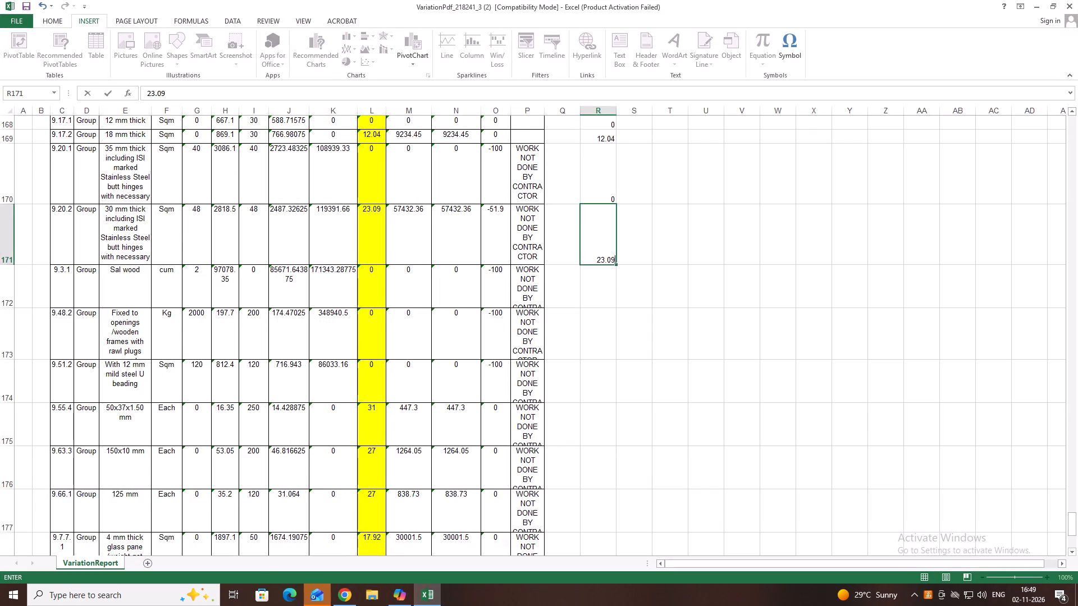
{"action": "left_click", "coordinate": [589, 287]}
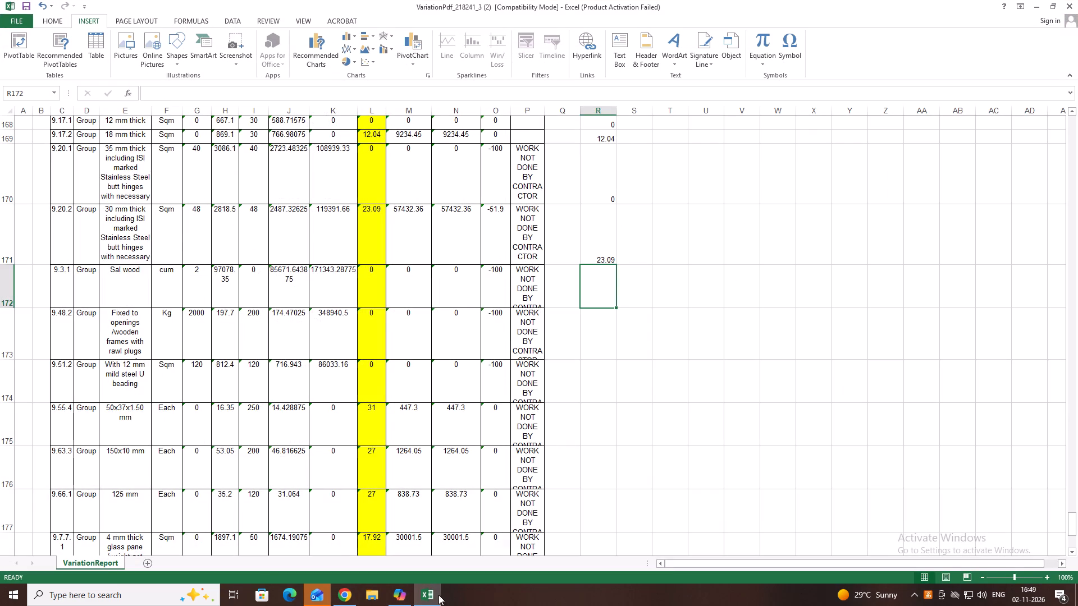
Consult the Chrome bill and enter 0 for items 9.3.1, 9.48.2 and 9.51.2 in Excel cells R172 to R174, leaving R175 empty.
{"action": "left_click", "coordinate": [435, 595]}
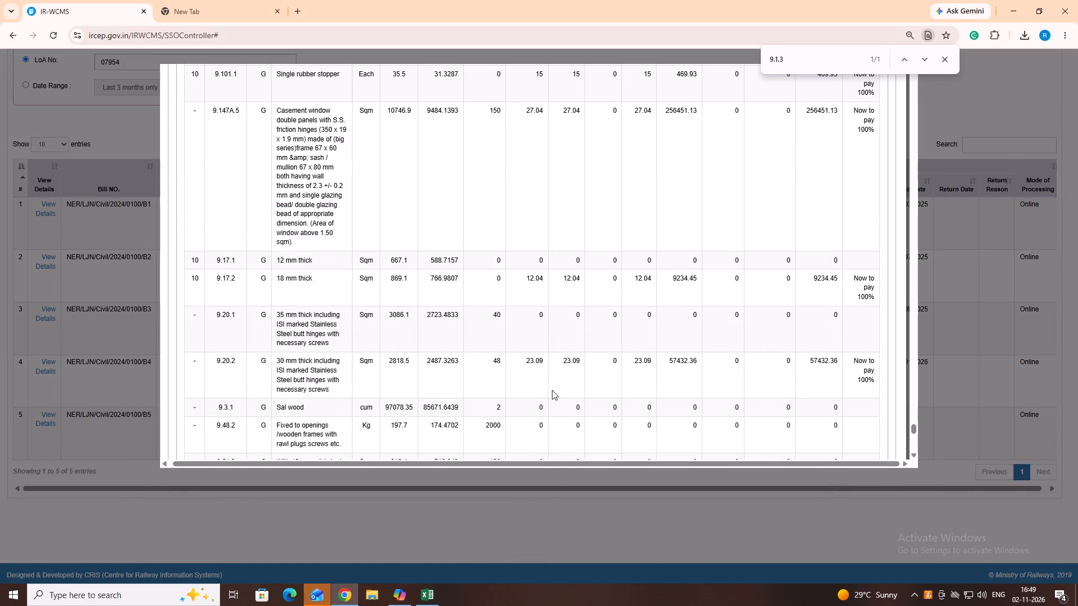
{"action": "scroll", "coordinate": [552, 389], "scroll_direction": "down", "scroll_amount": 1}
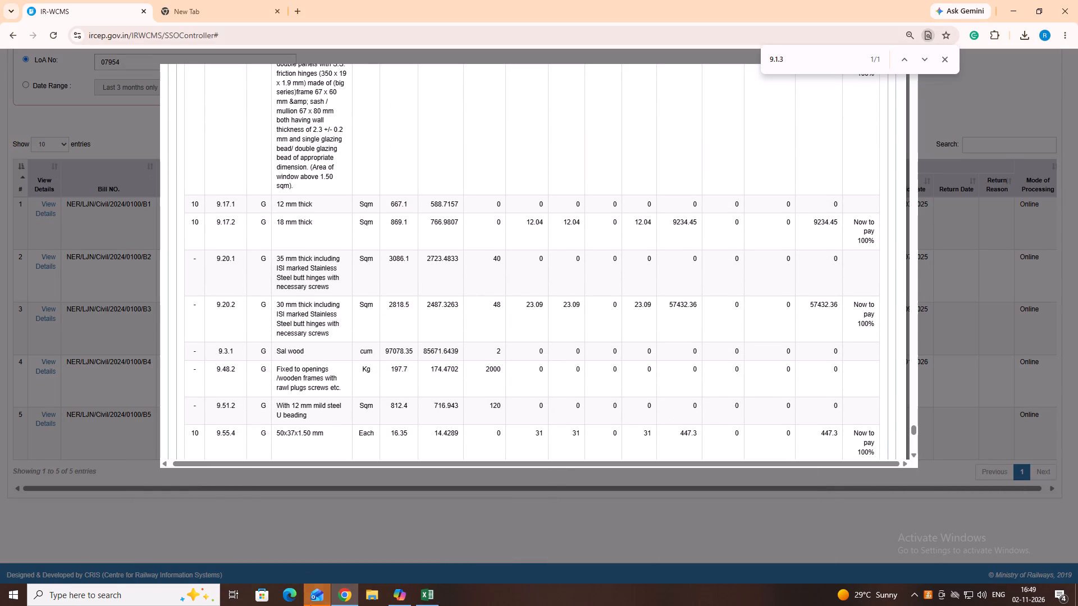
{"action": "left_click", "coordinate": [427, 592]}
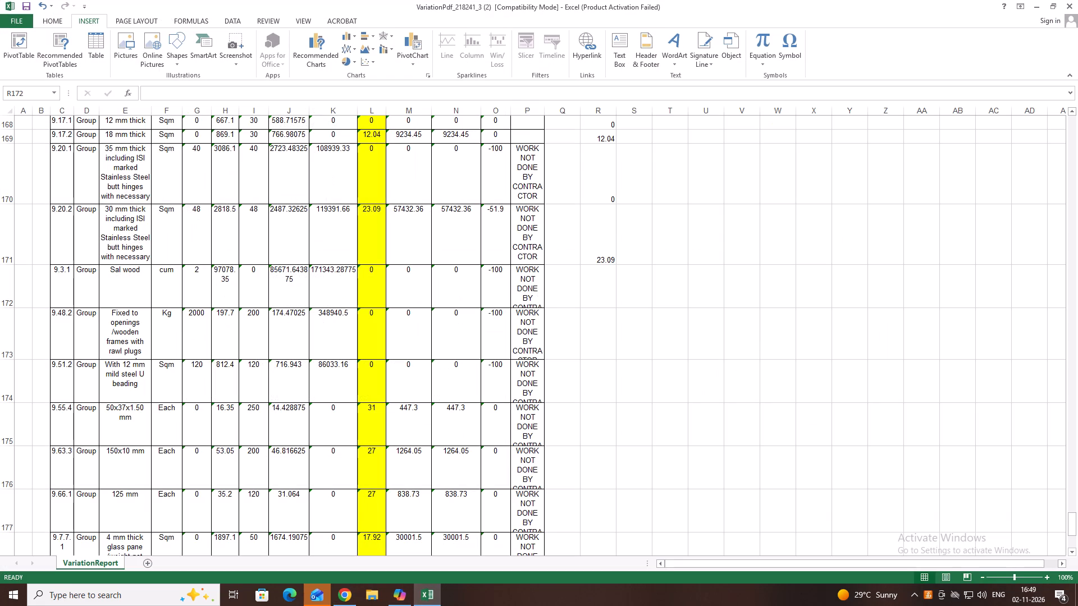
{"action": "left_click", "coordinate": [622, 273]}
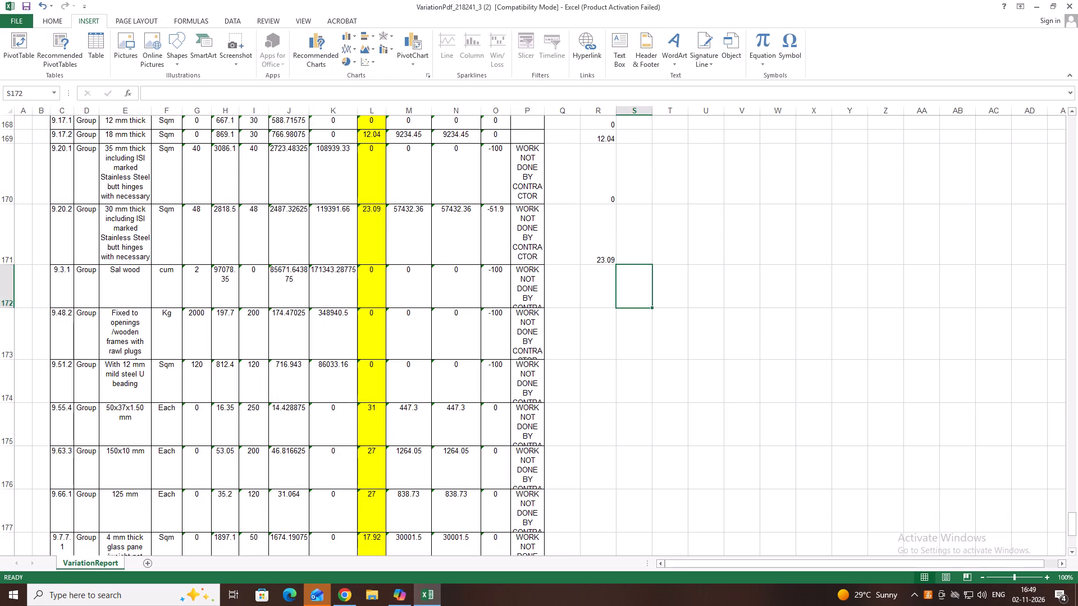
{"action": "left_click", "coordinate": [601, 286]}
{"action": "left_click", "coordinate": [431, 596]}
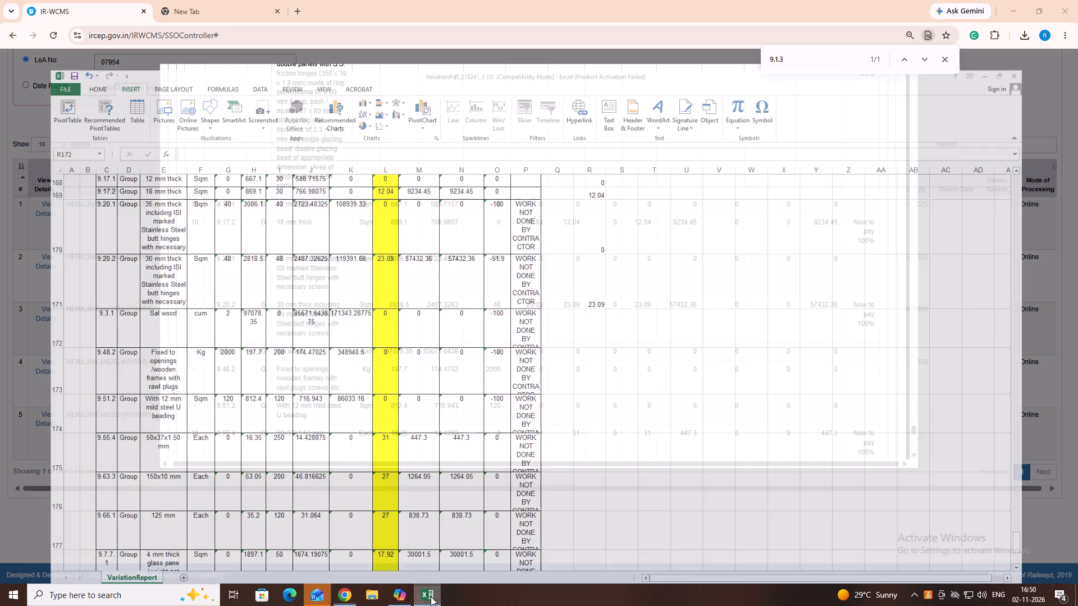
{"action": "left_click", "coordinate": [431, 596]}
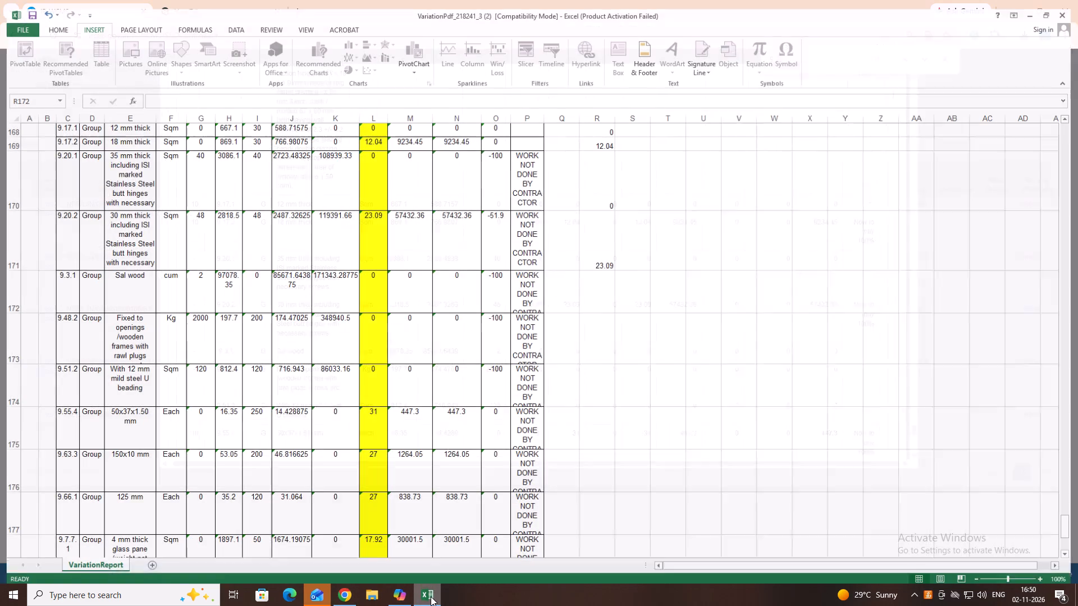
{"action": "left_click", "coordinate": [612, 292]}
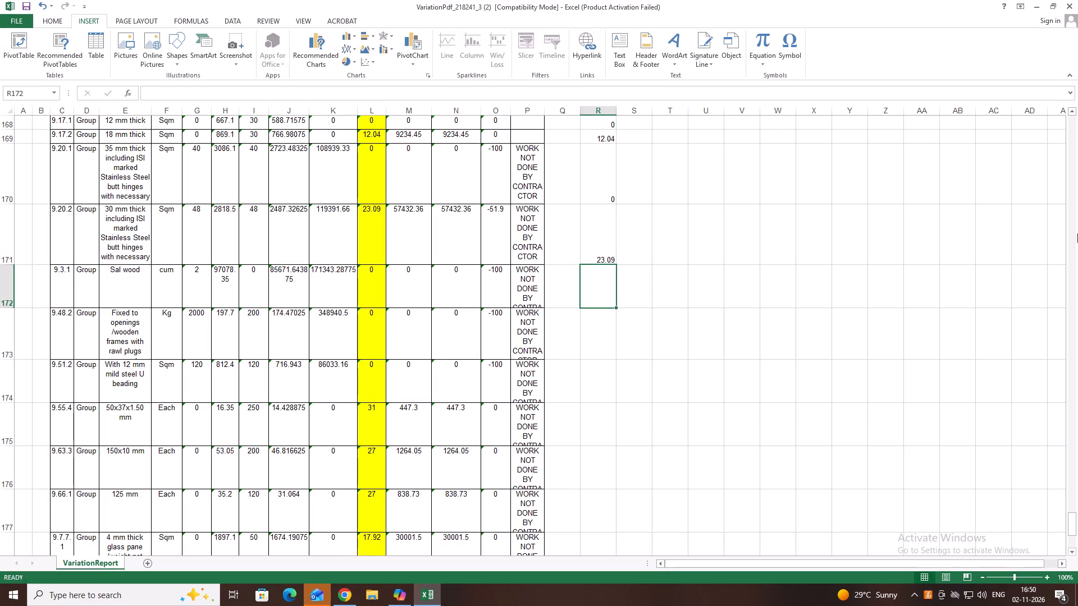
{"action": "key", "text": "0"}
{"action": "key", "text": "Down"}
{"action": "key", "text": "0"}
{"action": "key", "text": "Down"}
{"action": "key", "text": "0"}
{"action": "key", "text": "Down"}
{"action": "key", "text": "0"}
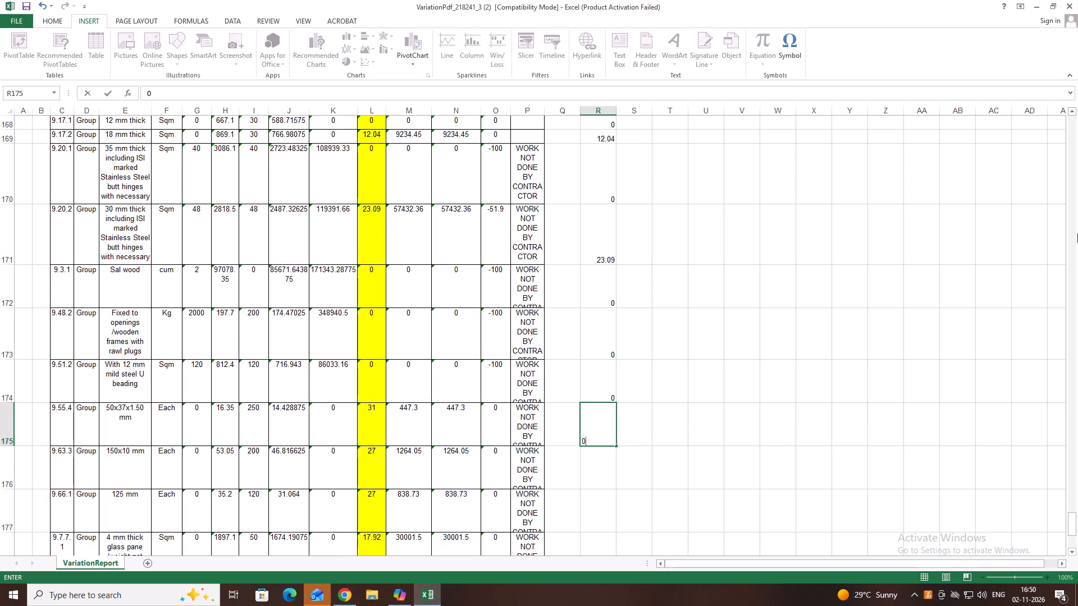
{"action": "key", "text": "BackSpace"}
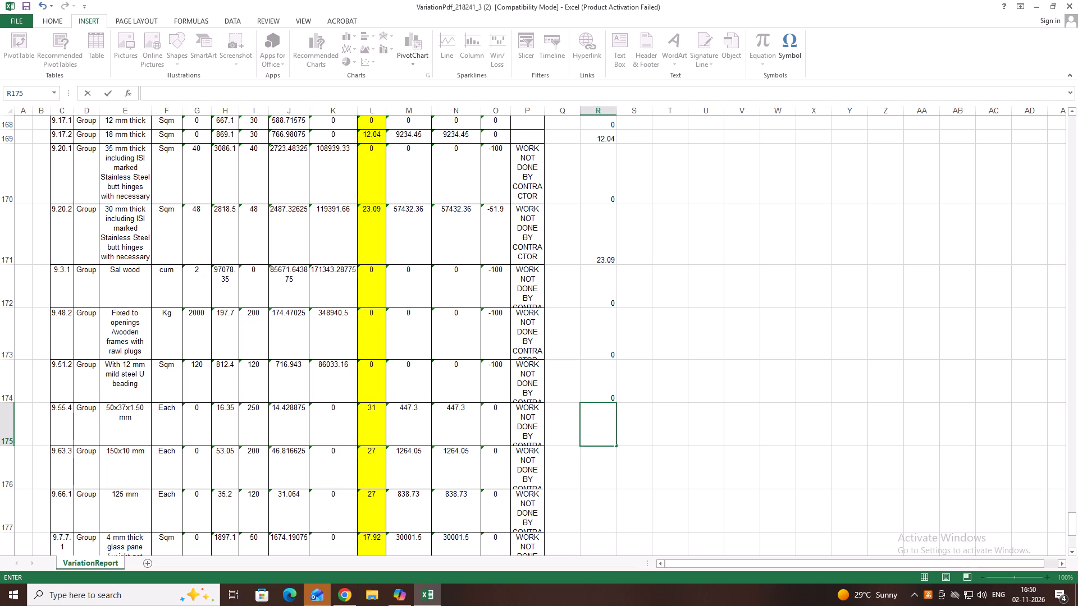
Consult the Chrome bill and enter 31 for item 9.55.4 in Excel cell R175.
{"action": "left_click", "coordinate": [419, 603]}
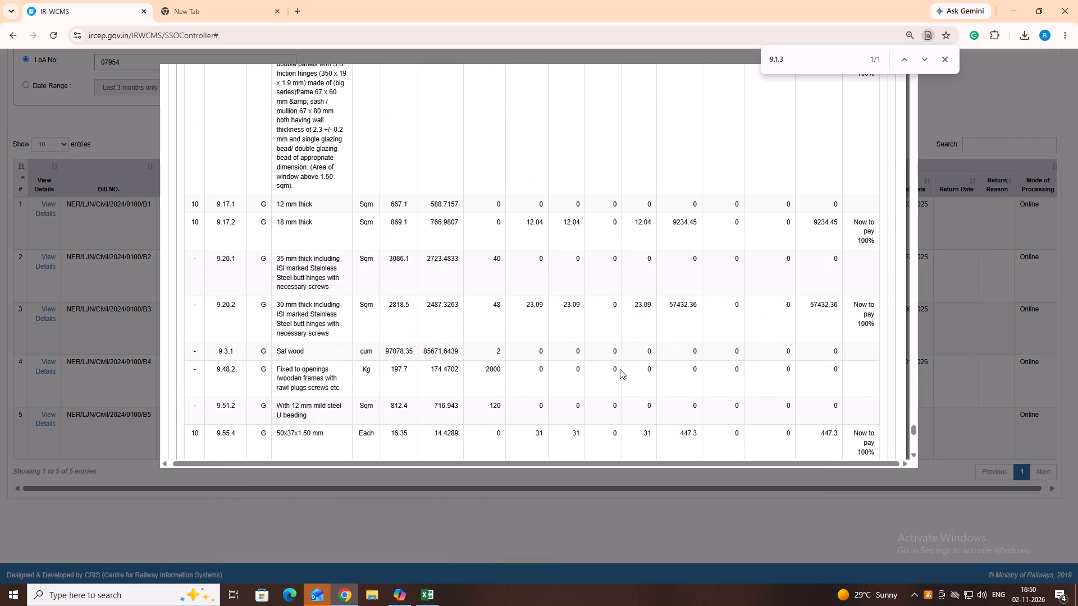
{"action": "scroll", "coordinate": [620, 369], "scroll_direction": "down", "scroll_amount": 2}
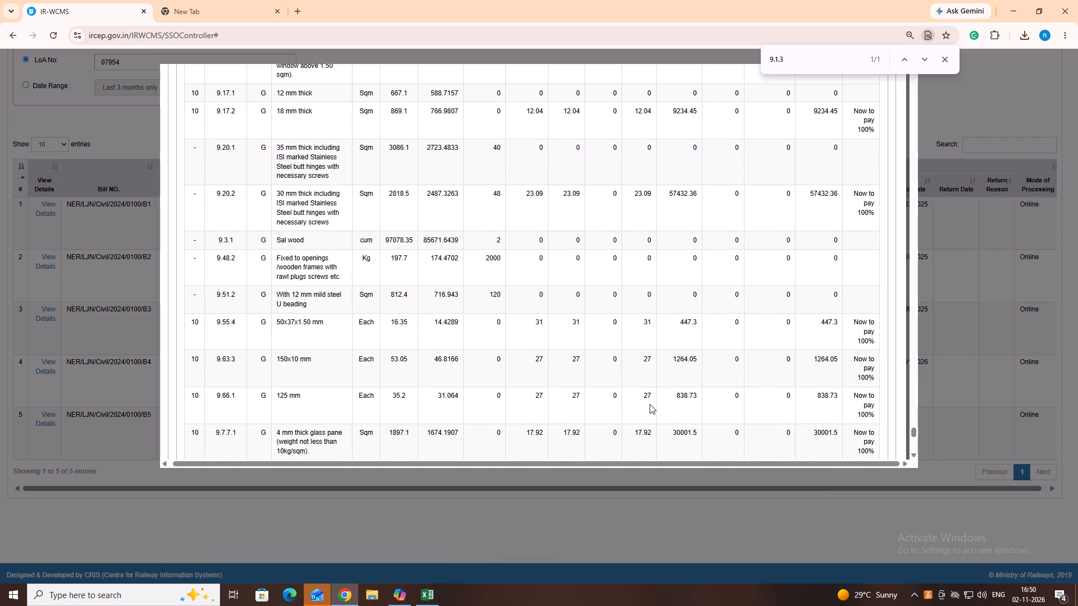
{"action": "left_click", "coordinate": [432, 590]}
{"action": "left_click", "coordinate": [607, 434]}
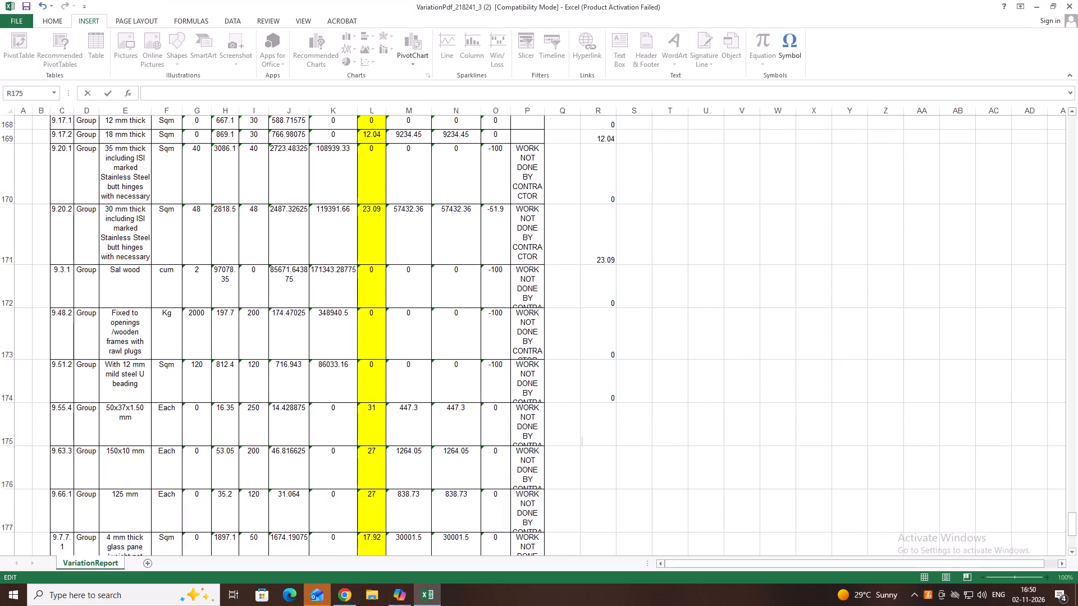
{"action": "type", "text": "31"}
{"action": "key", "text": "Down"}
{"action": "type", "text": "27"}
{"action": "key", "text": "BackSpace"}
{"action": "key", "text": "BackSpace"}
{"action": "key", "text": "Down"}
{"action": "type", "text": "27"}
{"action": "key", "text": "Down"}
{"action": "type", "text": "27"}
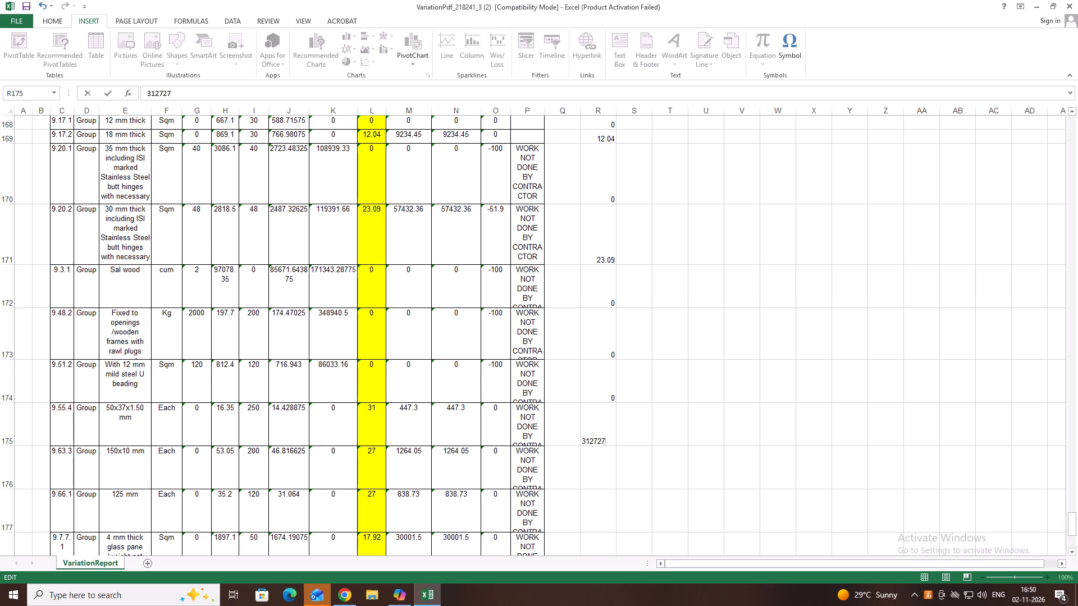
{"action": "key", "text": "BackSpace"}
{"action": "key", "text": "BackSpace"}
{"action": "key", "text": "BackSpace"}
{"action": "key", "text": "BackSpace"}
{"action": "key", "text": "Down"}
{"action": "left_click", "coordinate": [635, 413]}
{"action": "left_click", "coordinate": [601, 431]}
Enter 27 for items 9.63.3 and 9.66.1 and 17.92 for item 9.7.7.1 in cells R176 to R178.
{"action": "left_click", "coordinate": [595, 471]}
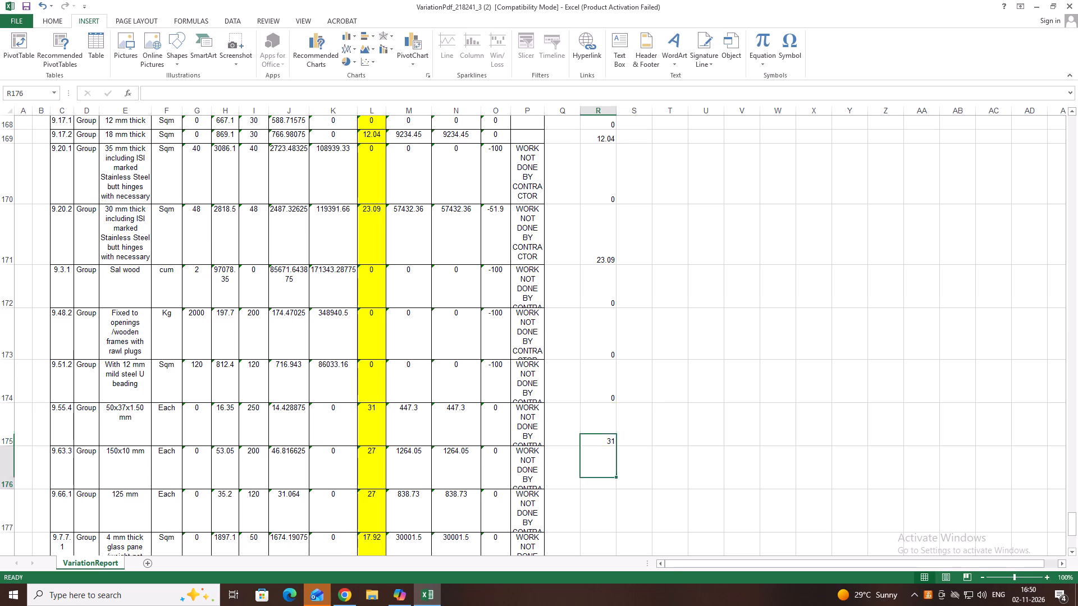
{"action": "type", "text": "27"}
{"action": "key", "text": "Down"}
{"action": "type", "text": "27"}
{"action": "key", "text": "Down"}
{"action": "type", "text": "17.92"}
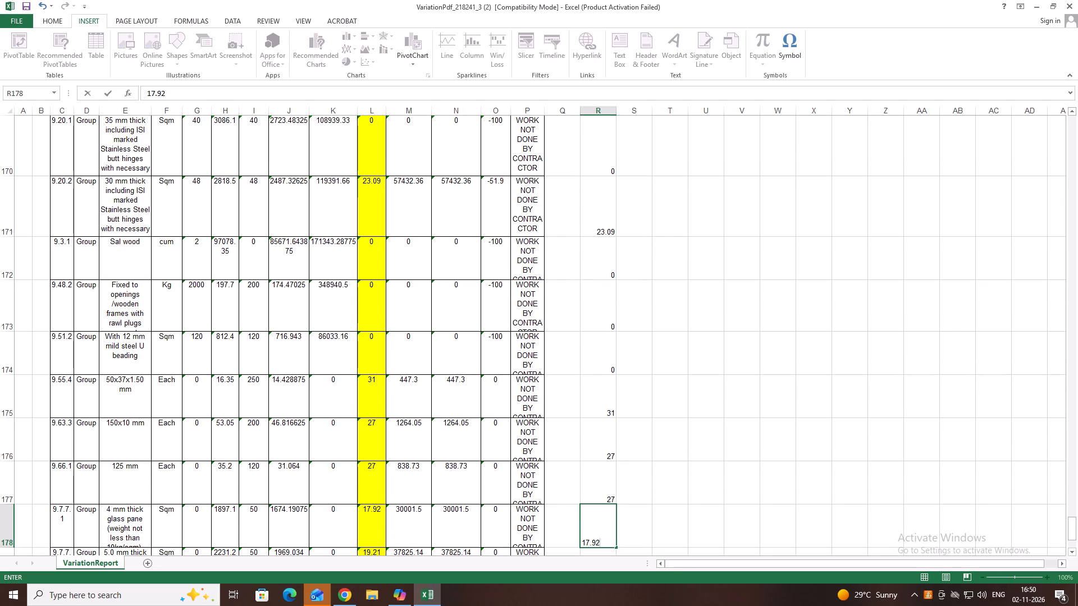
{"action": "scroll", "coordinate": [671, 389], "scroll_direction": "down", "scroll_amount": 1}
{"action": "left_click", "coordinate": [596, 415]}
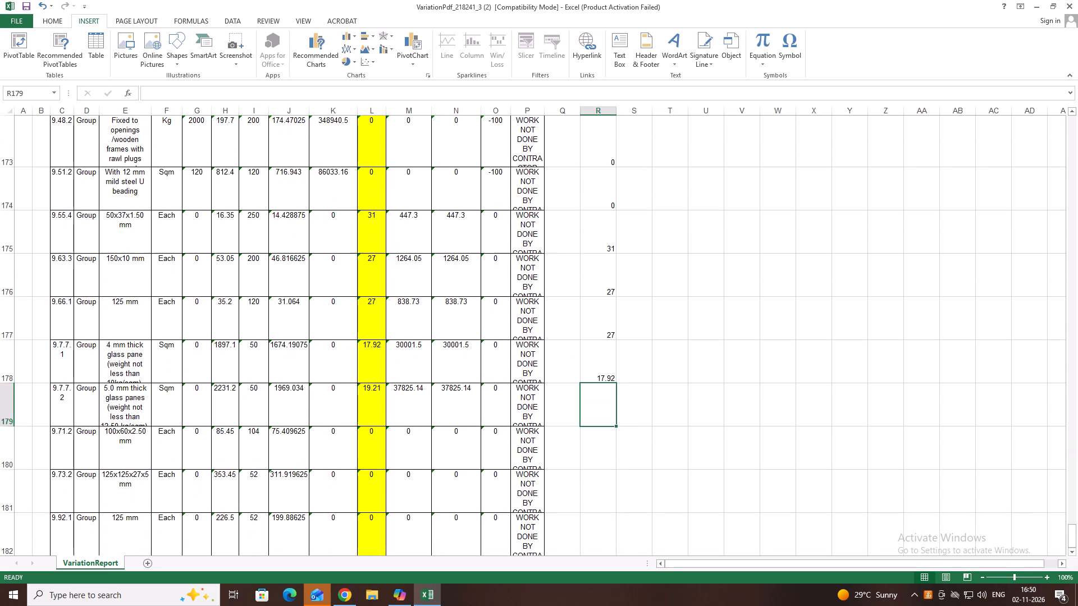
Consult the Chrome bill for the remaining items and enter 19.21 for item 9.7.7.2 in Excel cell R179.
{"action": "left_click", "coordinate": [422, 599]}
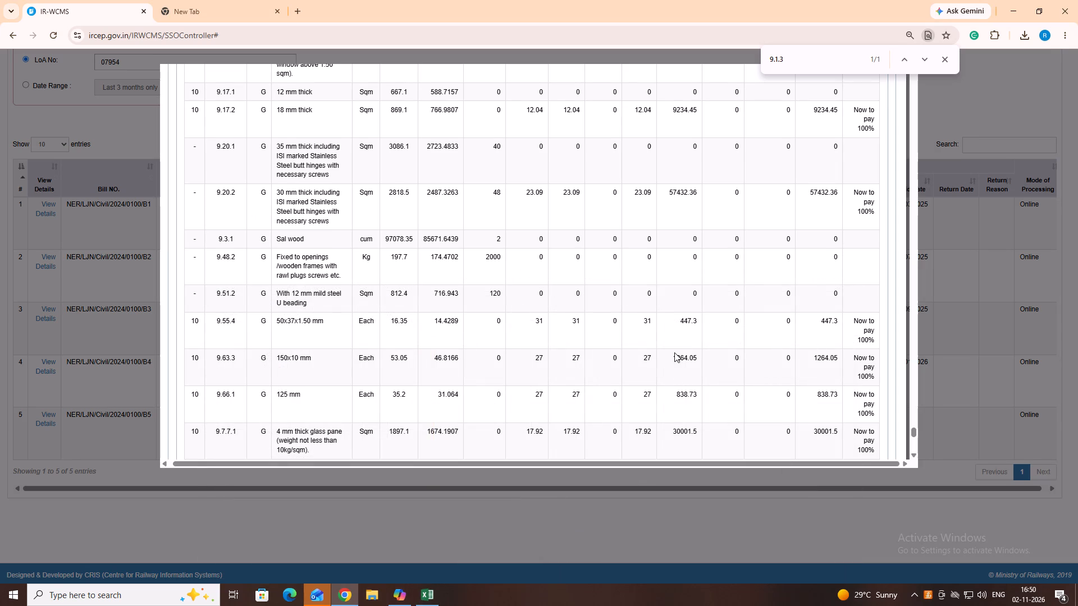
{"action": "scroll", "coordinate": [674, 352], "scroll_direction": "down", "scroll_amount": 2}
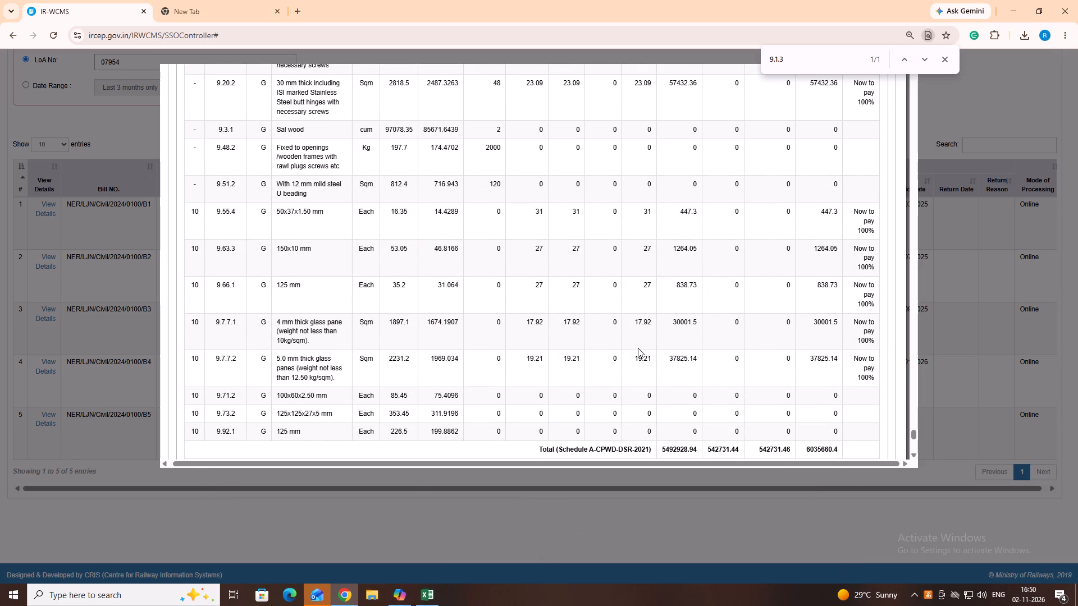
{"action": "left_click", "coordinate": [430, 596]}
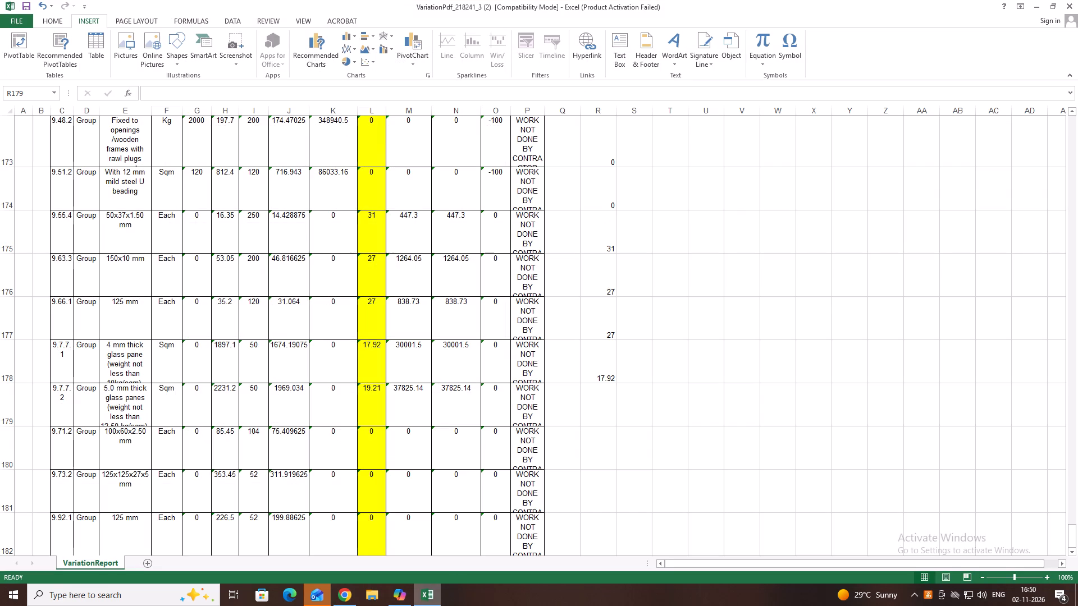
{"action": "left_click", "coordinate": [638, 414]}
{"action": "left_click", "coordinate": [601, 410]}
{"action": "type", "text": "19.21"}
{"action": "key", "text": "Down"}
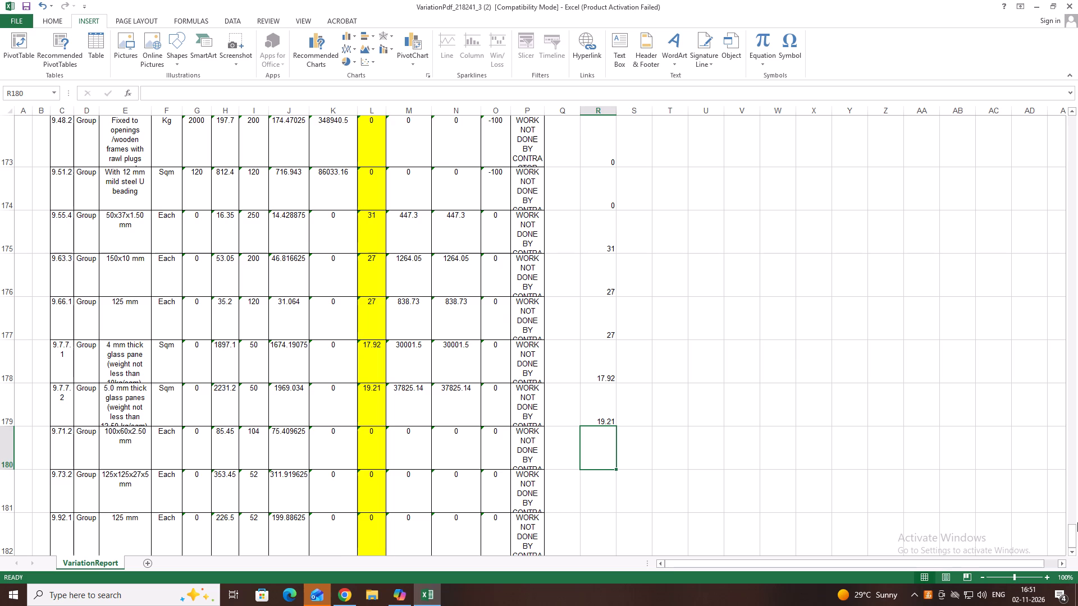
Enter 0 for items 9.71.2, 9.73.2 and 9.92.1 in cells R180 to R182, leaving R183 empty.
{"action": "key", "text": "0"}
{"action": "key", "text": "Down"}
{"action": "key", "text": "0"}
{"action": "key", "text": "Down"}
{"action": "key", "text": "0"}
{"action": "key", "text": "Down"}
{"action": "key", "text": "0"}
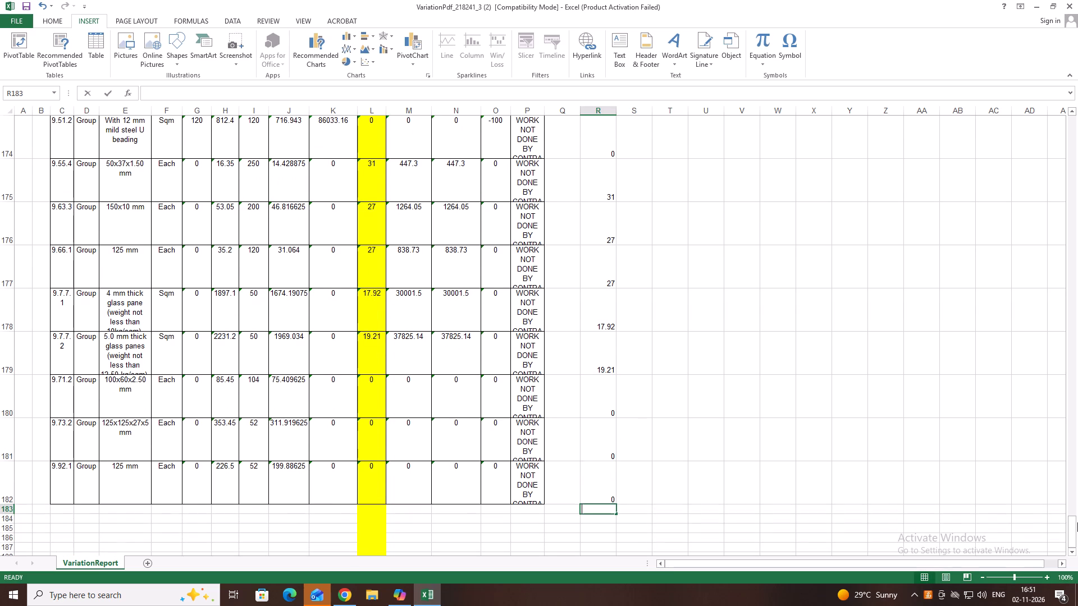
{"action": "key", "text": "BackSpace"}
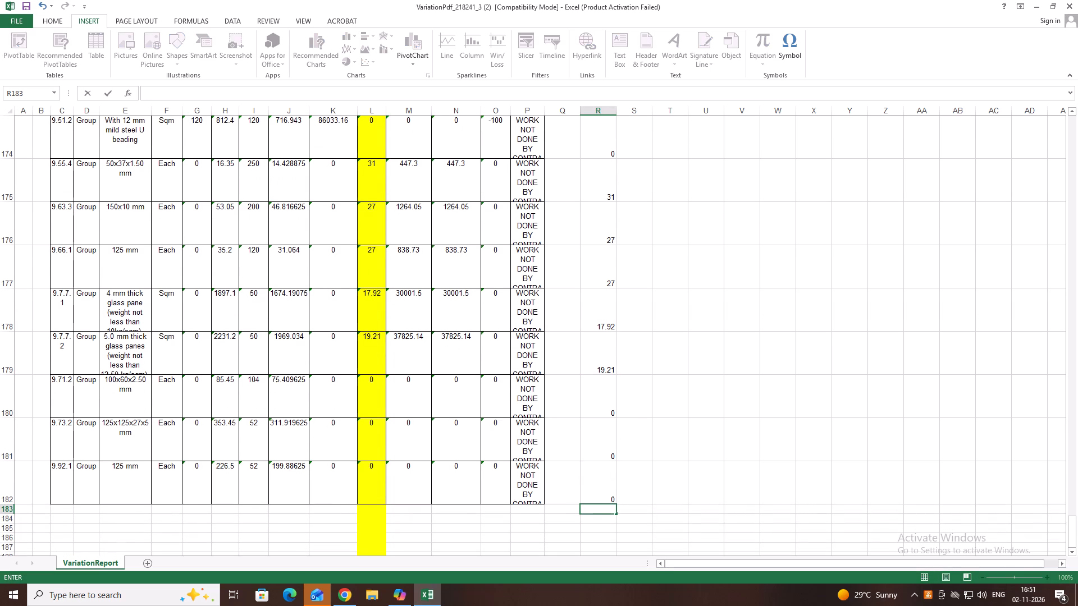
Save the variation report workbook.
{"action": "key", "text": "ctrl+s"}
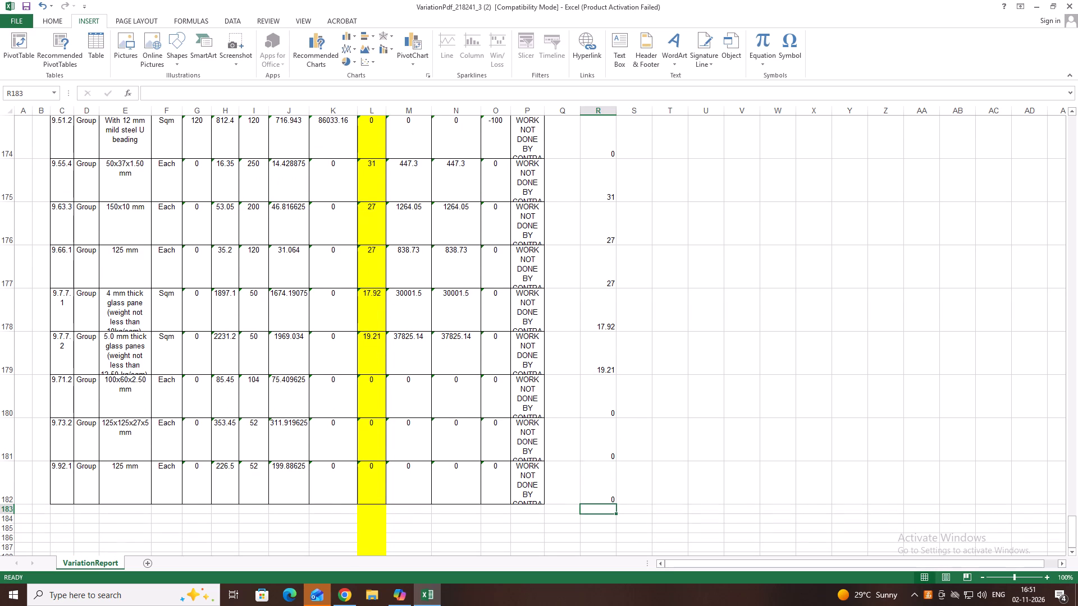
{"action": "key", "text": "ctrl+s"}
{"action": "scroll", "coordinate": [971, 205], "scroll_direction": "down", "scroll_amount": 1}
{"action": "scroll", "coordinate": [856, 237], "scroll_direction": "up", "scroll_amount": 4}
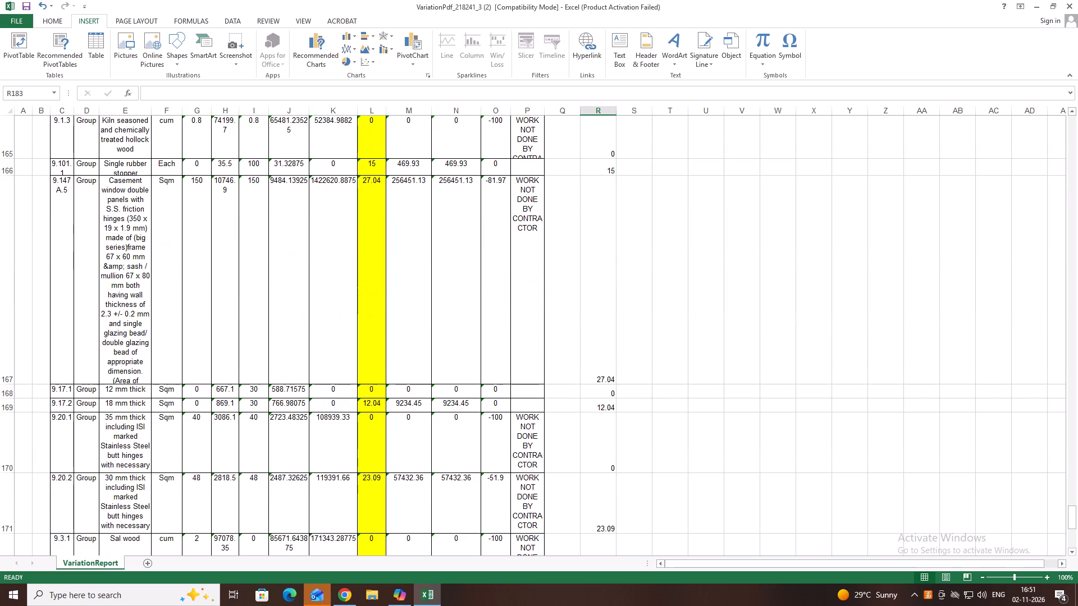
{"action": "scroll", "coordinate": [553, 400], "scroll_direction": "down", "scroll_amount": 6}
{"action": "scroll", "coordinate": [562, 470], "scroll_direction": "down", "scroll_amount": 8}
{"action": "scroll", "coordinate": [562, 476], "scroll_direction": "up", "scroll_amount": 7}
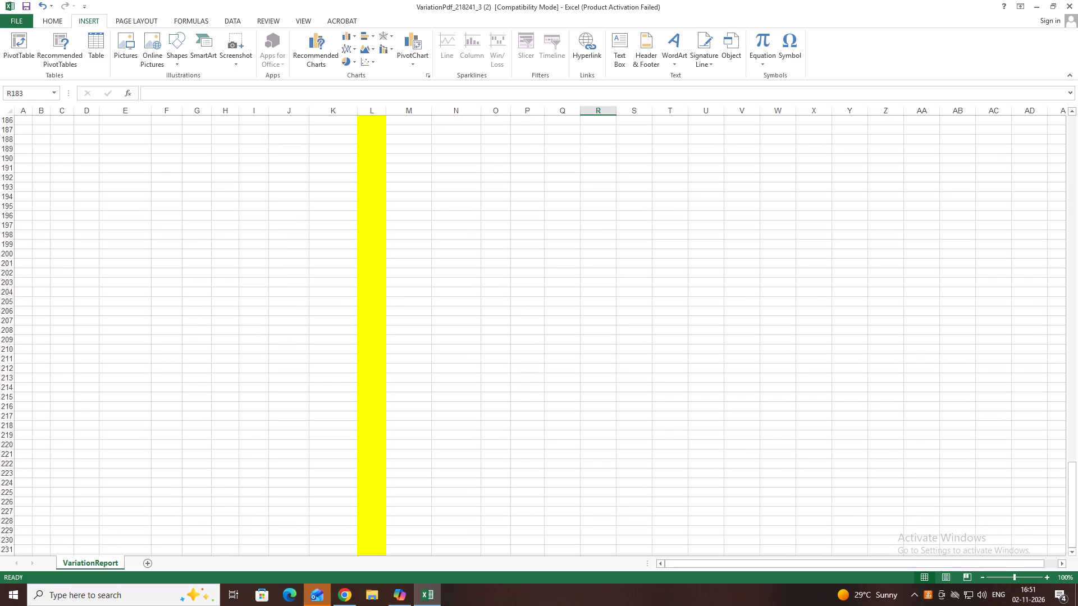
Add a new blank worksheet to the variation report workbook.
{"action": "left_click", "coordinate": [149, 561]}
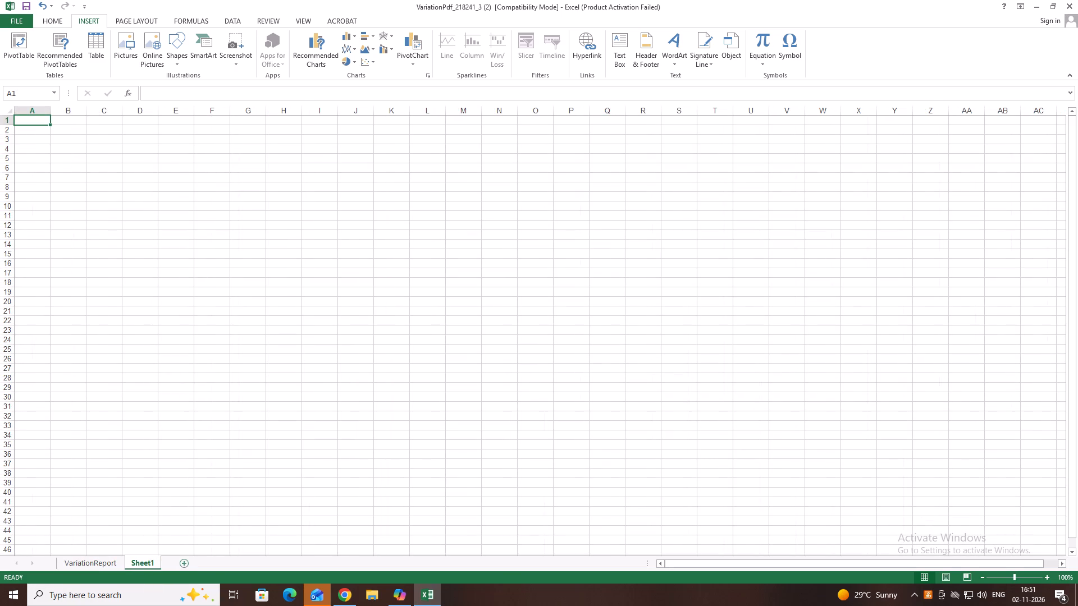
Enter the headings DSR in cell D3 and Agreement rate in cell E3 of the new sheet.
{"action": "left_click", "coordinate": [108, 124]}
{"action": "left_click", "coordinate": [125, 141]}
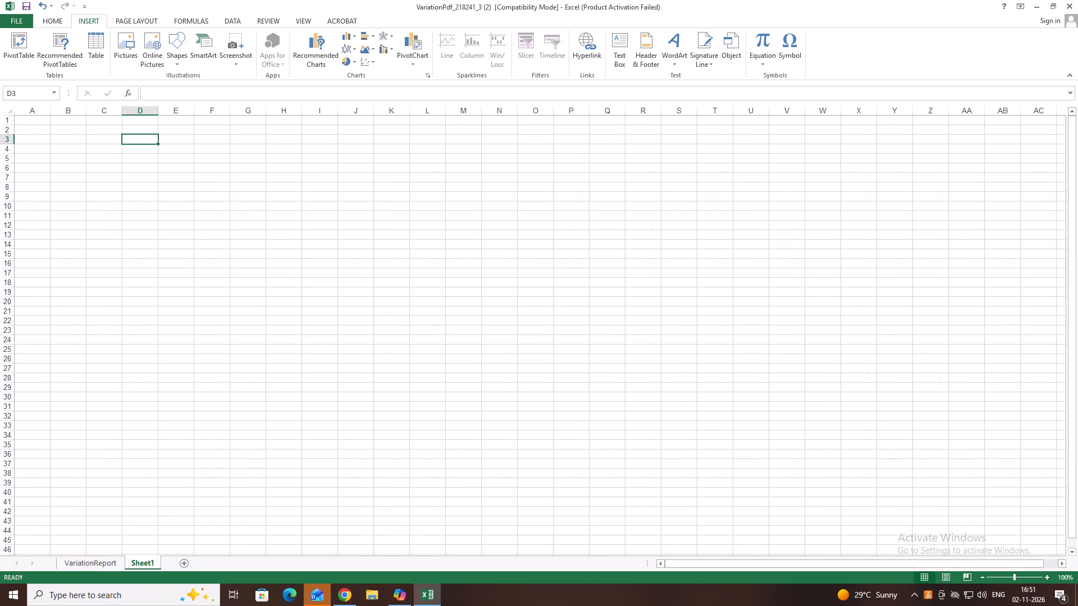
{"action": "type", "text": "DS"}
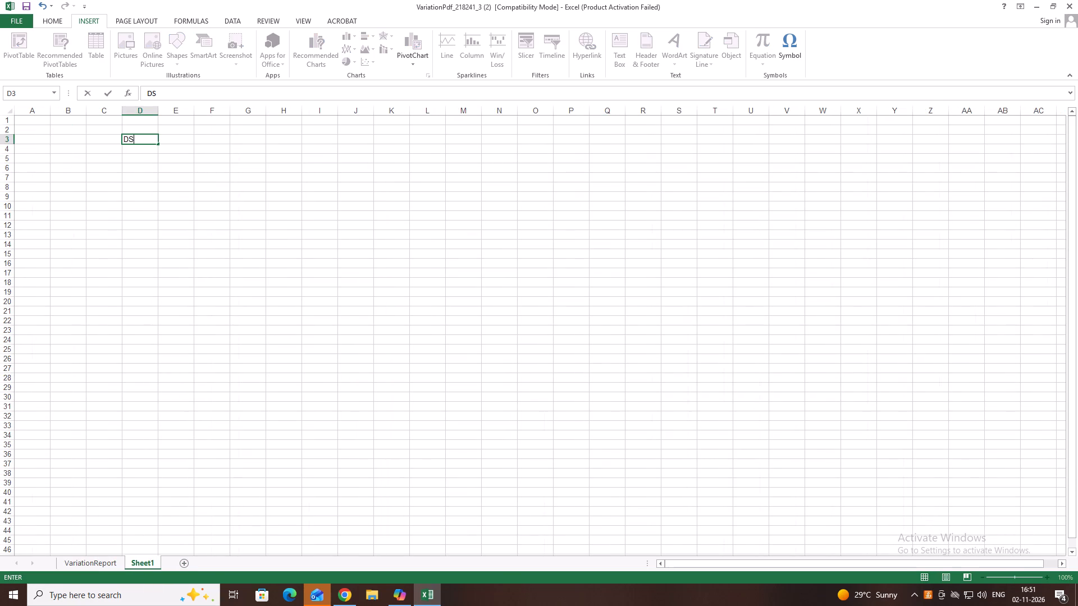
{"action": "key", "text": "shift+r"}
{"action": "key", "text": "Right"}
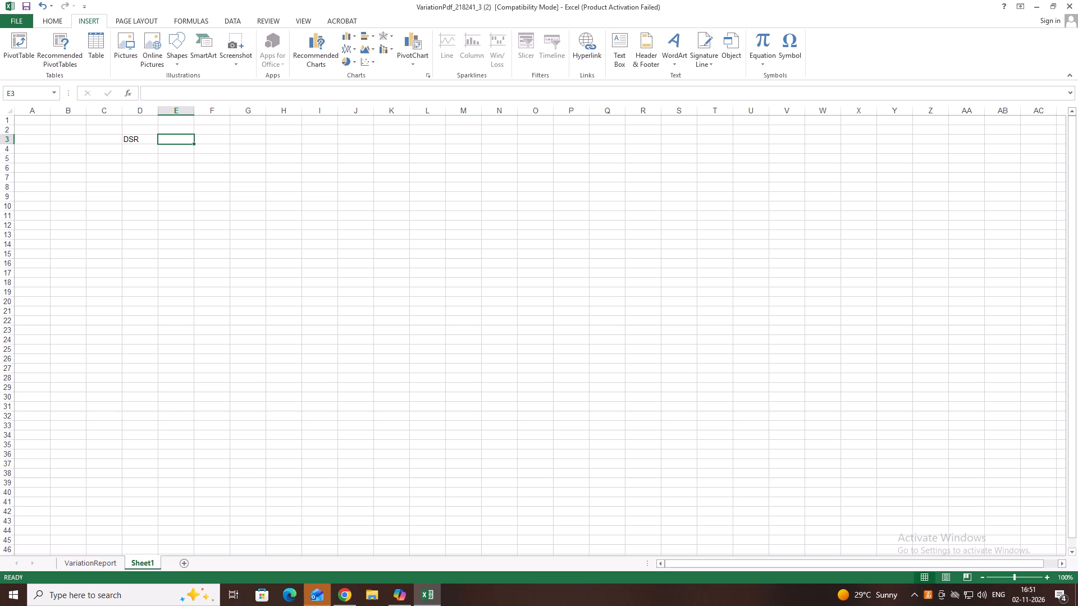
{"action": "type", "text": "AGreement"}
{"action": "key", "text": "space"}
{"action": "type", "text": "rate"}
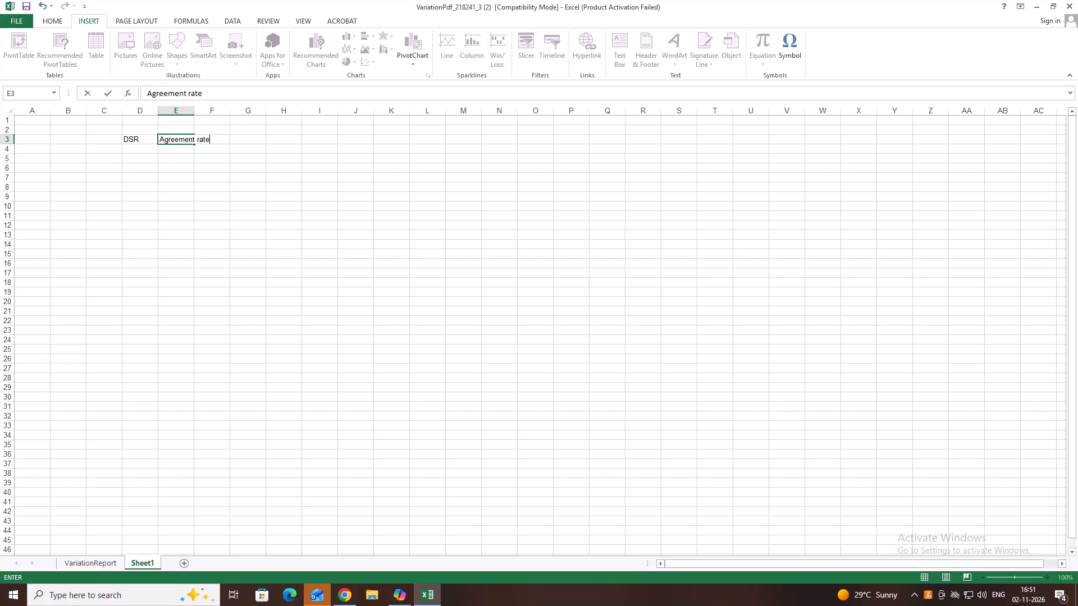
{"action": "key", "text": "Right"}
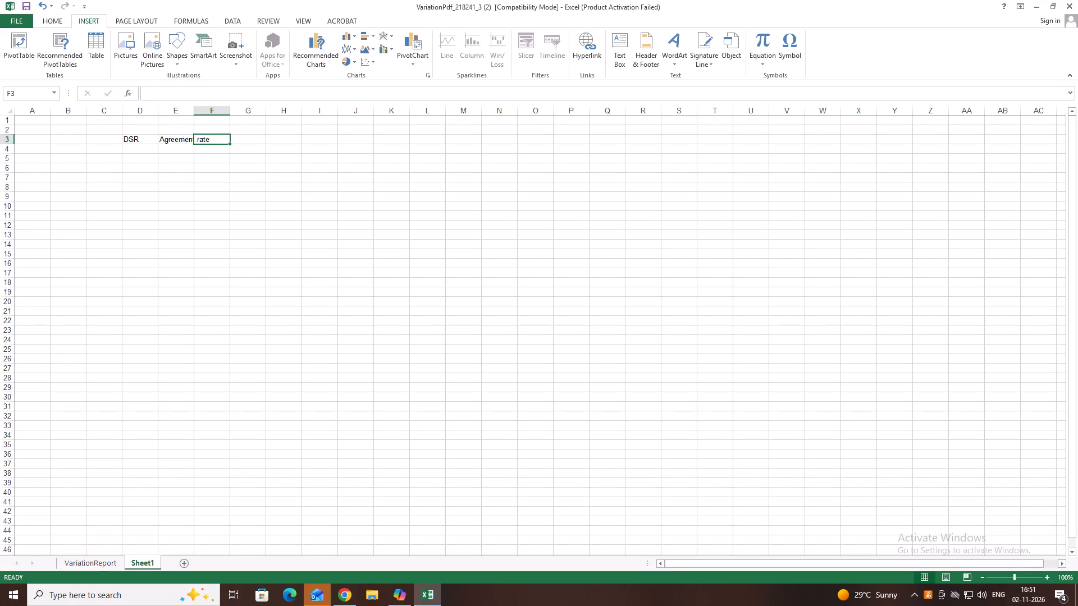
Enter the headings Bill QTY in cell F3 and Variation Qty in cell G3.
{"action": "type", "text": "Bill"}
{"action": "key", "text": "space"}
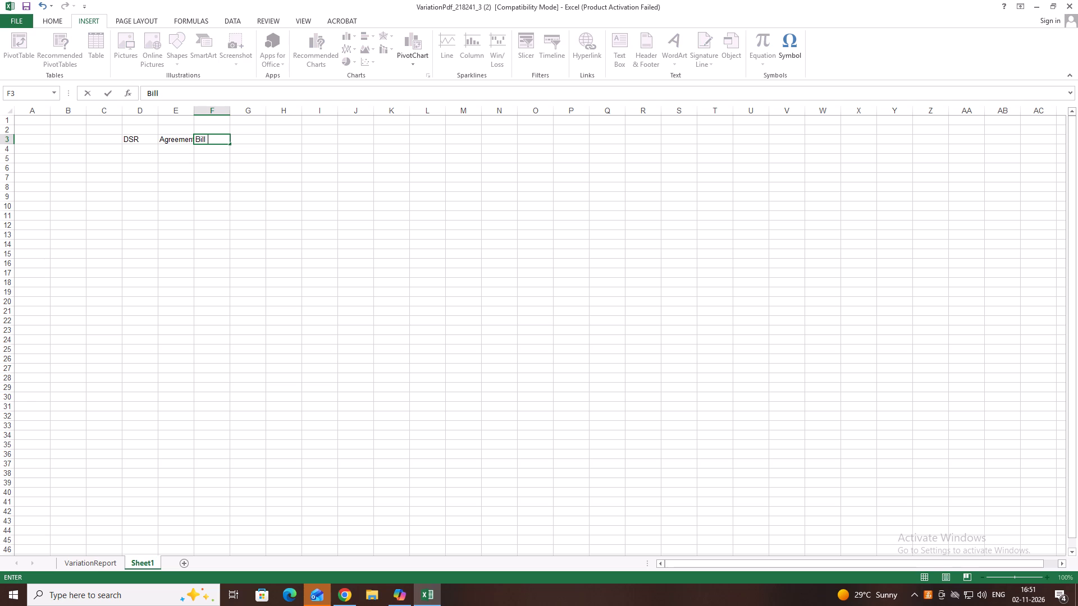
{"action": "type", "text": "QTY"}
{"action": "key", "text": "Right"}
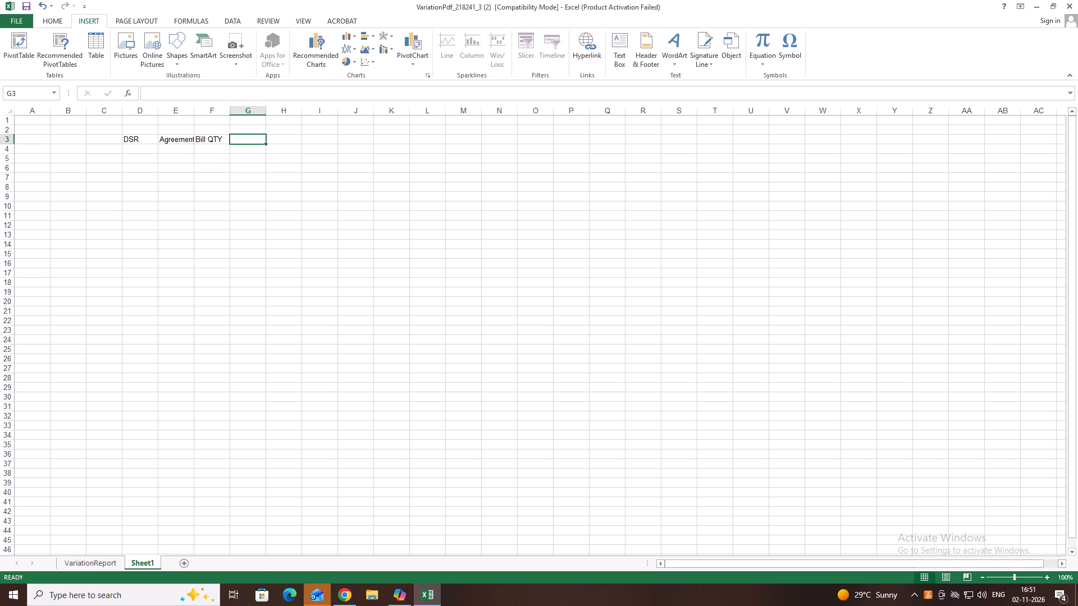
{"action": "type", "text": "Varit"}
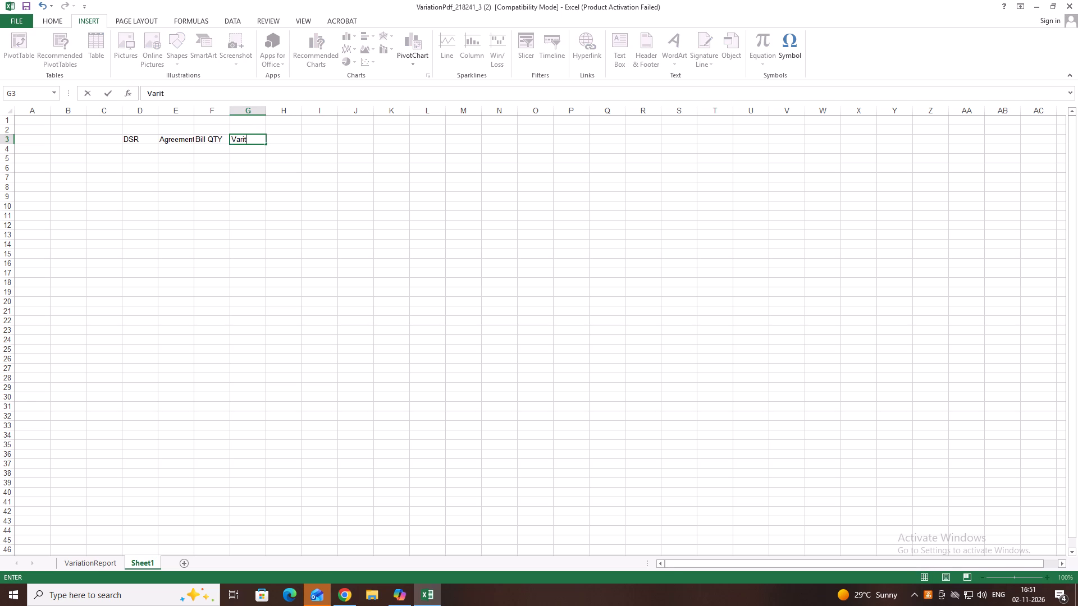
{"action": "key", "text": "BackSpace"}
{"action": "type", "text": "ation"}
{"action": "key", "text": "space"}
{"action": "type", "text": "Qty"}
{"action": "key", "text": "Right"}
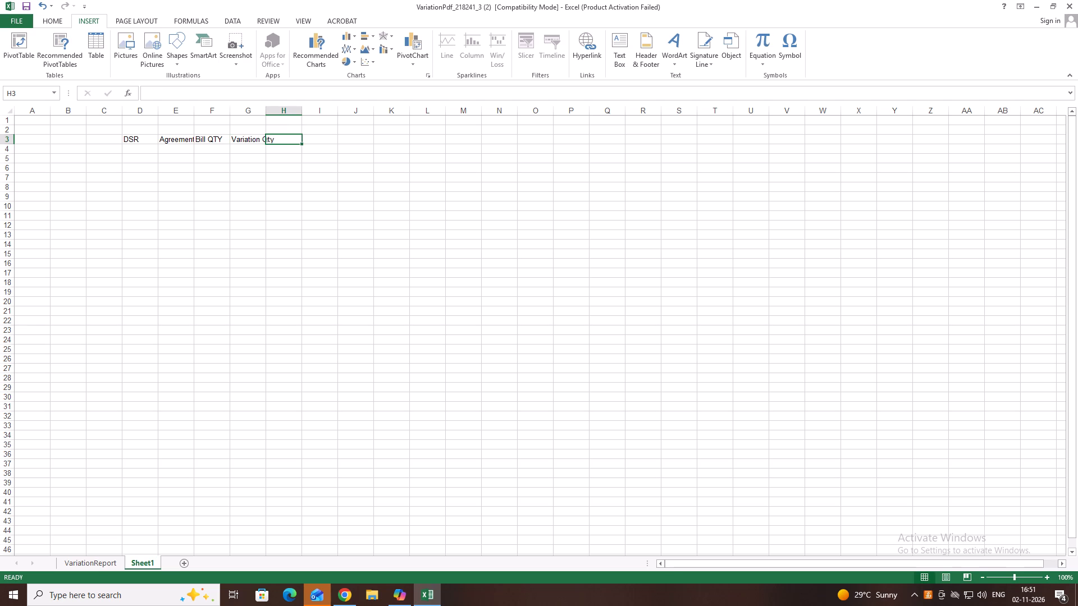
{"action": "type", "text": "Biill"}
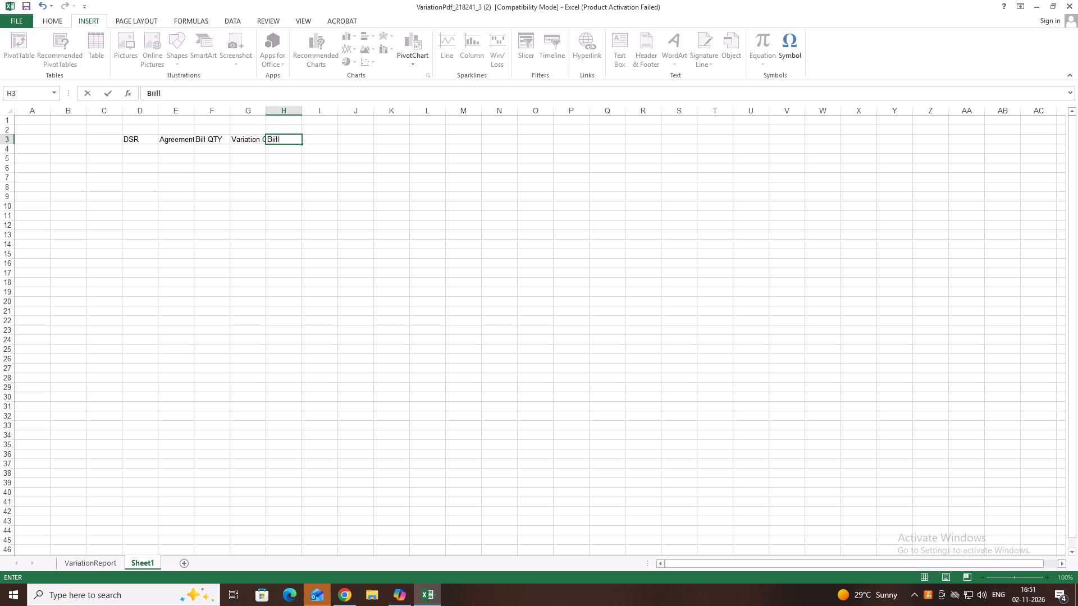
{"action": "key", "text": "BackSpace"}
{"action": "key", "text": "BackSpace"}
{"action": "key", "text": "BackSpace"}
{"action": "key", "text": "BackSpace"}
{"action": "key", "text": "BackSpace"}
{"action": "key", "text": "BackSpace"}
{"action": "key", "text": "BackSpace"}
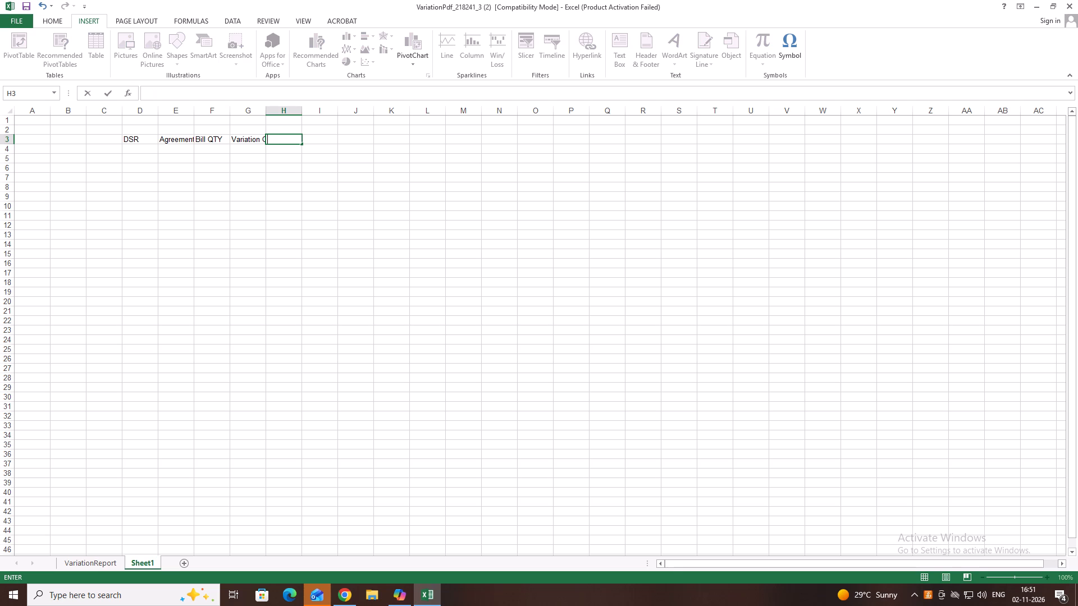
Copy the Variation Qty heading from G3 into H3 and replace the heading in G3 with Bill Amount.
{"action": "left_click", "coordinate": [252, 138]}
{"action": "key", "text": "ctrl+c"}
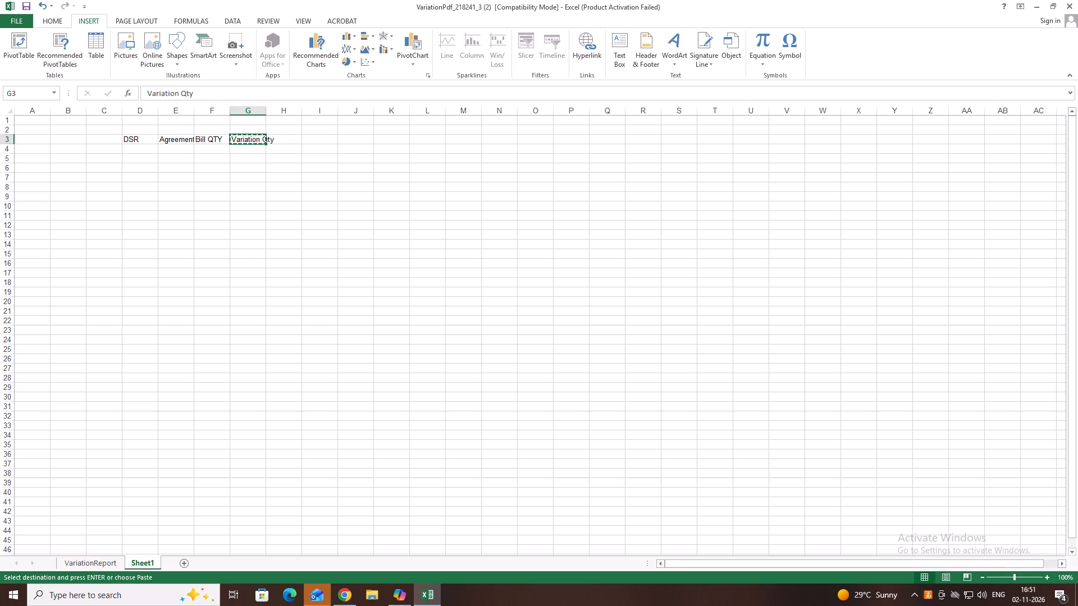
{"action": "left_click", "coordinate": [282, 139]}
{"action": "key", "text": "ctrl+v"}
{"action": "left_click", "coordinate": [249, 144]}
{"action": "type", "text": "Bill"}
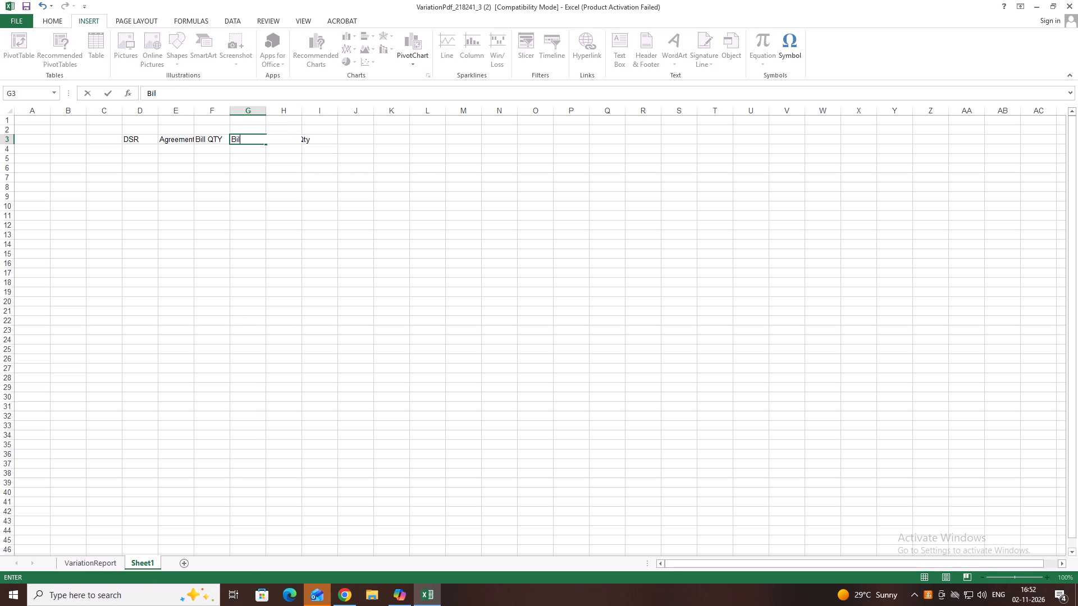
{"action": "key", "text": "space"}
{"action": "type", "text": "Amount"}
Enter the headings Variation amount in cell I3 and diff in cell K3.
{"action": "left_click", "coordinate": [326, 140]}
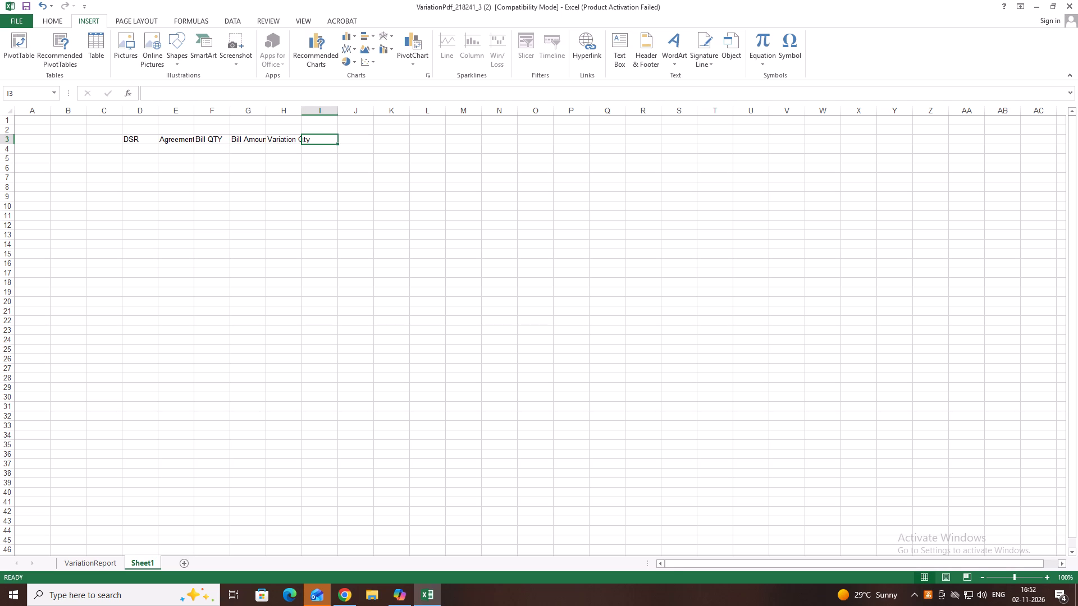
{"action": "type", "text": "Variatio"}
{"action": "type", "text": "n amount"}
{"action": "left_click", "coordinate": [399, 135]}
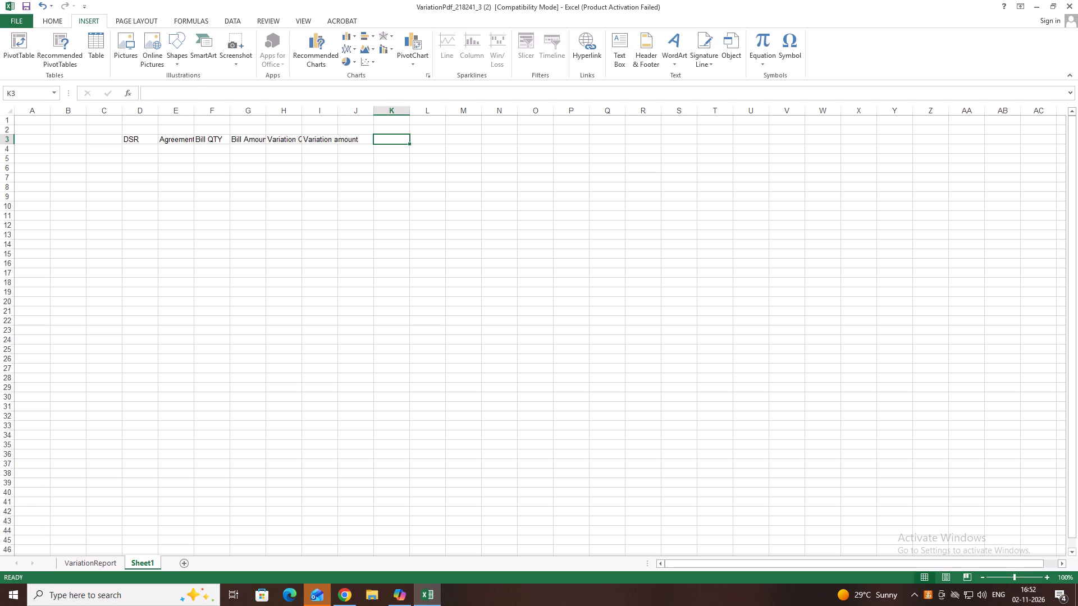
{"action": "type", "text": "diff"}
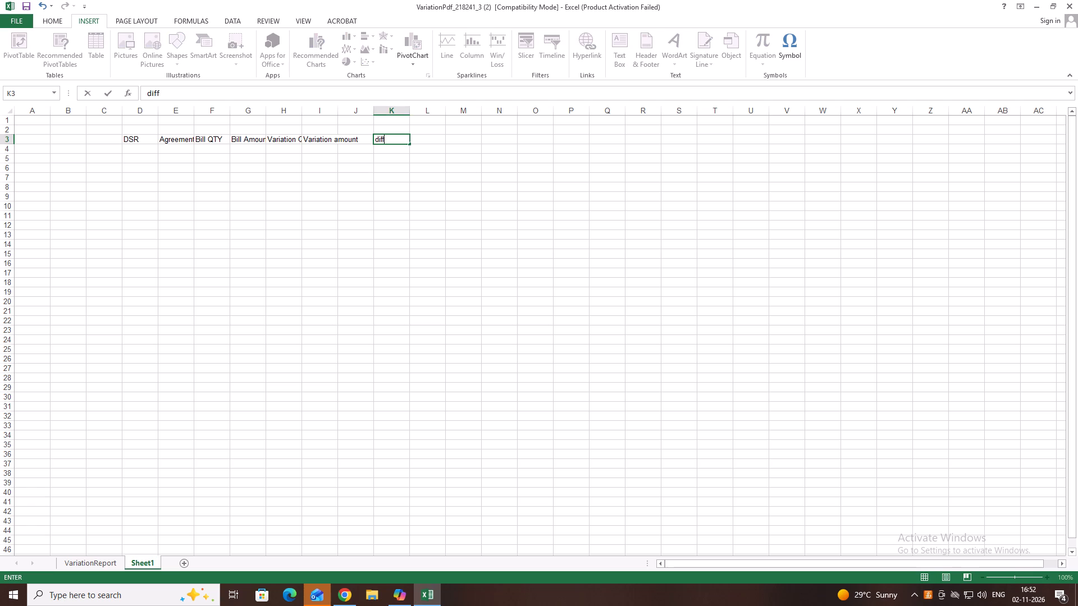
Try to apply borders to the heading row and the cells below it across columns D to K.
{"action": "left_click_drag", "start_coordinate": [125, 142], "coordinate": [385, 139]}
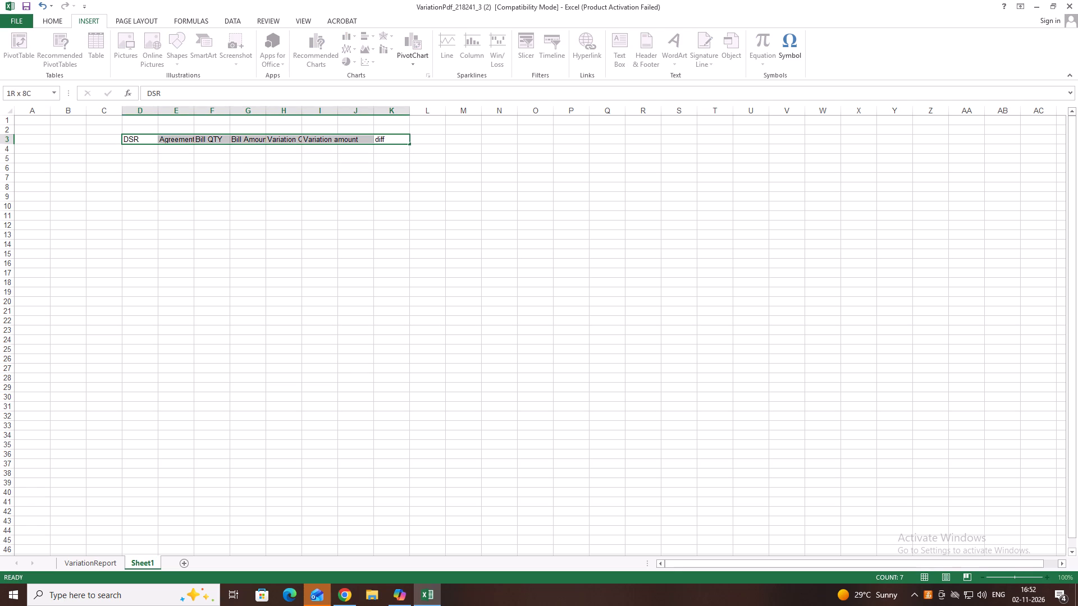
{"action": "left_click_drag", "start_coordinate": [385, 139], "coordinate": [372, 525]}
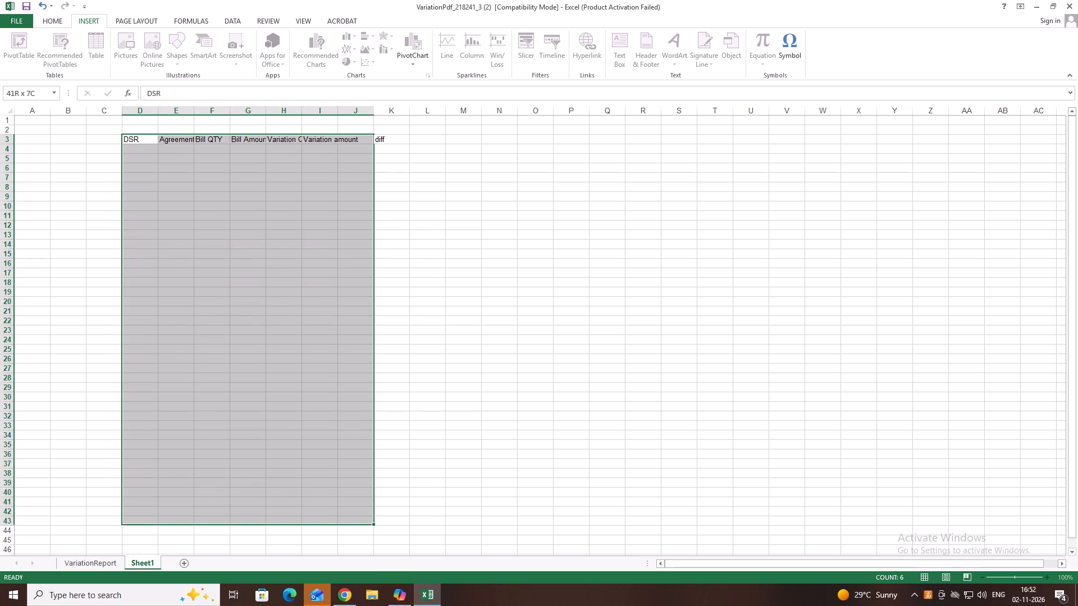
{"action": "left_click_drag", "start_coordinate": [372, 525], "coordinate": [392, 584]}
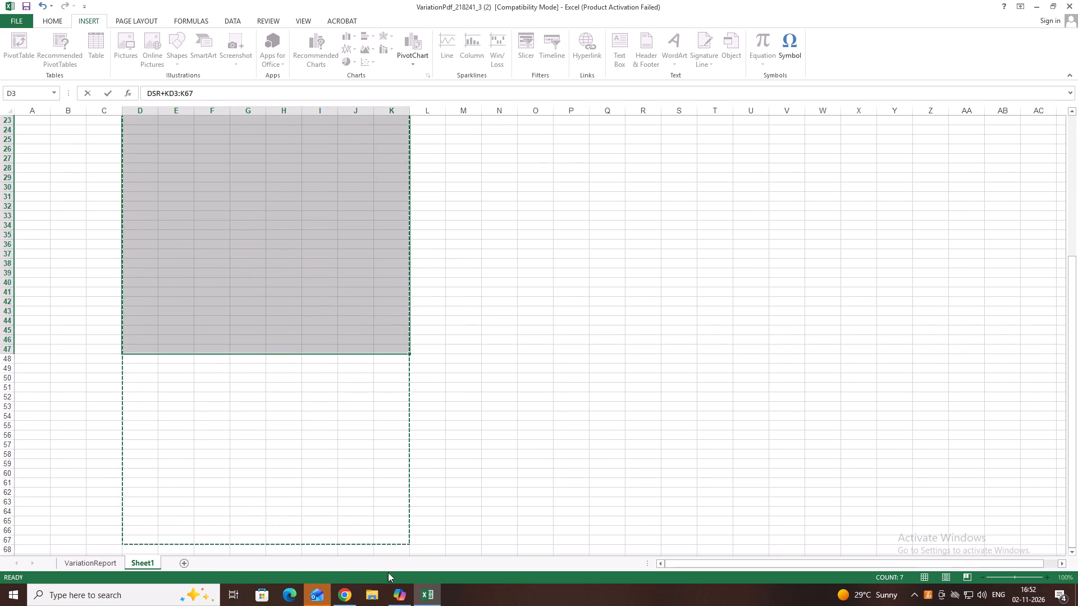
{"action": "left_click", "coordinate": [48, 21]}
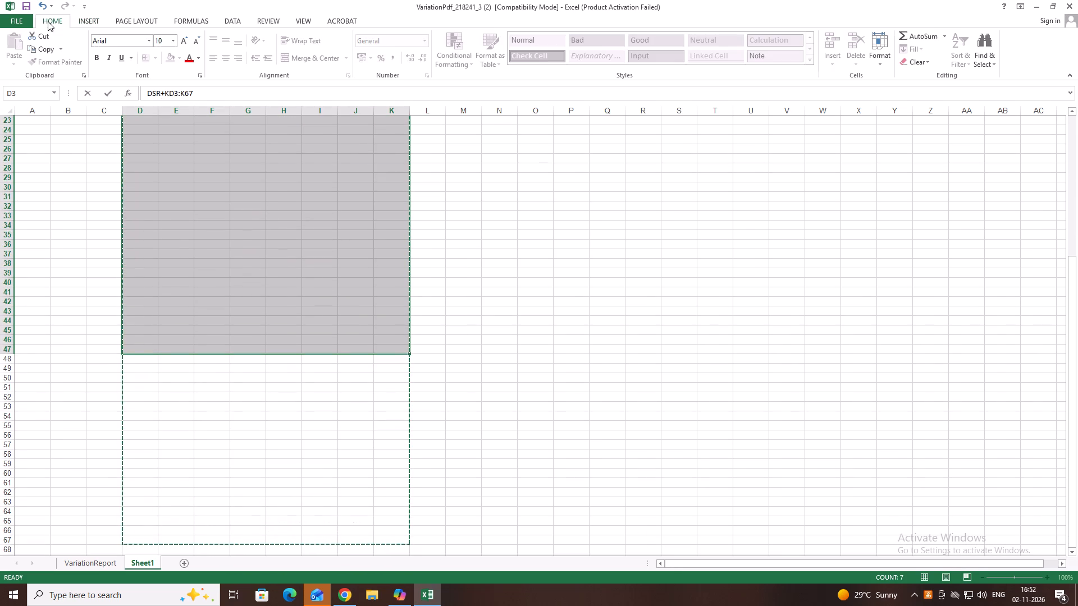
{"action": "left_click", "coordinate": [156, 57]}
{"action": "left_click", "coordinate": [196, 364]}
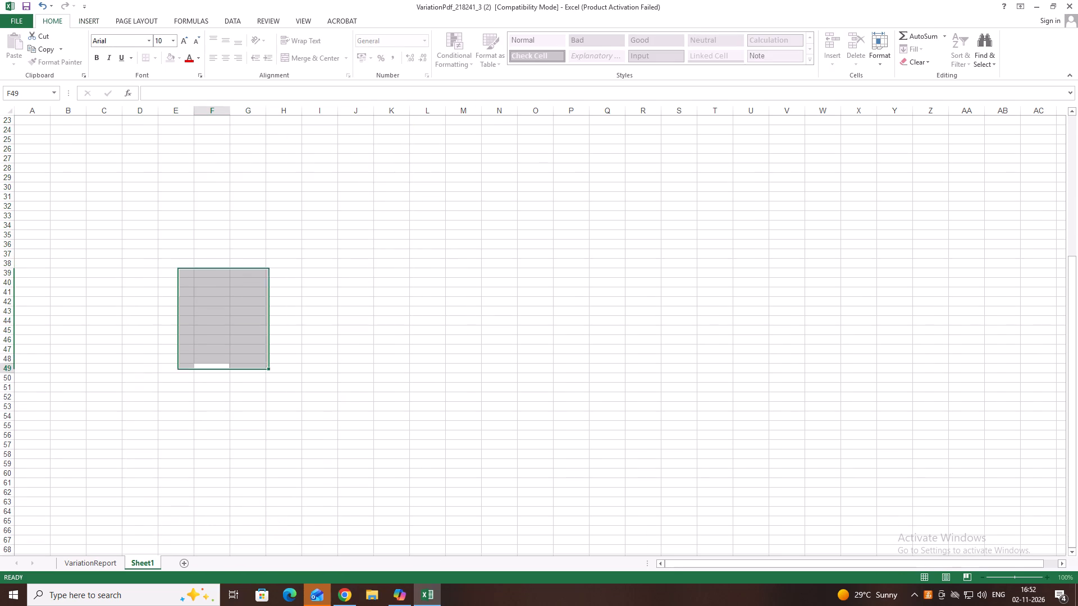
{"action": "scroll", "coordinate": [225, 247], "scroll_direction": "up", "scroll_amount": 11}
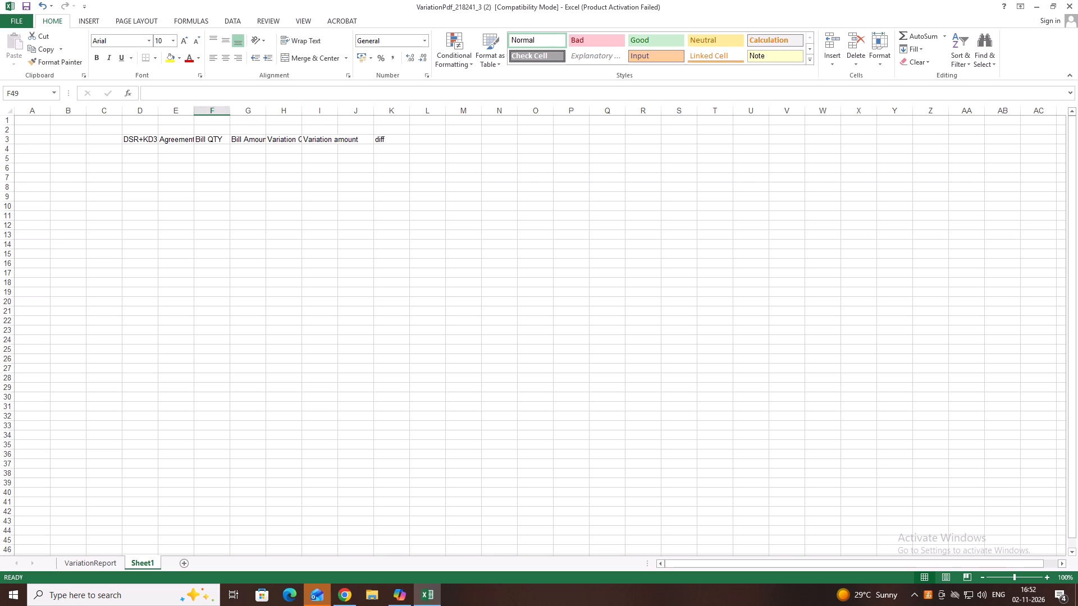
Apply All Borders to the heading row cells D3 to K3.
{"action": "left_click_drag", "start_coordinate": [127, 139], "coordinate": [154, 138]}
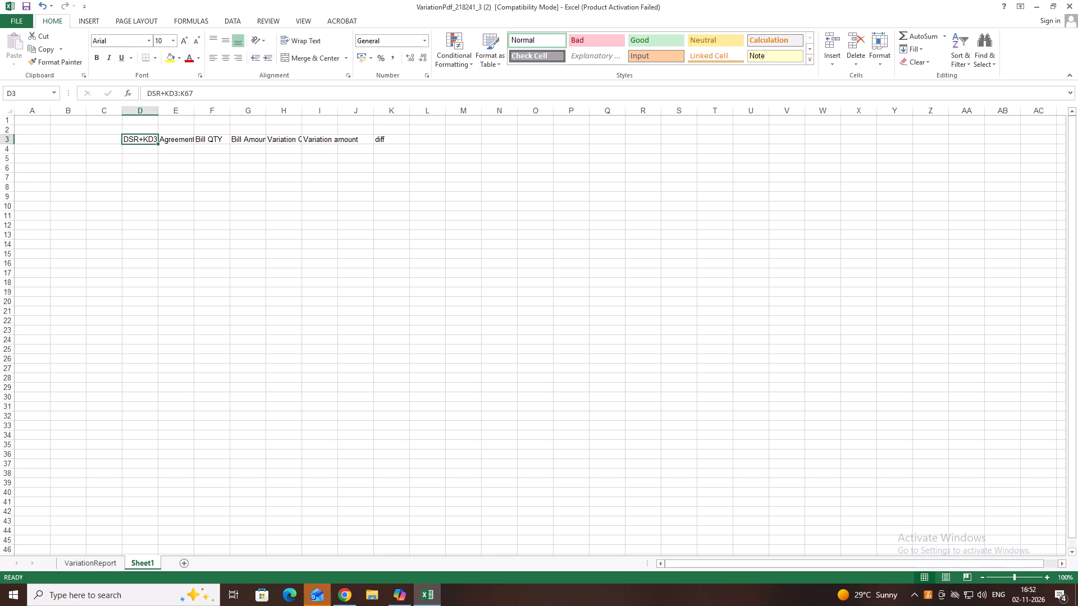
{"action": "left_click_drag", "start_coordinate": [154, 138], "coordinate": [389, 139]}
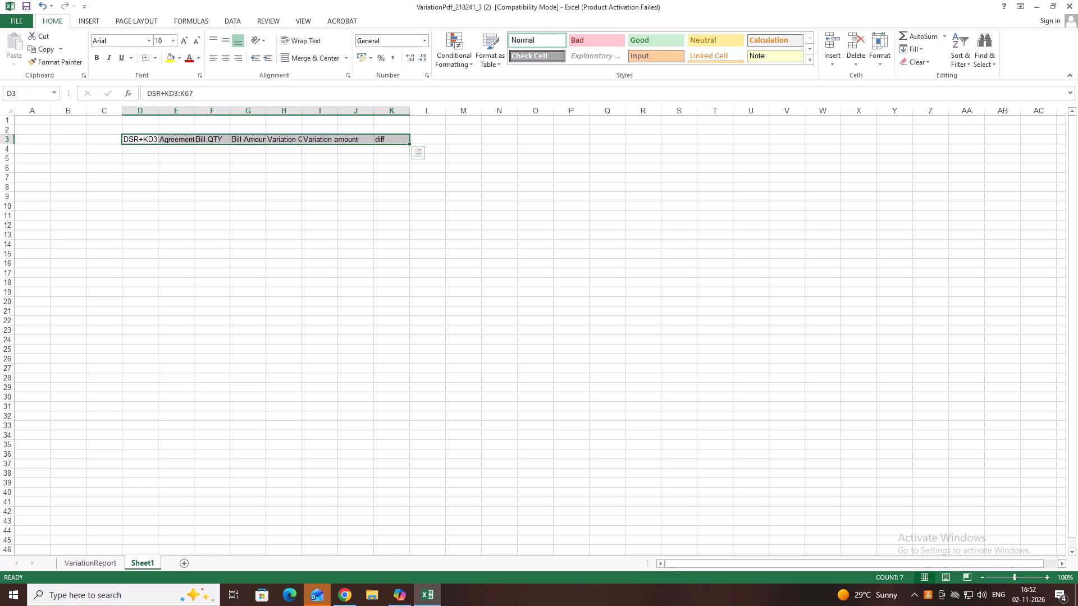
{"action": "left_click", "coordinate": [151, 57]}
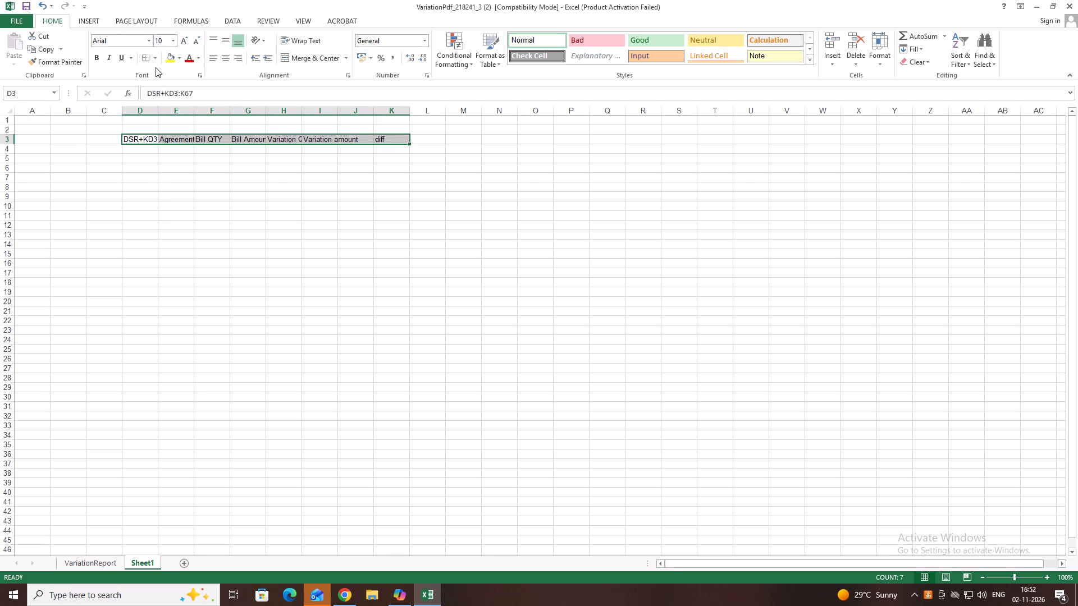
{"action": "left_click", "coordinate": [156, 59]}
{"action": "left_click", "coordinate": [167, 154]}
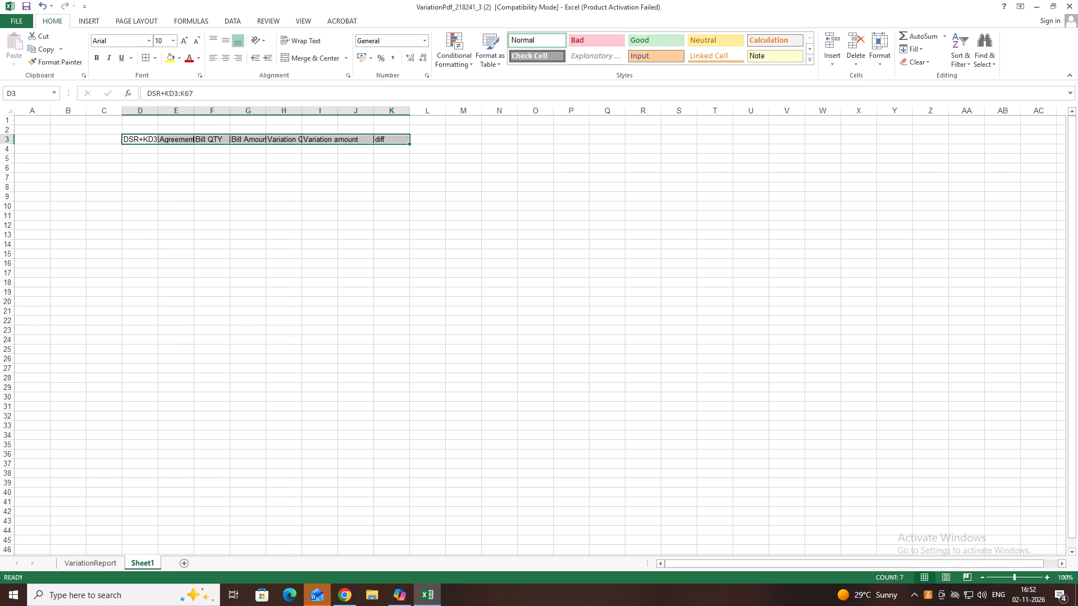
Apply All Borders to the blank table cells below the headings, from D4 to K208.
{"action": "left_click", "coordinate": [154, 158]}
{"action": "left_click_drag", "start_coordinate": [131, 149], "coordinate": [388, 159]}
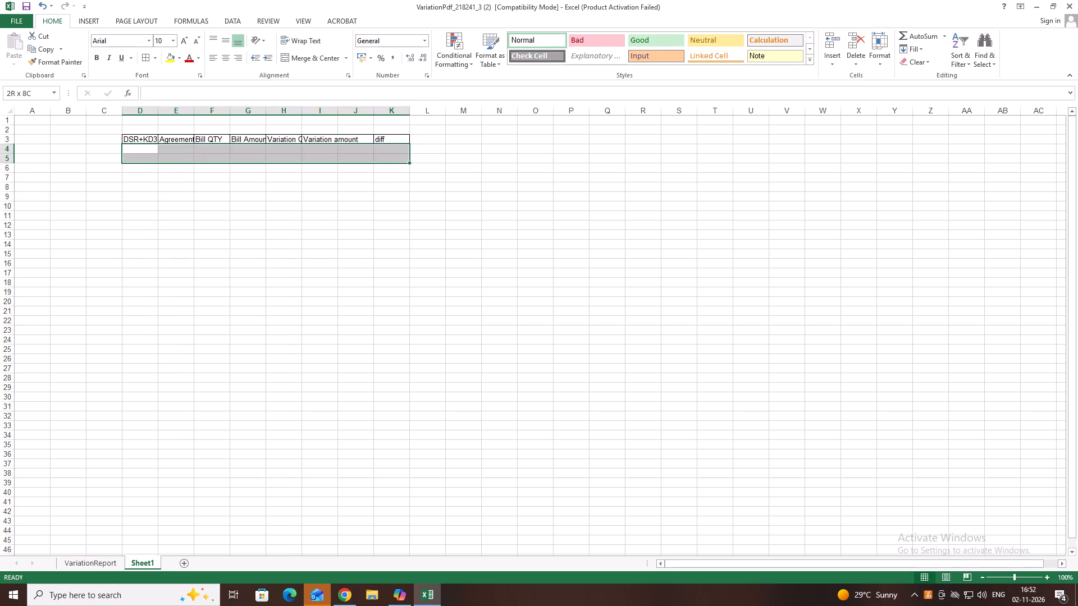
{"action": "left_click_drag", "start_coordinate": [388, 159], "coordinate": [395, 529]}
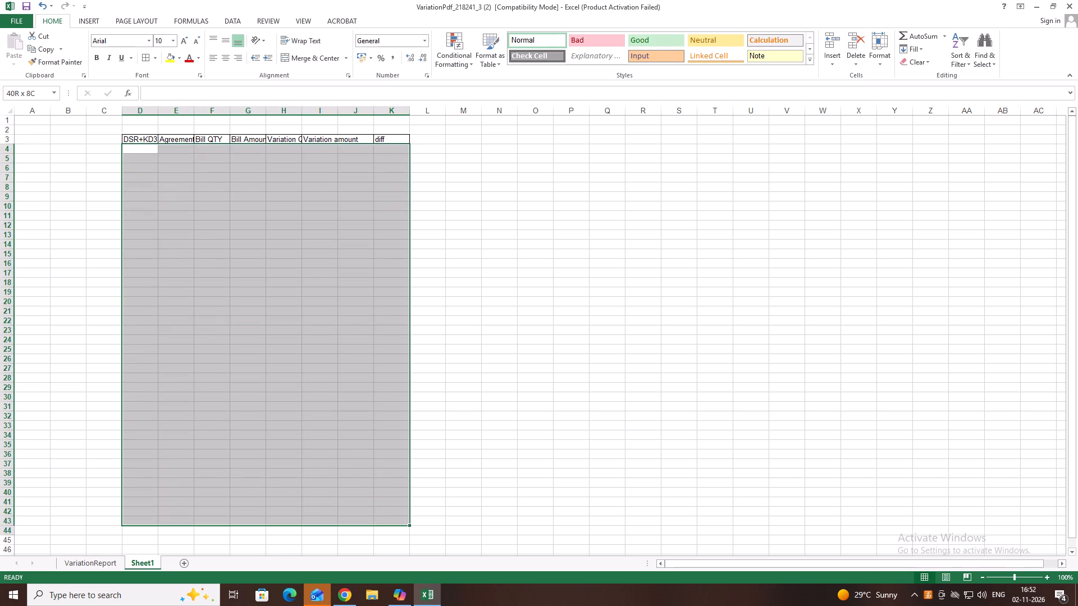
{"action": "left_click_drag", "start_coordinate": [395, 529], "coordinate": [398, 588]}
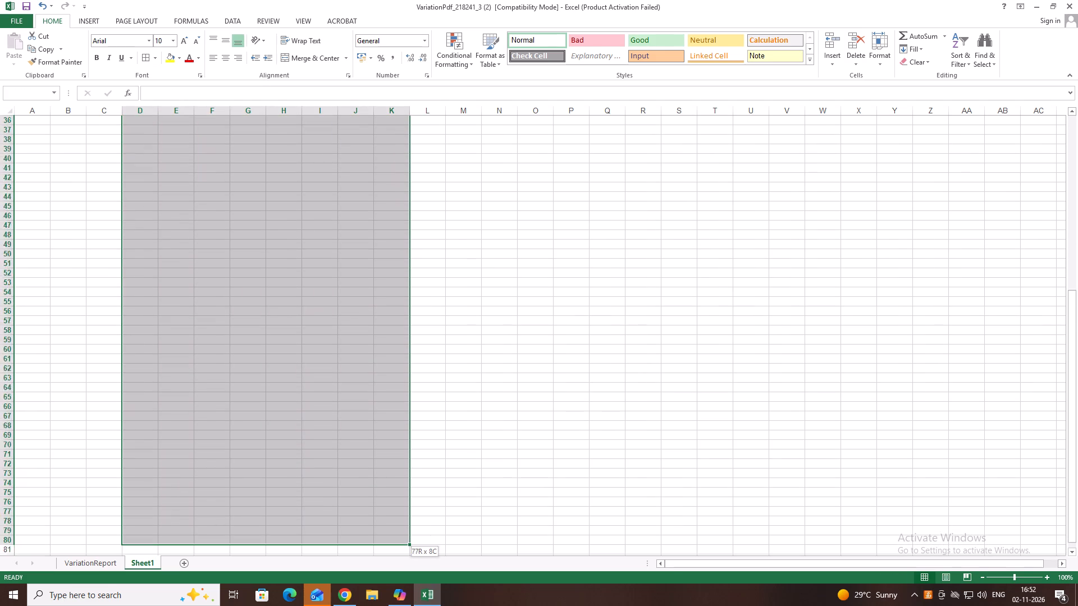
{"action": "left_click_drag", "start_coordinate": [398, 588], "coordinate": [397, 566]}
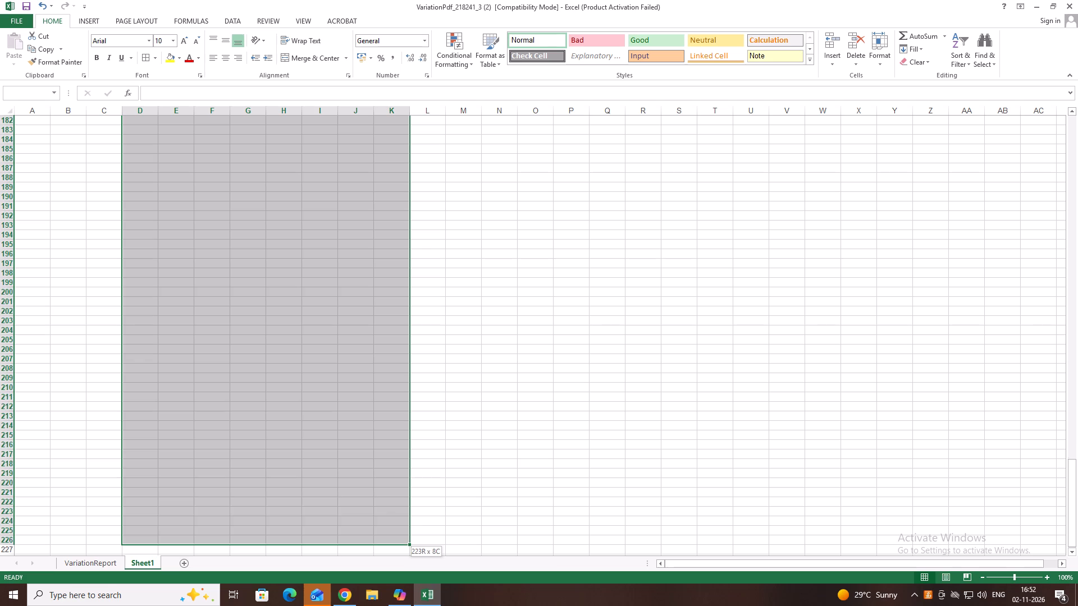
{"action": "left_click_drag", "start_coordinate": [397, 566], "coordinate": [381, 366]}
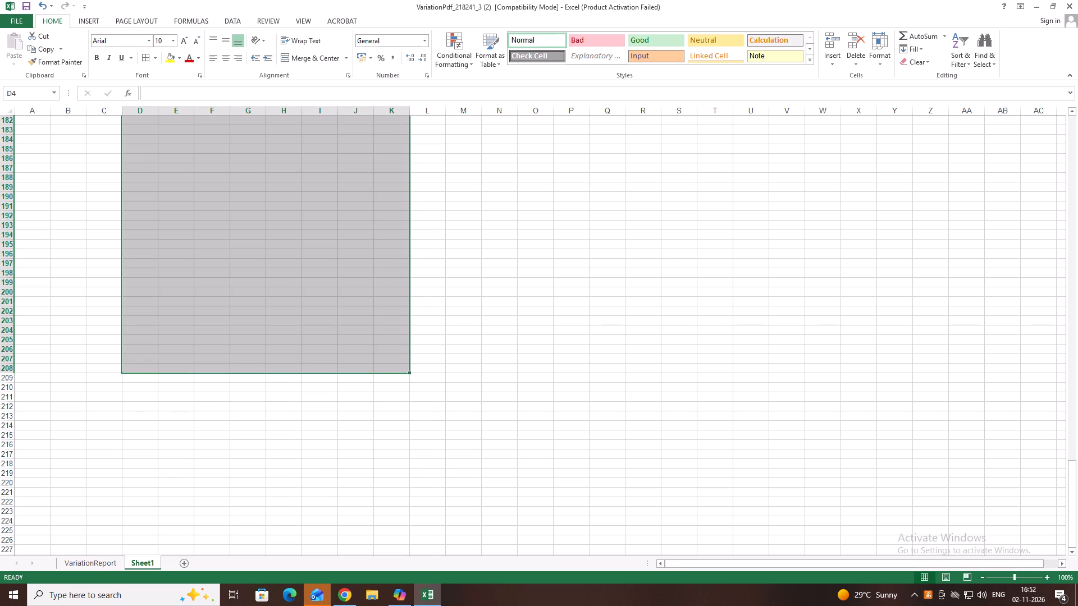
{"action": "left_click", "coordinate": [154, 57]}
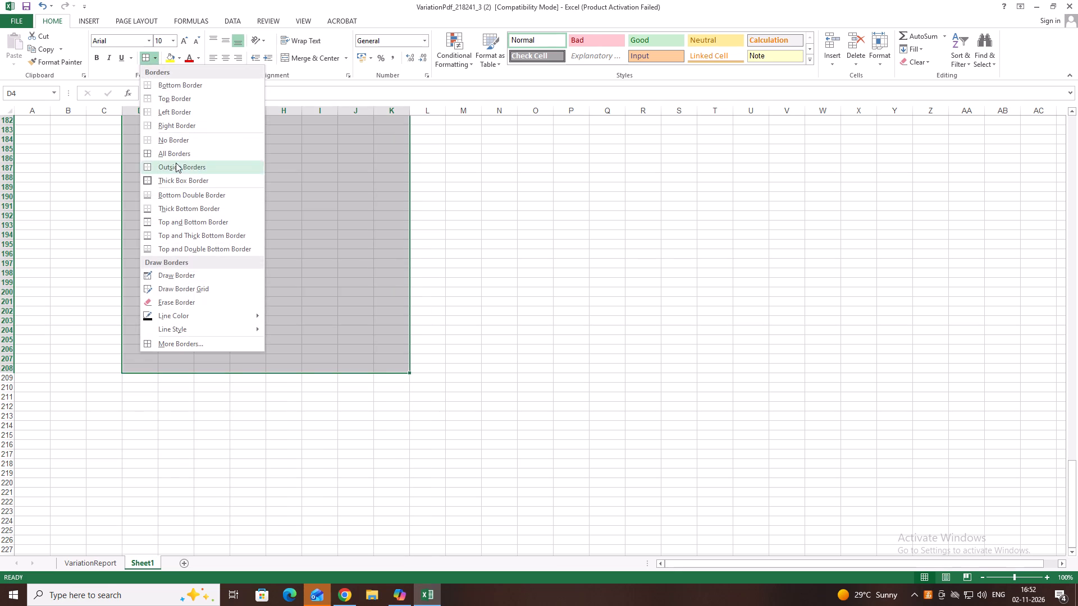
{"action": "left_click", "coordinate": [175, 153]}
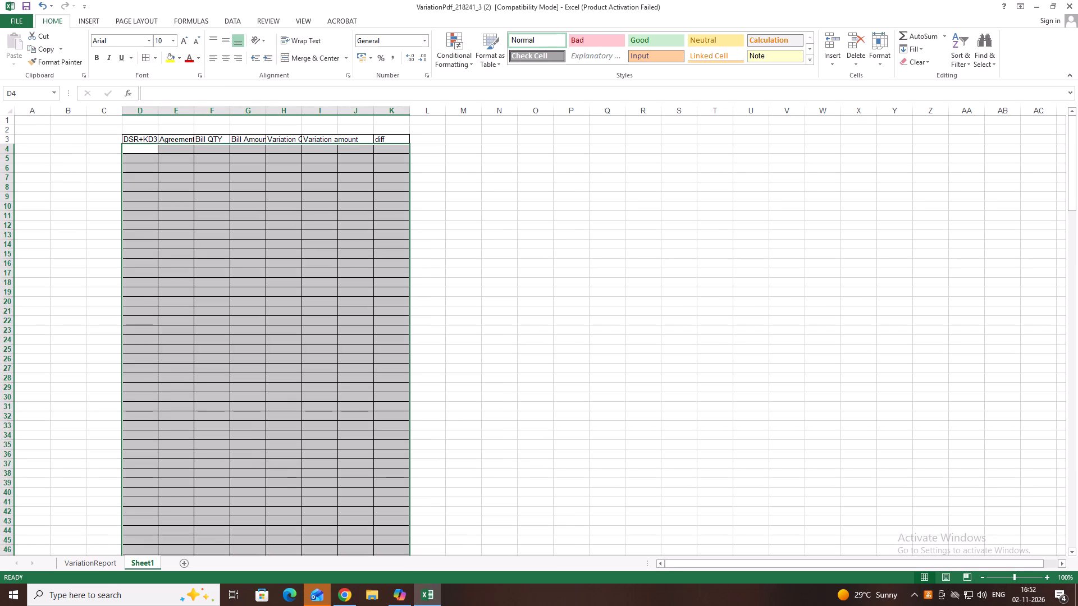
Widen columns D through I so that each heading in row 3 fits within its own cell.
{"action": "left_click_drag", "start_coordinate": [157, 111], "coordinate": [178, 114]}
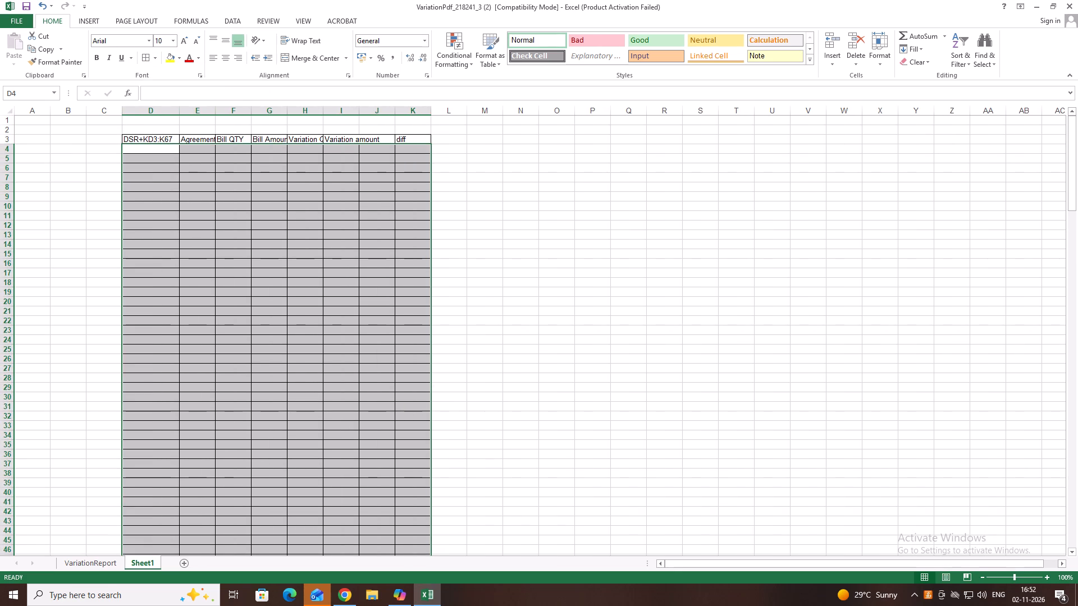
{"action": "left_click_drag", "start_coordinate": [216, 110], "coordinate": [246, 114]}
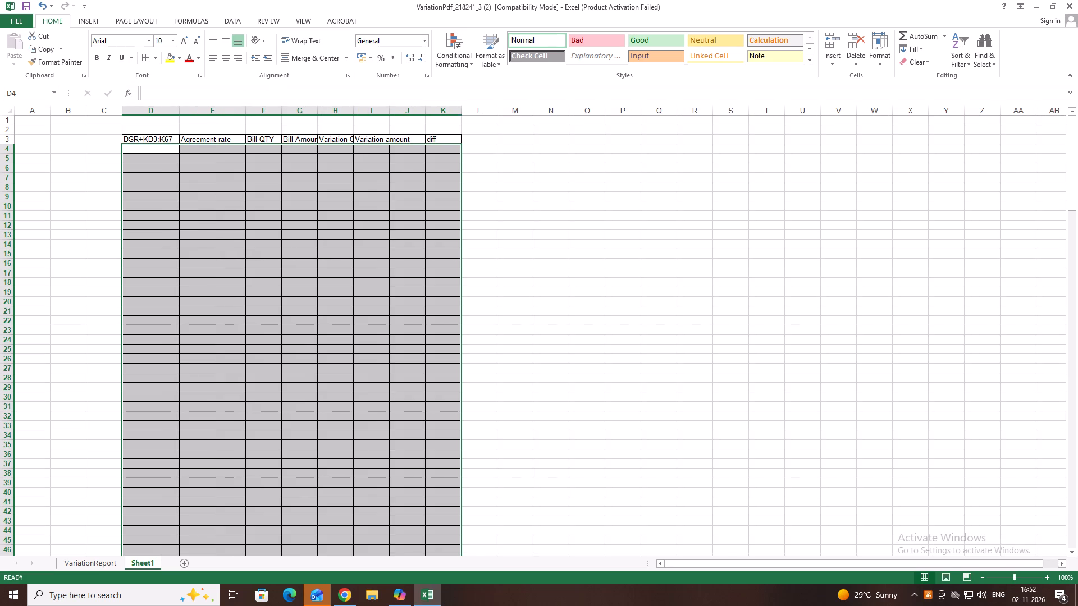
{"action": "left_click_drag", "start_coordinate": [281, 109], "coordinate": [337, 113]}
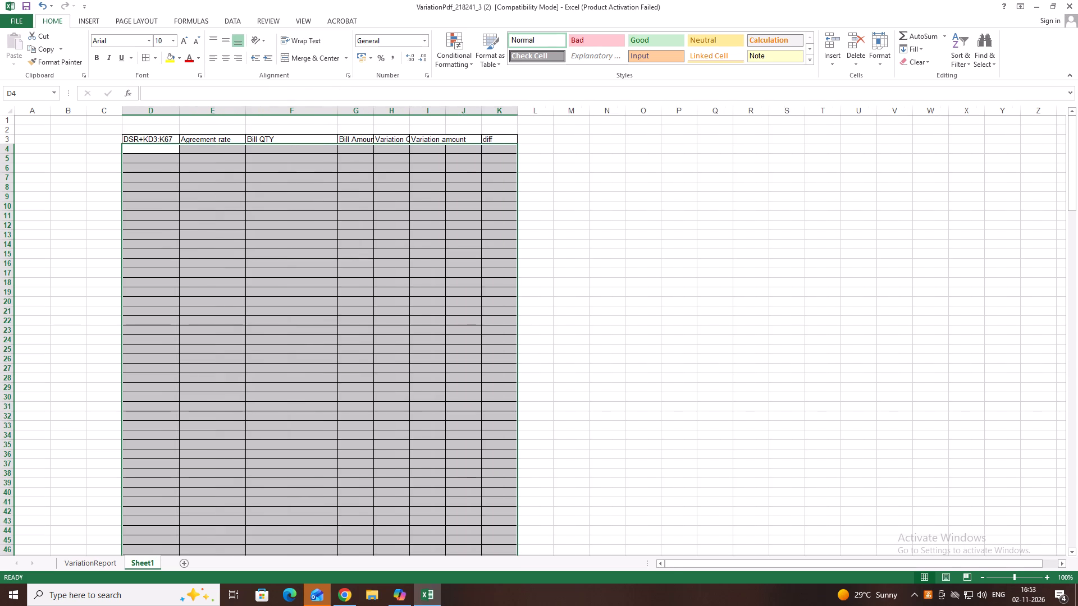
{"action": "left_click_drag", "start_coordinate": [371, 114], "coordinate": [395, 113]}
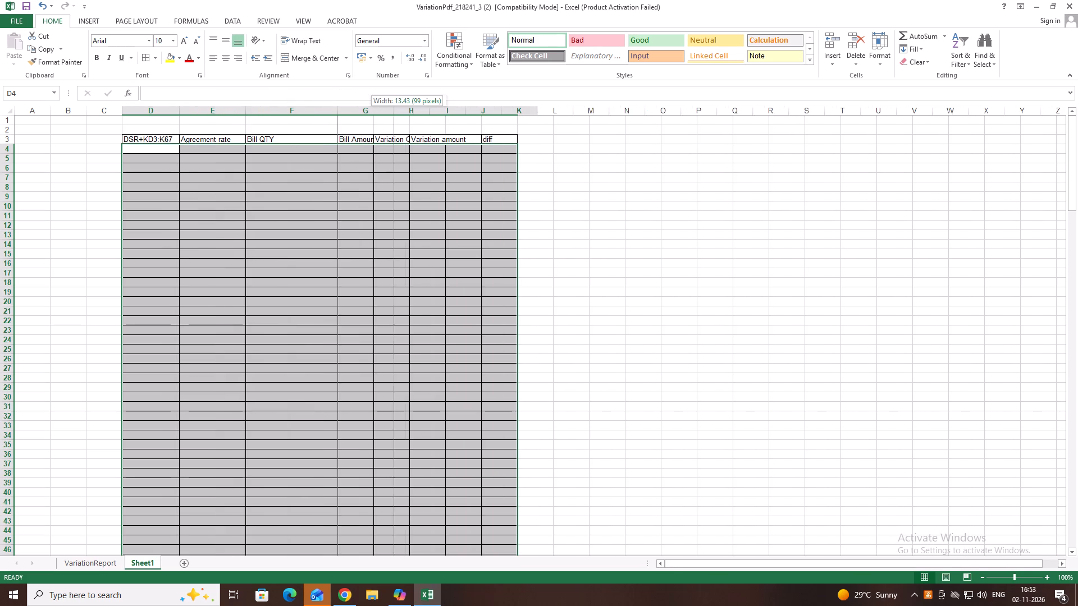
{"action": "left_click_drag", "start_coordinate": [395, 113], "coordinate": [403, 113]}
{"action": "left_click_drag", "start_coordinate": [441, 114], "coordinate": [470, 117]}
{"action": "left_click_drag", "start_coordinate": [506, 111], "coordinate": [518, 113]}
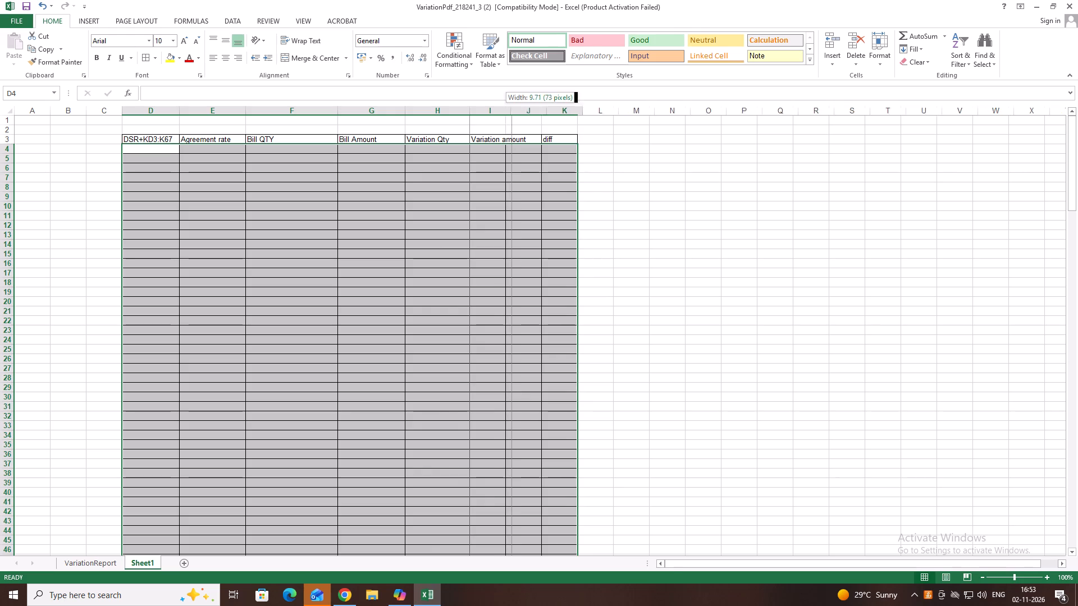
{"action": "left_click_drag", "start_coordinate": [518, 113], "coordinate": [519, 113]}
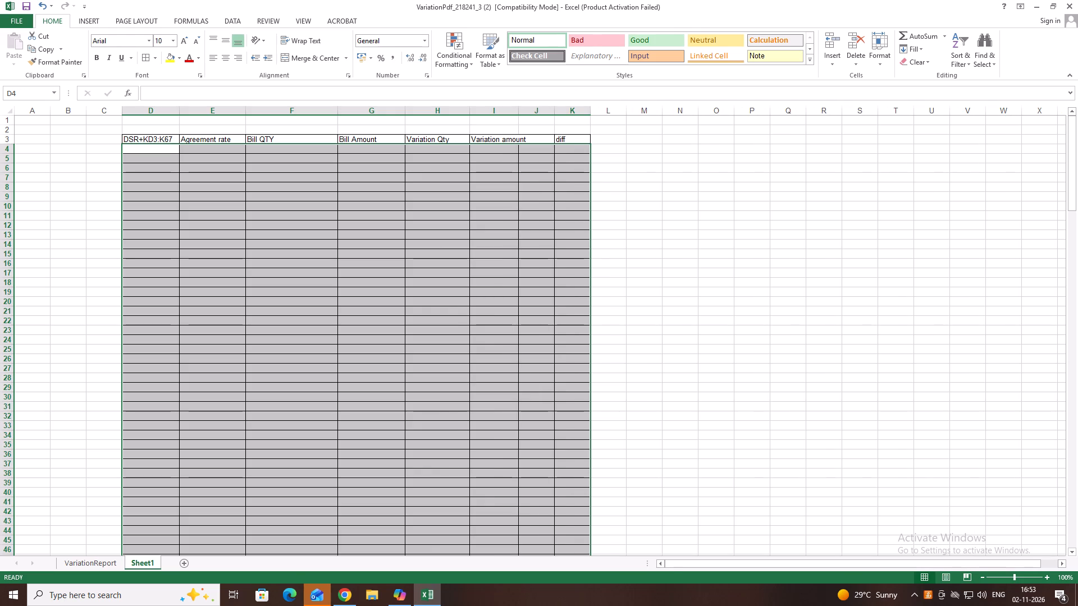
{"action": "left_click_drag", "start_coordinate": [519, 113], "coordinate": [540, 113]}
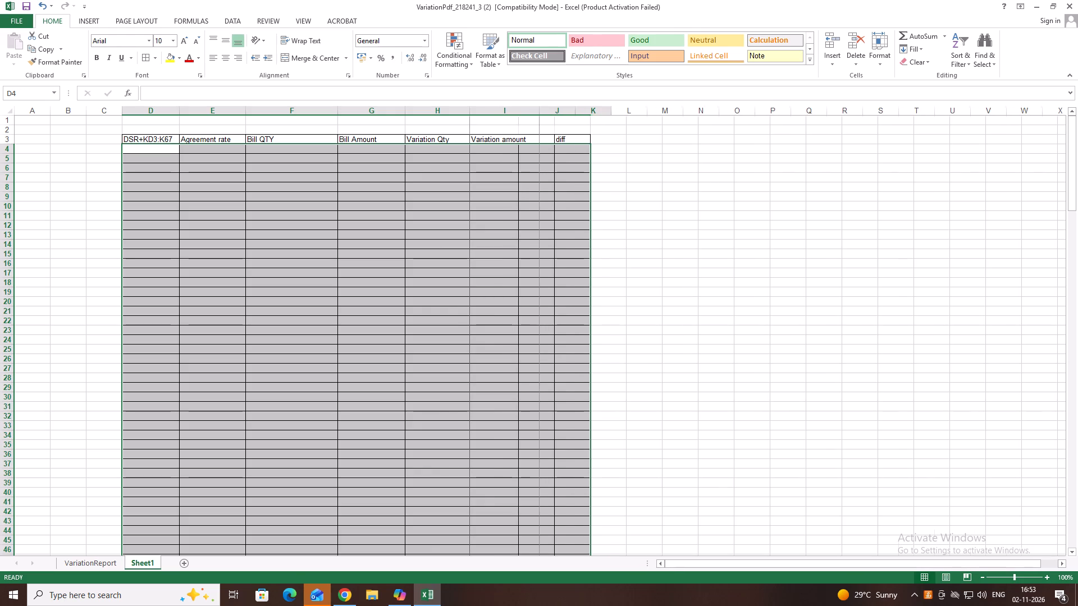
{"action": "left_click", "coordinate": [555, 142]}
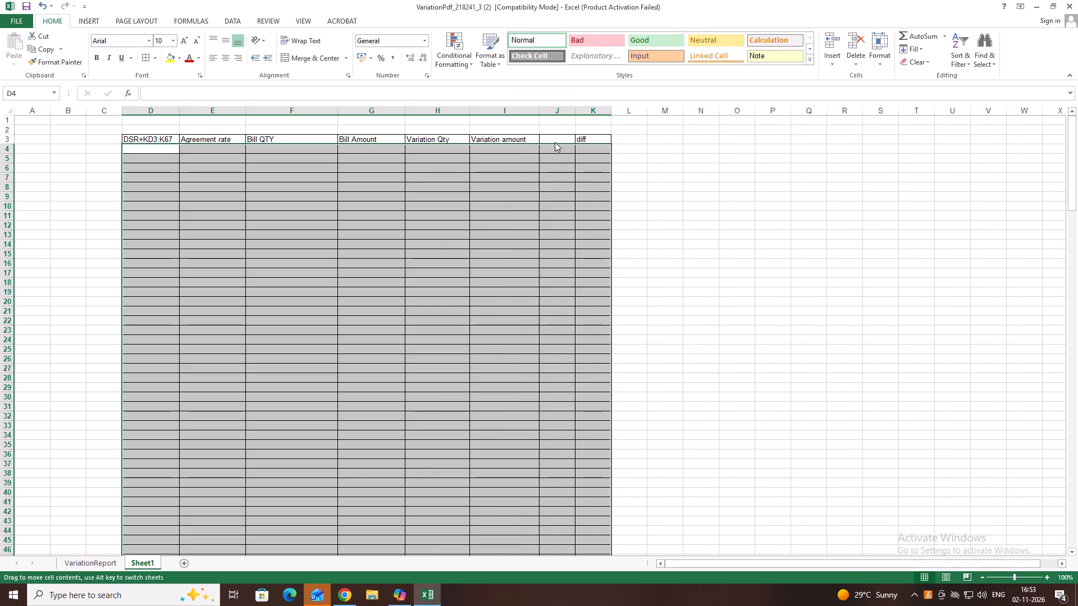
{"action": "left_click", "coordinate": [504, 164]}
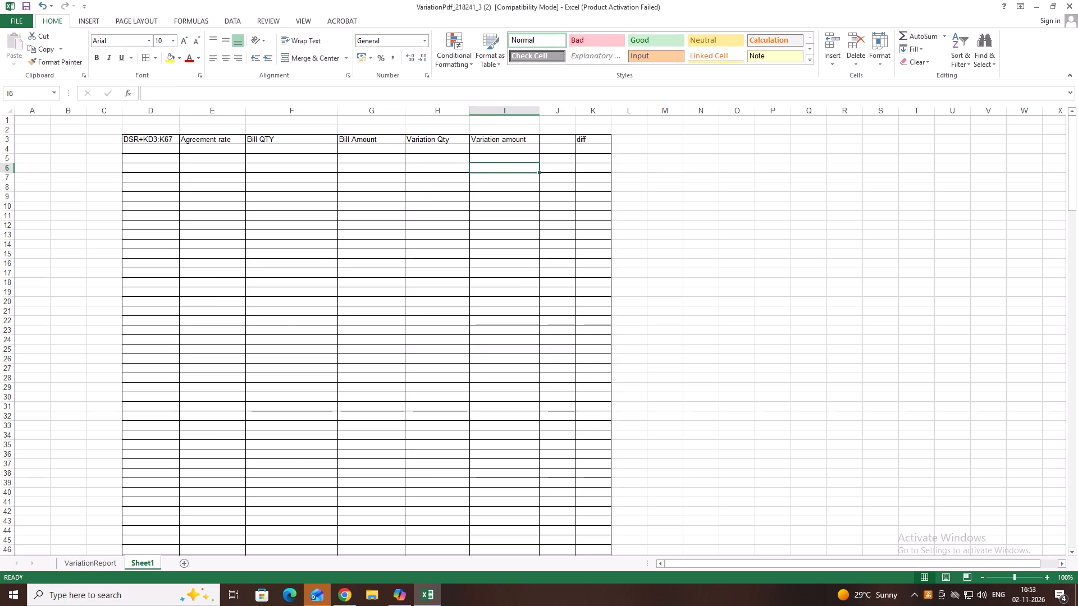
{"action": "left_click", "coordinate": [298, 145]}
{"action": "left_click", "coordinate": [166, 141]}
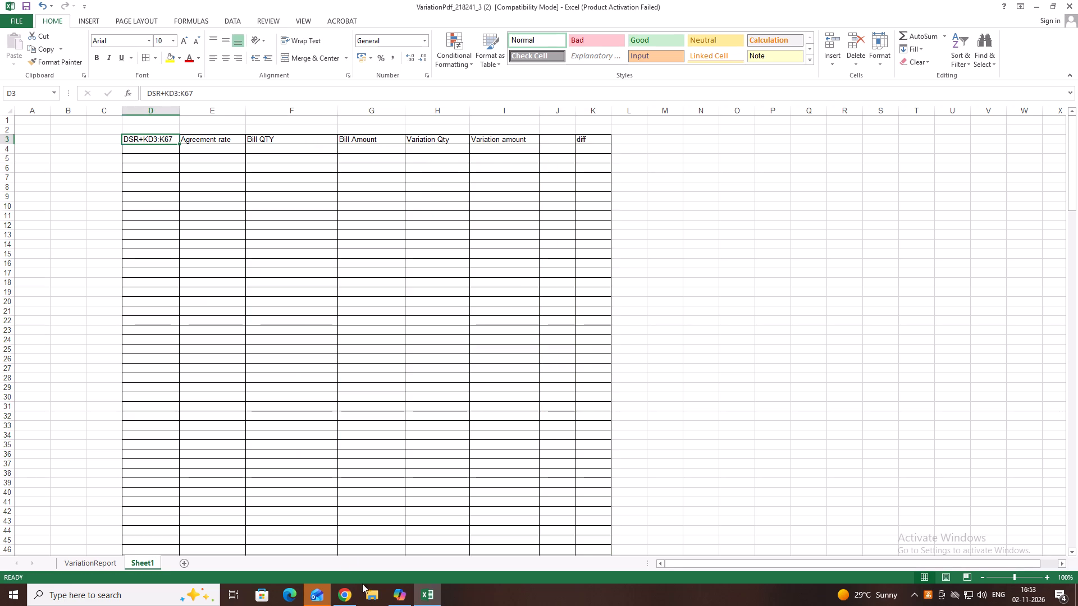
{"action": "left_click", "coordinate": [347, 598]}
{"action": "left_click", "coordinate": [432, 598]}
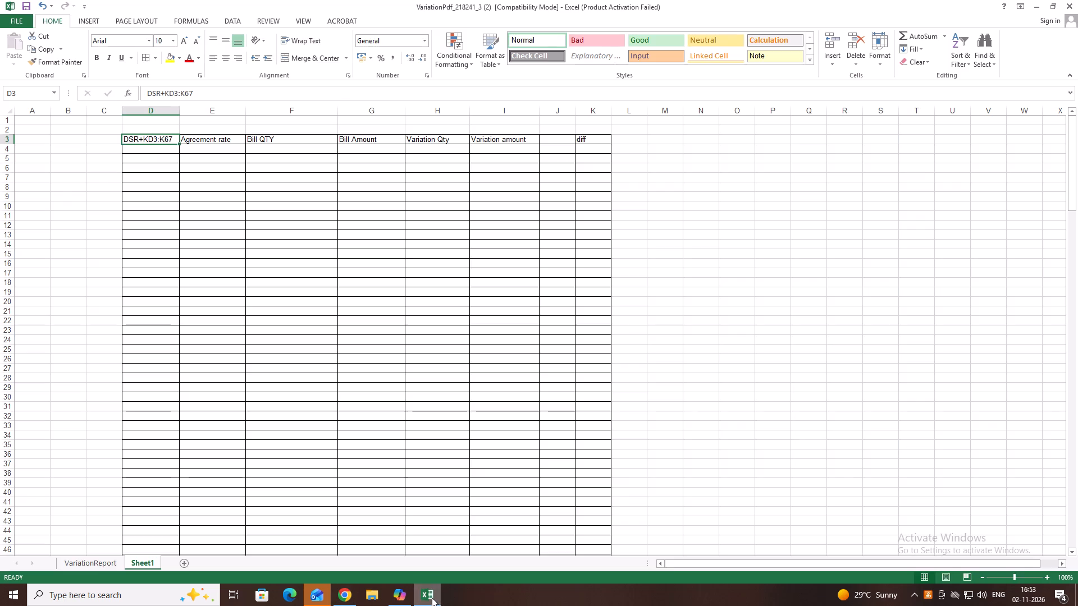
Copy the entire Item No. column from the VariationReport sheet into column D of Sheet1, replacing its contents.
{"action": "left_click", "coordinate": [97, 559]}
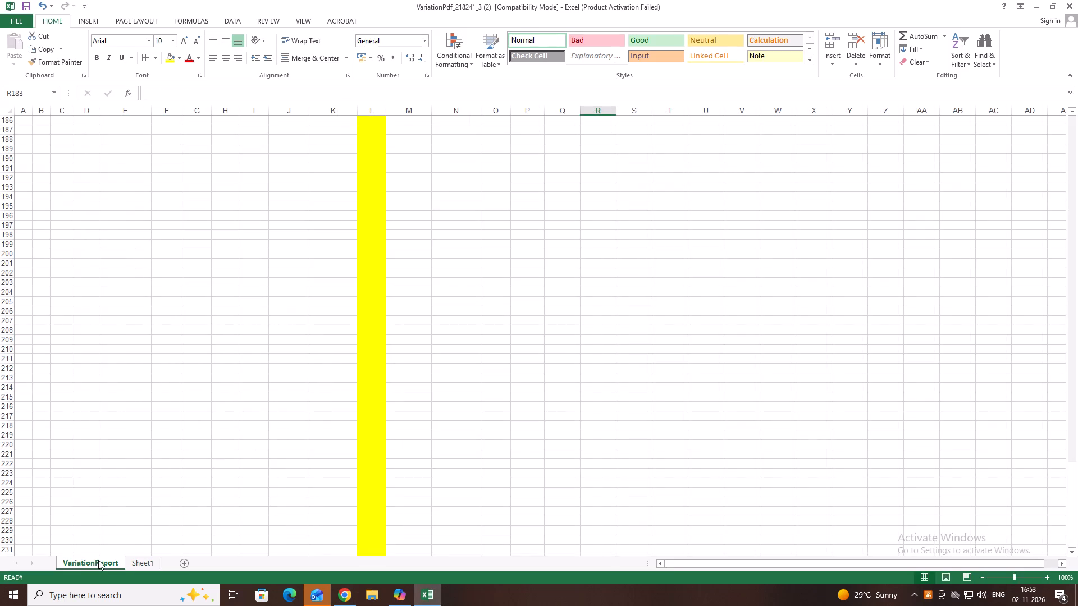
{"action": "scroll", "coordinate": [152, 365], "scroll_direction": "up", "scroll_amount": 20}
{"action": "scroll", "coordinate": [152, 365], "scroll_direction": "up", "scroll_amount": 13}
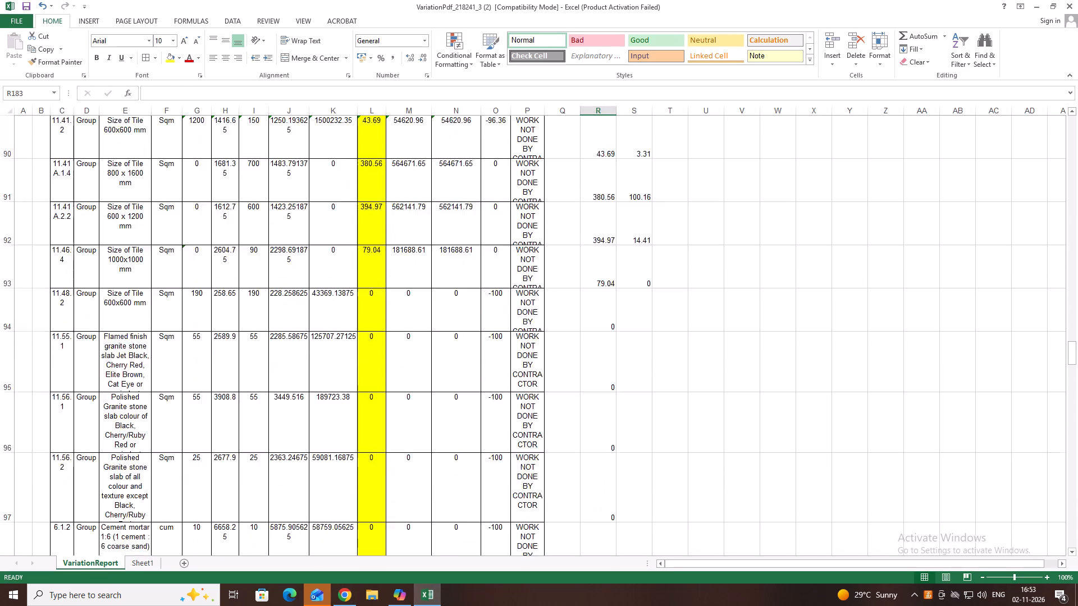
{"action": "scroll", "coordinate": [178, 231], "scroll_direction": "up", "scroll_amount": 19}
{"action": "scroll", "coordinate": [164, 227], "scroll_direction": "up", "scroll_amount": 12}
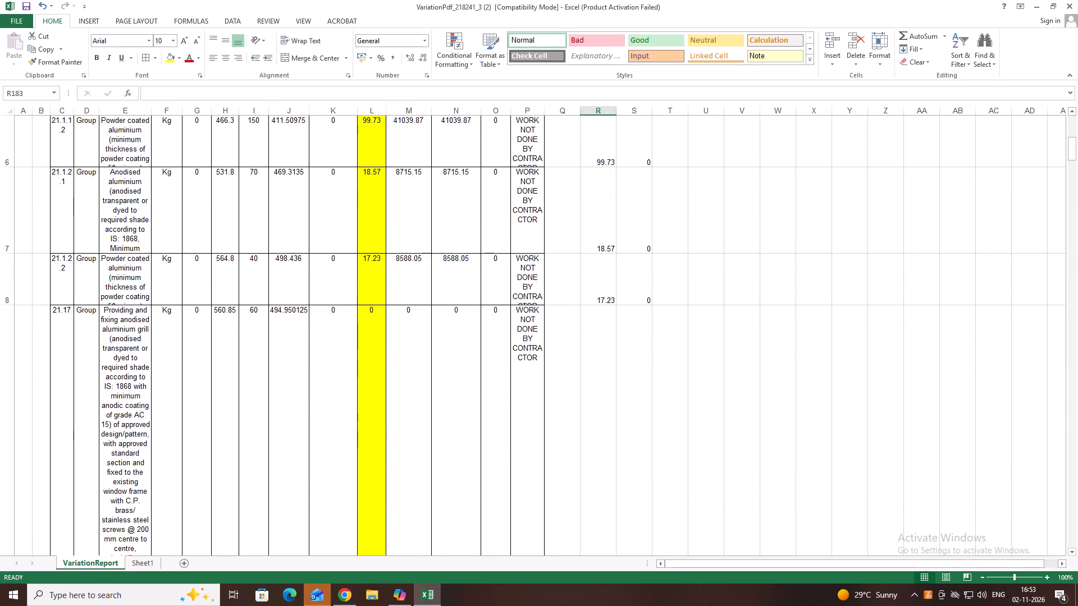
{"action": "scroll", "coordinate": [164, 227], "scroll_direction": "up", "scroll_amount": 10}
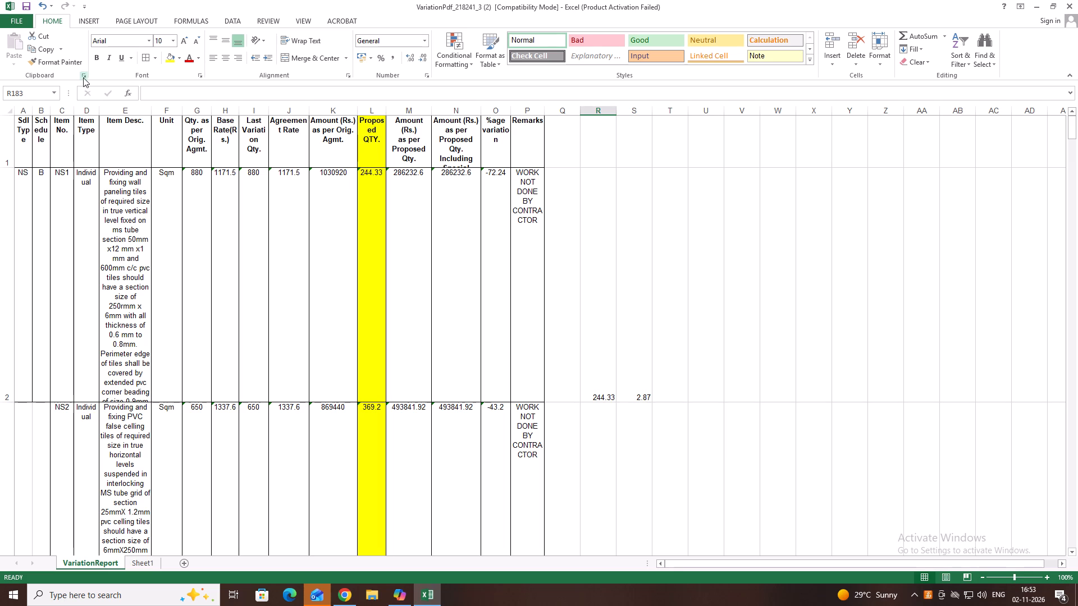
{"action": "left_click", "coordinate": [61, 117]}
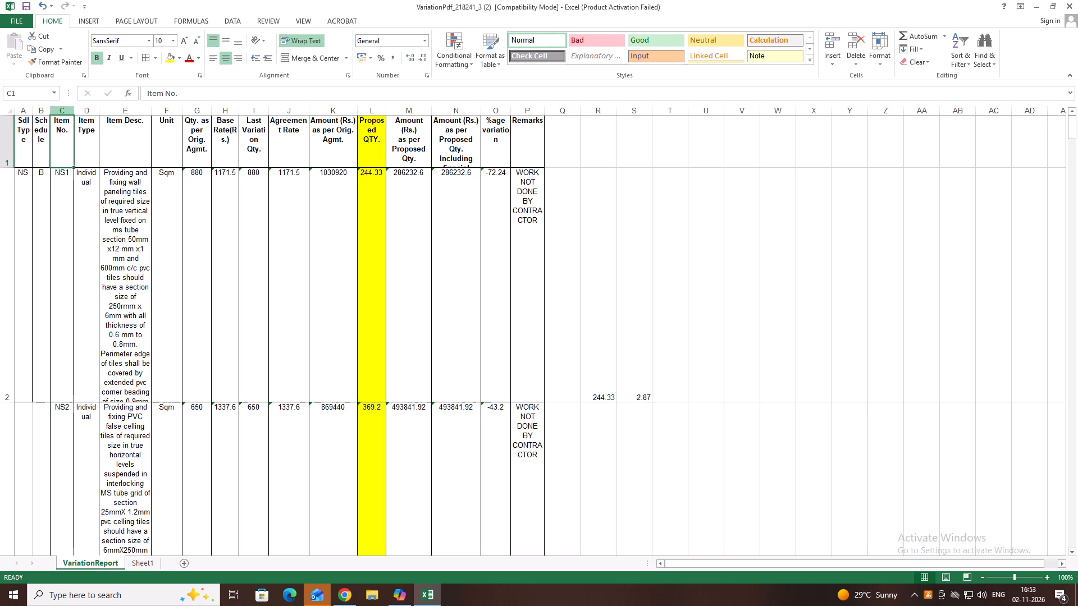
{"action": "left_click", "coordinate": [63, 113]}
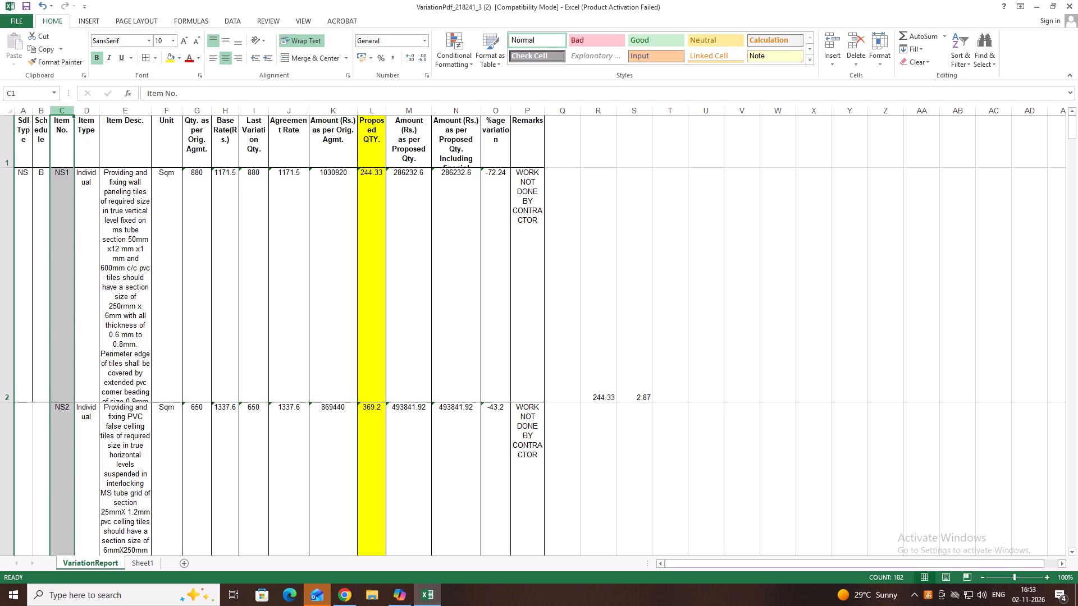
{"action": "key", "text": "ctrl+c"}
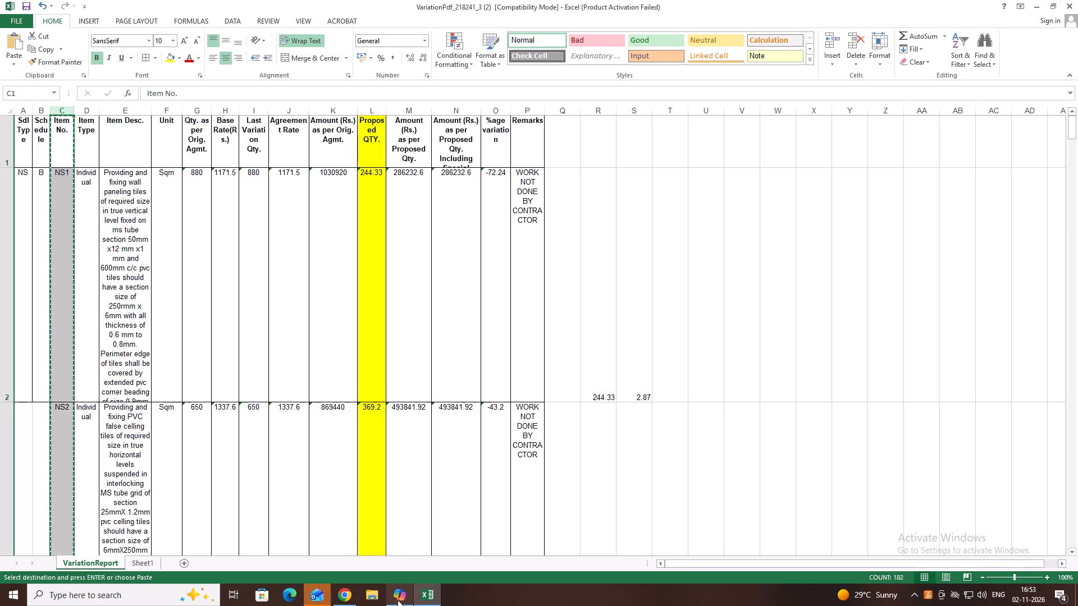
{"action": "left_click", "coordinate": [146, 567]}
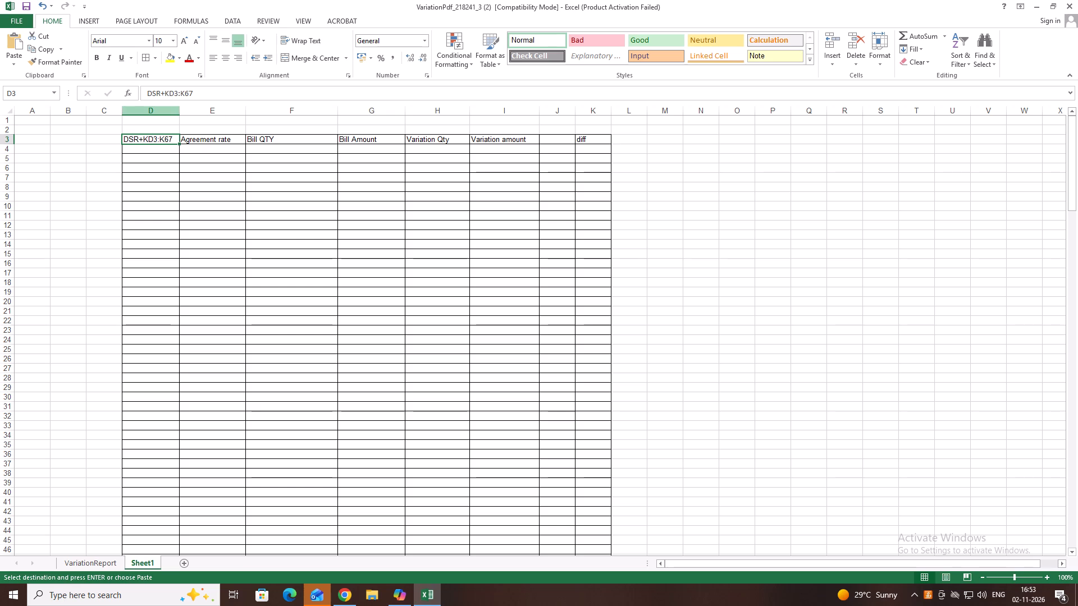
{"action": "left_click", "coordinate": [151, 113]}
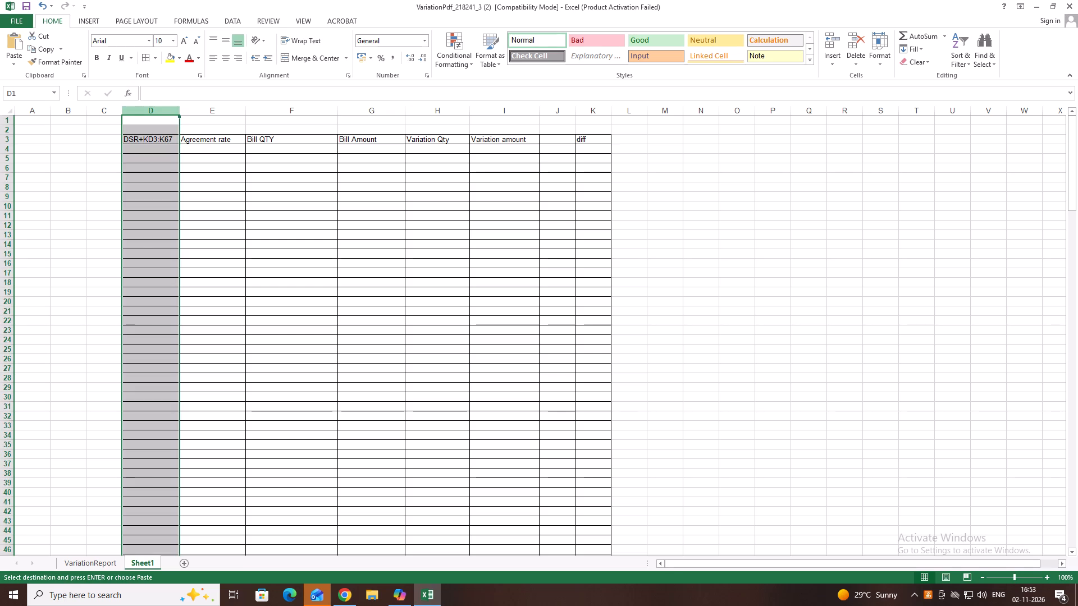
{"action": "key", "text": "ctrl+v"}
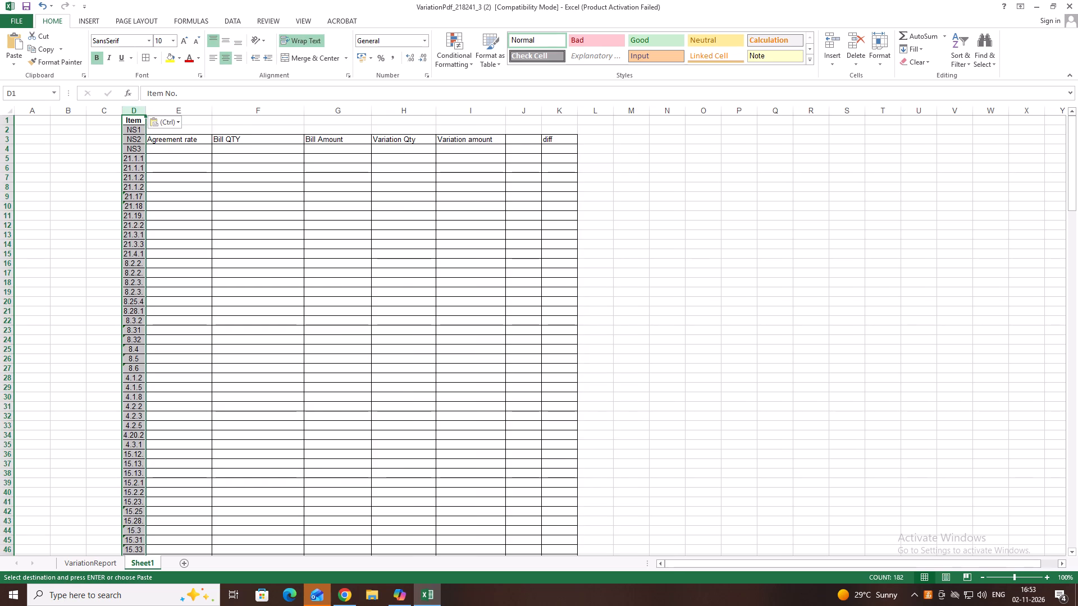
Clear the old row 3 headings in Sheet1, from Agreement rate in E3 through diff in K3.
{"action": "left_click", "coordinate": [182, 141]}
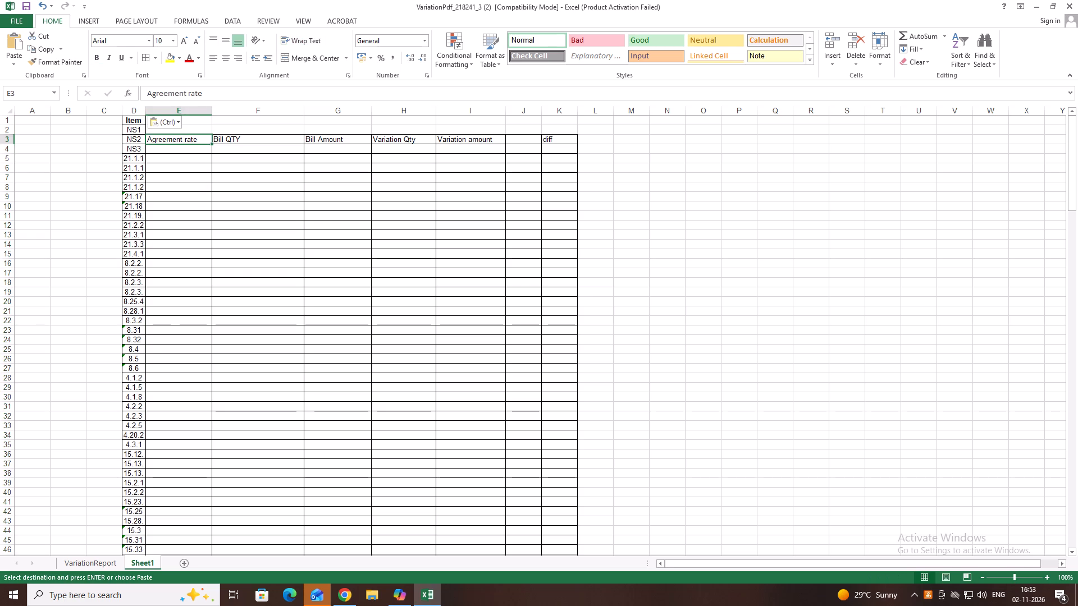
{"action": "key", "text": "BackSpace"}
{"action": "left_click", "coordinate": [222, 136]}
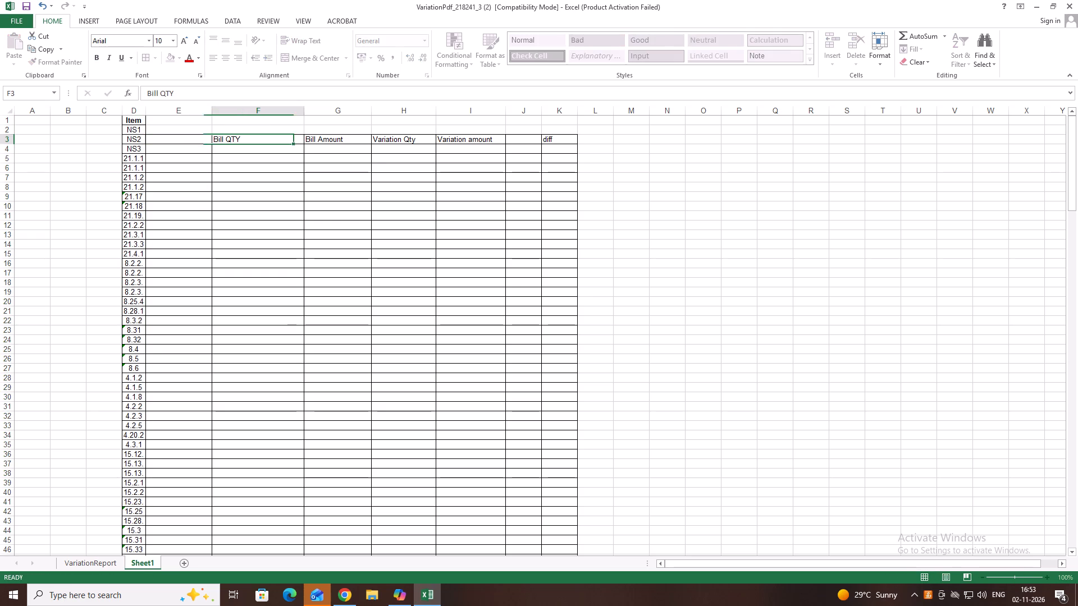
{"action": "key", "text": "BackSpace"}
{"action": "left_click", "coordinate": [324, 143]}
{"action": "key", "text": "BackSpace"}
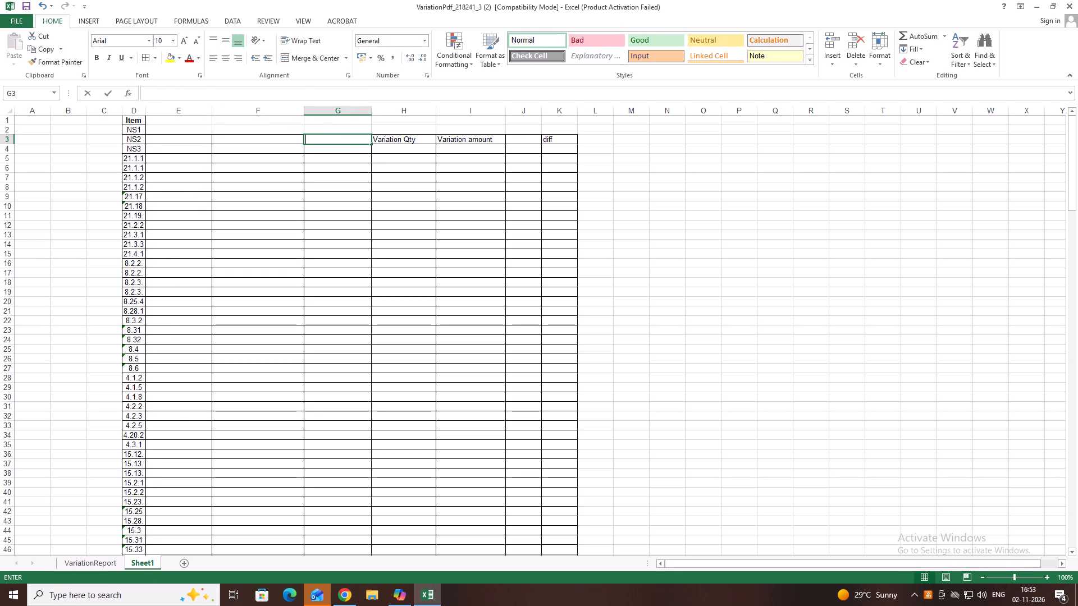
{"action": "left_click", "coordinate": [389, 139]}
{"action": "key", "text": "BackSpace"}
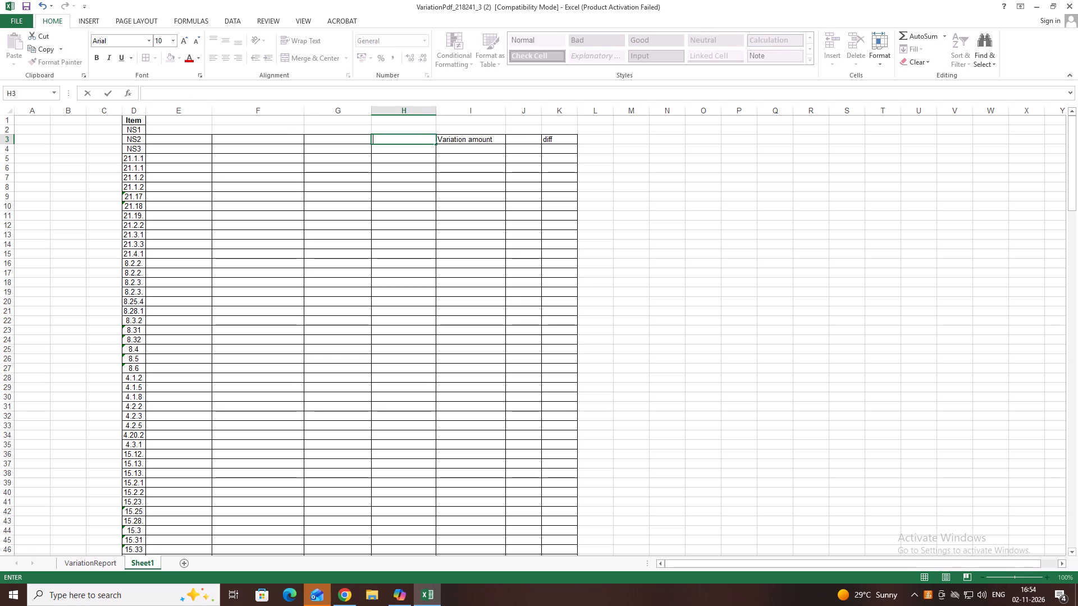
{"action": "left_click_drag", "start_coordinate": [447, 136], "coordinate": [551, 140]}
{"action": "key", "text": "Delete"}
{"action": "left_click", "coordinate": [353, 244]}
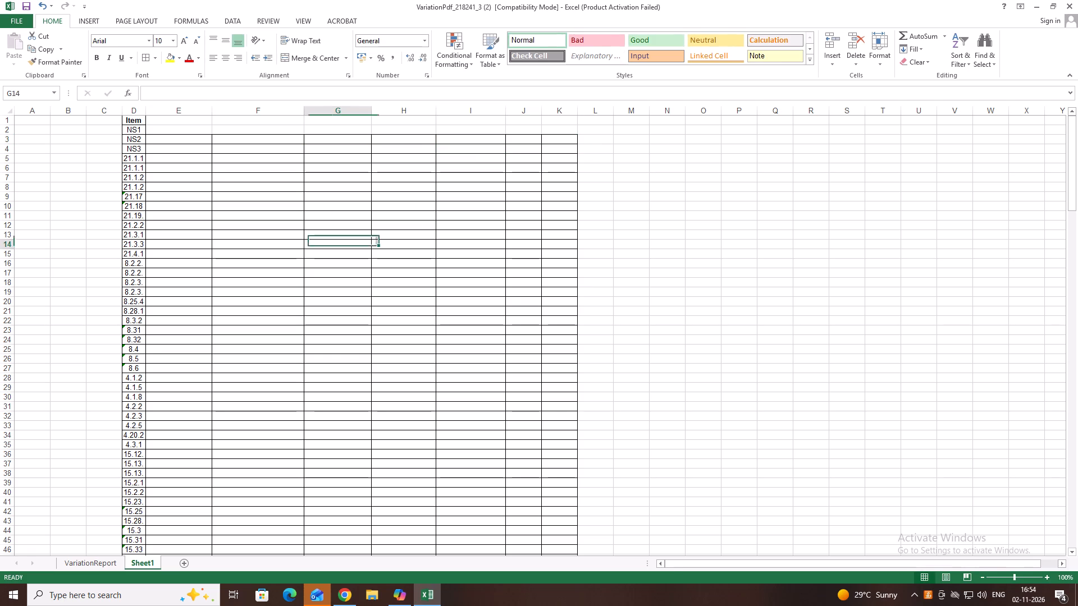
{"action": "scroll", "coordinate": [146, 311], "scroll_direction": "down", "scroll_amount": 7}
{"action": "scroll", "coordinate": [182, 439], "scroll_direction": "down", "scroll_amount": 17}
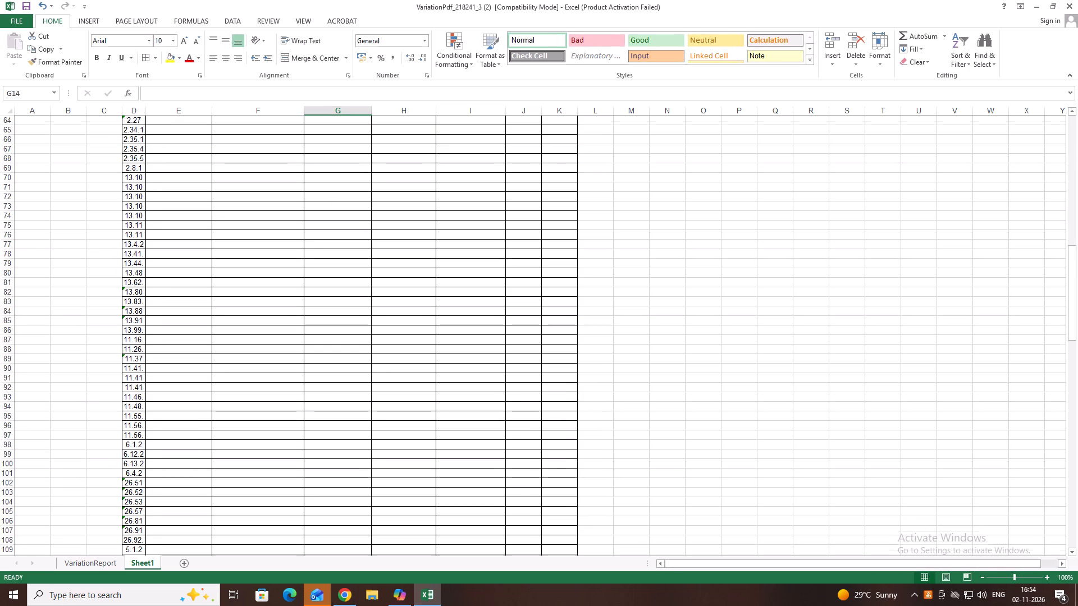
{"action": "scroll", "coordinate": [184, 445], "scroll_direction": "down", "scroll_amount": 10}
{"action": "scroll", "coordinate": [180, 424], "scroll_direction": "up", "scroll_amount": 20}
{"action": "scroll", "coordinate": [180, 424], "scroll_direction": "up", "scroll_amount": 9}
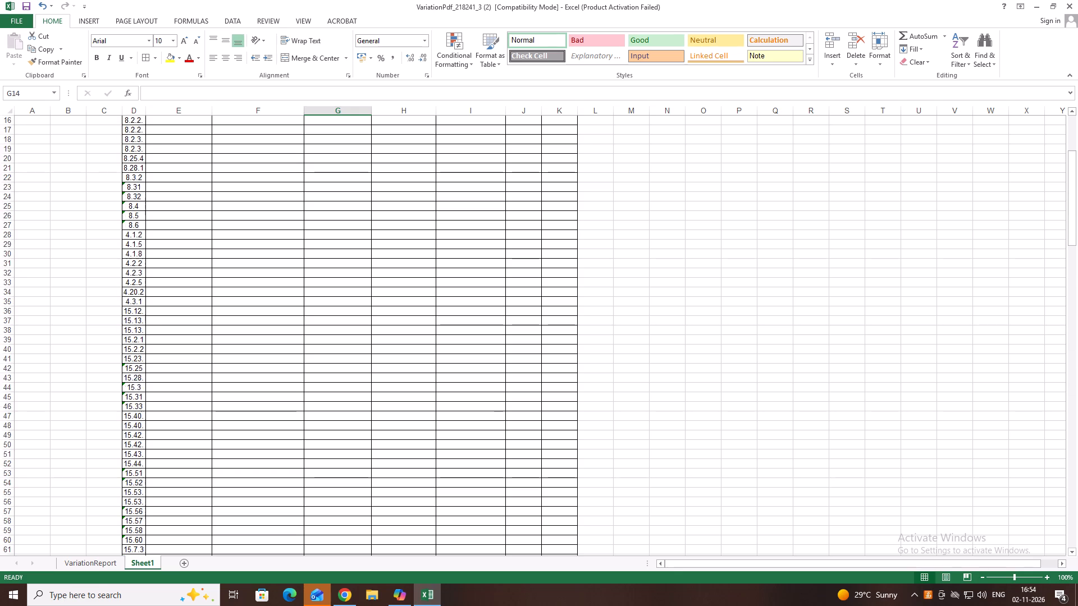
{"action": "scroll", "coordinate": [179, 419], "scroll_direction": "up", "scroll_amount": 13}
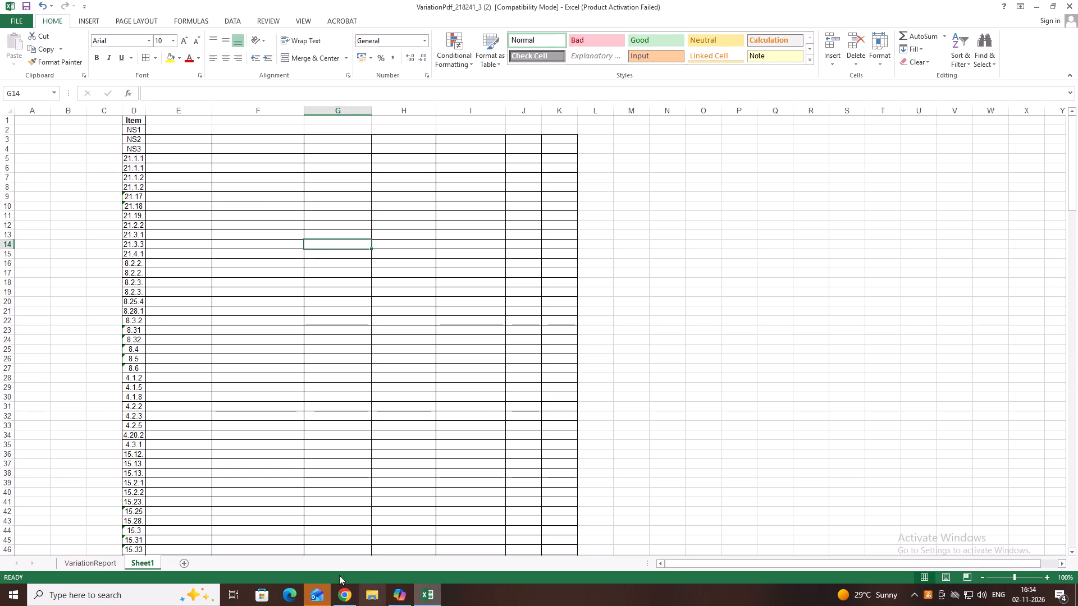
Copy the entire Agreement Rate column from the VariationReport sheet into column E of Sheet1.
{"action": "left_click", "coordinate": [84, 562]}
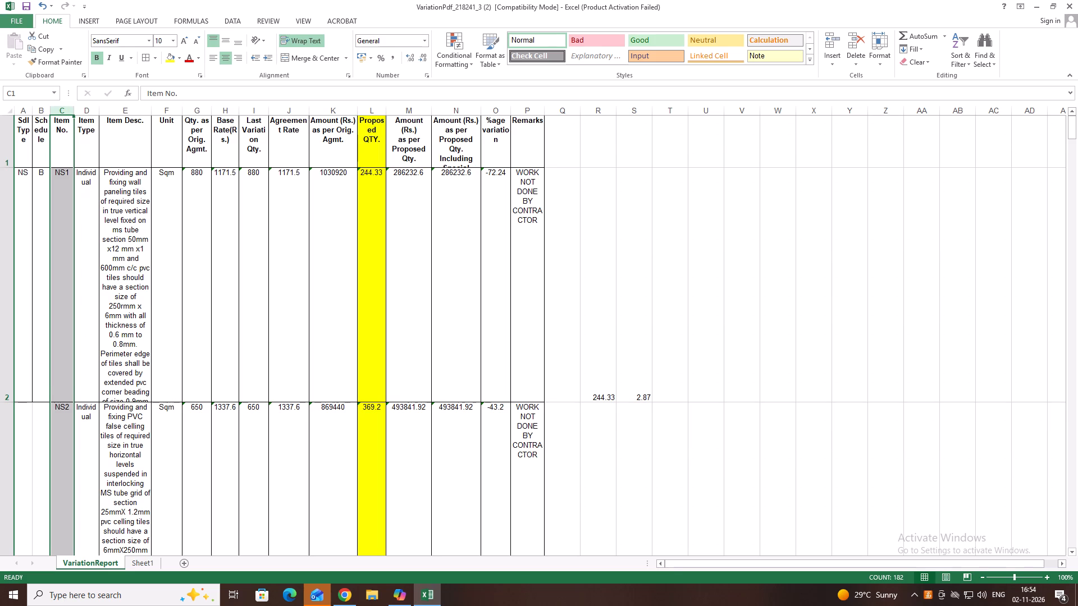
{"action": "left_click", "coordinate": [288, 110]}
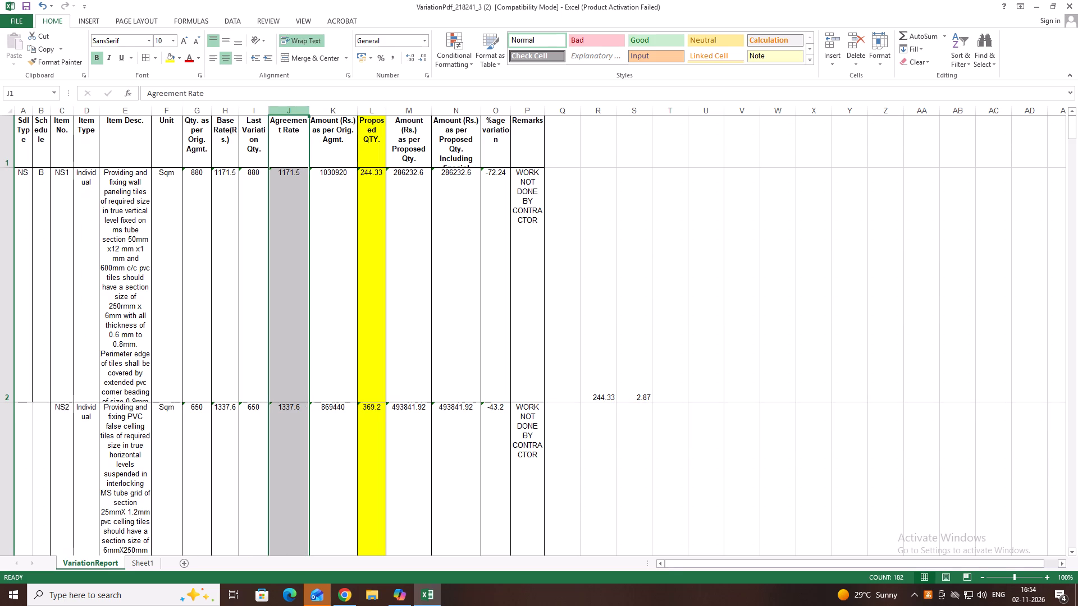
{"action": "key", "text": "ctrl+c"}
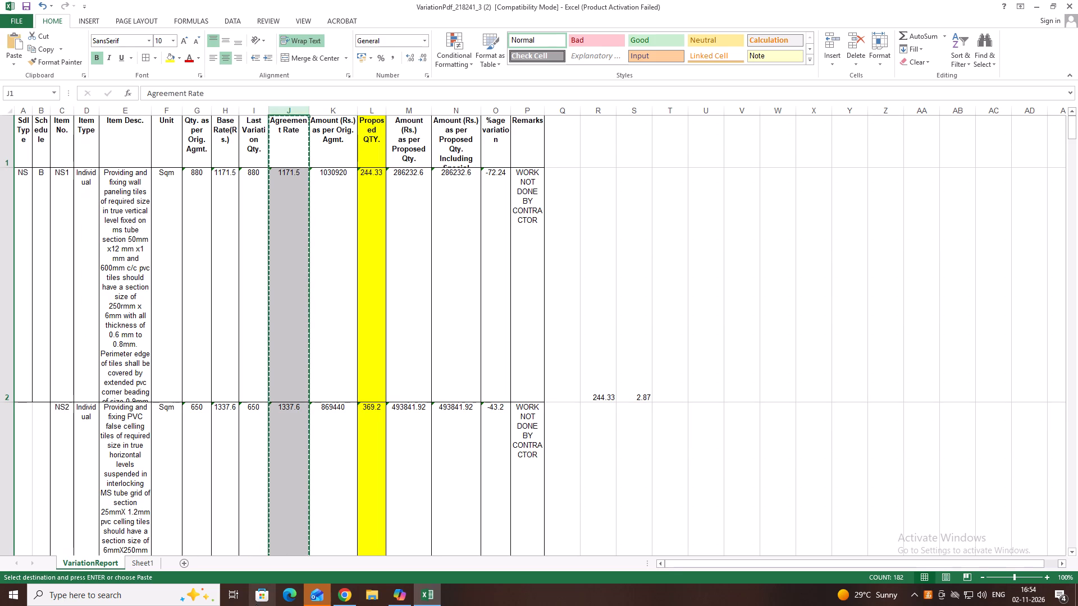
{"action": "left_click", "coordinate": [136, 562]}
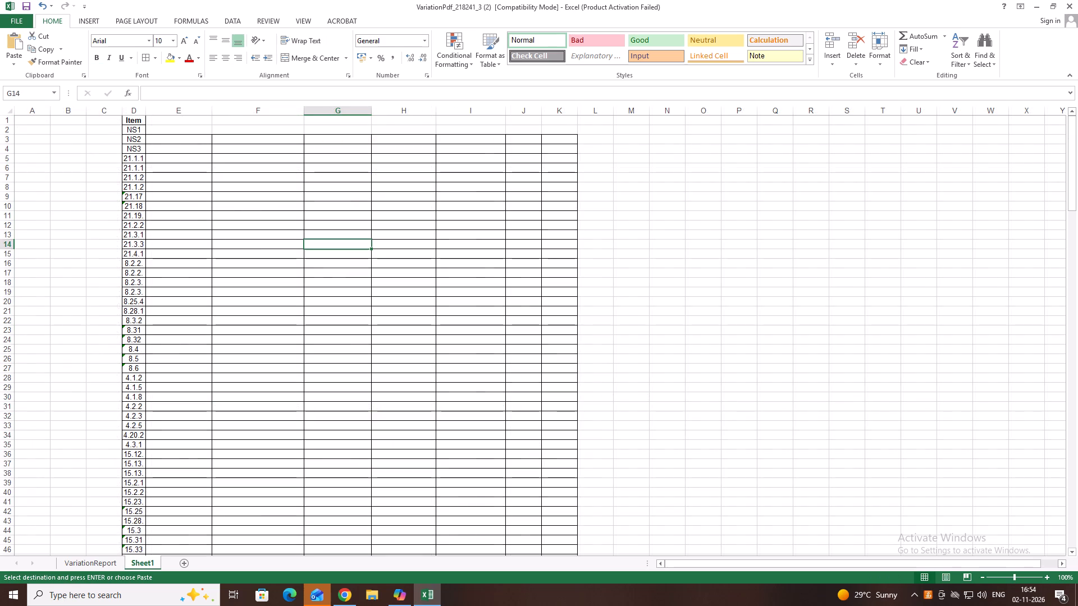
{"action": "left_click", "coordinate": [176, 116]}
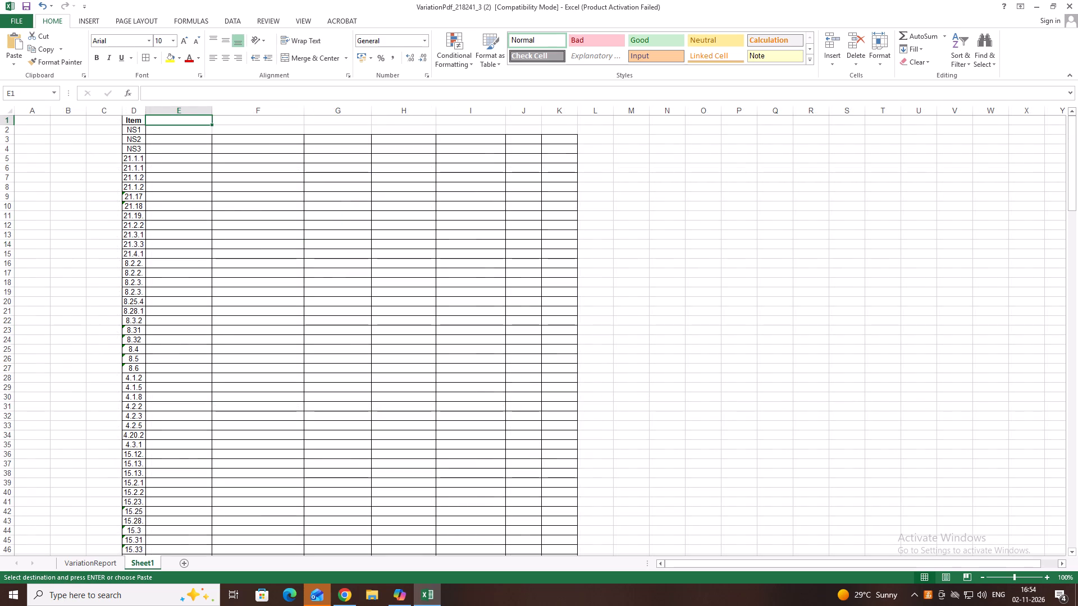
{"action": "left_click", "coordinate": [176, 113]}
{"action": "key", "text": "ctrl+v"}
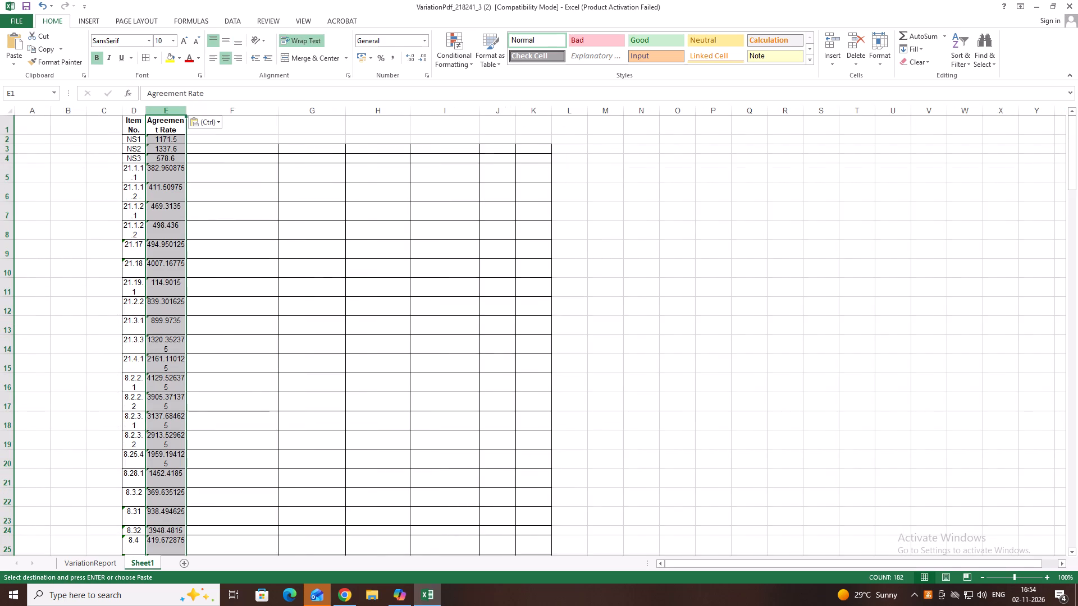
{"action": "left_click", "coordinate": [209, 135]}
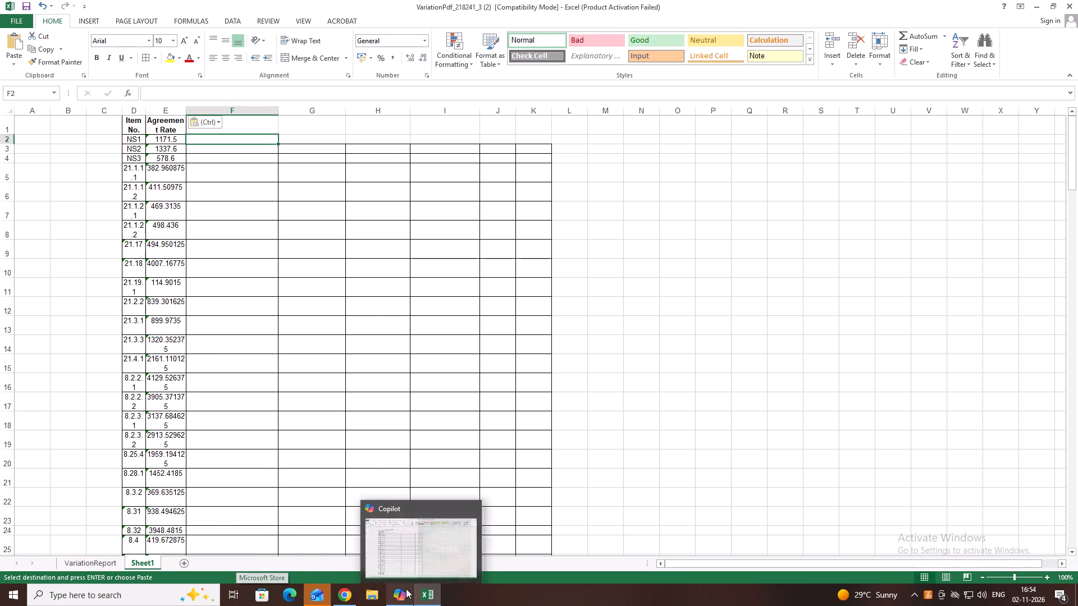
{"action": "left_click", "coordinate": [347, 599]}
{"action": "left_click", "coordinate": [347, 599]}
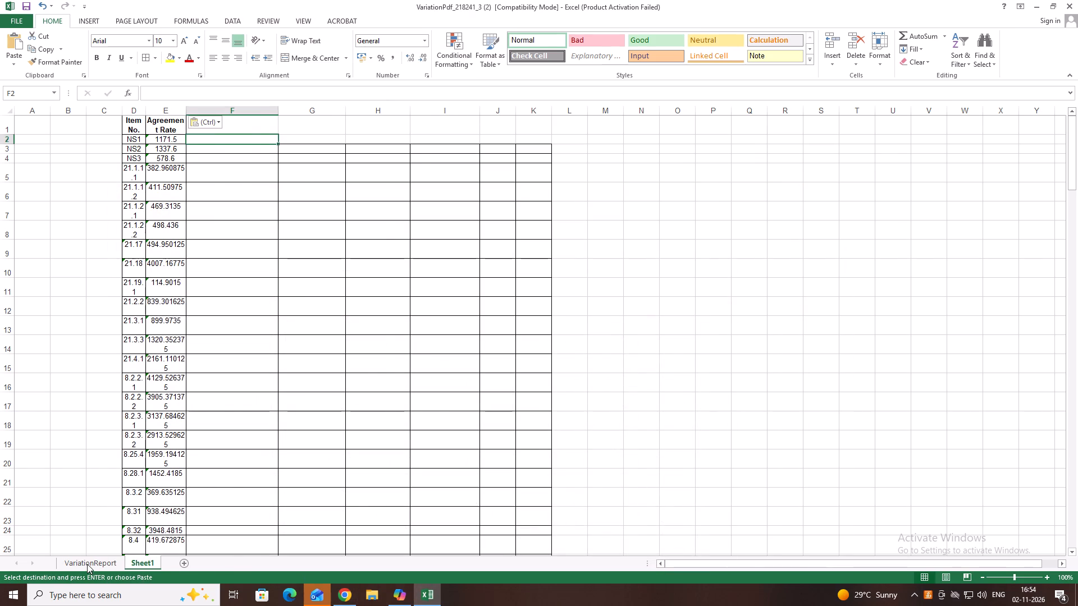
Copy the entire Proposed QTY. column from the VariationReport sheet into column F of Sheet1.
{"action": "left_click", "coordinate": [87, 564]}
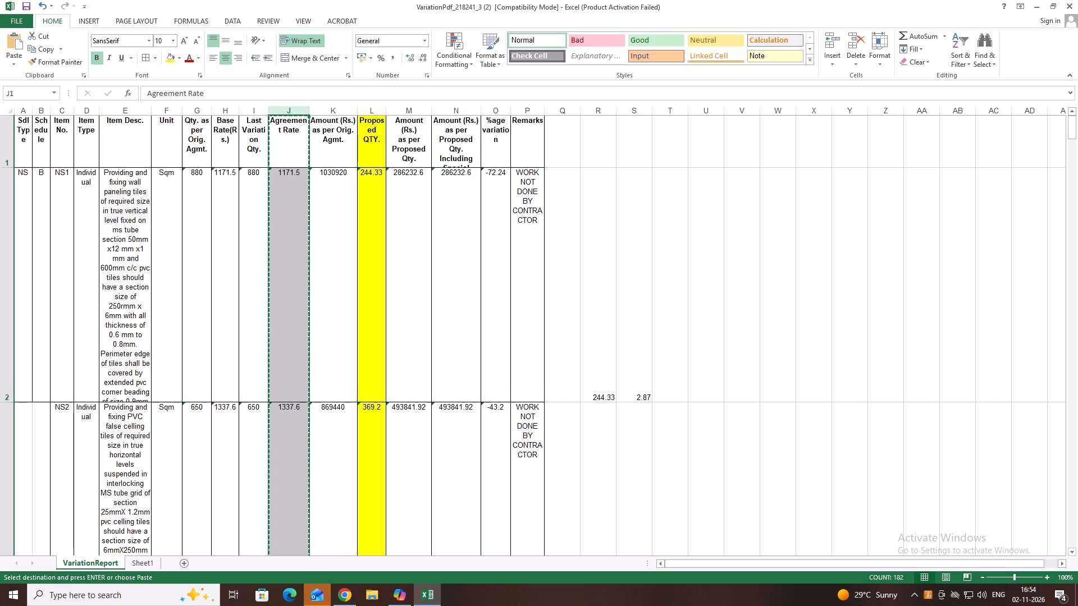
{"action": "scroll", "coordinate": [380, 375], "scroll_direction": "down", "scroll_amount": 3}
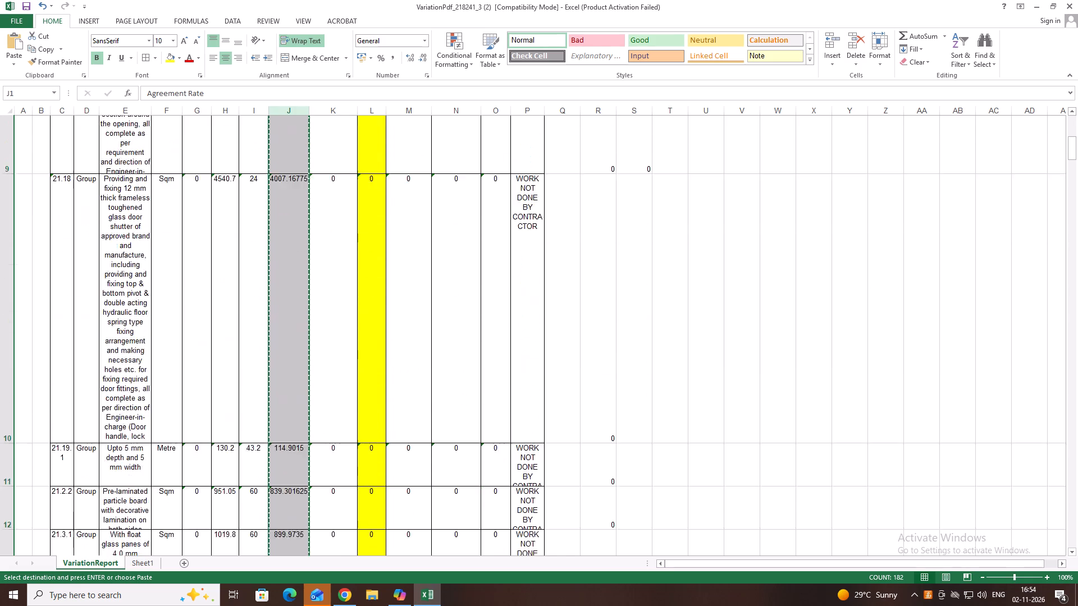
{"action": "scroll", "coordinate": [379, 376], "scroll_direction": "up", "scroll_amount": 12}
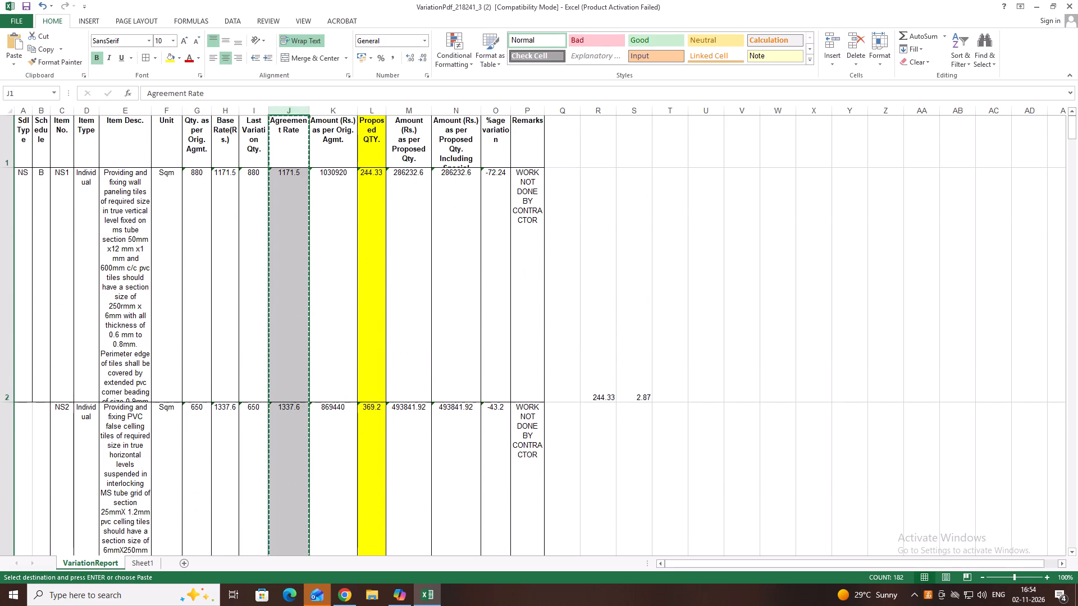
{"action": "left_click", "coordinate": [372, 114]}
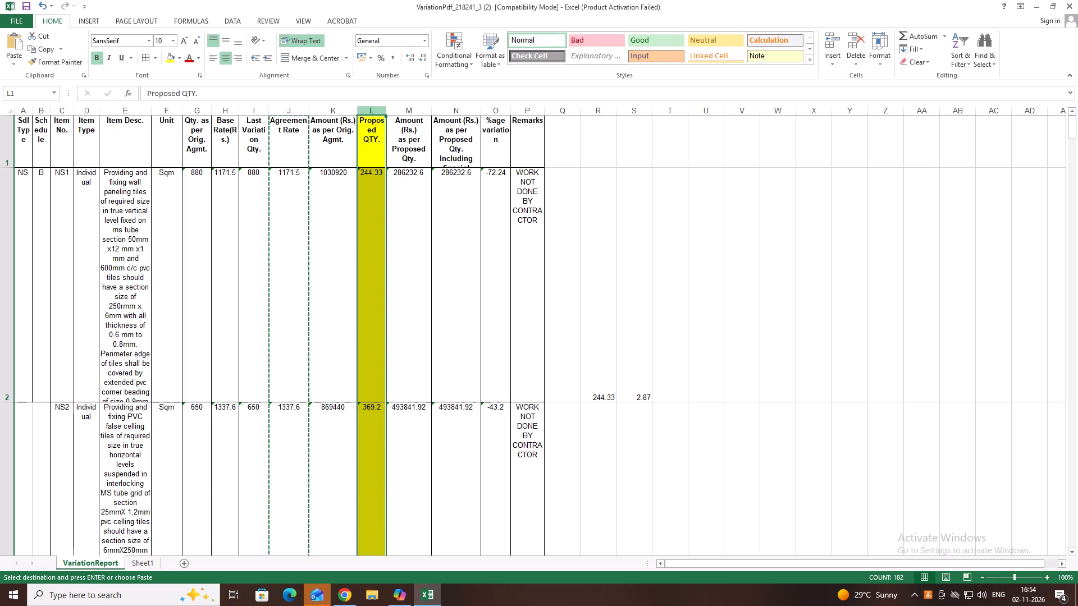
{"action": "key", "text": "ctrl+c"}
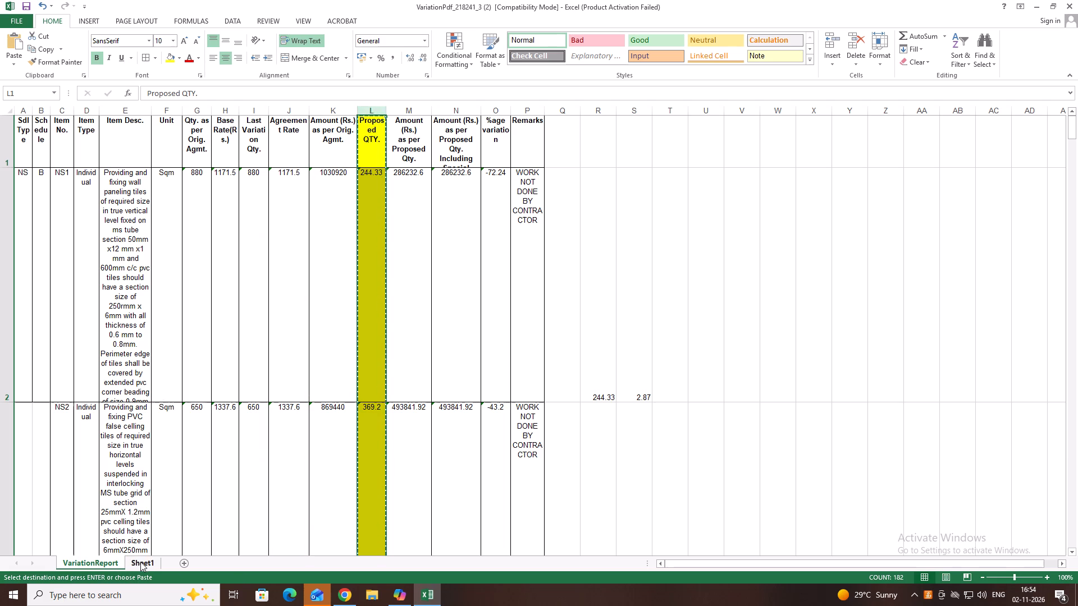
{"action": "left_click", "coordinate": [140, 562]}
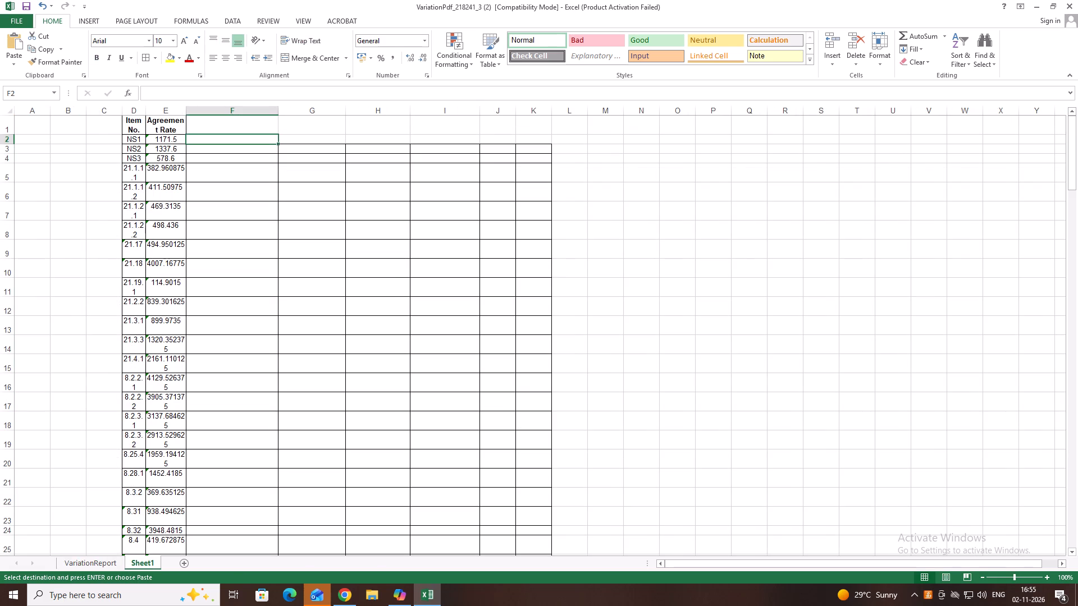
{"action": "left_click", "coordinate": [225, 115]}
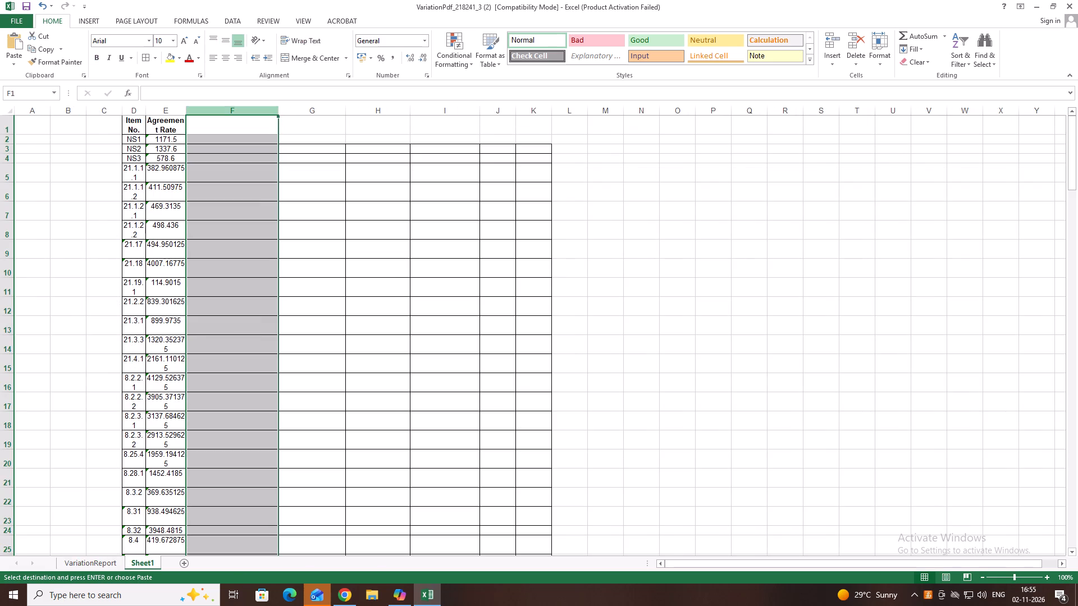
{"action": "key", "text": "ctrl+c"}
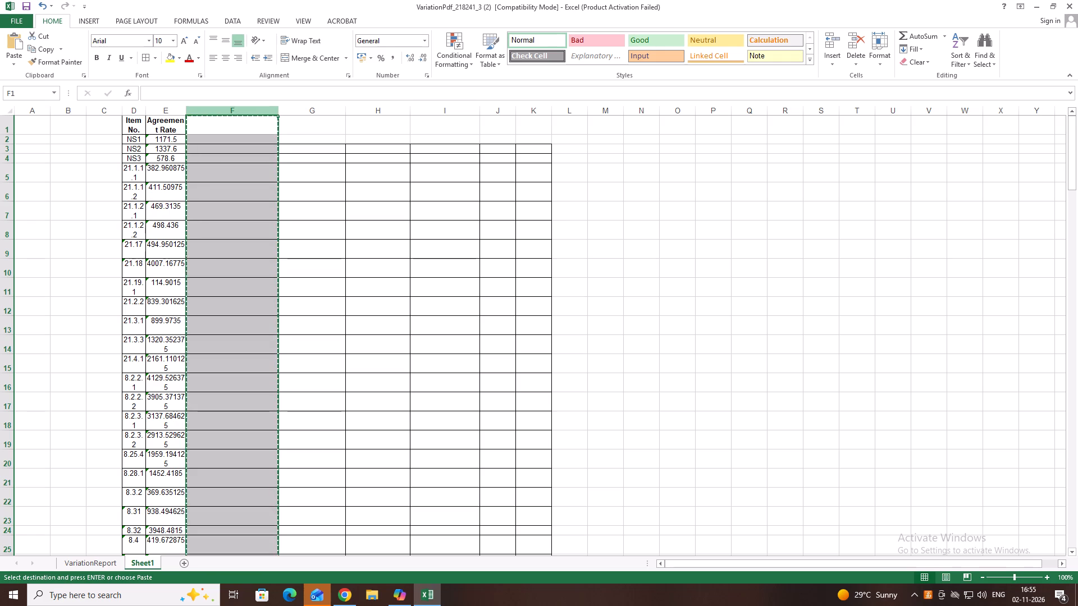
{"action": "key", "text": "ctrl+v"}
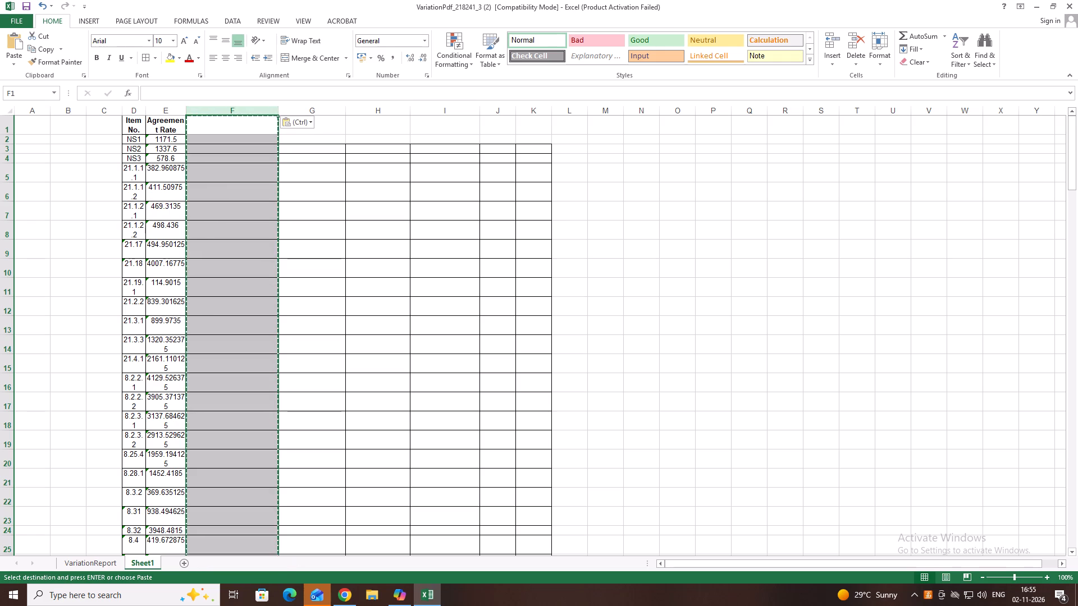
{"action": "left_click", "coordinate": [81, 564]}
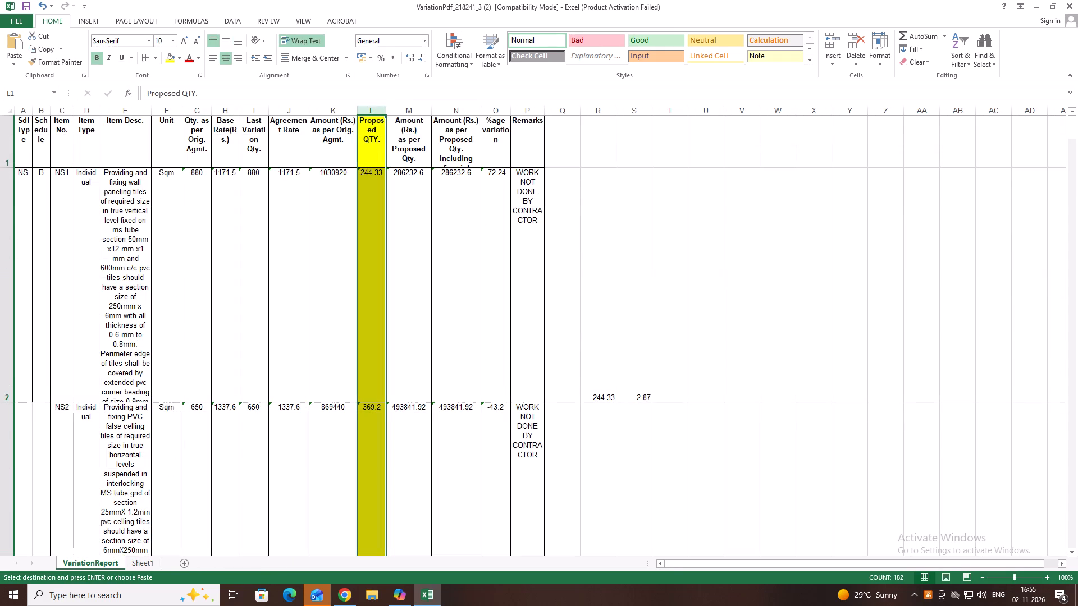
{"action": "key", "text": "ctrl+c"}
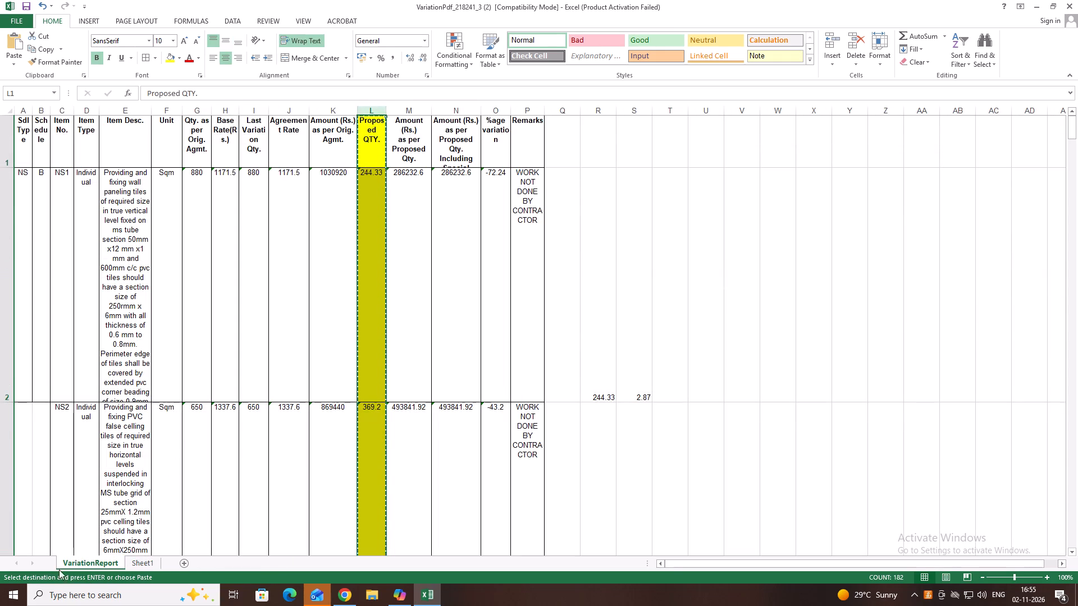
{"action": "left_click", "coordinate": [141, 561]}
{"action": "key", "text": "ctrl+v"}
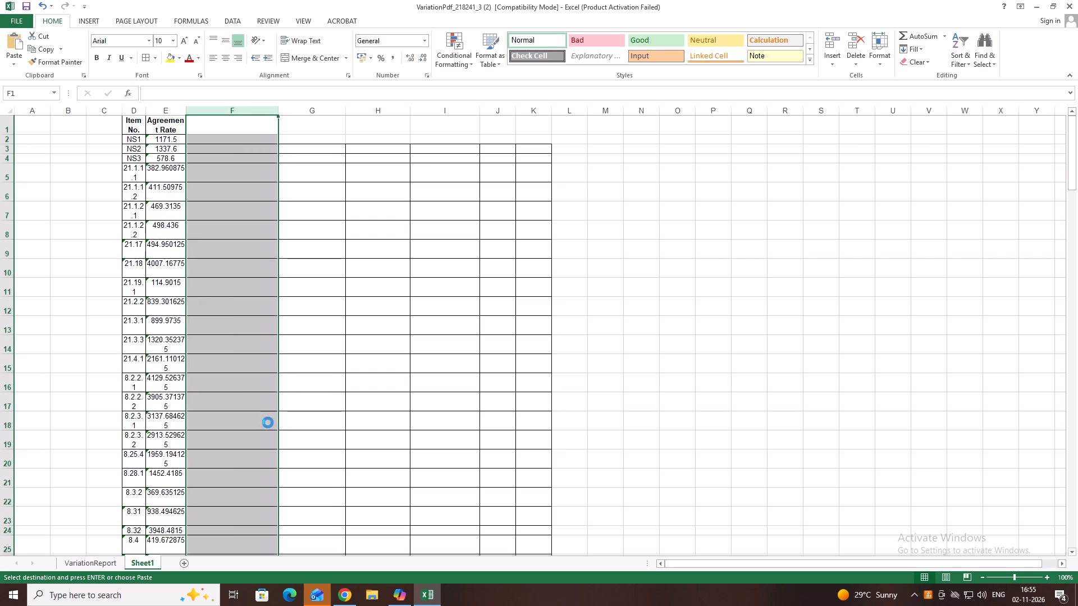
{"action": "left_click", "coordinate": [268, 423]}
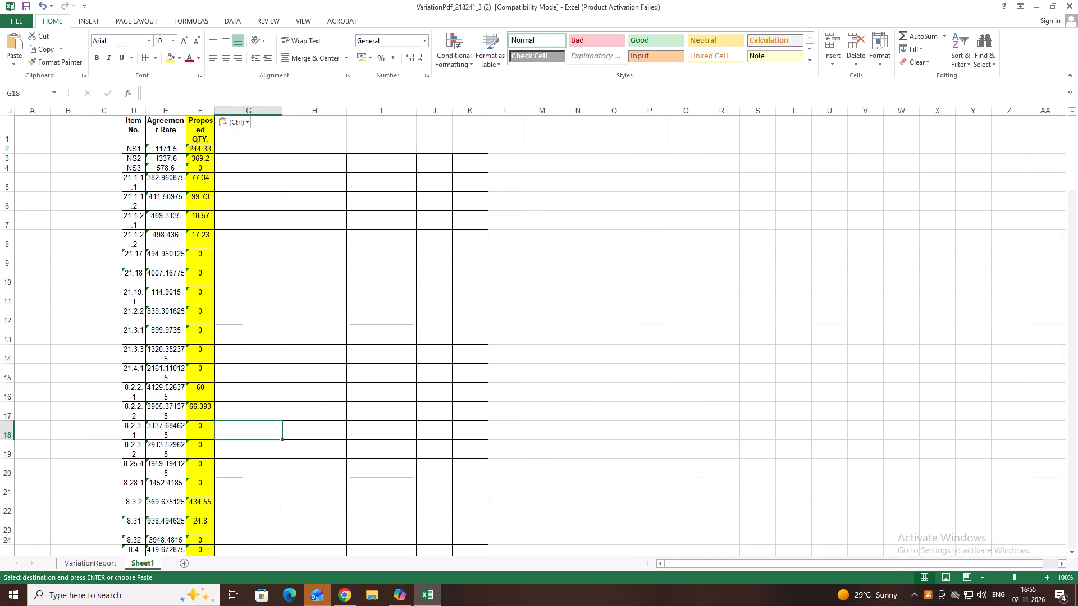
Collapse the empty column C and widen columns D, E and F so each row 1 heading fits on one line.
{"action": "left_click_drag", "start_coordinate": [216, 111], "coordinate": [248, 113]}
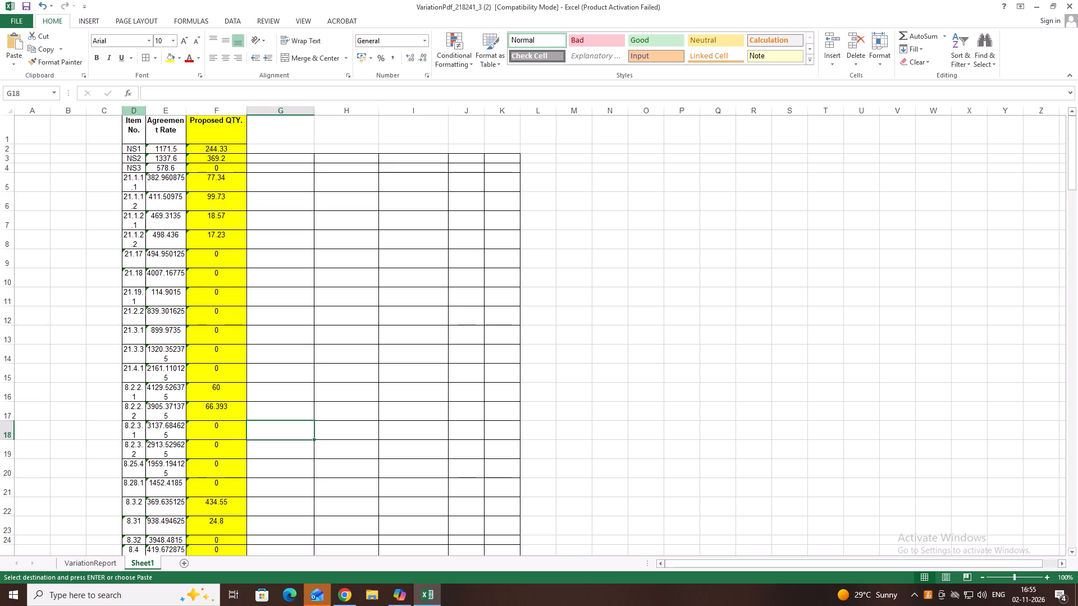
{"action": "left_click_drag", "start_coordinate": [122, 114], "coordinate": [81, 117]}
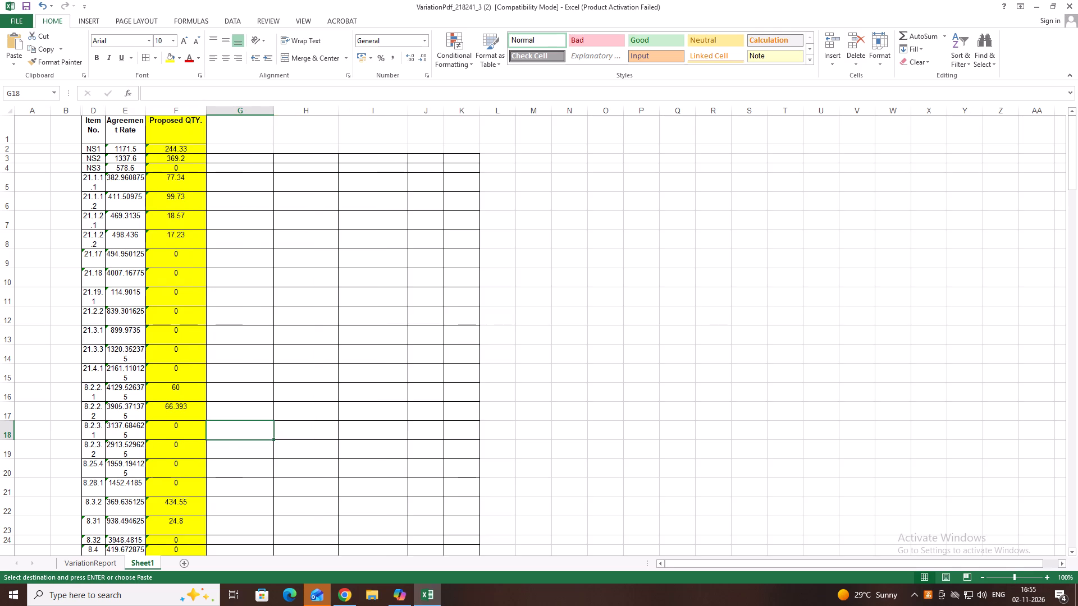
{"action": "left_click_drag", "start_coordinate": [104, 114], "coordinate": [173, 126]}
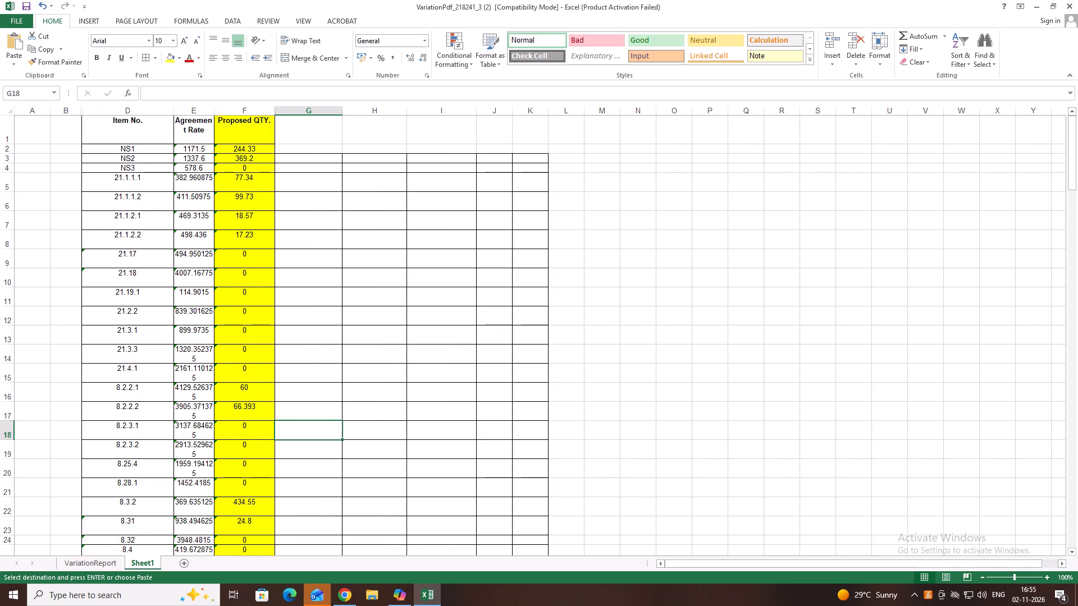
{"action": "left_click_drag", "start_coordinate": [213, 112], "coordinate": [241, 116]}
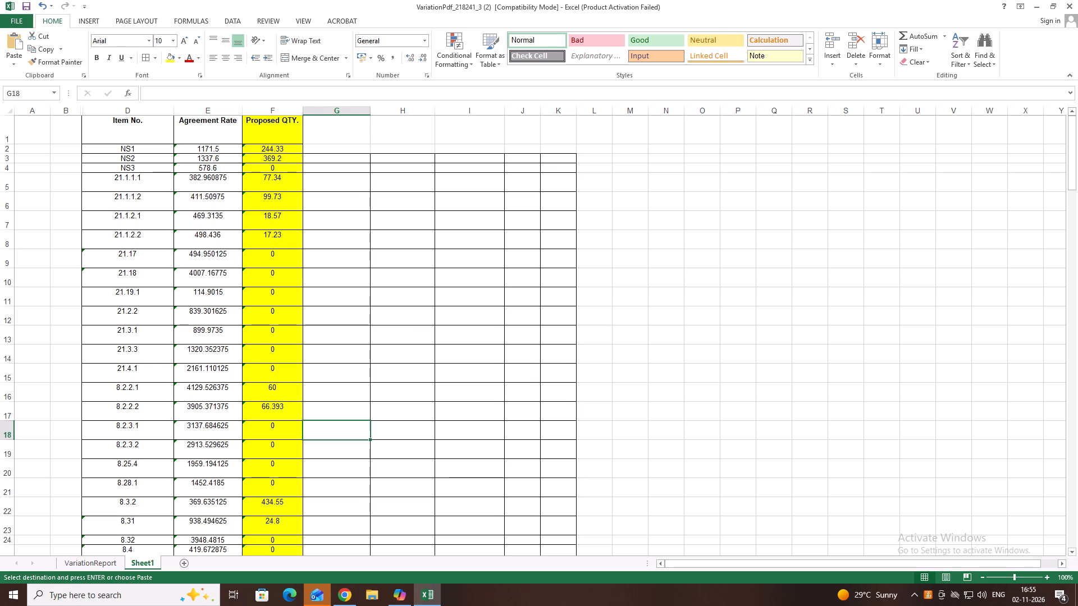
{"action": "left_click_drag", "start_coordinate": [304, 110], "coordinate": [310, 110]}
Copy the entire quantity column R from the VariationReport sheet into column H of Sheet1 and widen column H.
{"action": "left_click", "coordinate": [332, 141]}
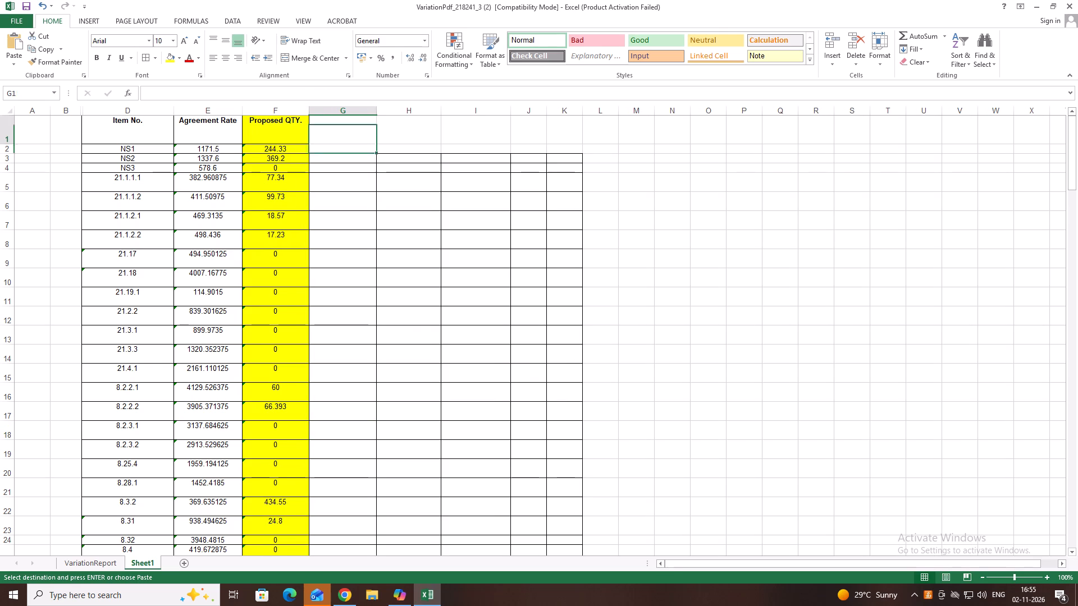
{"action": "left_click", "coordinate": [390, 131]}
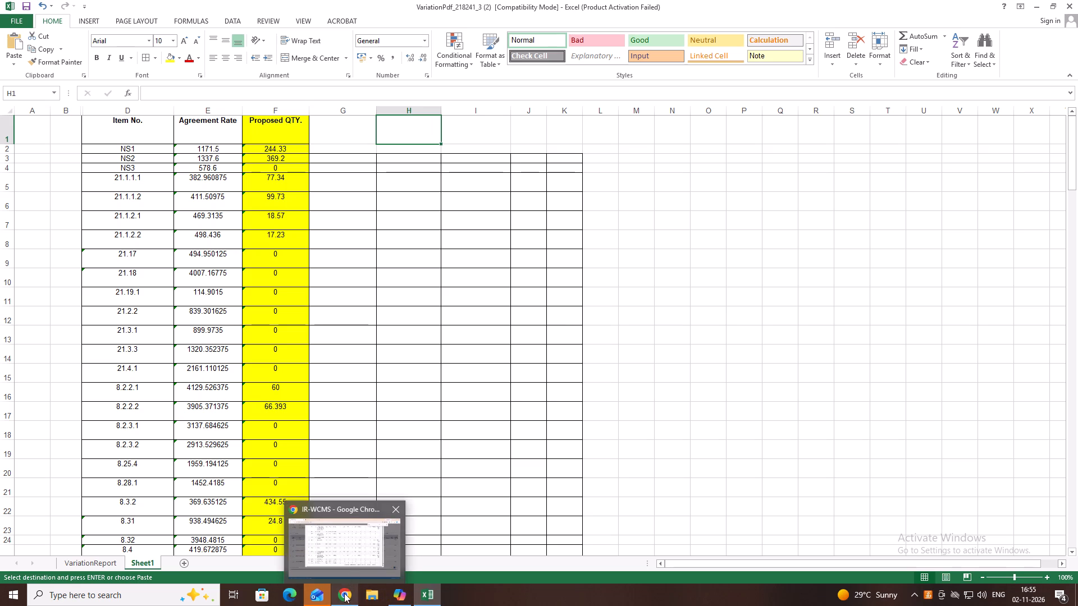
{"action": "left_click", "coordinate": [66, 564]}
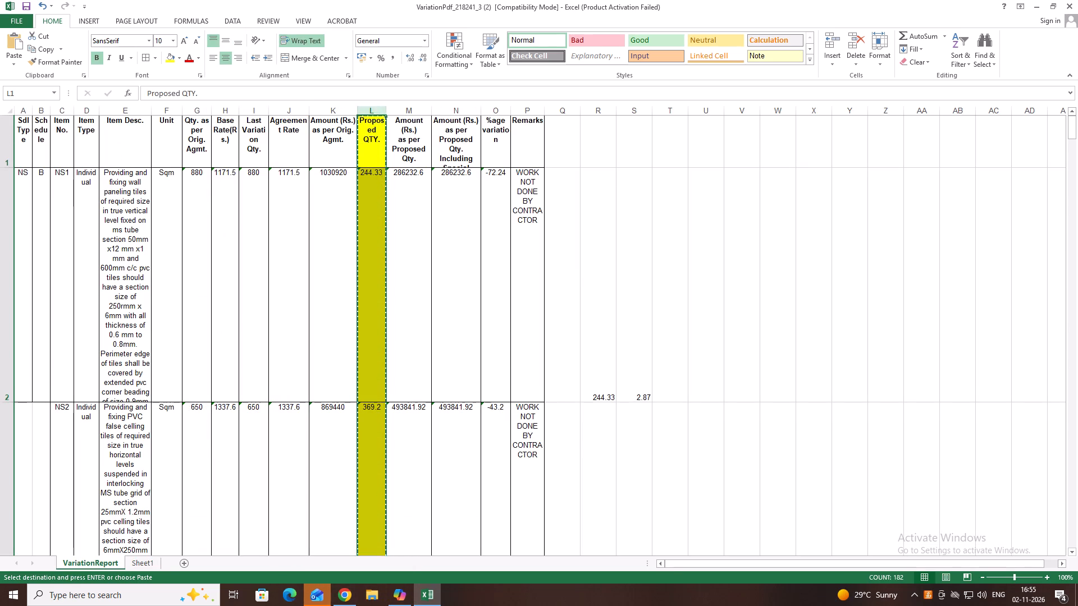
{"action": "left_click", "coordinate": [600, 103]}
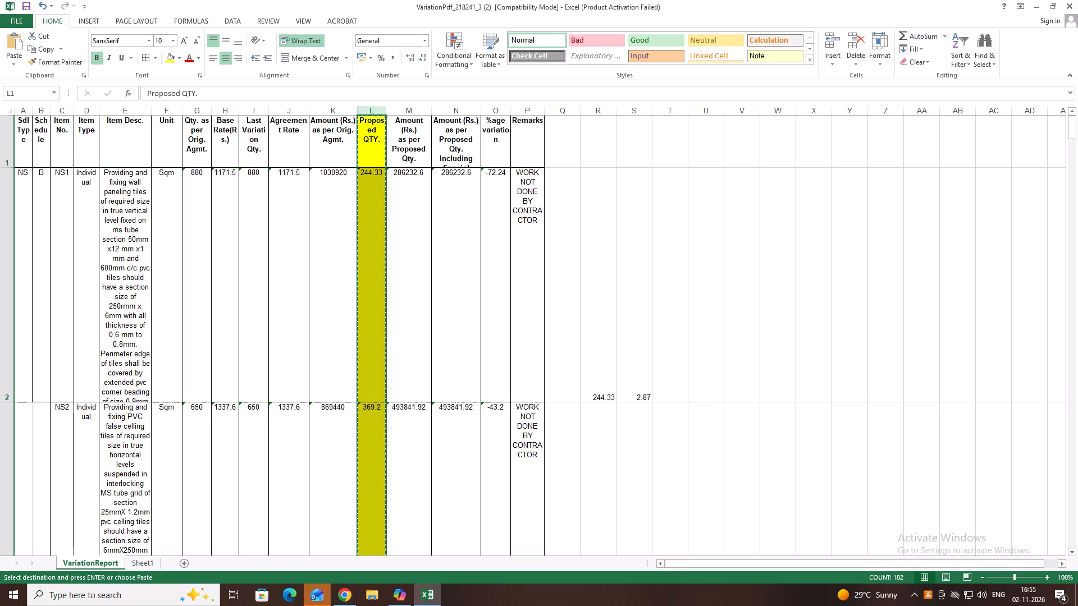
{"action": "left_click", "coordinate": [600, 109]}
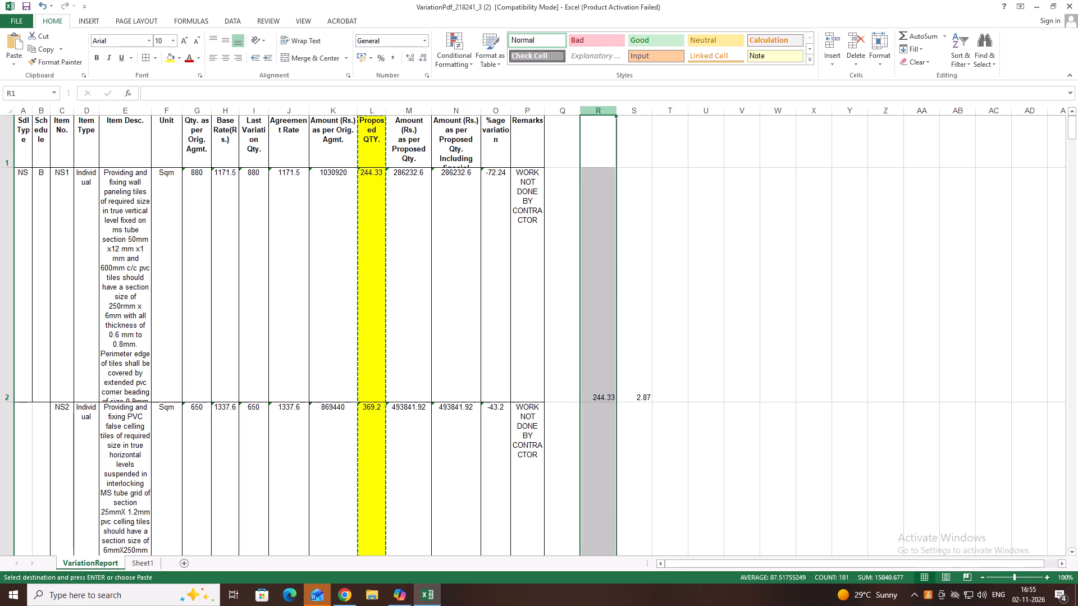
{"action": "key", "text": "ctrl+c"}
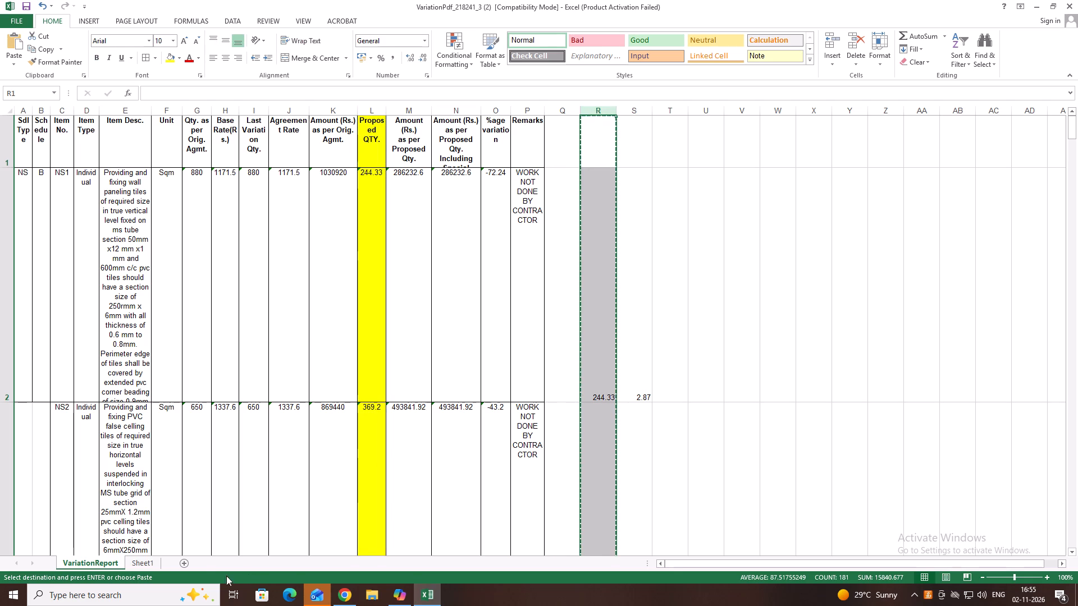
{"action": "left_click", "coordinate": [140, 560]}
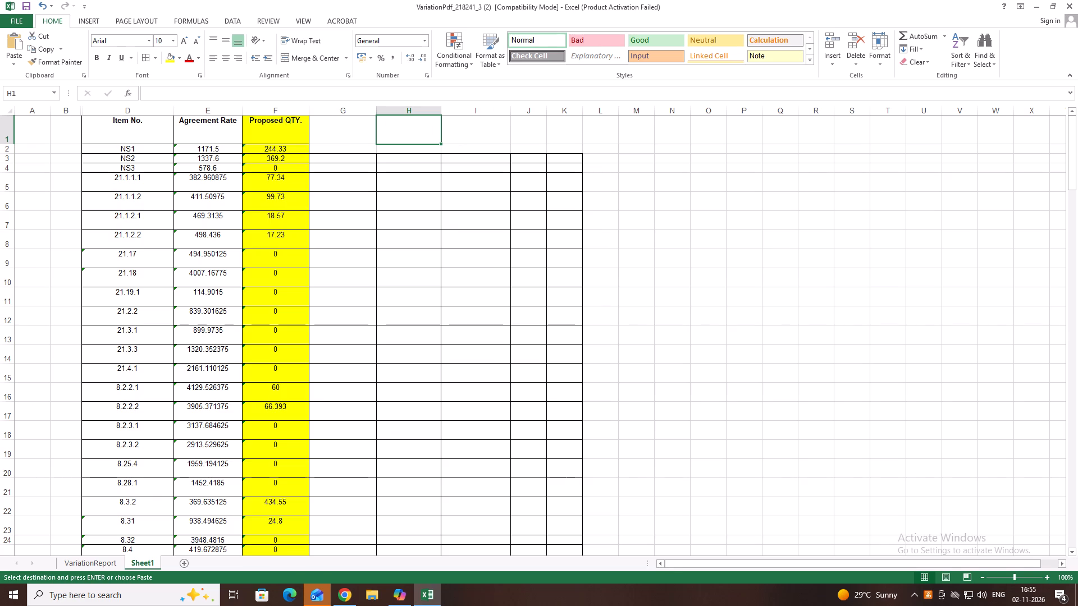
{"action": "left_click", "coordinate": [410, 116]}
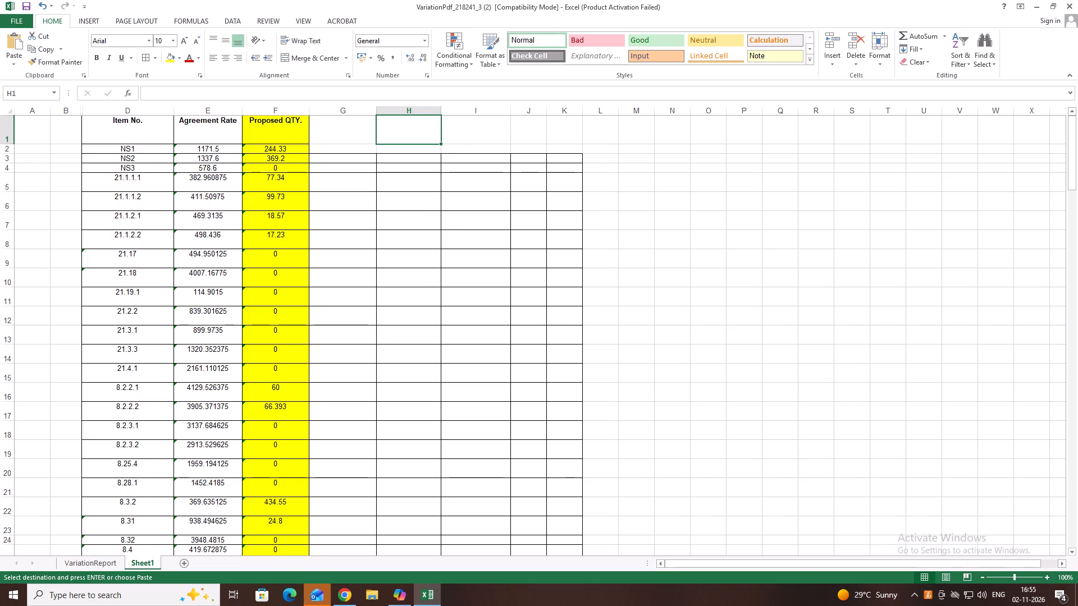
{"action": "left_click", "coordinate": [410, 114]}
{"action": "key", "text": "ctrl+v"}
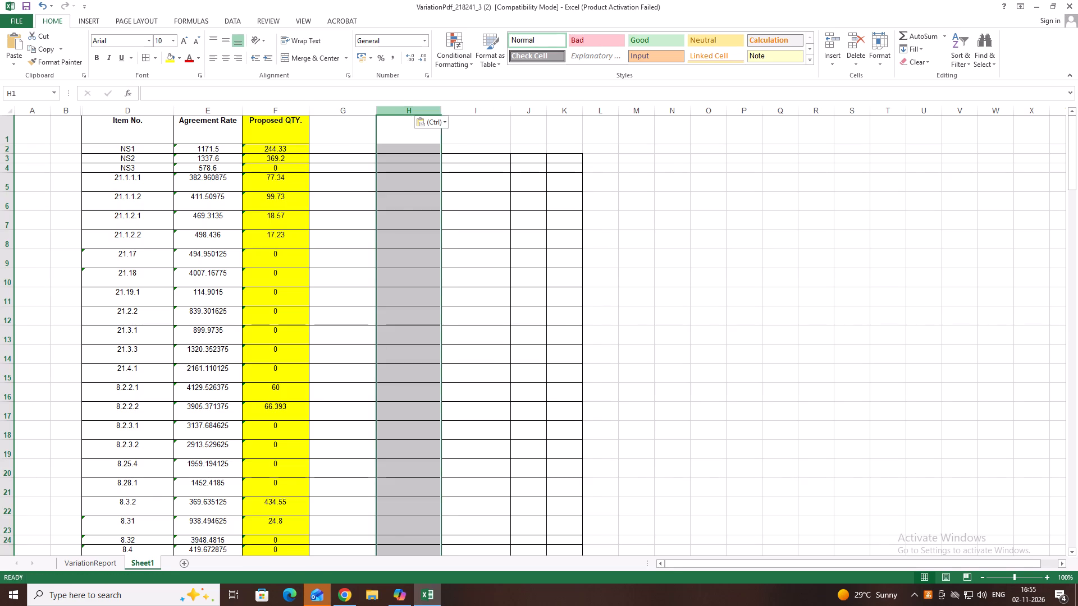
{"action": "left_click", "coordinate": [454, 301]}
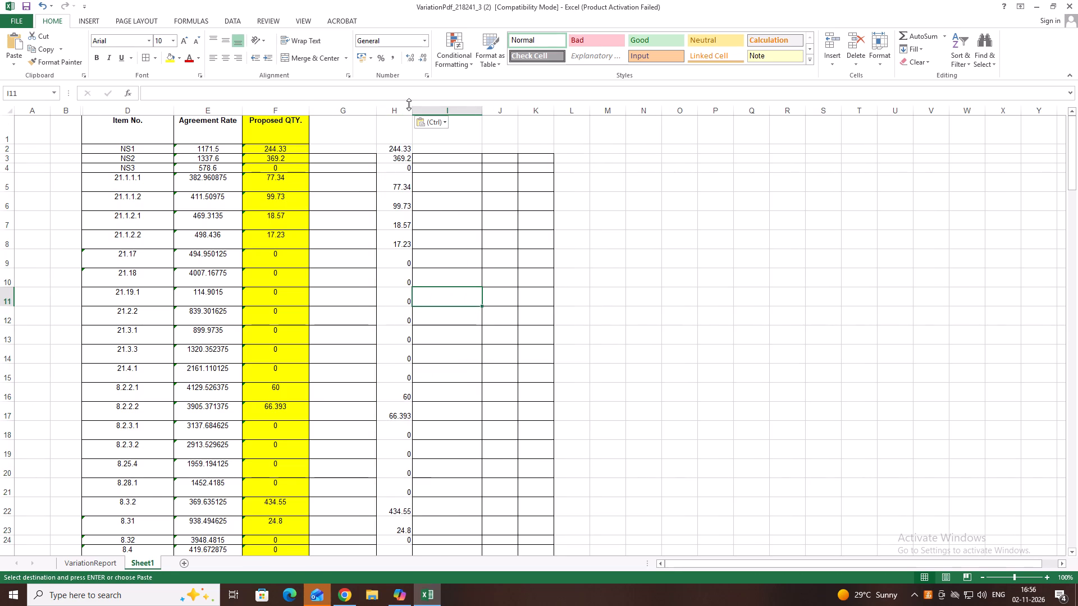
{"action": "left_click_drag", "start_coordinate": [413, 107], "coordinate": [439, 108]}
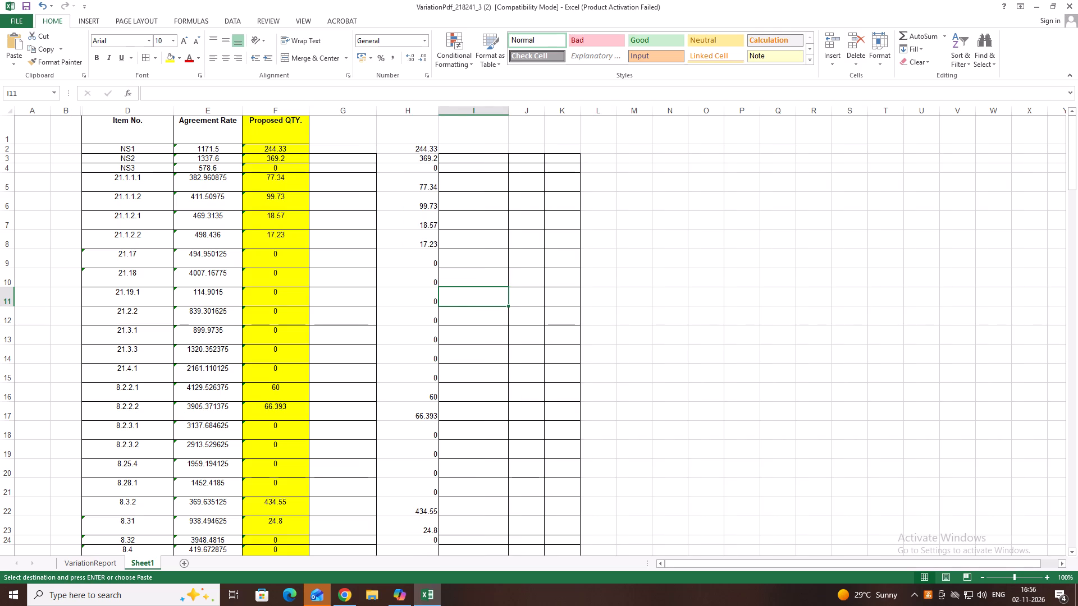
Check the quantities in column H against the Proposed QTY. values in column F down to the last item row.
{"action": "scroll", "coordinate": [431, 361], "scroll_direction": "down", "scroll_amount": 12}
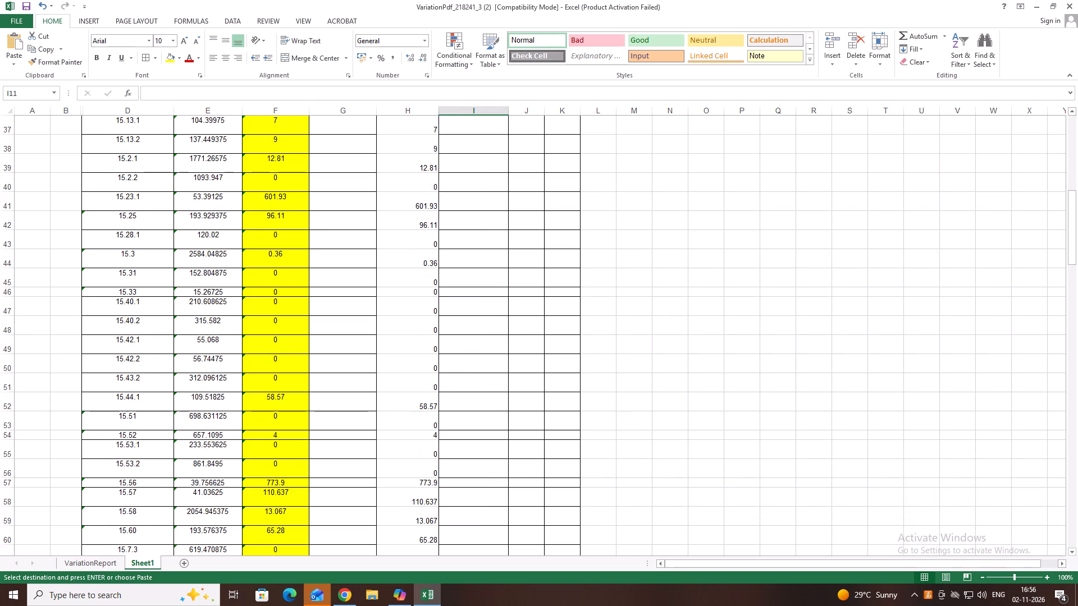
{"action": "scroll", "coordinate": [422, 403], "scroll_direction": "down", "scroll_amount": 7}
{"action": "scroll", "coordinate": [414, 454], "scroll_direction": "down", "scroll_amount": 16}
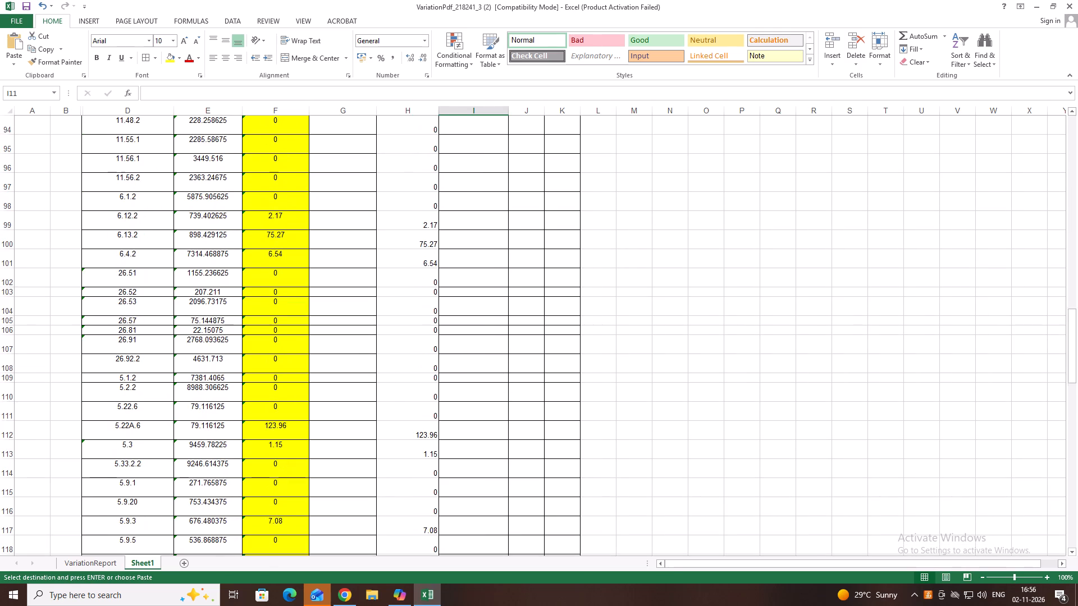
{"action": "scroll", "coordinate": [417, 465], "scroll_direction": "down", "scroll_amount": 13}
{"action": "scroll", "coordinate": [418, 467], "scroll_direction": "down", "scroll_amount": 8}
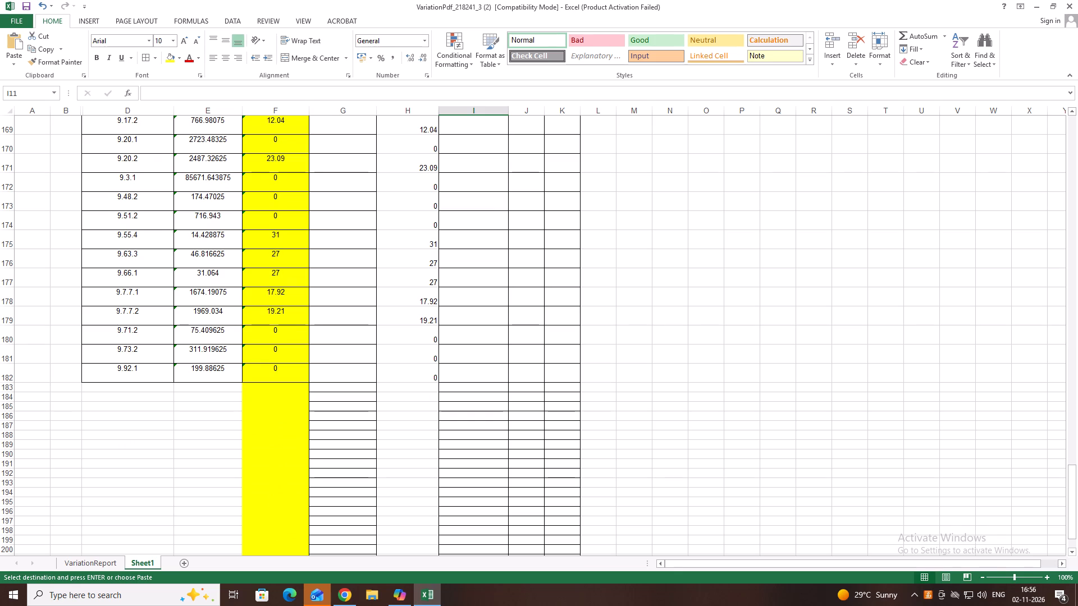
{"action": "scroll", "coordinate": [403, 466], "scroll_direction": "up", "scroll_amount": 7}
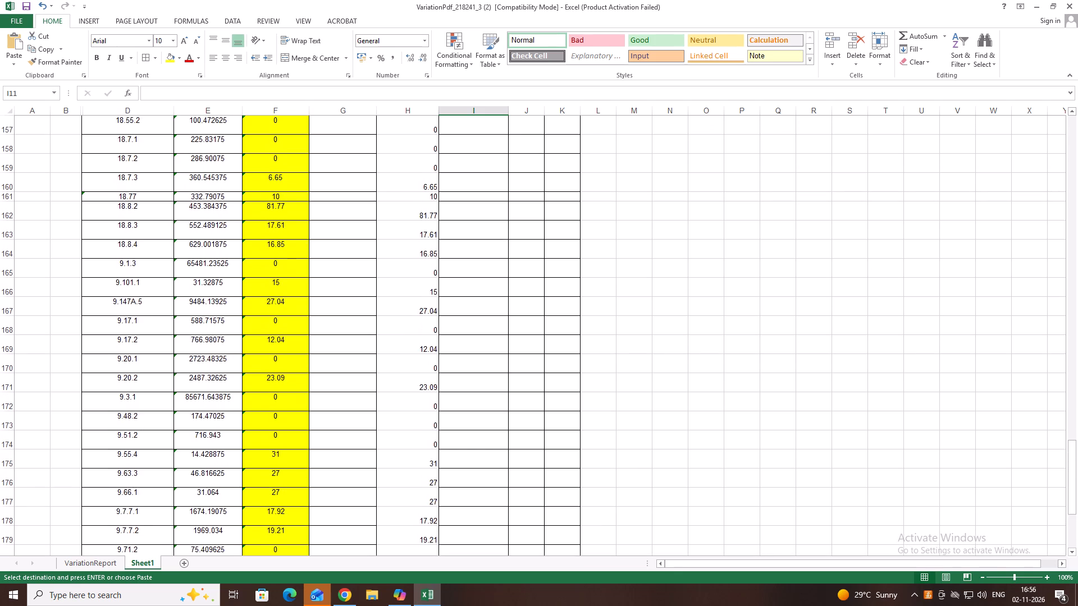
{"action": "scroll", "coordinate": [403, 466], "scroll_direction": "up", "scroll_amount": 20}
{"action": "scroll", "coordinate": [403, 466], "scroll_direction": "up", "scroll_amount": 20}
{"action": "scroll", "coordinate": [403, 466], "scroll_direction": "up", "scroll_amount": 1}
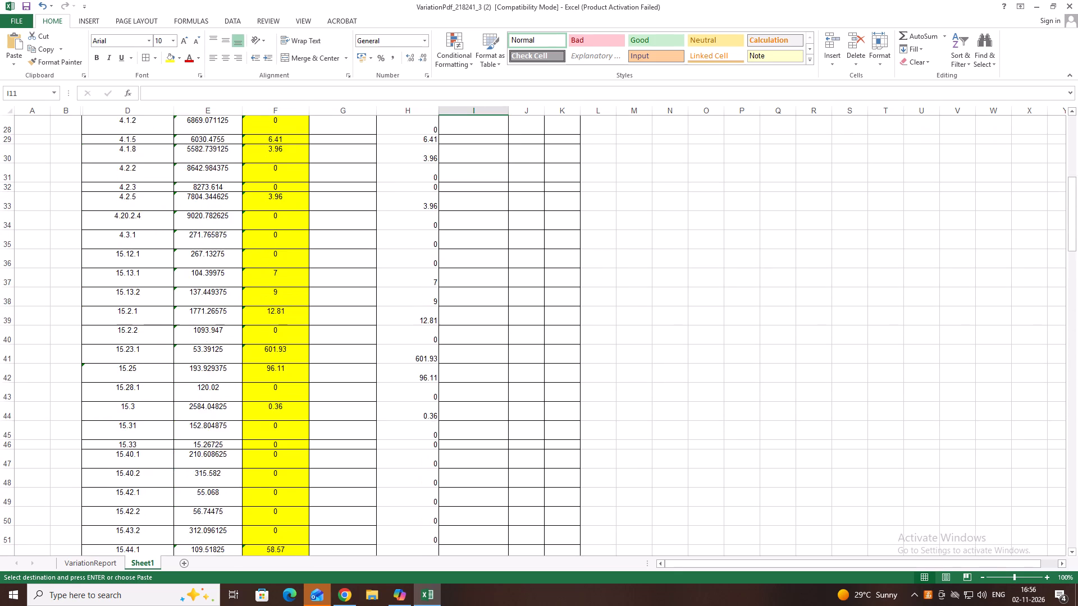
{"action": "scroll", "coordinate": [403, 466], "scroll_direction": "up", "scroll_amount": 17}
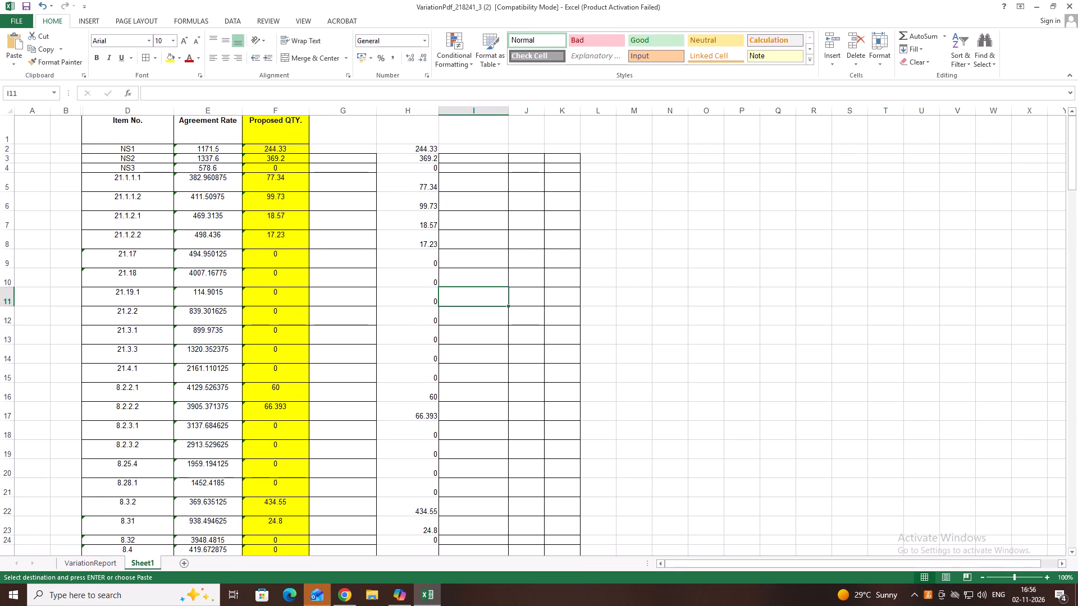
Apply all borders to the whole of column H on Sheet1.
{"action": "left_click", "coordinate": [410, 116]}
{"action": "left_click", "coordinate": [412, 112]}
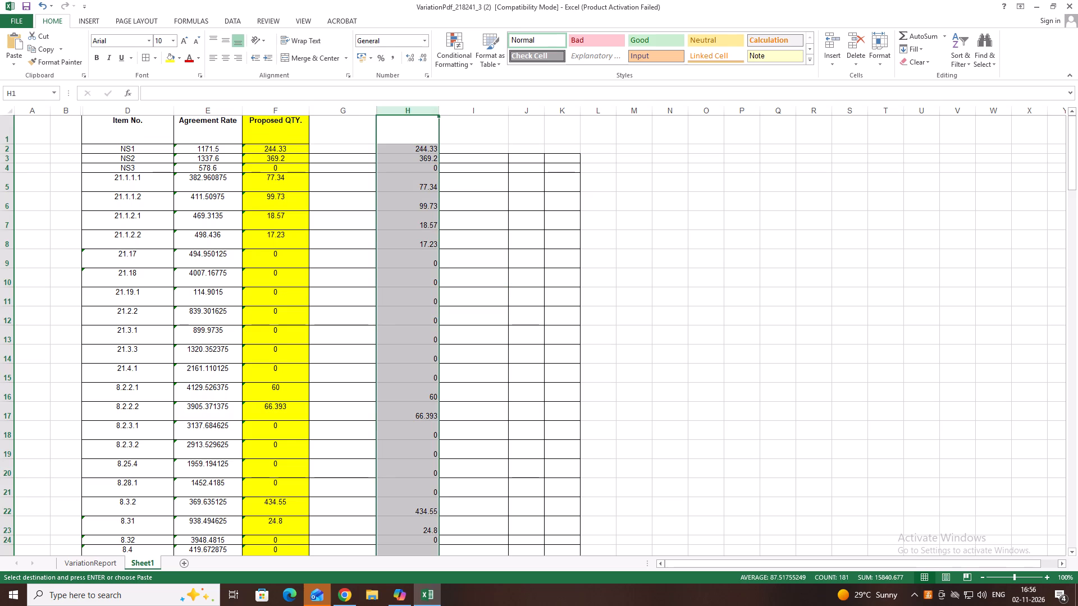
{"action": "left_click", "coordinate": [158, 57]}
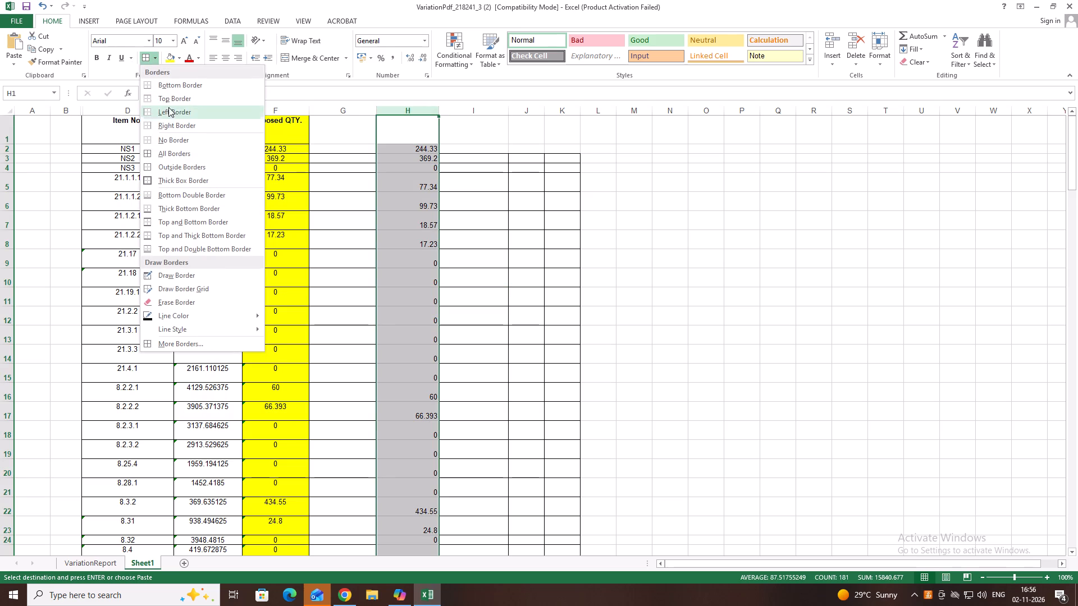
{"action": "left_click", "coordinate": [175, 153]}
{"action": "left_click", "coordinate": [512, 246]}
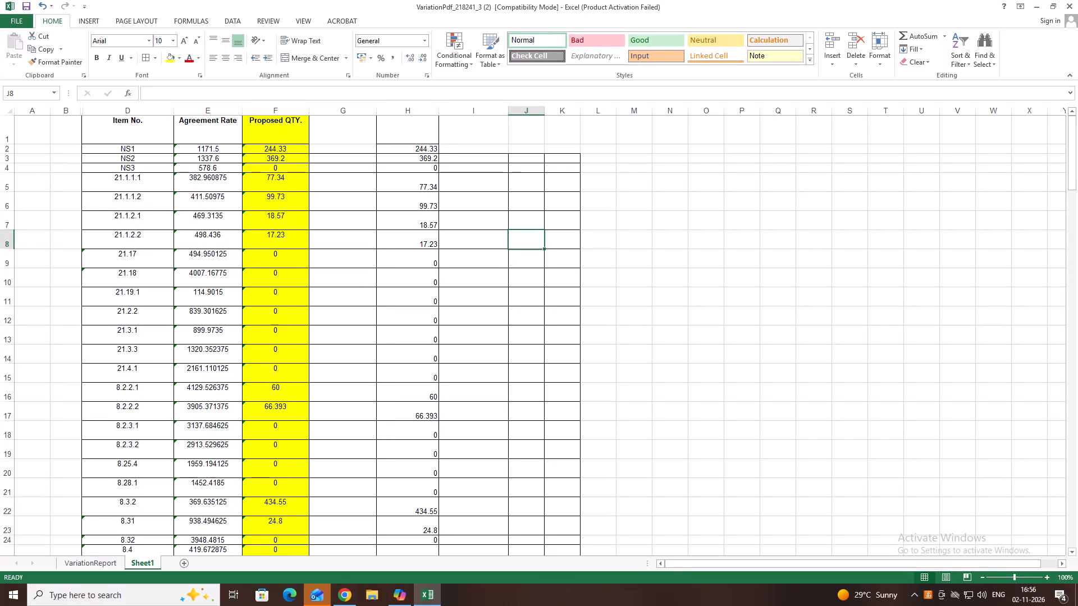
Apply all borders to the empty heading cells G1 through K1.
{"action": "left_click", "coordinate": [345, 128]}
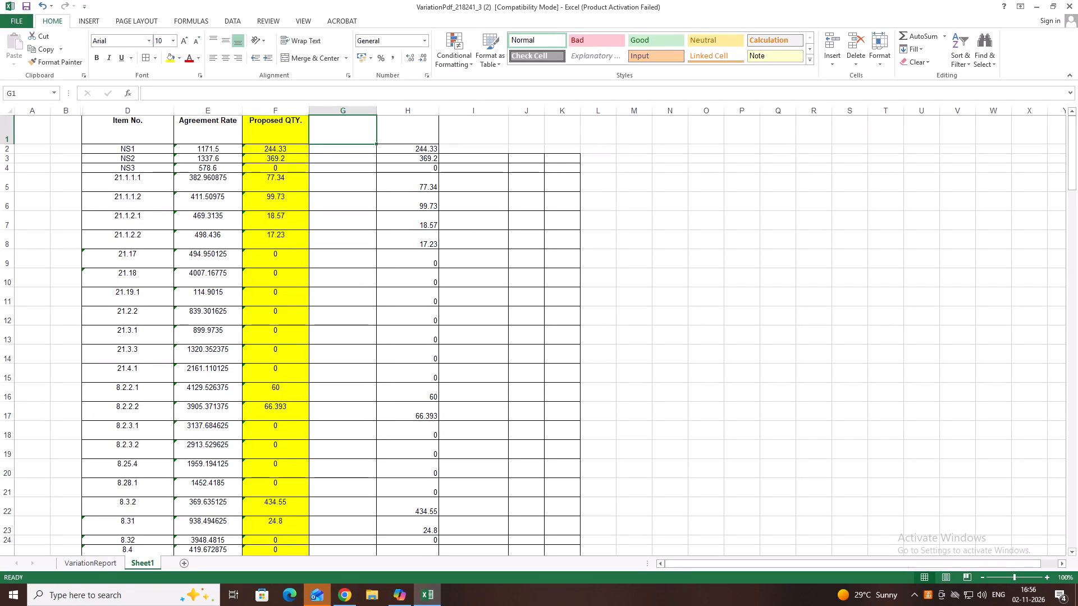
{"action": "left_click_drag", "start_coordinate": [353, 128], "coordinate": [510, 126]}
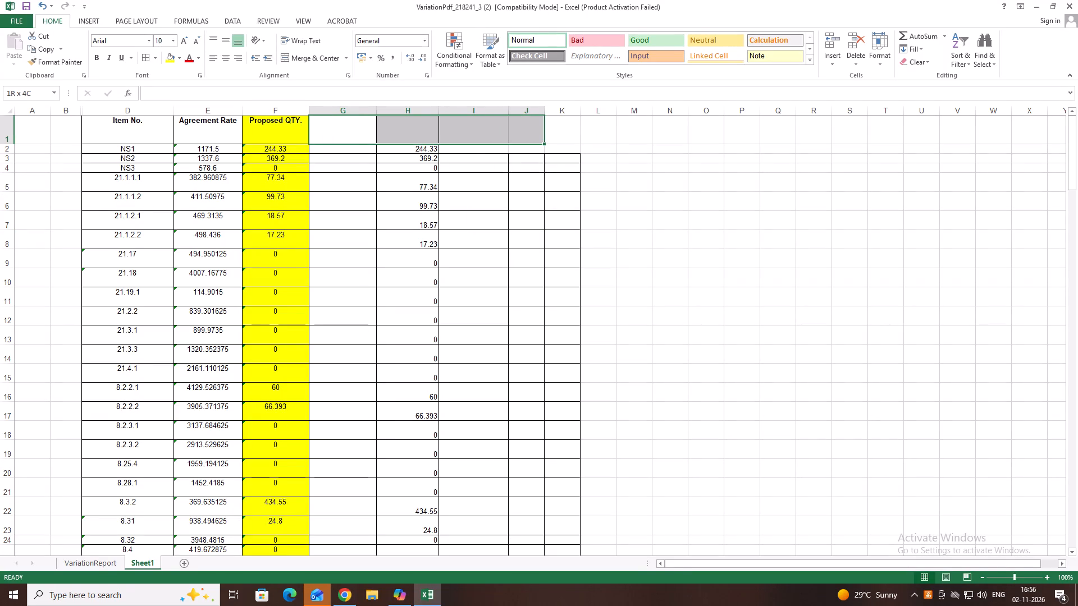
{"action": "left_click_drag", "start_coordinate": [510, 126], "coordinate": [555, 126]}
{"action": "double_click", "coordinate": [156, 56]}
{"action": "left_click", "coordinate": [156, 56]}
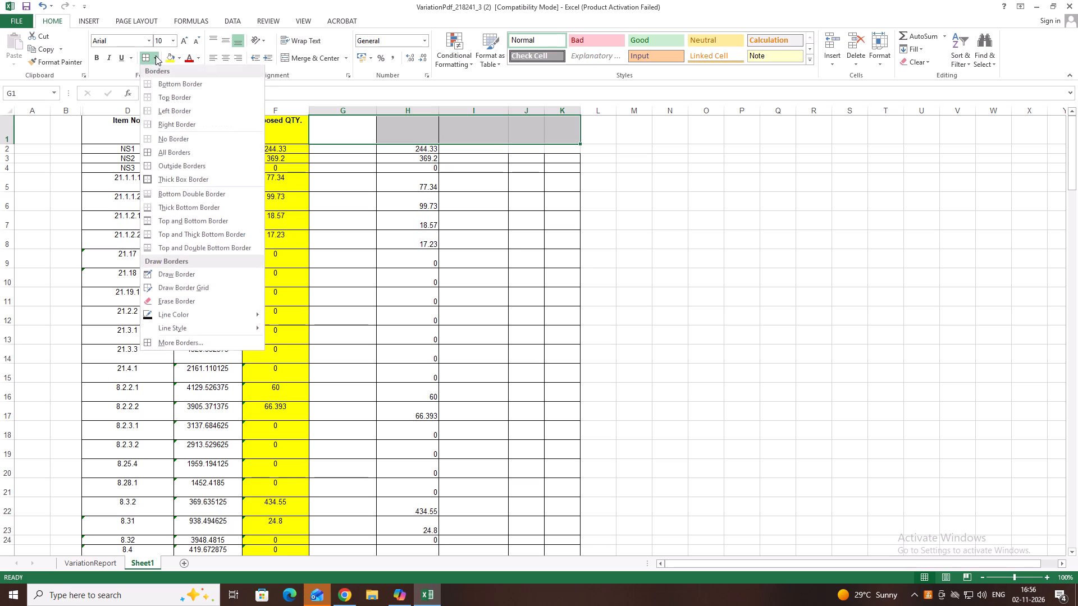
{"action": "left_click", "coordinate": [177, 155]}
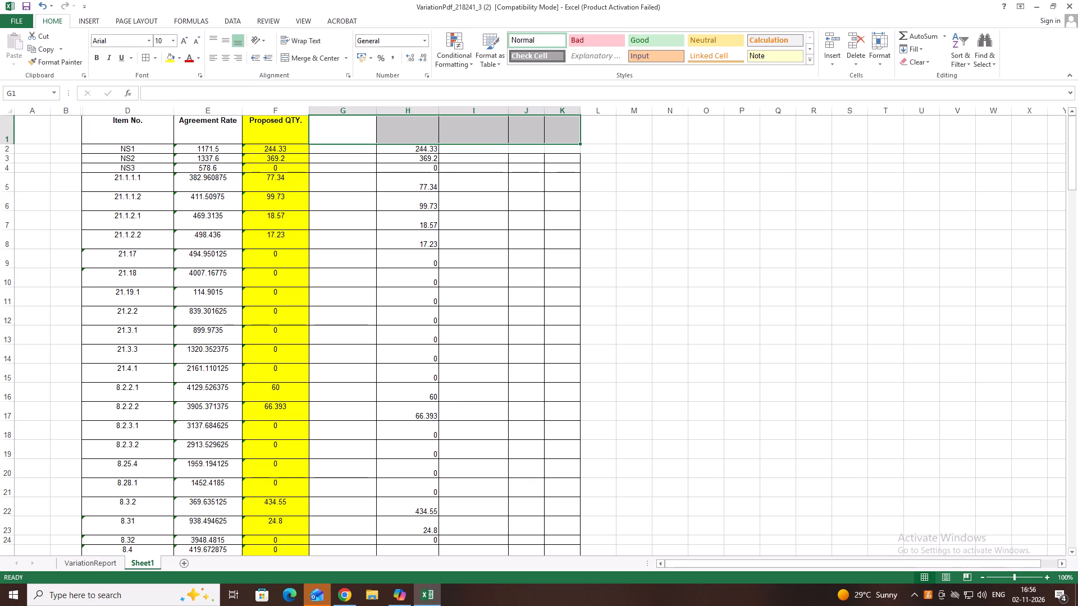
{"action": "left_click", "coordinate": [381, 137]}
Enter the heading "Variation amount" in cell G1.
{"action": "left_click", "coordinate": [350, 138]}
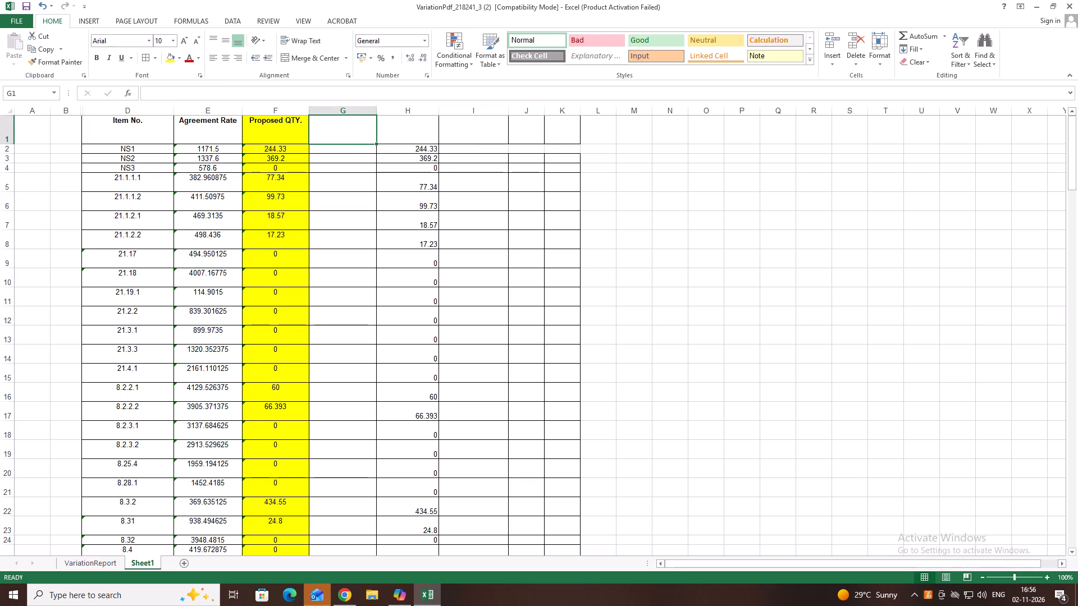
{"action": "type", "text": "Variation amount"}
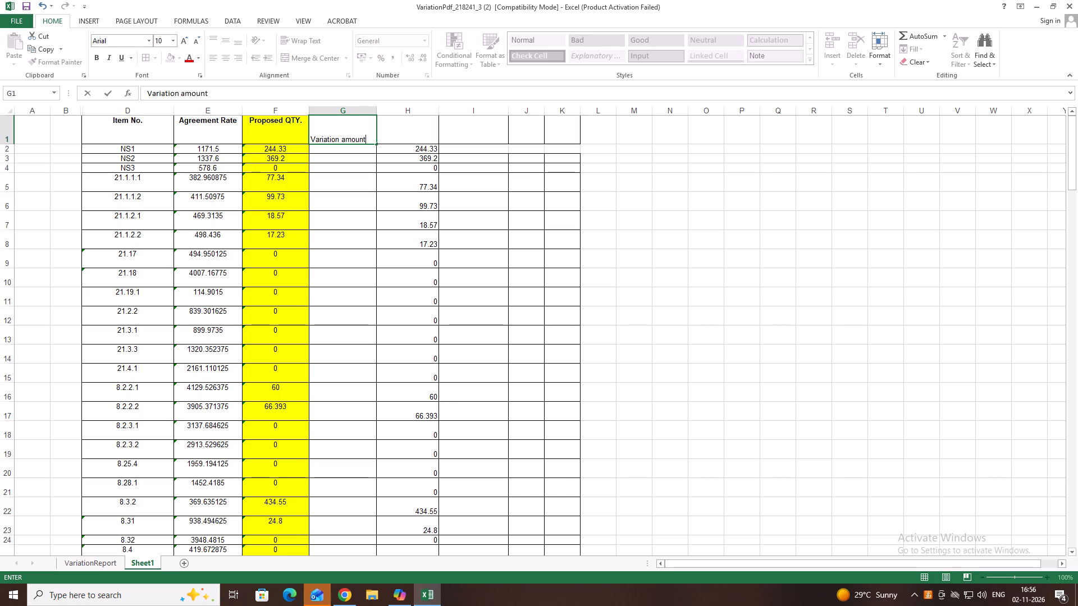
{"action": "left_click", "coordinate": [413, 116]}
Centre the Variation amount heading horizontally and vertically, and make row 1 taller than a single text line.
{"action": "left_click", "coordinate": [350, 138]}
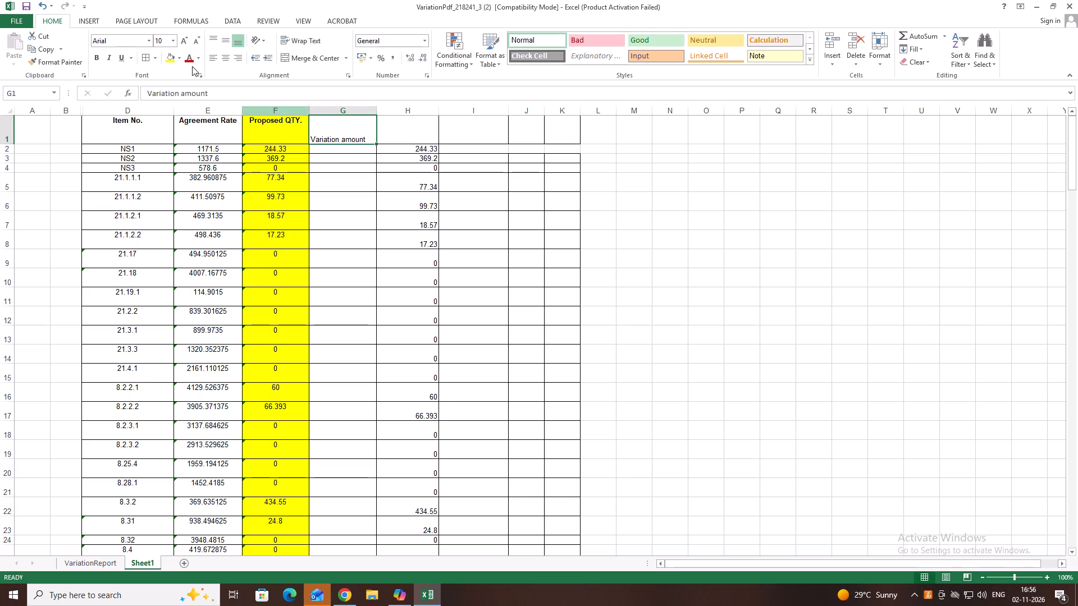
{"action": "left_click", "coordinate": [208, 56]}
{"action": "left_click", "coordinate": [227, 55]}
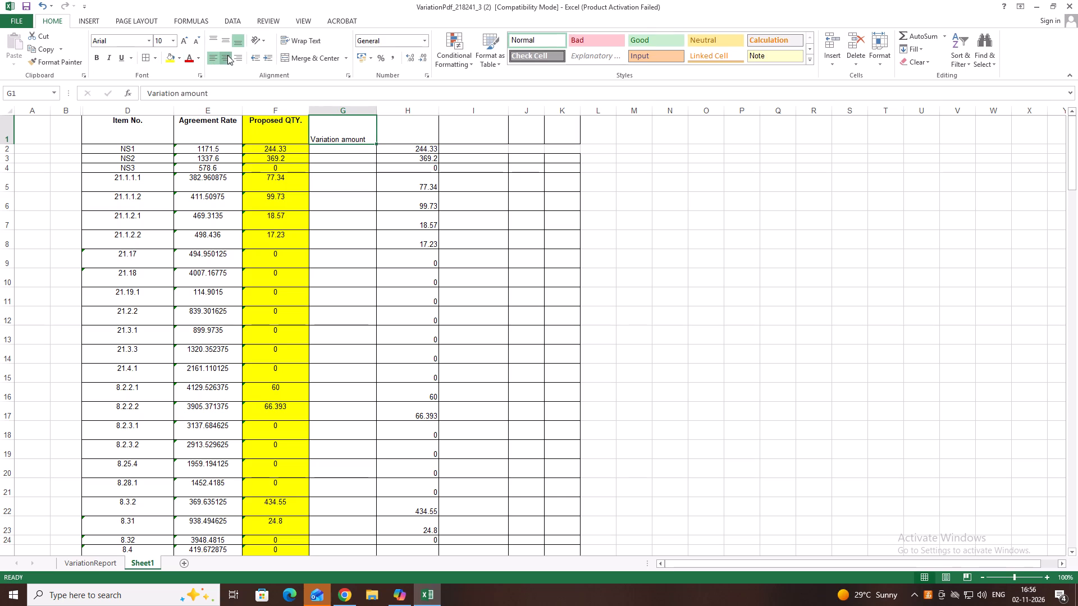
{"action": "left_click", "coordinate": [213, 38]}
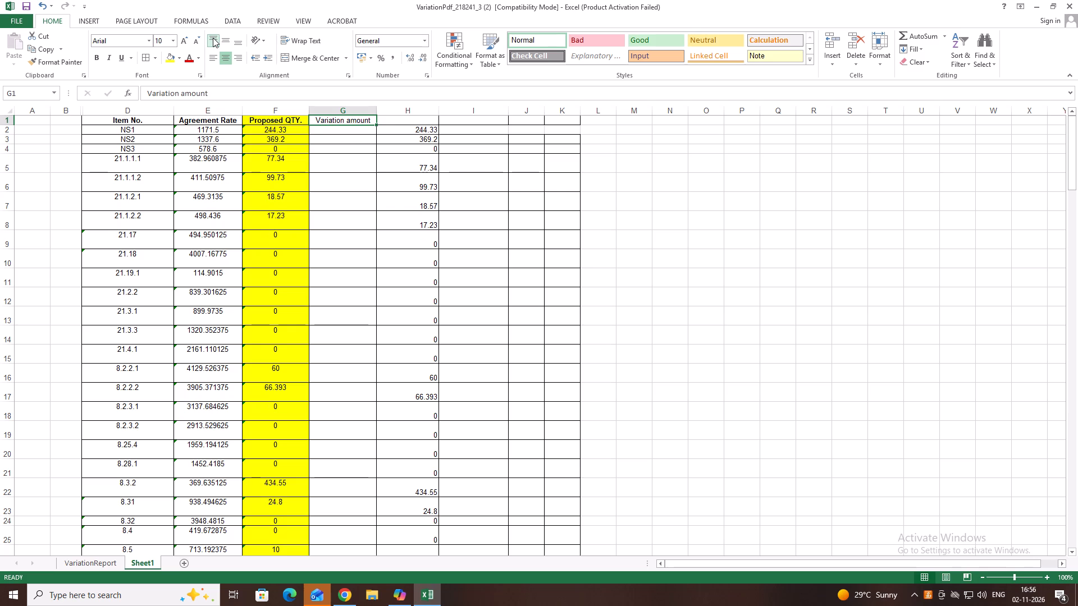
{"action": "left_click", "coordinate": [225, 40]}
{"action": "left_click_drag", "start_coordinate": [11, 124], "coordinate": [11, 136]}
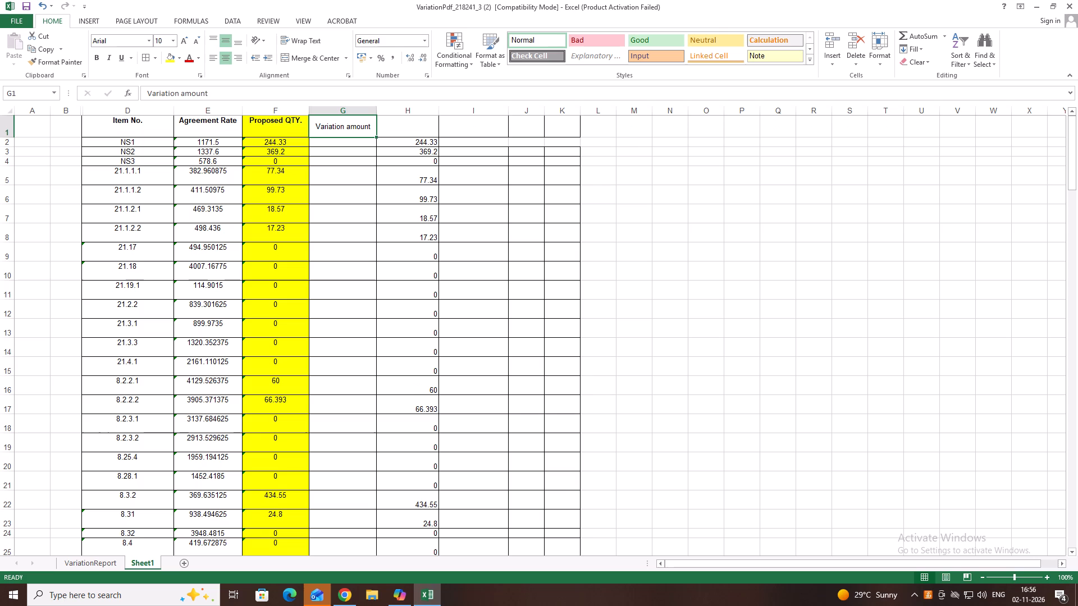
Enter the heading "Bill Qty" in cell H1 and centre it horizontally and vertically.
{"action": "left_click", "coordinate": [391, 134]}
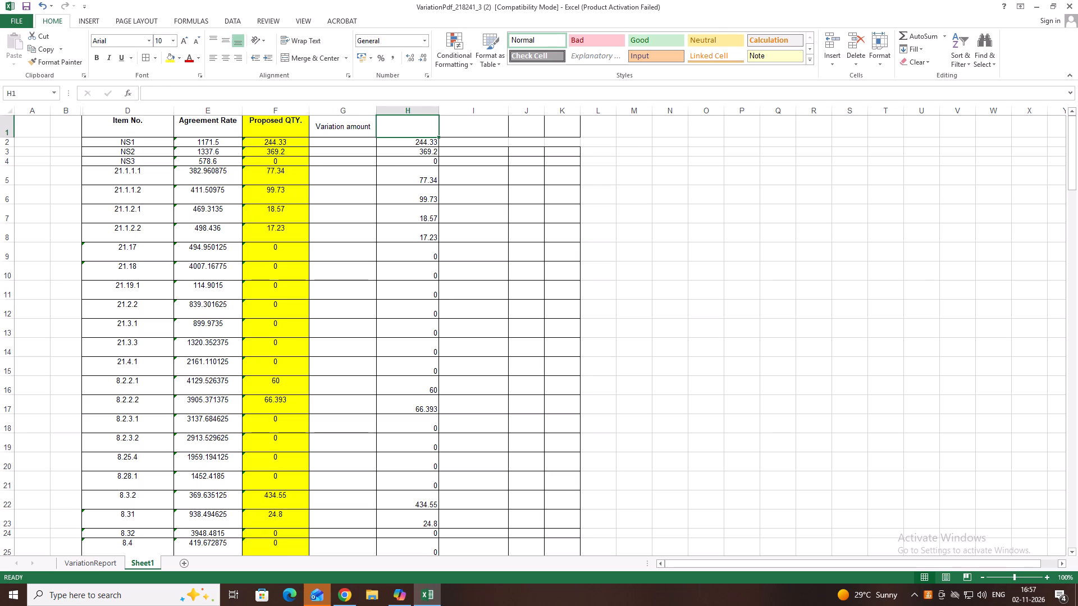
{"action": "key", "text": "shift+b"}
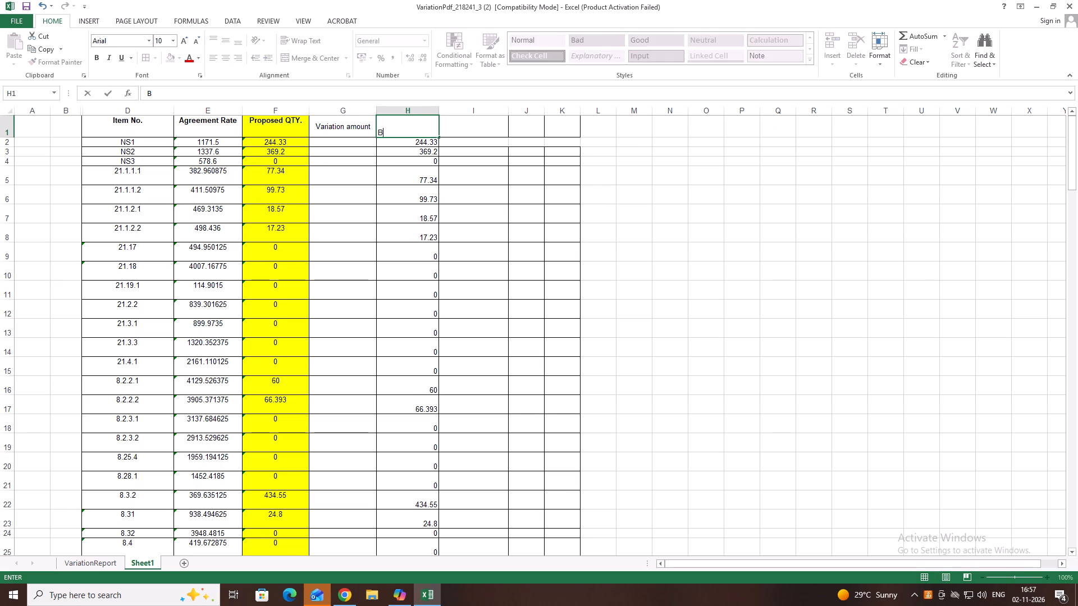
{"action": "type", "text": "Ill"}
{"action": "key", "text": "space"}
{"action": "type", "text": "Qty"}
{"action": "left_click", "coordinate": [481, 157]}
{"action": "left_click", "coordinate": [461, 131]}
{"action": "left_click", "coordinate": [418, 131]}
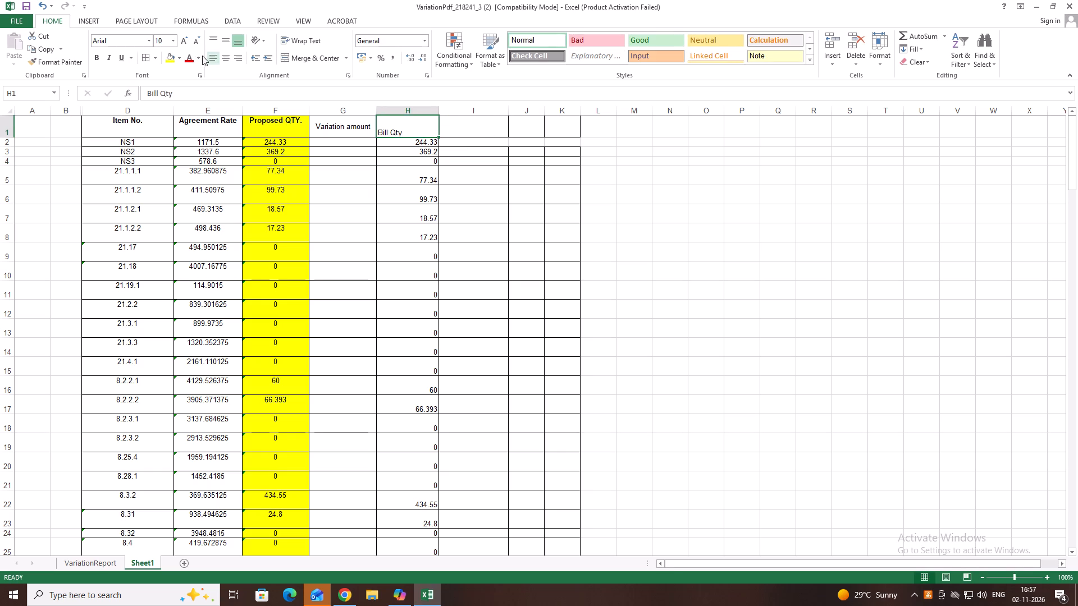
{"action": "left_click", "coordinate": [221, 54]}
{"action": "left_click", "coordinate": [227, 38]}
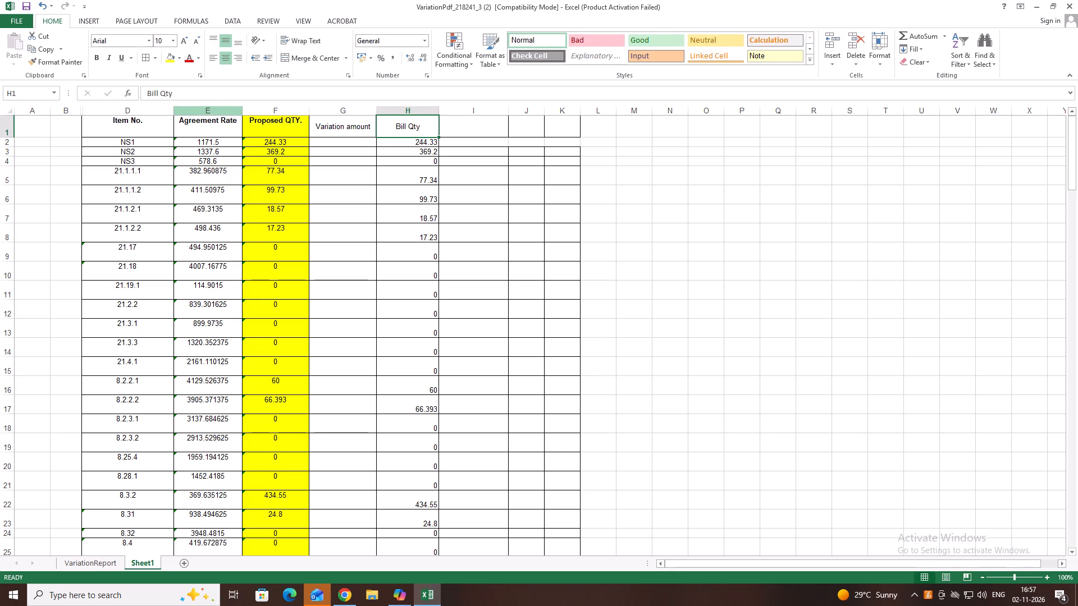
Apply all borders to the empty cells I2 through K2.
{"action": "left_click_drag", "start_coordinate": [450, 144], "coordinate": [557, 142]}
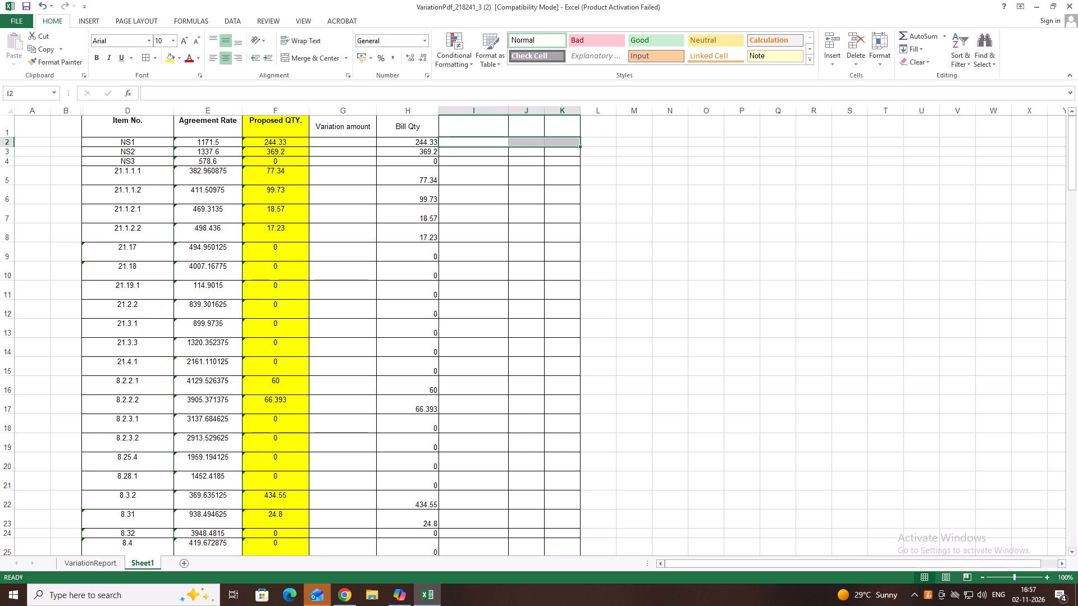
{"action": "left_click", "coordinate": [156, 58]}
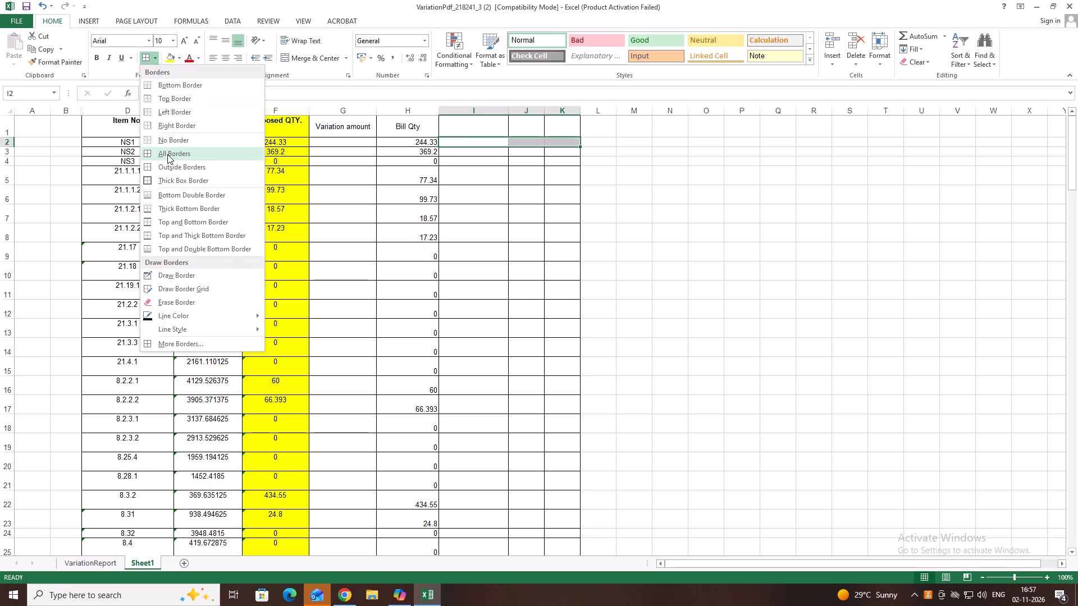
{"action": "left_click", "coordinate": [167, 154]}
{"action": "left_click", "coordinate": [592, 200]}
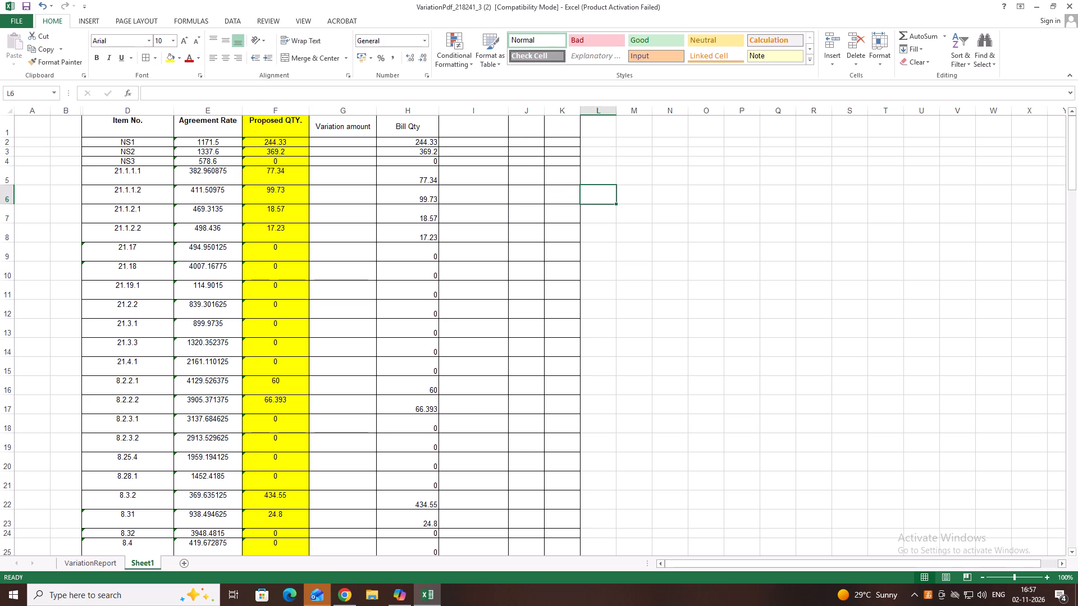
Calculate the variation amount for item NS1 in G2 with the formula =E2*F2, agreement rate times proposed quantity.
{"action": "left_click", "coordinate": [351, 143]}
{"action": "key", "text": "equal"}
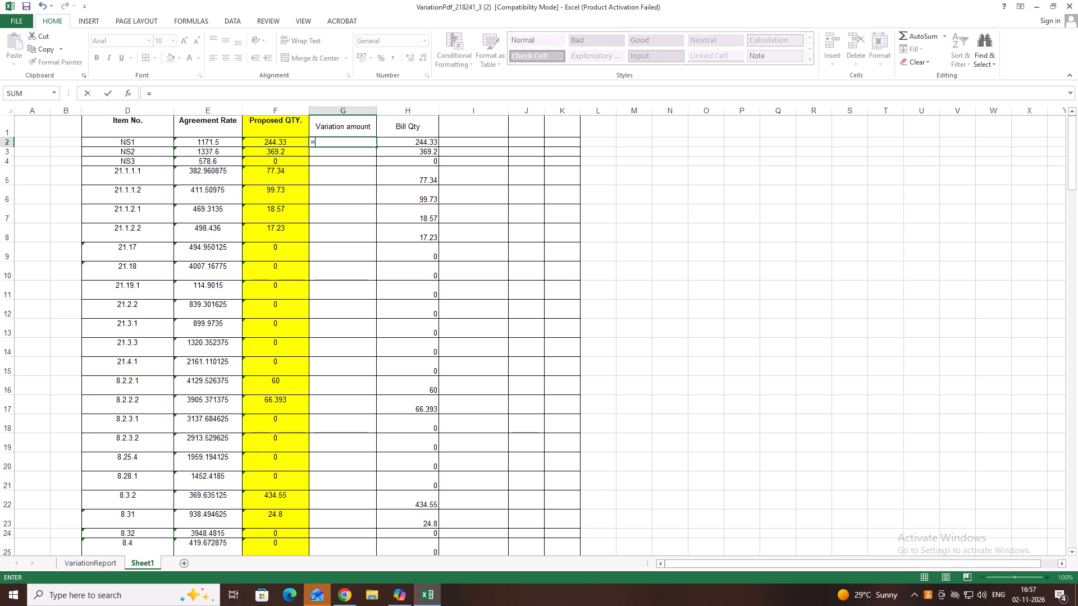
{"action": "left_click", "coordinate": [227, 143]}
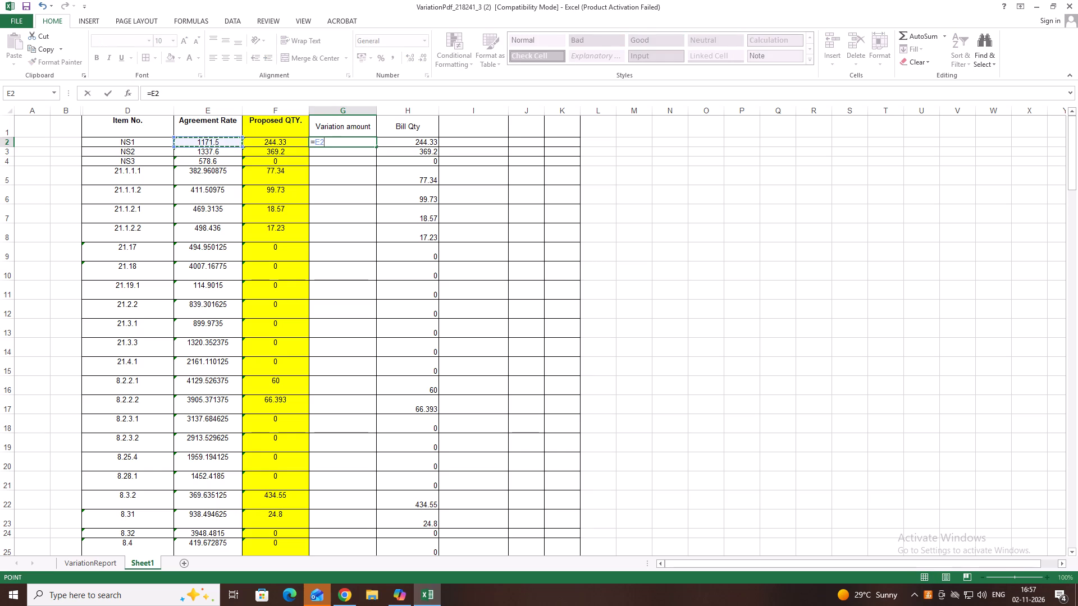
{"action": "key", "text": "shift+asterisk"}
{"action": "left_click", "coordinate": [268, 143]}
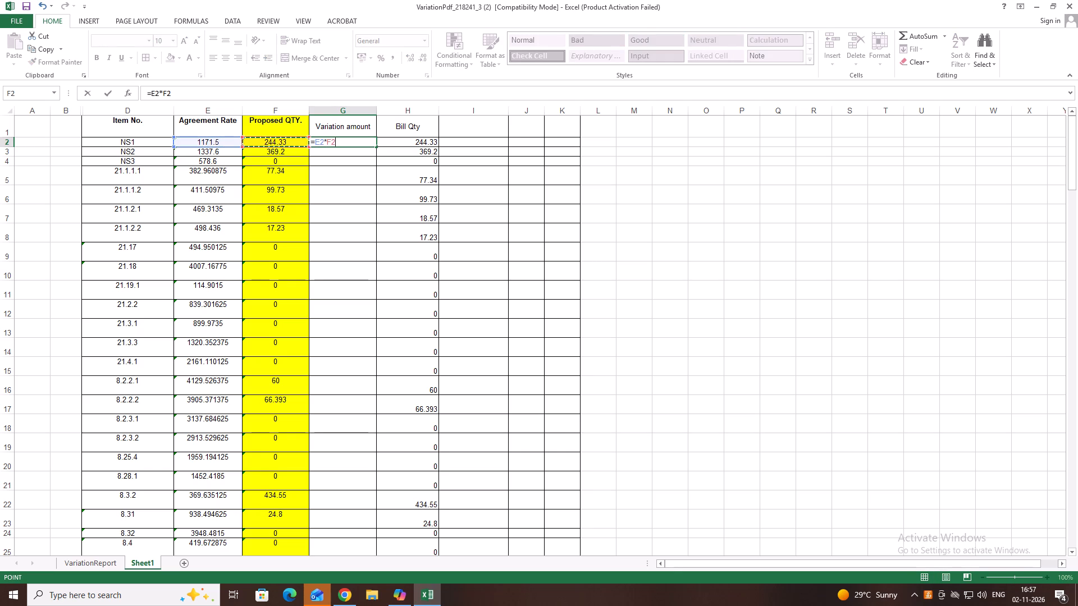
{"action": "key", "text": "Return"}
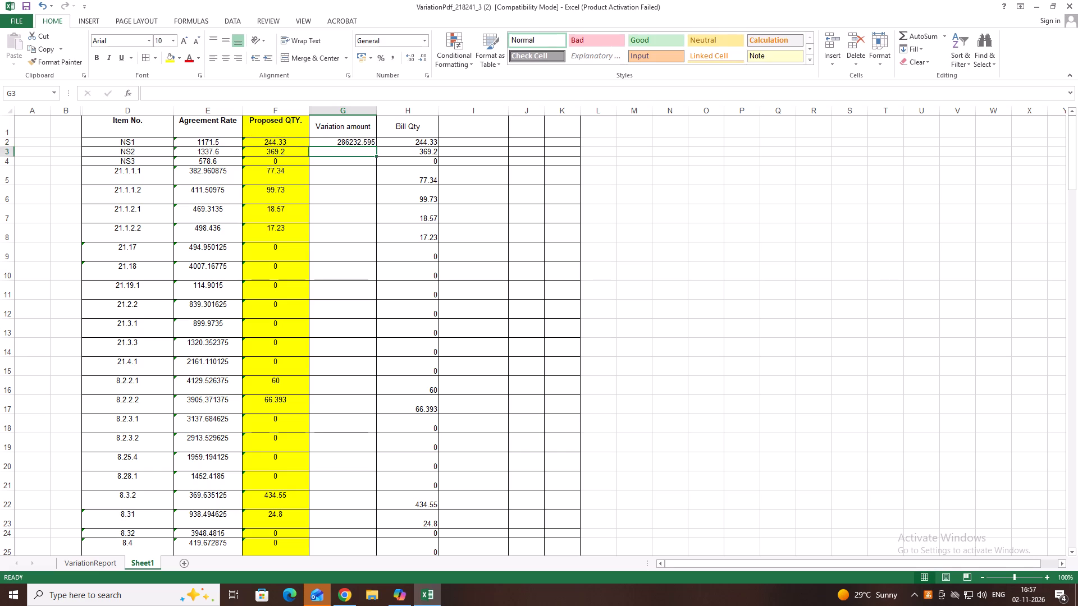
Fill the variation amount formula from G2 down through G182 so every item row is calculated.
{"action": "left_click", "coordinate": [348, 137]}
{"action": "left_click", "coordinate": [355, 144]}
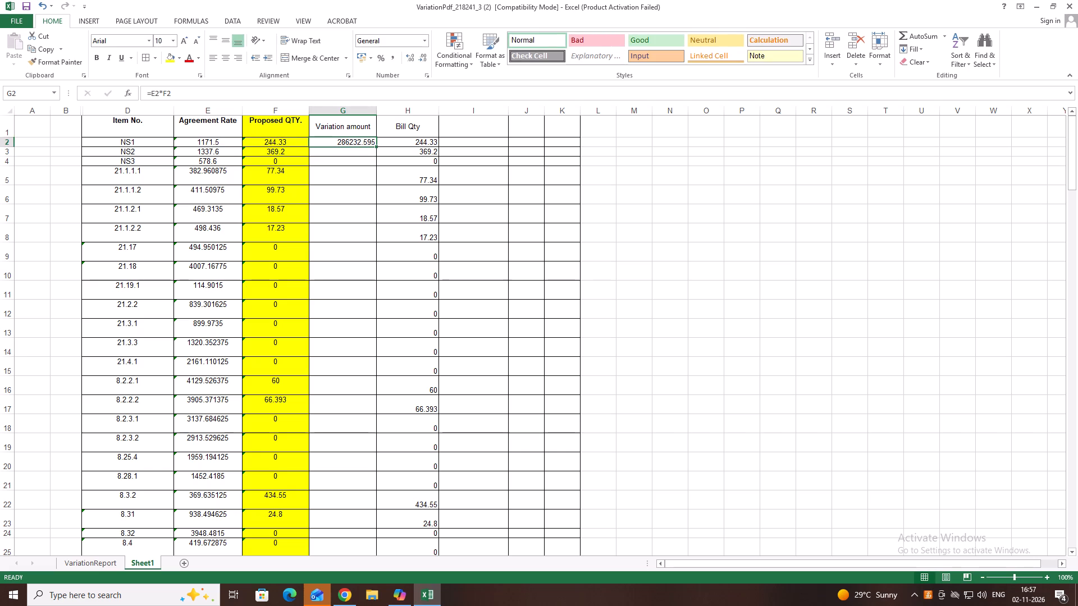
{"action": "left_click_drag", "start_coordinate": [375, 146], "coordinate": [372, 155]}
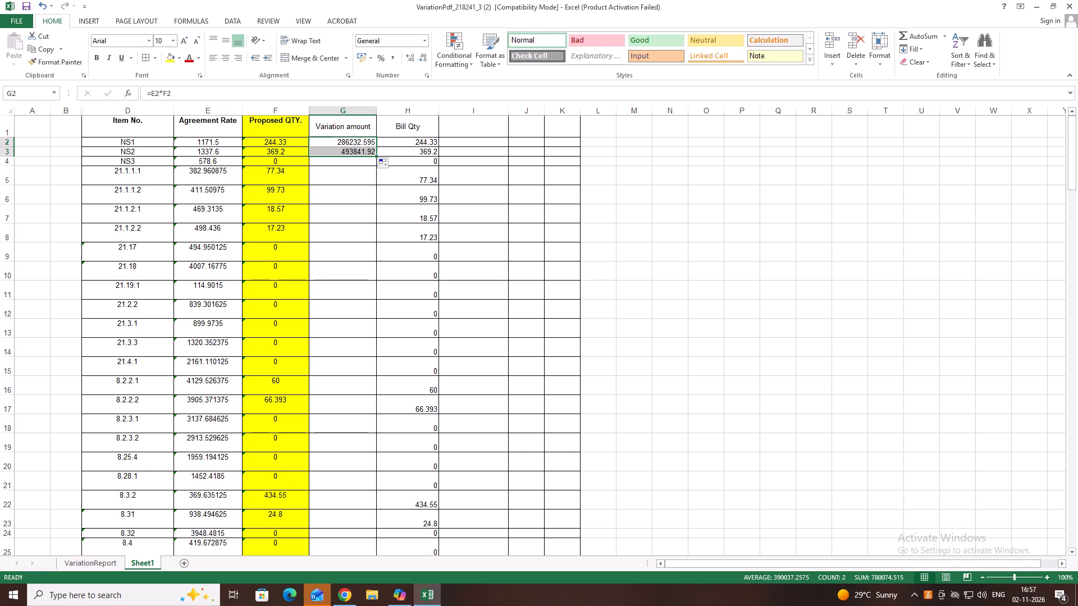
{"action": "left_click_drag", "start_coordinate": [374, 155], "coordinate": [371, 189]}
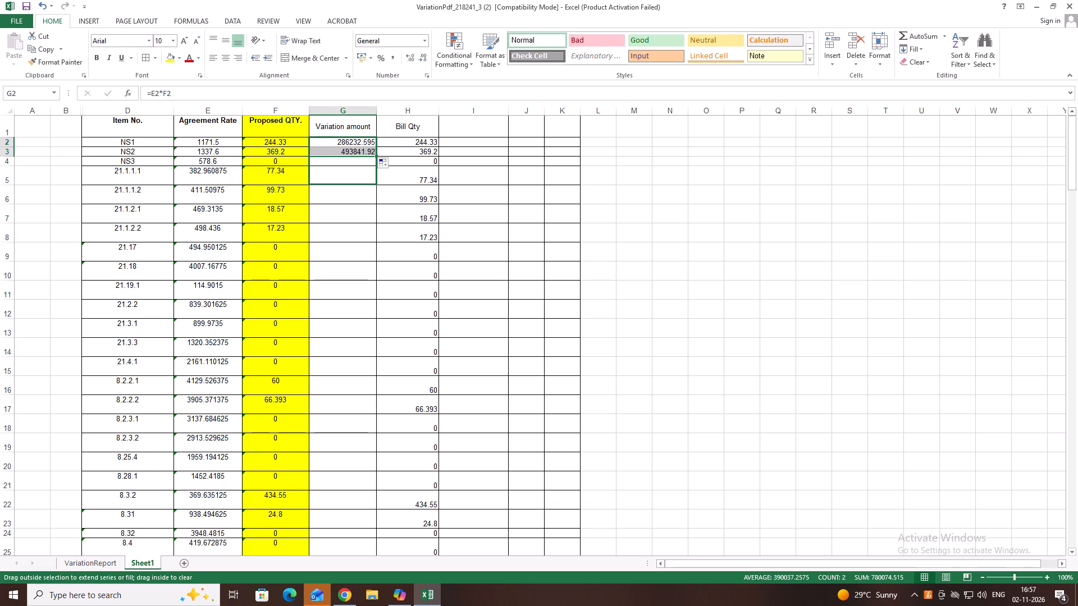
{"action": "left_click_drag", "start_coordinate": [371, 189], "coordinate": [381, 417]}
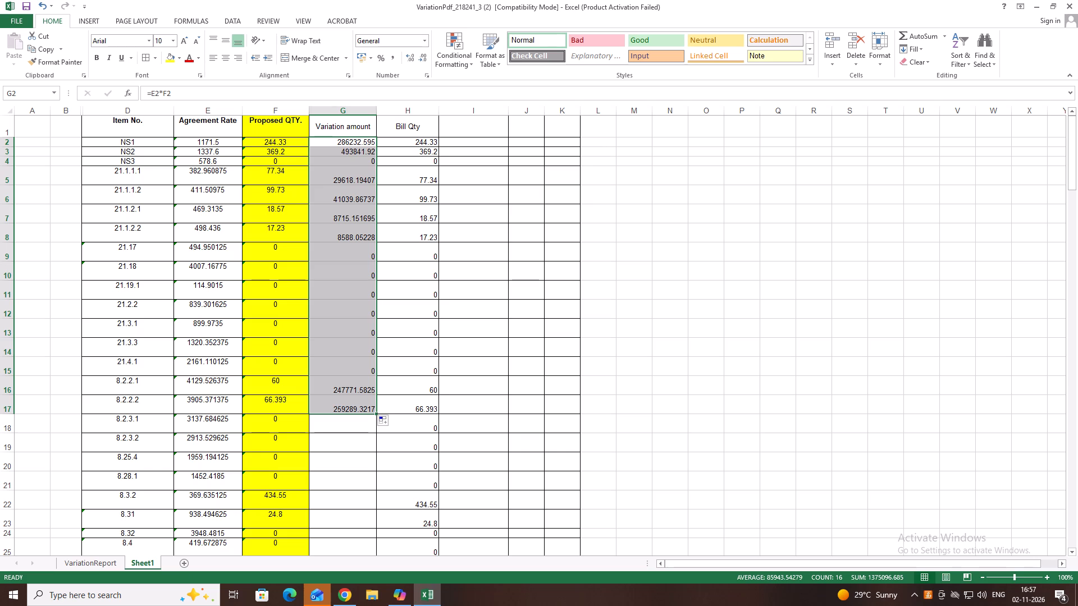
{"action": "left_click_drag", "start_coordinate": [376, 414], "coordinate": [379, 512]}
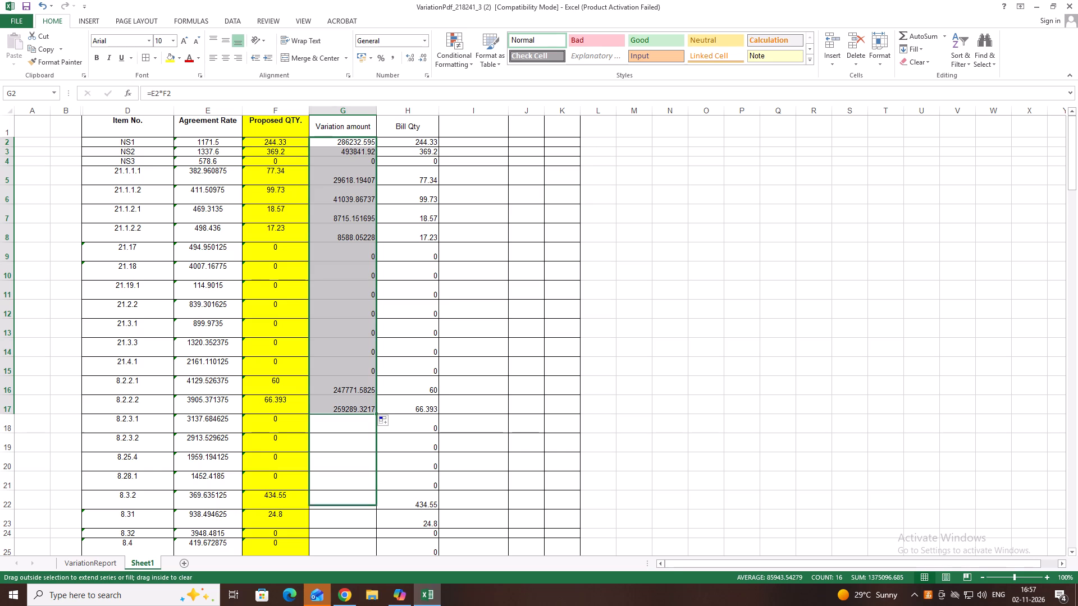
{"action": "left_click_drag", "start_coordinate": [379, 512], "coordinate": [363, 568]}
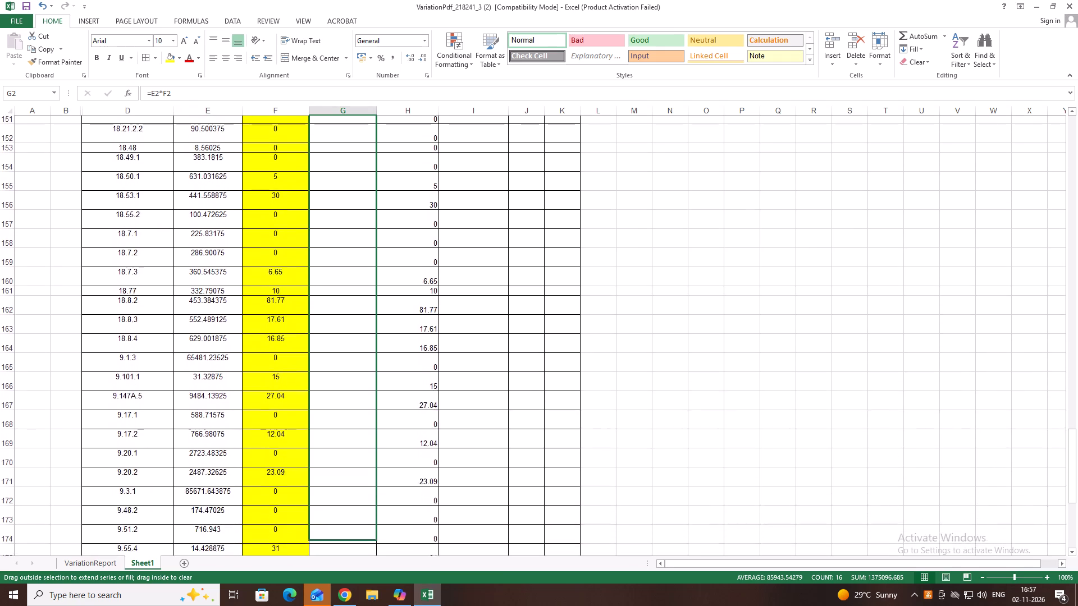
{"action": "left_click_drag", "start_coordinate": [363, 568], "coordinate": [363, 559]}
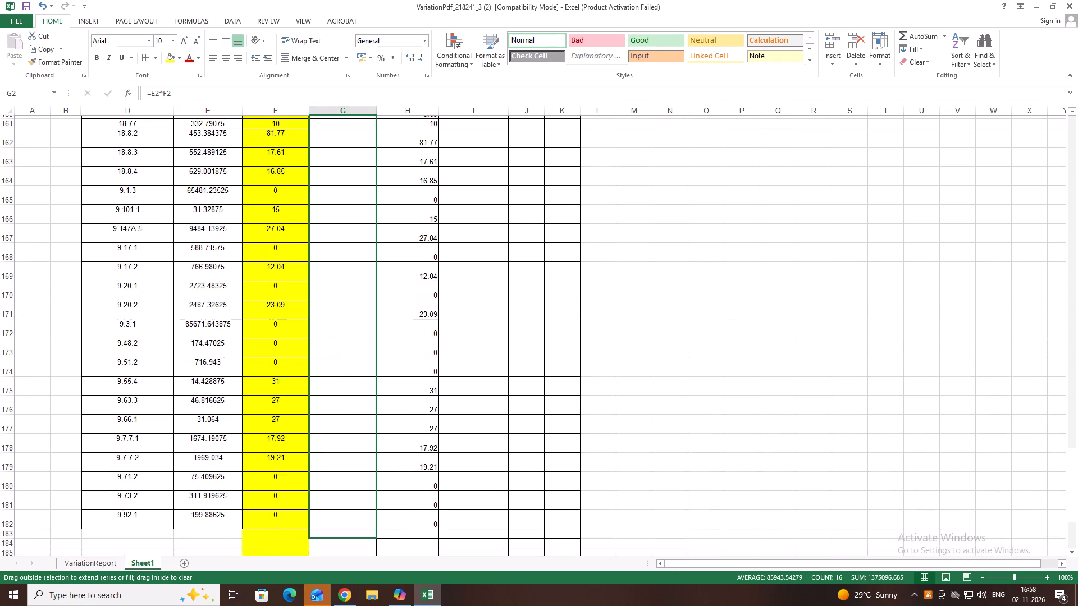
{"action": "left_click_drag", "start_coordinate": [363, 559], "coordinate": [352, 524]}
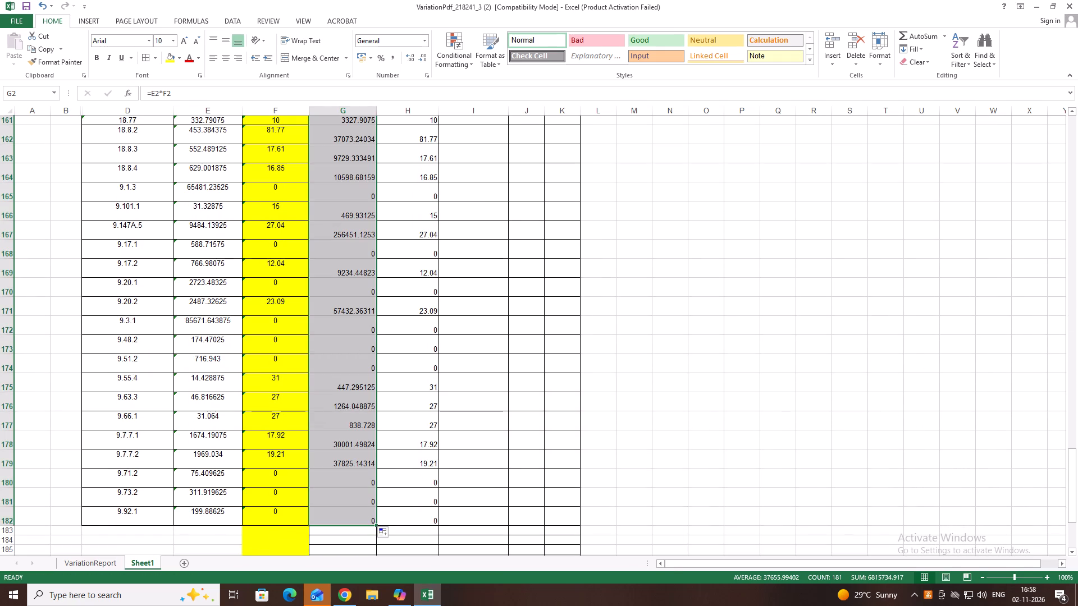
Total the Variation amount column in cell G183 with =SUM(G2:G182).
{"action": "left_click", "coordinate": [342, 532]}
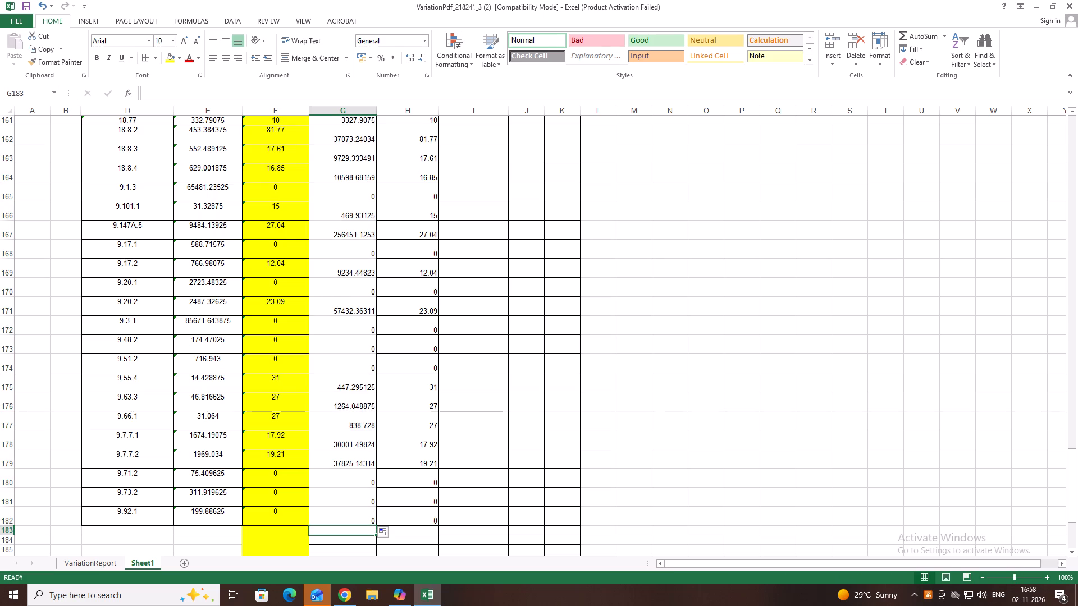
{"action": "left_click", "coordinate": [935, 36]}
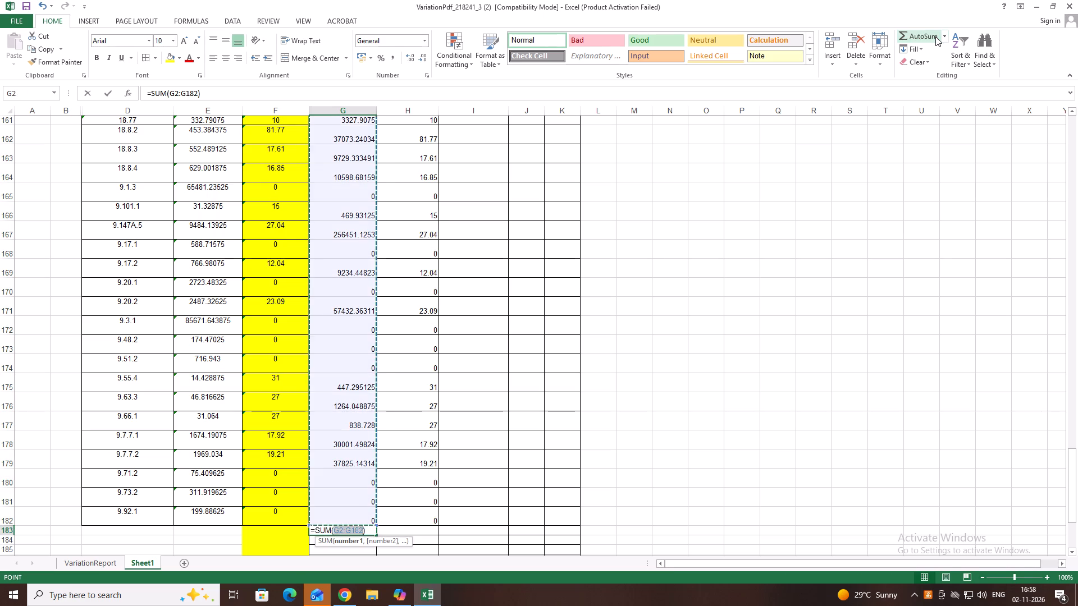
{"action": "key", "text": "Return"}
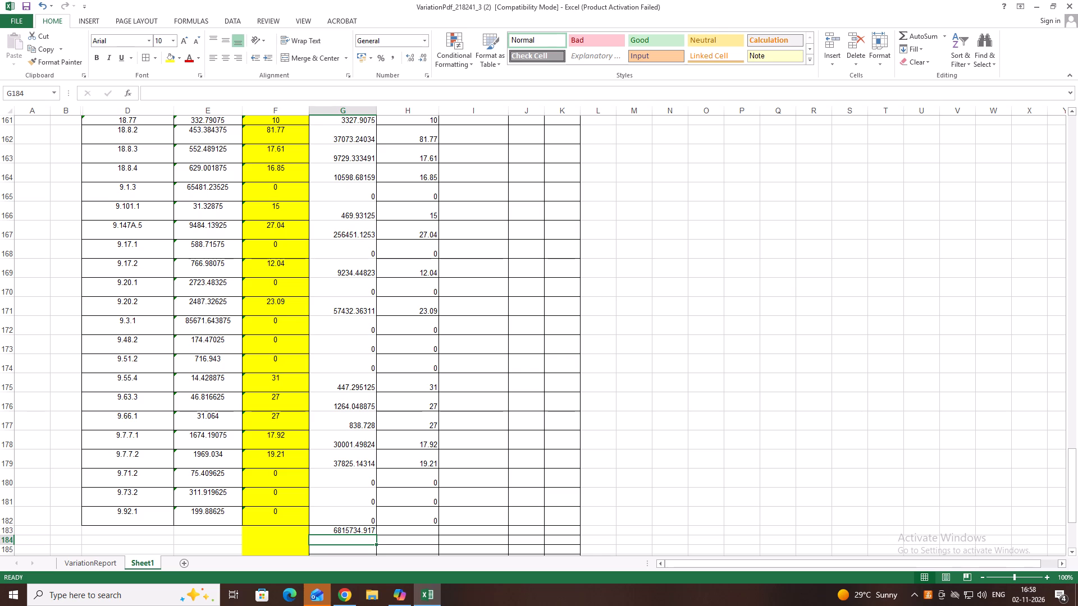
{"action": "left_click", "coordinate": [425, 599]}
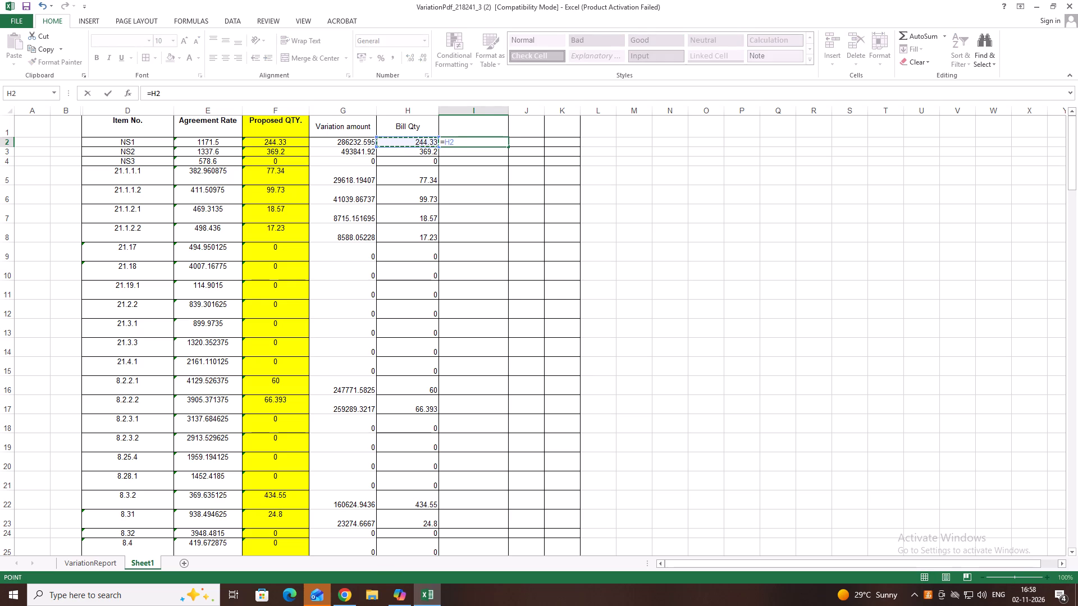
{"action": "key", "text": "shift+asterisk"}
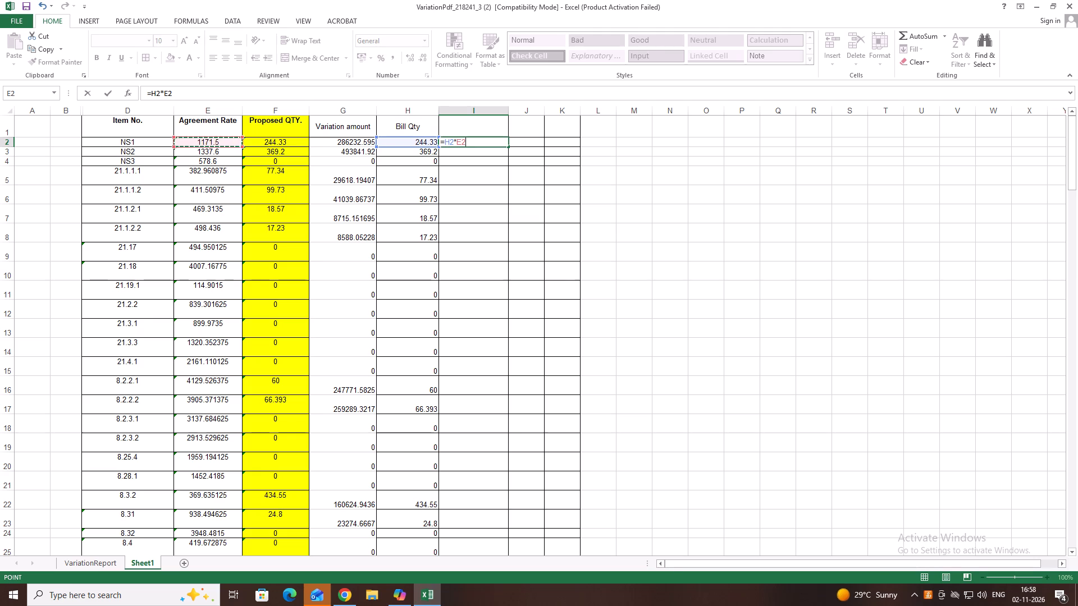
{"action": "key", "text": "Return"}
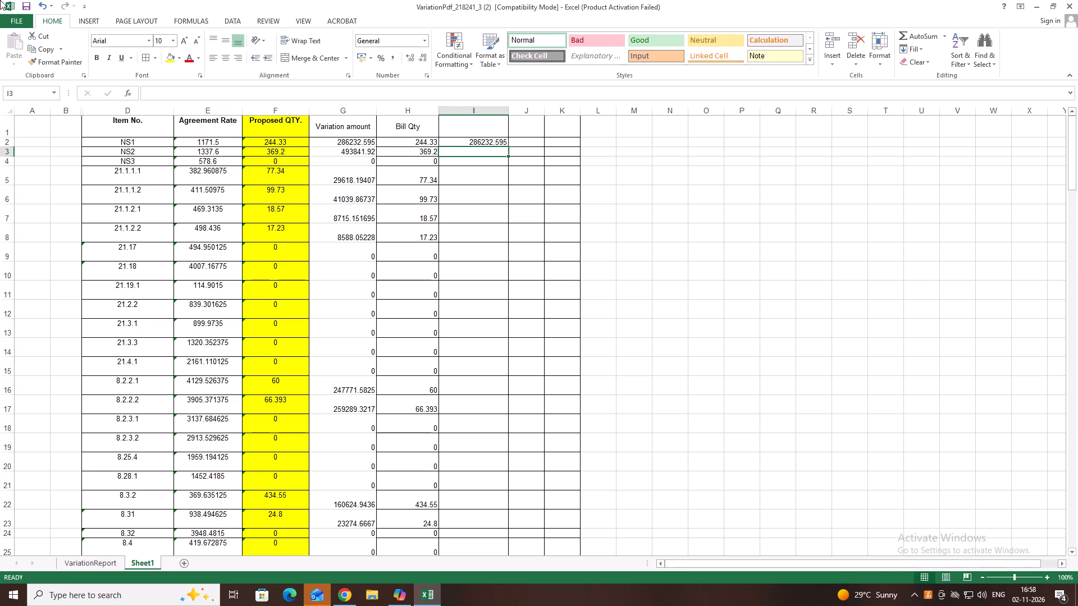
Fill the bill amount formula from I2 down through I182 for all items.
{"action": "left_click", "coordinate": [486, 137]}
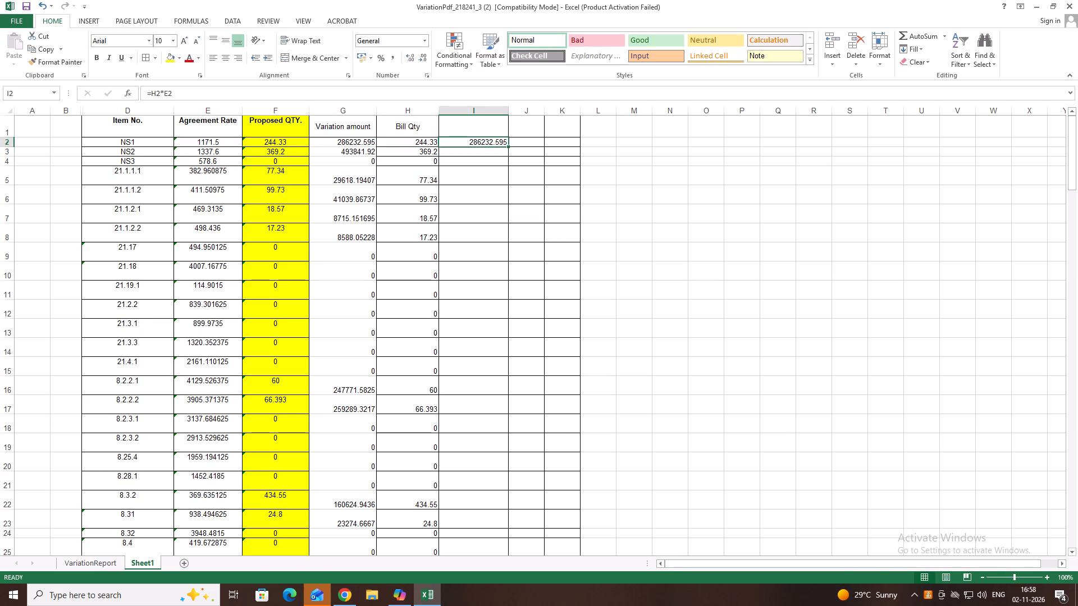
{"action": "left_click_drag", "start_coordinate": [506, 144], "coordinate": [504, 153]}
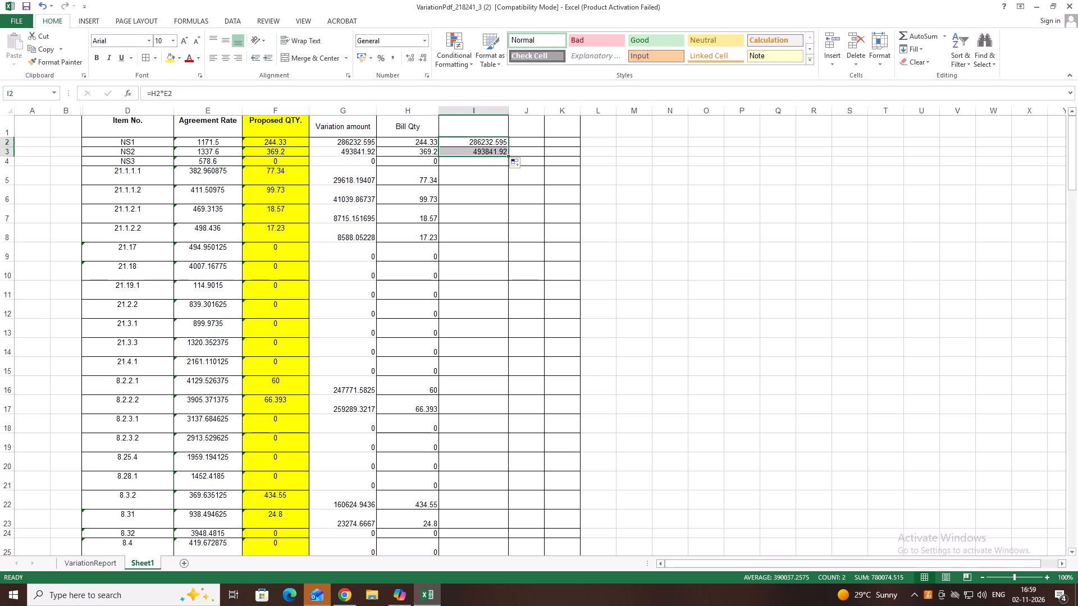
{"action": "left_click_drag", "start_coordinate": [508, 155], "coordinate": [500, 531]}
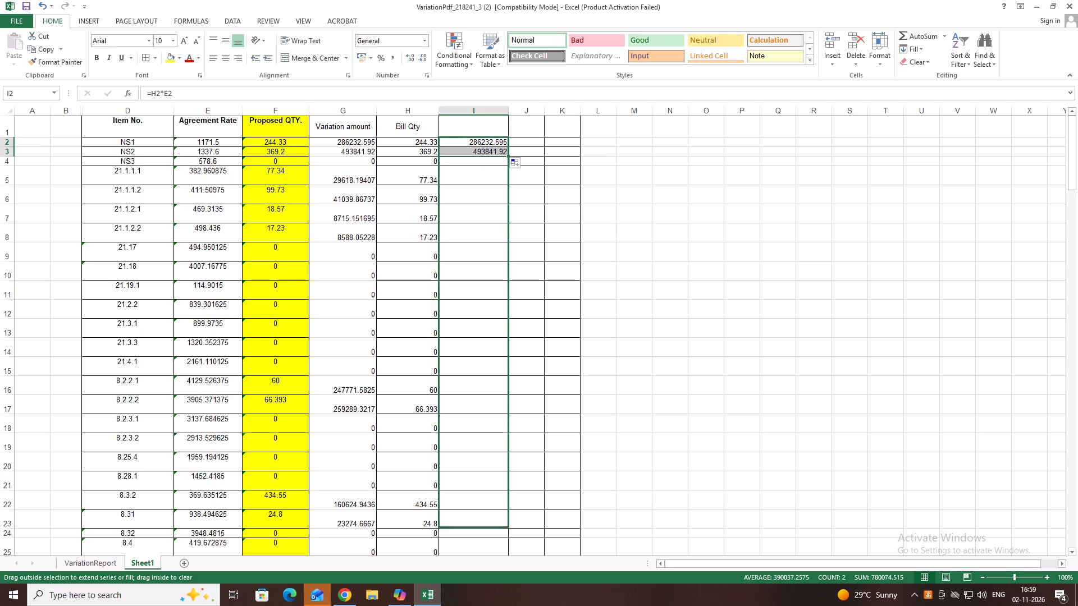
{"action": "left_click_drag", "start_coordinate": [500, 531], "coordinate": [507, 595]}
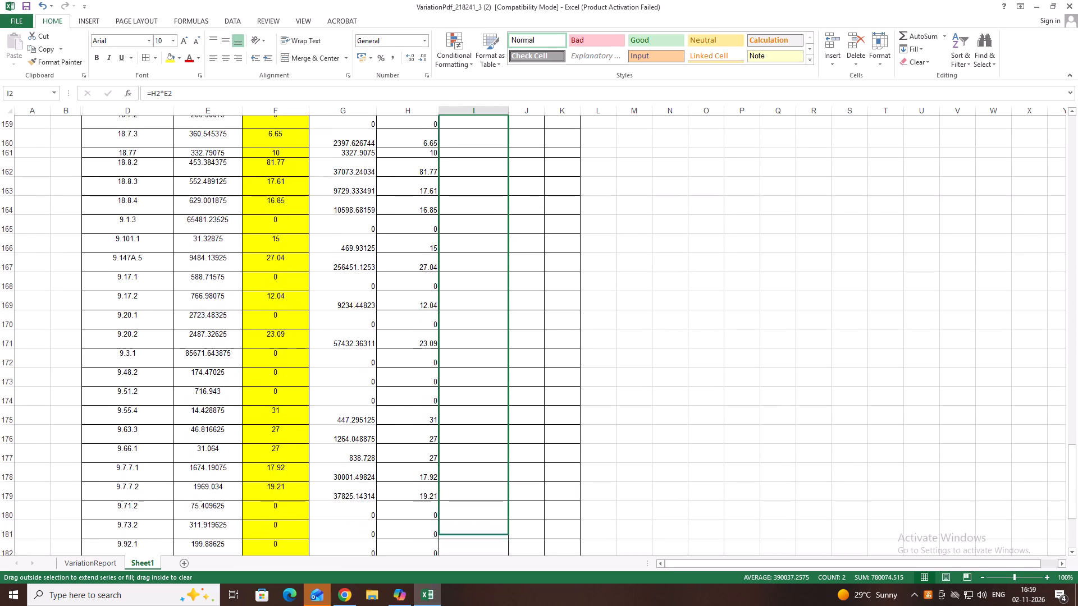
{"action": "left_click_drag", "start_coordinate": [507, 595], "coordinate": [491, 512]}
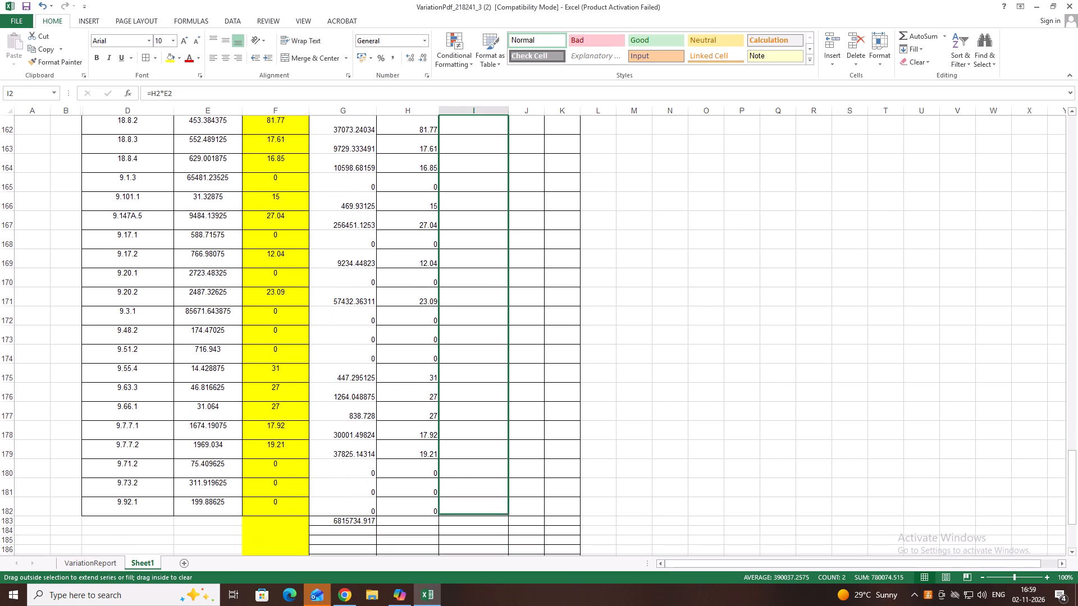
{"action": "left_click_drag", "start_coordinate": [491, 512], "coordinate": [491, 513]}
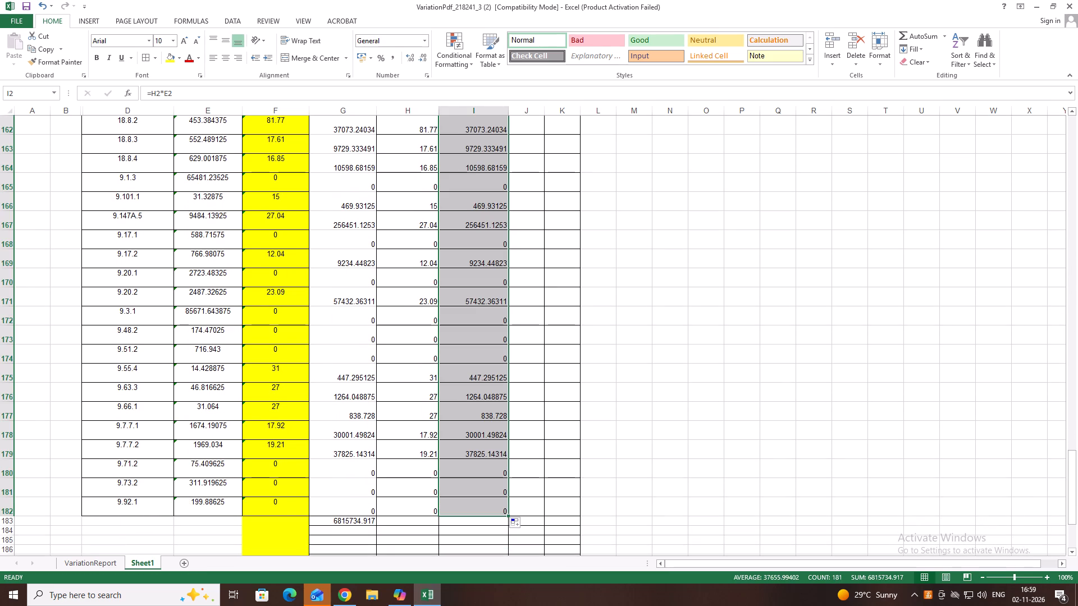
{"action": "left_click", "coordinate": [540, 483]}
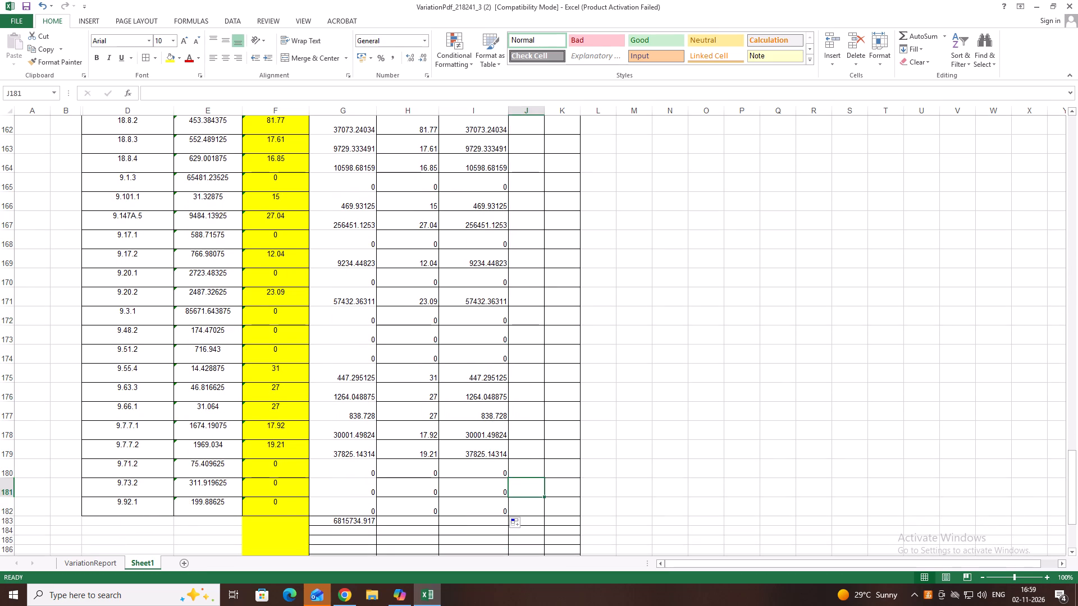
{"action": "scroll", "coordinate": [549, 413], "scroll_direction": "up", "scroll_amount": 7}
{"action": "scroll", "coordinate": [549, 413], "scroll_direction": "up", "scroll_amount": 15}
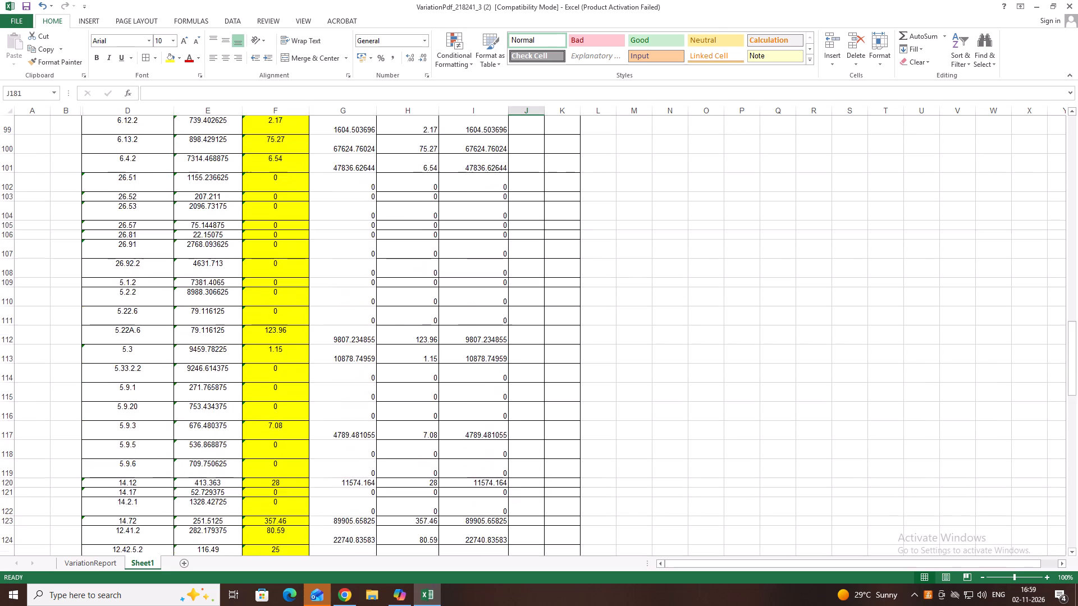
Enter the heading Bill Amount in cell I1 of Sheet1.
{"action": "scroll", "coordinate": [549, 413], "scroll_direction": "up", "scroll_amount": 13}
{"action": "scroll", "coordinate": [549, 413], "scroll_direction": "up", "scroll_amount": 17}
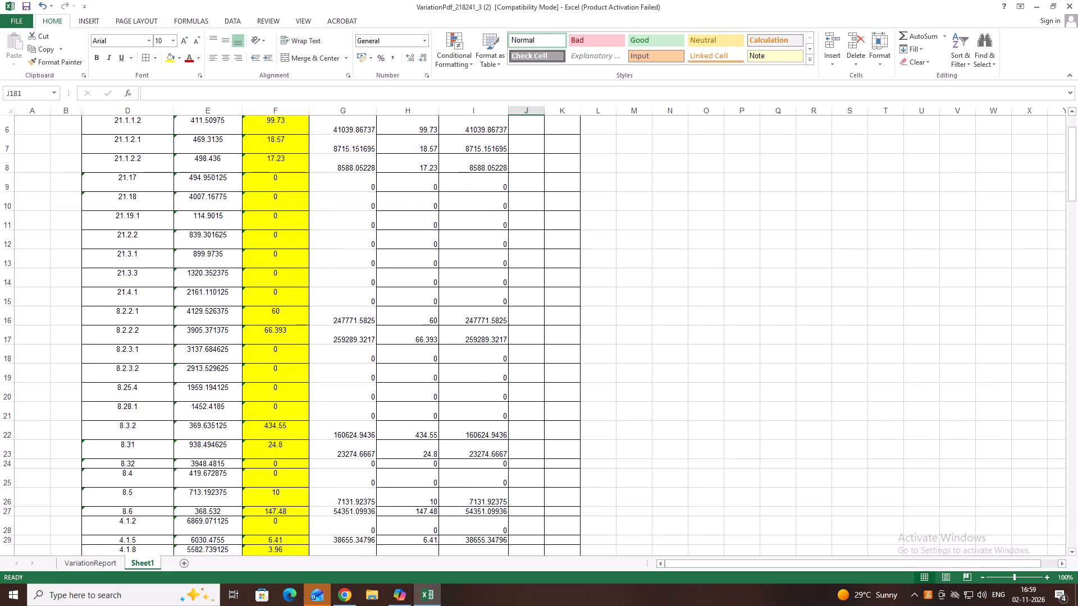
{"action": "scroll", "coordinate": [549, 413], "scroll_direction": "up", "scroll_amount": 17}
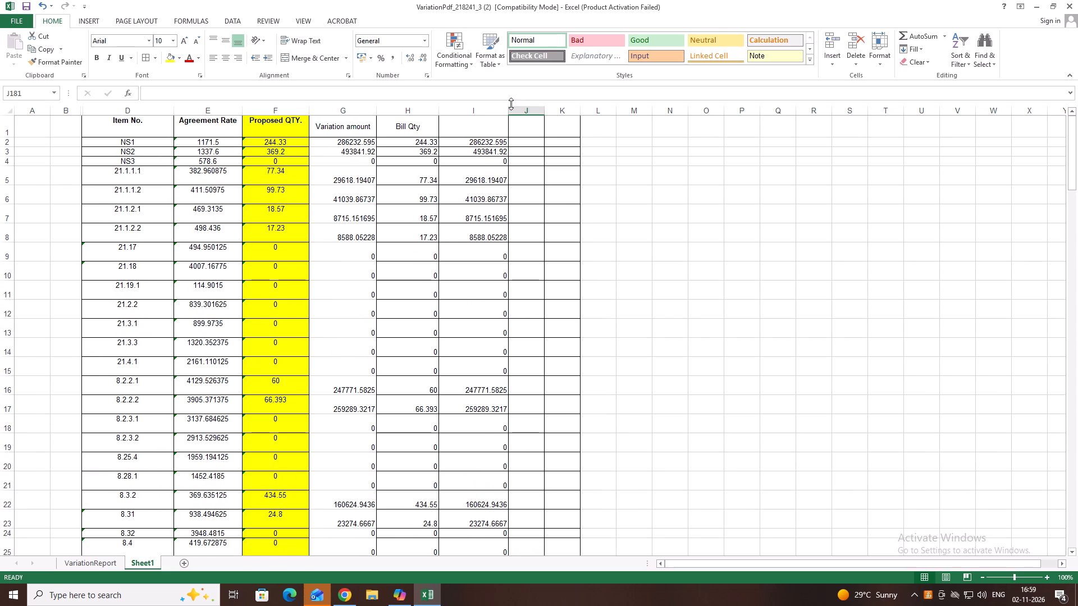
{"action": "left_click", "coordinate": [482, 126]}
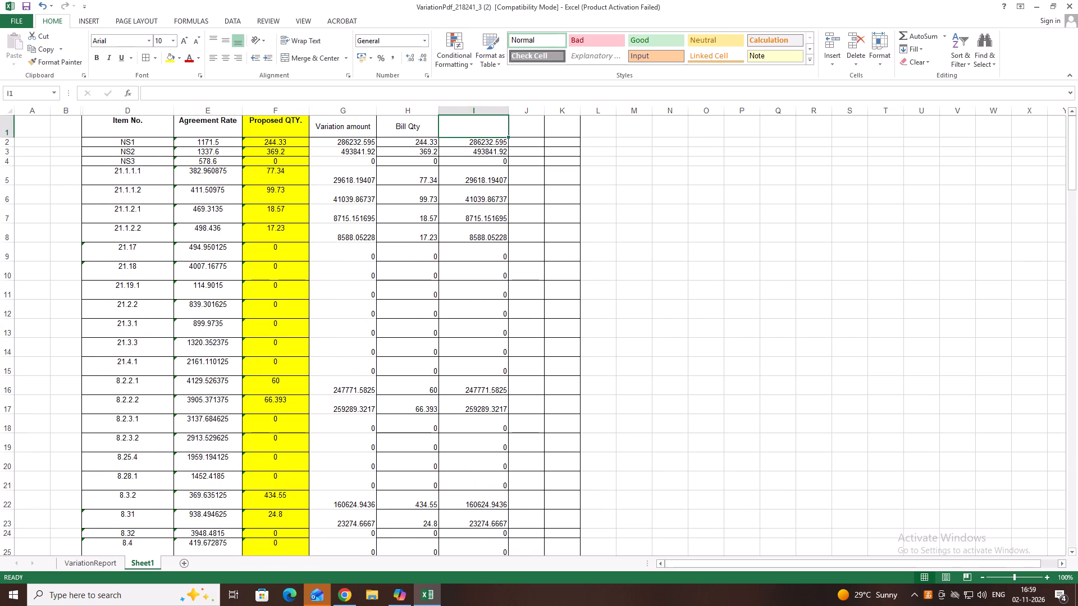
{"action": "key", "text": "shift+b"}
{"action": "key", "text": "i"}
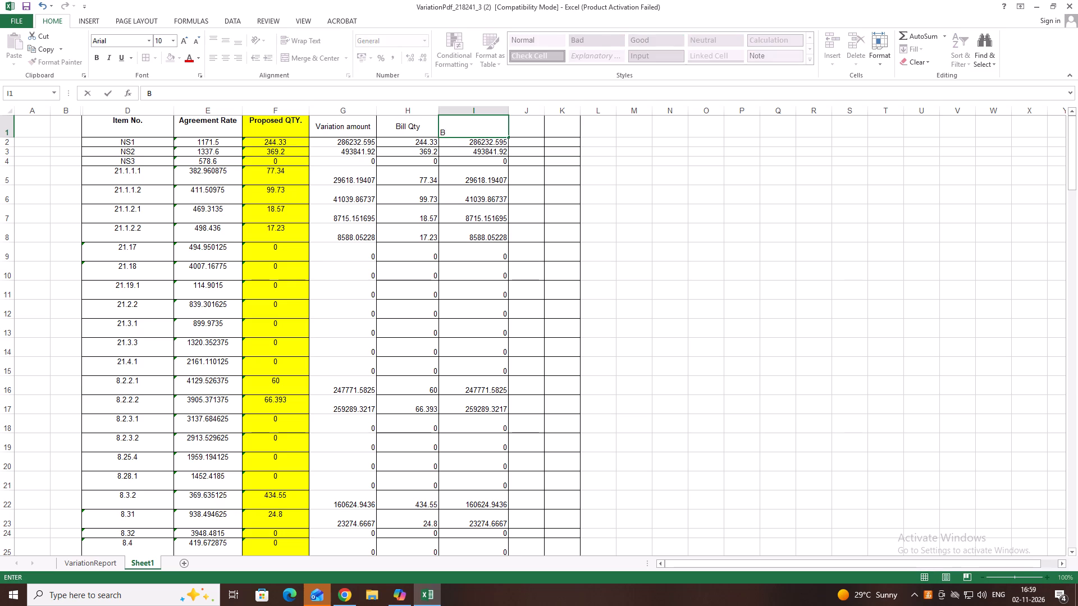
{"action": "type", "text": "ll"}
{"action": "key", "text": "space"}
{"action": "type", "text": "Amount"}
{"action": "left_click", "coordinate": [523, 112]}
Enter the heading Diff Amount in J1 and widen column J to fit it.
{"action": "left_click", "coordinate": [528, 128]}
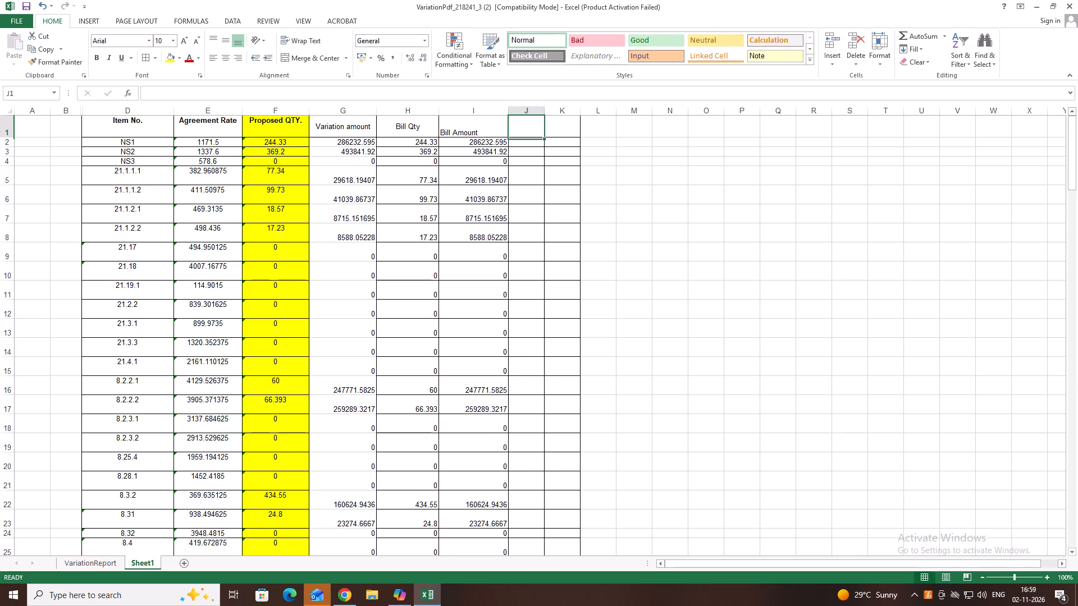
{"action": "type", "text": "Diff"}
{"action": "key", "text": "space"}
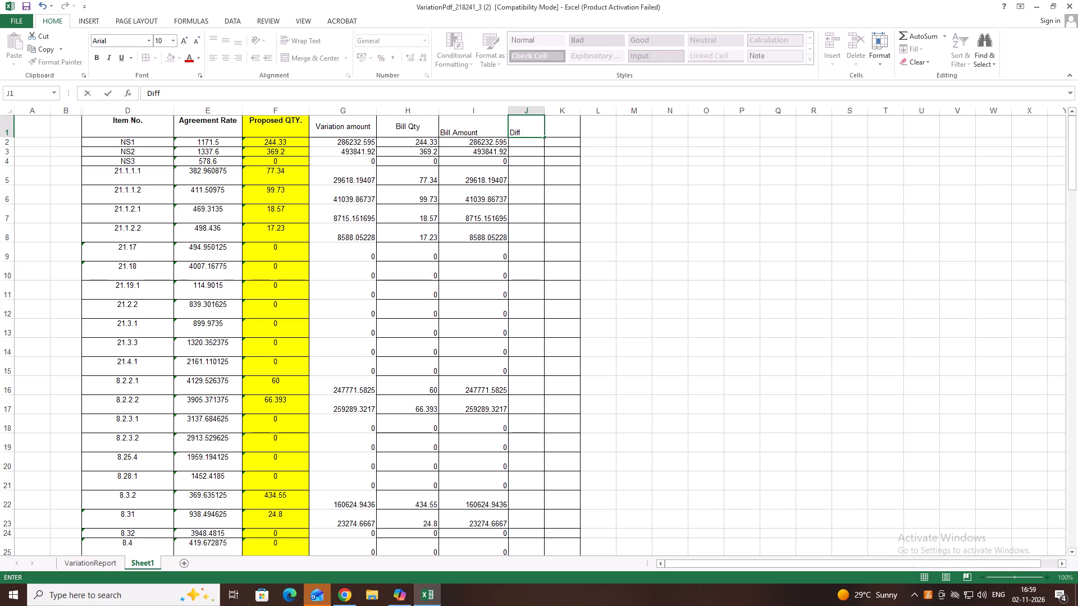
{"action": "type", "text": "Amount"}
{"action": "left_click", "coordinate": [609, 130]}
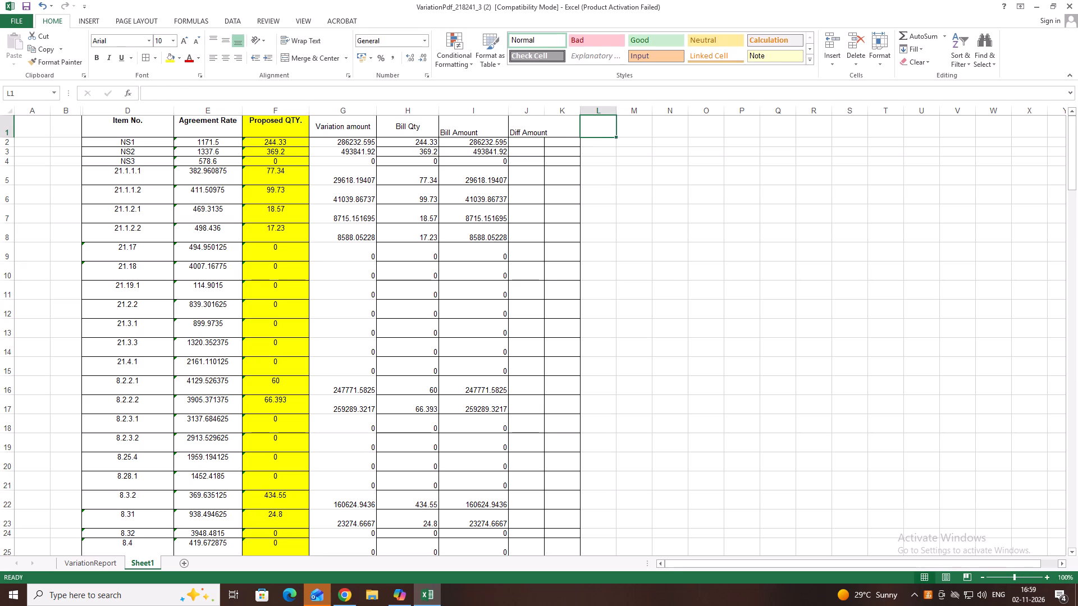
{"action": "left_click_drag", "start_coordinate": [543, 112], "coordinate": [563, 118]}
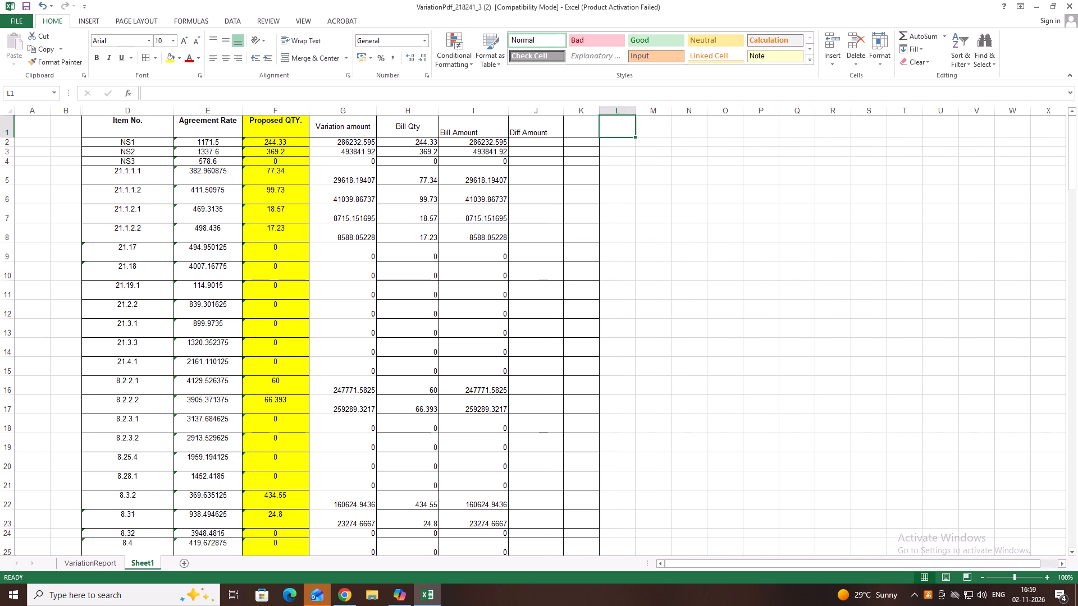
Centre the Bill Amount and Diff Amount headings horizontally and vertically, and make the headings in G1:J1 bold.
{"action": "left_click", "coordinate": [534, 144]}
{"action": "left_click_drag", "start_coordinate": [459, 128], "coordinate": [534, 128]}
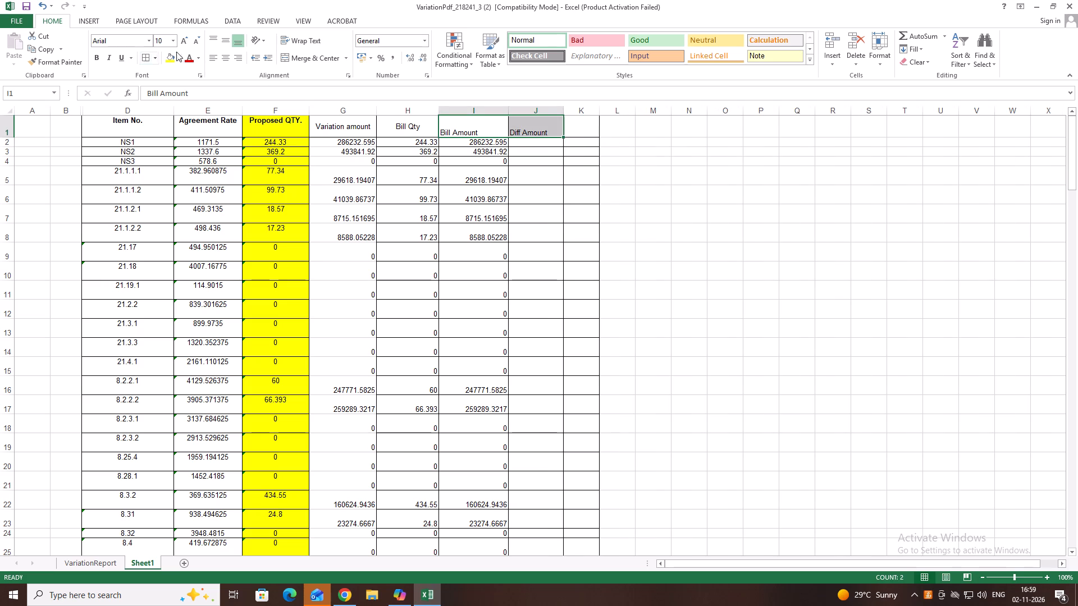
{"action": "left_click", "coordinate": [230, 38]}
{"action": "left_click", "coordinate": [224, 56]}
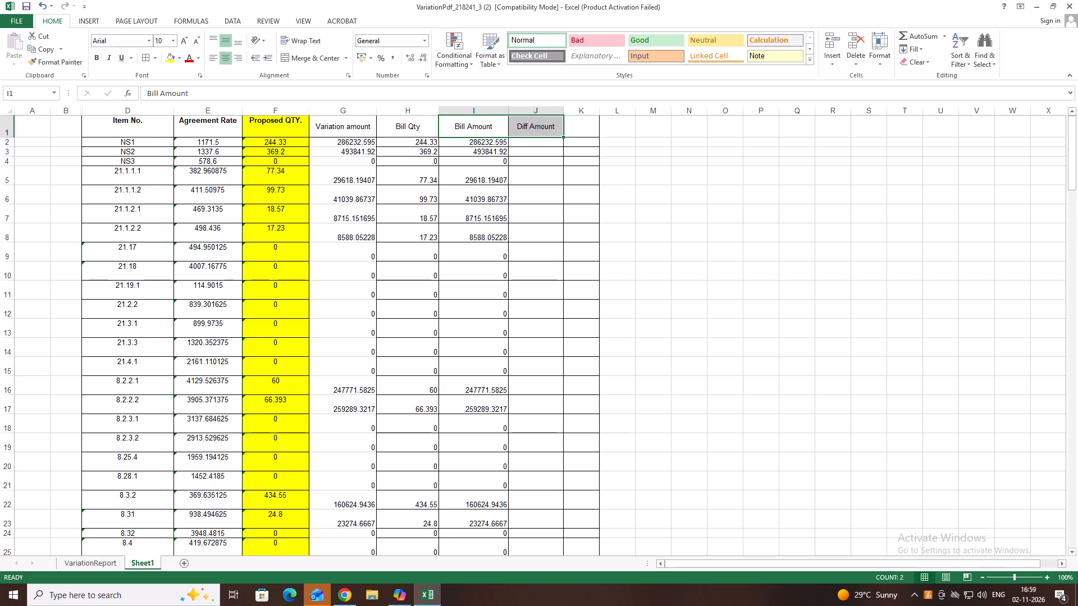
{"action": "left_click_drag", "start_coordinate": [321, 126], "coordinate": [537, 124]}
{"action": "left_click", "coordinate": [98, 58]}
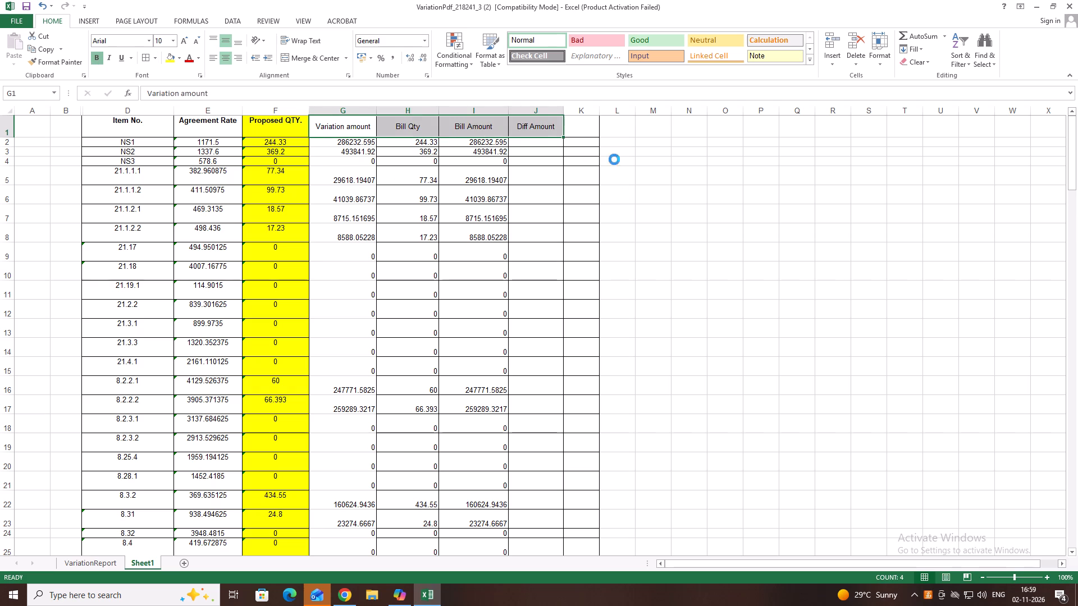
Calculate the difference for item NS1 in J2 with the formula =G2-I2, variation amount minus bill amount.
{"action": "left_click", "coordinate": [542, 143]}
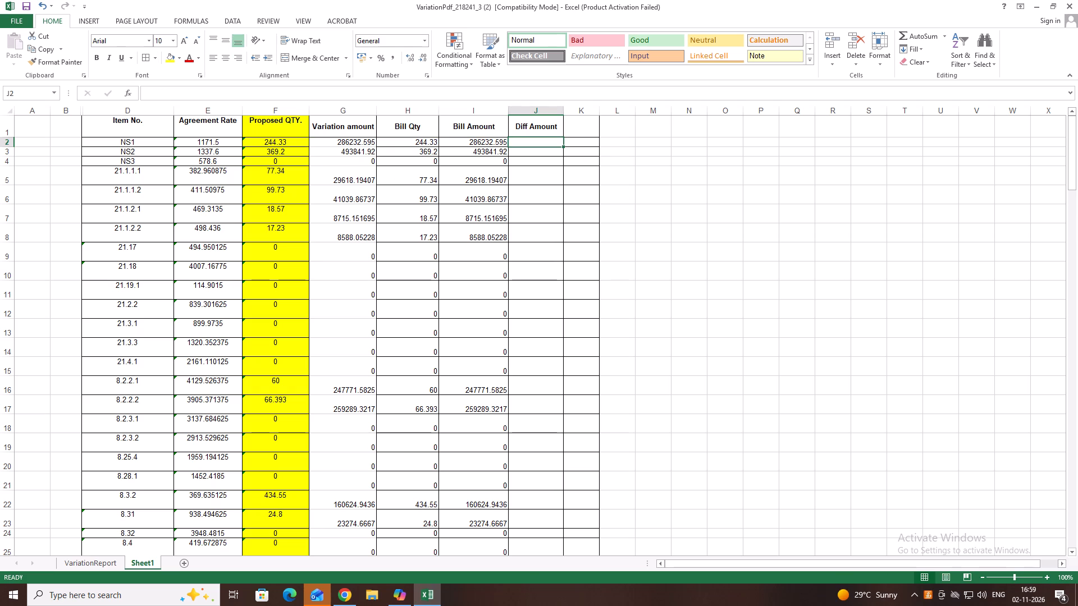
{"action": "key", "text": "equal"}
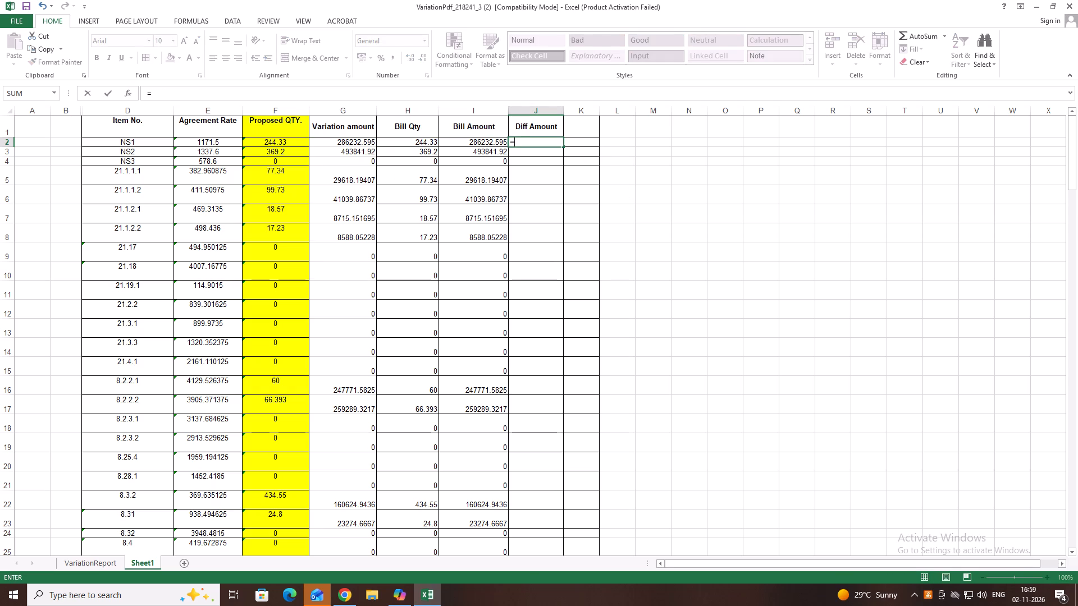
{"action": "left_click", "coordinate": [362, 141]}
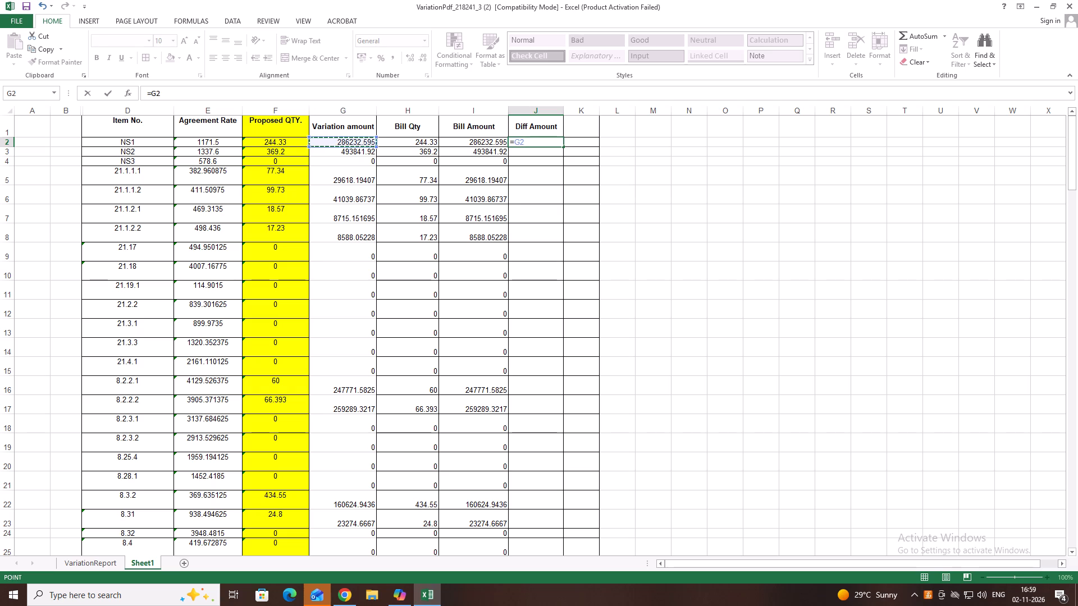
{"action": "key", "text": "shift+underscore"}
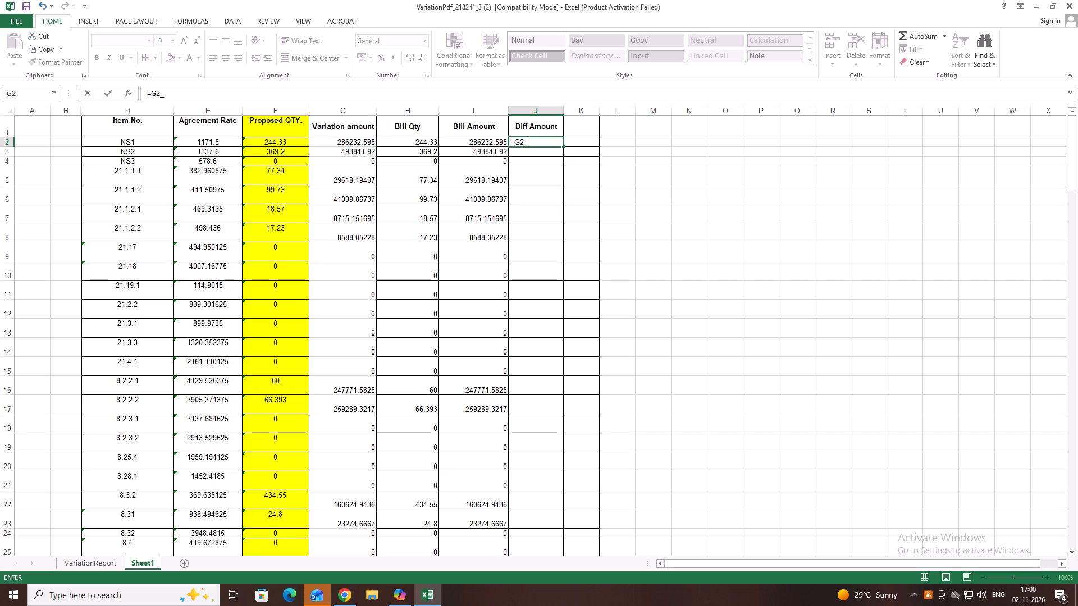
{"action": "key", "text": "BackSpace"}
{"action": "key", "text": "minus"}
{"action": "left_click", "coordinate": [494, 144]}
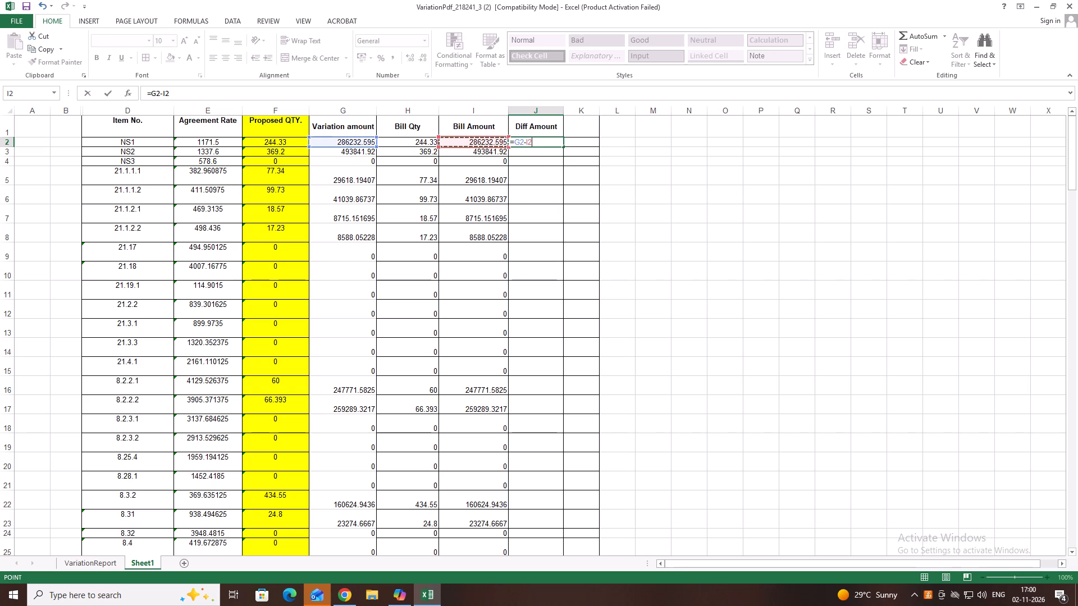
{"action": "key", "text": "Return"}
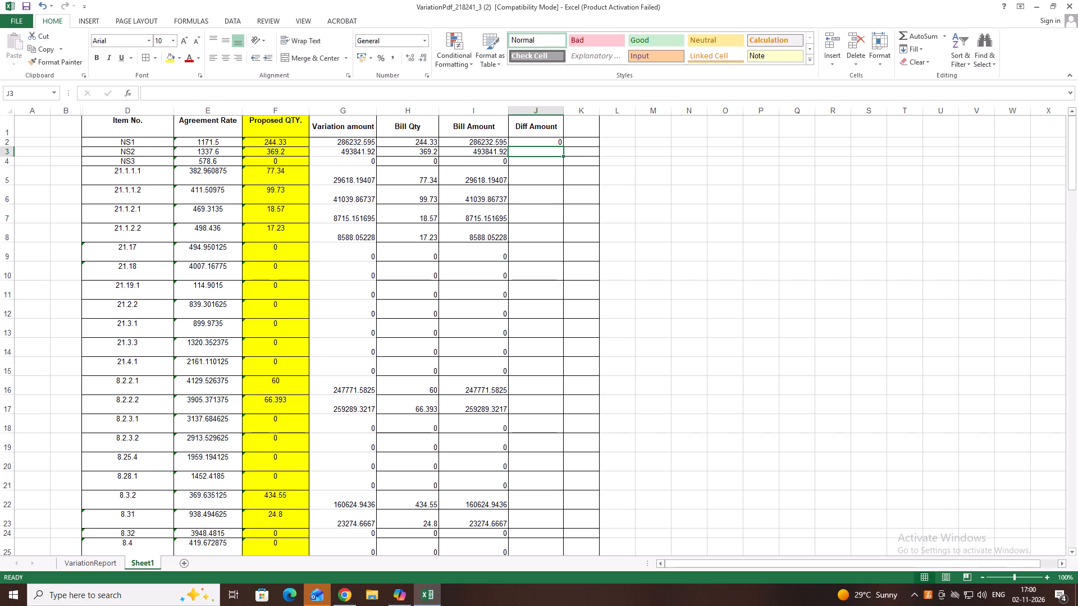
Fill the Diff Amount formula from J2 down through J182 for all items.
{"action": "left_click", "coordinate": [527, 139]}
{"action": "left_click_drag", "start_coordinate": [561, 145], "coordinate": [561, 151]}
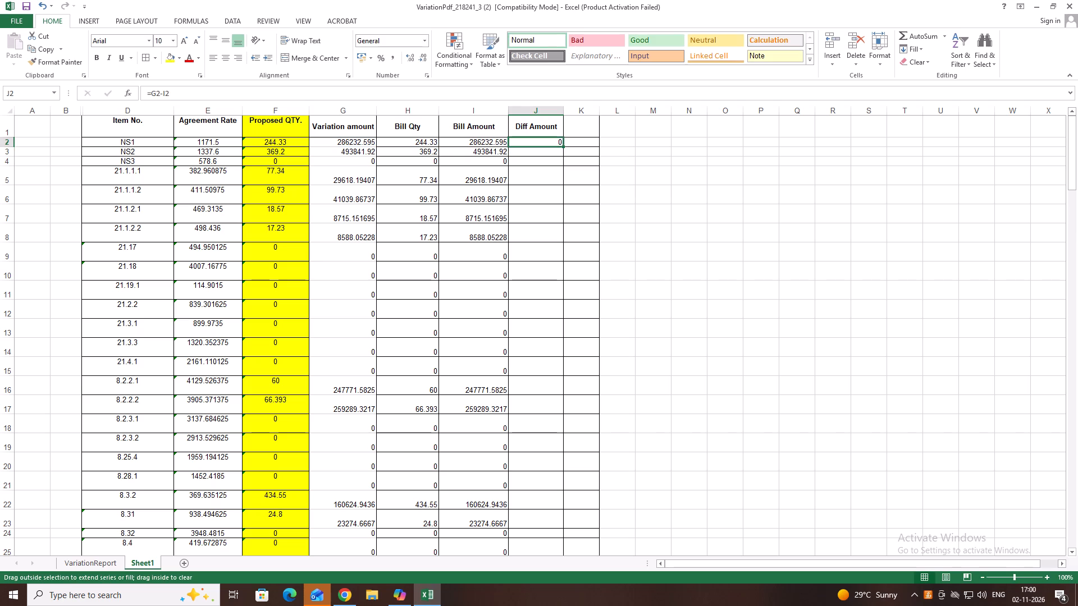
{"action": "left_click_drag", "start_coordinate": [561, 151], "coordinate": [561, 153]}
{"action": "left_click_drag", "start_coordinate": [563, 156], "coordinate": [562, 165]}
{"action": "left_click_drag", "start_coordinate": [563, 165], "coordinate": [563, 178]}
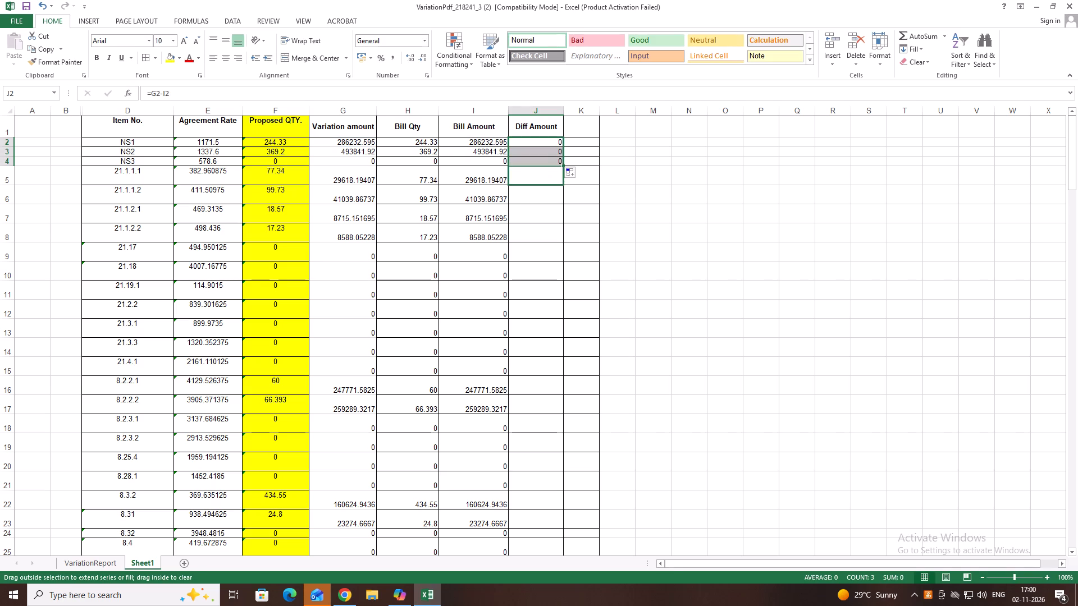
{"action": "left_click_drag", "start_coordinate": [563, 178], "coordinate": [563, 178]}
{"action": "left_click_drag", "start_coordinate": [563, 185], "coordinate": [561, 209]}
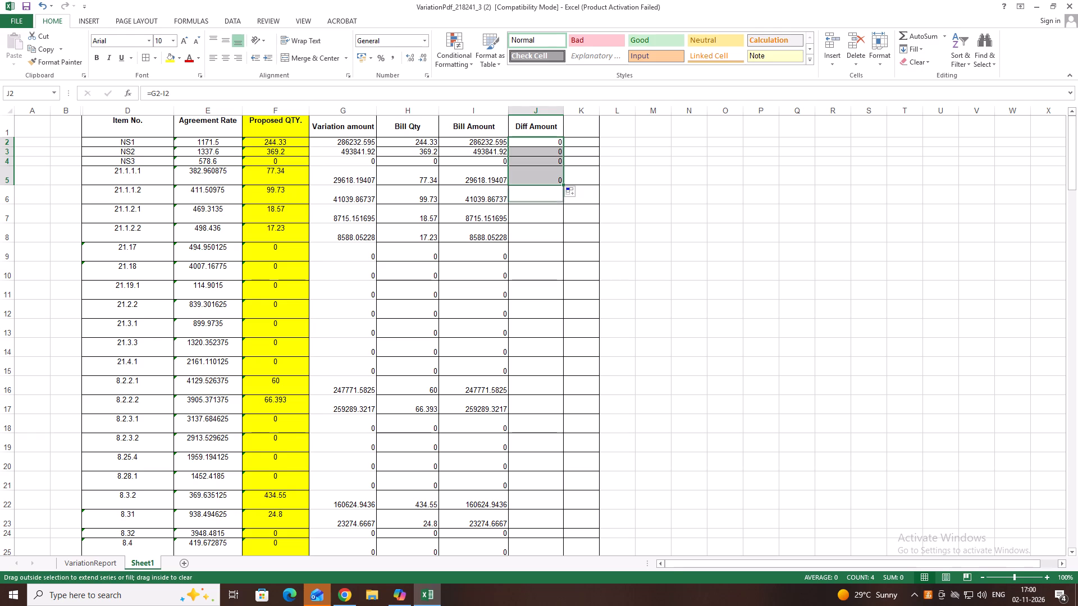
{"action": "left_click_drag", "start_coordinate": [561, 209], "coordinate": [554, 590]}
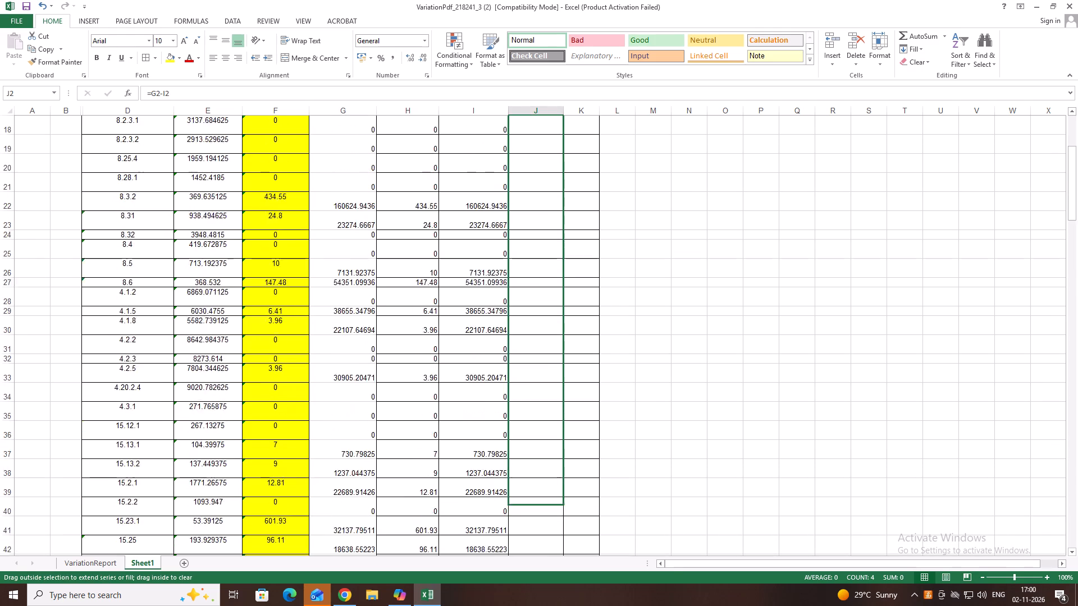
{"action": "left_click_drag", "start_coordinate": [554, 590], "coordinate": [555, 590]}
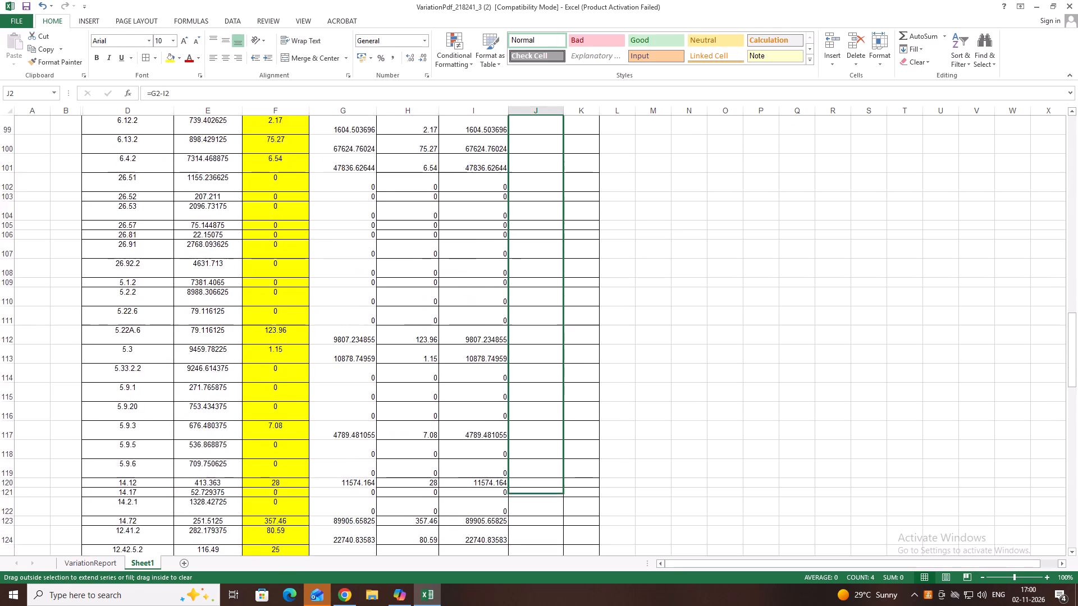
{"action": "left_click_drag", "start_coordinate": [555, 590], "coordinate": [553, 580]}
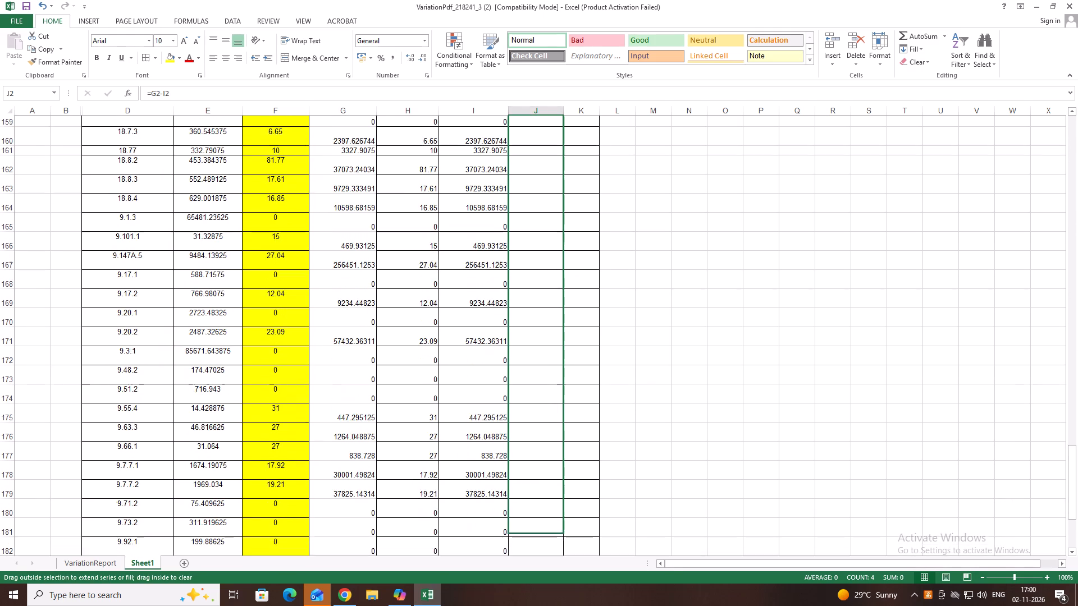
{"action": "left_click_drag", "start_coordinate": [553, 580], "coordinate": [546, 527]}
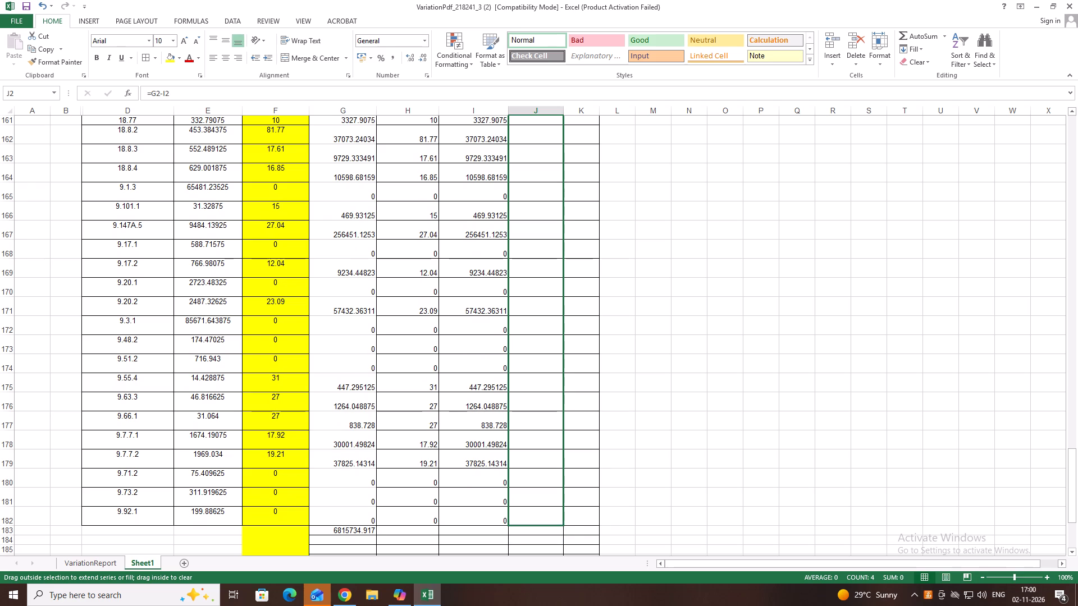
{"action": "left_click_drag", "start_coordinate": [546, 527], "coordinate": [546, 525]}
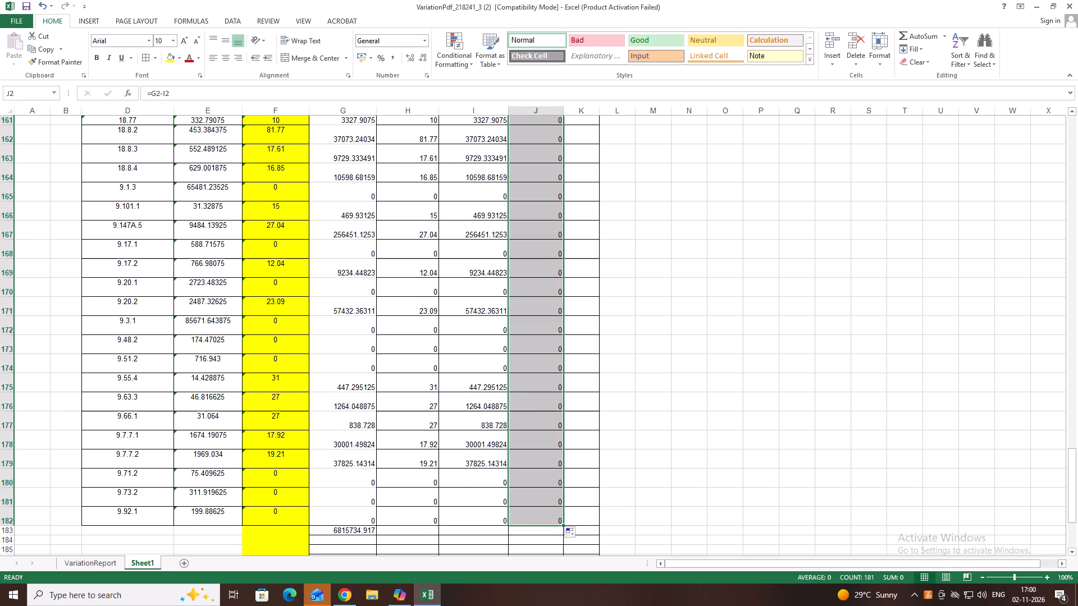
Total the Bill Amount column in cell I183 with =SUM(I2:I182).
{"action": "left_click", "coordinate": [482, 529]}
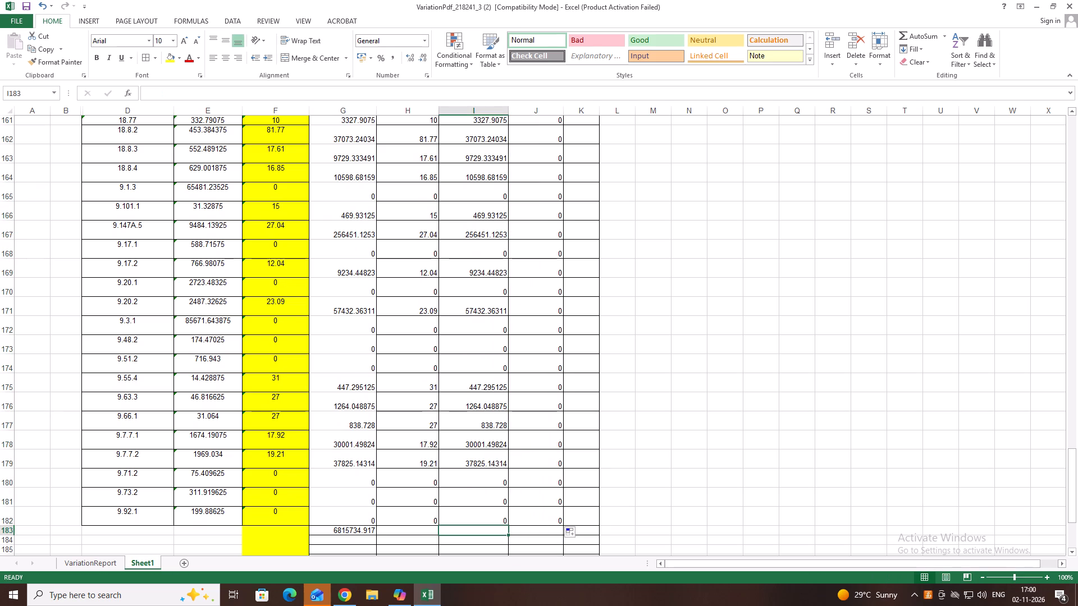
{"action": "left_click", "coordinate": [929, 36]}
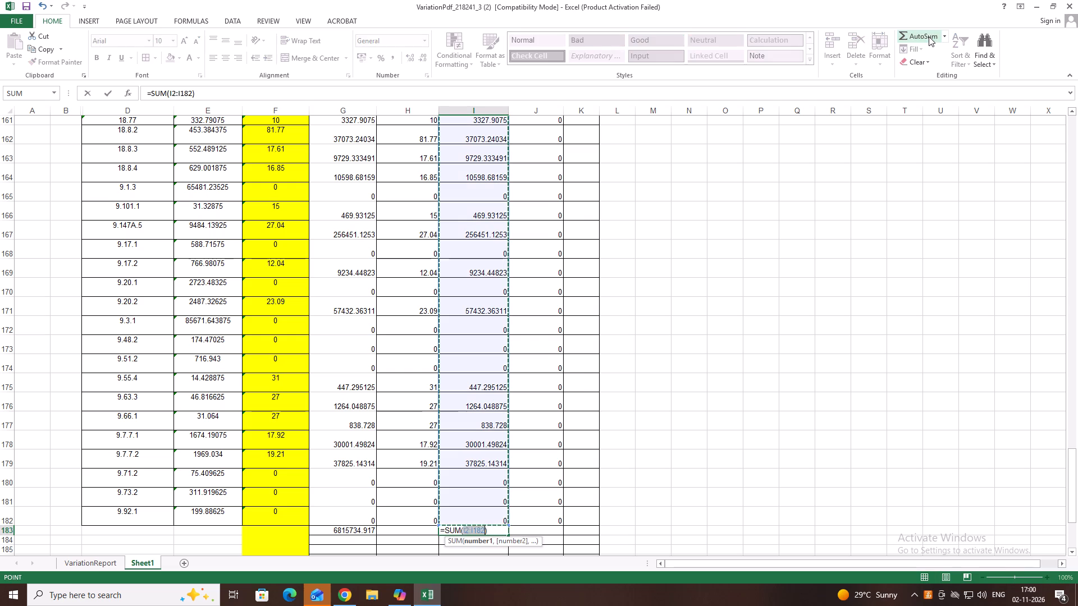
{"action": "key", "text": "Return"}
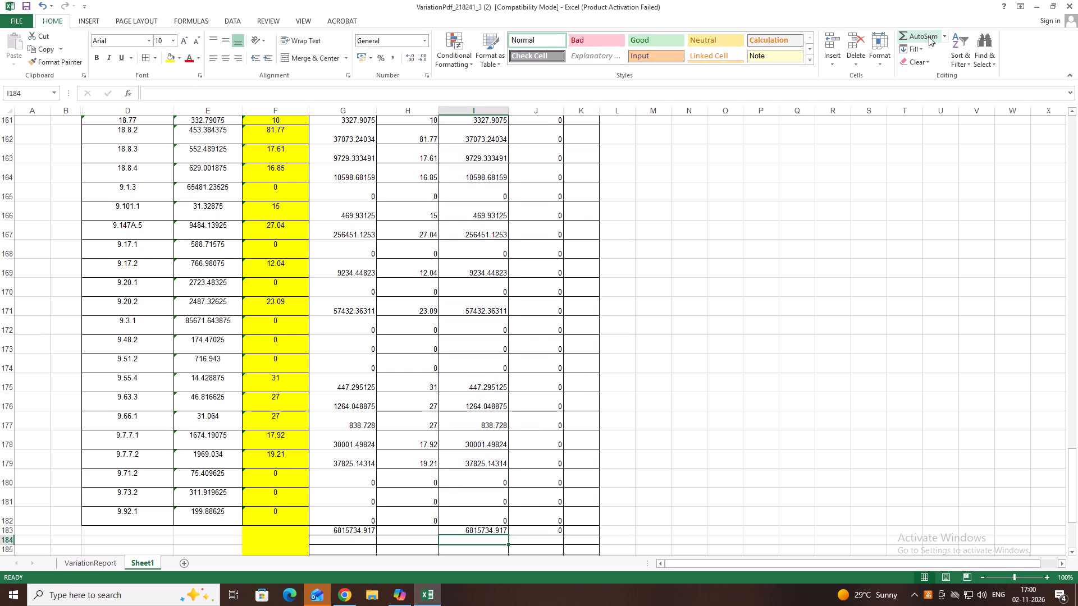
Clear the subtraction formula in J183 and replace it with an AutoSum total of the Diff Amount column.
{"action": "left_click", "coordinate": [552, 530]}
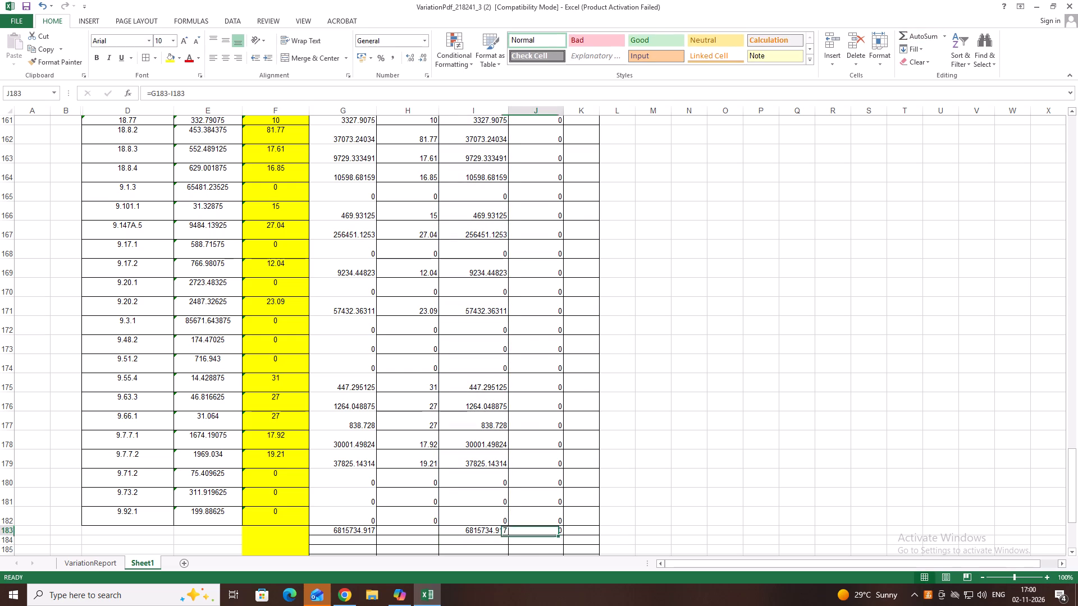
{"action": "key", "text": "BackSpace"}
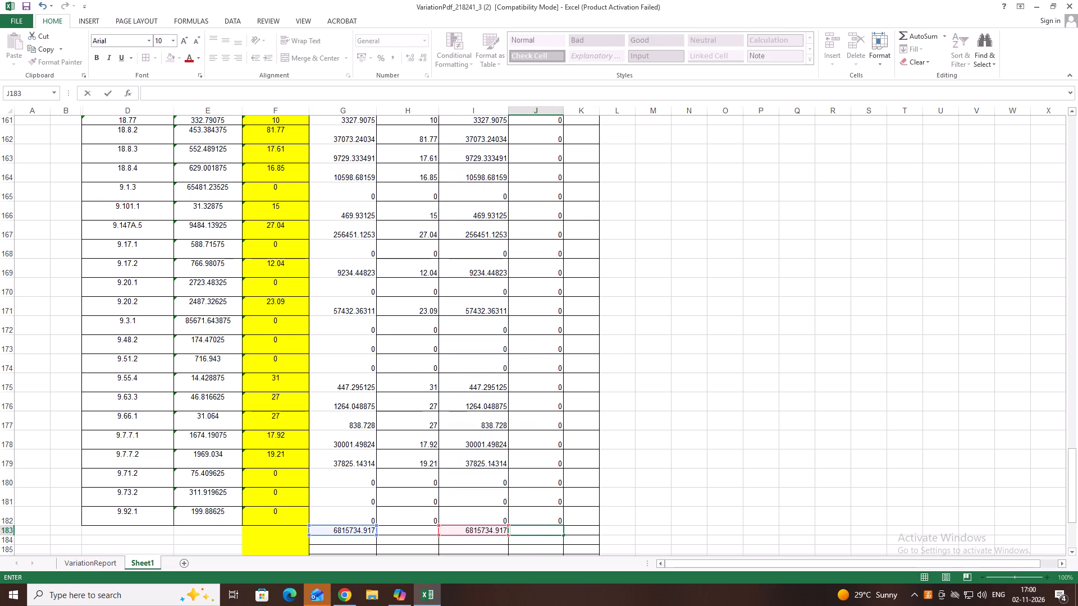
{"action": "left_click", "coordinate": [579, 531]}
{"action": "left_click", "coordinate": [548, 532]}
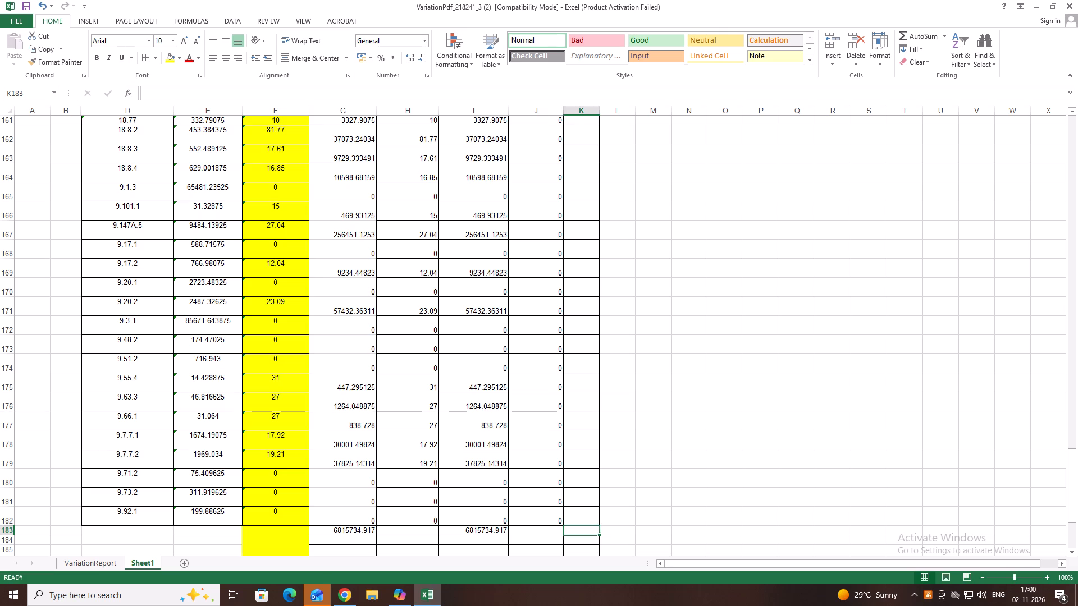
{"action": "left_click", "coordinate": [931, 36]}
{"action": "key", "text": "Return"}
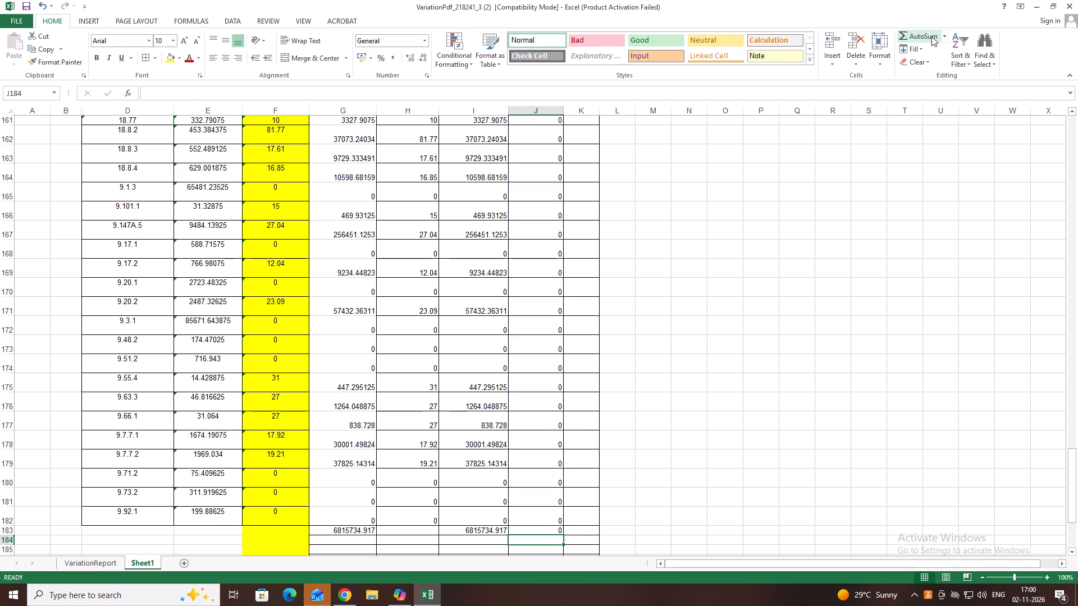
Save the variation workbook.
{"action": "scroll", "coordinate": [711, 215], "scroll_direction": "up", "scroll_amount": 20}
{"action": "scroll", "coordinate": [711, 215], "scroll_direction": "up", "scroll_amount": 6}
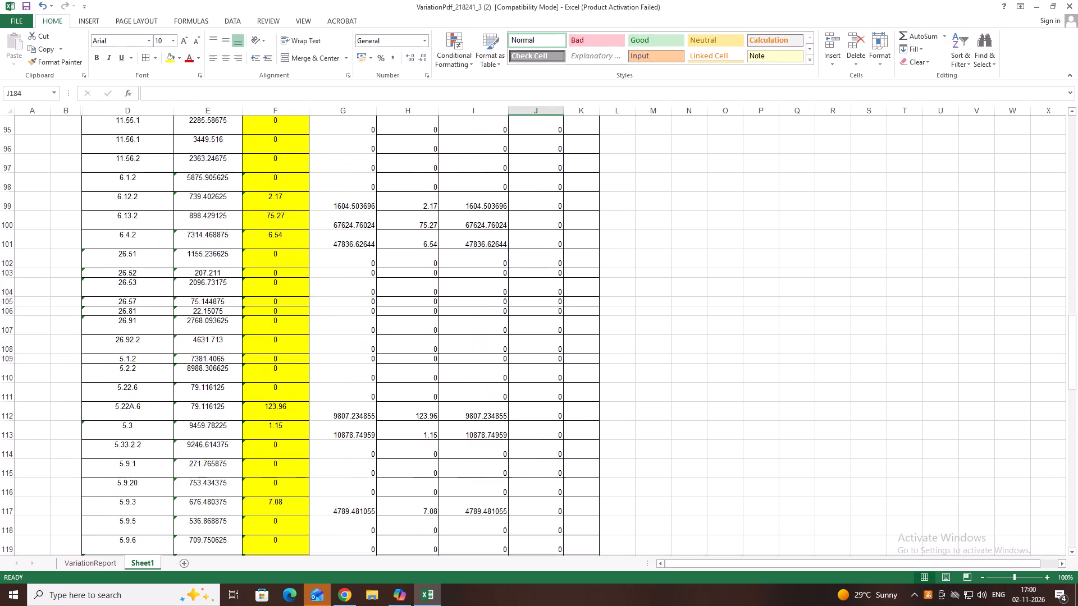
{"action": "key", "text": "ctrl+s"}
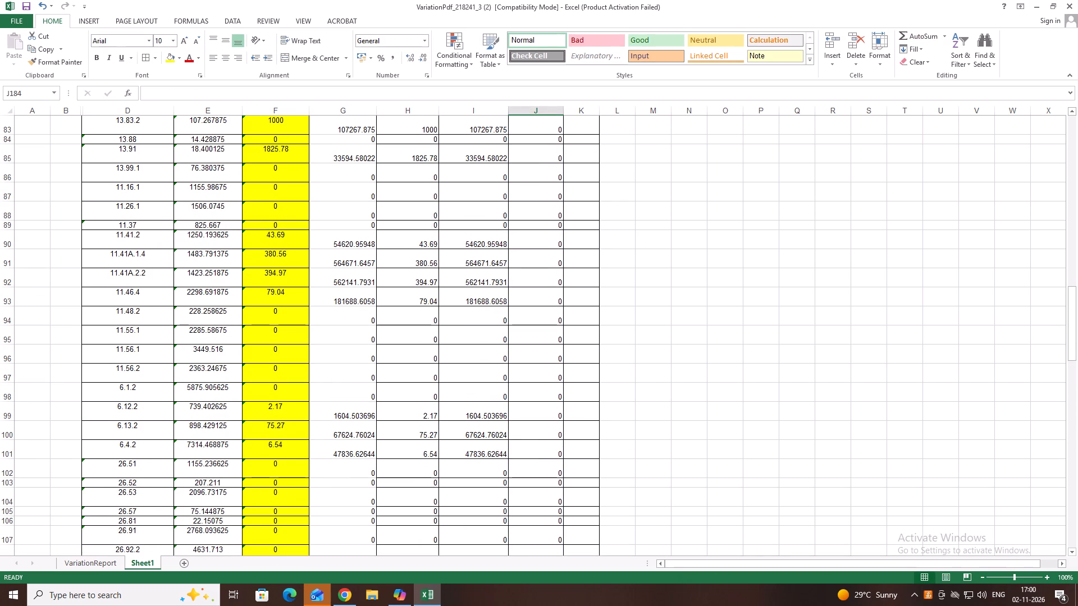
{"action": "key", "text": "ctrl+s"}
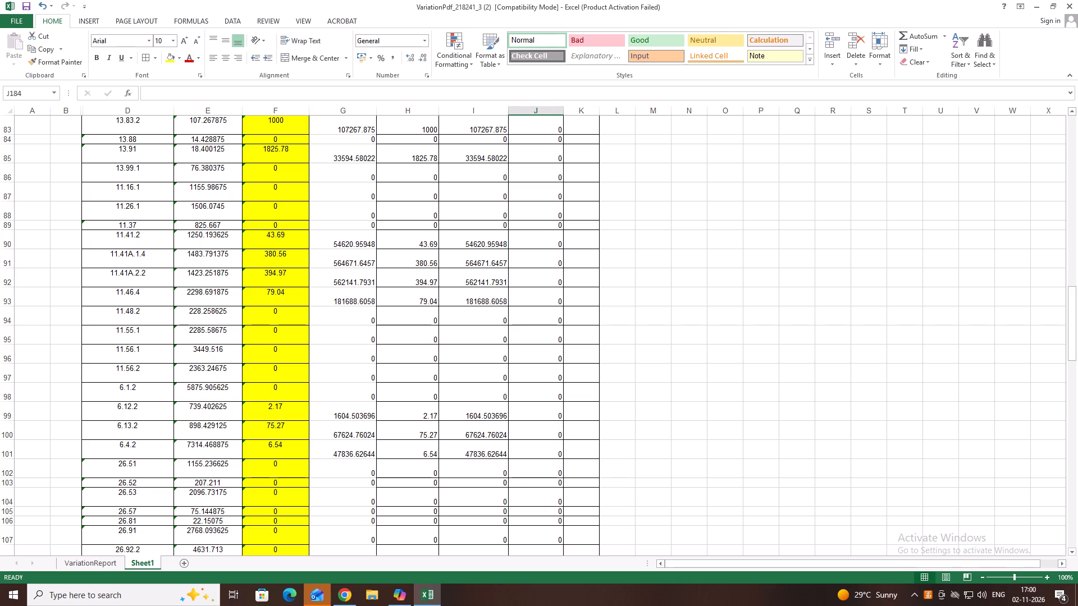
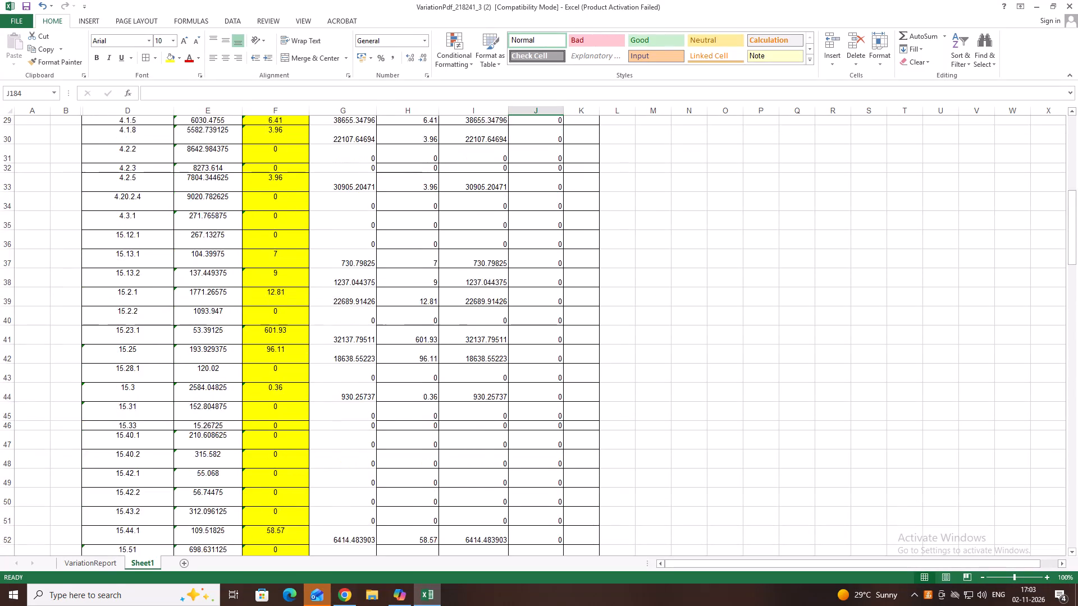
Fill the entire Item No. column (D) with a light grey background colour.
{"action": "scroll", "coordinate": [437, 332], "scroll_direction": "up", "scroll_amount": 19}
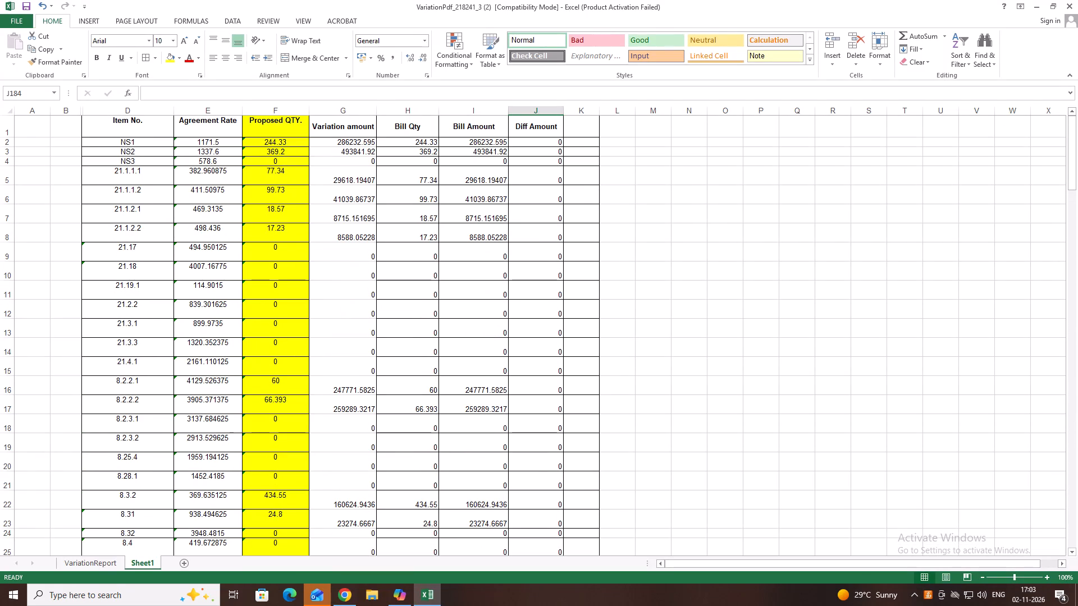
{"action": "left_click", "coordinate": [128, 114]}
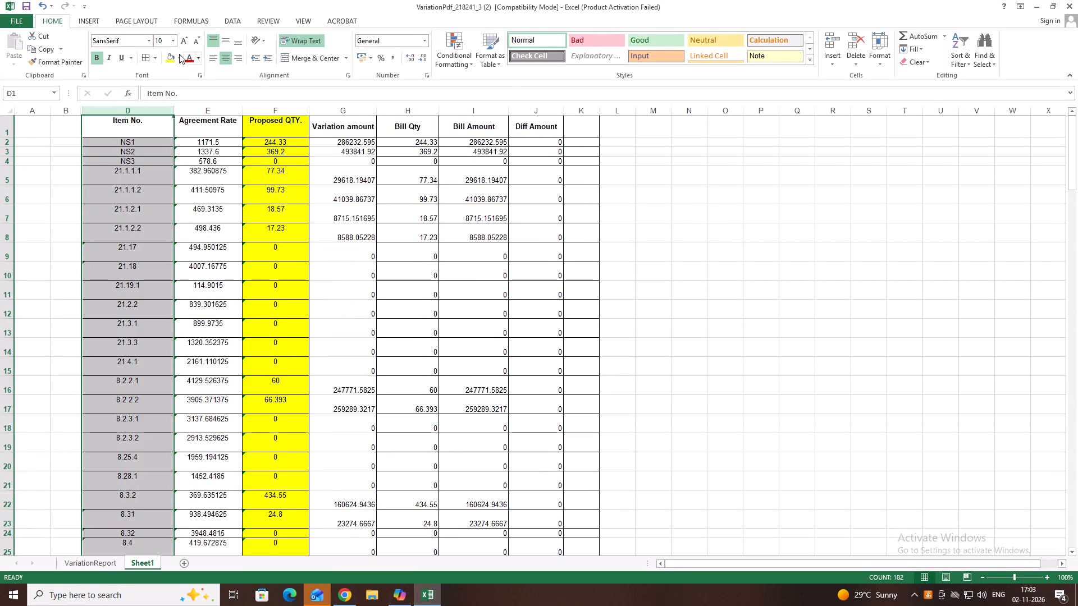
{"action": "left_click", "coordinate": [181, 53]}
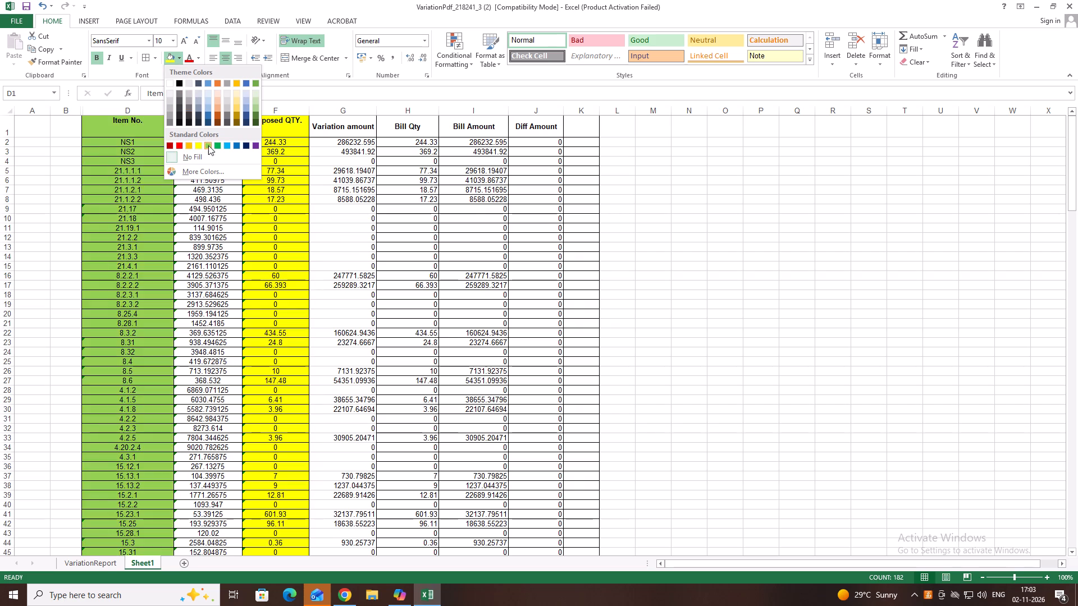
{"action": "left_click", "coordinate": [227, 102]}
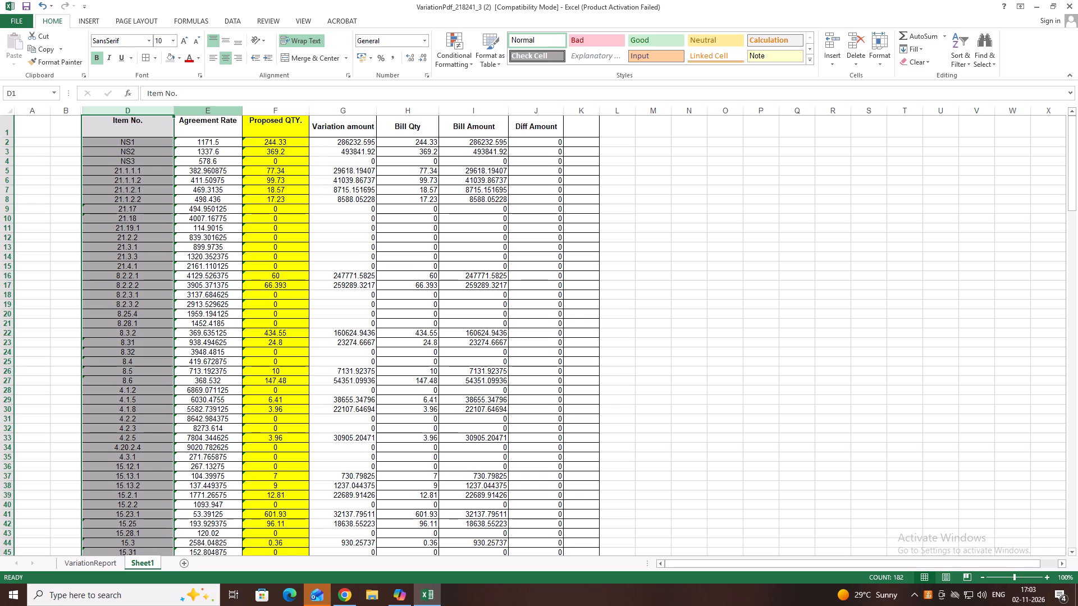
Fill the entire Bill Qty column (H) with a light green background colour.
{"action": "left_click", "coordinate": [412, 113]}
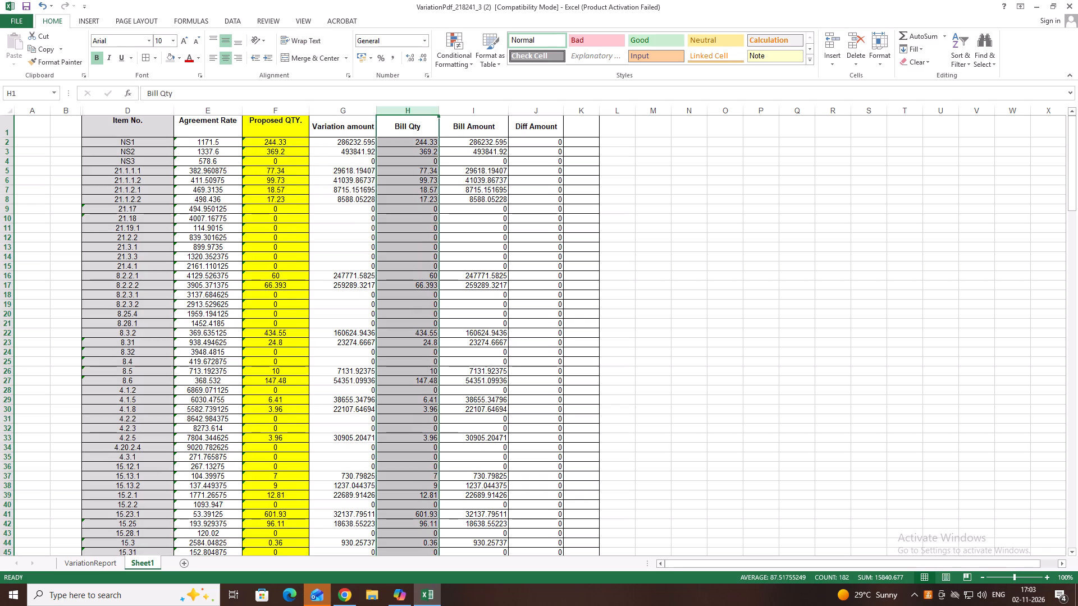
{"action": "left_click", "coordinate": [179, 57]}
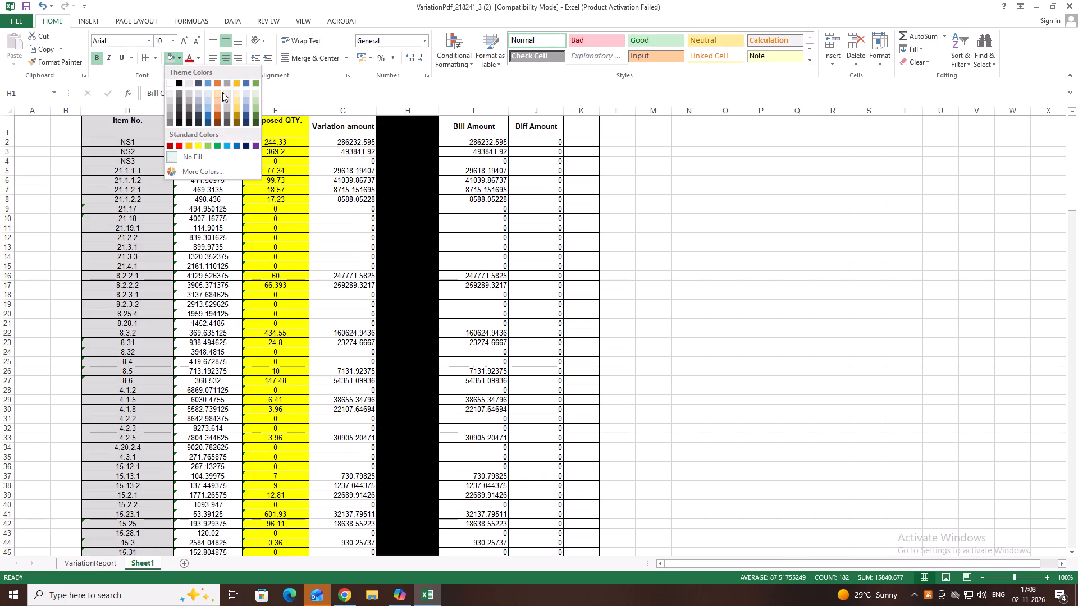
{"action": "left_click", "coordinate": [255, 102]}
{"action": "left_click", "coordinate": [532, 148]}
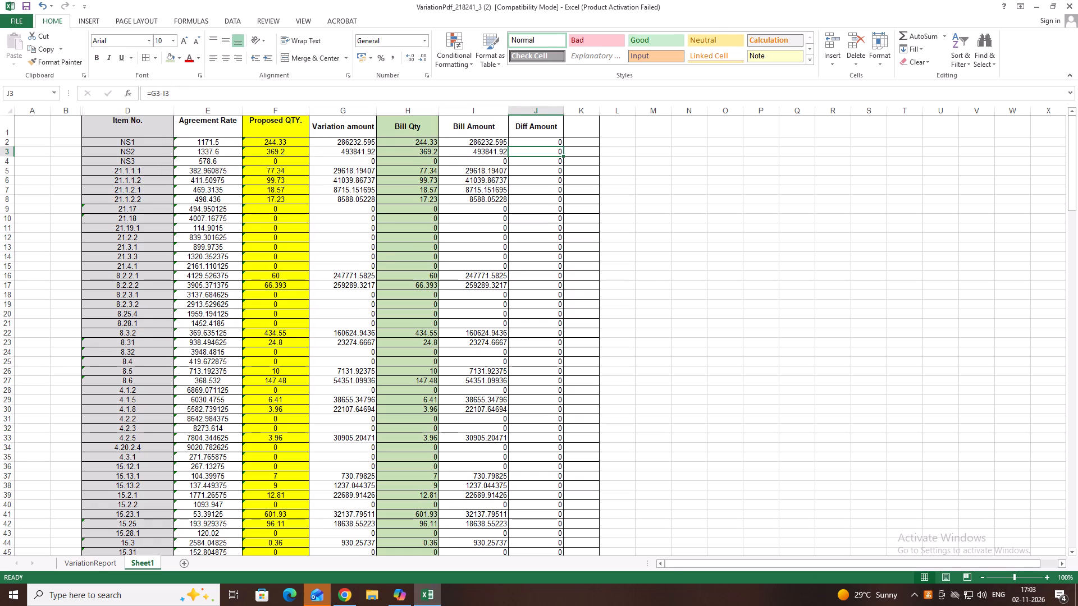
Look through the Sheet1 item rows down to the totals row and the empty formatted rows below it.
{"action": "scroll", "coordinate": [445, 319], "scroll_direction": "down", "scroll_amount": 13}
{"action": "scroll", "coordinate": [459, 387], "scroll_direction": "down", "scroll_amount": 7}
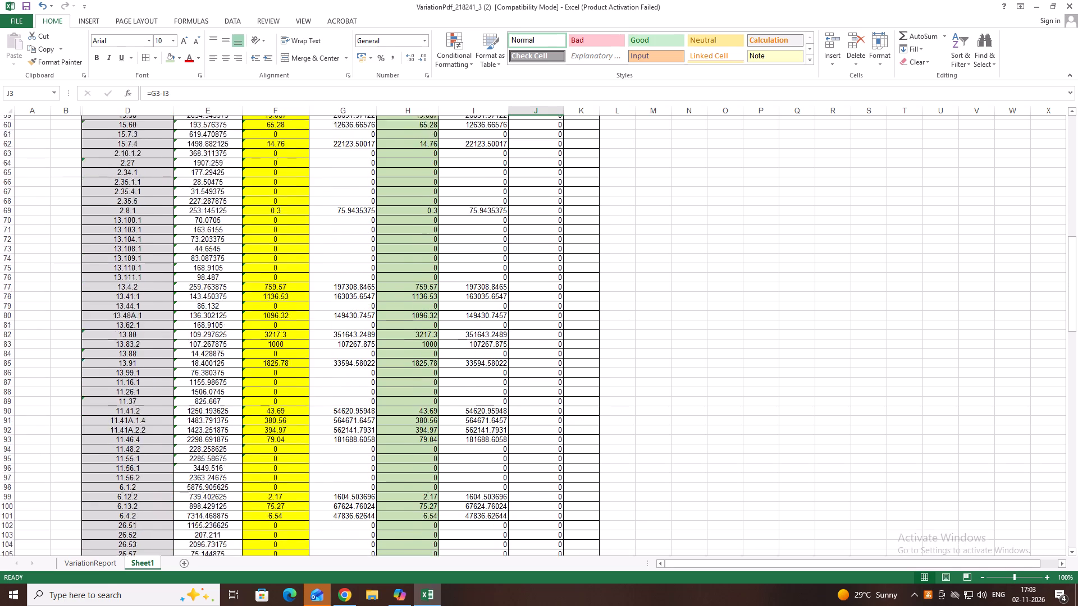
{"action": "scroll", "coordinate": [459, 396], "scroll_direction": "down", "scroll_amount": 14}
{"action": "scroll", "coordinate": [459, 399], "scroll_direction": "down", "scroll_amount": 8}
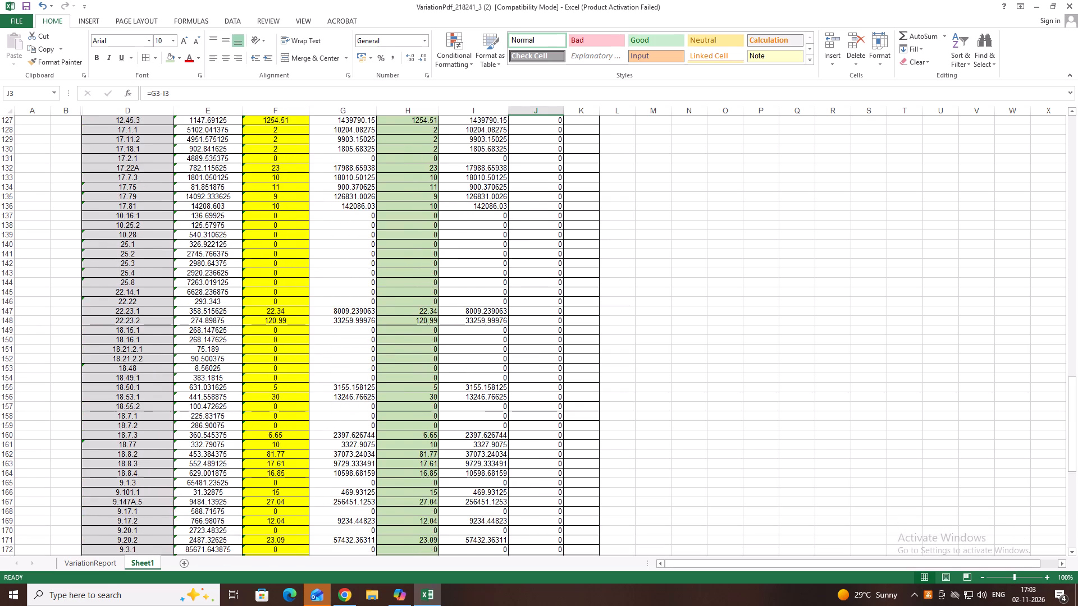
{"action": "scroll", "coordinate": [459, 399], "scroll_direction": "down", "scroll_amount": 10}
{"action": "scroll", "coordinate": [459, 401], "scroll_direction": "up", "scroll_amount": 8}
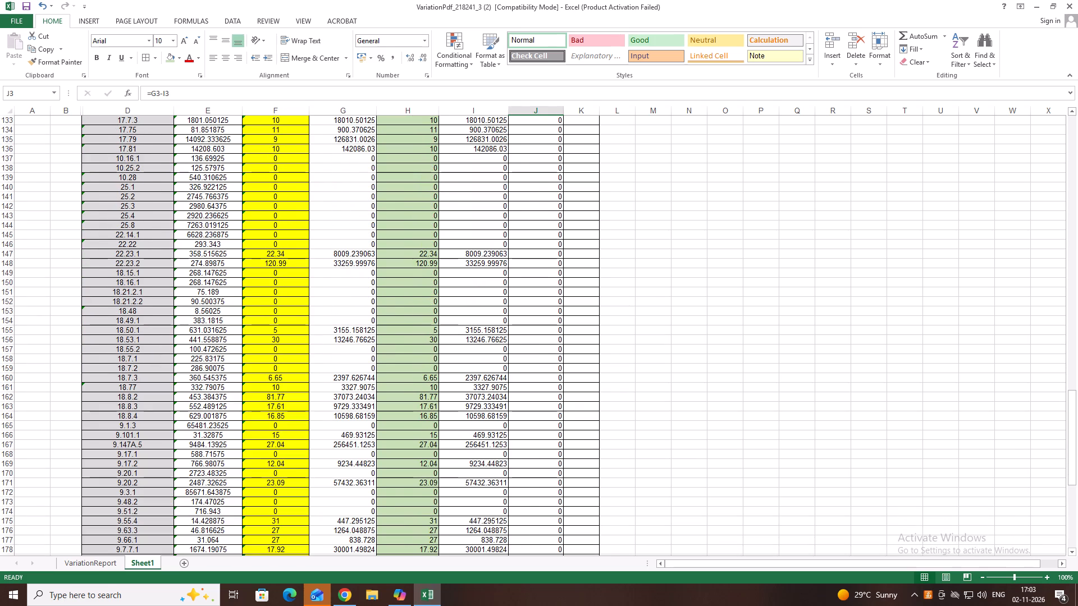
{"action": "scroll", "coordinate": [459, 401], "scroll_direction": "down", "scroll_amount": 7}
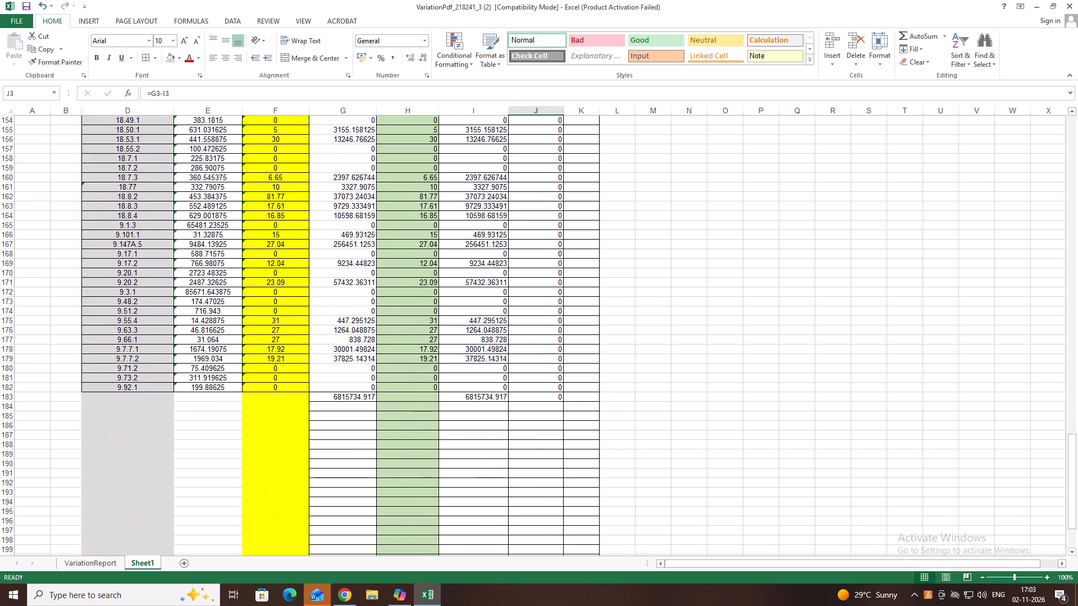
{"action": "scroll", "coordinate": [391, 412], "scroll_direction": "down", "scroll_amount": 7}
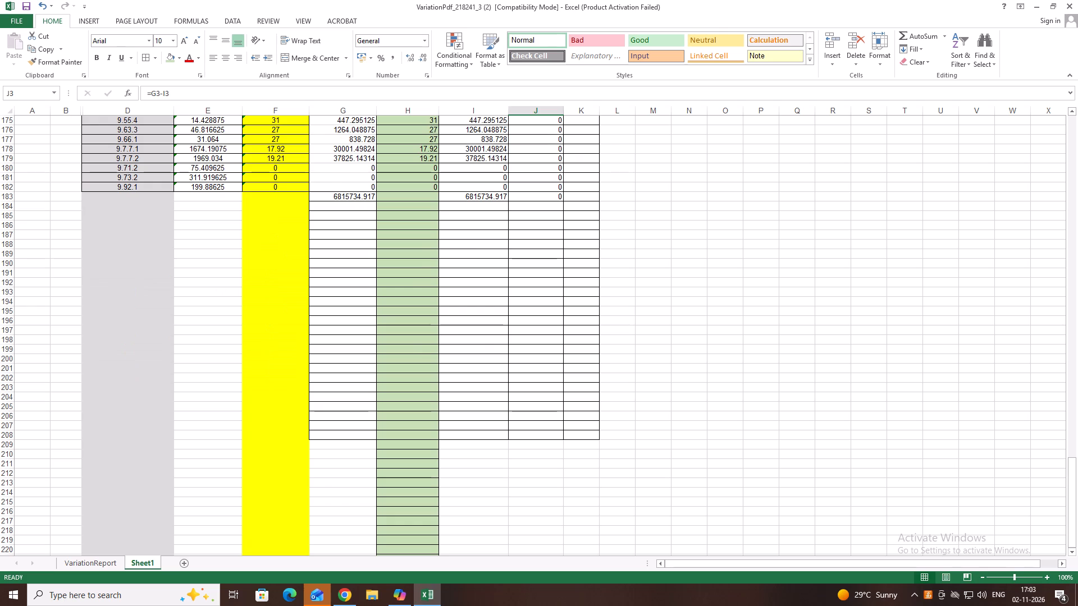
{"action": "scroll", "coordinate": [414, 430], "scroll_direction": "up", "scroll_amount": 2}
{"action": "scroll", "coordinate": [362, 388], "scroll_direction": "down", "scroll_amount": 5}
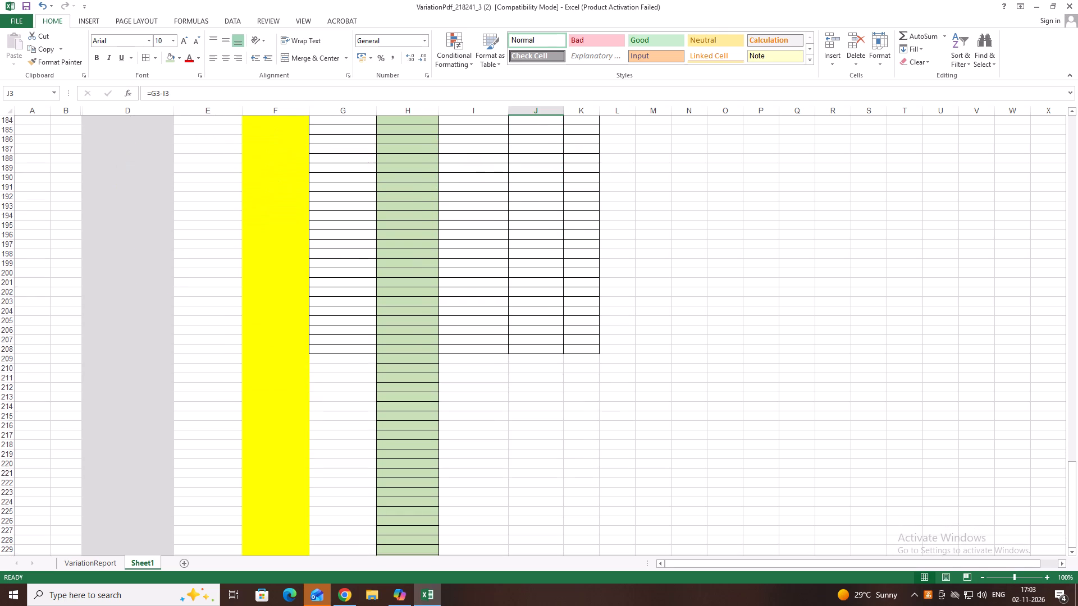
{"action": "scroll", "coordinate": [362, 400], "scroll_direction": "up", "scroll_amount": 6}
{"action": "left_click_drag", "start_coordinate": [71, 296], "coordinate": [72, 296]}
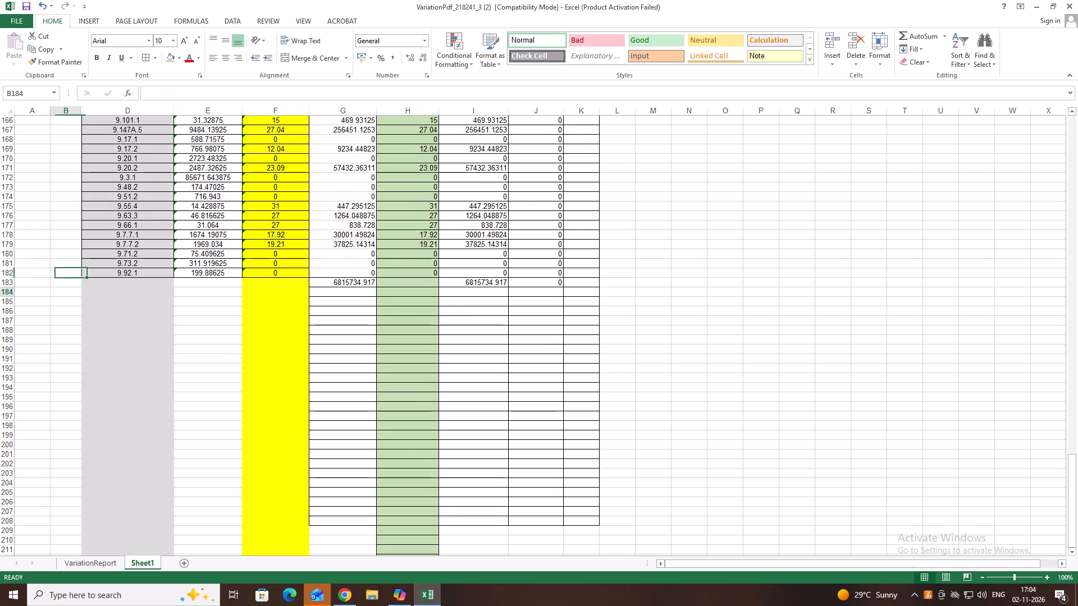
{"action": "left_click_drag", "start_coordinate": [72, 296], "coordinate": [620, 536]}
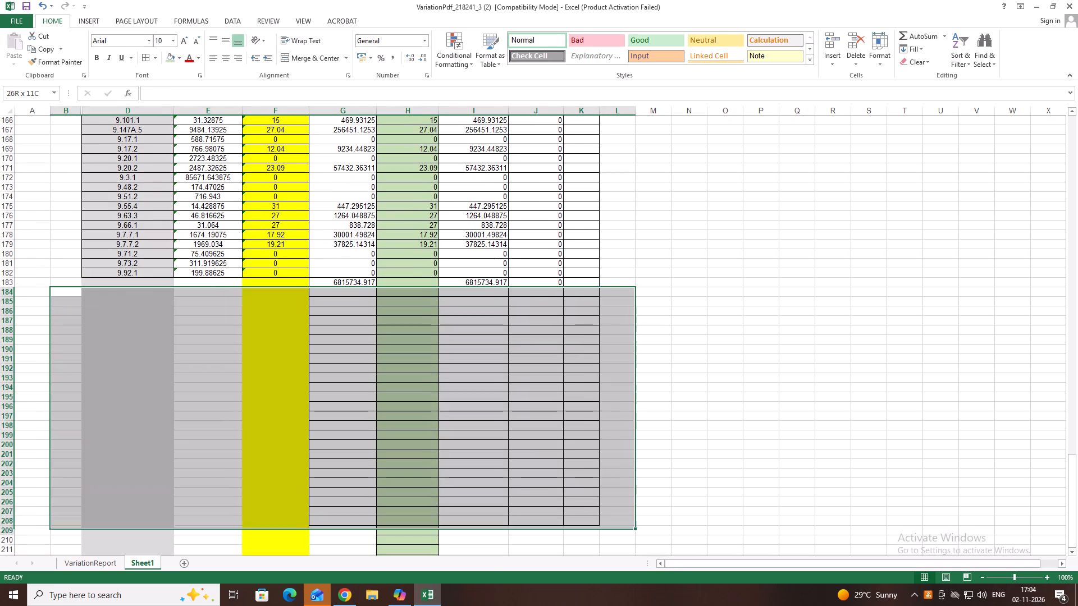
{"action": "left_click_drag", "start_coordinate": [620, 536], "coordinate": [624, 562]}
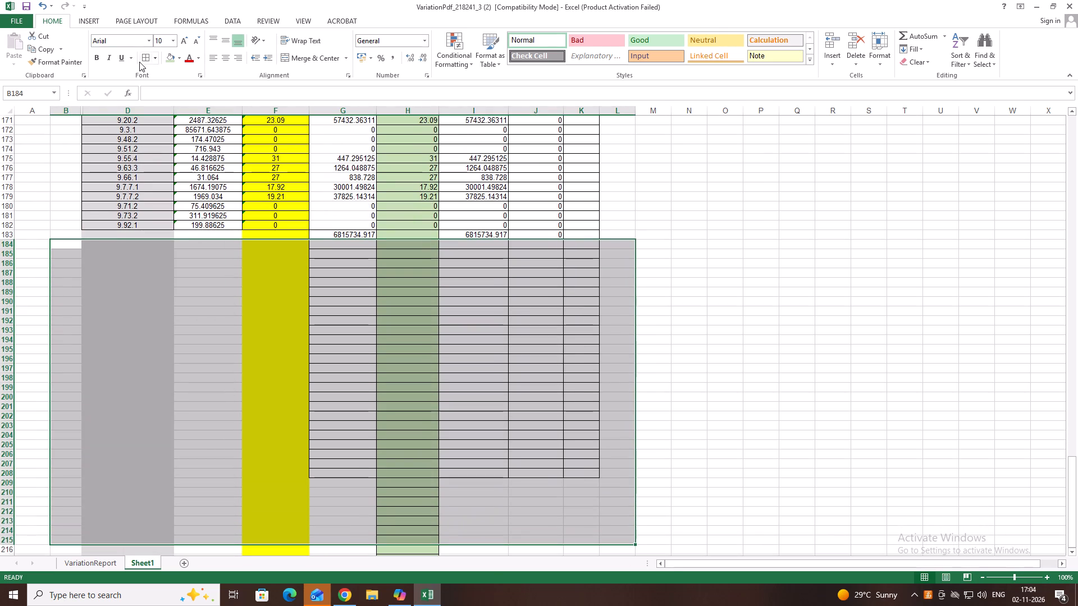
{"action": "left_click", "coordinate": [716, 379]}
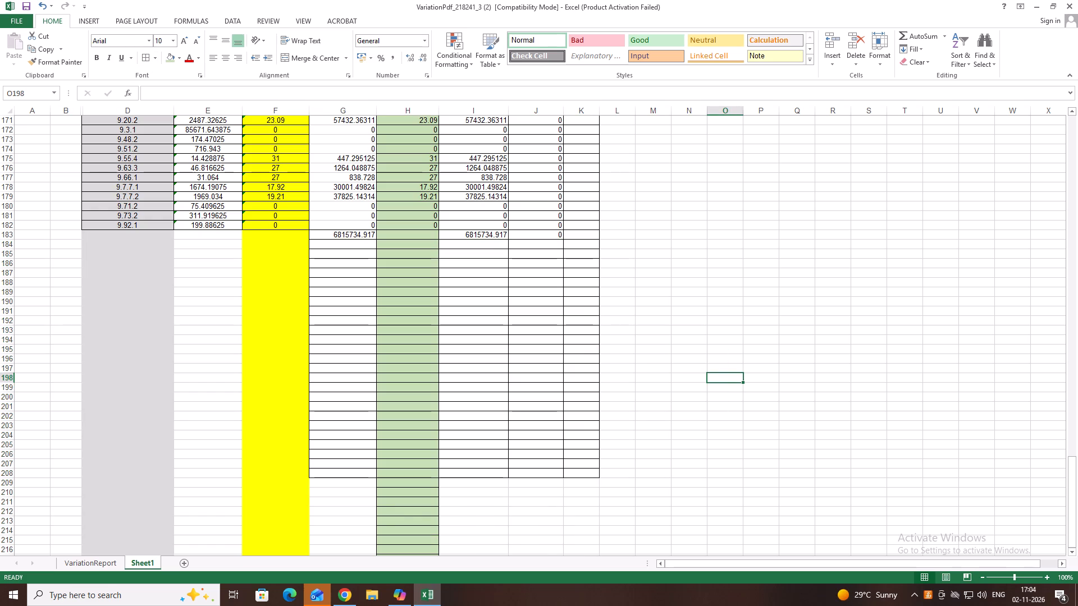
Enter the label "Total" in cell F183, beside the Variation amount total.
{"action": "scroll", "coordinate": [510, 520], "scroll_direction": "up", "scroll_amount": 5}
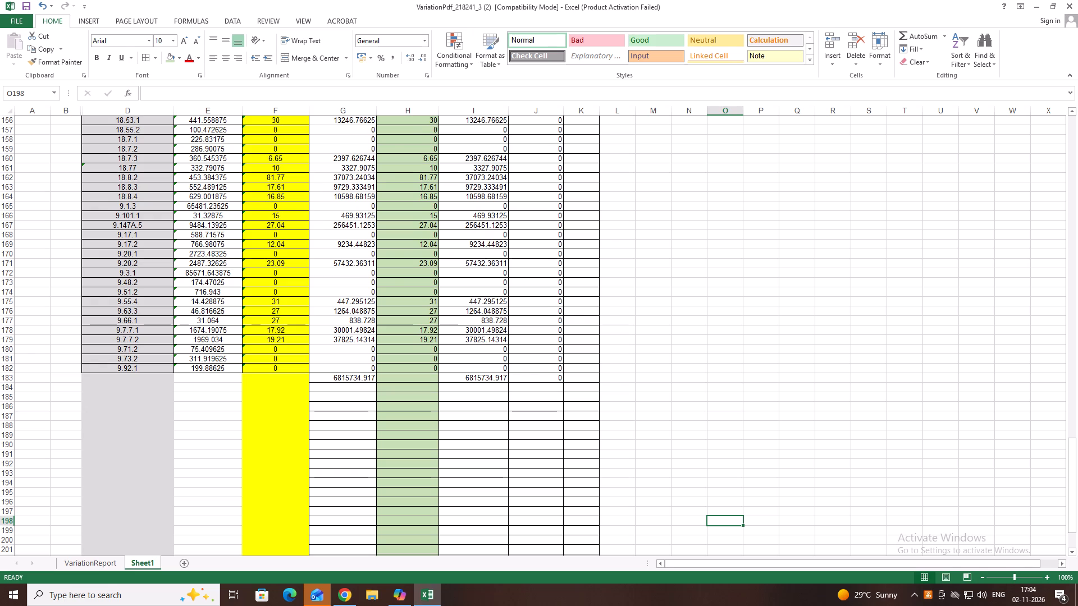
{"action": "left_click", "coordinate": [268, 383]}
{"action": "left_click", "coordinate": [268, 375]}
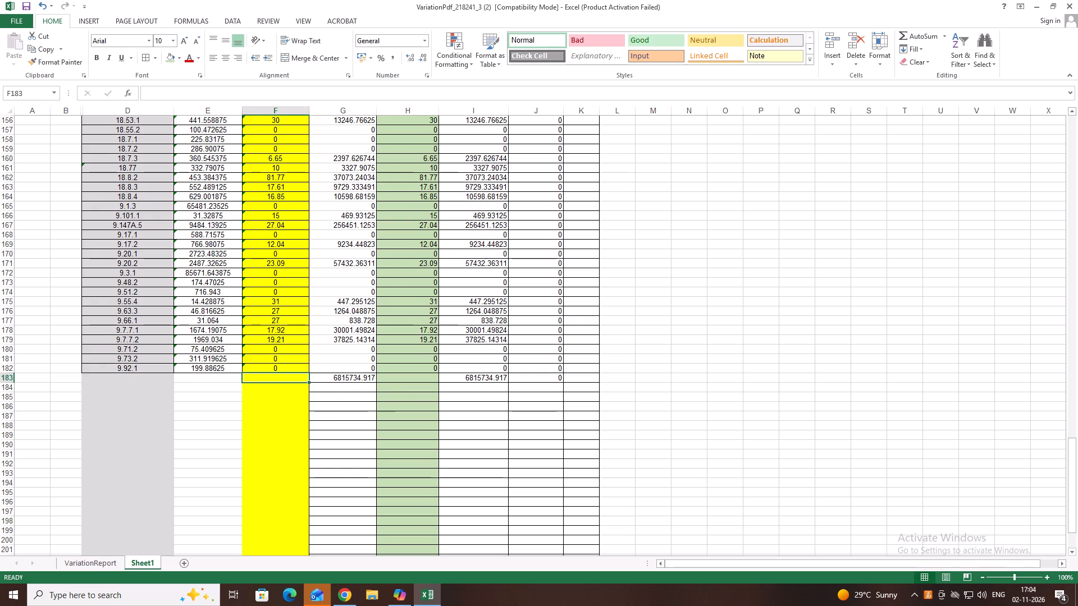
{"action": "key", "text": "shift+t"}
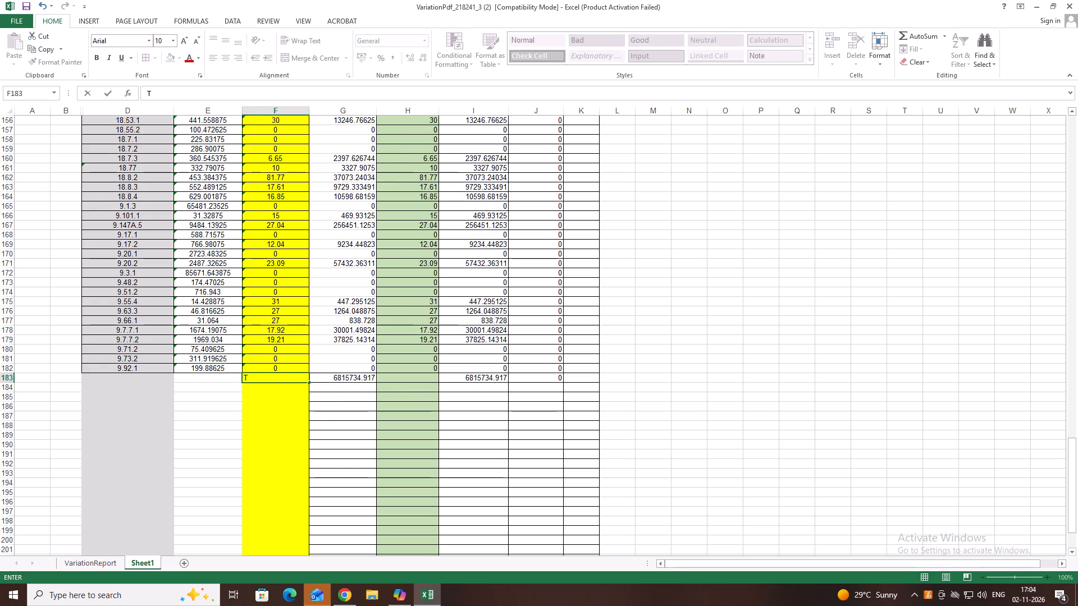
{"action": "type", "text": "otal"}
{"action": "left_click", "coordinate": [506, 416]}
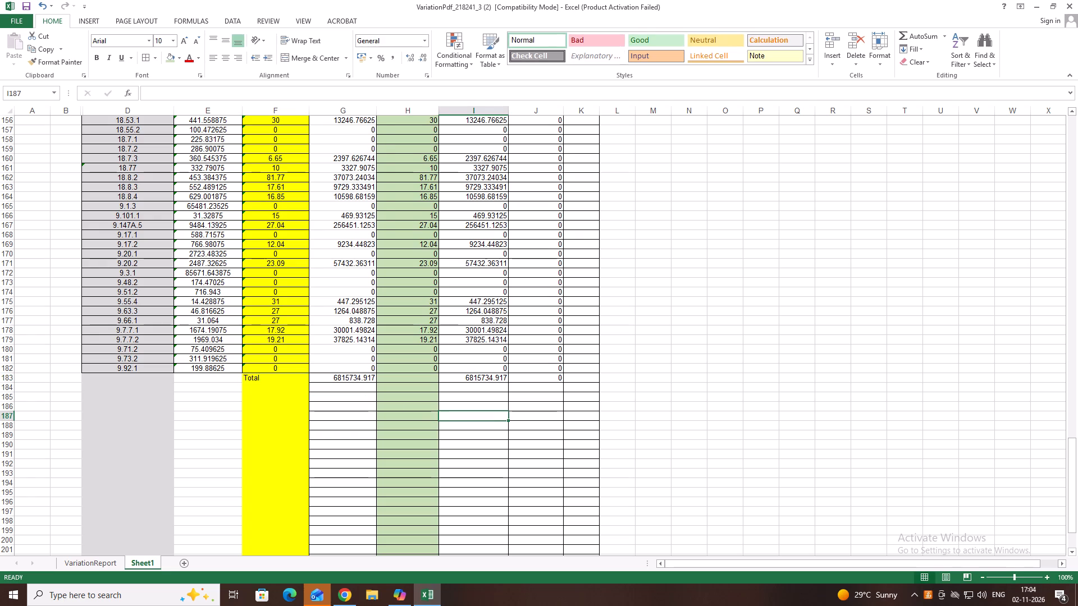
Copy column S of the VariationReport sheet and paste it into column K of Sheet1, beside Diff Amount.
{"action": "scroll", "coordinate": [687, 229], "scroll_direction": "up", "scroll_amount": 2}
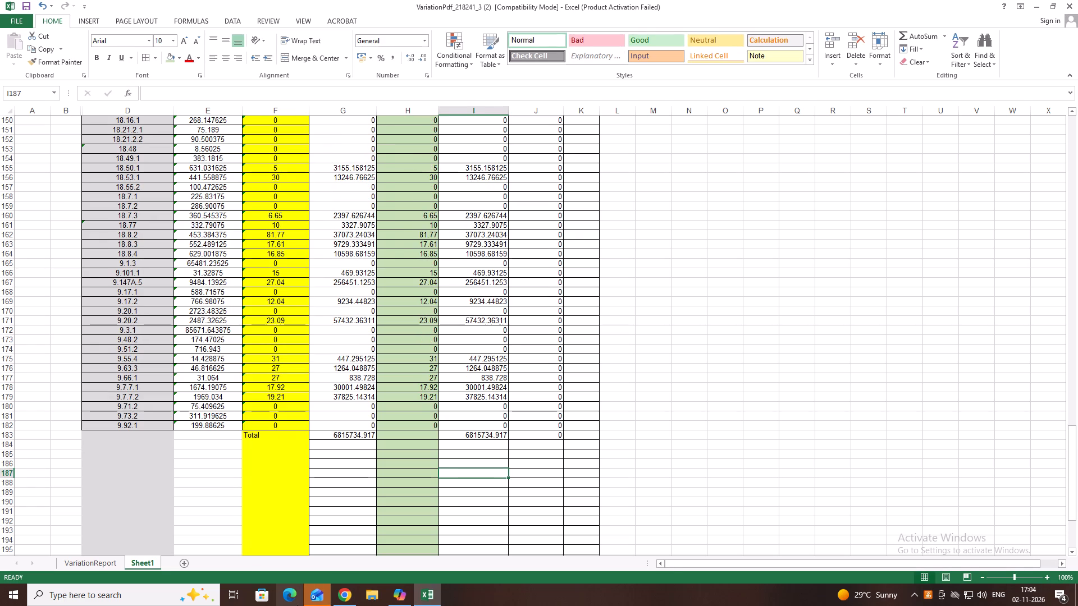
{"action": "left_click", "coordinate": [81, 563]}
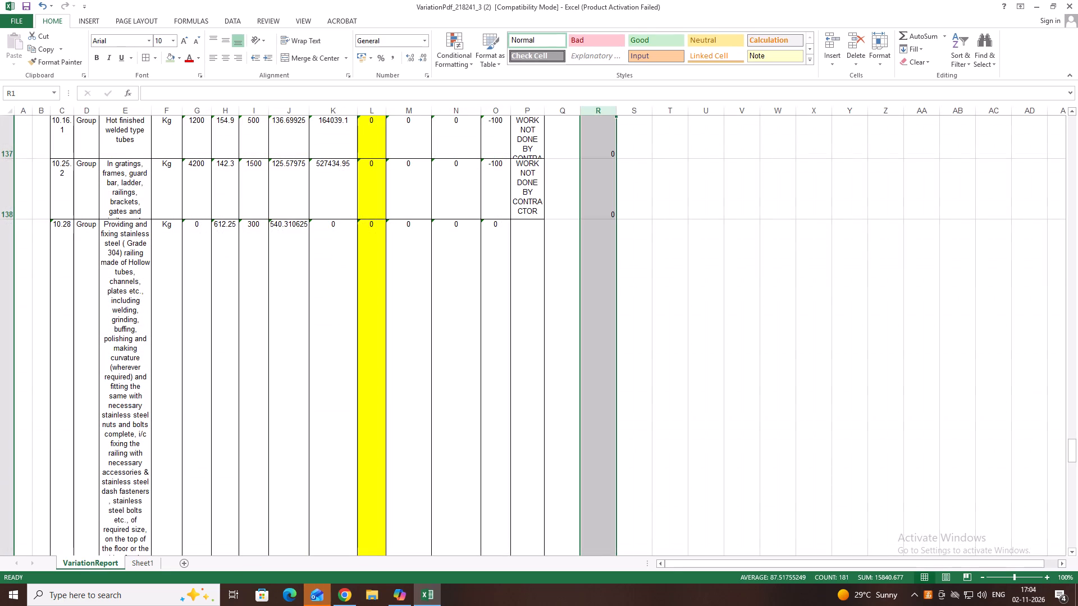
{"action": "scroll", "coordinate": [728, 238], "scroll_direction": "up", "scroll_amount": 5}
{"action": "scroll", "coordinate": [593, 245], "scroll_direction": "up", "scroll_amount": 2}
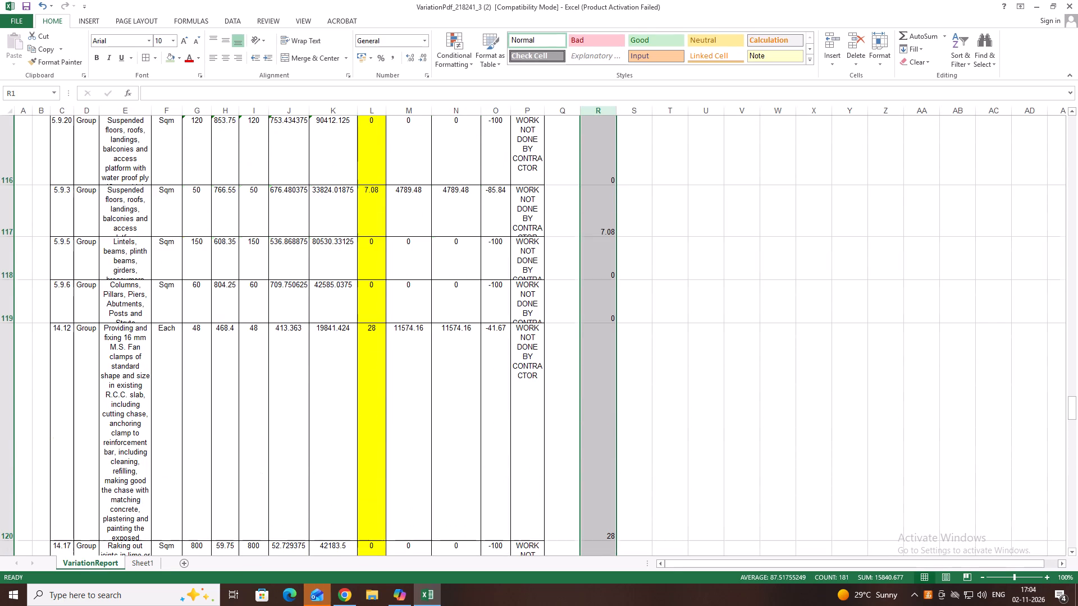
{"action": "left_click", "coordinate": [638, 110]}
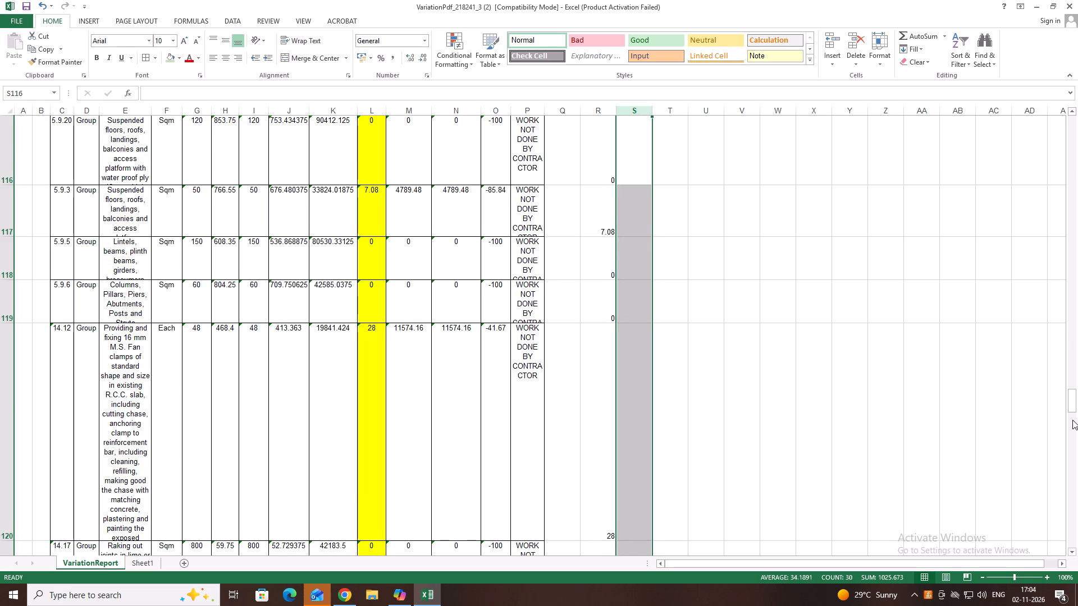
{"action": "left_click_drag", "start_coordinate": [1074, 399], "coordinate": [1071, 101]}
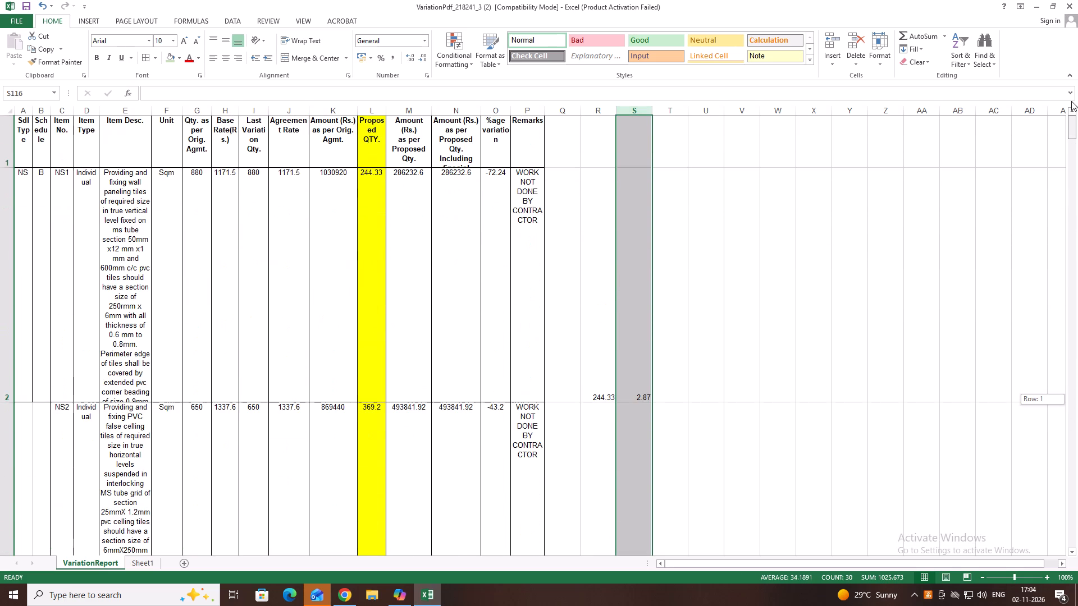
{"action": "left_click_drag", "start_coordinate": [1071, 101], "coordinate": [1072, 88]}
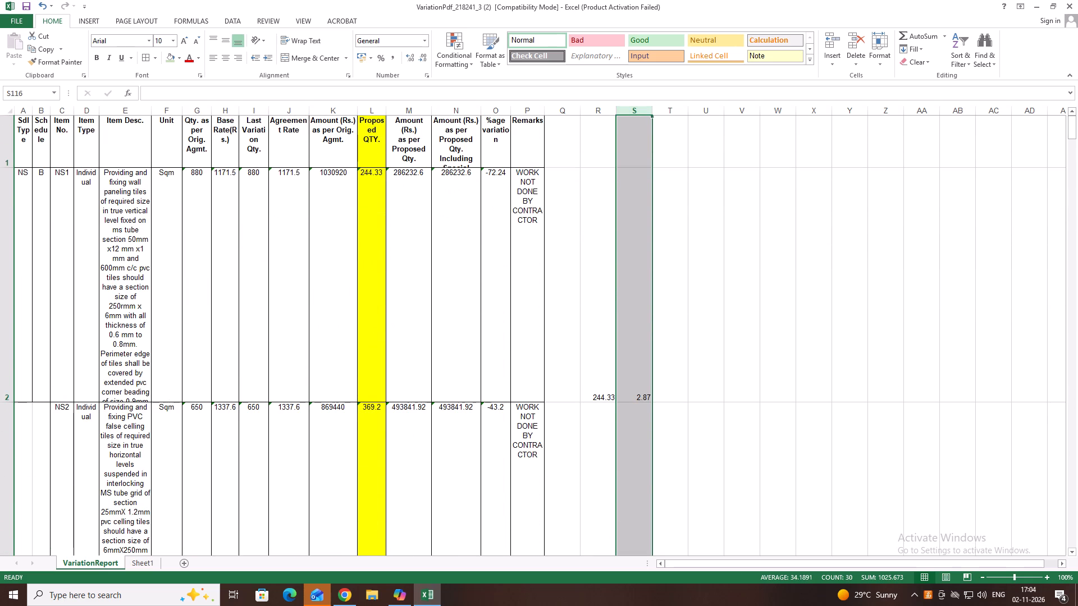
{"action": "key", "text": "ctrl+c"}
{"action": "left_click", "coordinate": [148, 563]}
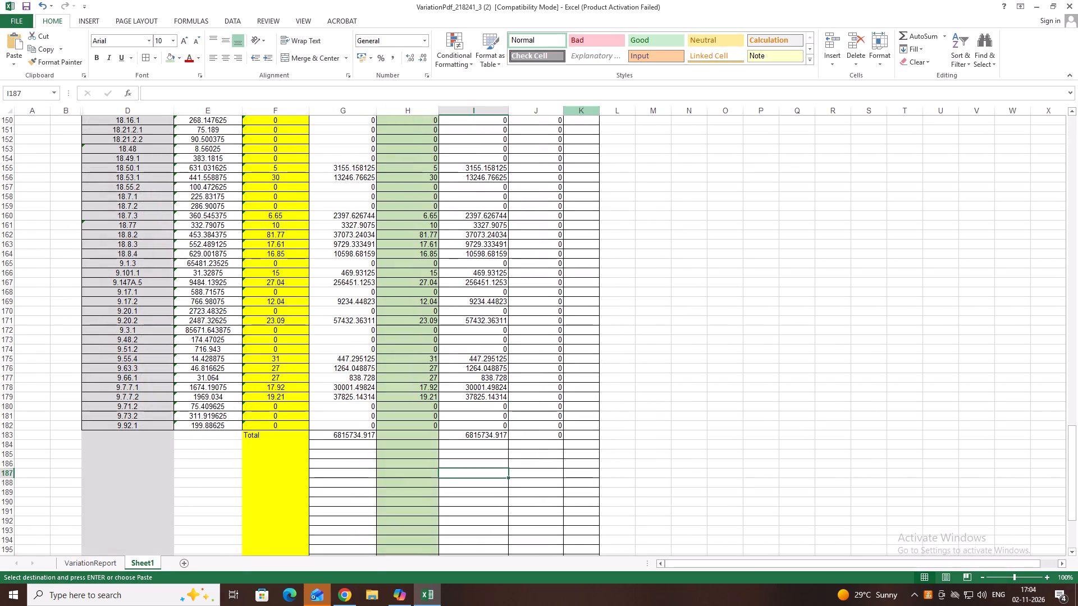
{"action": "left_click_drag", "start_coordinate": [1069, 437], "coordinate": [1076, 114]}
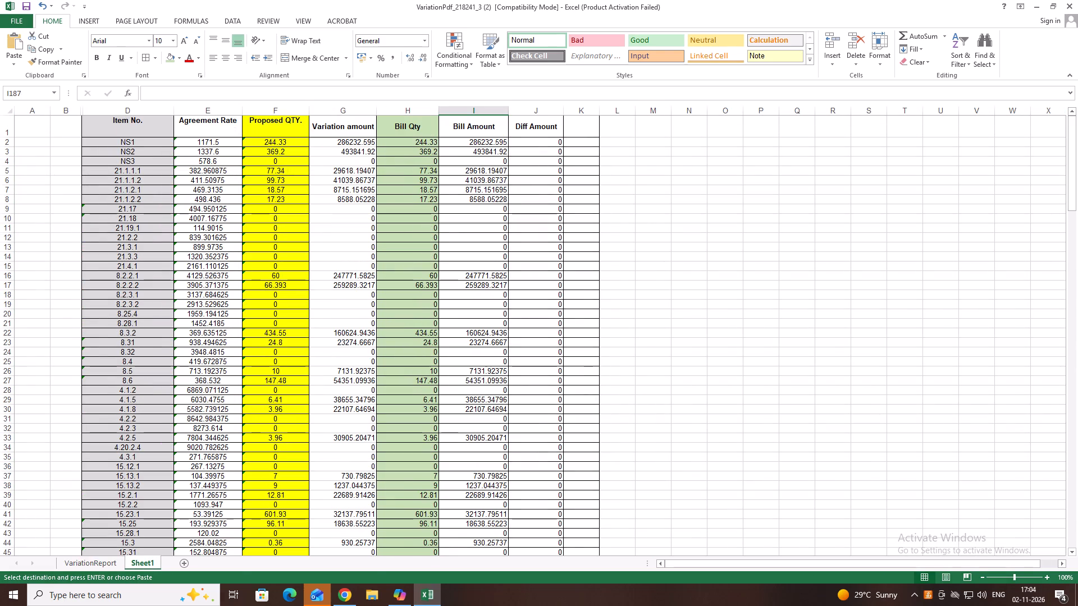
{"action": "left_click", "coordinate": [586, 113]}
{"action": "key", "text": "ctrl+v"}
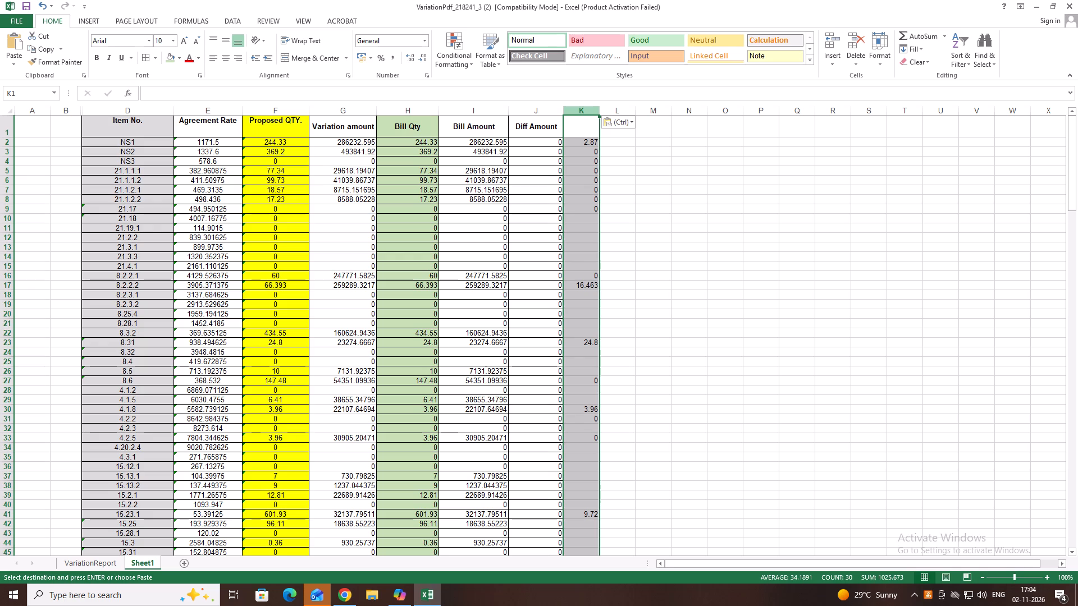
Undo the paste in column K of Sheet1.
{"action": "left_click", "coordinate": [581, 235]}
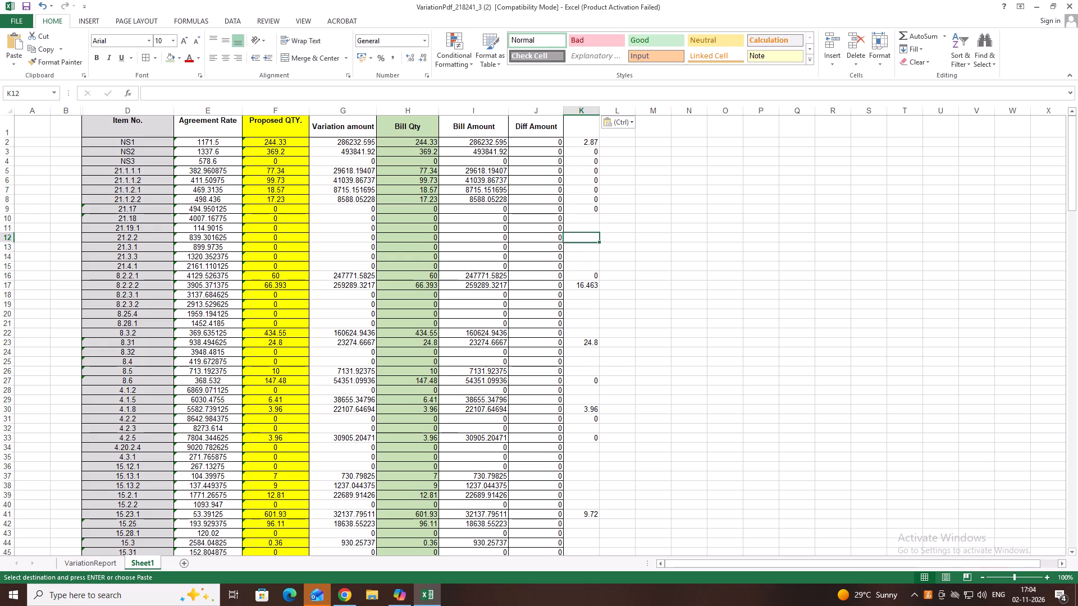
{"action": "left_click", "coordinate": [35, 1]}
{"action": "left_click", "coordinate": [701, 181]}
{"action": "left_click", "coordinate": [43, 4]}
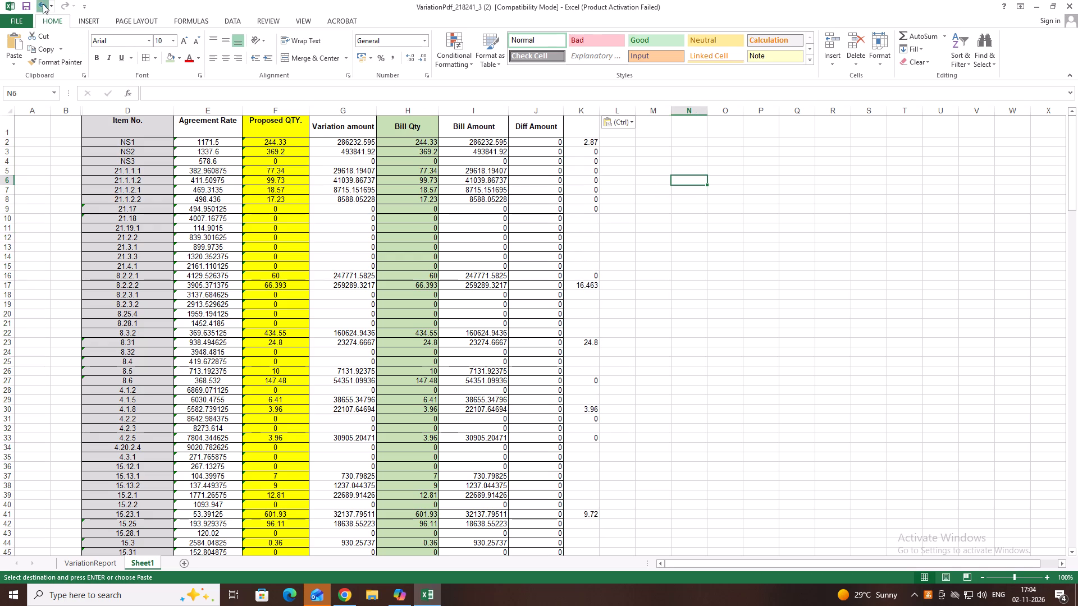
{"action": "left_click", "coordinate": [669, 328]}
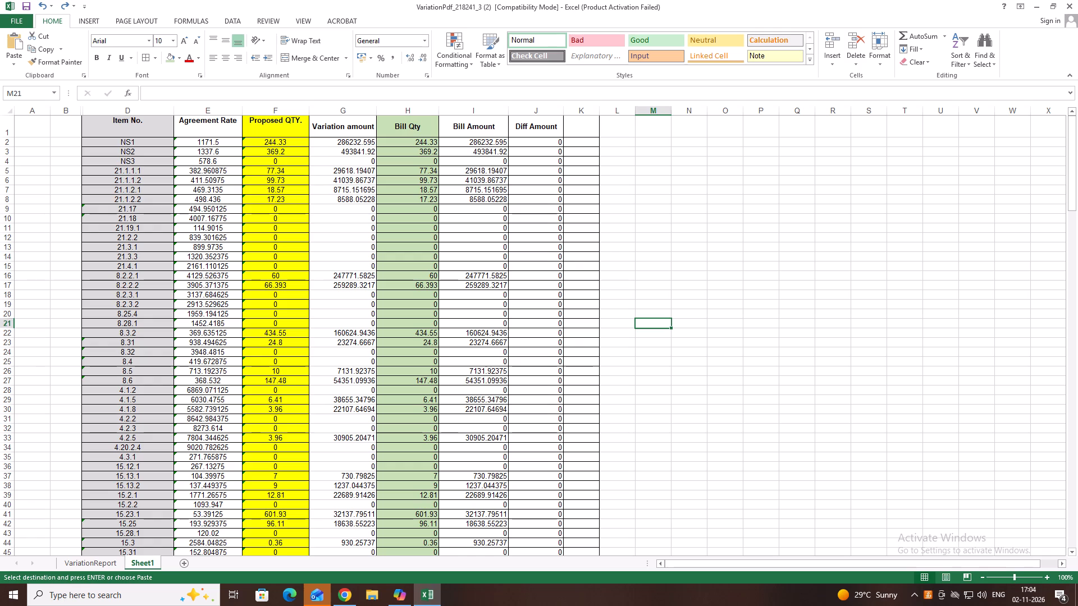
Preview the printout of Sheet1, checking its pages through to the empty bordered rows below the totals, and return to the sheet.
{"action": "key", "text": "ctrl+p"}
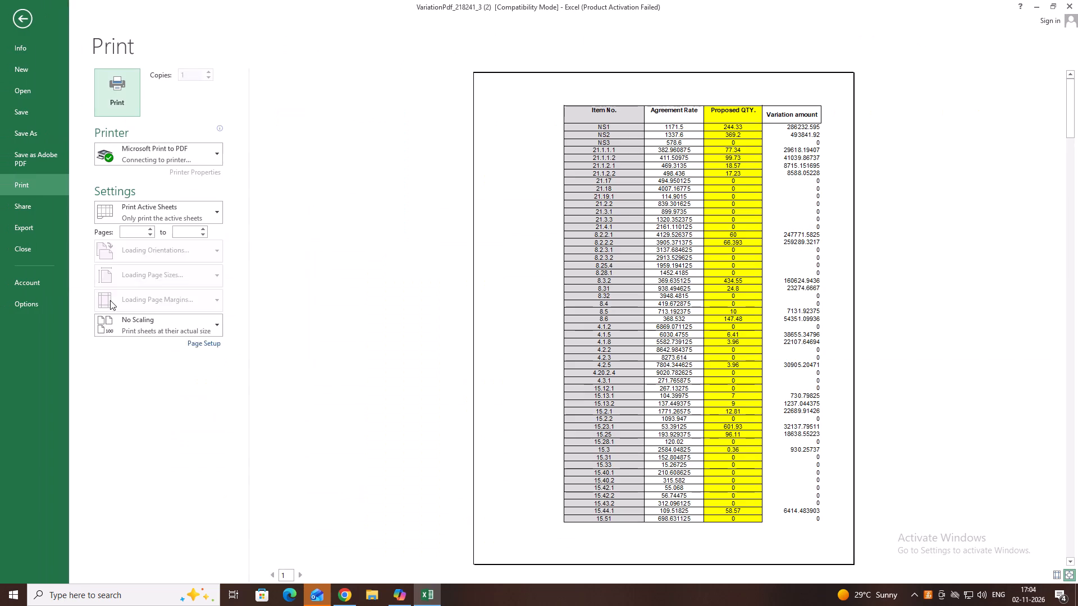
{"action": "scroll", "coordinate": [628, 431], "scroll_direction": "down", "scroll_amount": 5}
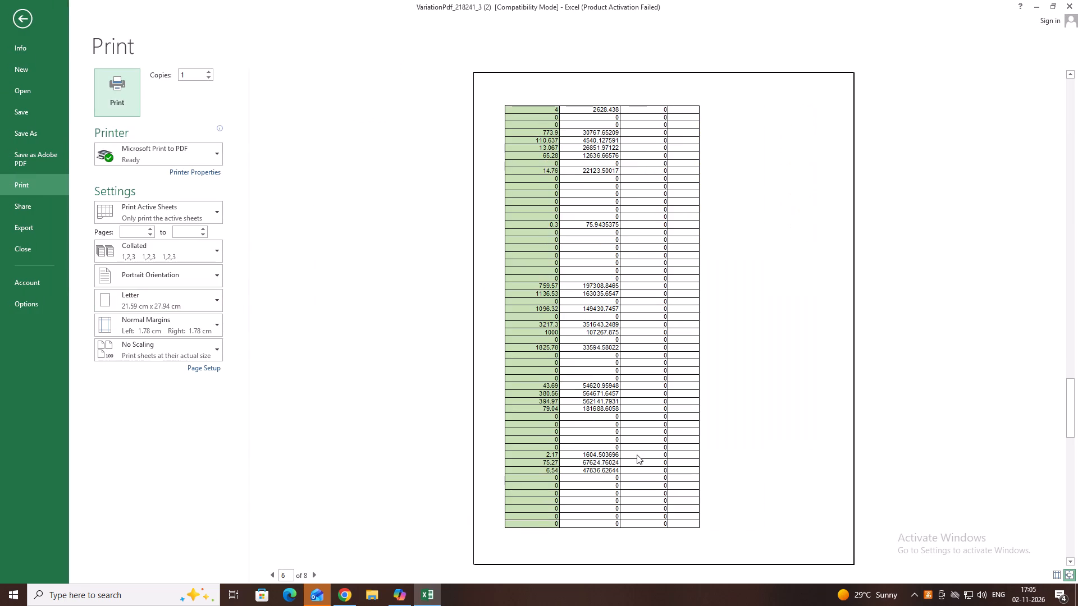
{"action": "scroll", "coordinate": [637, 454], "scroll_direction": "down", "scroll_amount": 4}
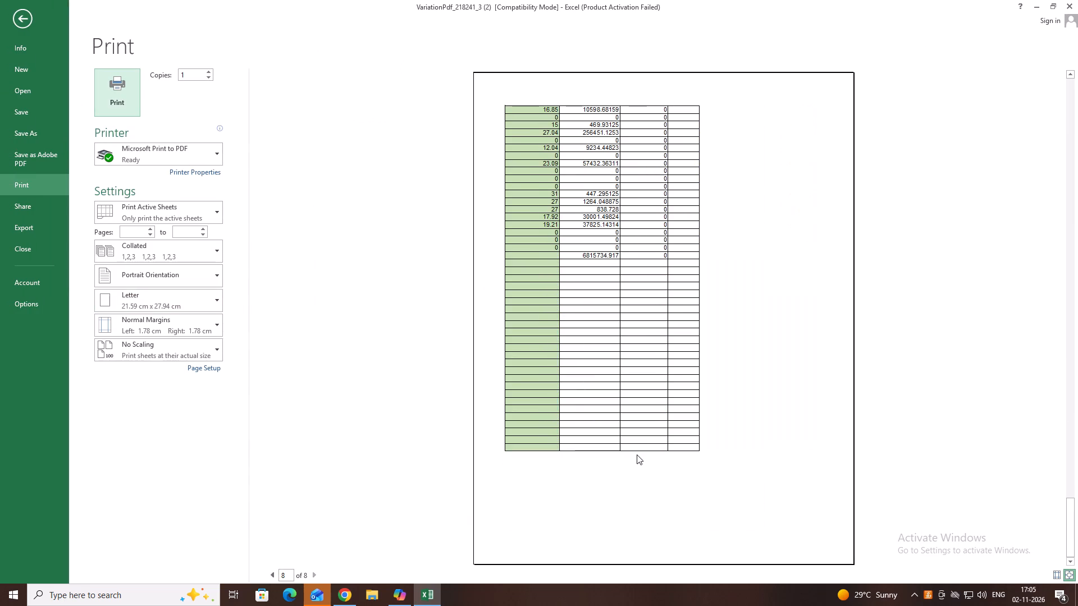
{"action": "scroll", "coordinate": [637, 454], "scroll_direction": "up", "scroll_amount": 1}
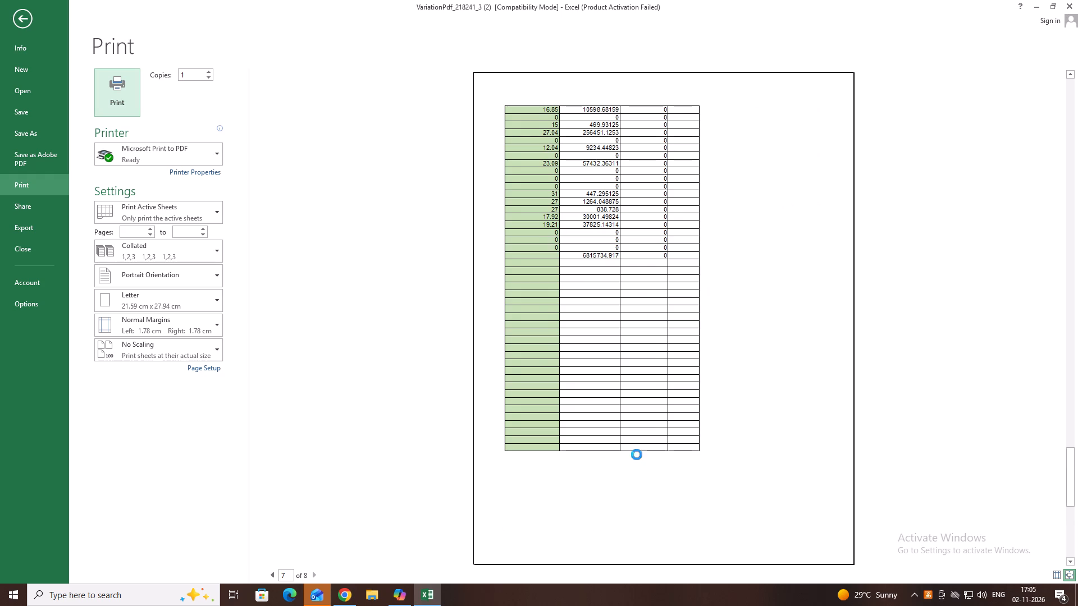
{"action": "left_click", "coordinate": [15, 19]}
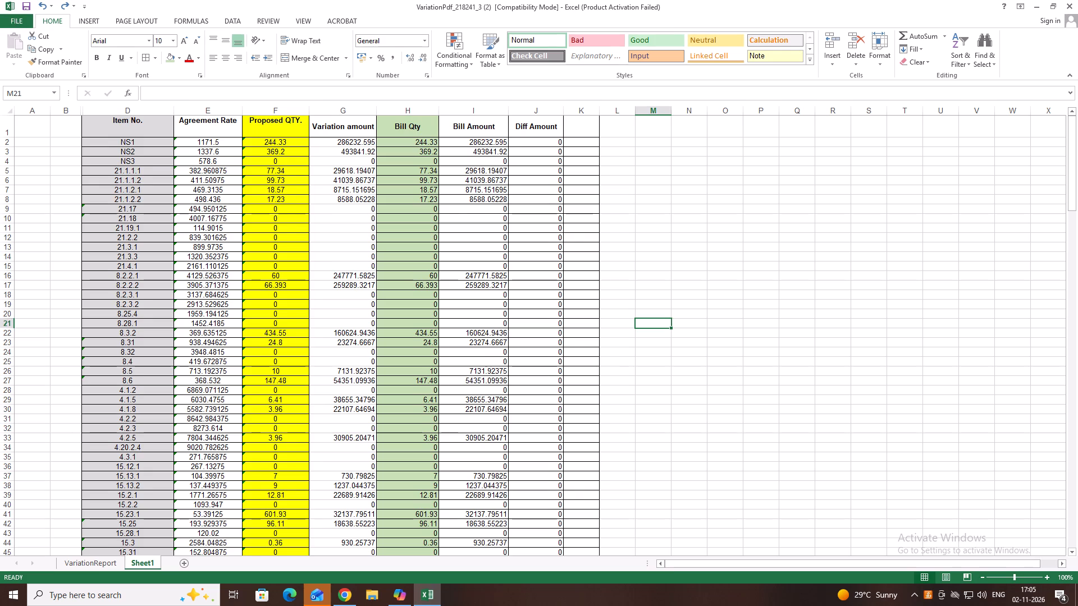
Remove all borders from the empty cells F184:K208 below the Total row on Sheet1.
{"action": "scroll", "coordinate": [503, 433], "scroll_direction": "down", "scroll_amount": 7}
{"action": "scroll", "coordinate": [477, 370], "scroll_direction": "down", "scroll_amount": 7}
{"action": "scroll", "coordinate": [473, 371], "scroll_direction": "down", "scroll_amount": 18}
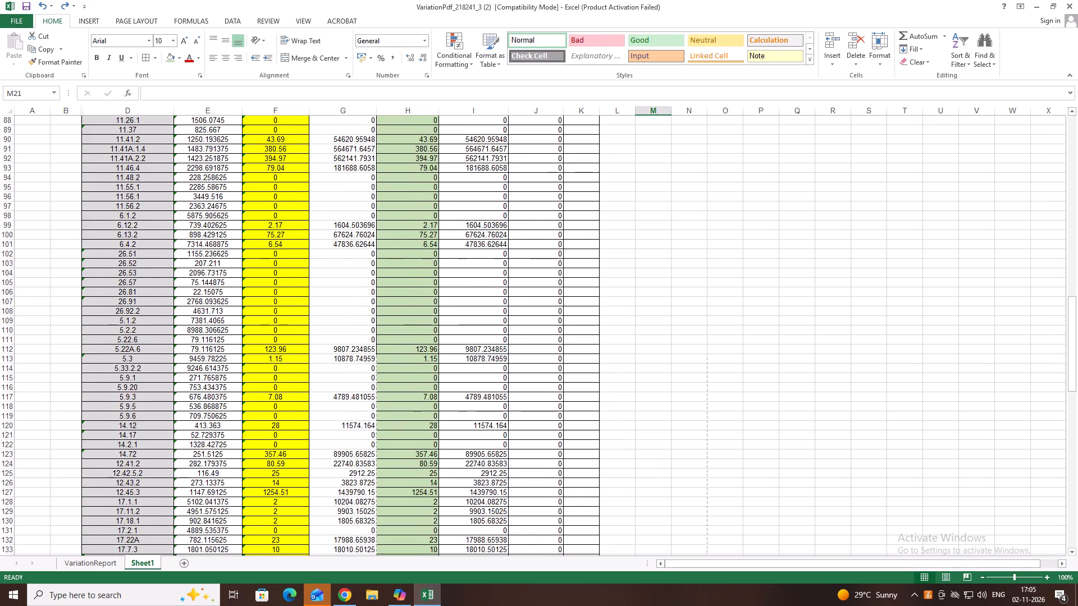
{"action": "scroll", "coordinate": [454, 358], "scroll_direction": "down", "scroll_amount": 20}
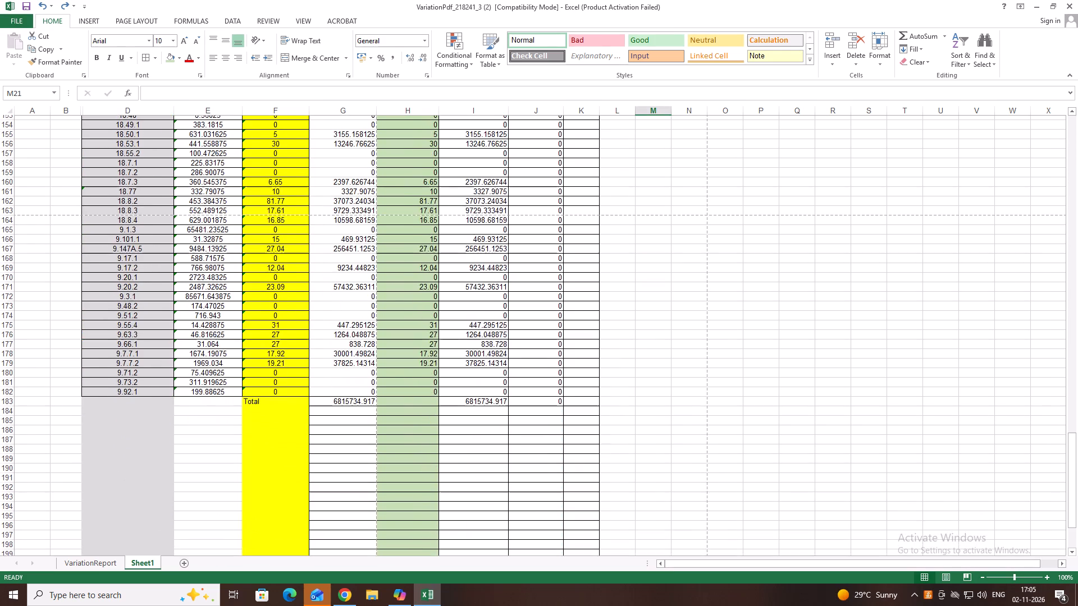
{"action": "scroll", "coordinate": [454, 358], "scroll_direction": "down", "scroll_amount": 1}
{"action": "left_click_drag", "start_coordinate": [308, 351], "coordinate": [389, 373]}
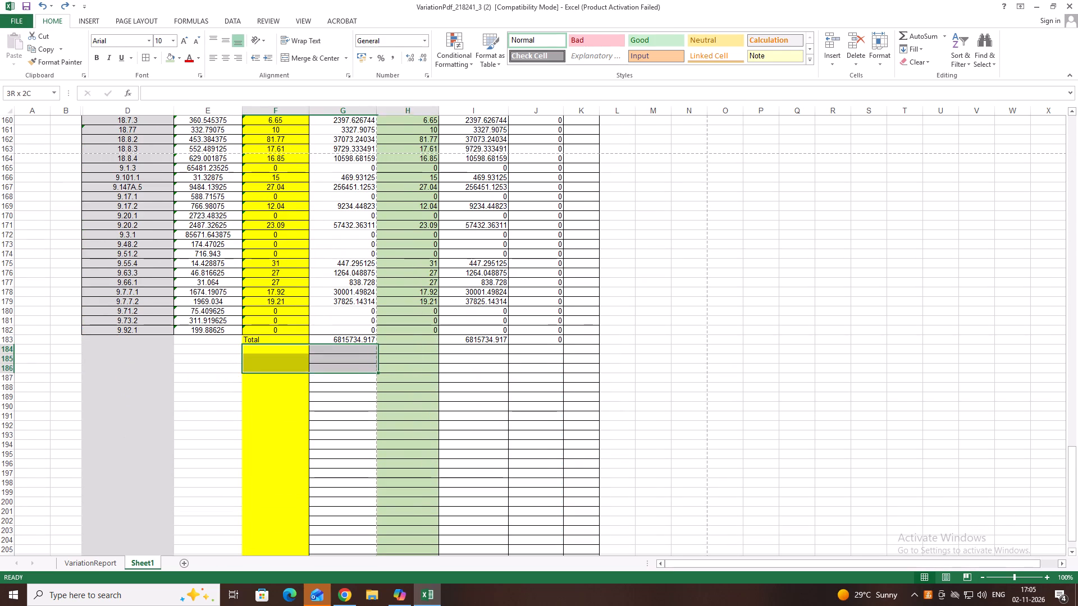
{"action": "left_click_drag", "start_coordinate": [389, 373], "coordinate": [594, 553]}
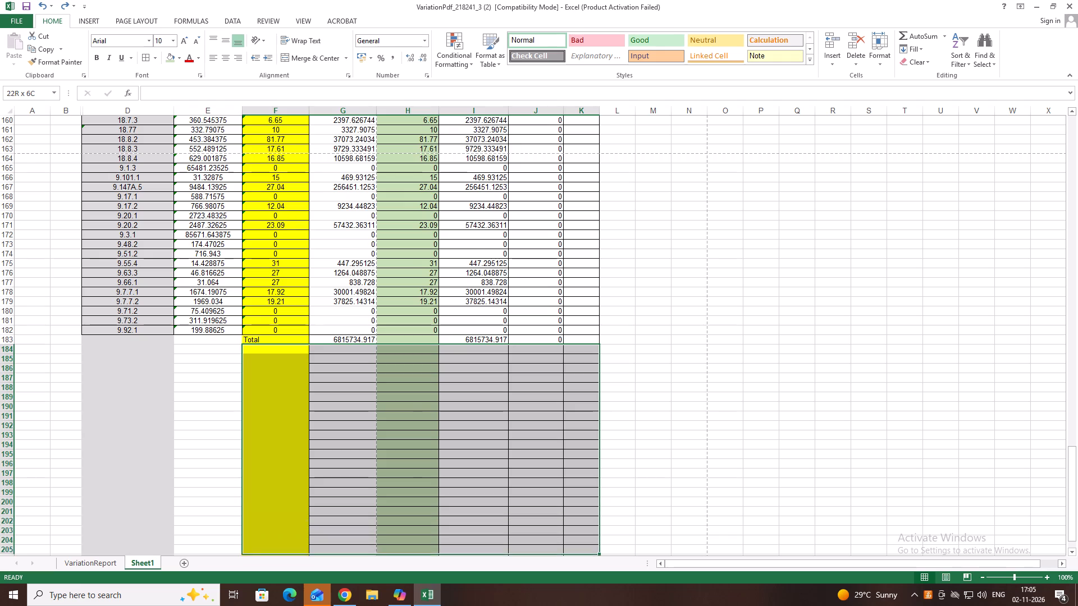
{"action": "left_click_drag", "start_coordinate": [594, 553], "coordinate": [593, 516]}
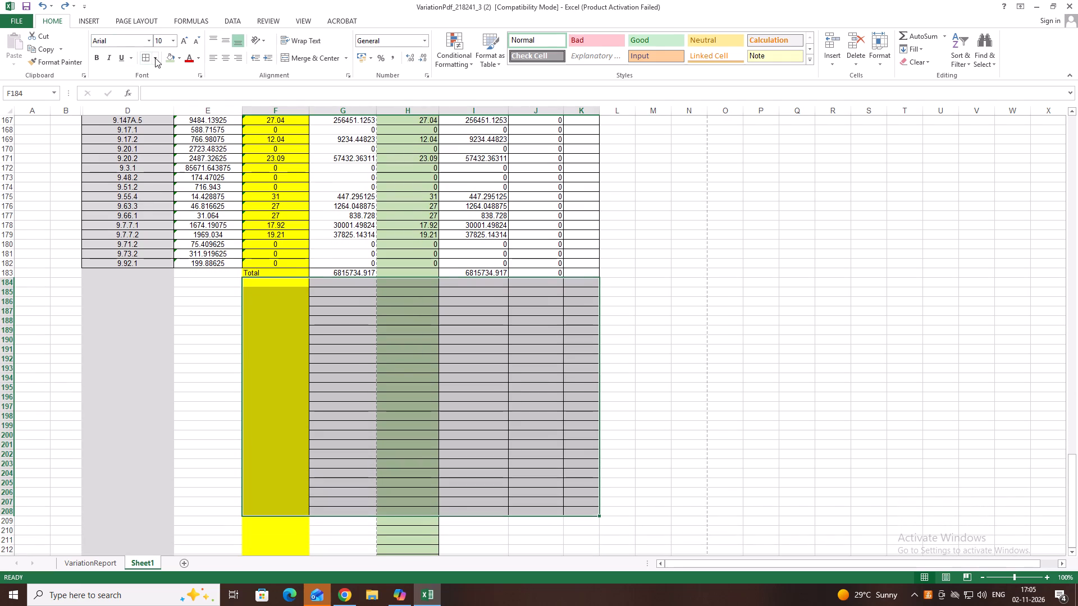
{"action": "left_click", "coordinate": [155, 58]}
{"action": "left_click", "coordinate": [172, 140]}
{"action": "left_click", "coordinate": [377, 456]}
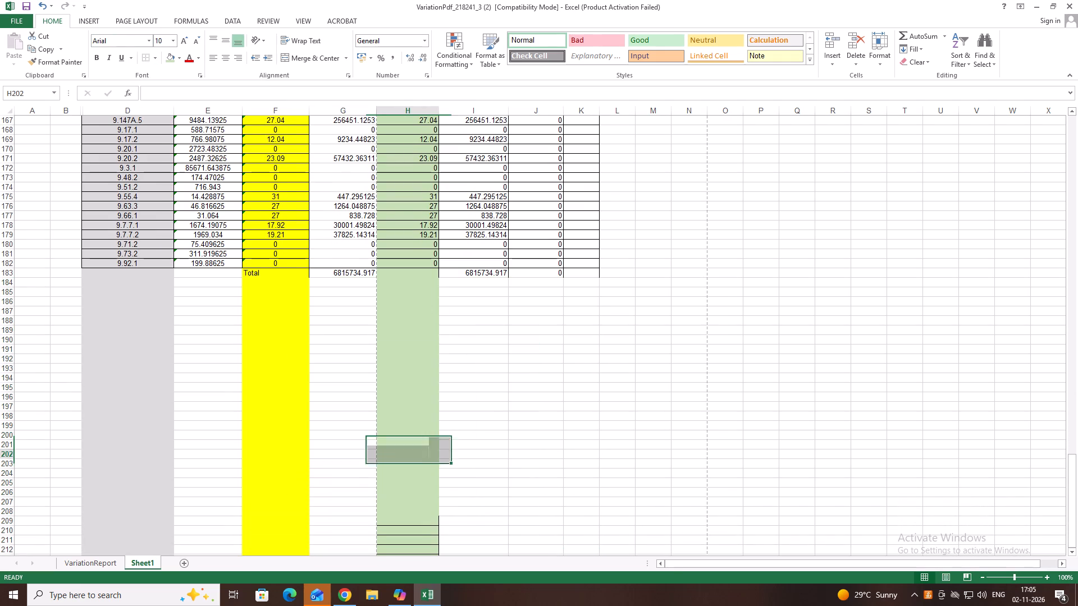
Apply All Borders to the Total row cells F183:K183.
{"action": "left_click_drag", "start_coordinate": [316, 273], "coordinate": [539, 276]}
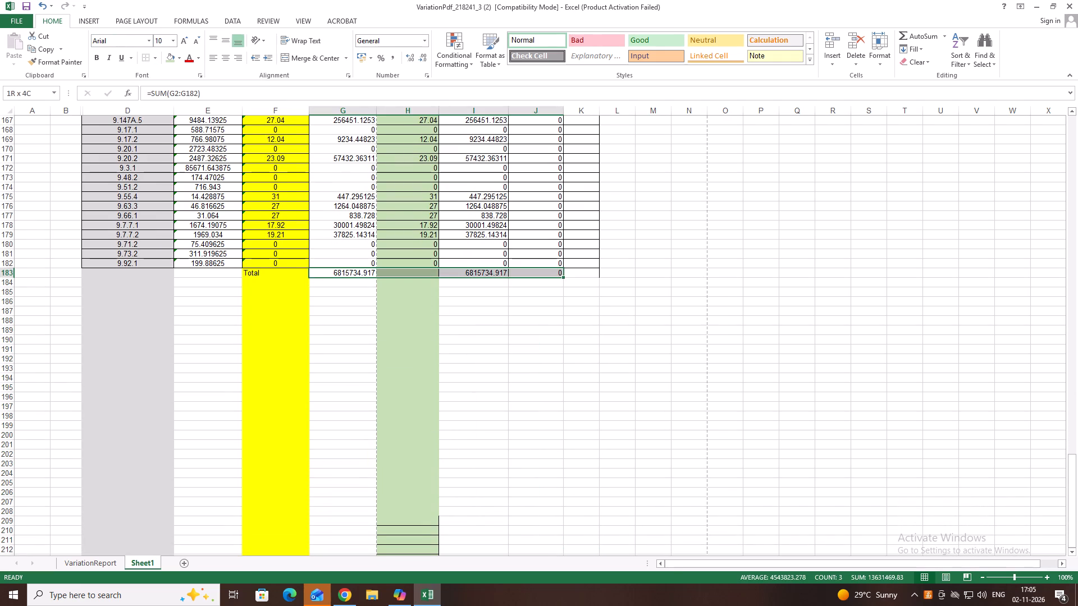
{"action": "left_click_drag", "start_coordinate": [539, 276], "coordinate": [578, 275]}
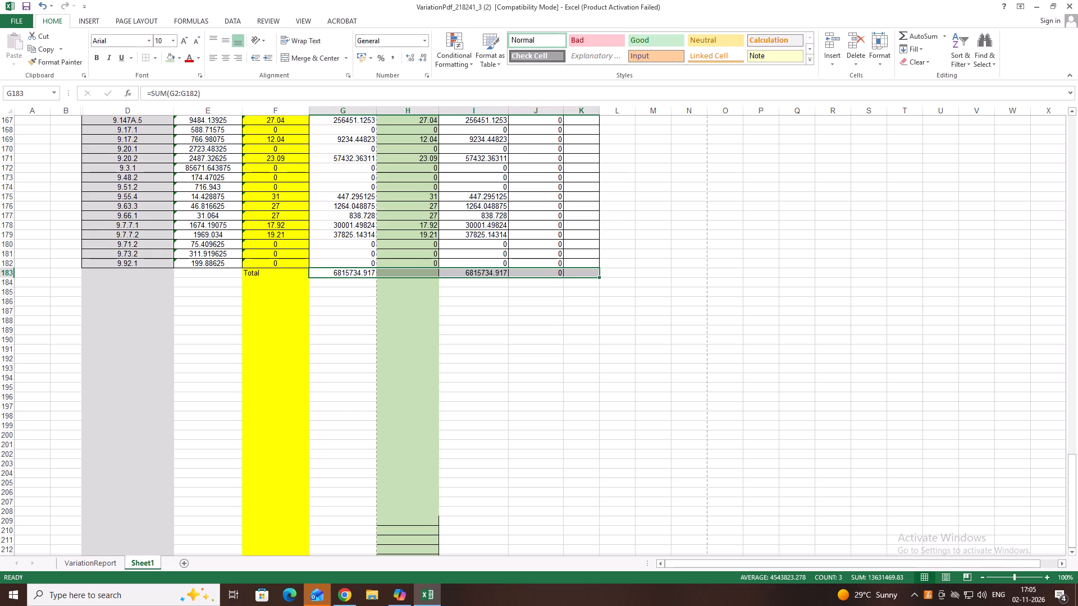
{"action": "left_click", "coordinate": [255, 272]}
{"action": "left_click_drag", "start_coordinate": [249, 272], "coordinate": [491, 277]}
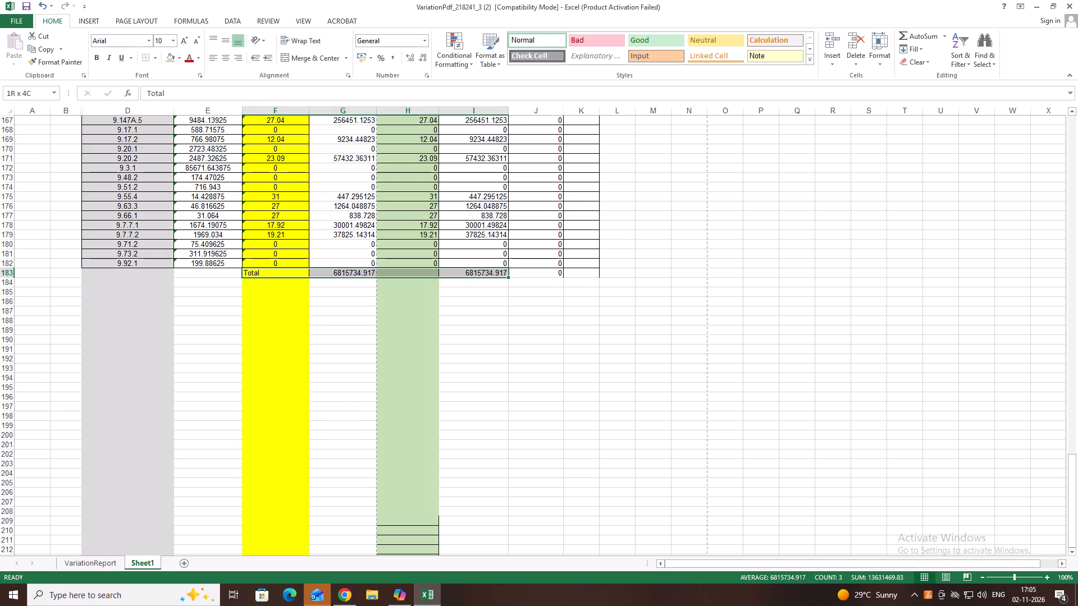
{"action": "left_click_drag", "start_coordinate": [491, 277], "coordinate": [586, 277]}
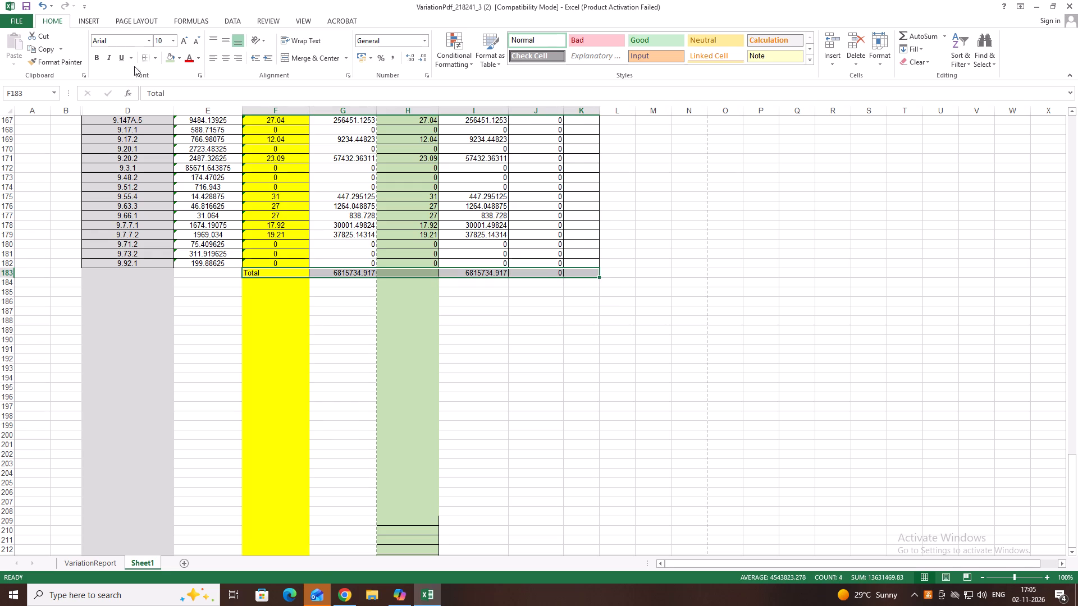
{"action": "left_click", "coordinate": [155, 59]}
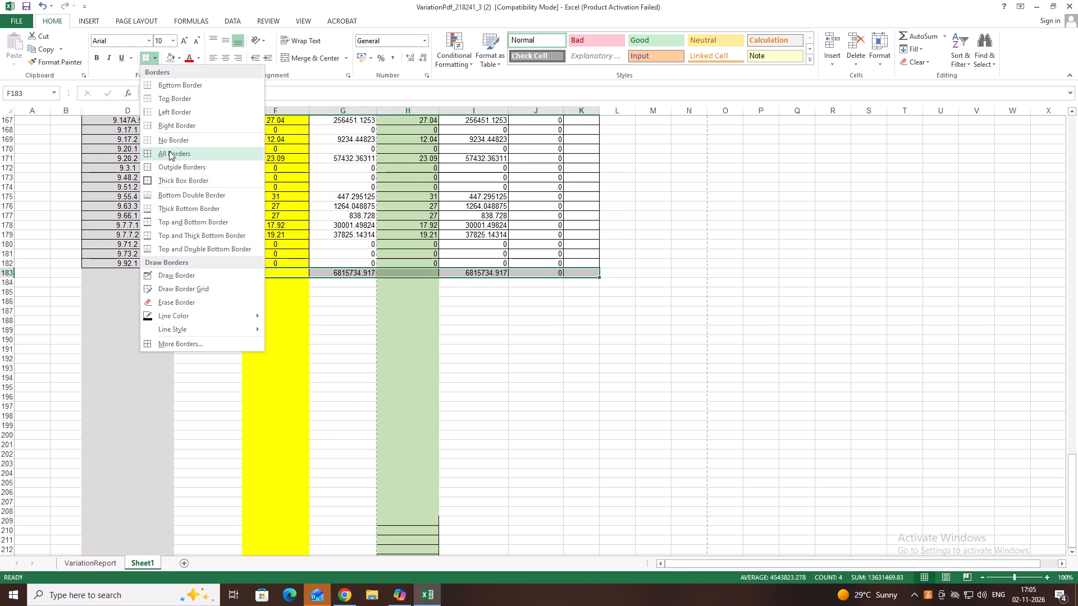
{"action": "left_click", "coordinate": [170, 153]}
{"action": "left_click", "coordinate": [312, 375]}
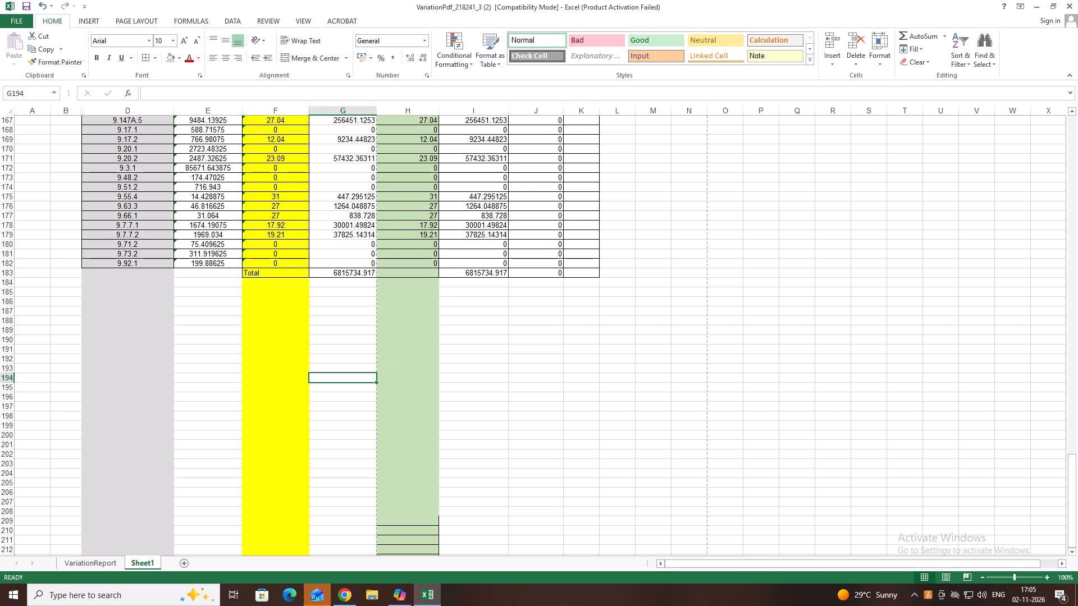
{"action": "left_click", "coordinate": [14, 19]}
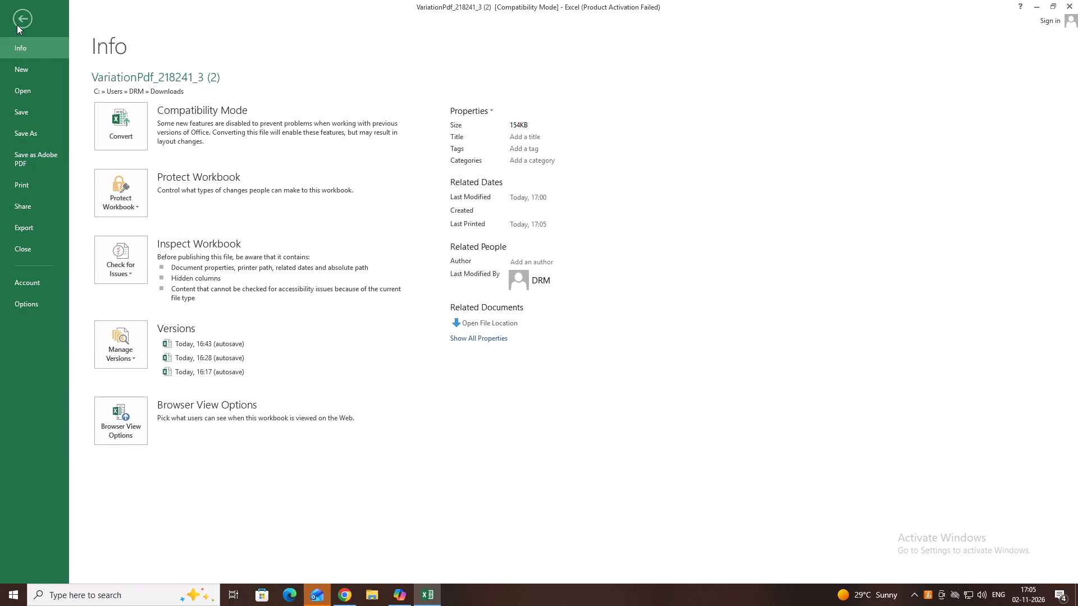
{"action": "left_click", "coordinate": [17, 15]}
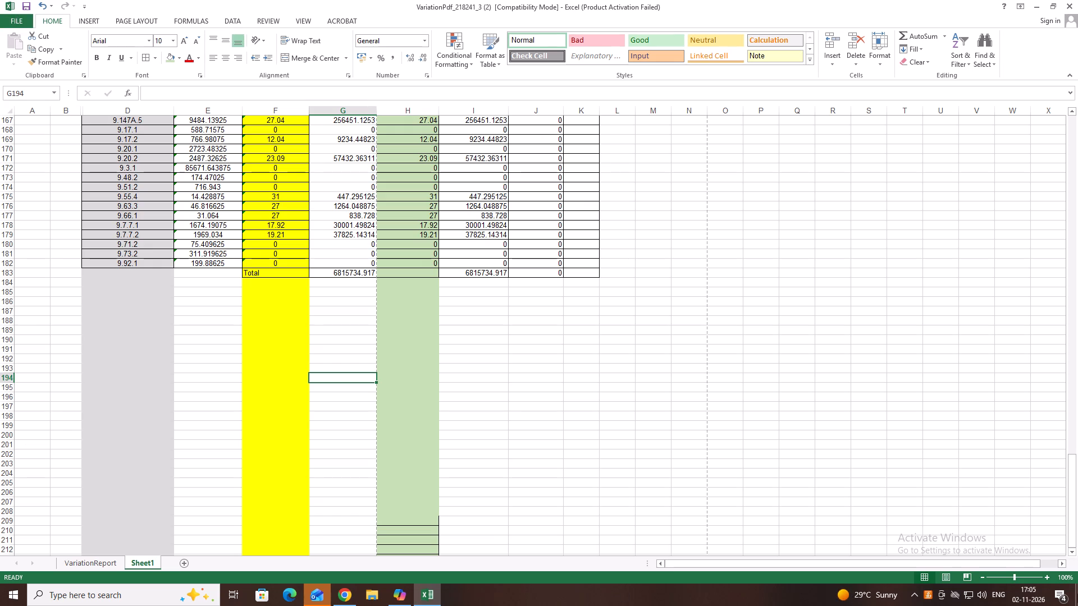
Remove all borders from the empty green cells of the Bill Qty column, H209:H2687.
{"action": "scroll", "coordinate": [1077, 604], "scroll_direction": "down", "scroll_amount": 2}
{"action": "scroll", "coordinate": [949, 605], "scroll_direction": "down", "scroll_amount": 4}
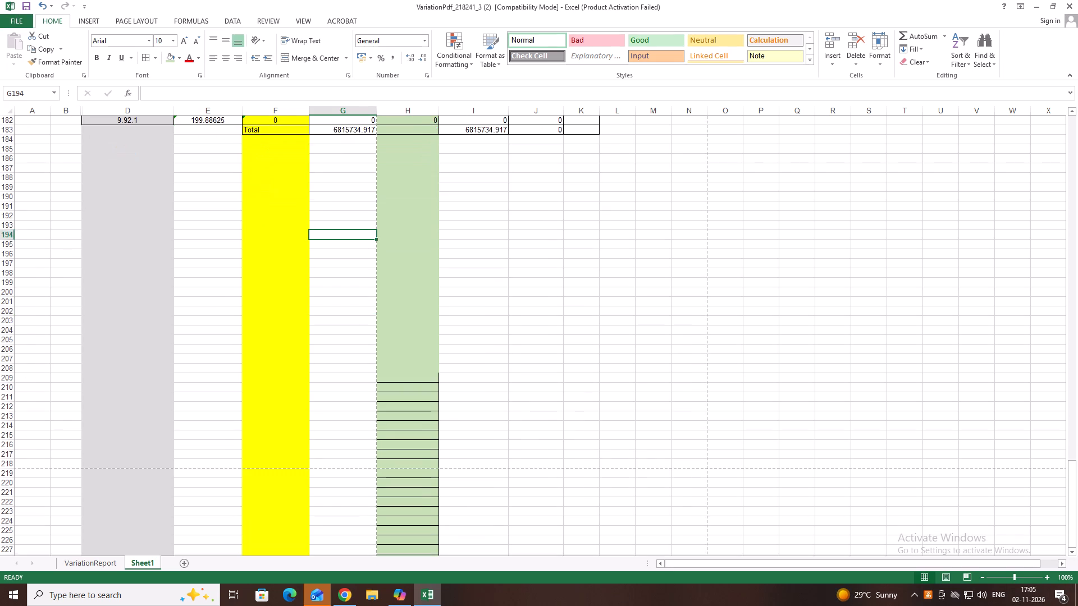
{"action": "scroll", "coordinate": [595, 453], "scroll_direction": "down", "scroll_amount": 2}
{"action": "left_click", "coordinate": [413, 293]}
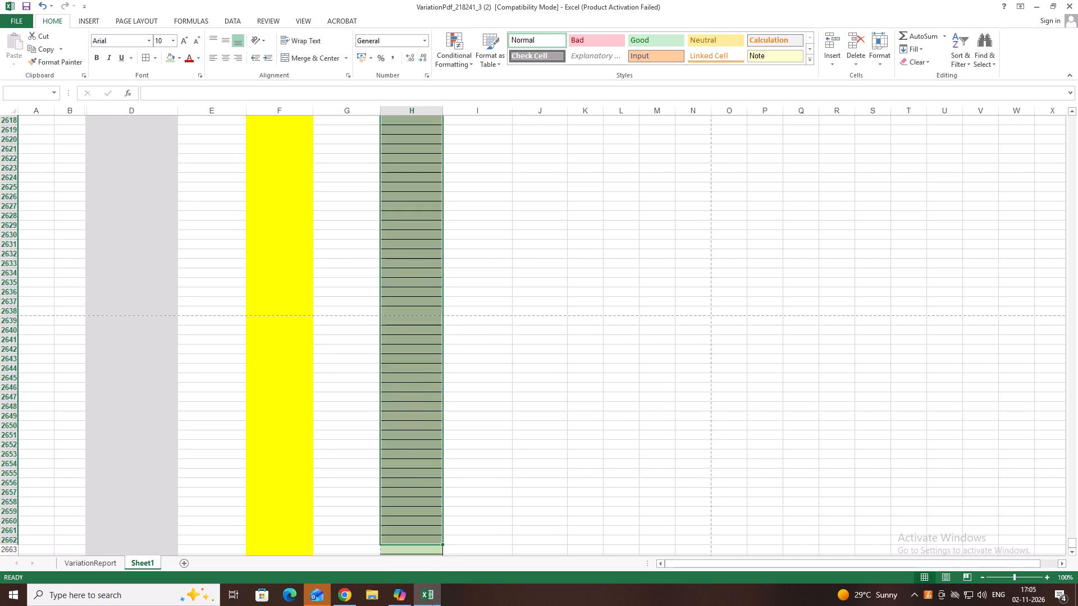
{"action": "left_click", "coordinate": [153, 59]}
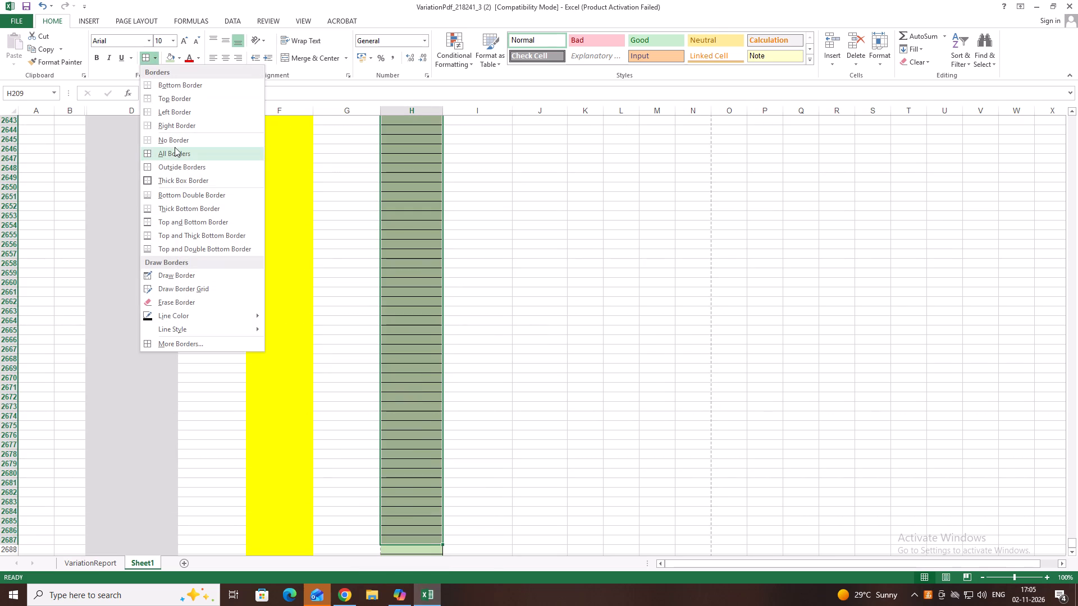
{"action": "left_click", "coordinate": [173, 141]}
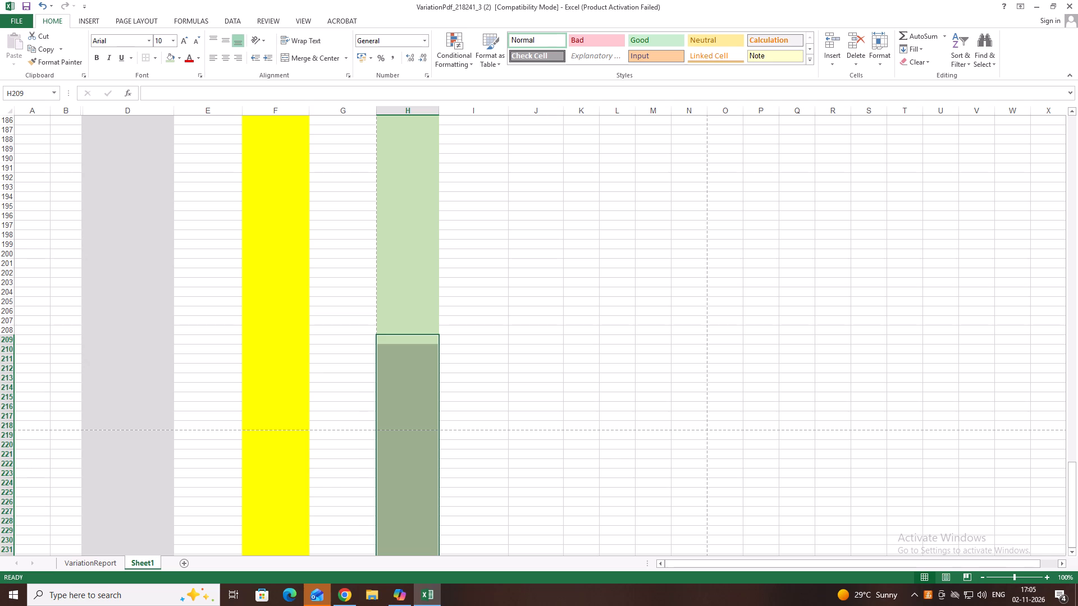
{"action": "left_click", "coordinate": [550, 332]}
Go back to the top of Sheet1 and open its print preview with the print settings.
{"action": "scroll", "coordinate": [504, 348], "scroll_direction": "up", "scroll_amount": 17}
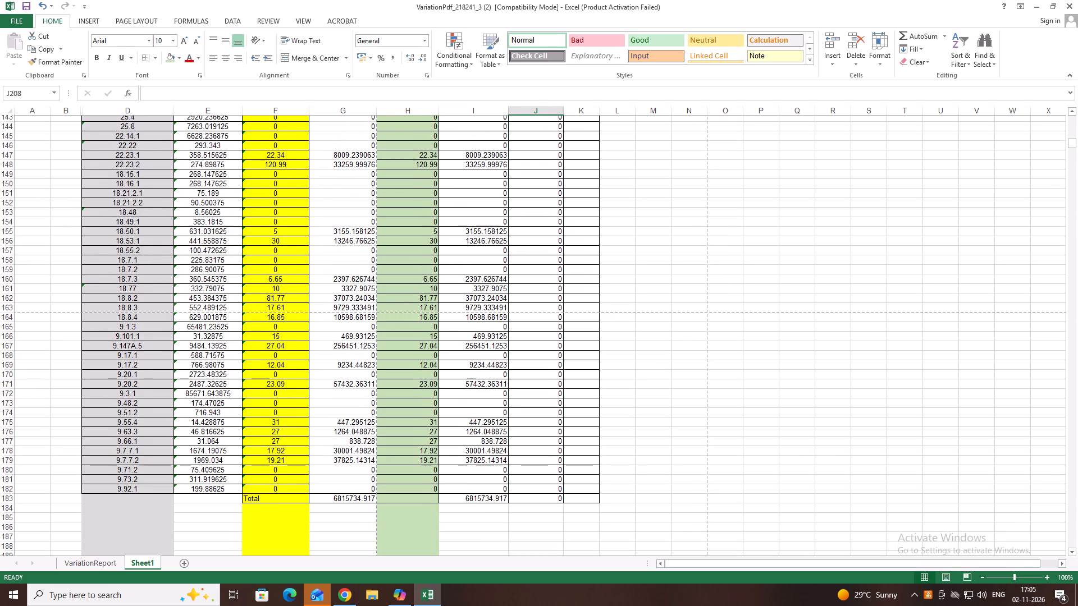
{"action": "scroll", "coordinate": [503, 348], "scroll_direction": "up", "scroll_amount": 16}
{"action": "scroll", "coordinate": [464, 316], "scroll_direction": "up", "scroll_amount": 10}
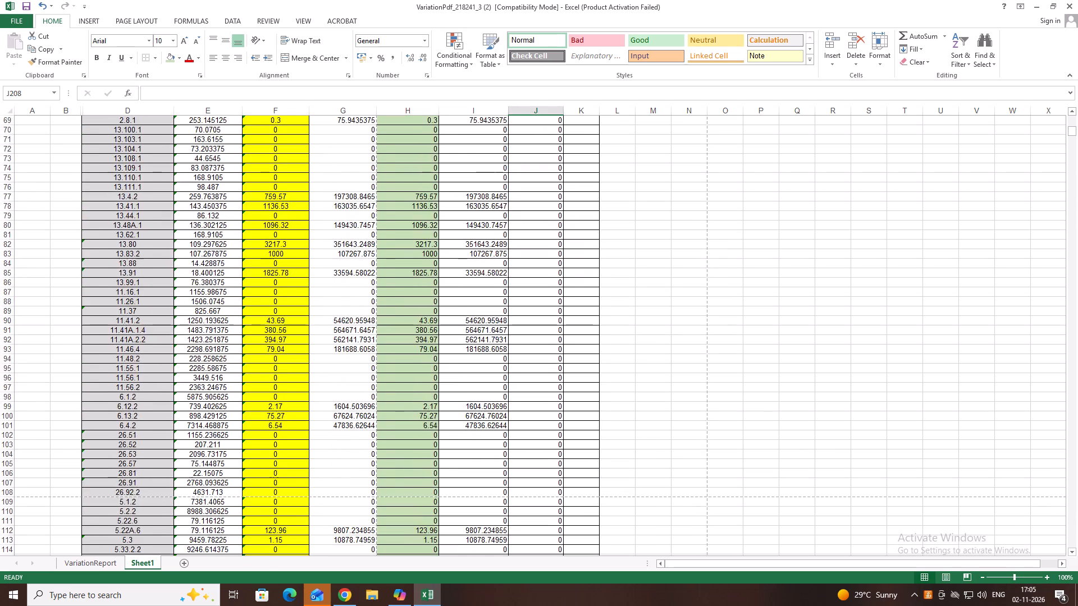
{"action": "scroll", "coordinate": [464, 316], "scroll_direction": "up", "scroll_amount": 20}
{"action": "scroll", "coordinate": [464, 316], "scroll_direction": "up", "scroll_amount": 15}
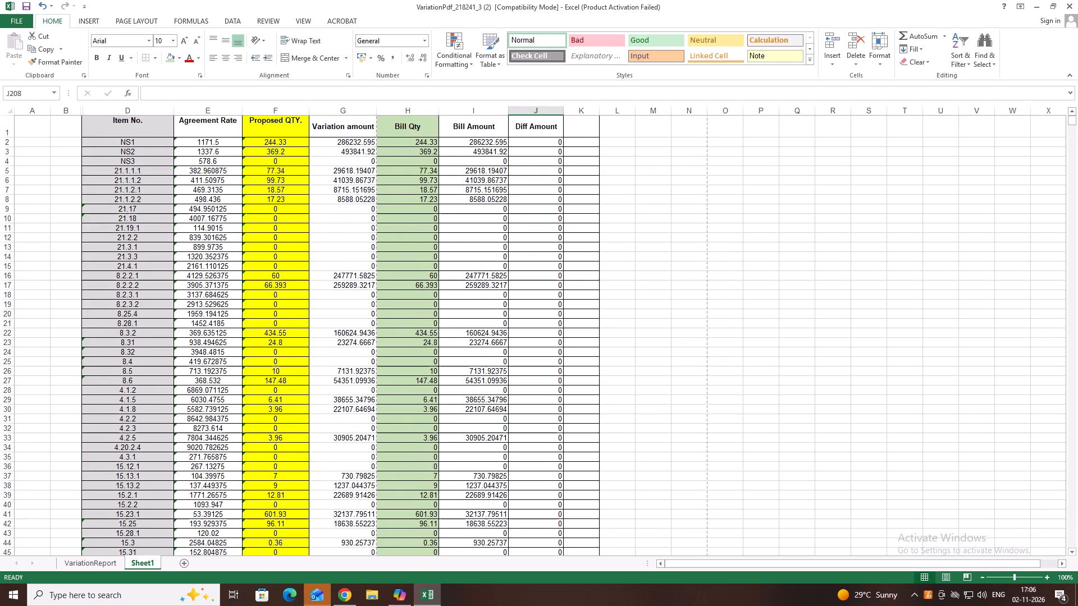
{"action": "key", "text": "ctrl+p"}
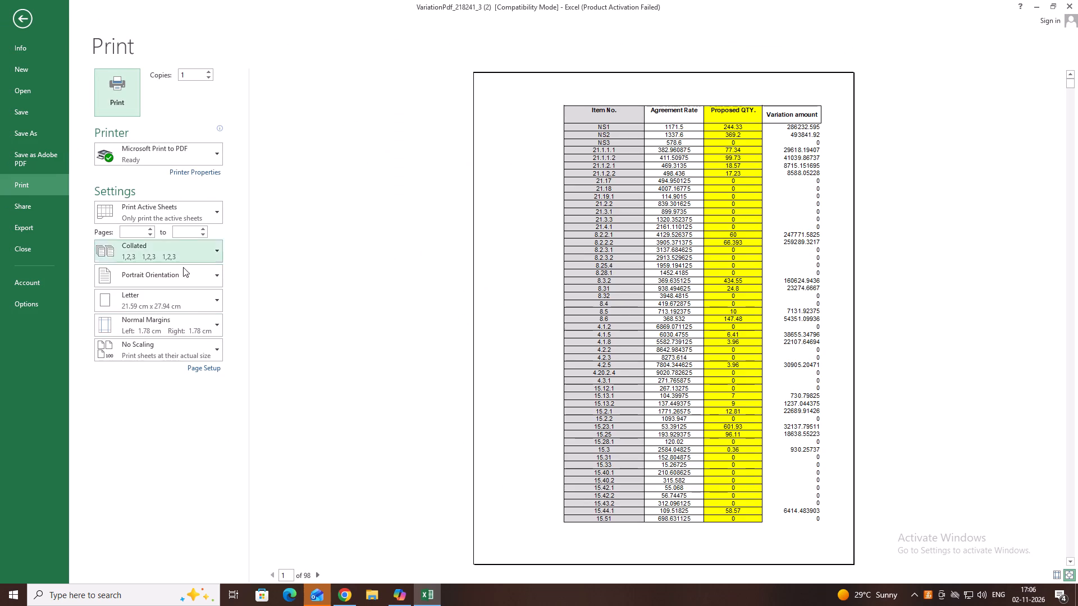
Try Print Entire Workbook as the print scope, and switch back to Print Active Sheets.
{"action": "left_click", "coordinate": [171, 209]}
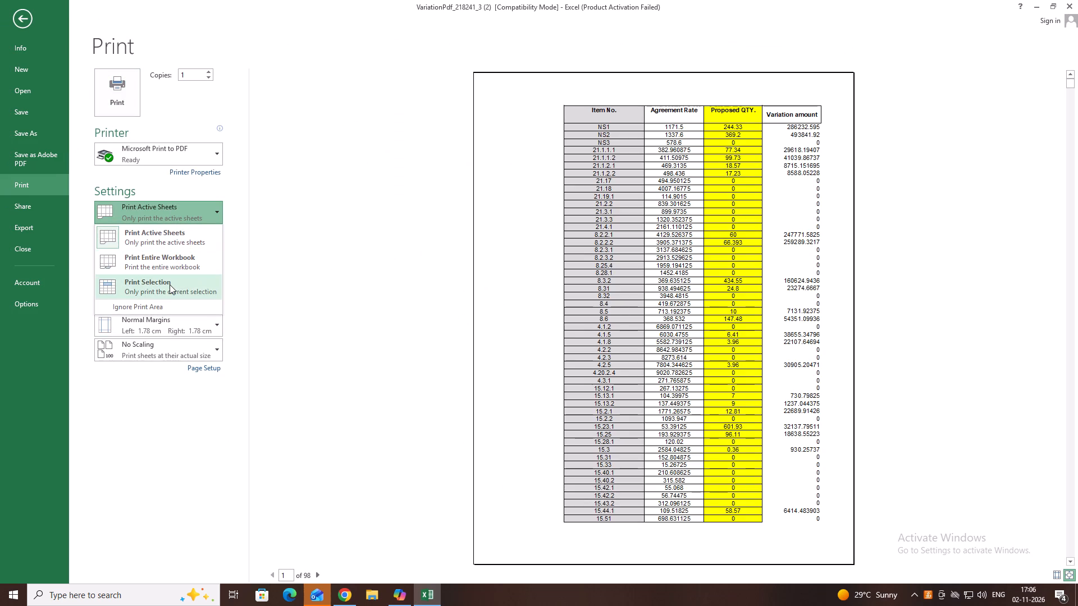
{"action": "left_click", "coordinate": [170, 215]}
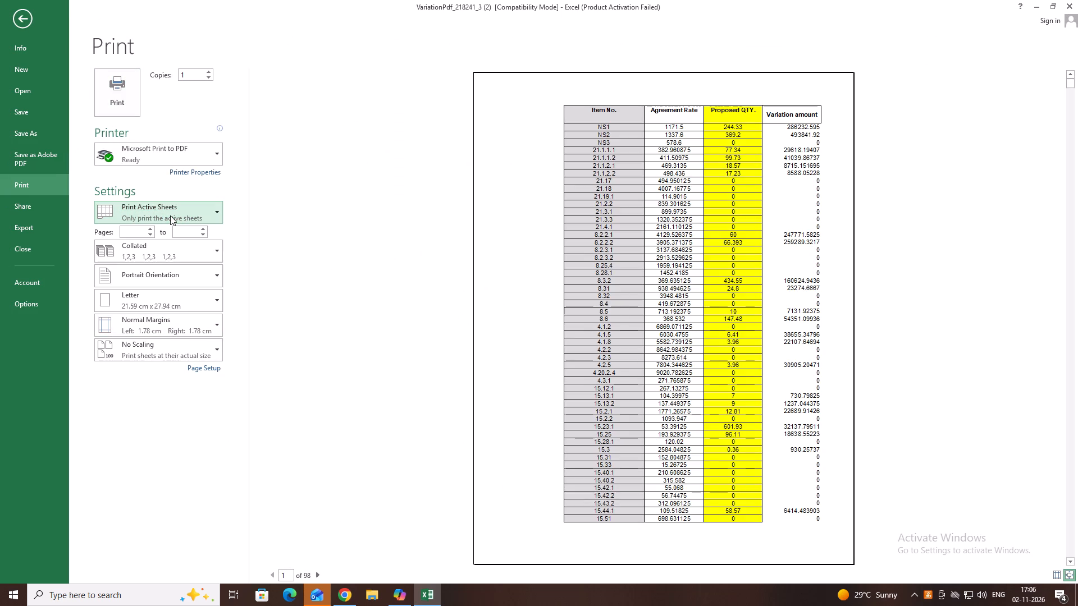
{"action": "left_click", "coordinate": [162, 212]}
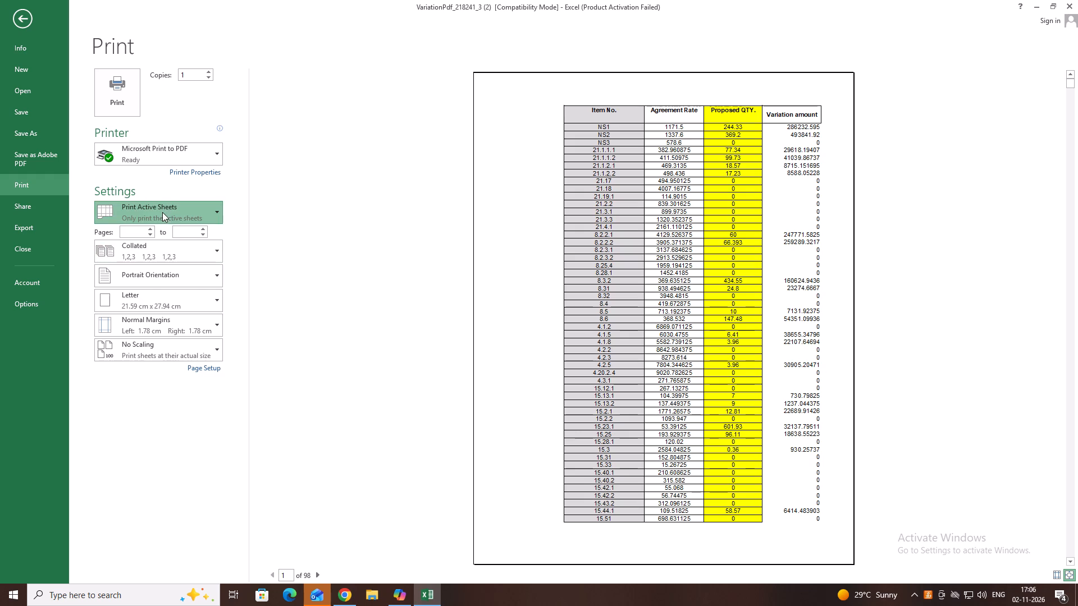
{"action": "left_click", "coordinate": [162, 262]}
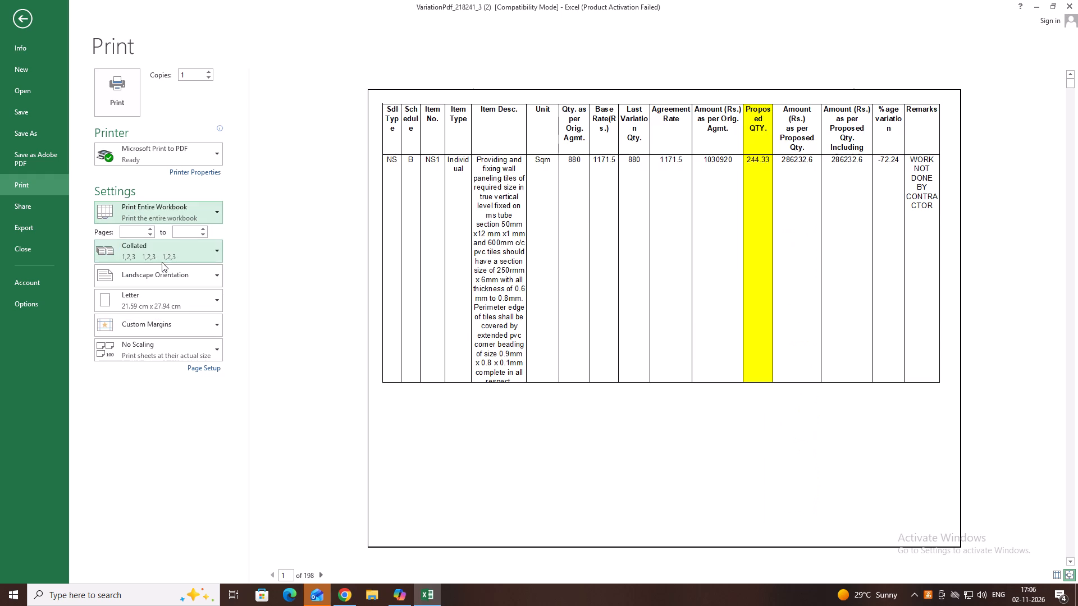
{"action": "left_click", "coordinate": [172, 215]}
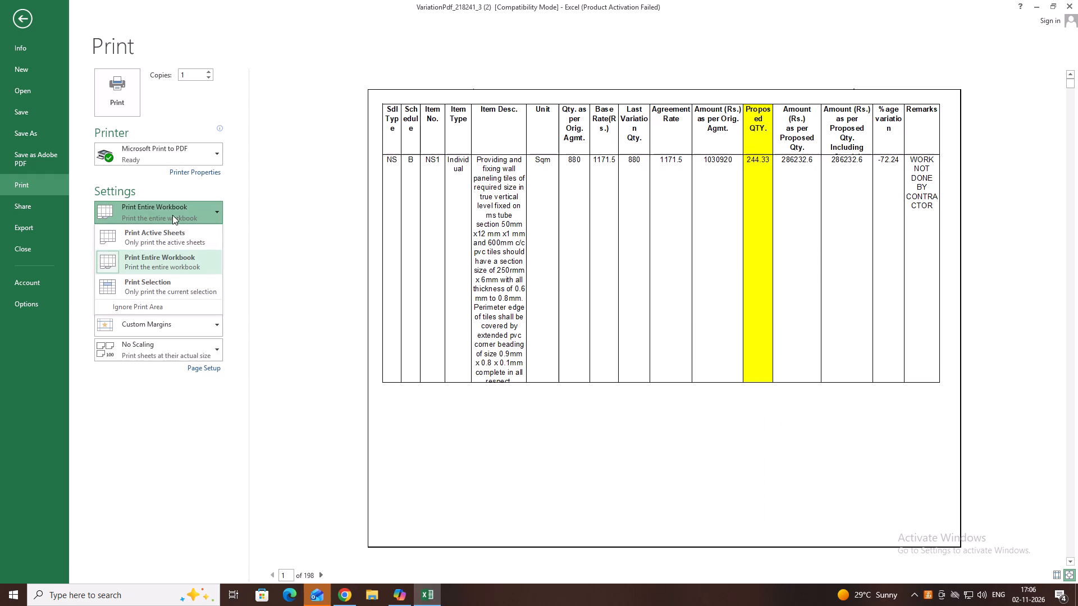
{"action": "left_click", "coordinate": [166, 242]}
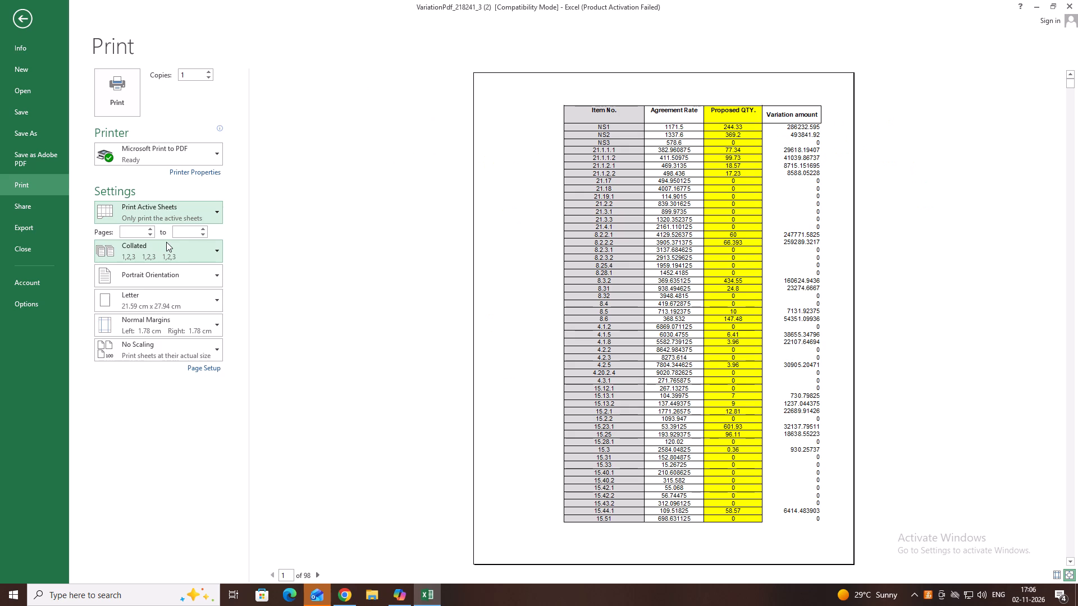
Set the print orientation of Sheet1 to Landscape.
{"action": "left_click", "coordinate": [167, 269]}
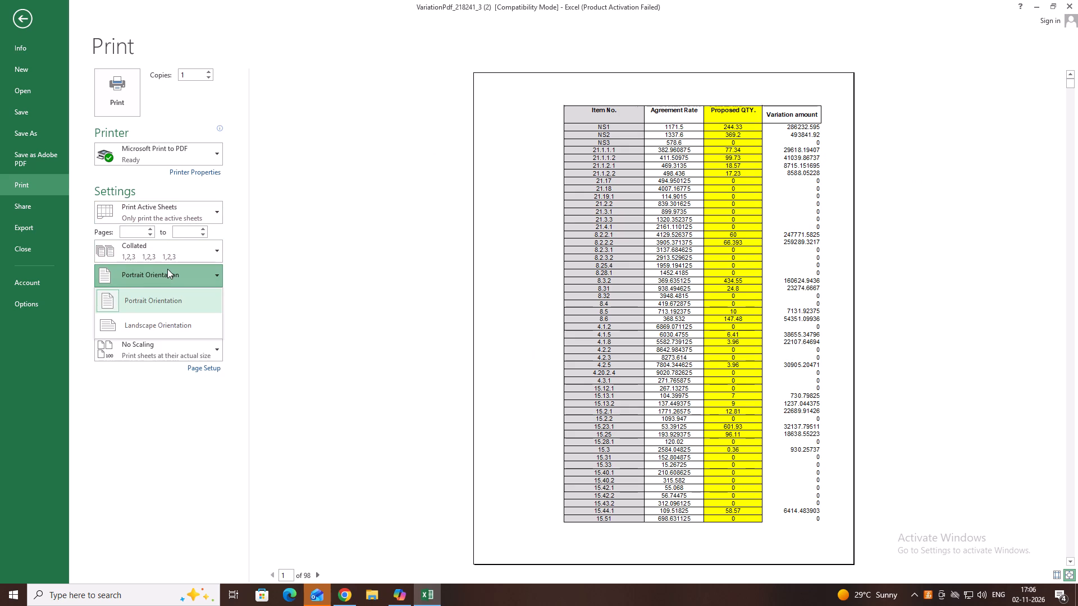
{"action": "left_click", "coordinate": [164, 325]}
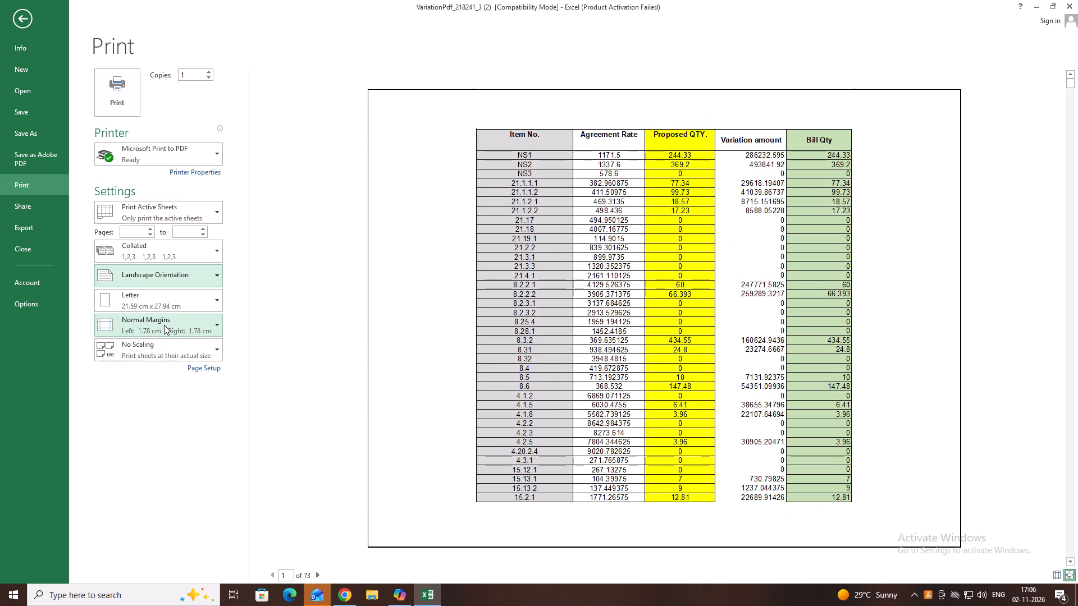
Try Fit Sheet on One Page as the print scaling, and settle on Fit All Columns on One Page.
{"action": "left_click", "coordinate": [162, 342]}
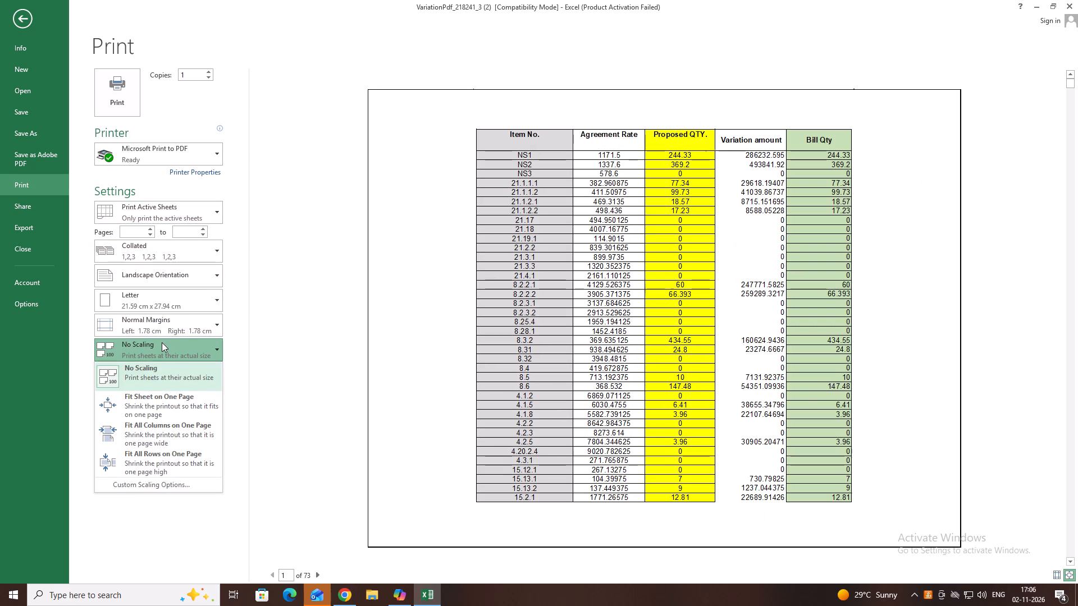
{"action": "left_click", "coordinate": [172, 399]}
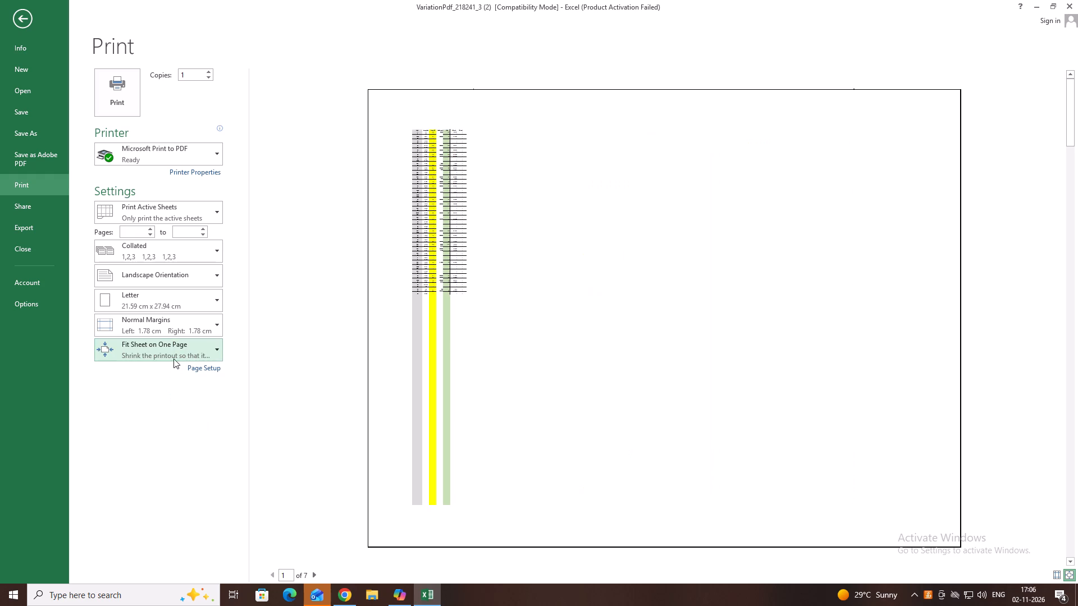
{"action": "left_click", "coordinate": [176, 350]}
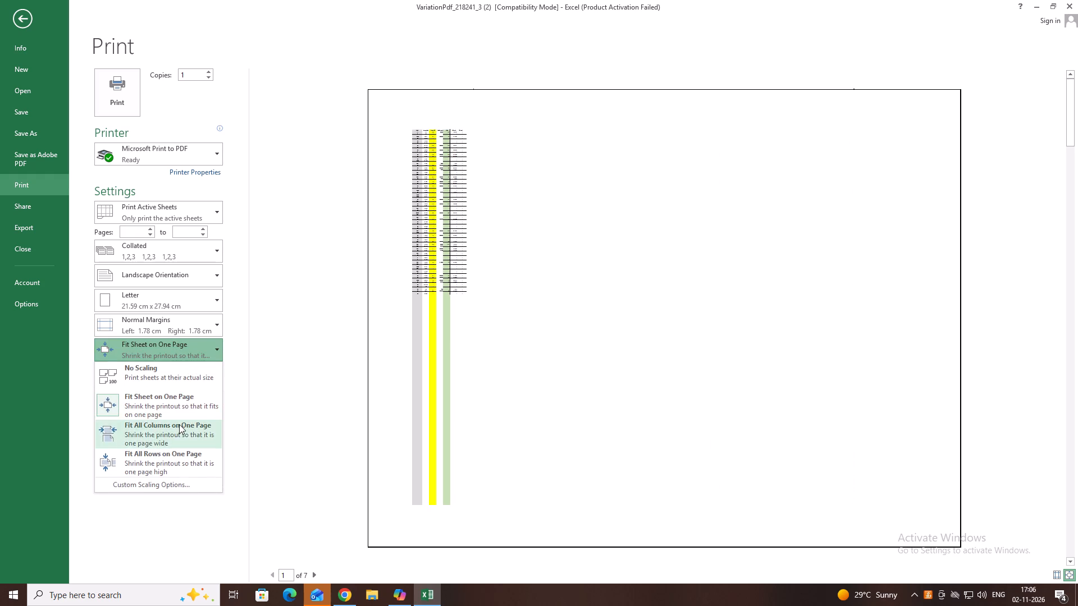
{"action": "left_click", "coordinate": [179, 426]}
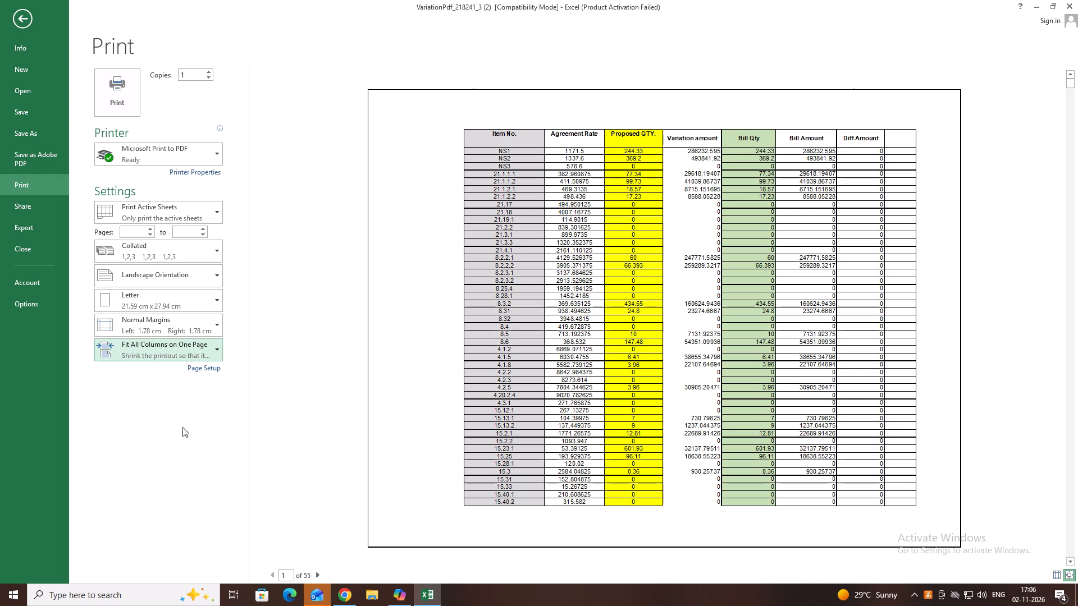
Look through the landscape preview pages to check the table layout and column borders, and return to Sheet1.
{"action": "scroll", "coordinate": [813, 407], "scroll_direction": "down", "scroll_amount": 5}
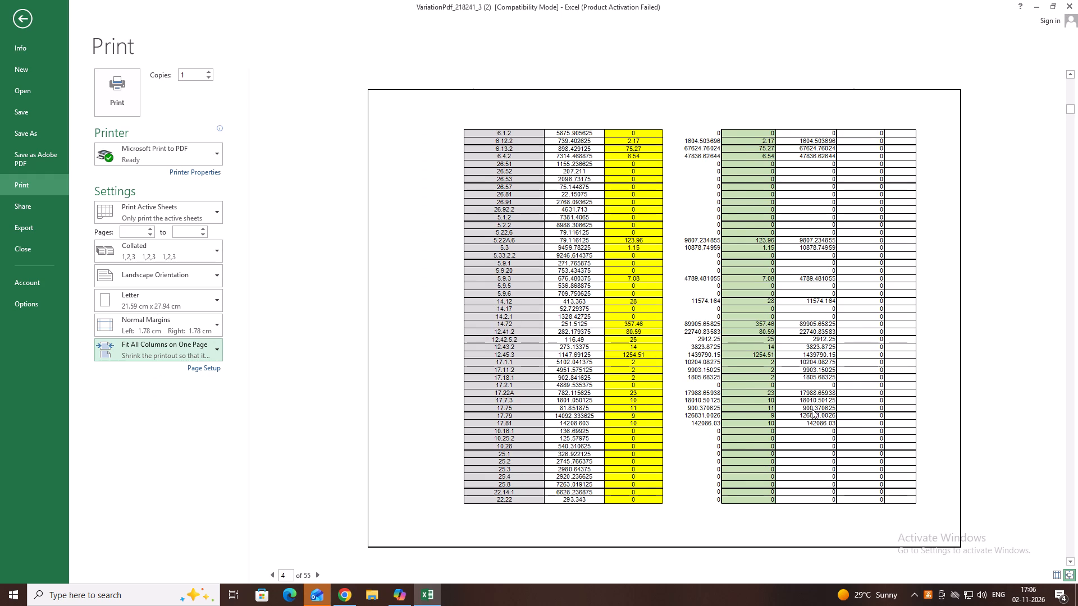
{"action": "scroll", "coordinate": [812, 409], "scroll_direction": "down", "scroll_amount": 11}
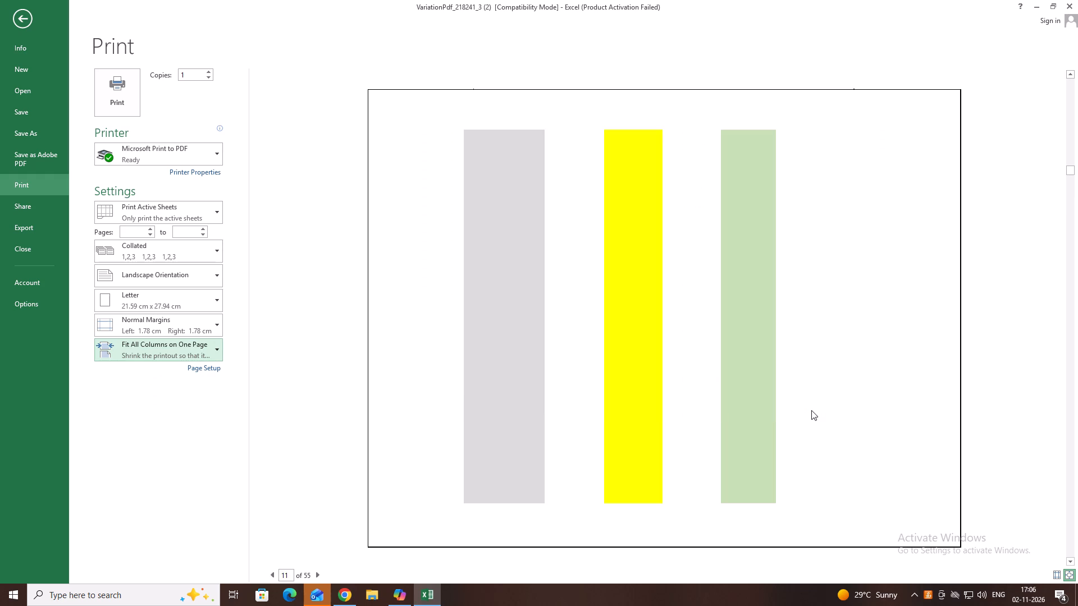
{"action": "scroll", "coordinate": [811, 410], "scroll_direction": "down", "scroll_amount": 20}
{"action": "scroll", "coordinate": [811, 412], "scroll_direction": "up", "scroll_amount": 12}
{"action": "scroll", "coordinate": [811, 412], "scroll_direction": "up", "scroll_amount": 11}
{"action": "scroll", "coordinate": [778, 358], "scroll_direction": "up", "scroll_amount": 14}
{"action": "scroll", "coordinate": [768, 305], "scroll_direction": "up", "scroll_amount": 10}
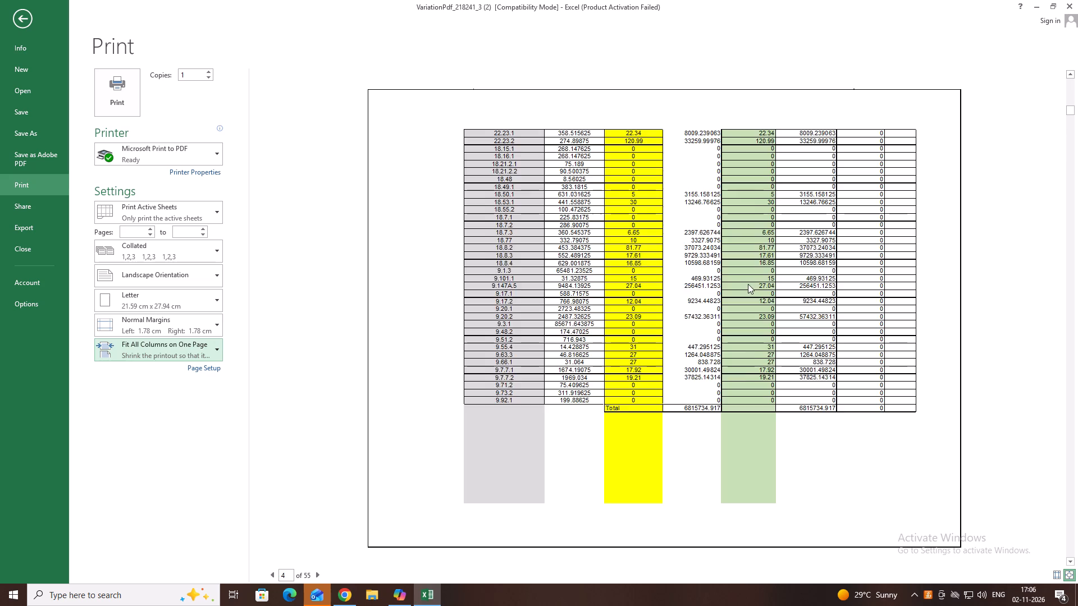
{"action": "scroll", "coordinate": [748, 284], "scroll_direction": "up", "scroll_amount": 7}
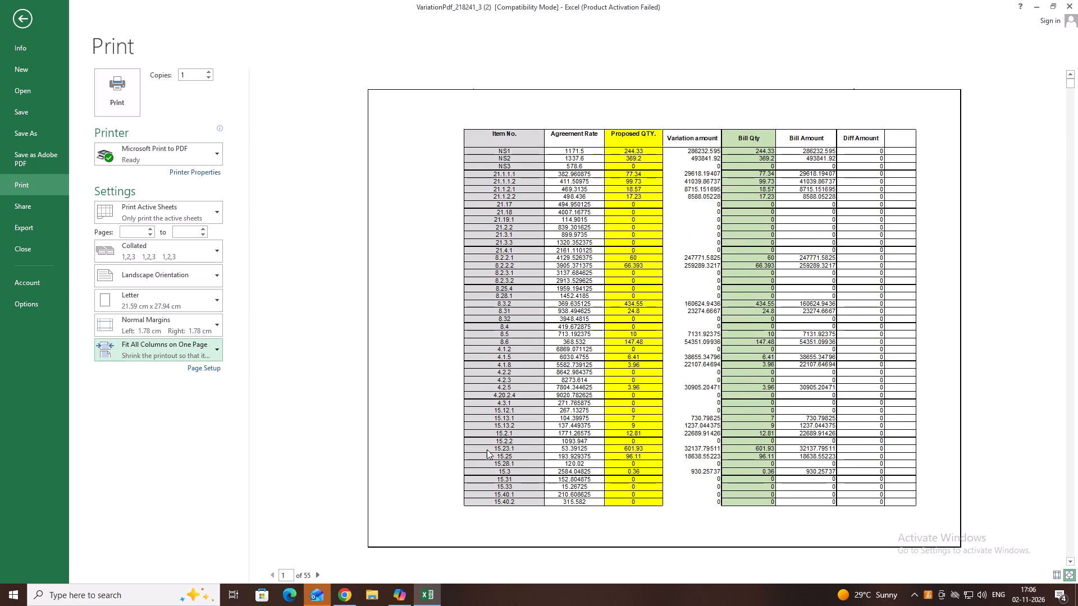
{"action": "left_click", "coordinate": [24, 13]}
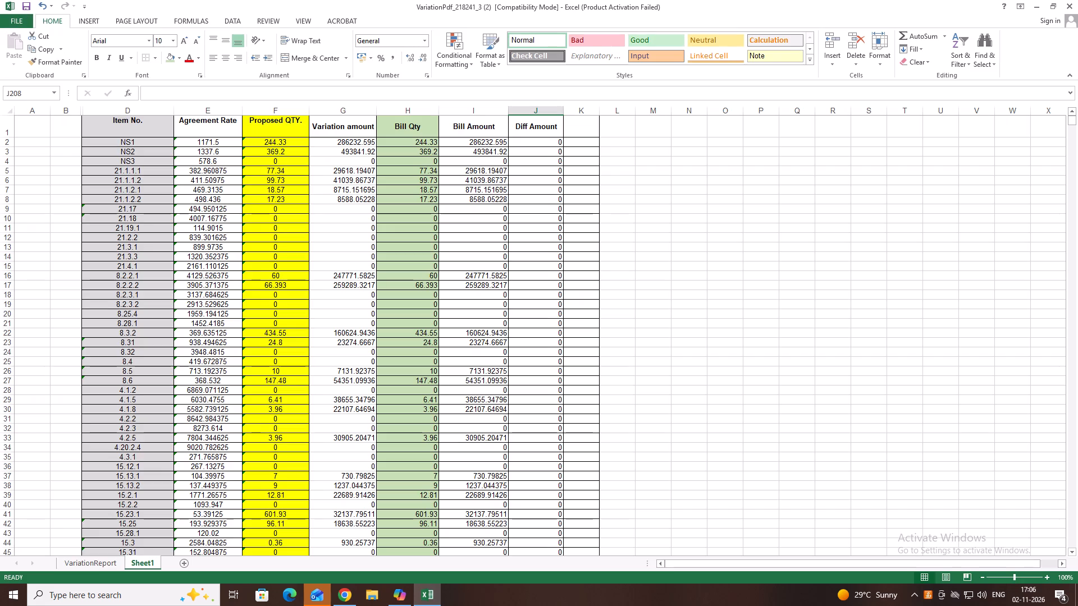
Apply all borders to the entire Variation amount column G.
{"action": "left_click", "coordinate": [346, 115]}
{"action": "left_click", "coordinate": [153, 57]}
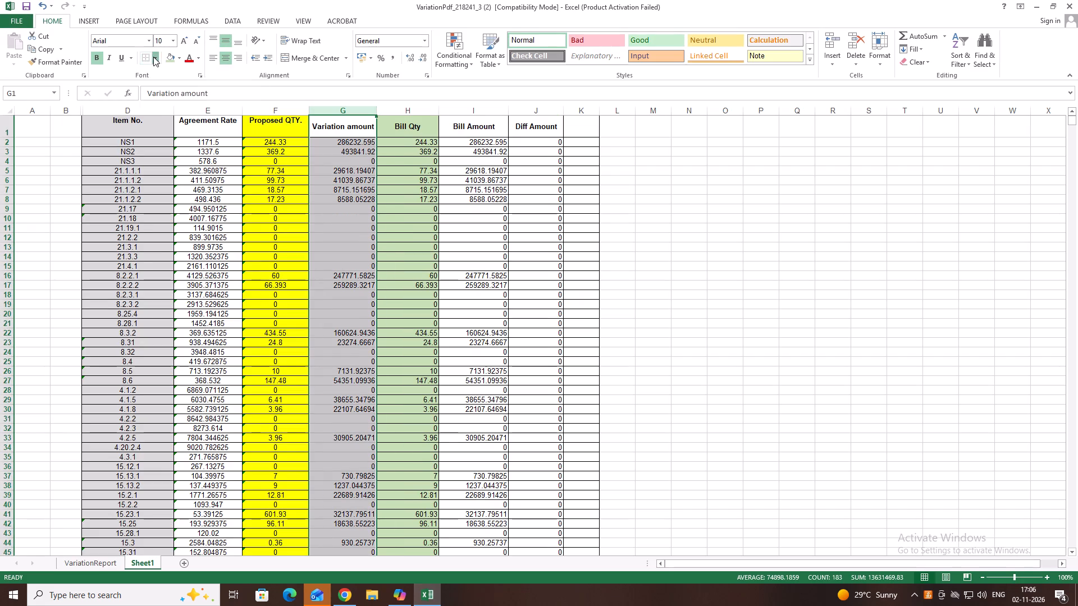
{"action": "left_click", "coordinate": [166, 157]}
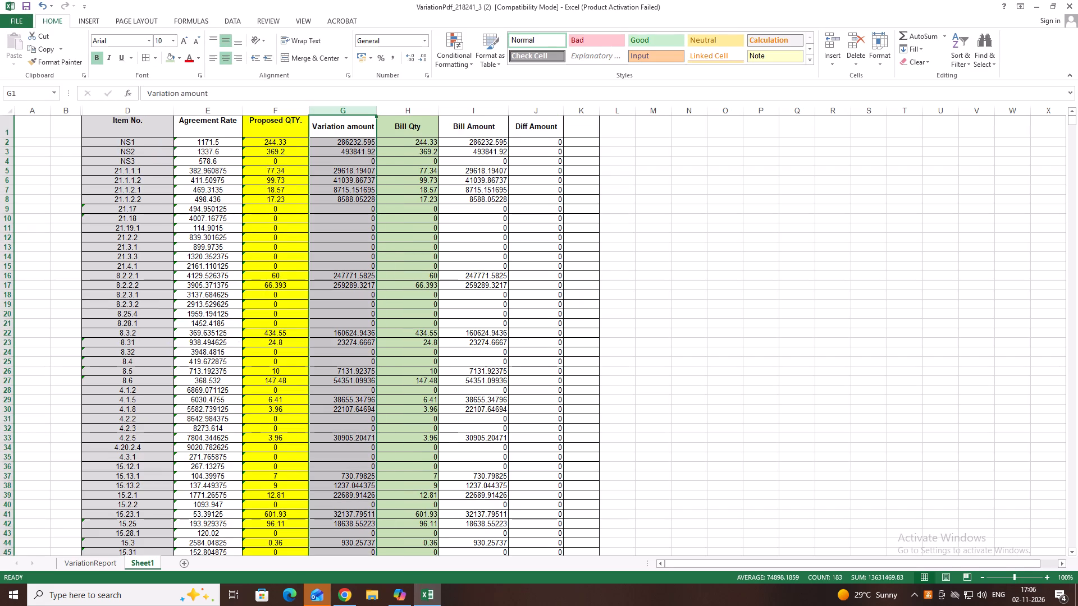
{"action": "left_click", "coordinate": [354, 258]}
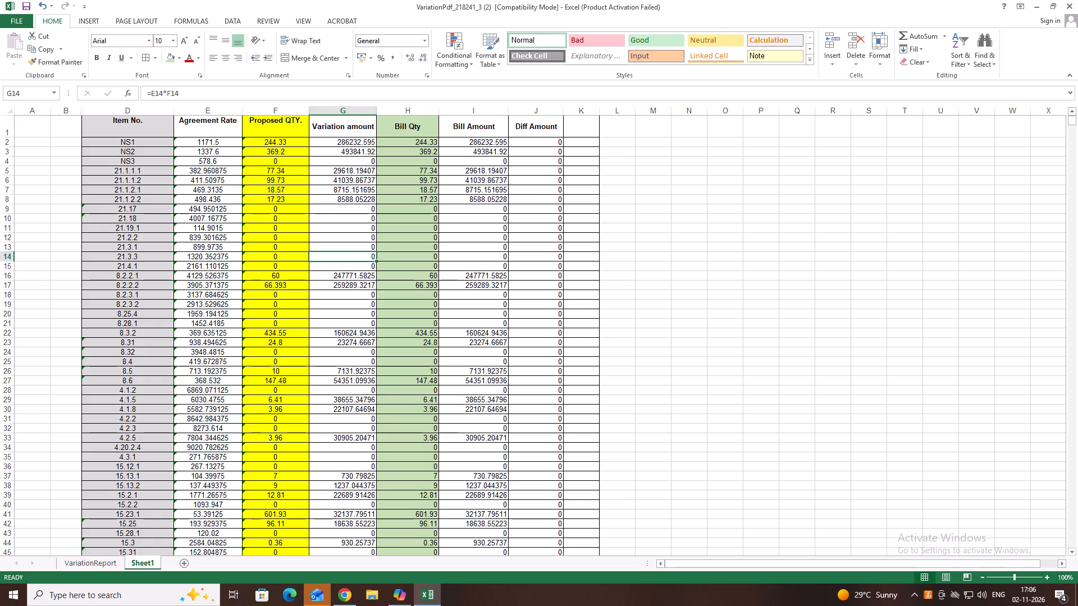
Reopen the print preview and examine the pages up to and beyond the Total row for the Variation amount borders.
{"action": "key", "text": "ctrl+p"}
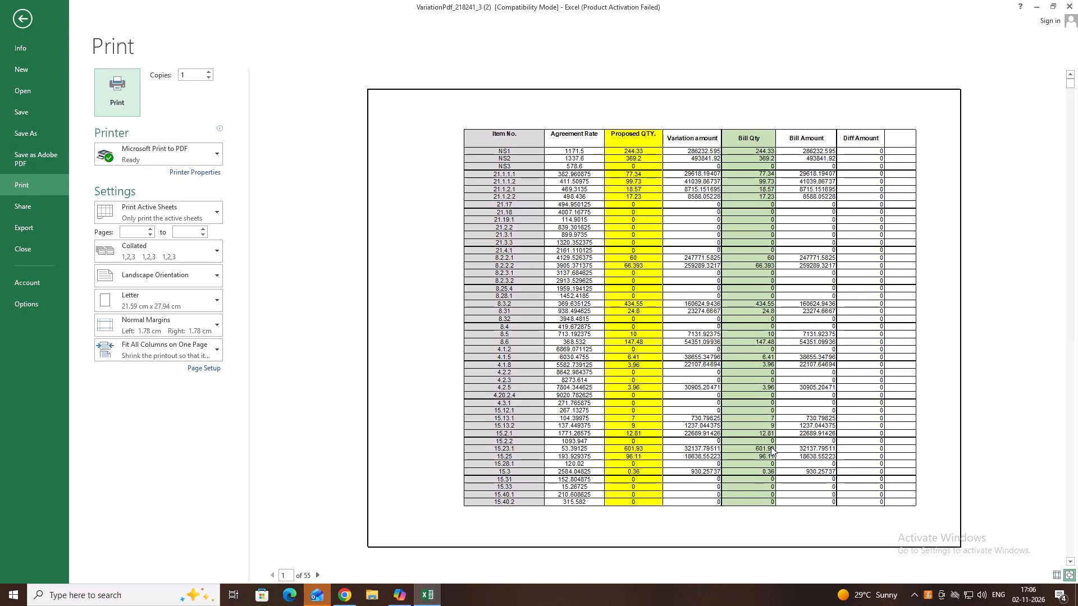
{"action": "scroll", "coordinate": [811, 435], "scroll_direction": "down", "scroll_amount": 1}
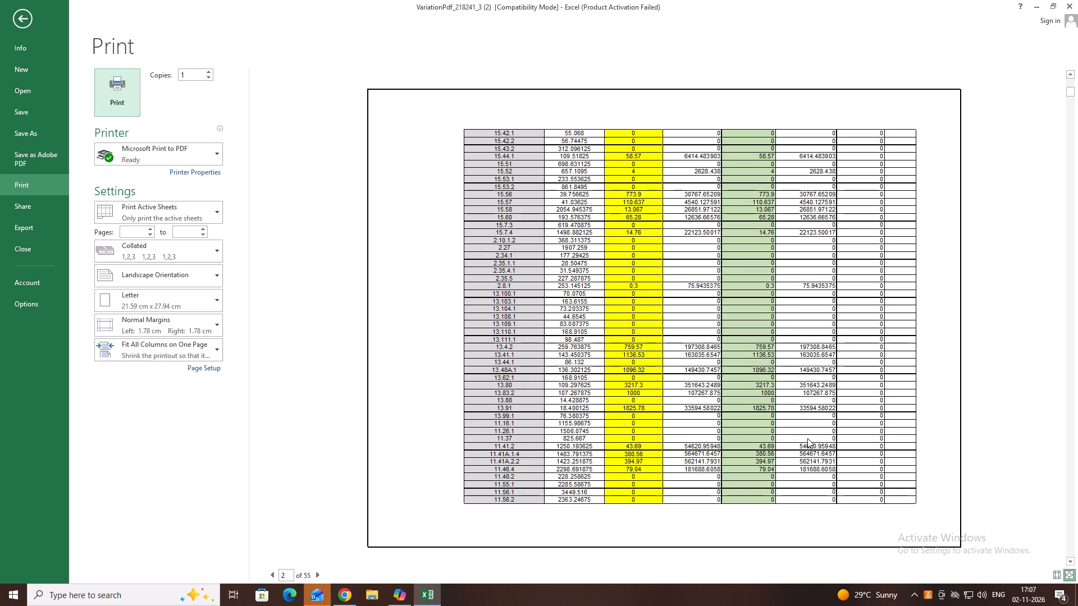
{"action": "scroll", "coordinate": [791, 446], "scroll_direction": "down", "scroll_amount": 3}
{"action": "scroll", "coordinate": [779, 448], "scroll_direction": "up", "scroll_amount": 1}
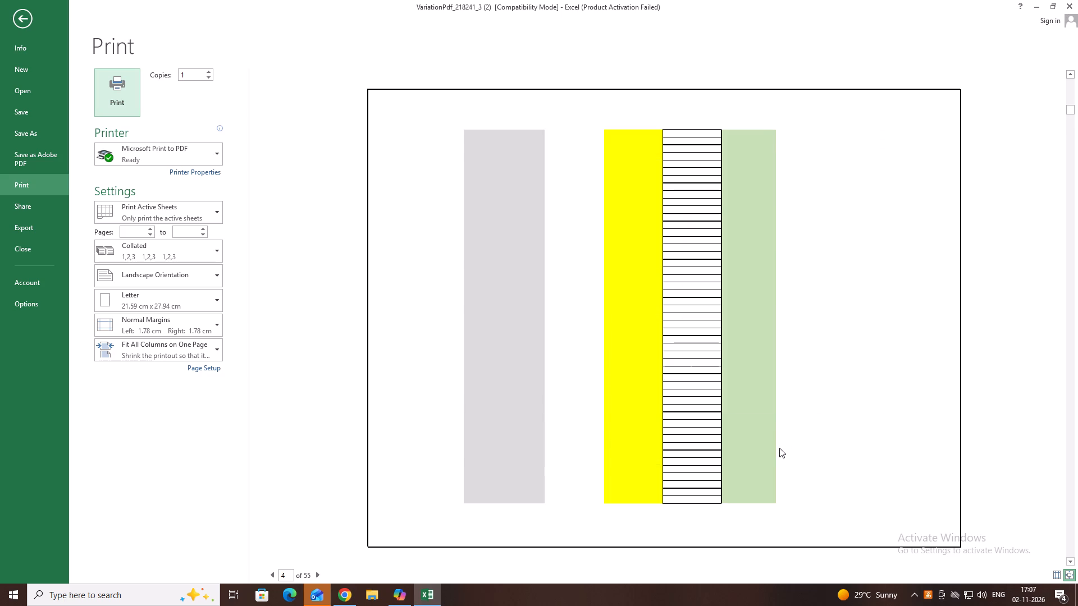
{"action": "scroll", "coordinate": [779, 448], "scroll_direction": "up", "scroll_amount": 1}
{"action": "scroll", "coordinate": [779, 448], "scroll_direction": "down", "scroll_amount": 1}
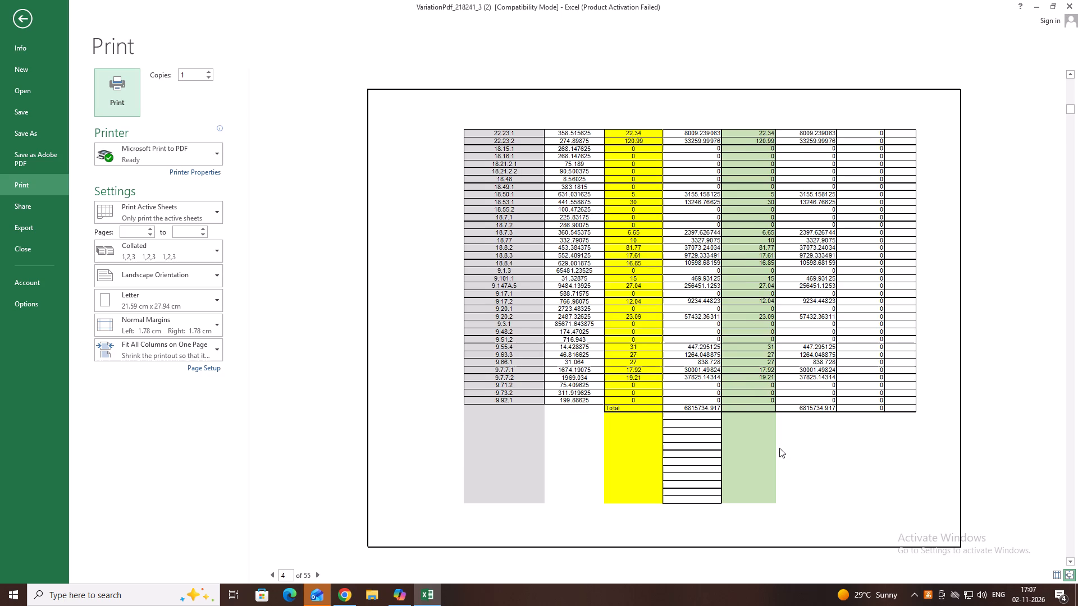
{"action": "scroll", "coordinate": [779, 448], "scroll_direction": "down", "scroll_amount": 1}
{"action": "scroll", "coordinate": [779, 448], "scroll_direction": "up", "scroll_amount": 1}
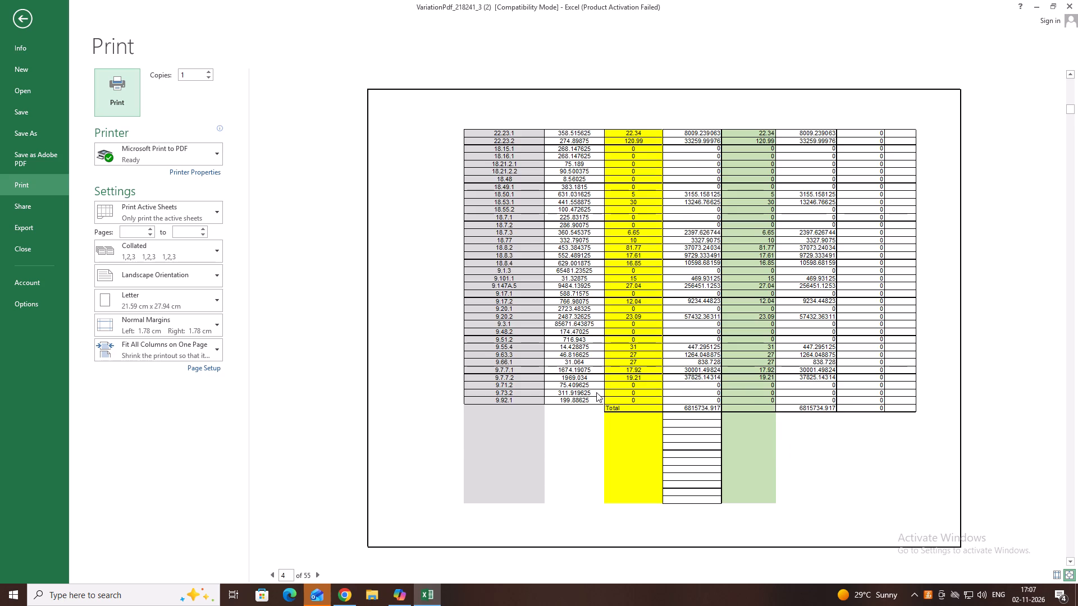
Set the print page range from 1 to 2, and return to Sheet1.
{"action": "left_click", "coordinate": [130, 228]}
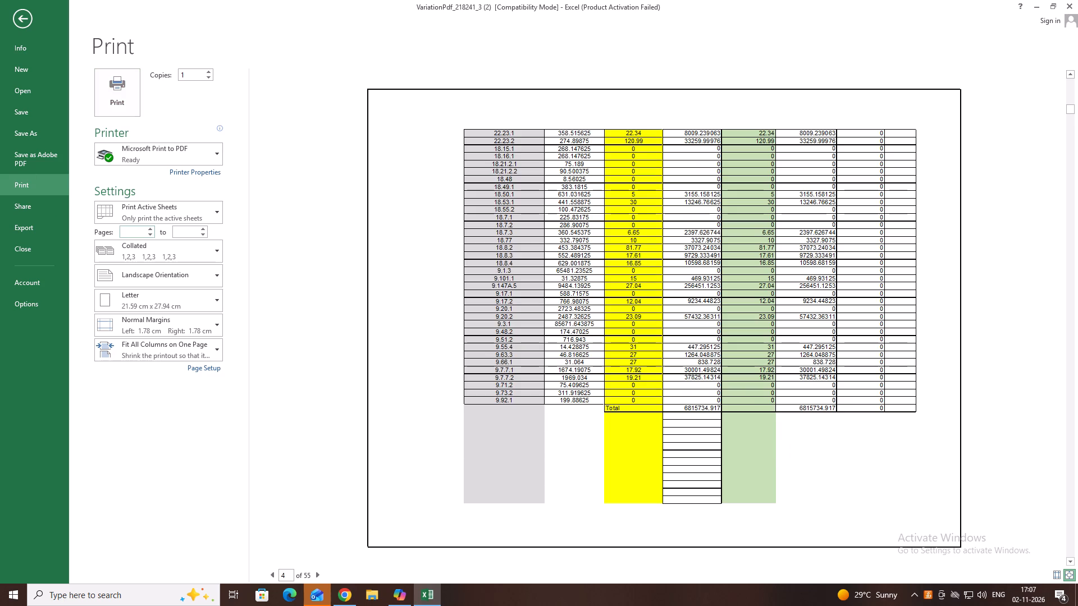
{"action": "key", "text": "1"}
{"action": "key", "text": "Right"}
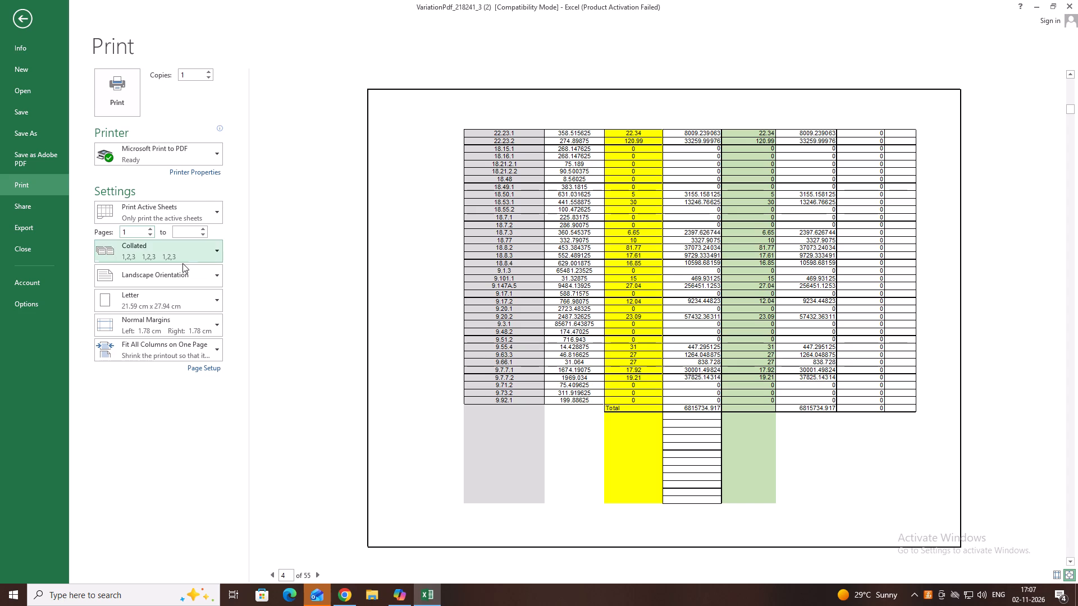
{"action": "left_click", "coordinate": [188, 234]}
{"action": "key", "text": "2"}
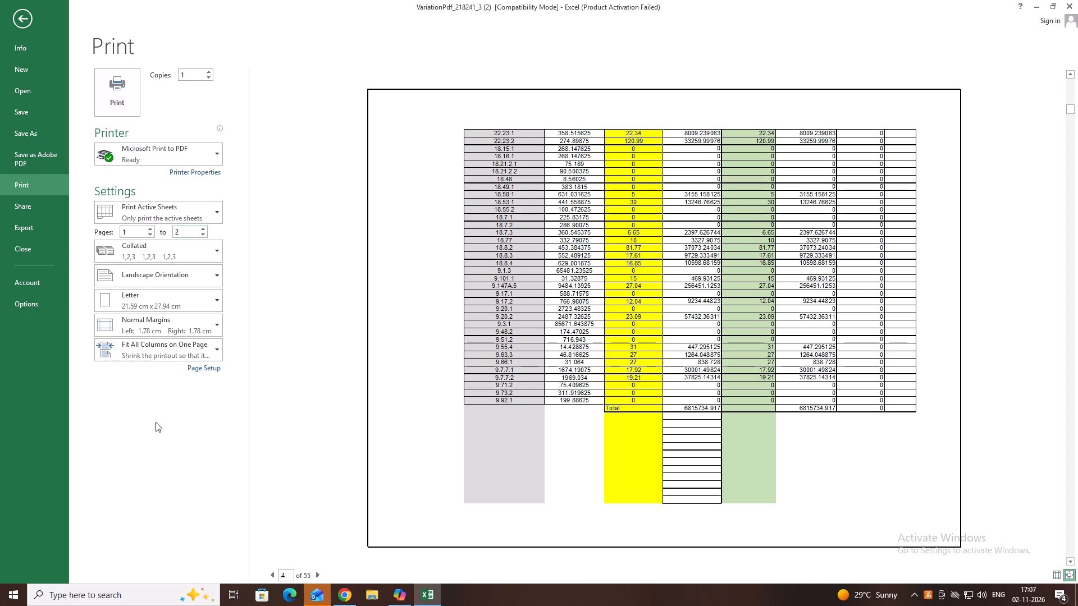
{"action": "left_click", "coordinate": [23, 17]}
Move the empty cells F185:G185 below the Total row to G192:H192.
{"action": "scroll", "coordinate": [386, 328], "scroll_direction": "down", "scroll_amount": 15}
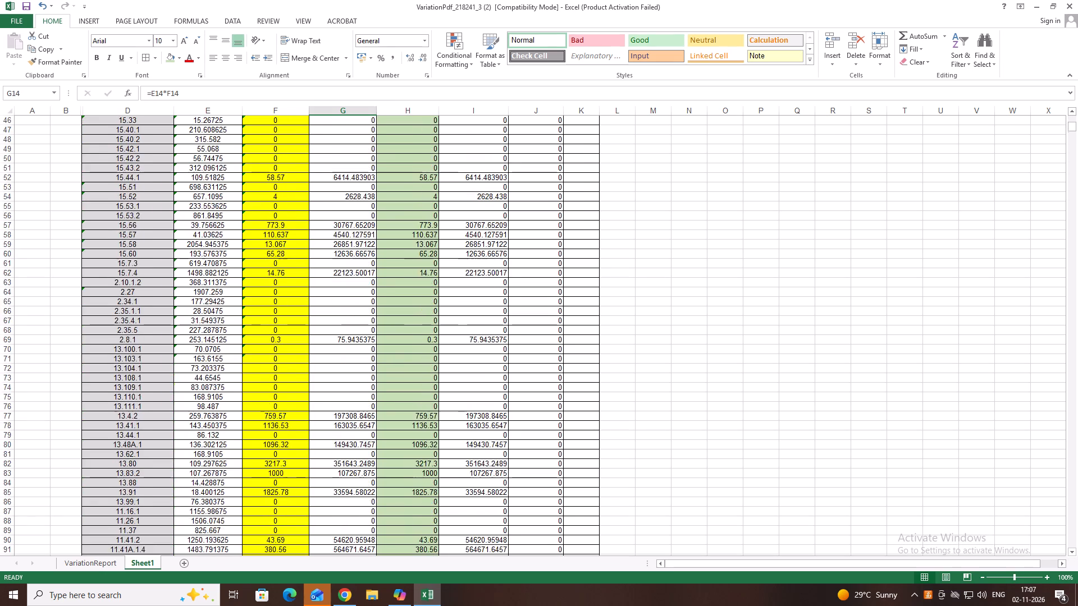
{"action": "scroll", "coordinate": [389, 361], "scroll_direction": "down", "scroll_amount": 15}
{"action": "scroll", "coordinate": [386, 379], "scroll_direction": "down", "scroll_amount": 12}
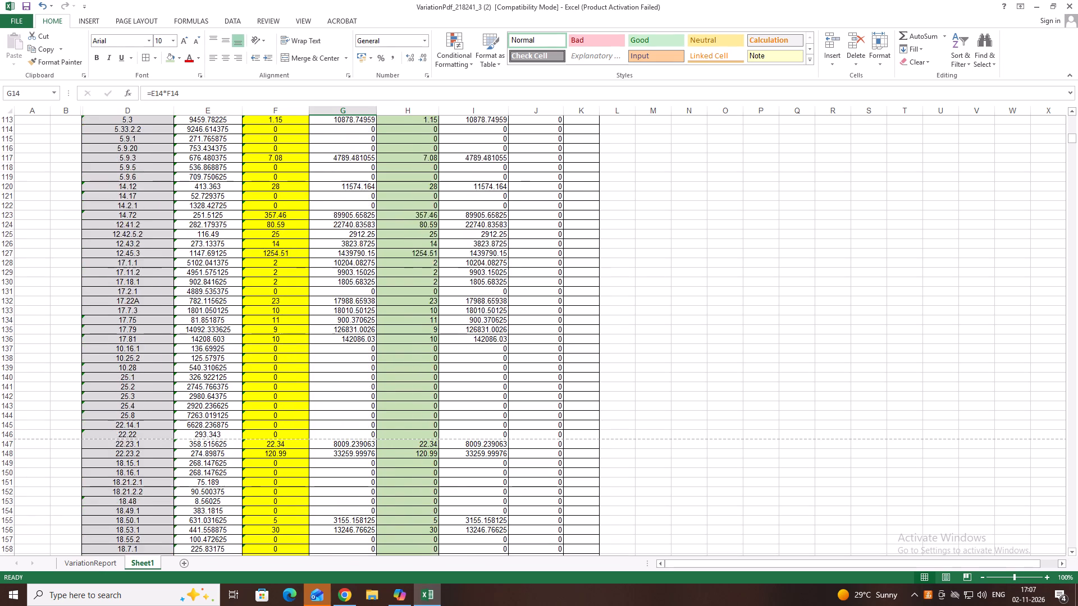
{"action": "scroll", "coordinate": [386, 385], "scroll_direction": "down", "scroll_amount": 12}
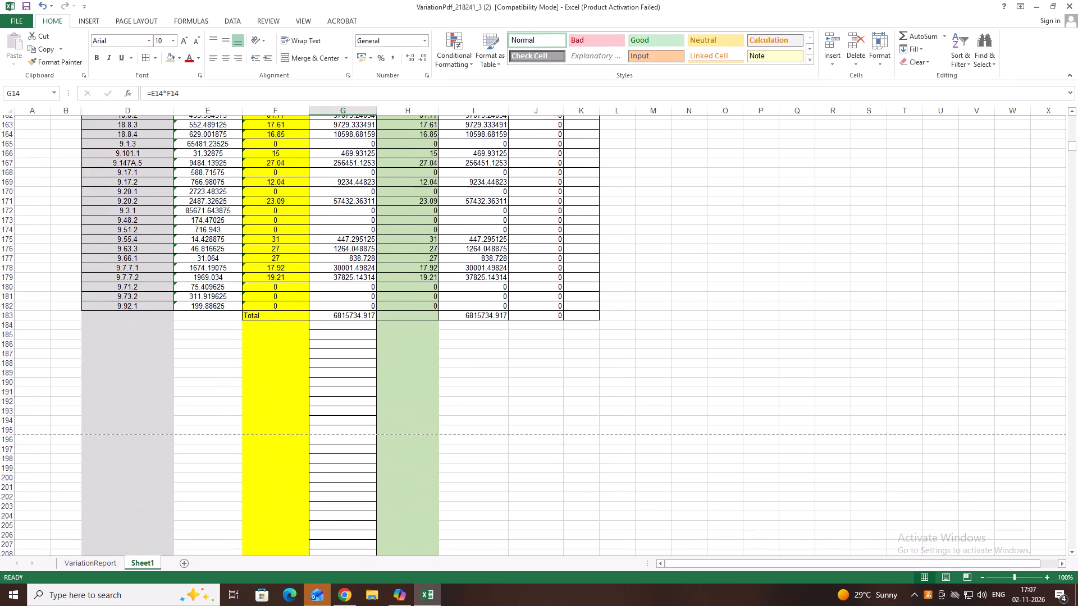
{"action": "left_click_drag", "start_coordinate": [306, 325], "coordinate": [335, 332]}
{"action": "left_click_drag", "start_coordinate": [303, 323], "coordinate": [333, 398]}
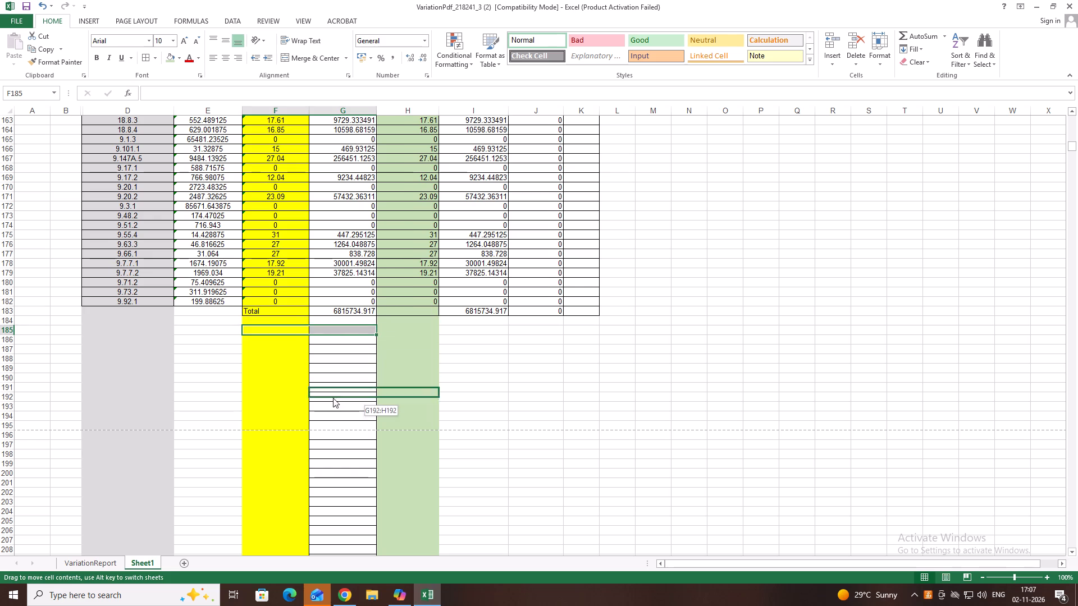
{"action": "left_click_drag", "start_coordinate": [333, 398], "coordinate": [333, 398]}
{"action": "left_click", "coordinate": [326, 378]}
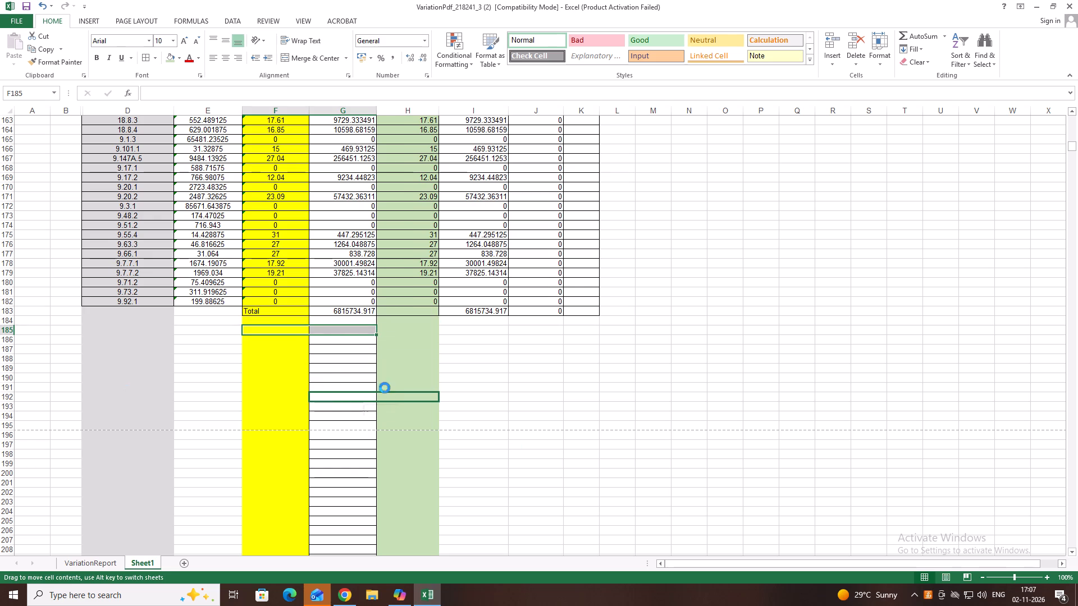
{"action": "left_click", "coordinate": [540, 323]}
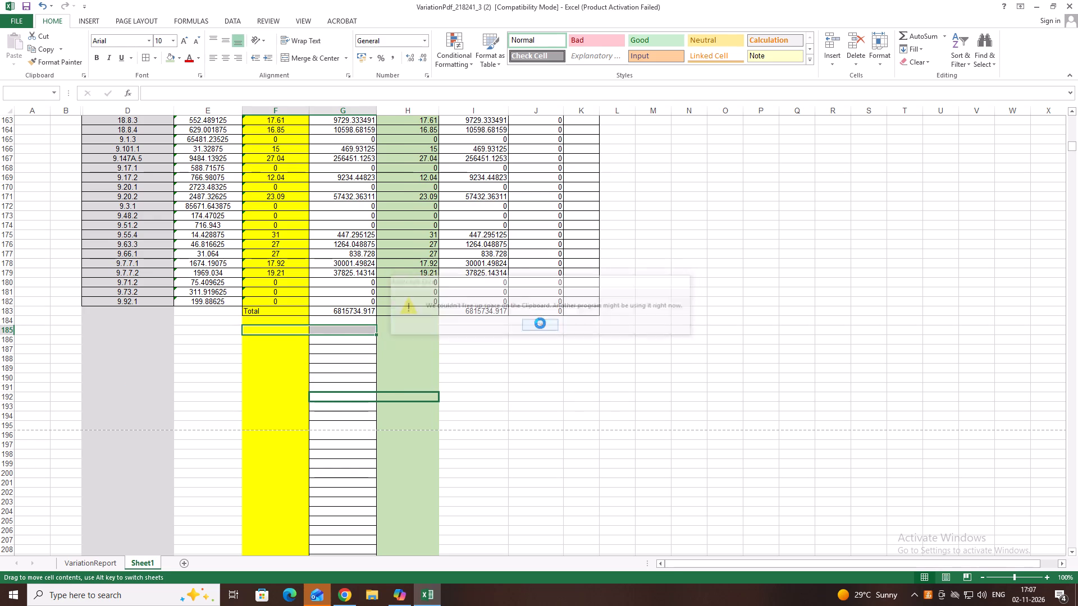
Remove all borders from the empty Variation amount cells G184:G195 below the Total row.
{"action": "left_click_drag", "start_coordinate": [321, 320], "coordinate": [346, 405]}
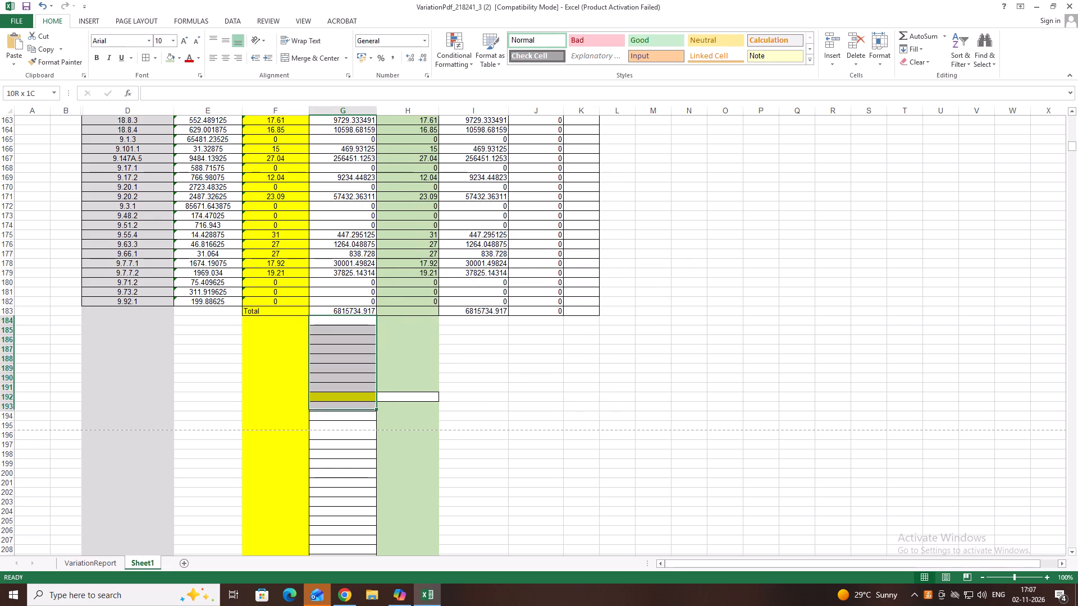
{"action": "left_click_drag", "start_coordinate": [346, 405], "coordinate": [347, 424]}
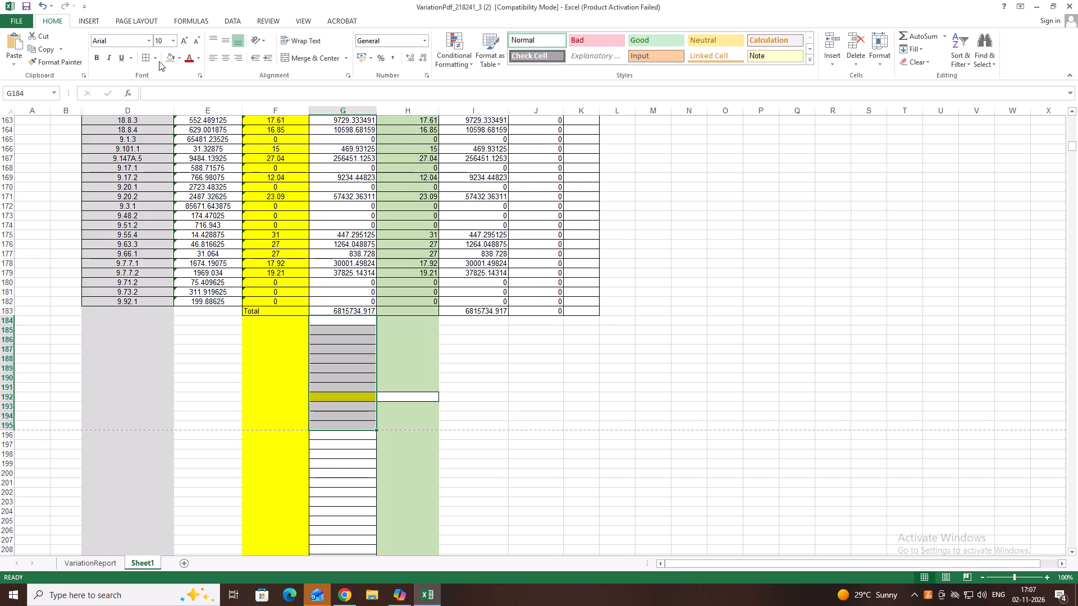
{"action": "left_click", "coordinate": [158, 61]}
{"action": "left_click", "coordinate": [189, 140]}
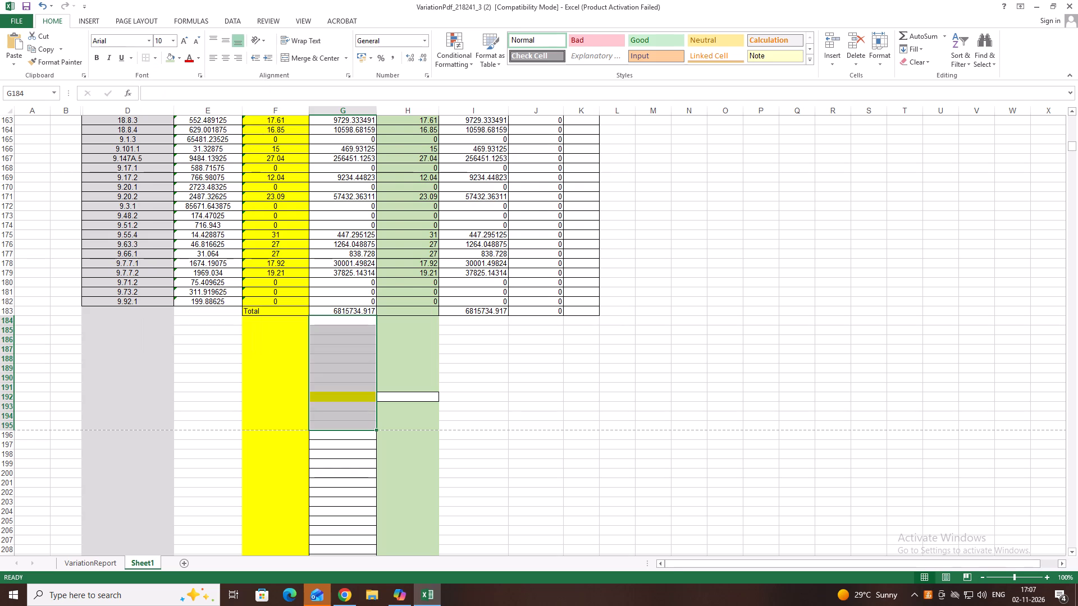
Remove the borders from the white cell H192 in the Bill Qty column.
{"action": "left_click", "coordinate": [435, 392]}
{"action": "left_click", "coordinate": [157, 56]}
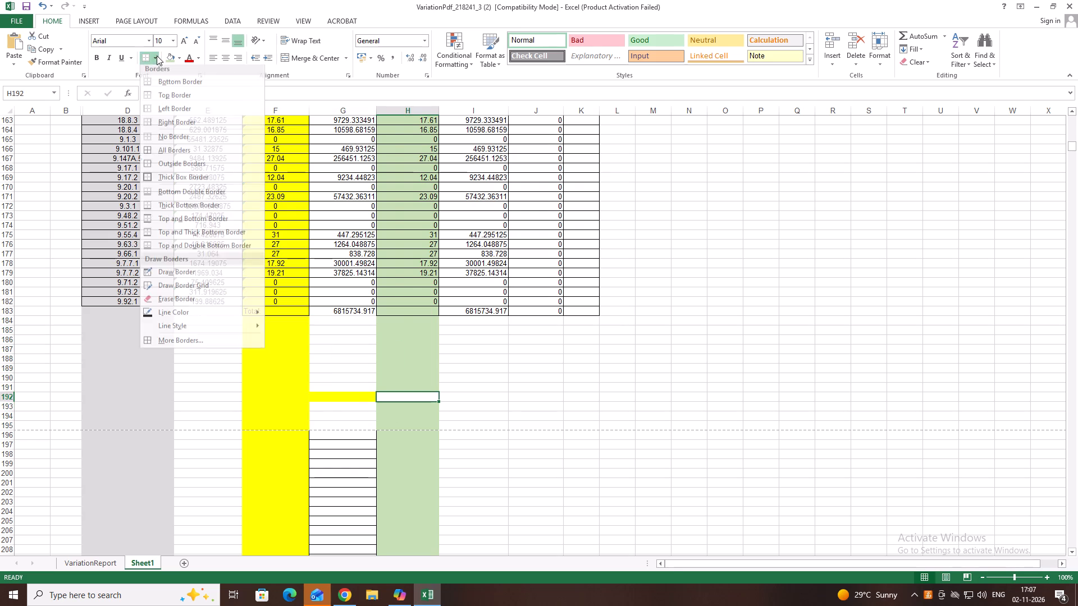
{"action": "left_click", "coordinate": [168, 143]}
{"action": "left_click", "coordinate": [504, 406]}
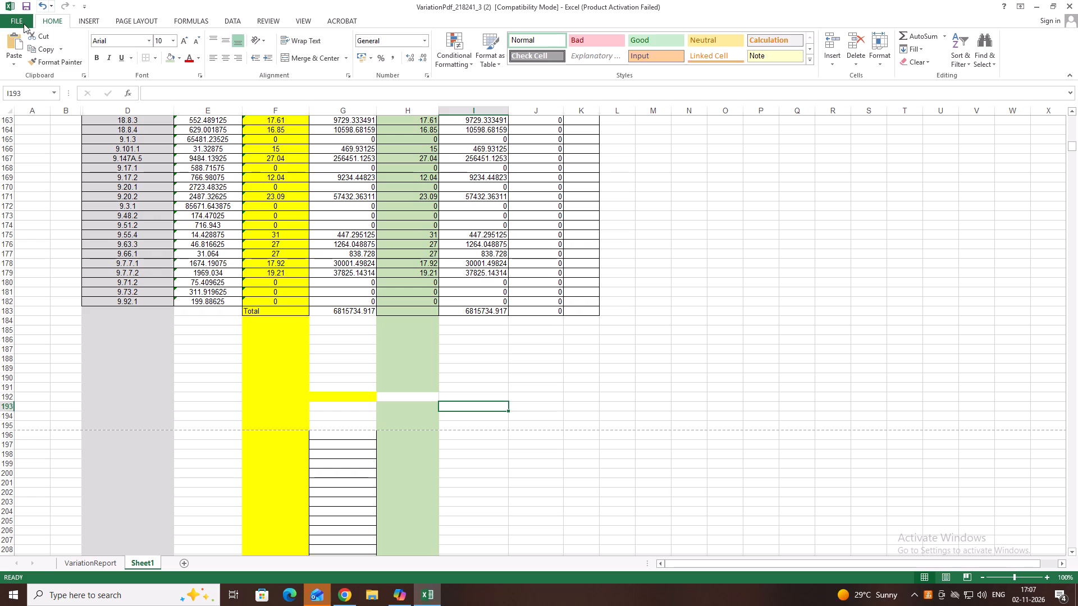
Preview Sheet1's pages and print it with Microsoft Print to PDF, saving it as "SS COnstruction bill comprision" in the Quotation final folder.
{"action": "key", "text": "ctrl+p"}
{"action": "scroll", "coordinate": [24, 24], "scroll_direction": "up", "scroll_amount": 1}
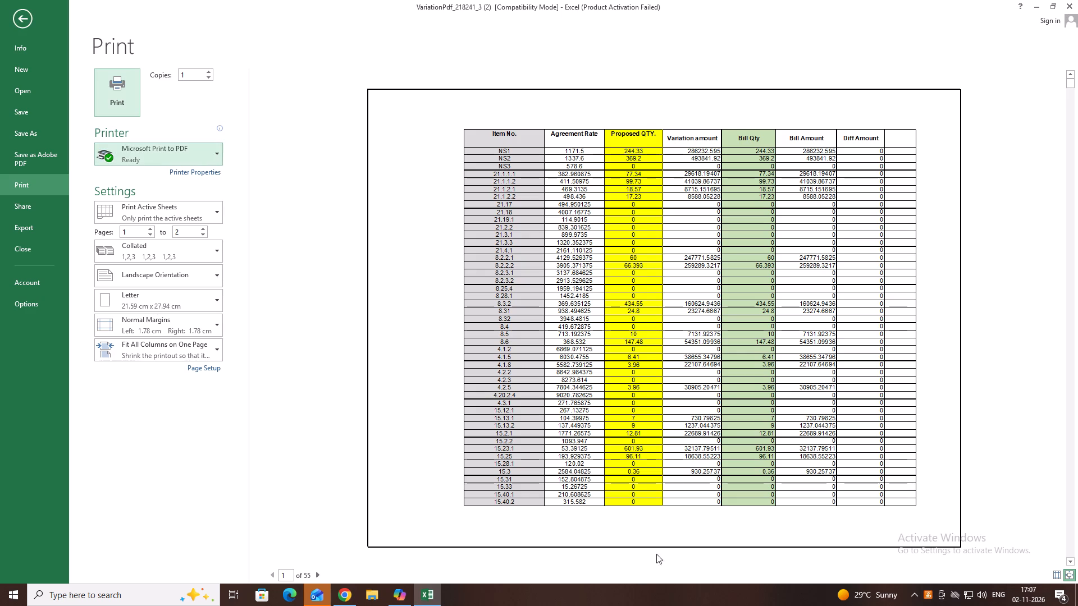
{"action": "scroll", "coordinate": [675, 440], "scroll_direction": "down", "scroll_amount": 4}
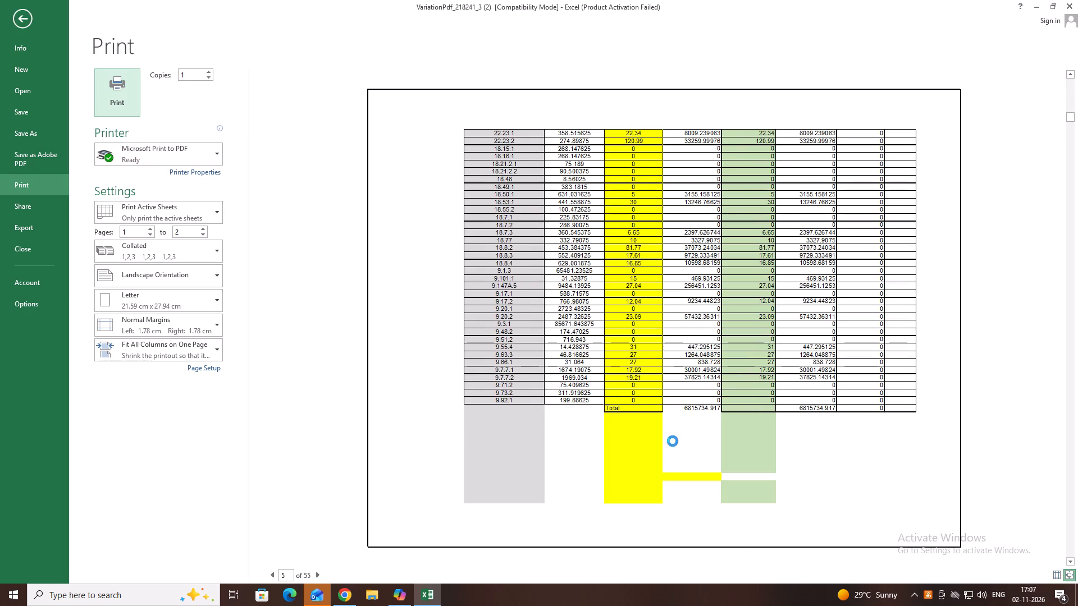
{"action": "scroll", "coordinate": [673, 441], "scroll_direction": "up", "scroll_amount": 4}
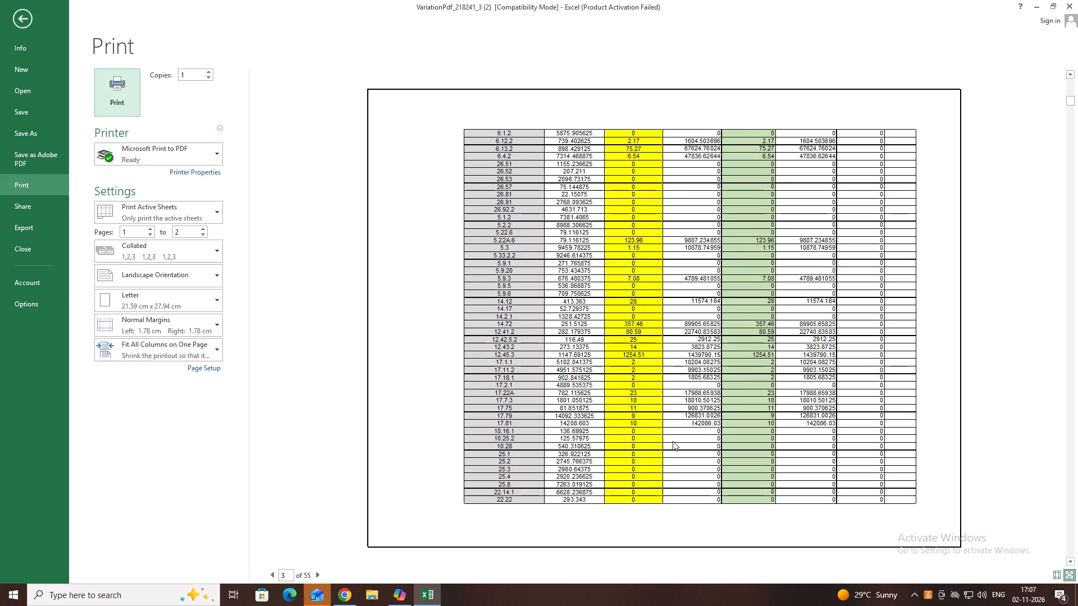
{"action": "scroll", "coordinate": [673, 441], "scroll_direction": "down", "scroll_amount": 1}
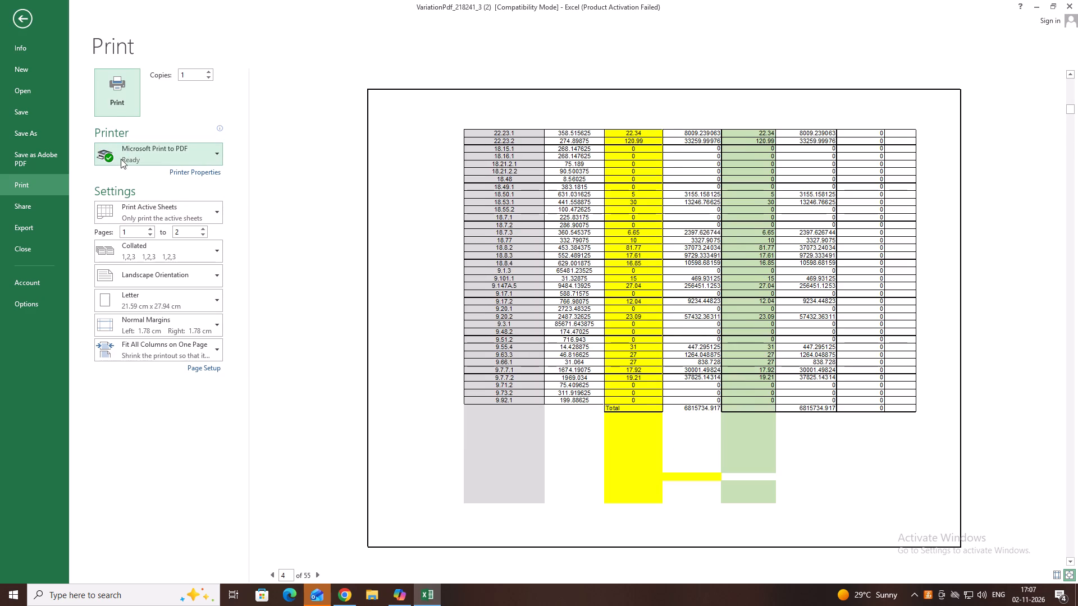
{"action": "left_click", "coordinate": [112, 95]}
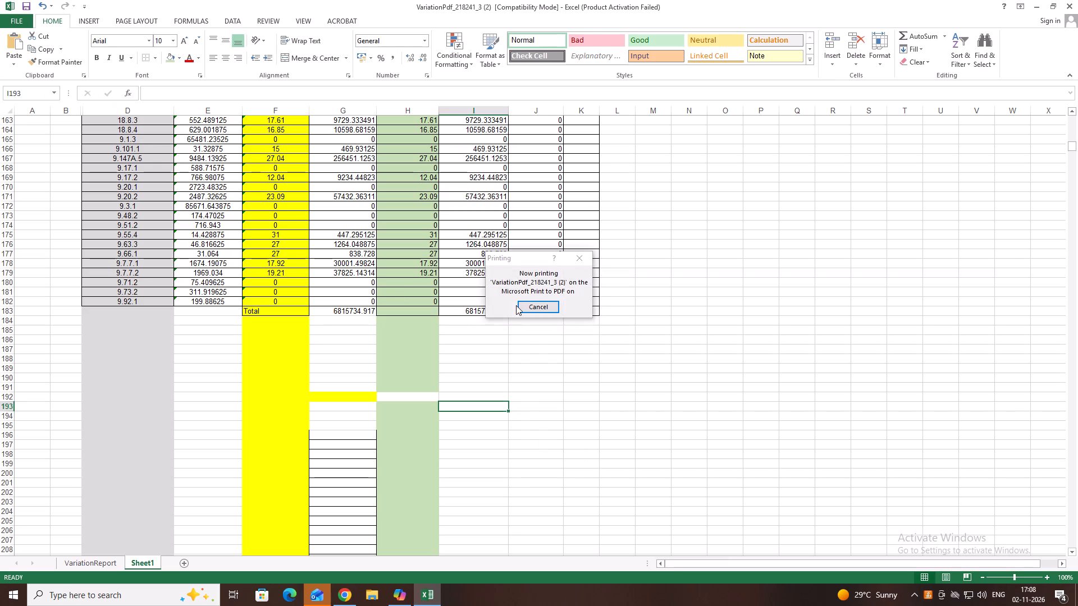
{"action": "left_click", "coordinate": [586, 508]}
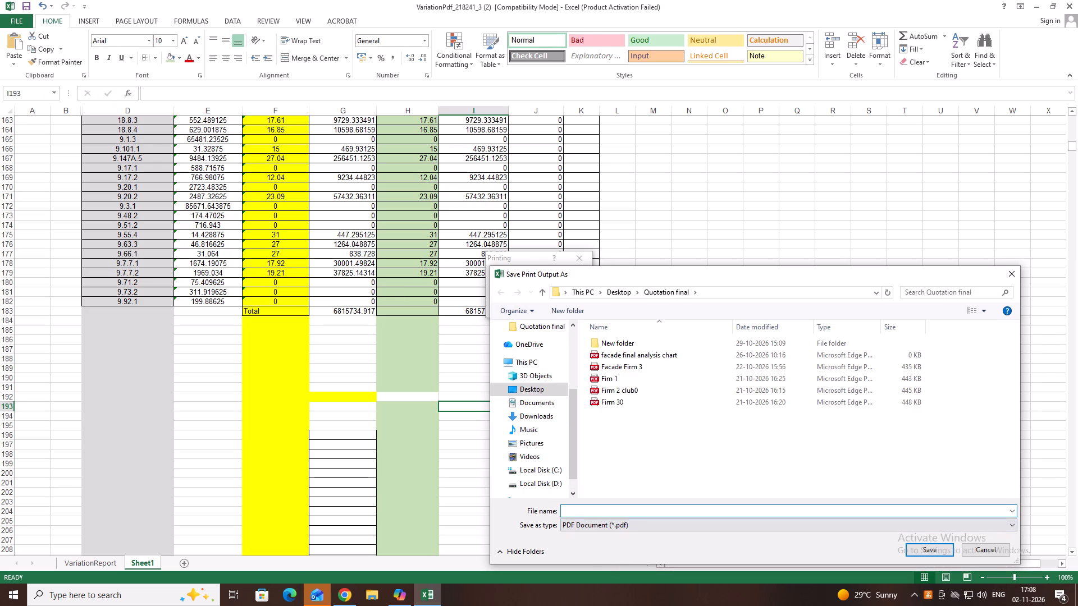
{"action": "type", "text": "SS COn"}
{"action": "type", "text": "str"}
{"action": "type", "text": "uction bill comprision"}
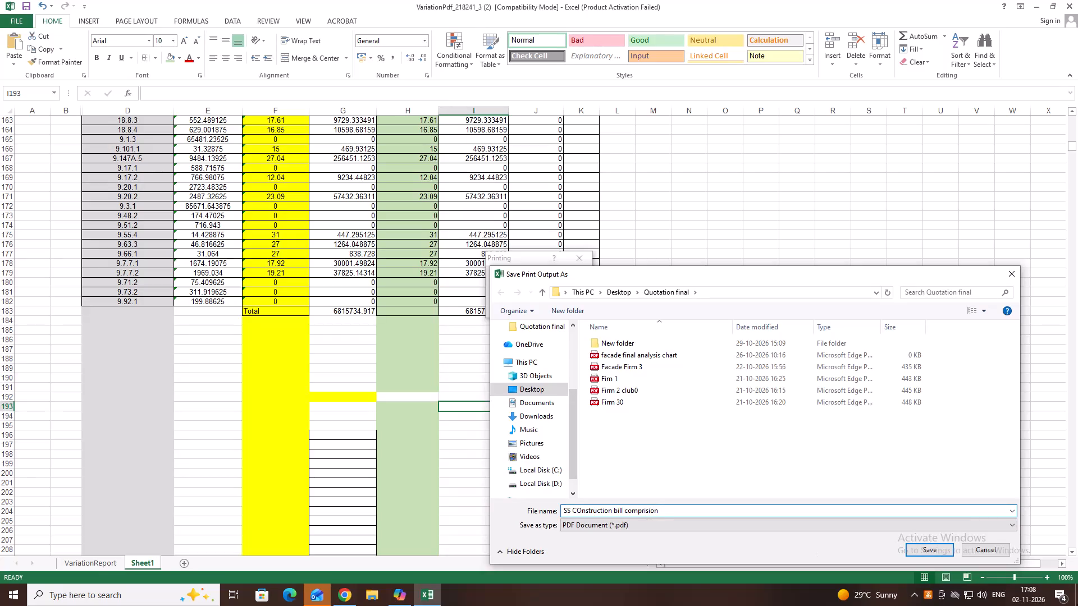
{"action": "left_click", "coordinate": [927, 548]}
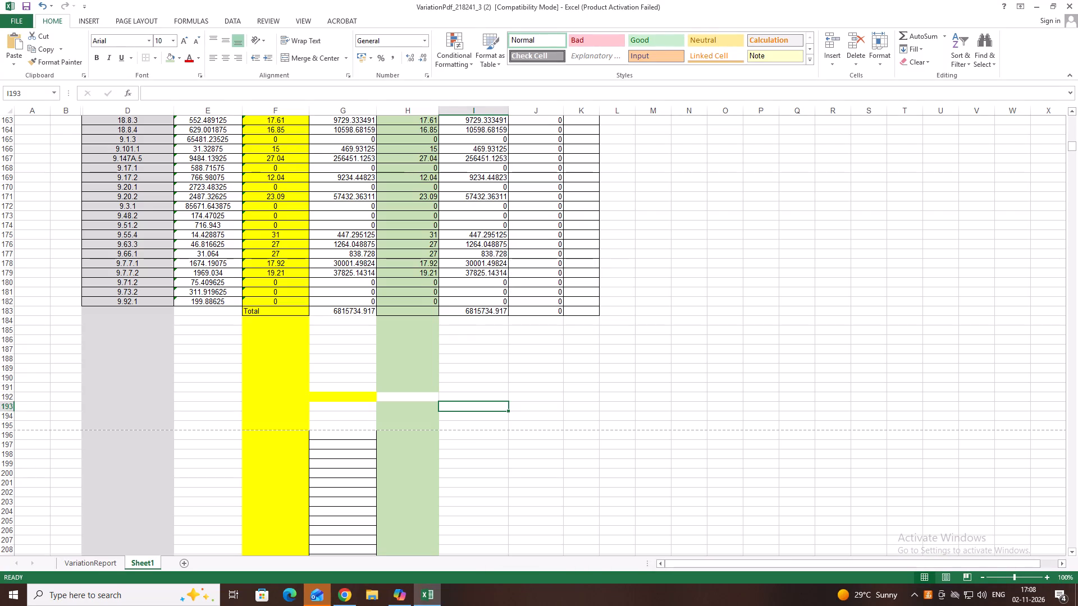
Switch to File Explorer and open the recent PDF "SS COnstruction bill comprision" in a maximised window.
{"action": "scroll", "coordinate": [479, 454], "scroll_direction": "up", "scroll_amount": 4}
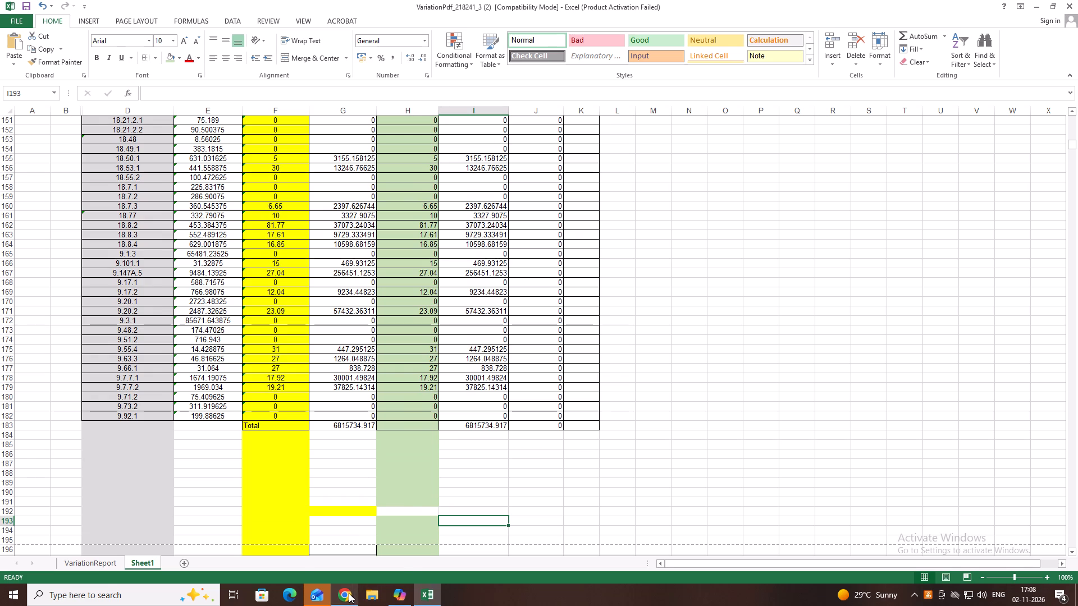
{"action": "left_click", "coordinate": [380, 595]}
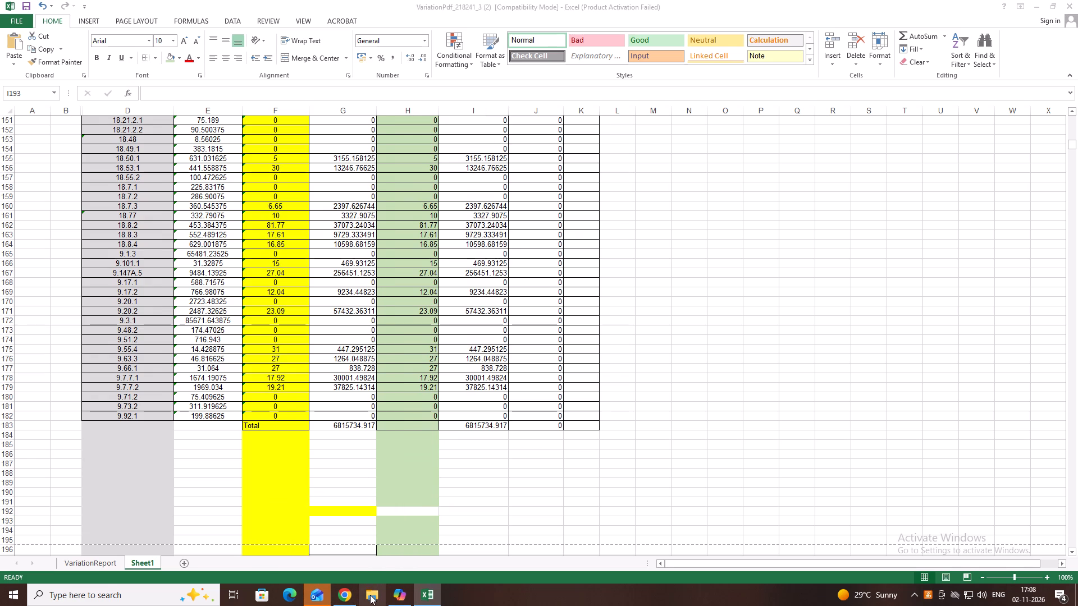
{"action": "double_click", "coordinate": [370, 595]}
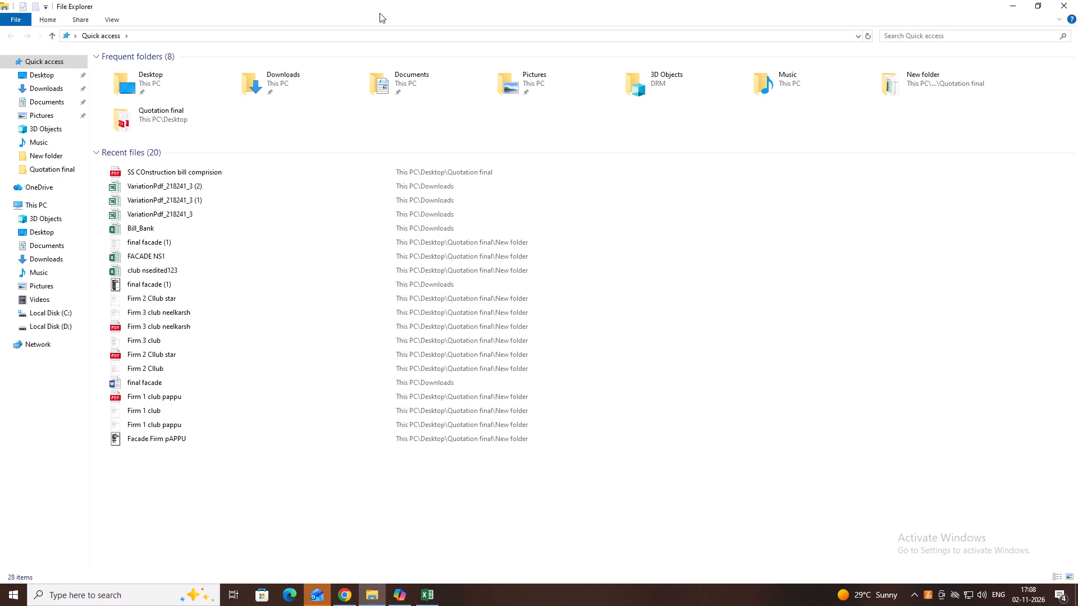
{"action": "double_click", "coordinate": [168, 172]}
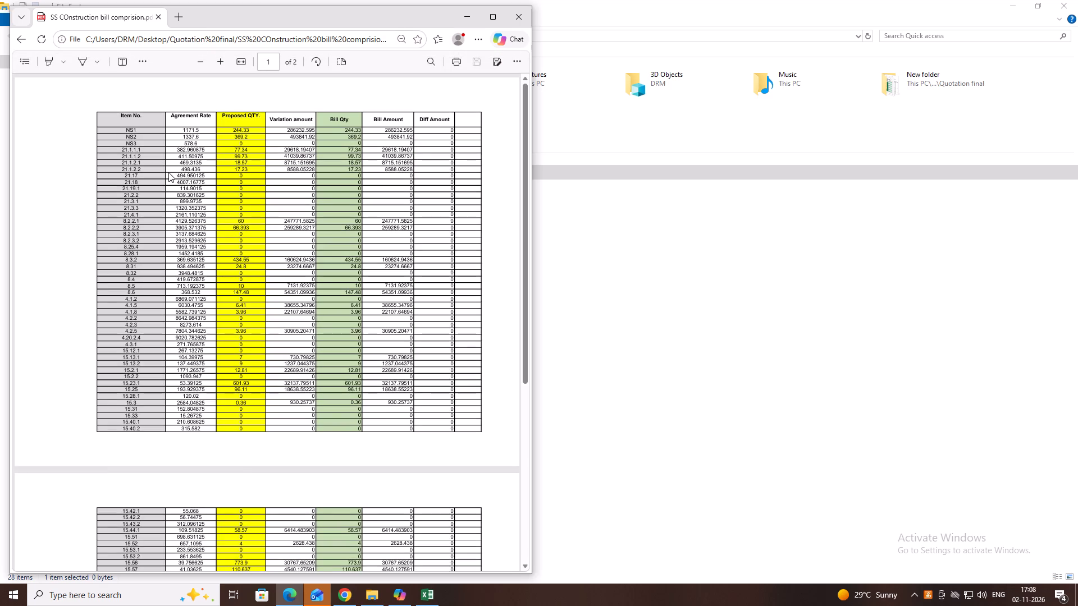
{"action": "left_click", "coordinate": [495, 16]}
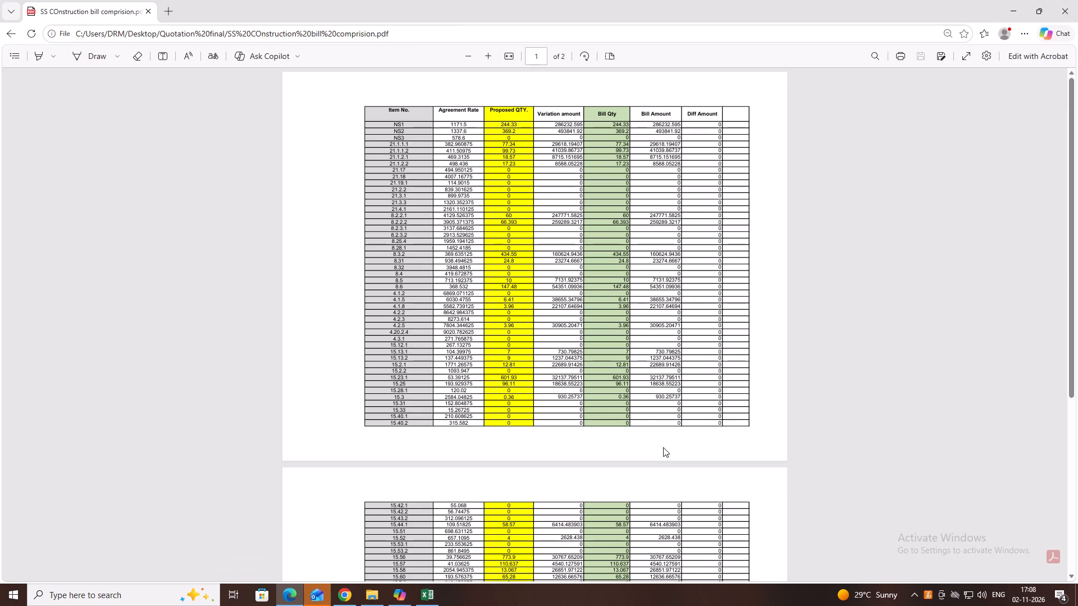
Examine both pages of the printed PDF, checking how far the comparison table's item rows and columns extend.
{"action": "scroll", "coordinate": [643, 418], "scroll_direction": "down", "scroll_amount": 4}
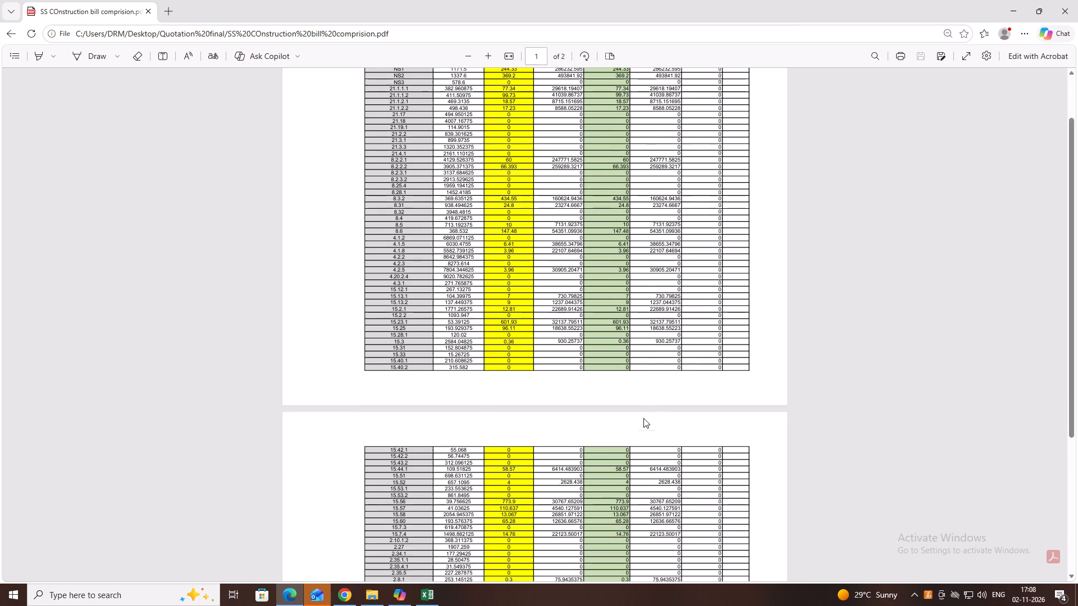
{"action": "scroll", "coordinate": [643, 418], "scroll_direction": "down", "scroll_amount": 9}
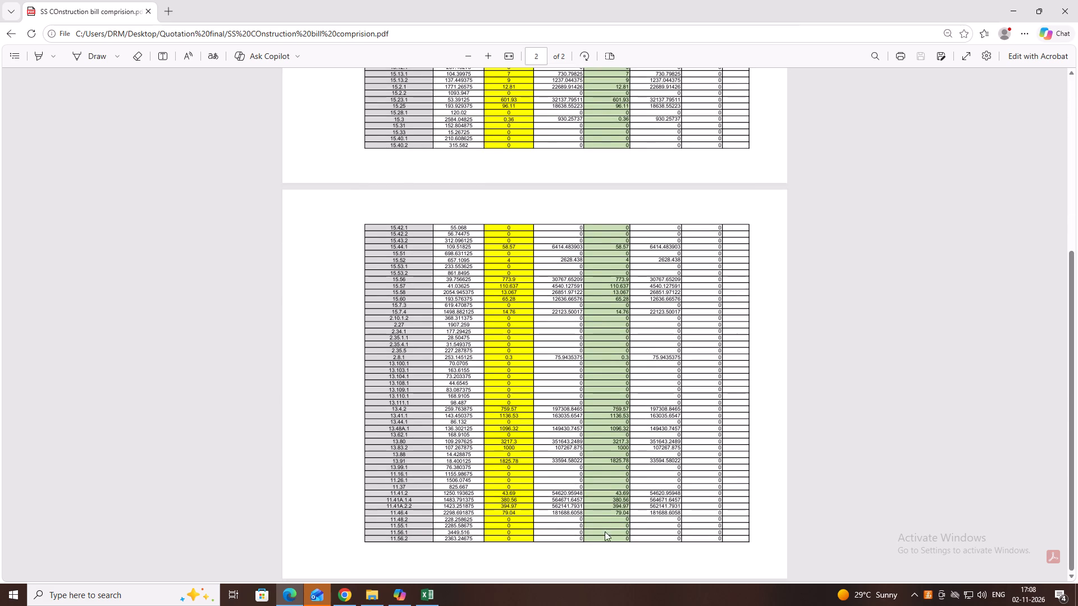
{"action": "scroll", "coordinate": [605, 540], "scroll_direction": "down", "scroll_amount": 8}
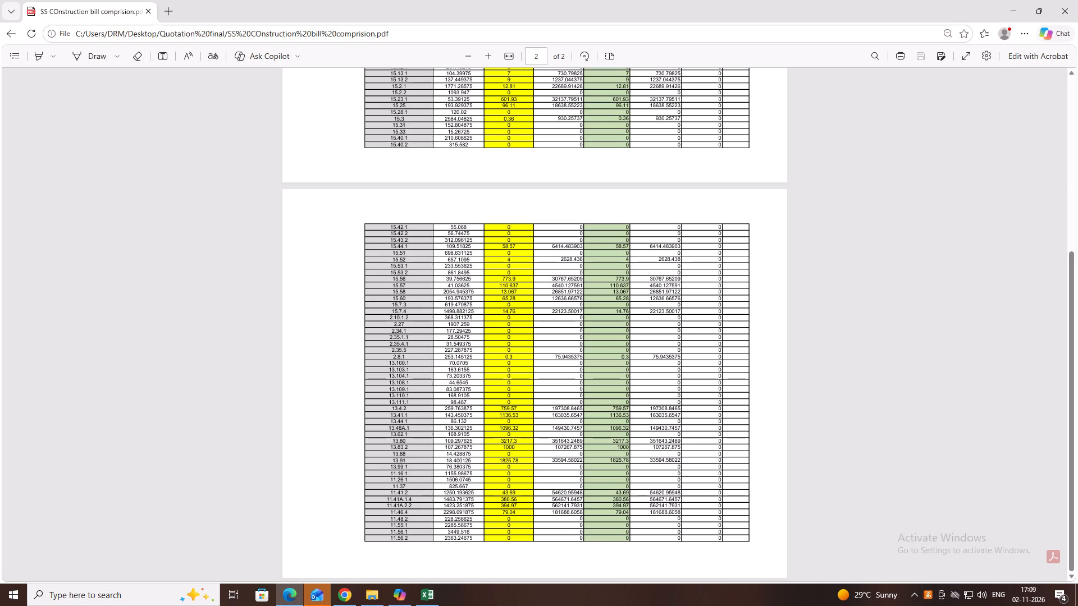
{"action": "scroll", "coordinate": [633, 534], "scroll_direction": "up", "scroll_amount": 4}
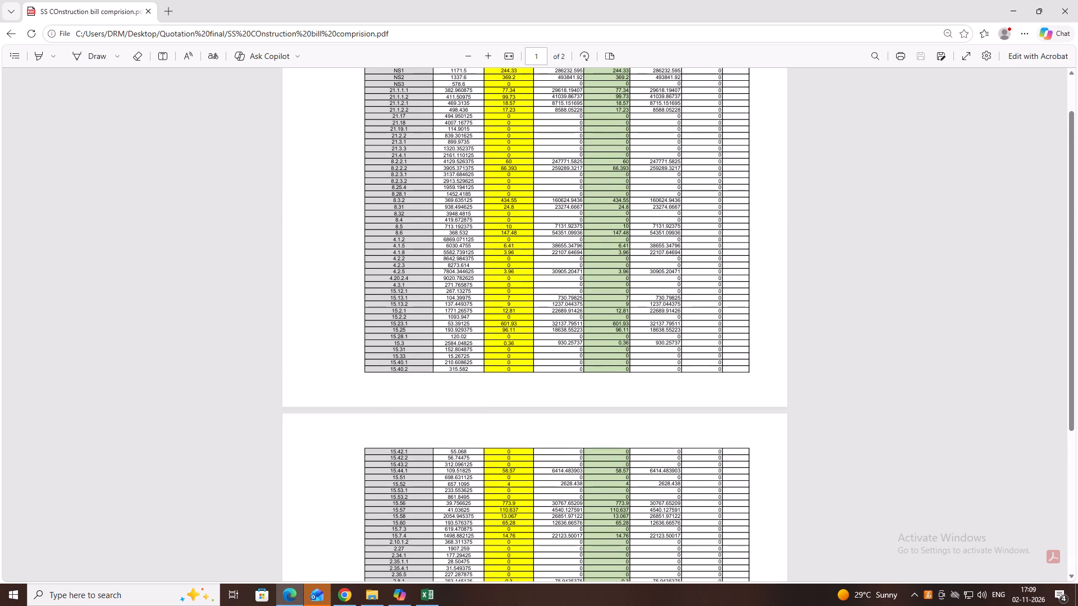
{"action": "scroll", "coordinate": [461, 452], "scroll_direction": "down", "scroll_amount": 13}
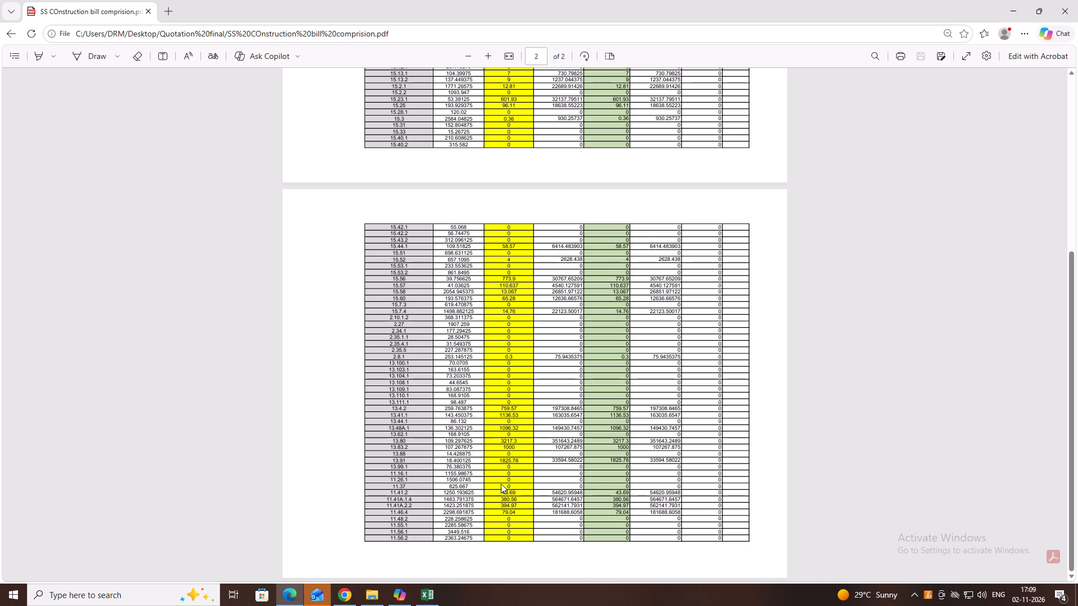
{"action": "scroll", "coordinate": [522, 465], "scroll_direction": "up", "scroll_amount": 8}
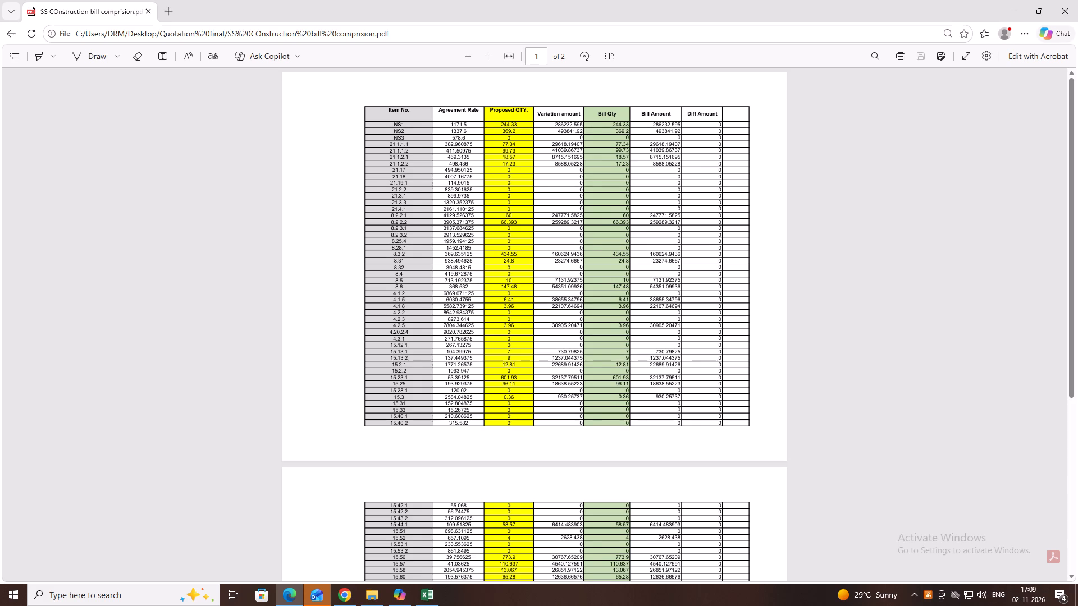
{"action": "scroll", "coordinate": [688, 405], "scroll_direction": "down", "scroll_amount": 7}
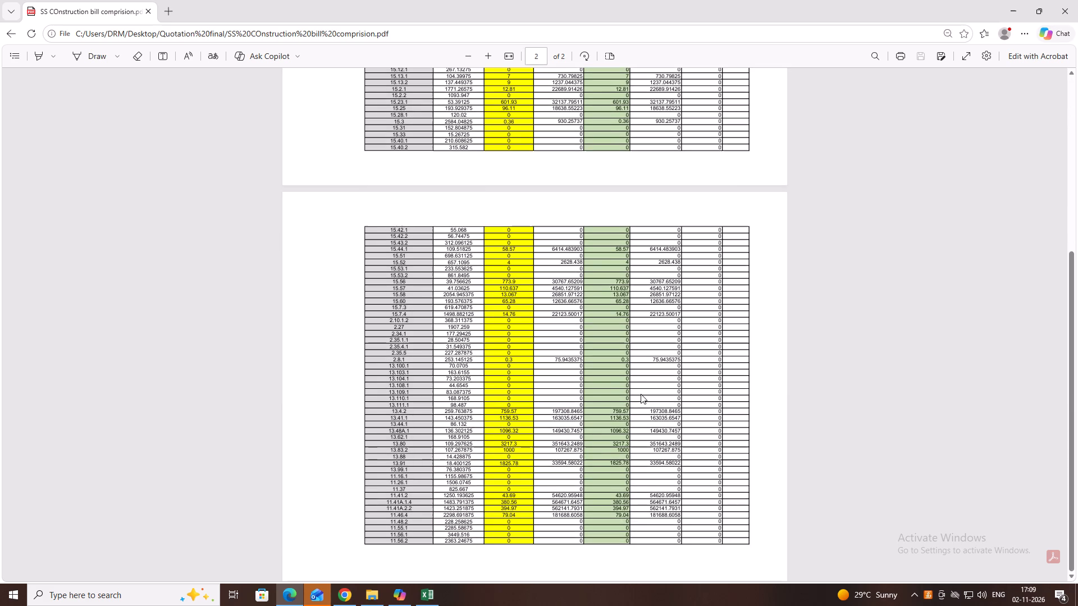
{"action": "scroll", "coordinate": [641, 394], "scroll_direction": "down", "scroll_amount": 6}
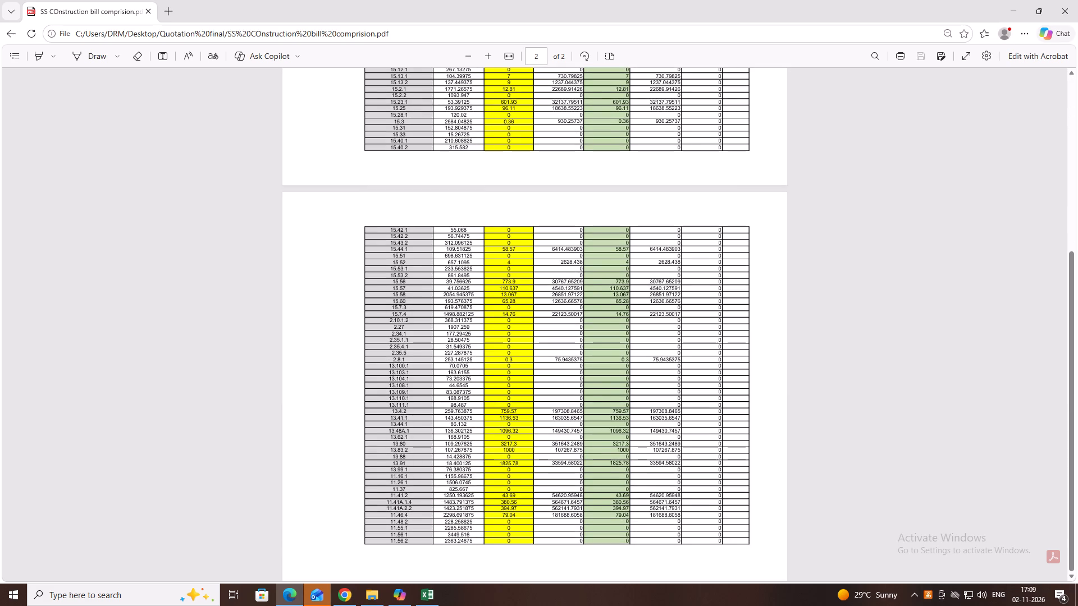
{"action": "scroll", "coordinate": [651, 460], "scroll_direction": "down", "scroll_amount": 9}
{"action": "scroll", "coordinate": [770, 557], "scroll_direction": "down", "scroll_amount": 3}
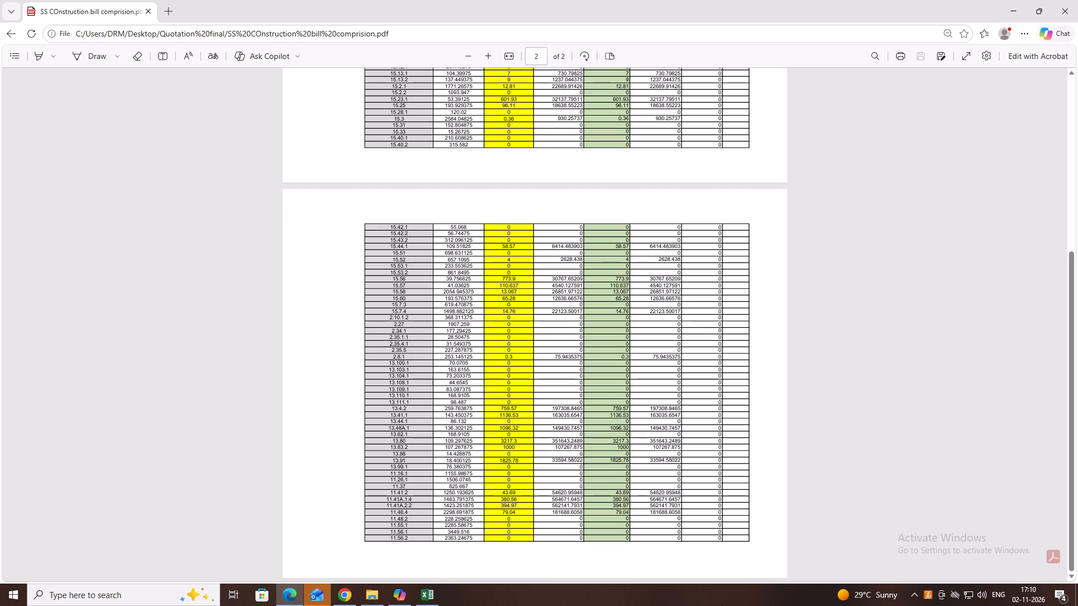
Switch back to Excel and inspect the Total row formulas for Variation amount (G183) and Bill Amount (I183) on Sheet1.
{"action": "left_click", "coordinate": [435, 603]}
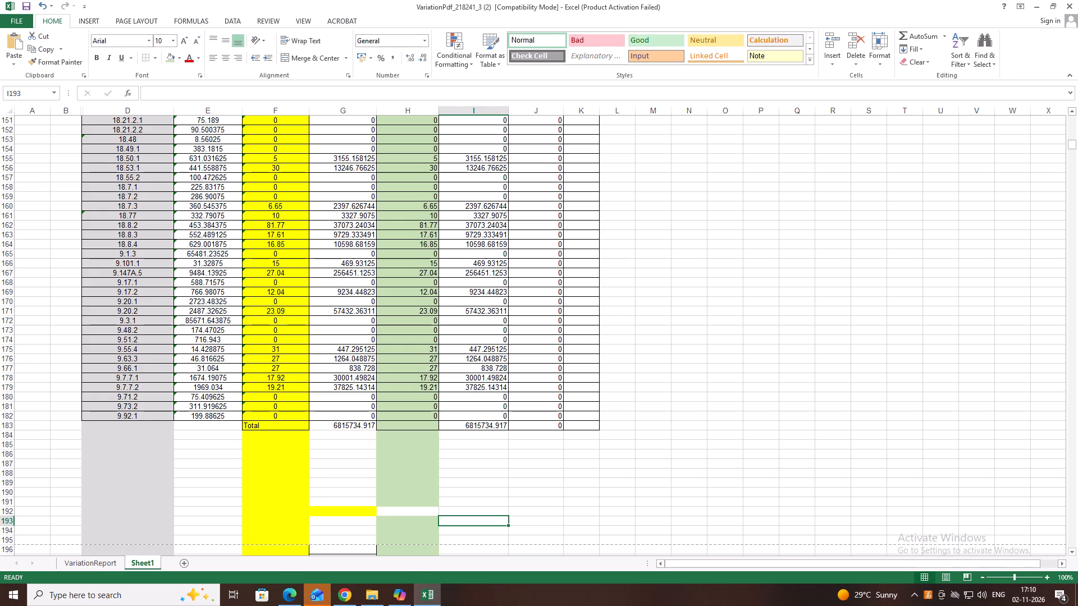
{"action": "left_click", "coordinate": [348, 428]}
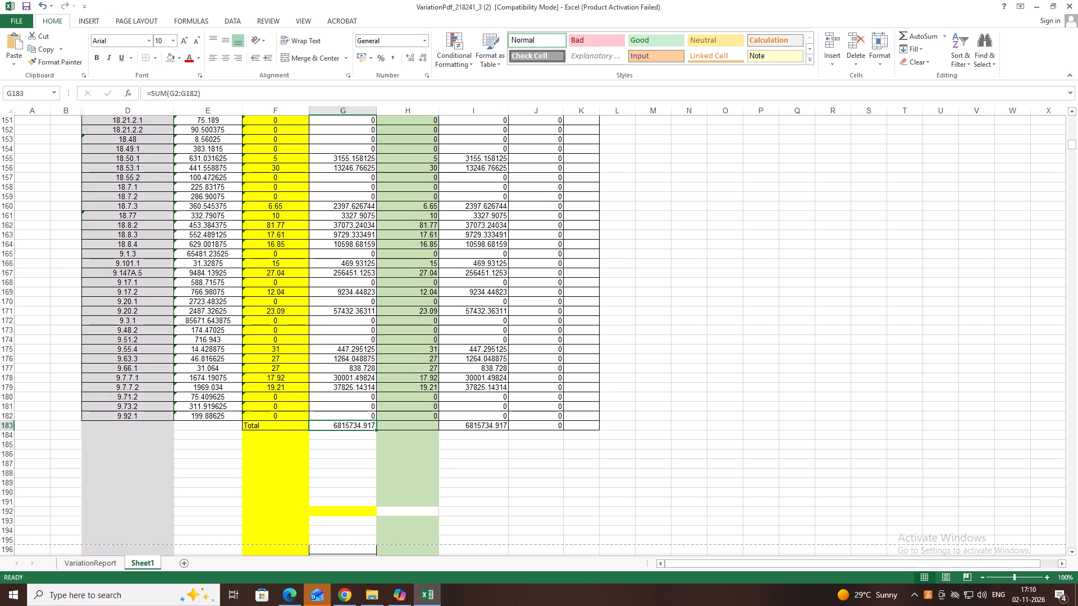
{"action": "left_click", "coordinate": [502, 424]}
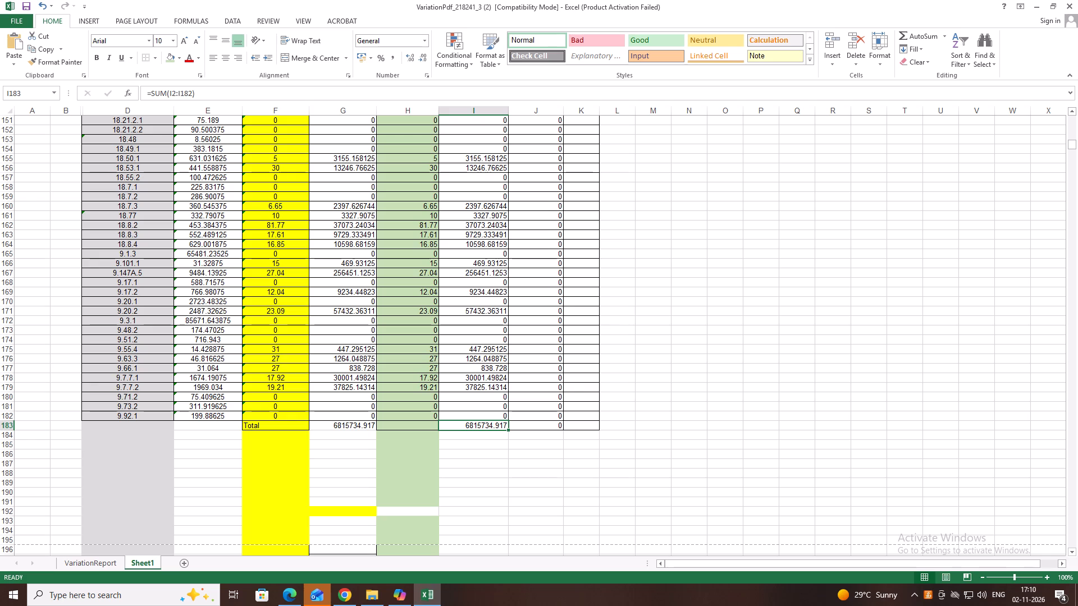
Look through the item rows of the VariationReport sheet, and return to the item rows above the Total on Sheet1.
{"action": "left_click", "coordinate": [102, 564]}
{"action": "scroll", "coordinate": [458, 419], "scroll_direction": "down", "scroll_amount": 1}
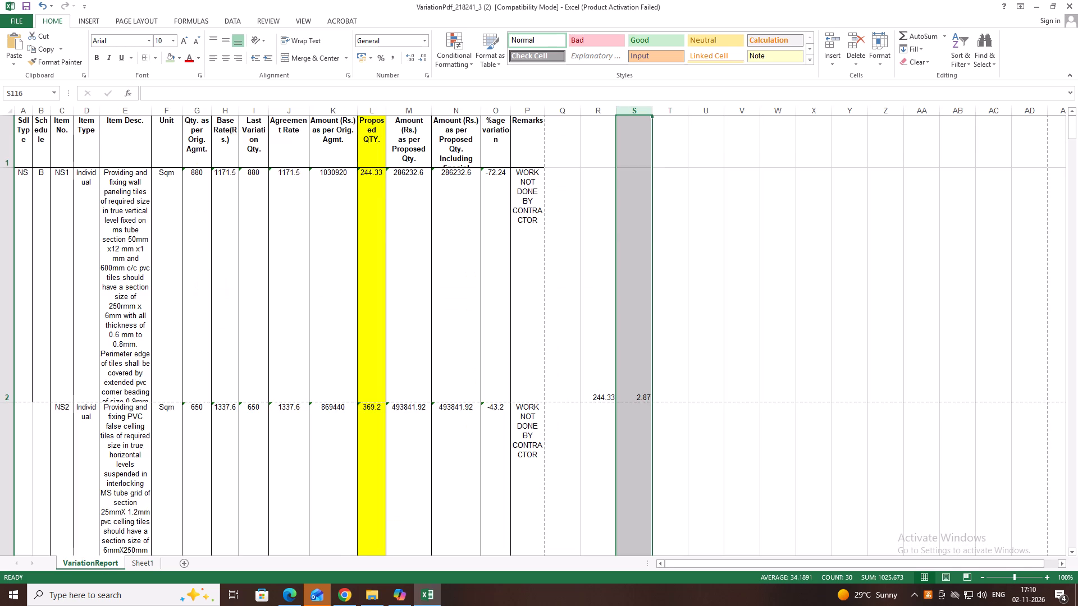
{"action": "scroll", "coordinate": [458, 419], "scroll_direction": "down", "scroll_amount": 5}
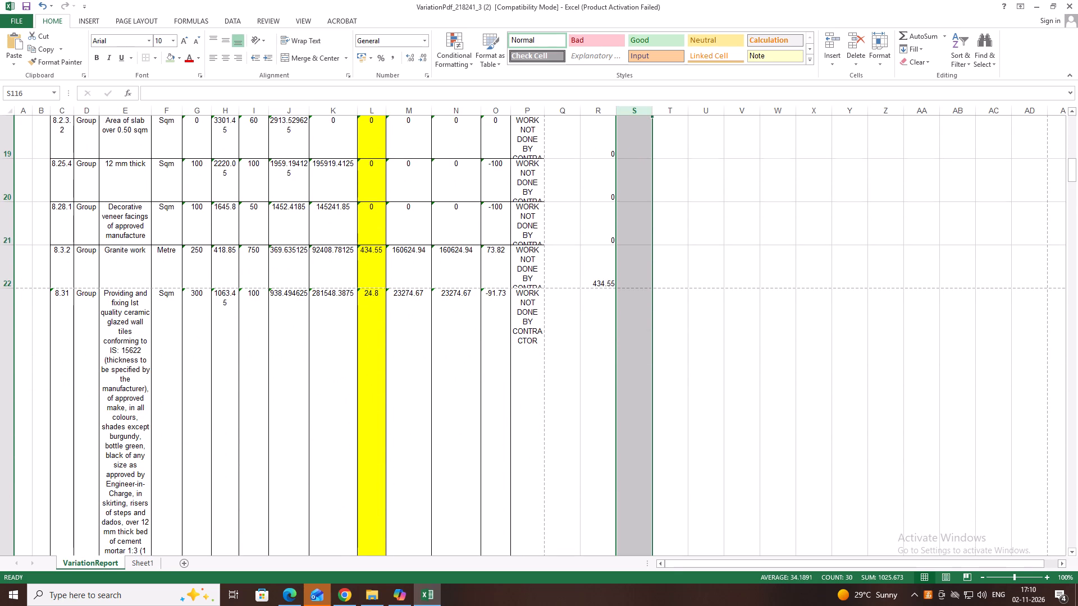
{"action": "scroll", "coordinate": [444, 430], "scroll_direction": "down", "scroll_amount": 2}
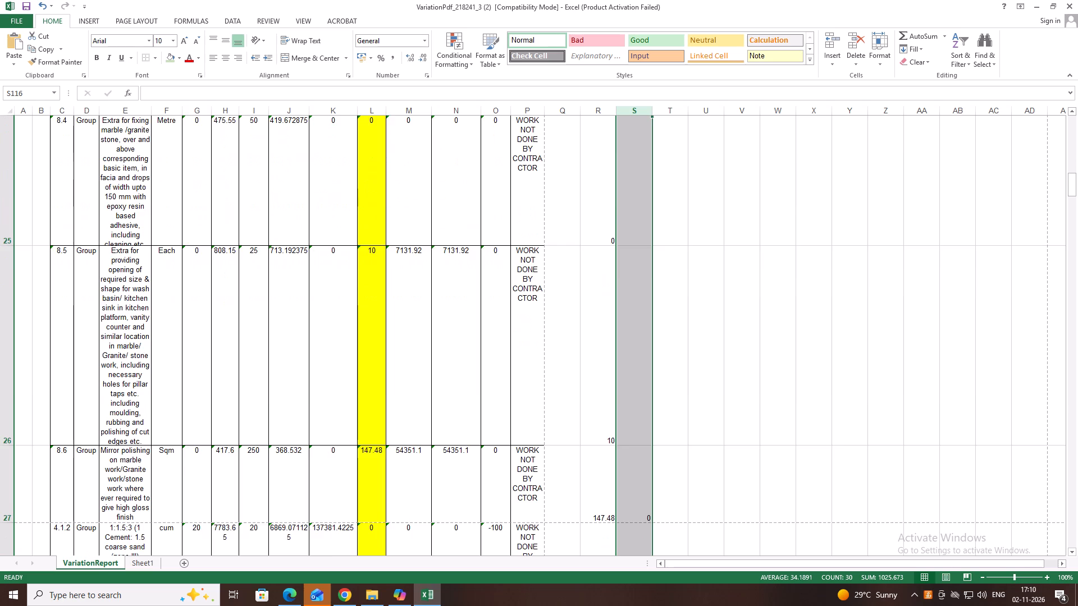
{"action": "scroll", "coordinate": [444, 433], "scroll_direction": "down", "scroll_amount": 4}
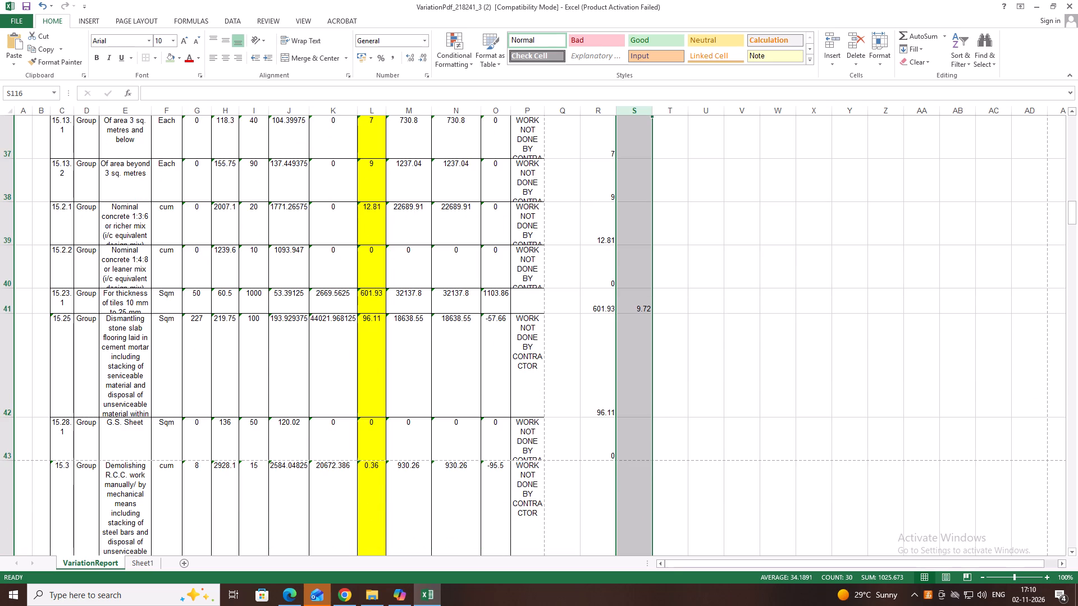
{"action": "left_click", "coordinate": [136, 559]}
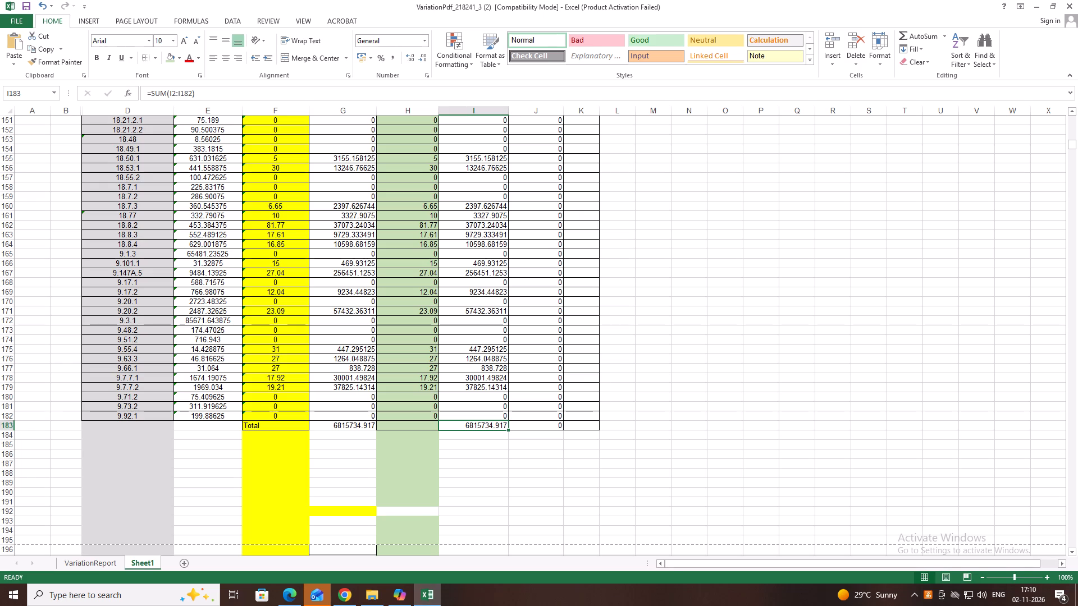
{"action": "scroll", "coordinate": [437, 339], "scroll_direction": "up", "scroll_amount": 5}
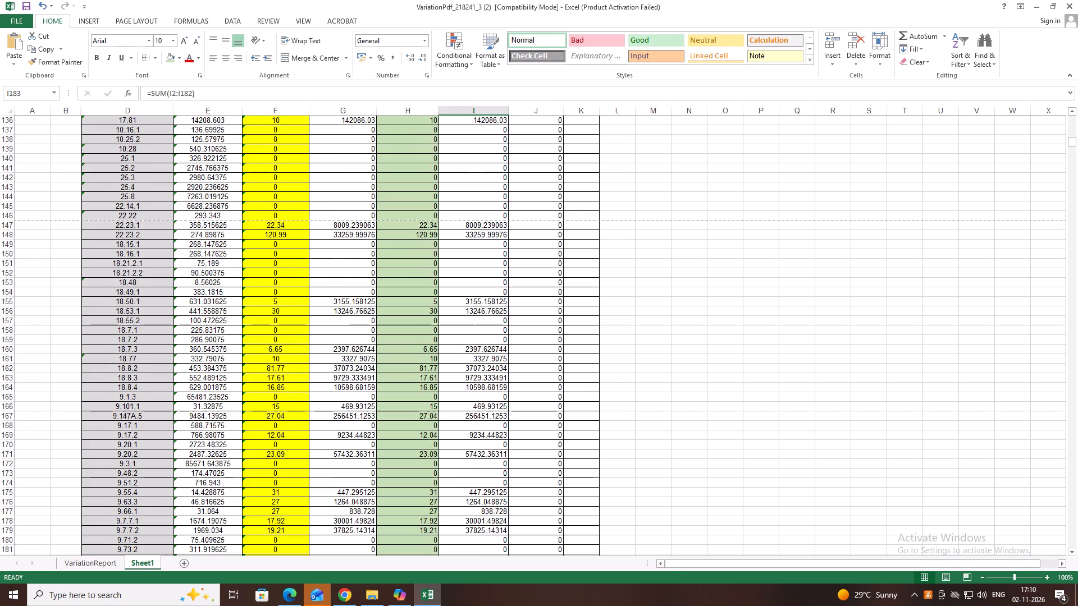
Format the whole Variation amount column (G) on Sheet1 to show three decimal places.
{"action": "scroll", "coordinate": [437, 339], "scroll_direction": "up", "scroll_amount": 20}
{"action": "scroll", "coordinate": [437, 339], "scroll_direction": "up", "scroll_amount": 14}
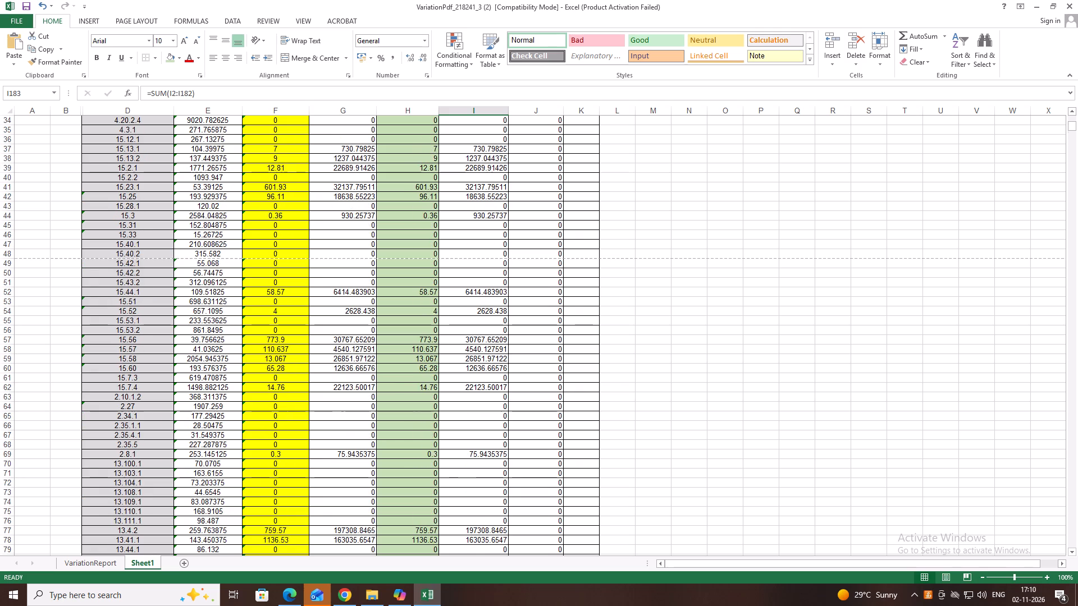
{"action": "left_click", "coordinate": [358, 112]}
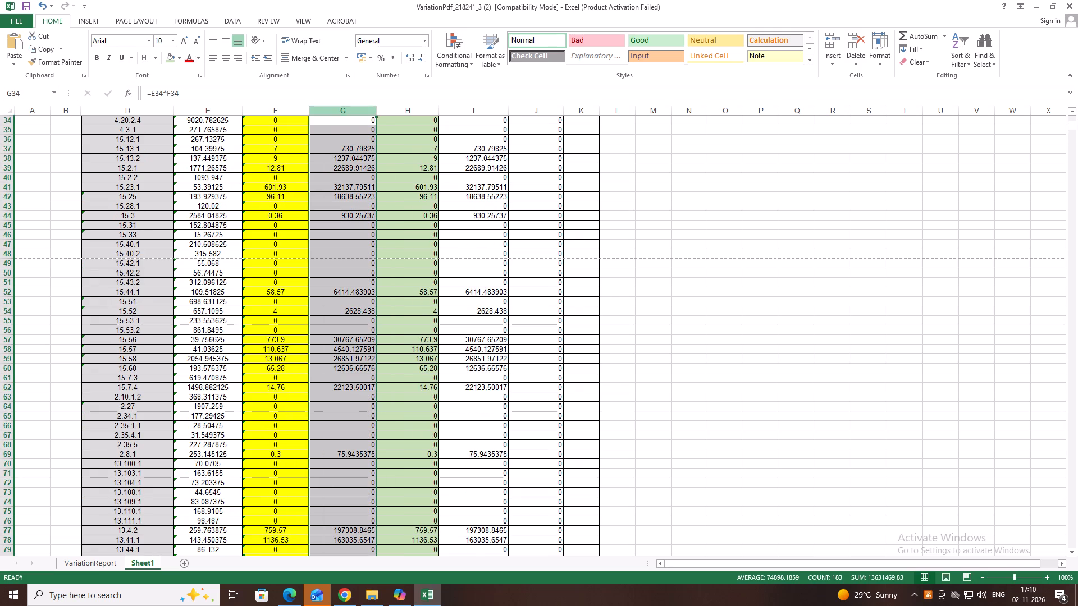
{"action": "left_click", "coordinate": [412, 62]}
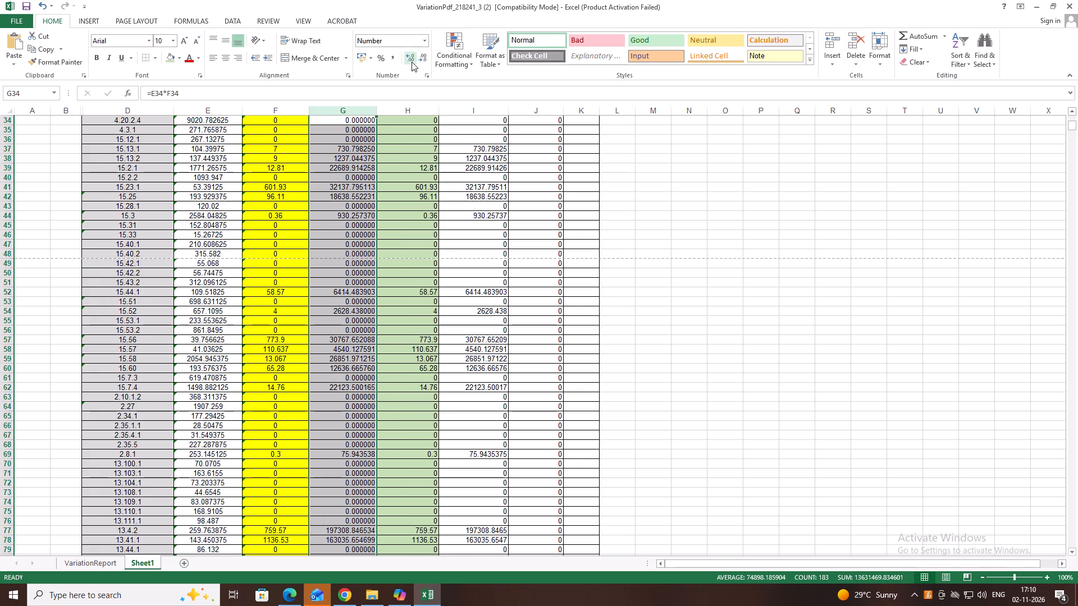
{"action": "left_click", "coordinate": [406, 56]}
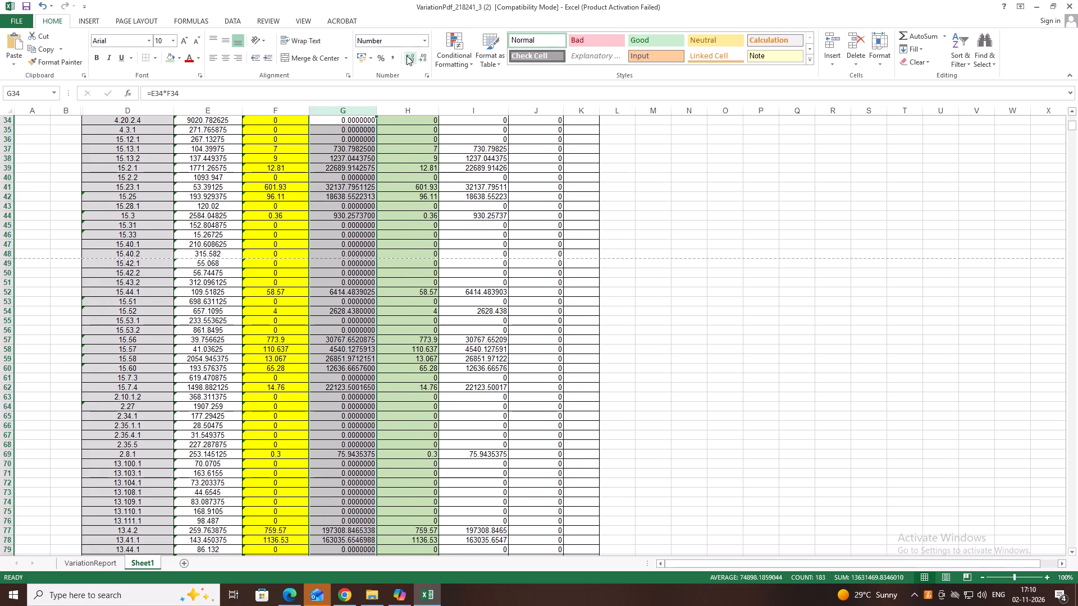
{"action": "left_click", "coordinate": [421, 57]}
{"action": "left_click", "coordinate": [421, 57]}
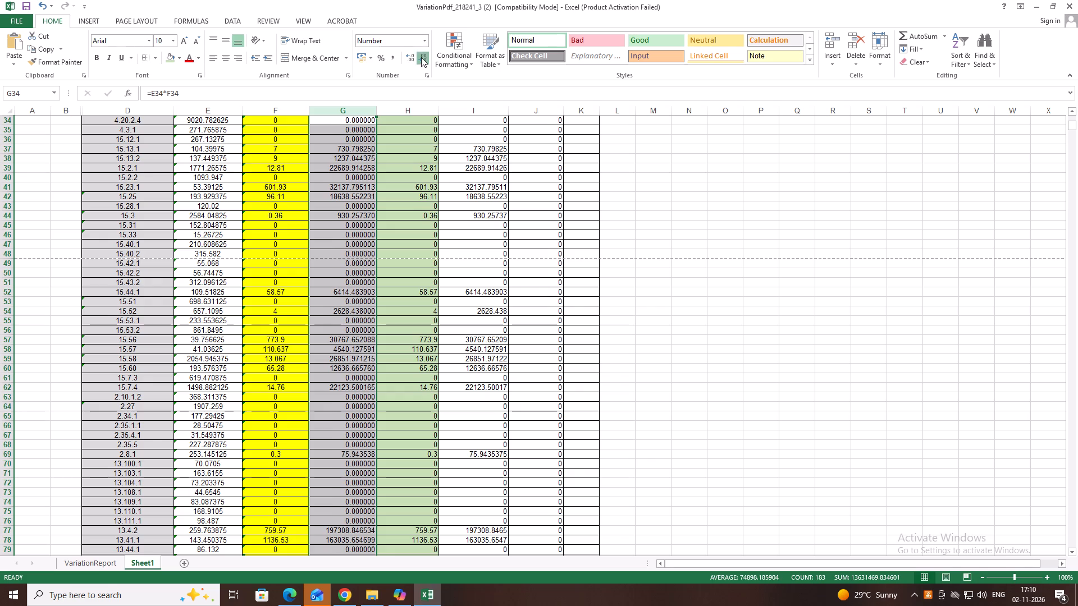
{"action": "left_click", "coordinate": [421, 57]}
{"action": "left_click", "coordinate": [421, 57]}
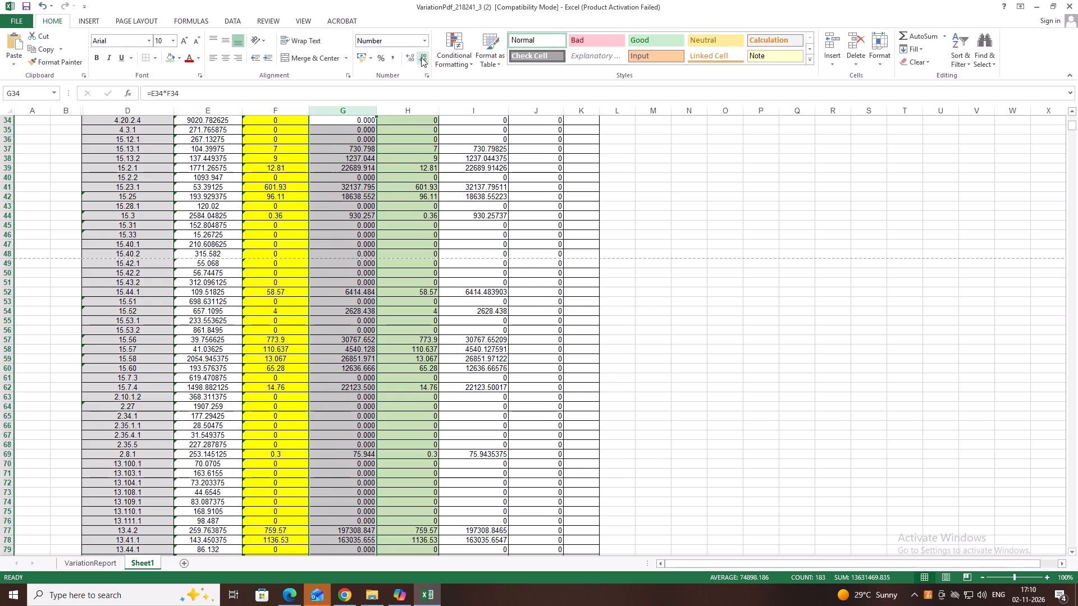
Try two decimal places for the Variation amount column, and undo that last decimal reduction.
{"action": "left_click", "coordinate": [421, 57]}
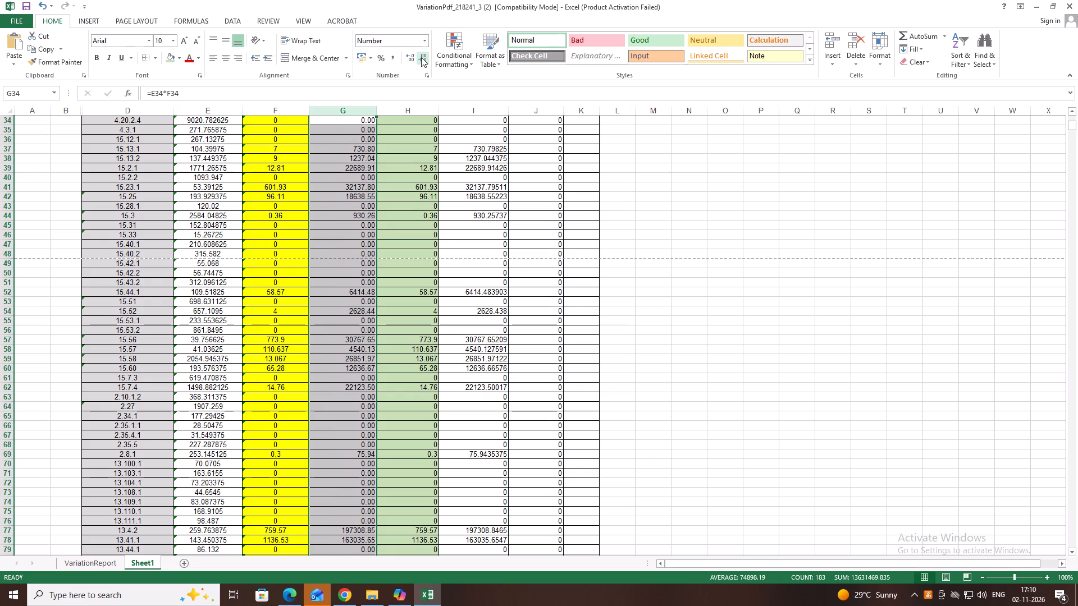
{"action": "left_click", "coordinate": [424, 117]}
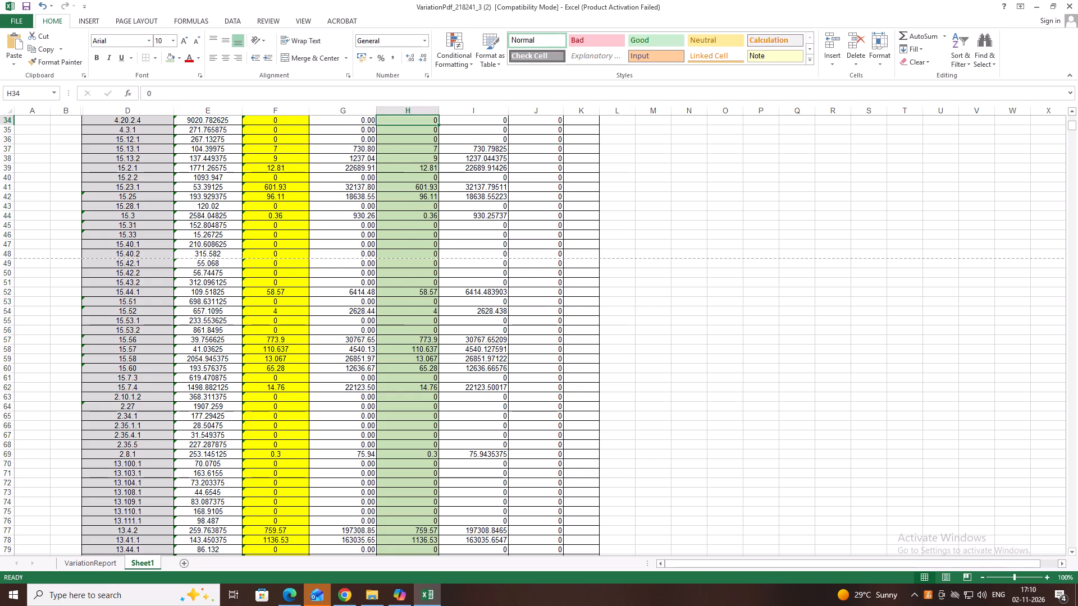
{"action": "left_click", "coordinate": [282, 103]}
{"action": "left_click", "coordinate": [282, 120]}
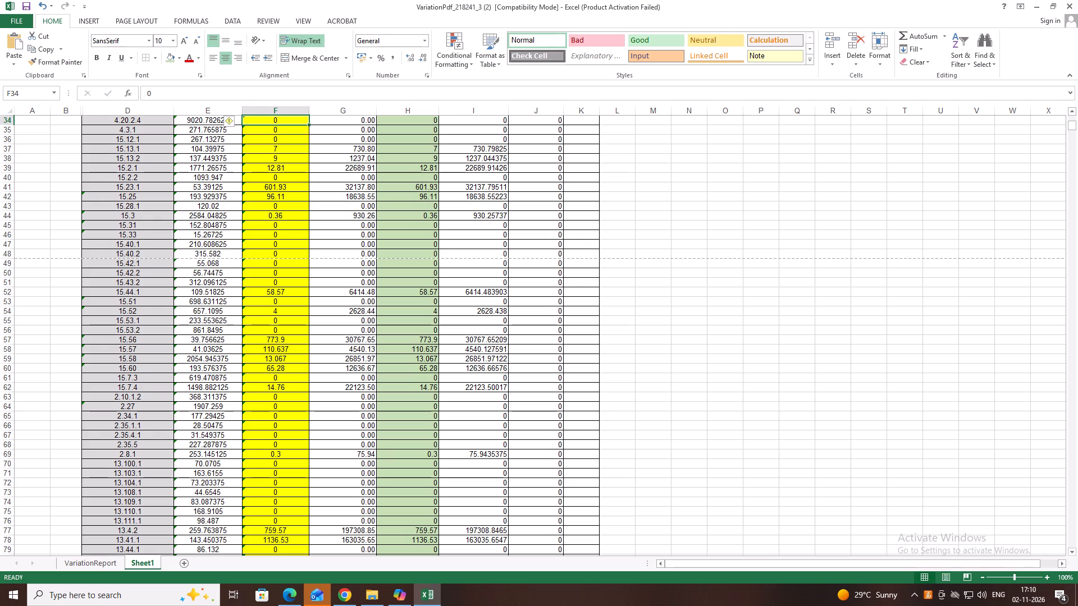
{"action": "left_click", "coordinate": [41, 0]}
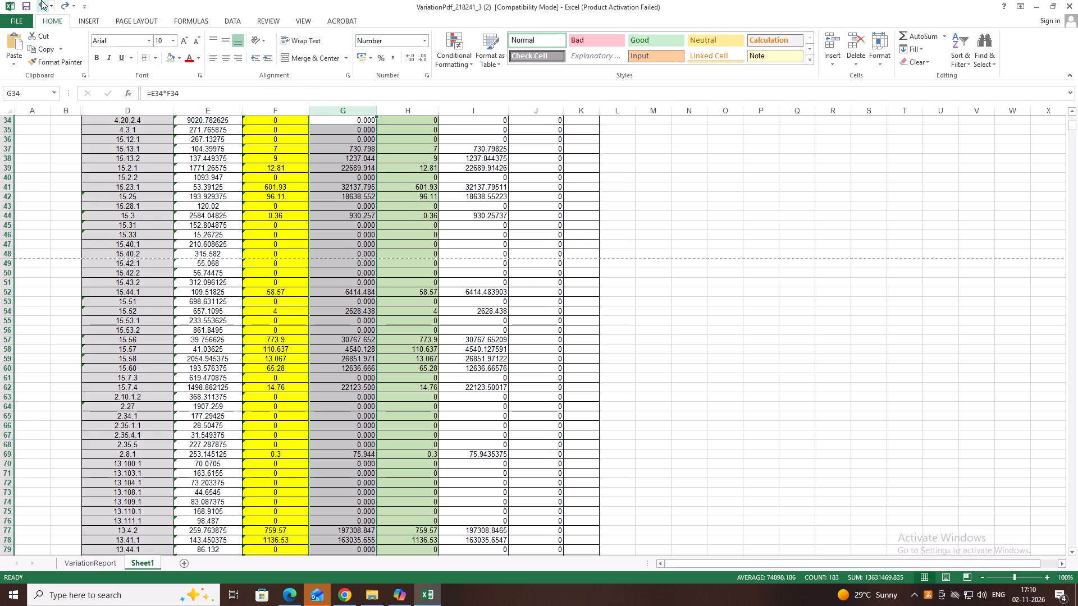
Examine Sheet1's item rows from the header down to item 5.22.6 (row 111), comparing the proposed and billed quantities and amounts.
{"action": "left_click", "coordinate": [360, 166]}
{"action": "scroll", "coordinate": [328, 278], "scroll_direction": "up", "scroll_amount": 7}
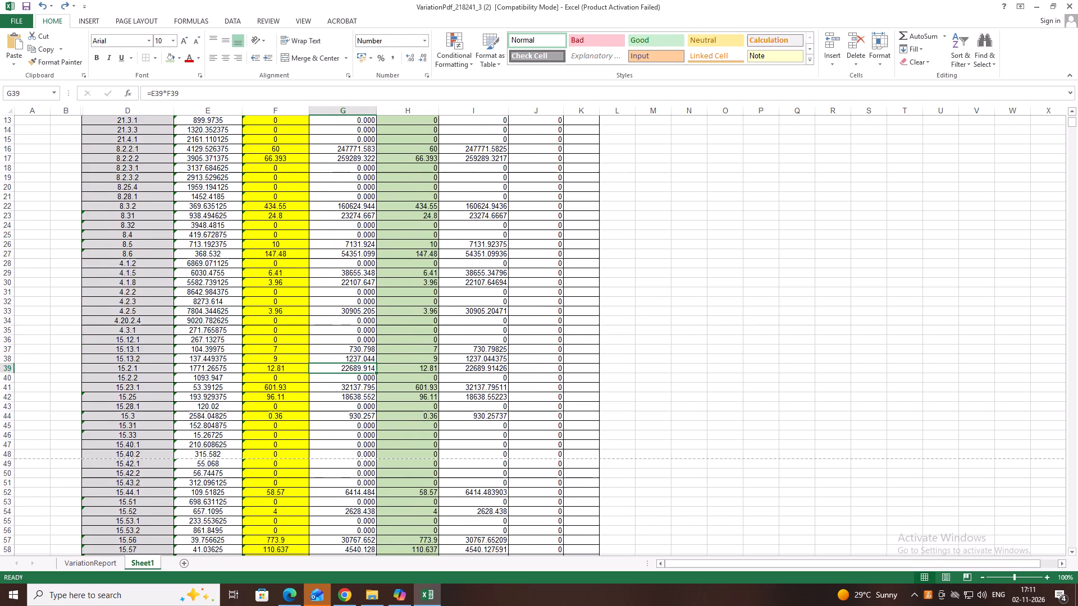
{"action": "scroll", "coordinate": [328, 278], "scroll_direction": "up", "scroll_amount": 5}
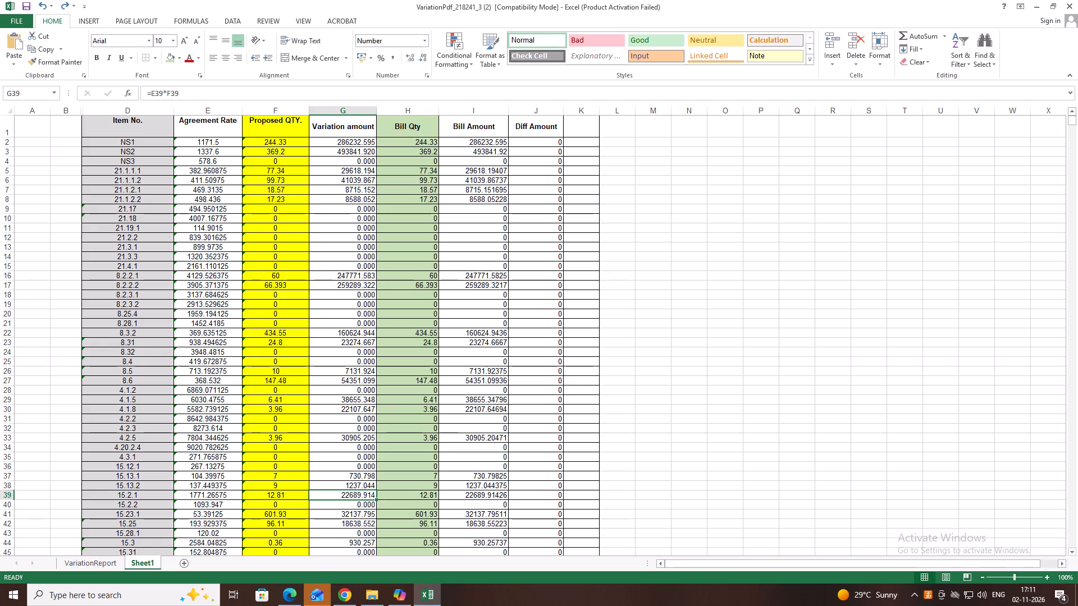
{"action": "scroll", "coordinate": [428, 415], "scroll_direction": "down", "scroll_amount": 1}
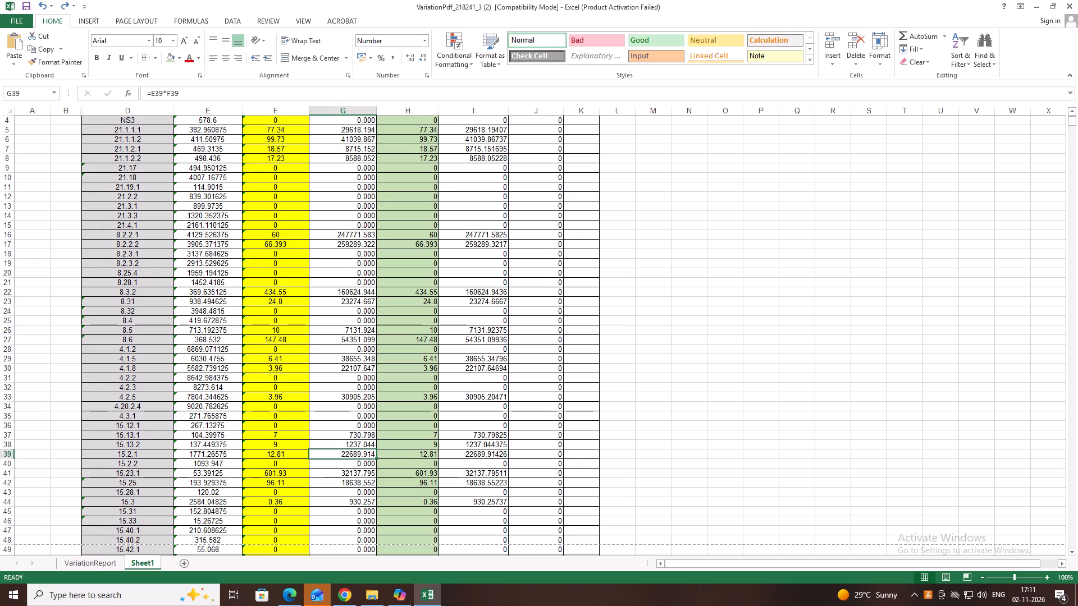
{"action": "scroll", "coordinate": [430, 442], "scroll_direction": "down", "scroll_amount": 2}
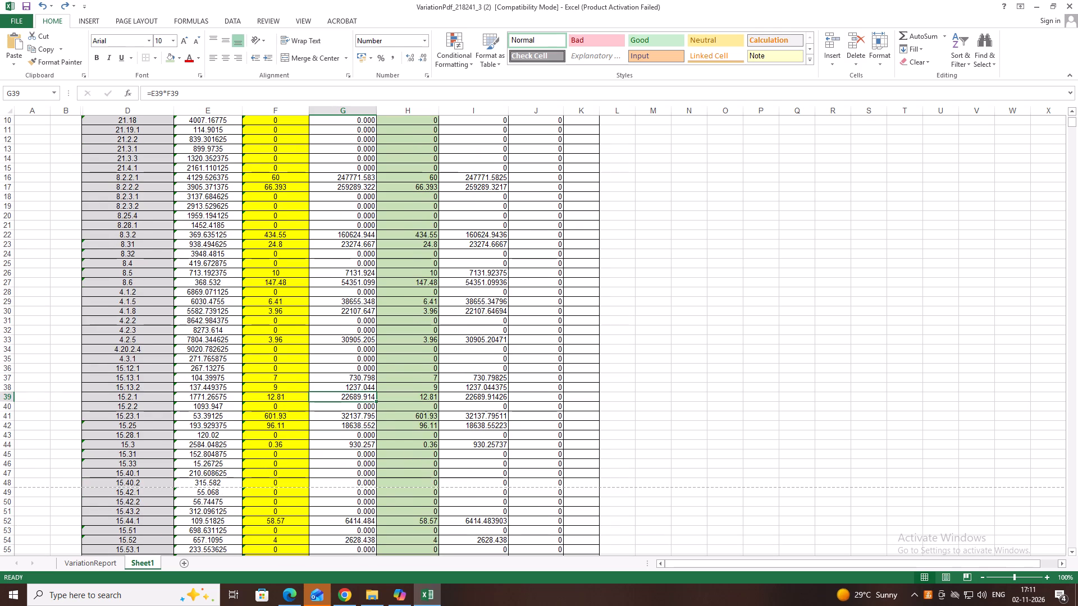
{"action": "left_click", "coordinate": [421, 446]}
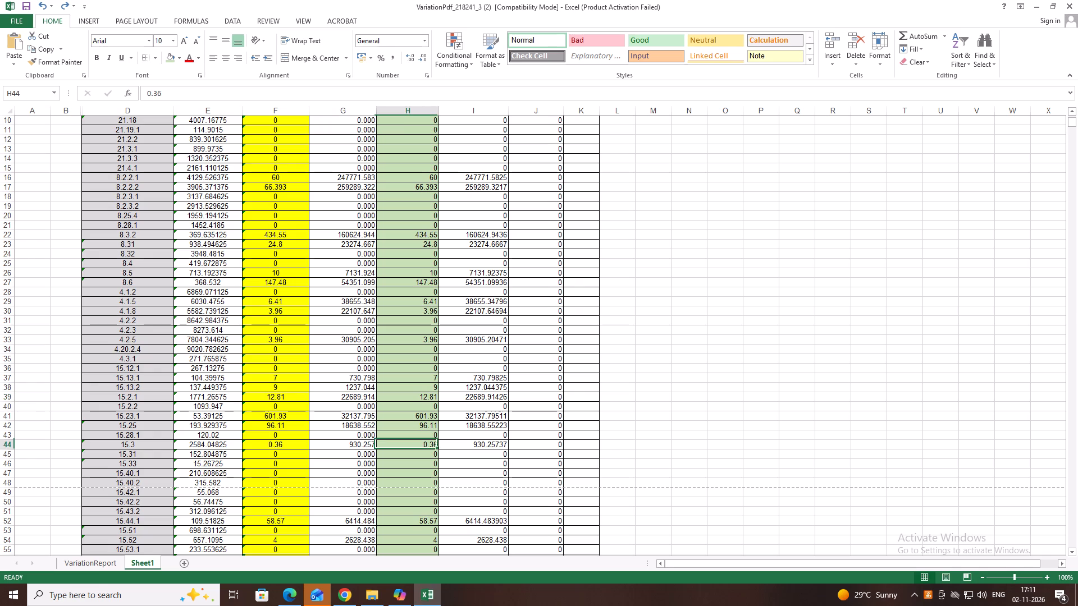
{"action": "key", "text": "Down"}
{"action": "key", "text": "Down"}
{"action": "key", "text": "Down"}
{"action": "key", "text": "Down"}
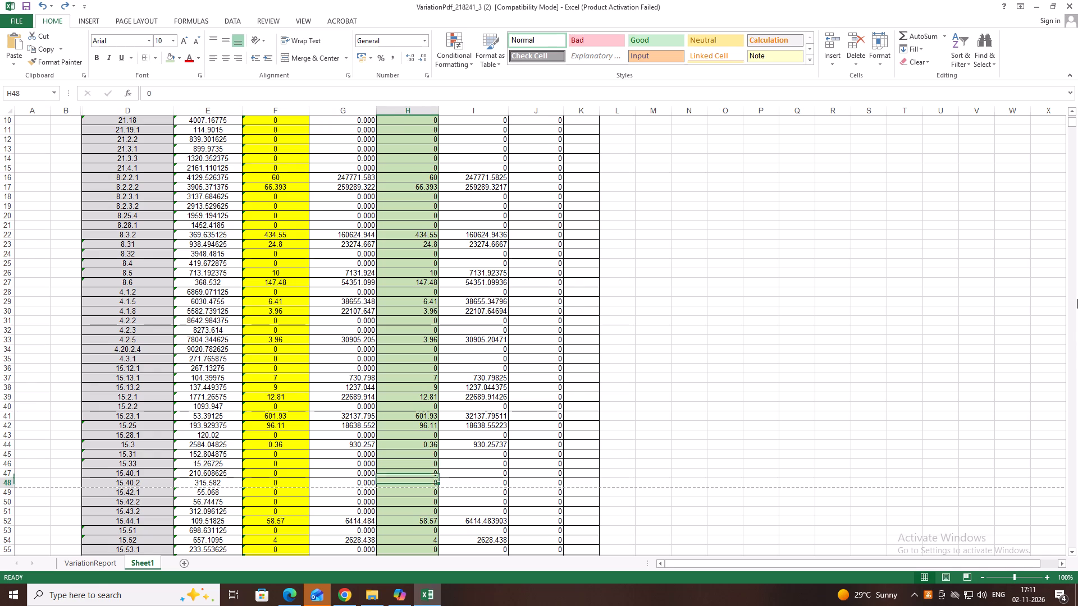
{"action": "key", "text": "Down"}
{"action": "key", "text": "Down"}
{"action": "key", "text": "Down"}
{"action": "key", "text": "Down"}
{"action": "key", "text": "Down"}
{"action": "key", "text": "Down"}
{"action": "key", "text": "Down"}
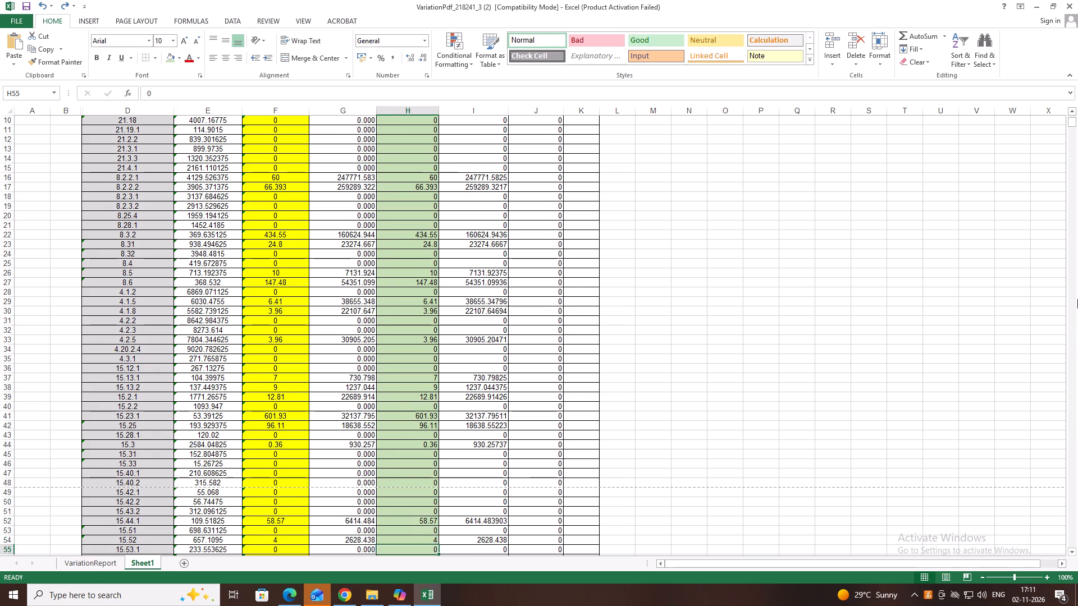
{"action": "key", "text": "Down"}
{"action": "key", "text": "Down"}
{"action": "key", "text": "Down"}
{"action": "key", "text": "Down"}
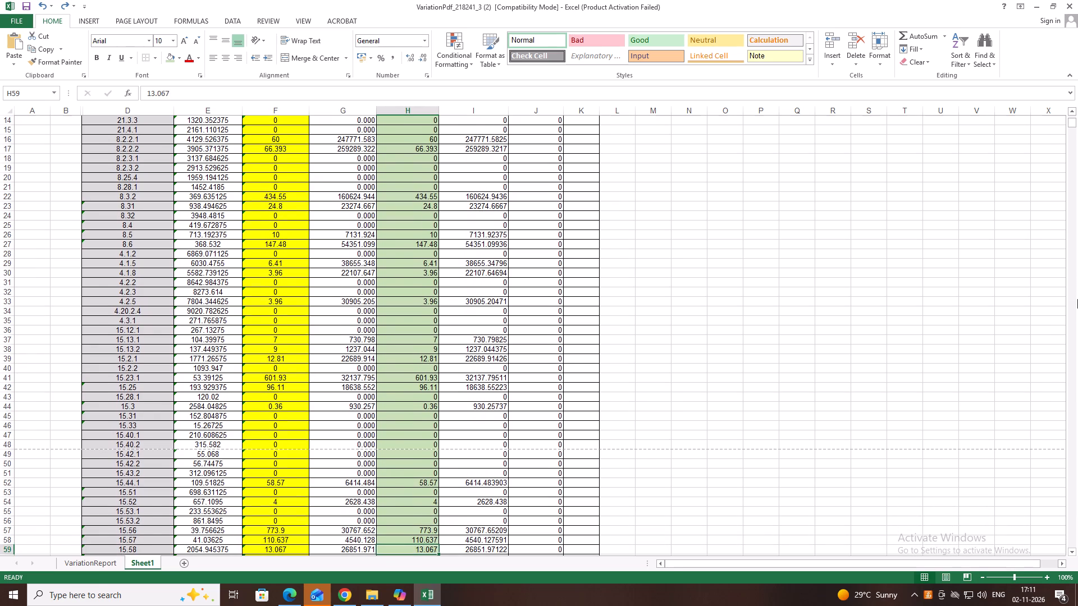
{"action": "key", "text": "Down"}
{"action": "key", "text": "Down"}
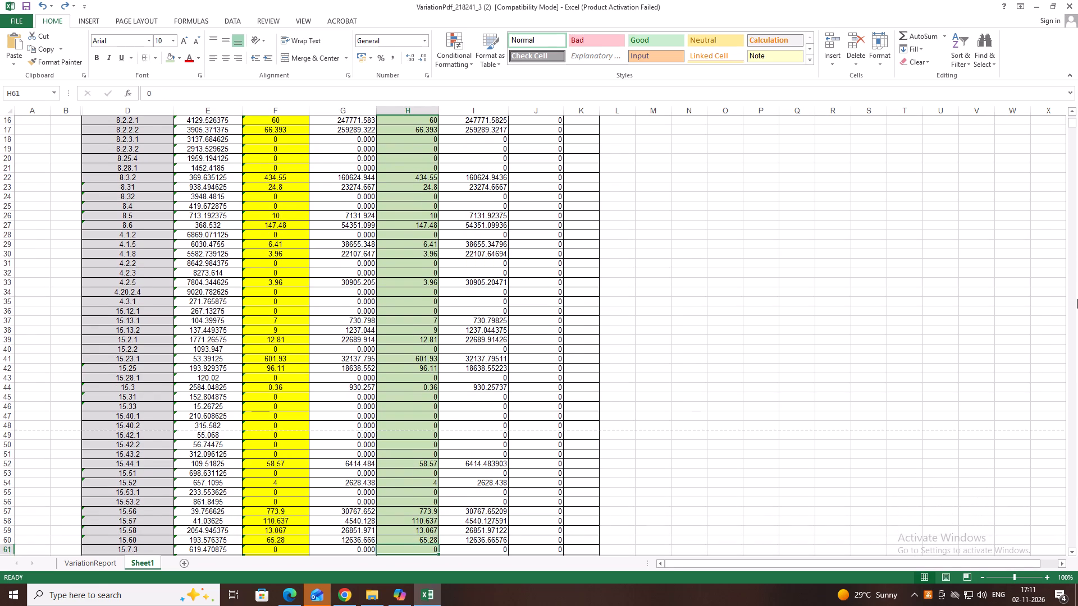
{"action": "key", "text": "Down"}
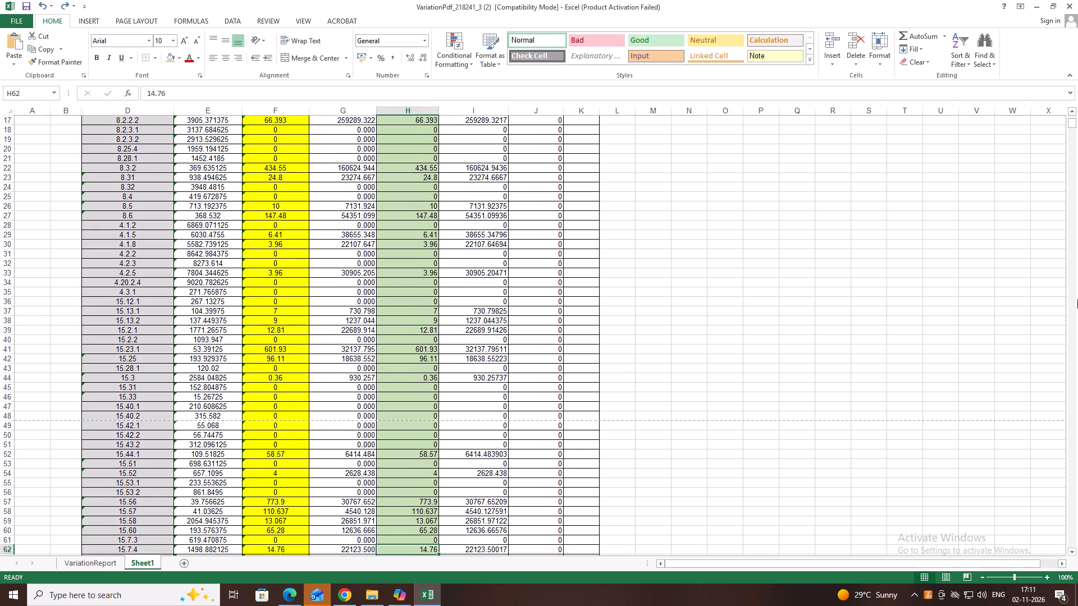
{"action": "key", "text": "Down"}
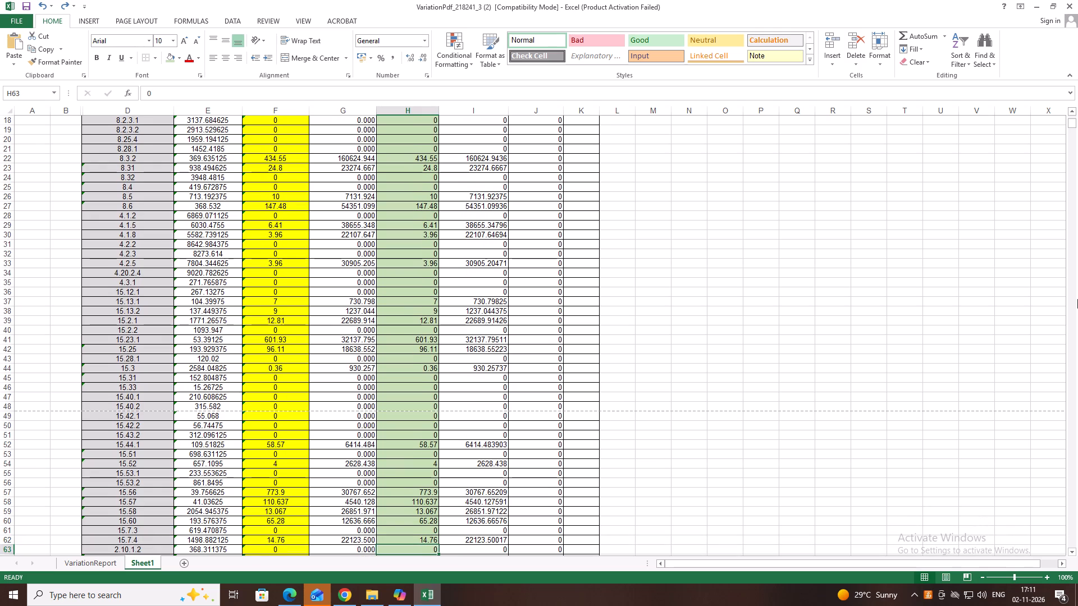
{"action": "key", "text": "Down"}
{"action": "key", "text": "Down"}
{"action": "key", "text": "Down"}
{"action": "key", "text": "Down"}
{"action": "key", "text": "Down"}
{"action": "key", "text": "Down"}
{"action": "key", "text": "Down"}
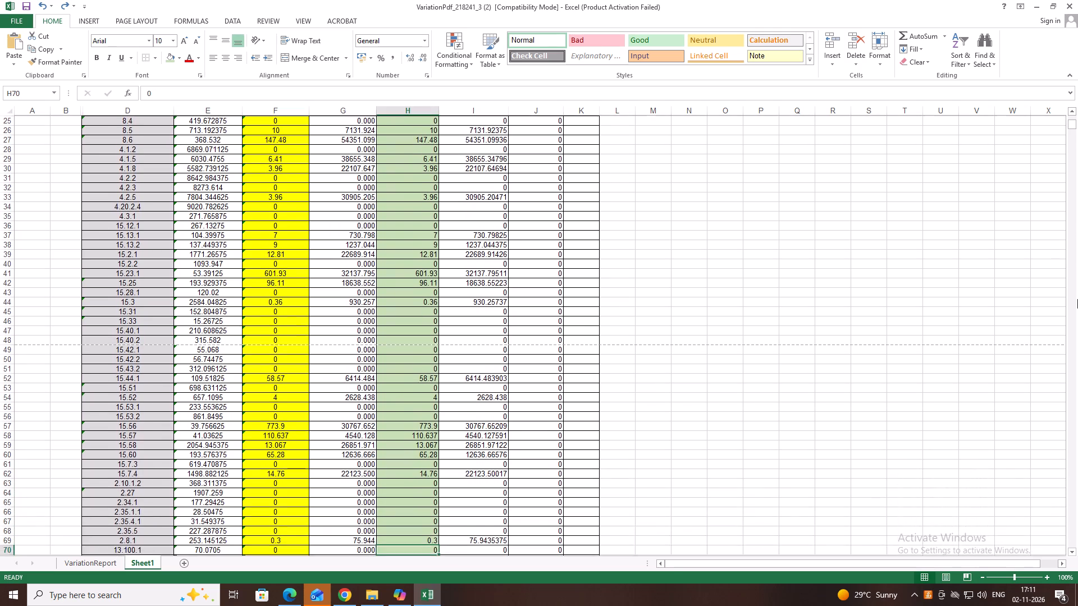
{"action": "key", "text": "Down"}
{"action": "key", "text": "Down"}
{"action": "key", "text": "Down"}
{"action": "key", "text": "Down"}
{"action": "key", "text": "Down"}
{"action": "key", "text": "Down"}
{"action": "key", "text": "Down"}
{"action": "key", "text": "Down"}
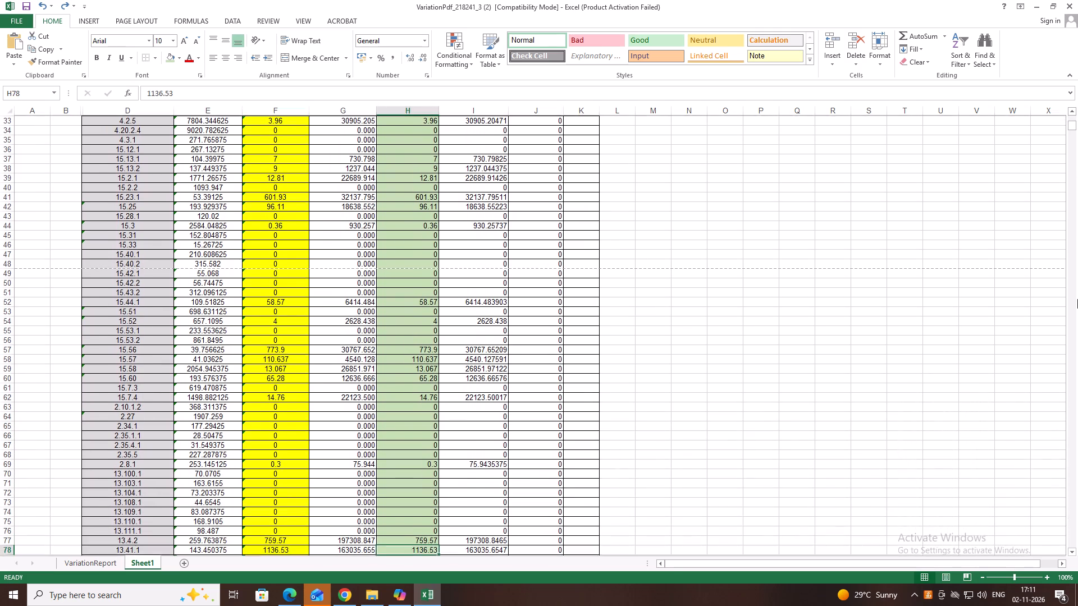
{"action": "key", "text": "Down"}
{"action": "key", "text": "Down"}
{"action": "key", "text": "Down"}
{"action": "key", "text": "Down"}
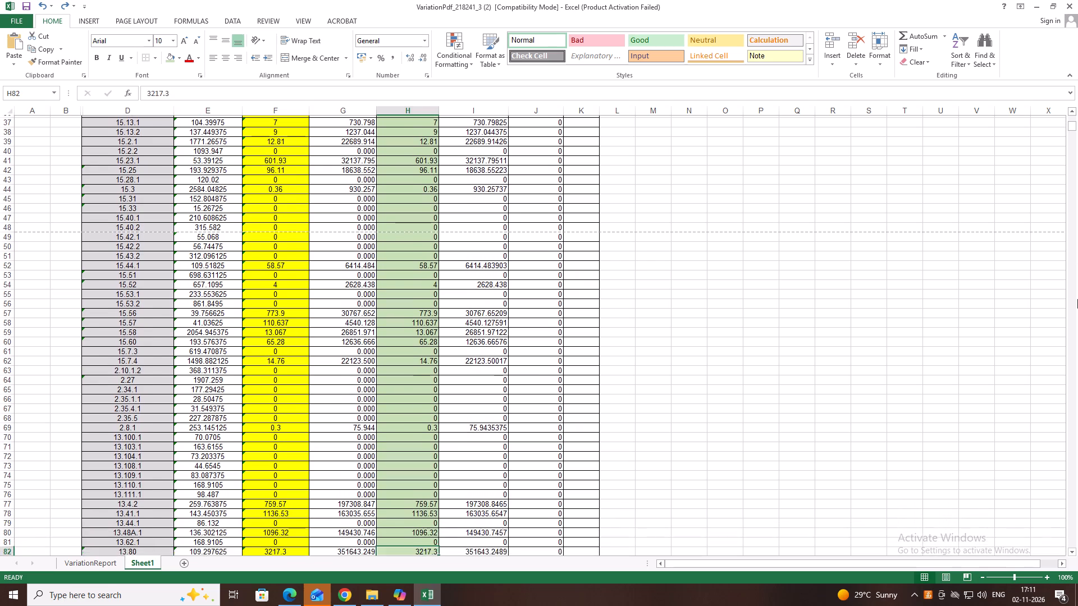
{"action": "key", "text": "Down"}
{"action": "key", "text": "Down"}
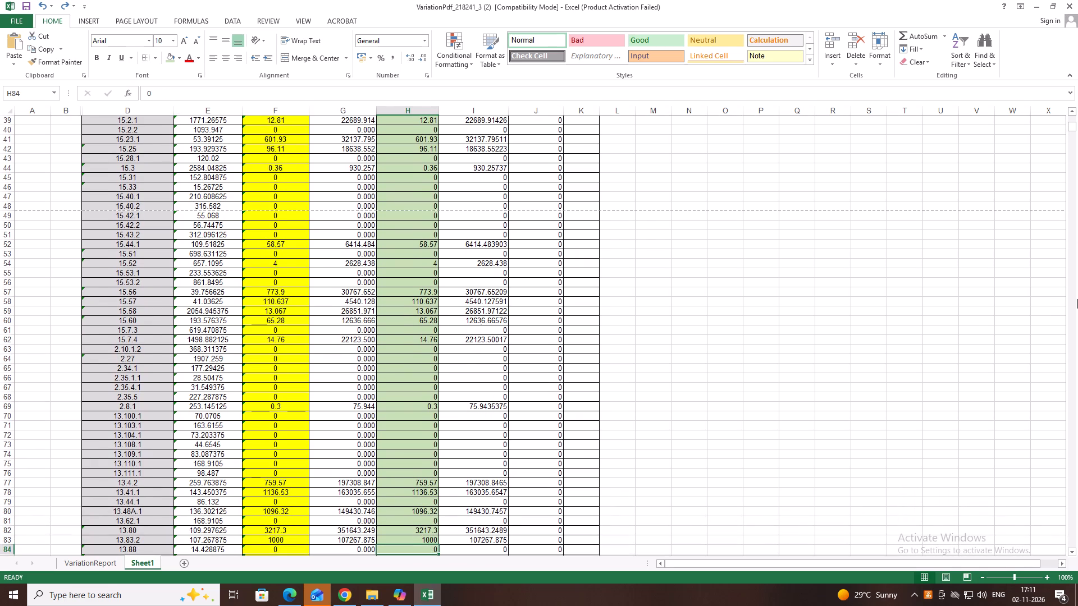
{"action": "key", "text": "Down"}
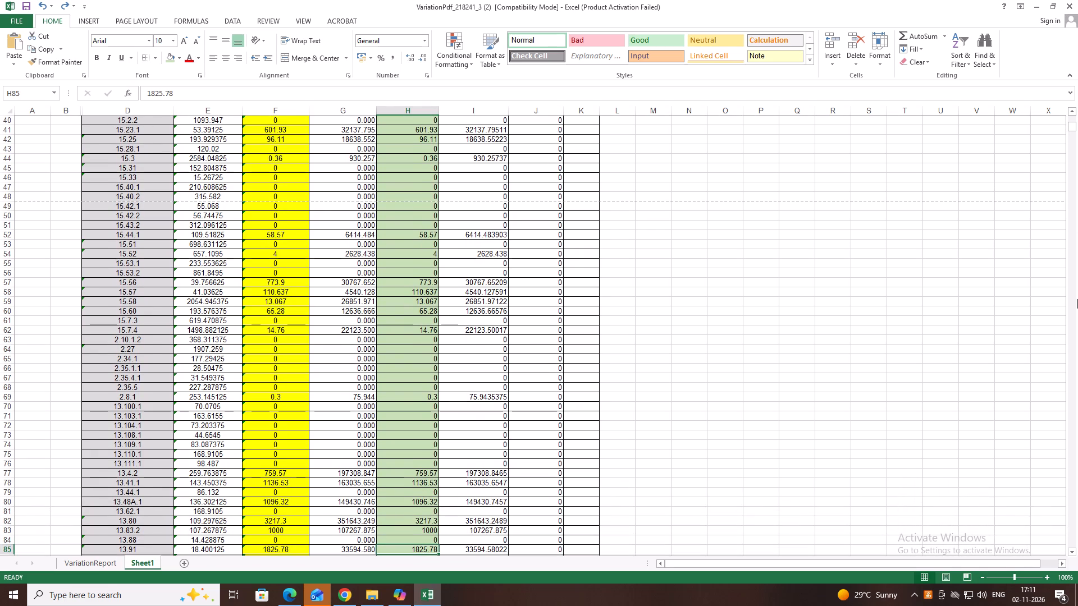
{"action": "key", "text": "Down"}
{"action": "key", "text": "Down"}
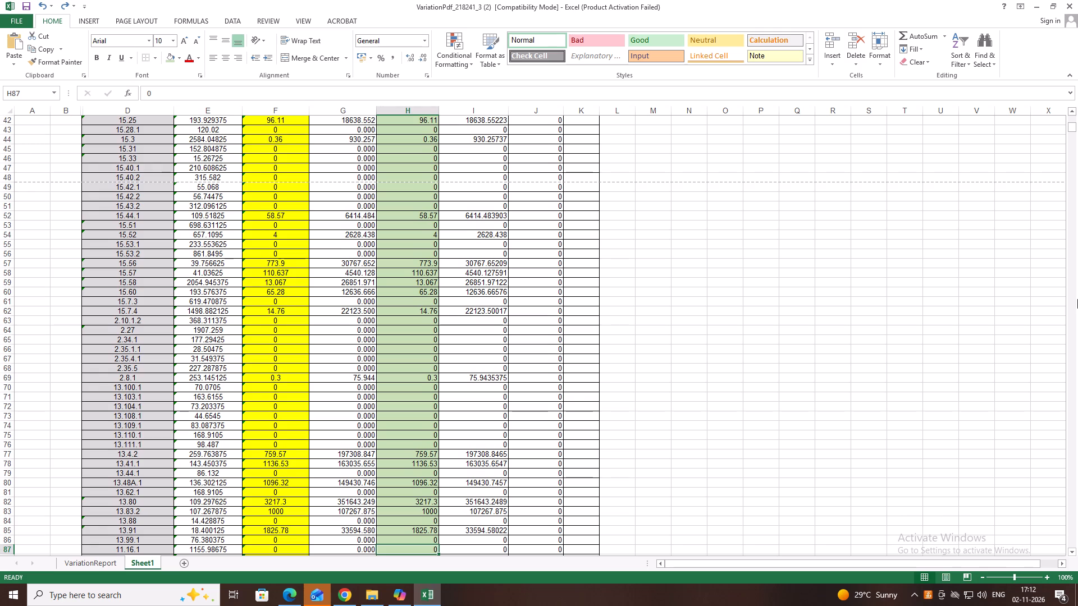
{"action": "key", "text": "Down"}
{"action": "key", "text": "Down"}
{"action": "key", "text": "Down"}
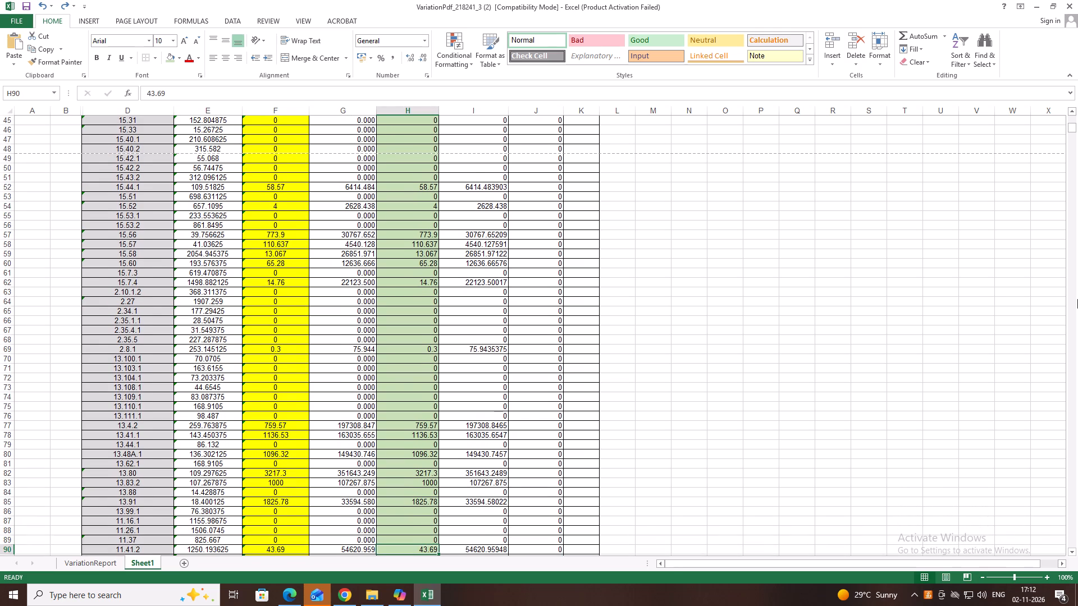
{"action": "key", "text": "Down"}
{"action": "key", "text": "Down"}
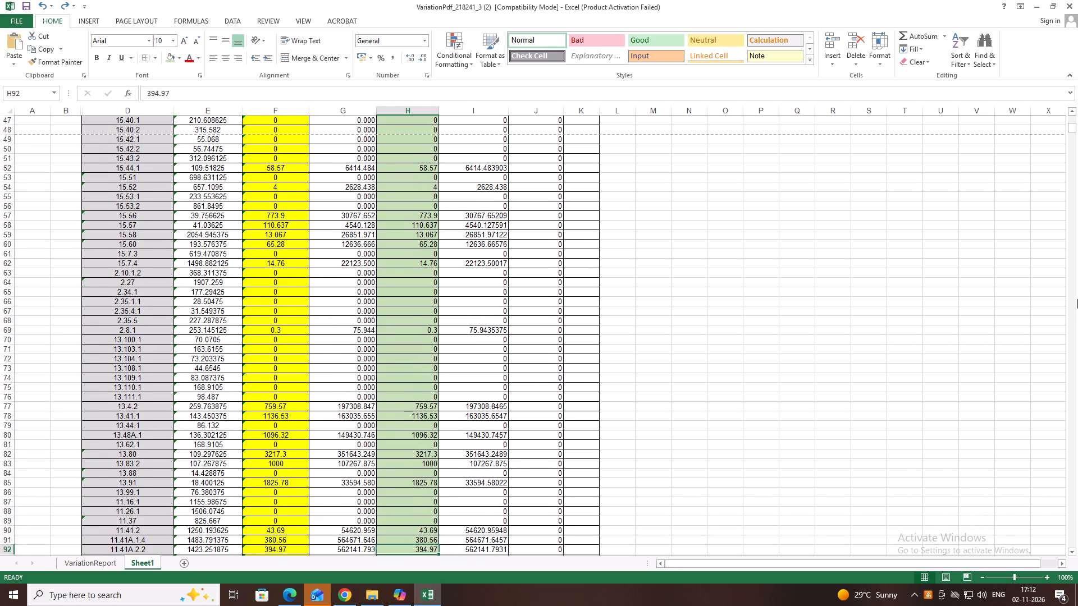
{"action": "key", "text": "Down"}
{"action": "key", "text": "Down"}
{"action": "key", "text": "Down"}
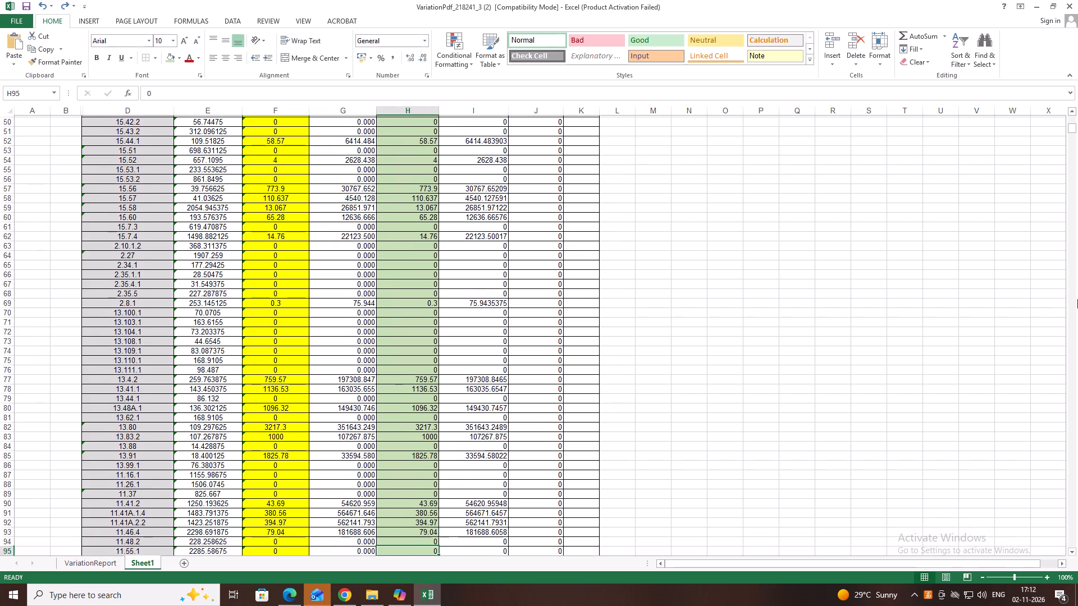
{"action": "key", "text": "Down"}
{"action": "key", "text": "Down"}
{"action": "key", "text": "Down"}
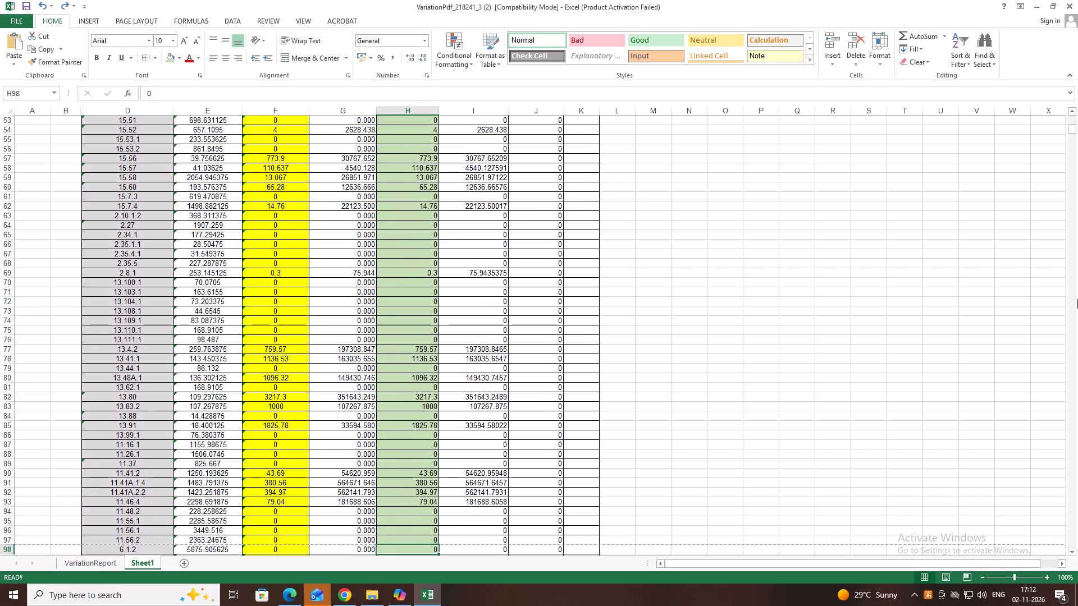
{"action": "key", "text": "Down"}
{"action": "key", "text": "Down"}
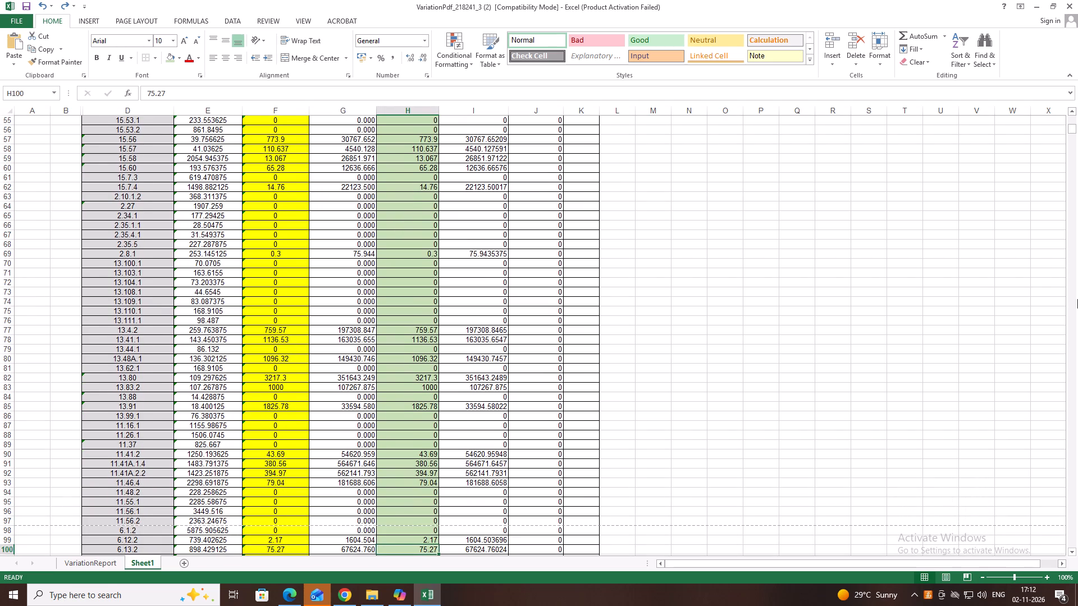
{"action": "key", "text": "Down"}
{"action": "key", "text": "Down"}
{"action": "key", "text": "Down"}
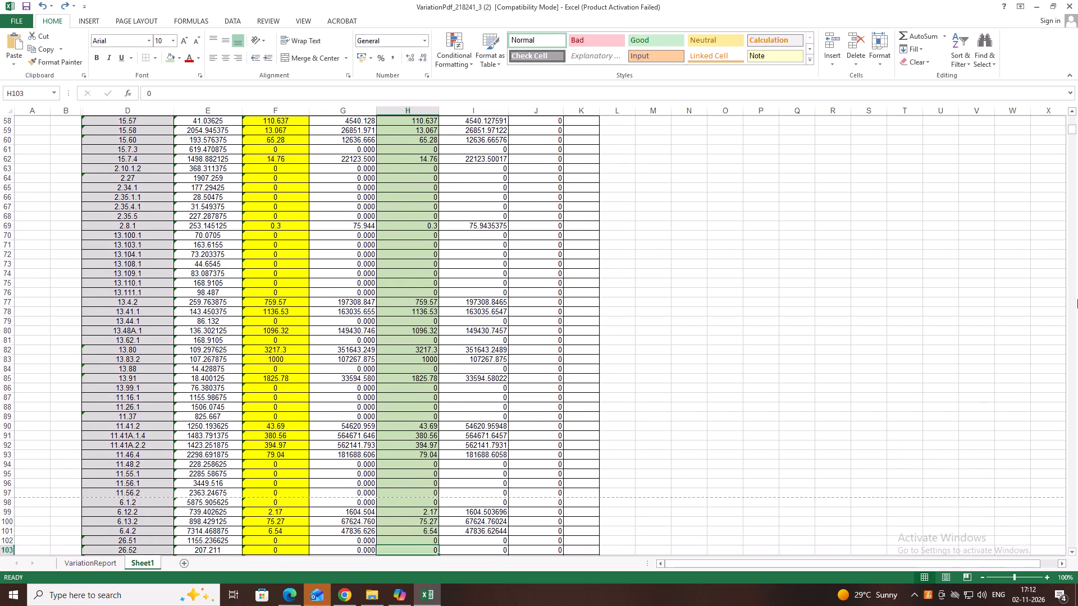
{"action": "key", "text": "Down"}
{"action": "key", "text": "Down"}
{"action": "key", "text": "Down"}
{"action": "key", "text": "Down"}
{"action": "key", "text": "Down"}
{"action": "key", "text": "Down"}
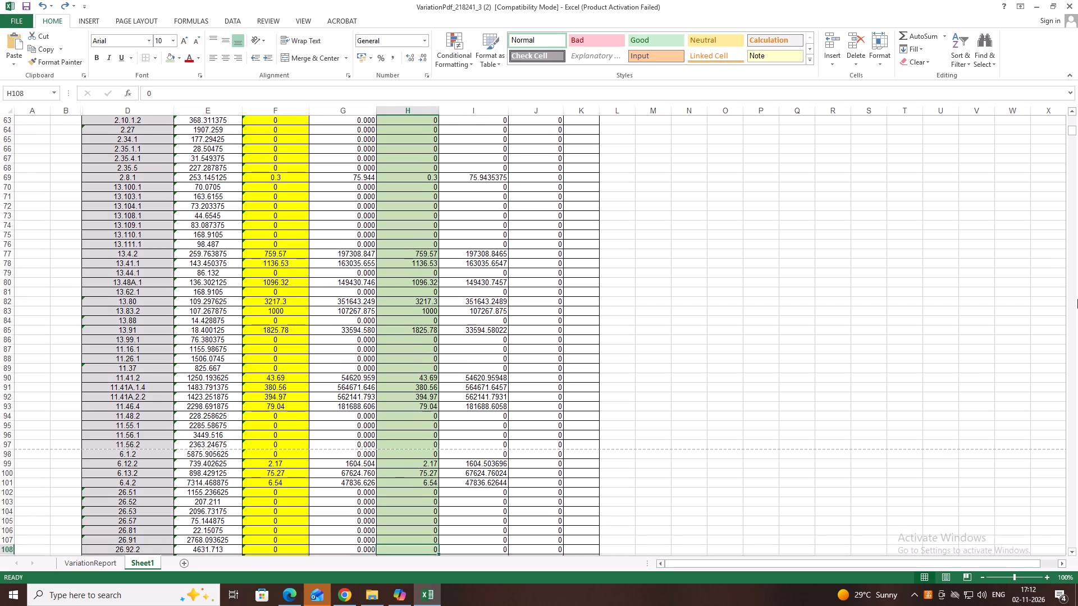
{"action": "key", "text": "Down"}
{"action": "key", "text": "Down"}
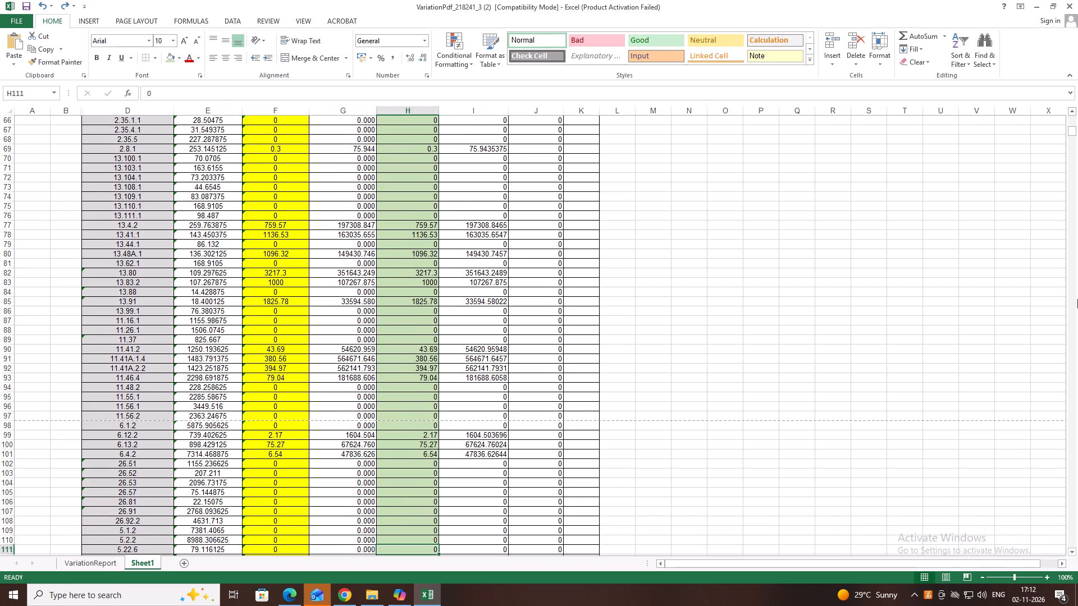
Examine Sheet1's remaining item rows from 5.22A.6 (row 112) down to the Total row, comparing proposed and billed quantities and amounts.
{"action": "key", "text": "Down"}
{"action": "key", "text": "Down"}
{"action": "key", "text": "Down"}
{"action": "key", "text": "Down"}
{"action": "key", "text": "Down"}
{"action": "key", "text": "Down"}
{"action": "key", "text": "Down"}
{"action": "key", "text": "Down"}
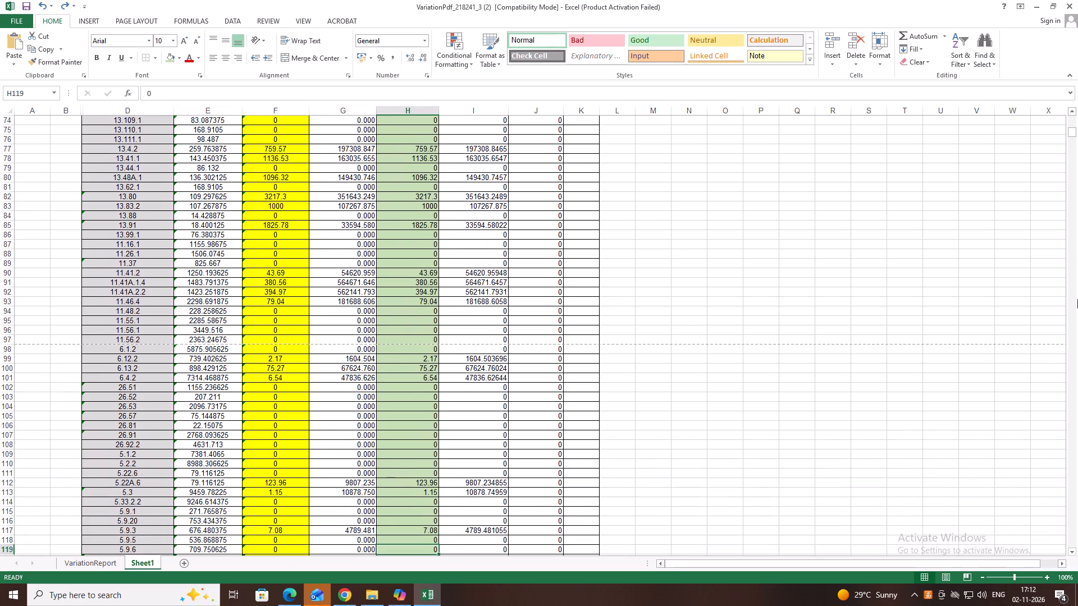
{"action": "key", "text": "Down"}
{"action": "key", "text": "Down"}
{"action": "key", "text": "Down"}
{"action": "key", "text": "Down"}
{"action": "key", "text": "Down"}
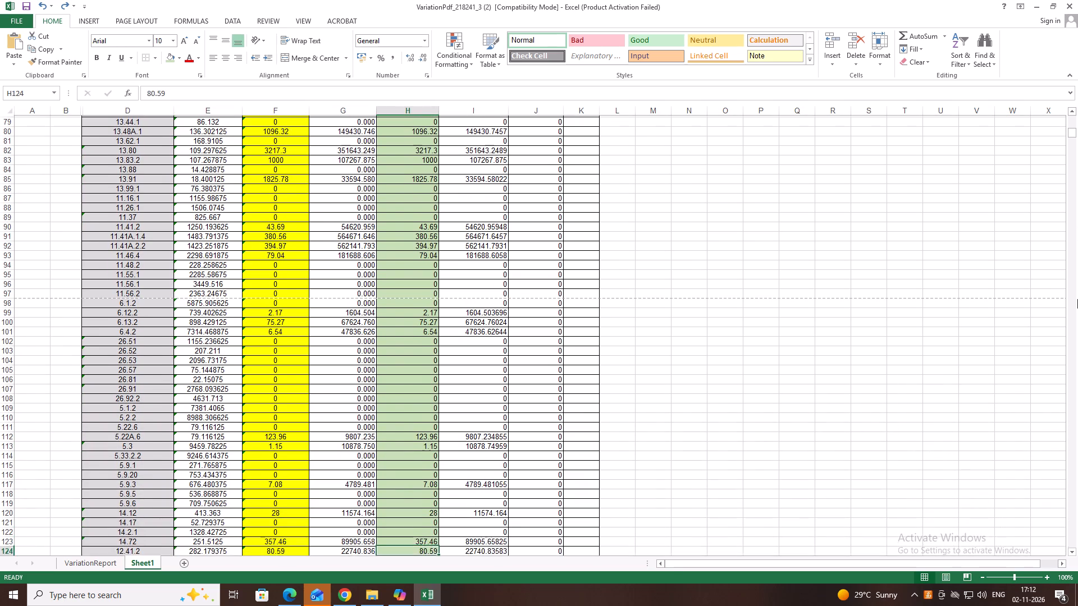
{"action": "key", "text": "Down"}
{"action": "key", "text": "Down"}
{"action": "key", "text": "Down"}
{"action": "key", "text": "Down"}
{"action": "key", "text": "Down"}
{"action": "key", "text": "Down"}
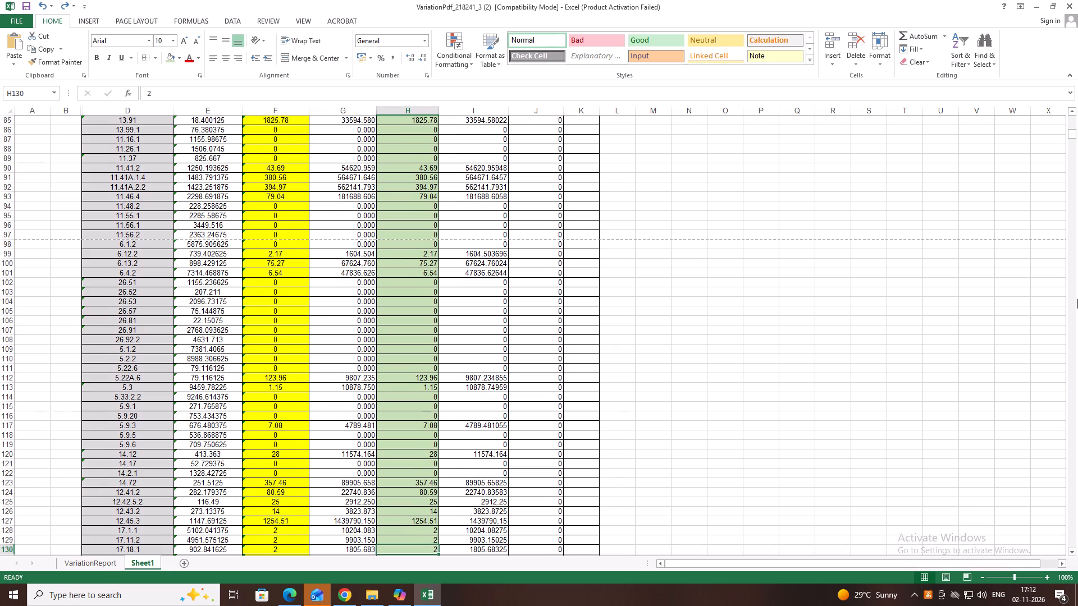
{"action": "key", "text": "Down"}
{"action": "key", "text": "Down"}
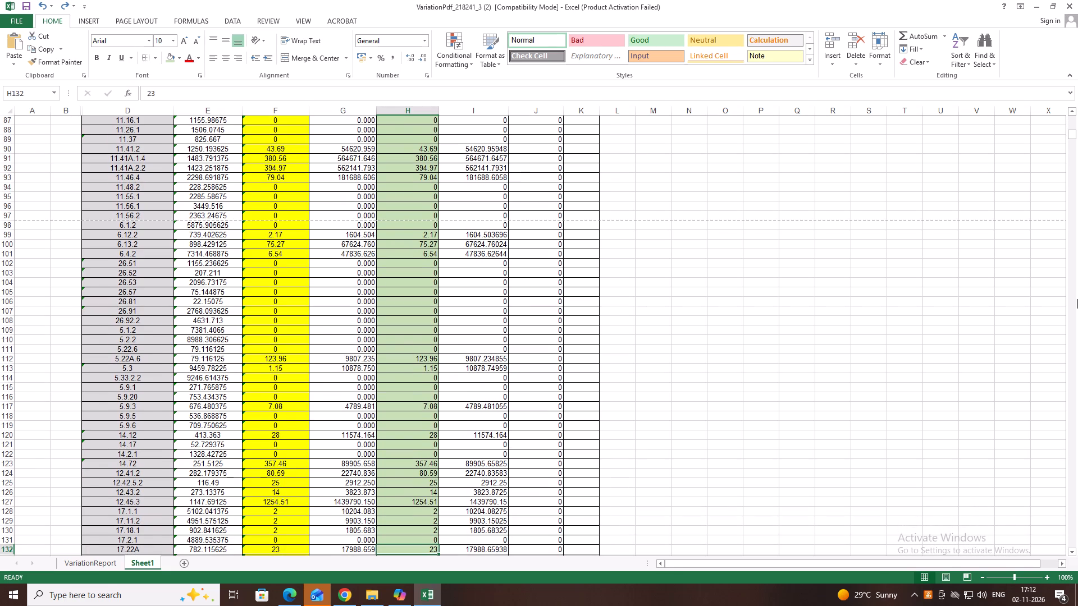
{"action": "key", "text": "Down"}
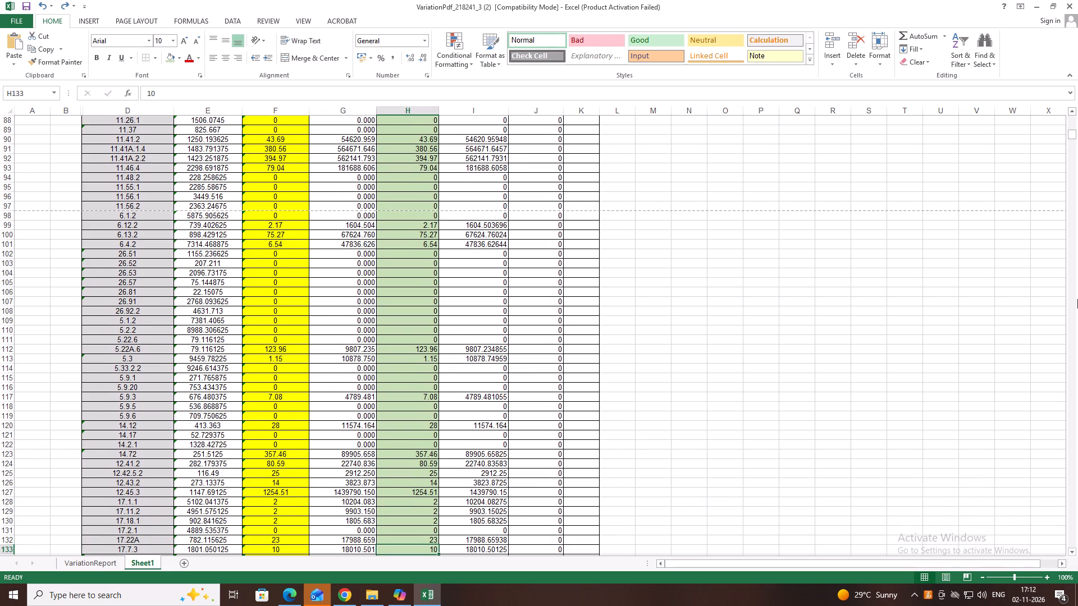
{"action": "key", "text": "Down"}
{"action": "key", "text": "Down"}
{"action": "key", "text": "Down"}
{"action": "key", "text": "Down"}
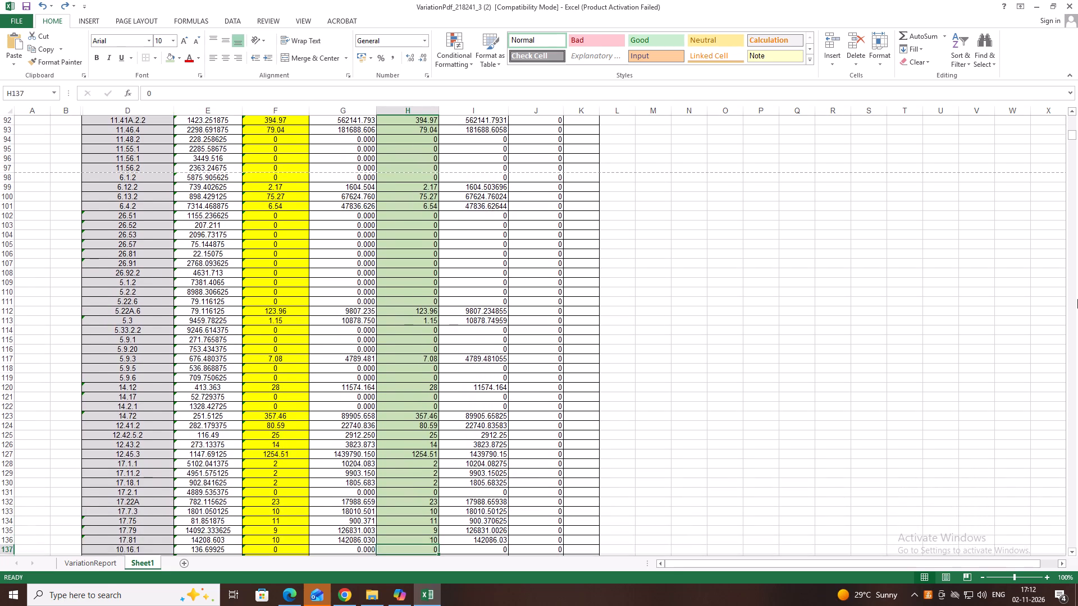
{"action": "key", "text": "Down"}
{"action": "key", "text": "Down"}
{"action": "key", "text": "Down"}
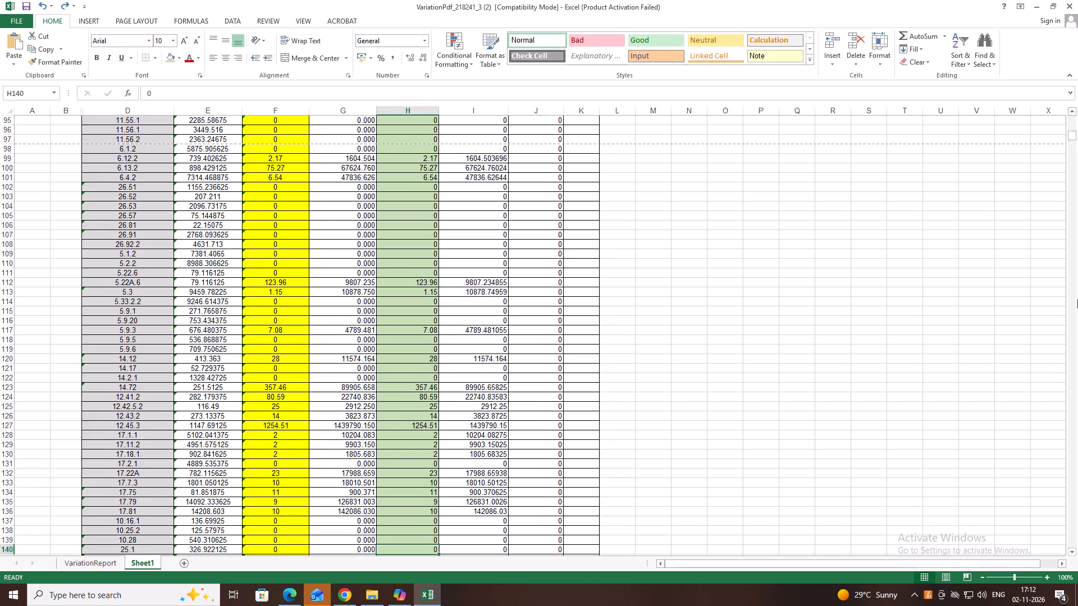
{"action": "key", "text": "Down"}
{"action": "key", "text": "Down"}
{"action": "key", "text": "Down"}
{"action": "key", "text": "Down"}
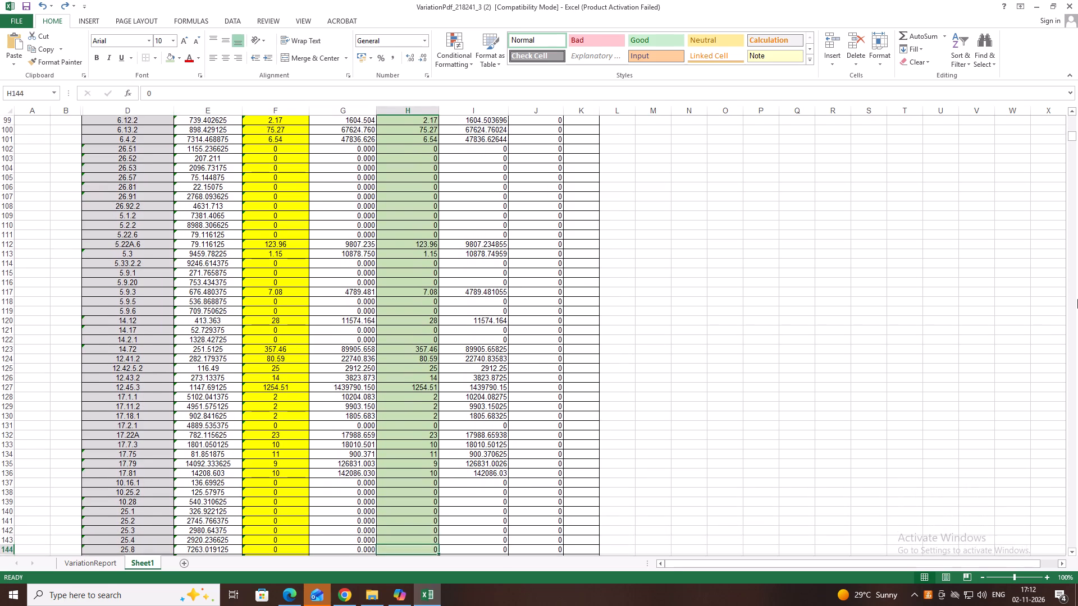
{"action": "key", "text": "Down"}
{"action": "key", "text": "Down"}
{"action": "key", "text": "Down"}
{"action": "key", "text": "Down"}
{"action": "key", "text": "Down"}
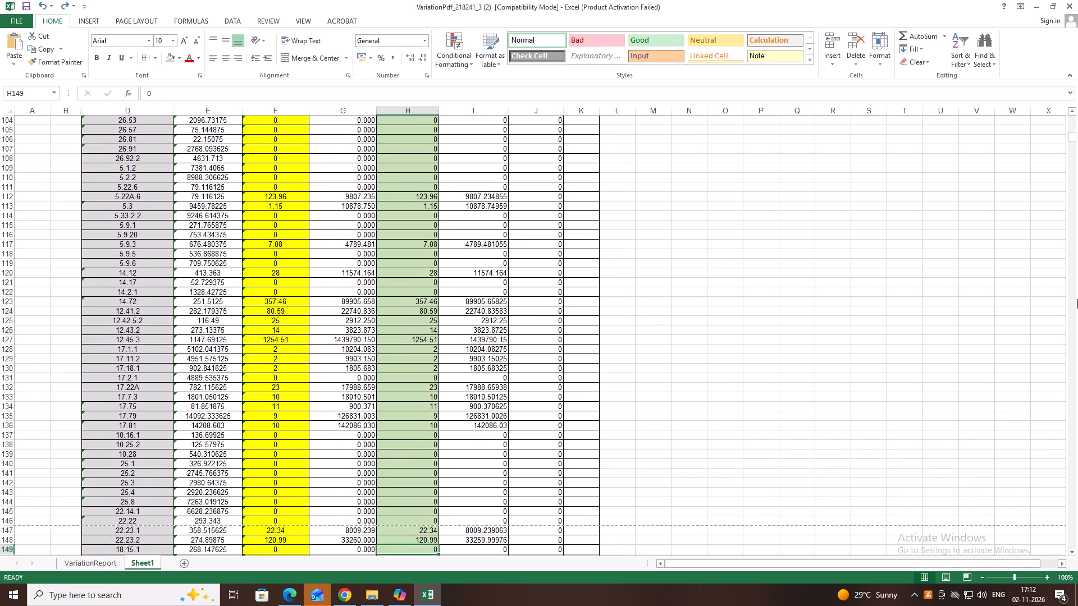
{"action": "key", "text": "Down"}
{"action": "key", "text": "Down"}
{"action": "key", "text": "Down"}
{"action": "key", "text": "Down"}
{"action": "key", "text": "Down"}
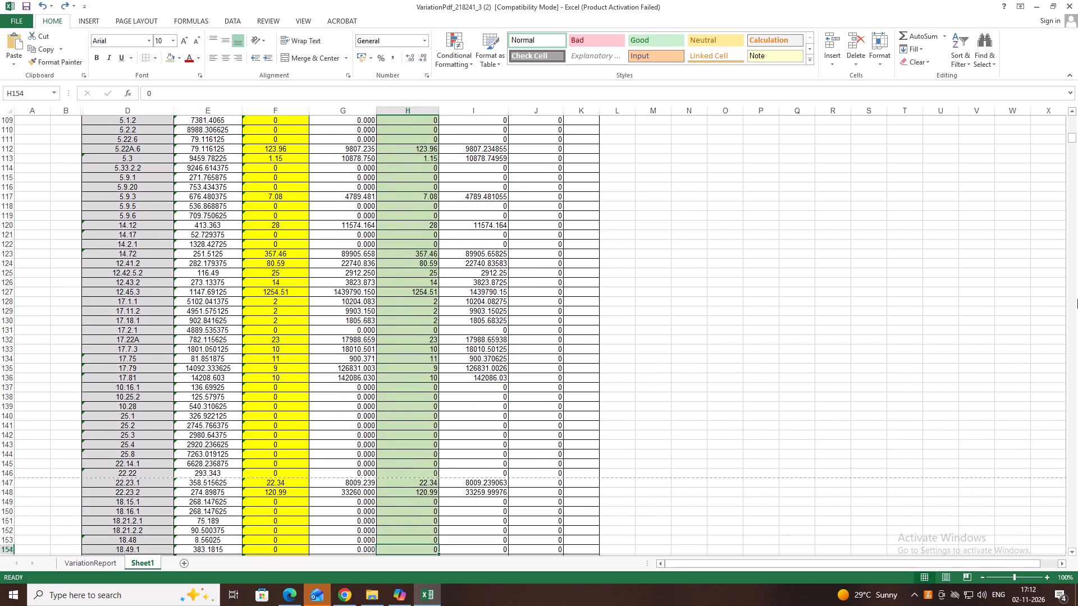
{"action": "key", "text": "Down"}
{"action": "key", "text": "Down"}
{"action": "key", "text": "Down"}
{"action": "key", "text": "Down"}
{"action": "key", "text": "Down"}
{"action": "key", "text": "Down"}
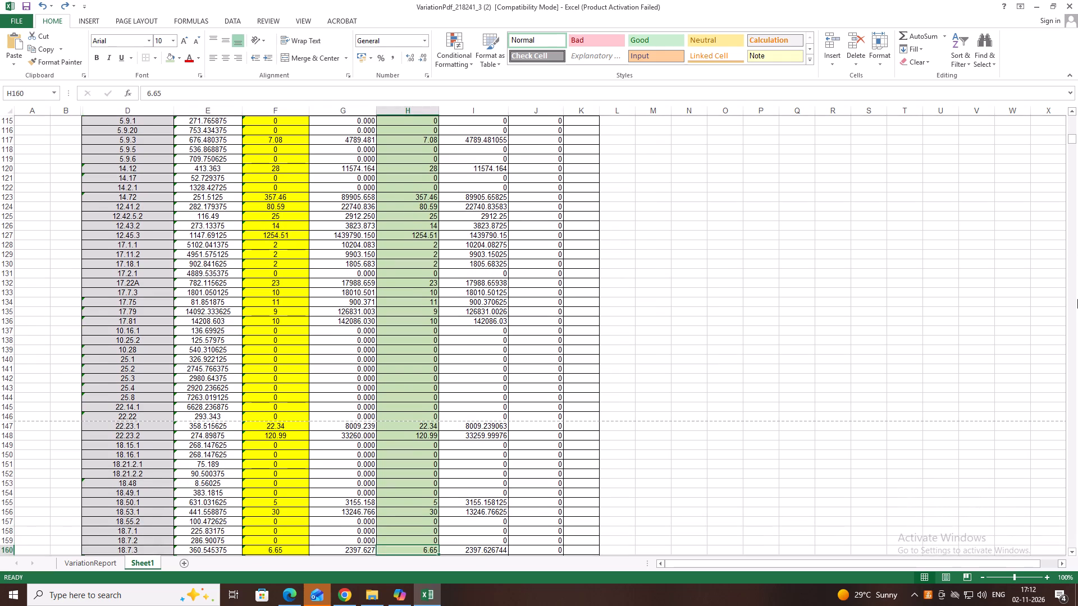
{"action": "key", "text": "Down"}
{"action": "key", "text": "Down"}
{"action": "key", "text": "Down"}
{"action": "key", "text": "Down"}
{"action": "key", "text": "Down"}
{"action": "key", "text": "Down"}
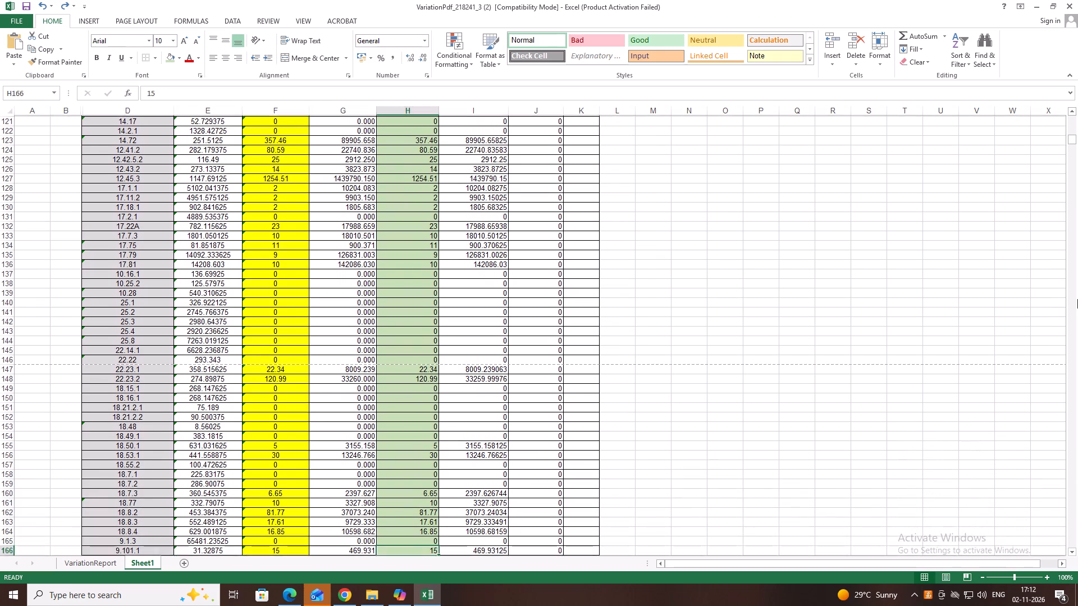
{"action": "key", "text": "Down"}
{"action": "key", "text": "Down"}
{"action": "key", "text": "Down"}
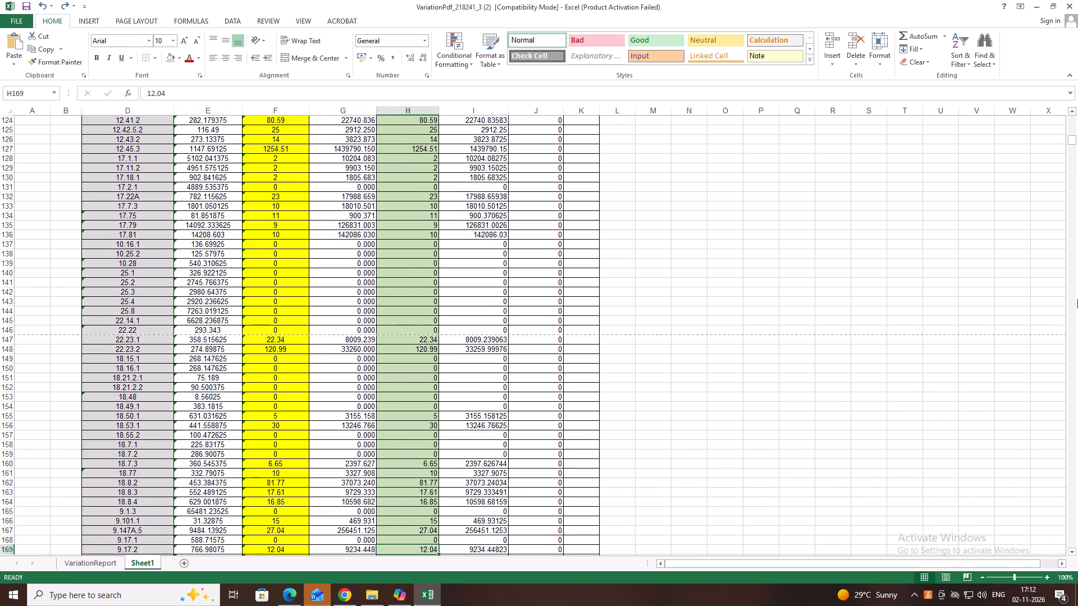
{"action": "key", "text": "Down"}
{"action": "key", "text": "Down"}
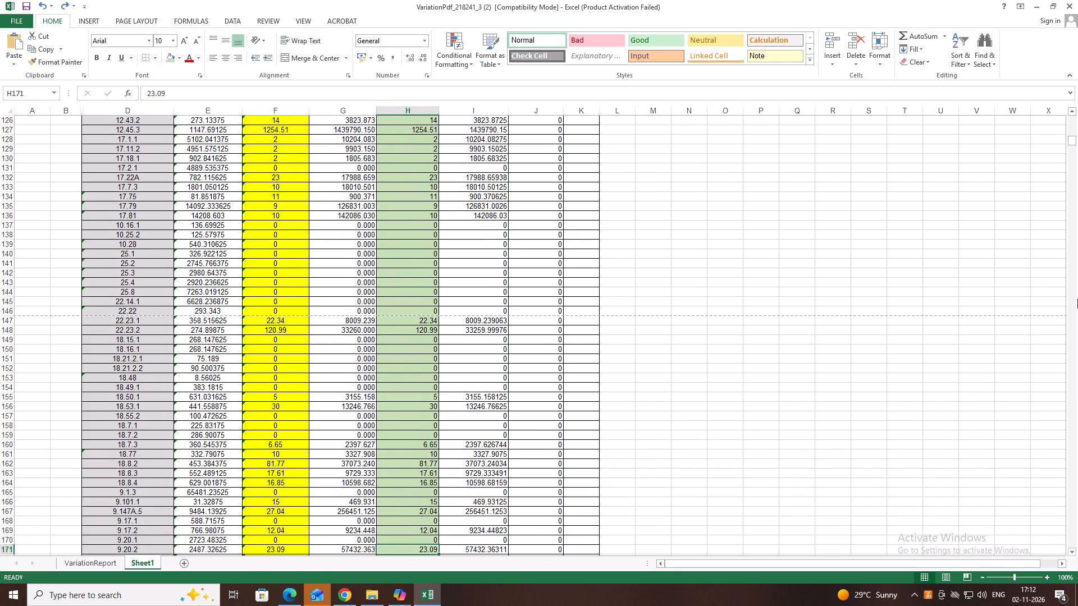
{"action": "key", "text": "Down"}
{"action": "key", "text": "Down"}
{"action": "key", "text": "Down"}
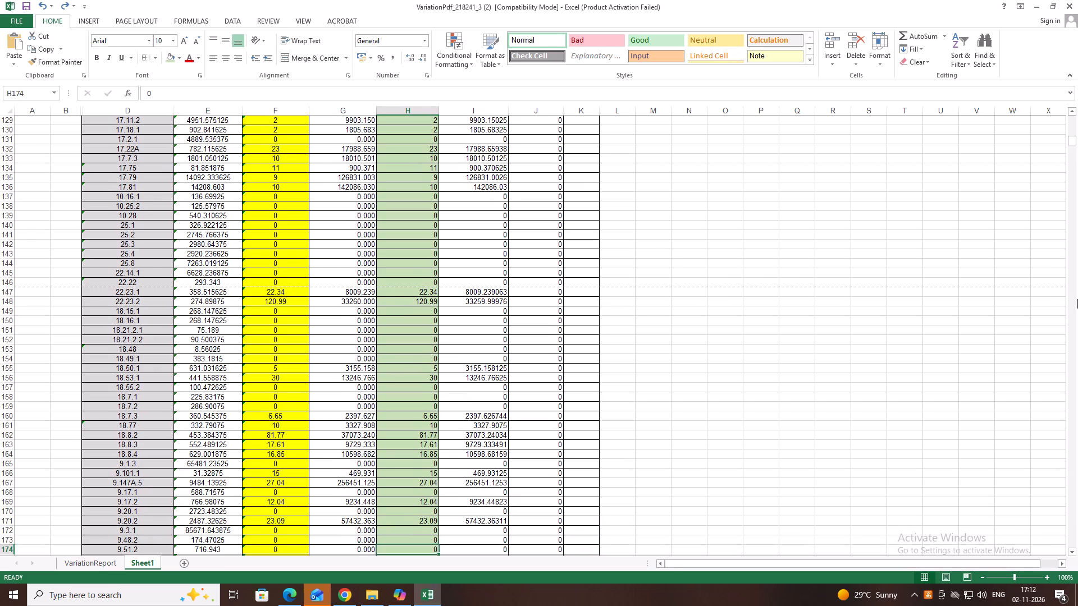
{"action": "key", "text": "Down"}
{"action": "key", "text": "Down"}
{"action": "key", "text": "Down"}
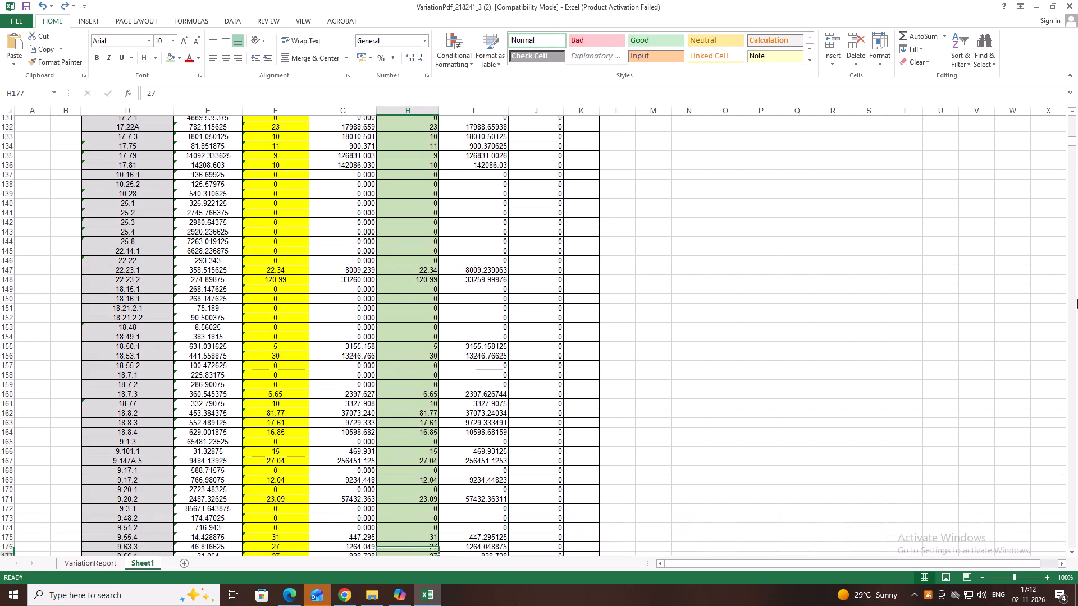
{"action": "key", "text": "Down"}
{"action": "key", "text": "Down"}
{"action": "key", "text": "Down"}
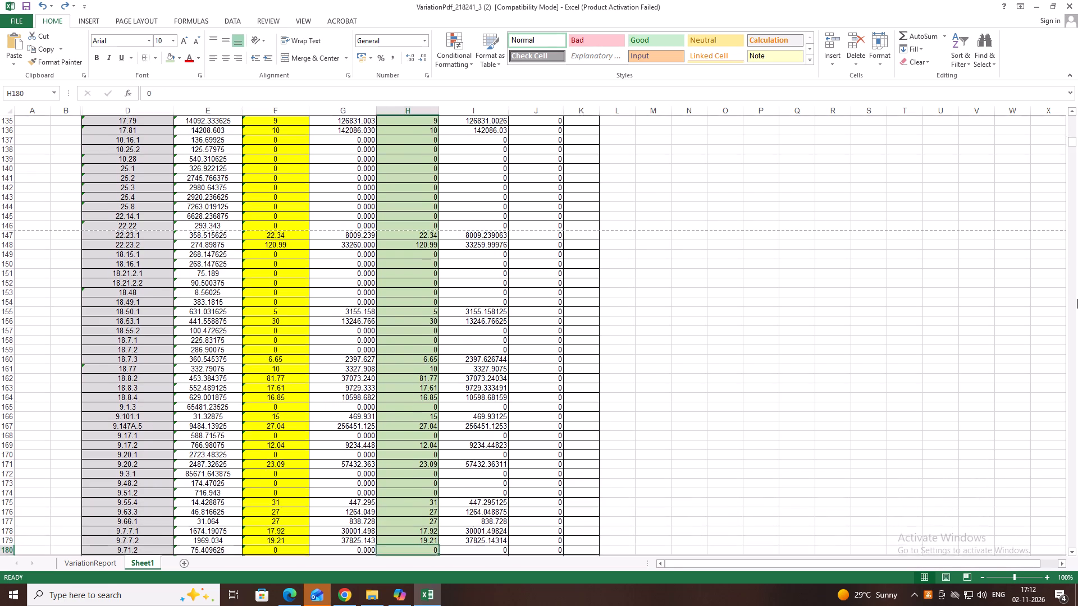
{"action": "key", "text": "Down"}
{"action": "key", "text": "Down"}
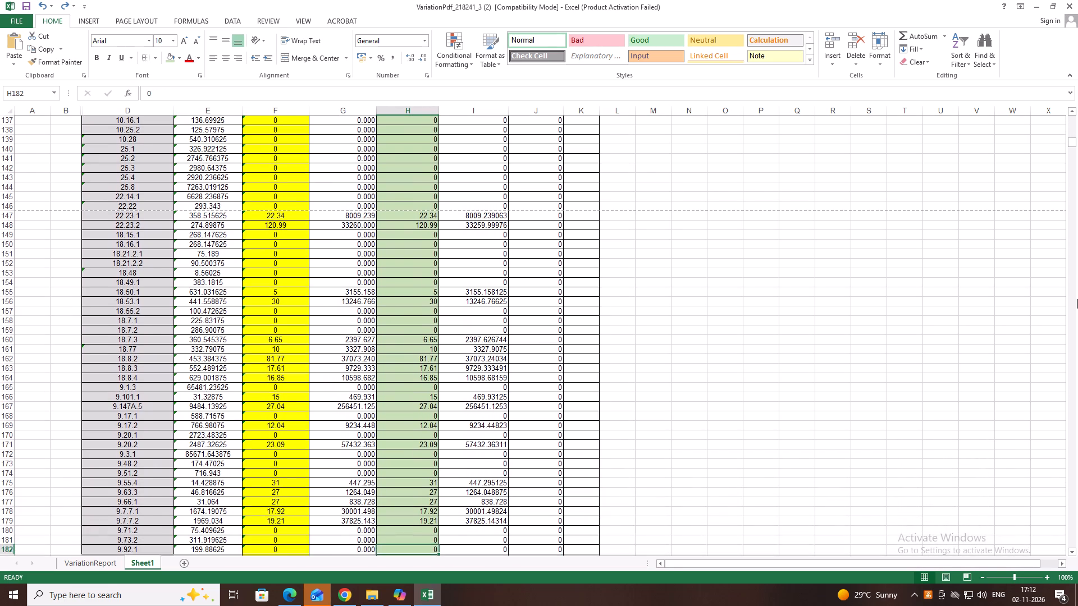
{"action": "key", "text": "Down"}
{"action": "key", "text": "Down"}
{"action": "key", "text": "Down"}
{"action": "key", "text": "Down"}
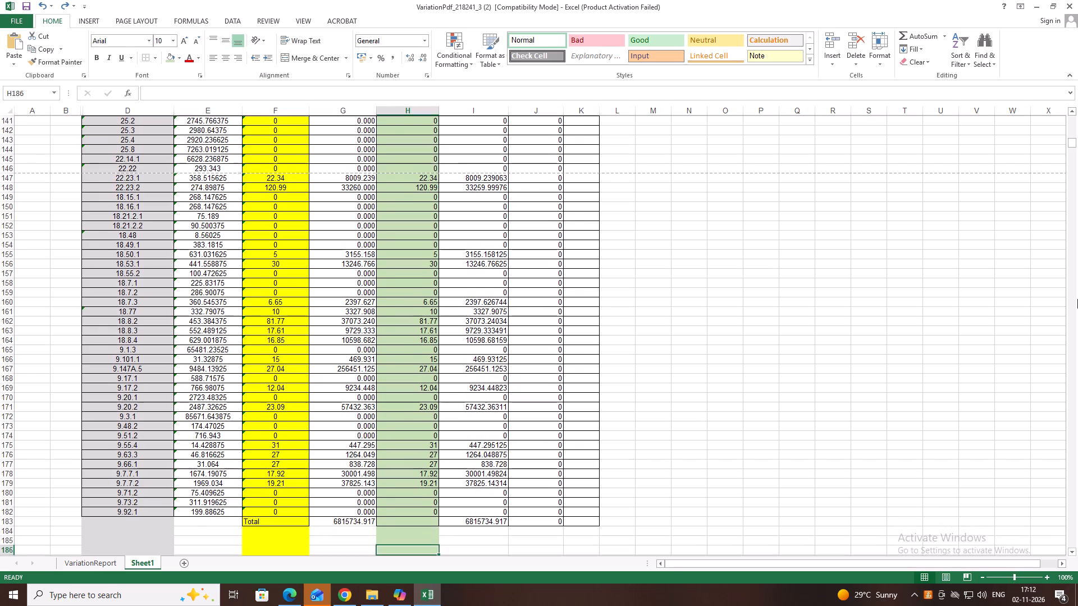
{"action": "key", "text": "Down"}
{"action": "key", "text": "Down"}
{"action": "key", "text": "Down"}
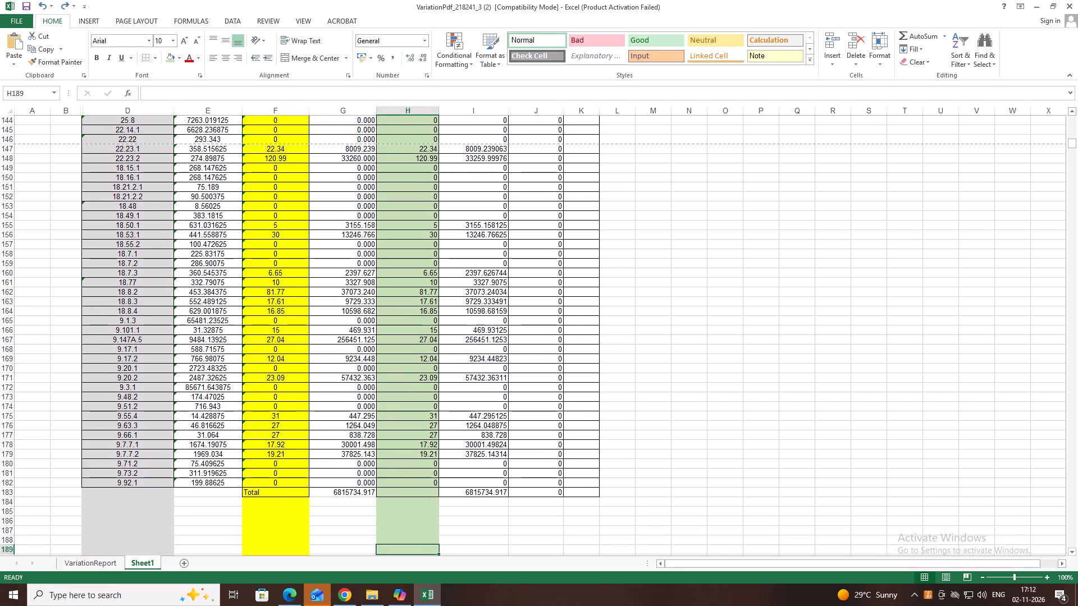
Format the whole Variation amount column (G) on Sheet1 to show two decimal places.
{"action": "scroll", "coordinate": [298, 486], "scroll_direction": "up", "scroll_amount": 1}
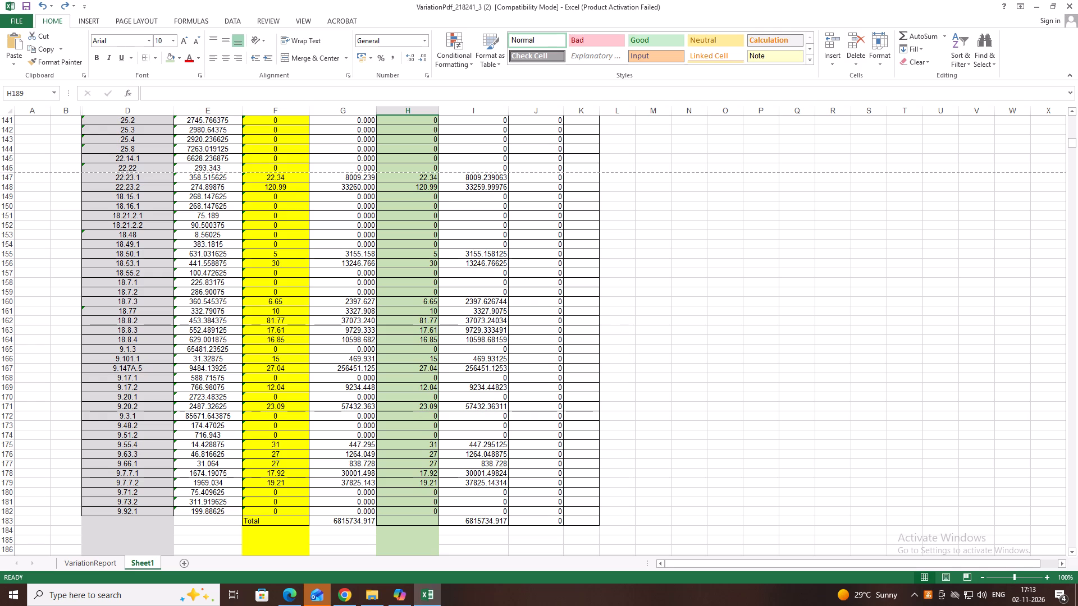
{"action": "scroll", "coordinate": [522, 410], "scroll_direction": "up", "scroll_amount": 12}
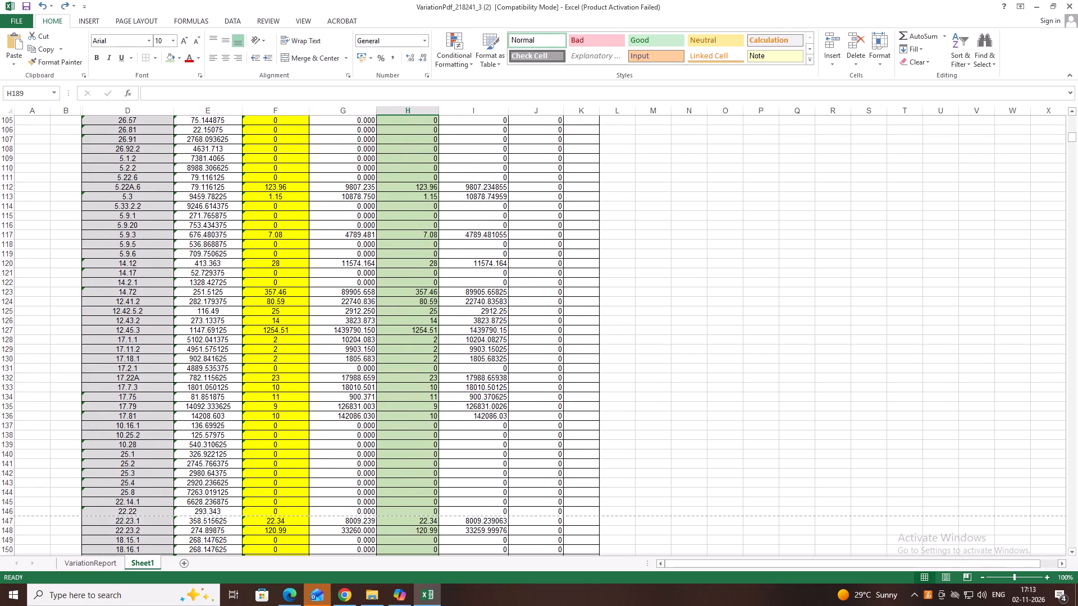
{"action": "left_click", "coordinate": [360, 105]}
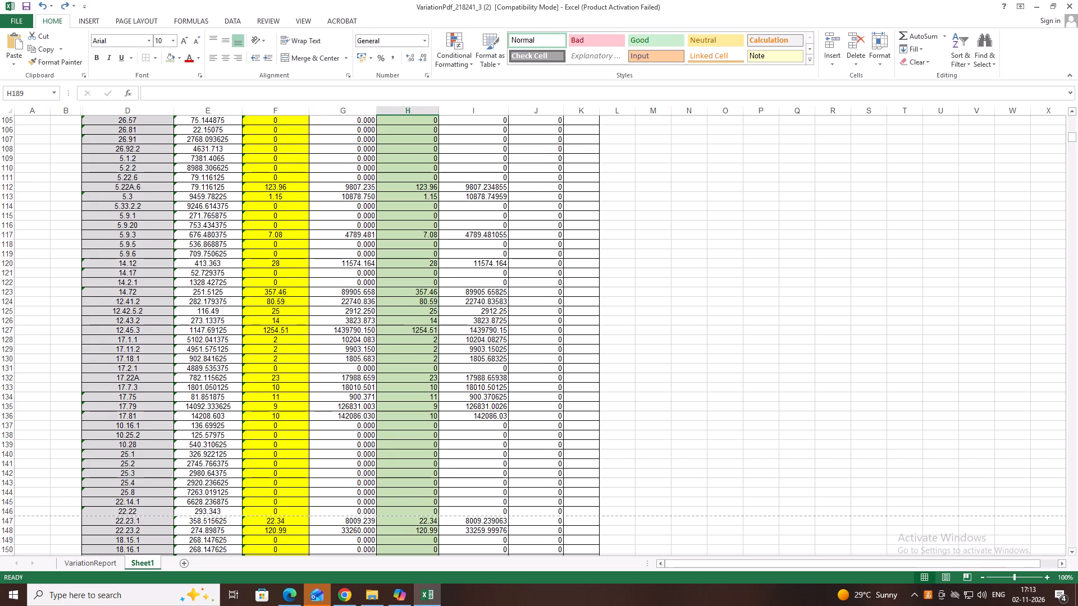
{"action": "left_click", "coordinate": [360, 98]}
{"action": "scroll", "coordinate": [364, 114], "scroll_direction": "up", "scroll_amount": 4}
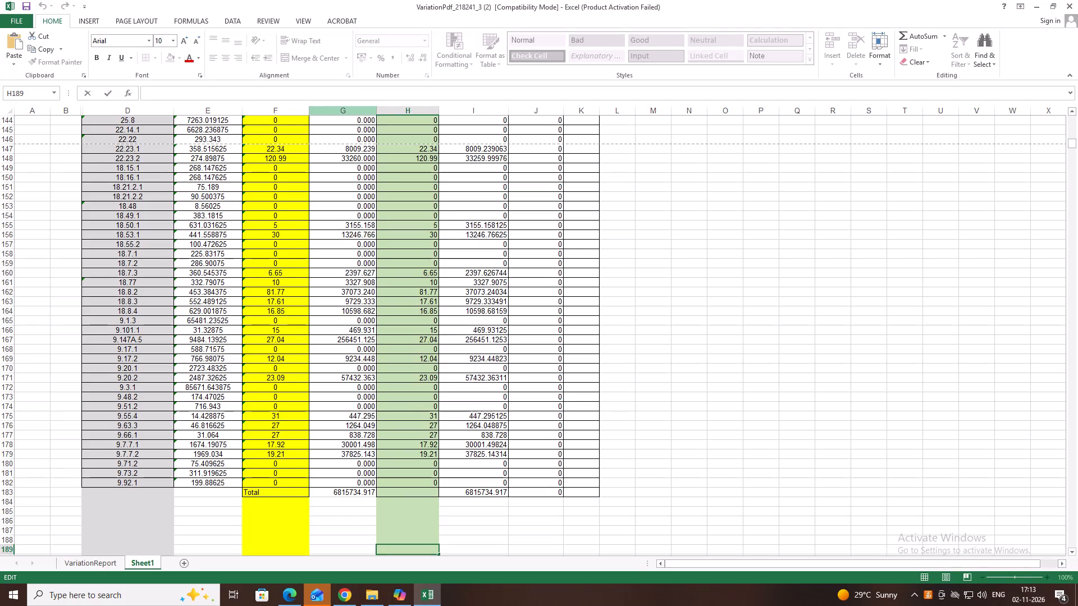
{"action": "left_click", "coordinate": [352, 113]}
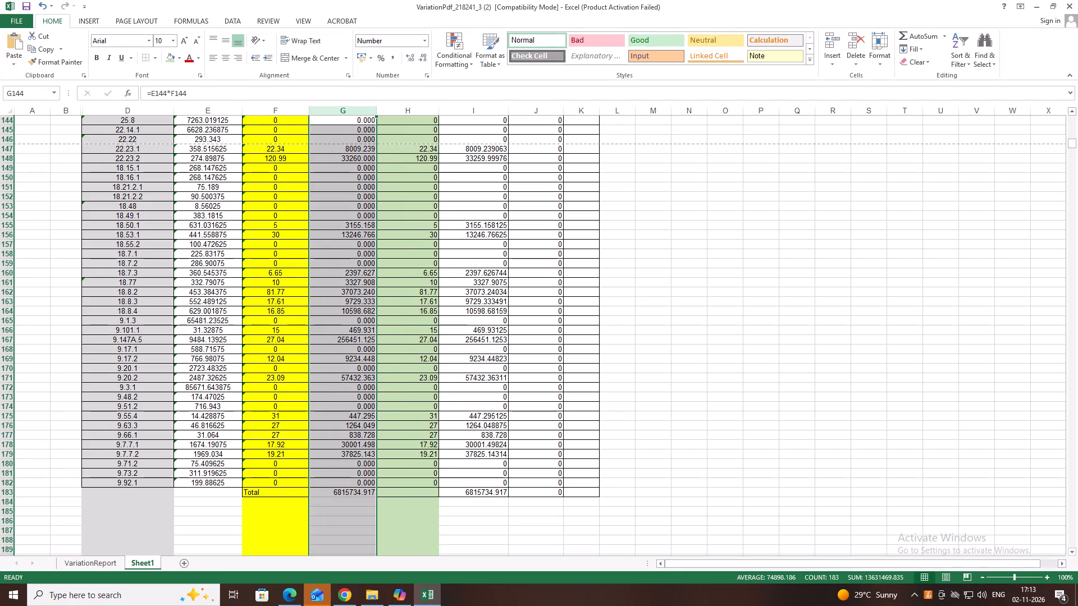
{"action": "left_click", "coordinate": [419, 56]}
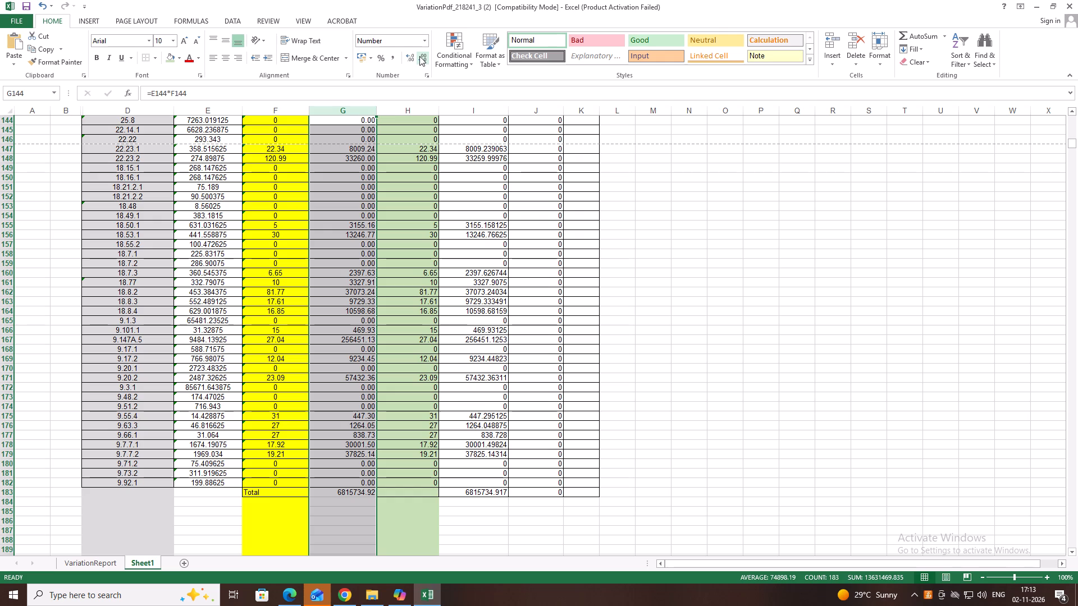
Look over the Variation amount column from the lower item rows back up to Sheet1's header row.
{"action": "scroll", "coordinate": [233, 327], "scroll_direction": "up", "scroll_amount": 10}
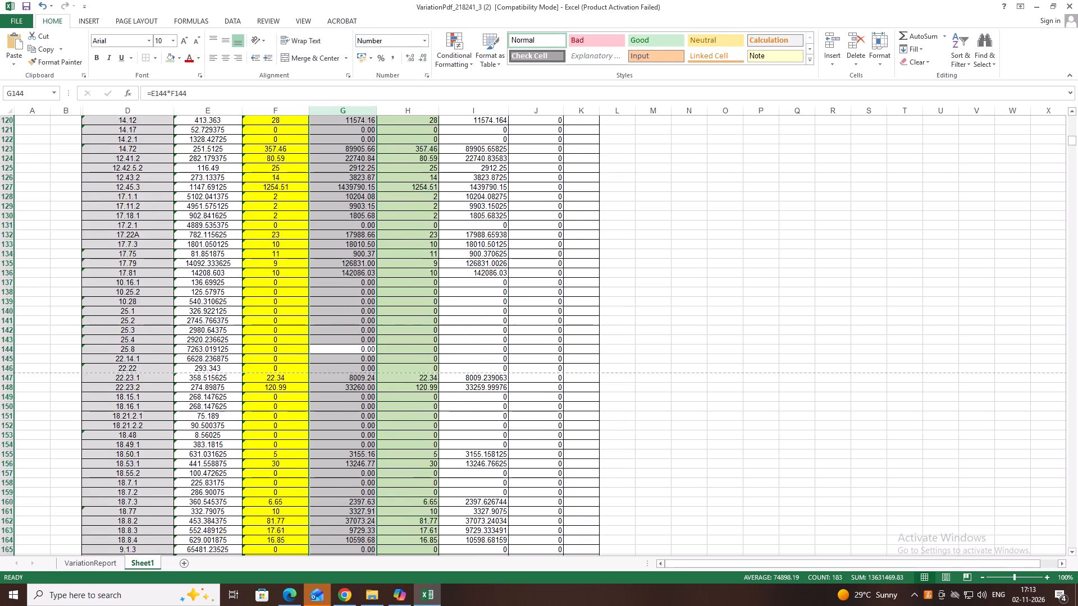
{"action": "scroll", "coordinate": [233, 327], "scroll_direction": "up", "scroll_amount": 15}
{"action": "scroll", "coordinate": [233, 327], "scroll_direction": "up", "scroll_amount": 18}
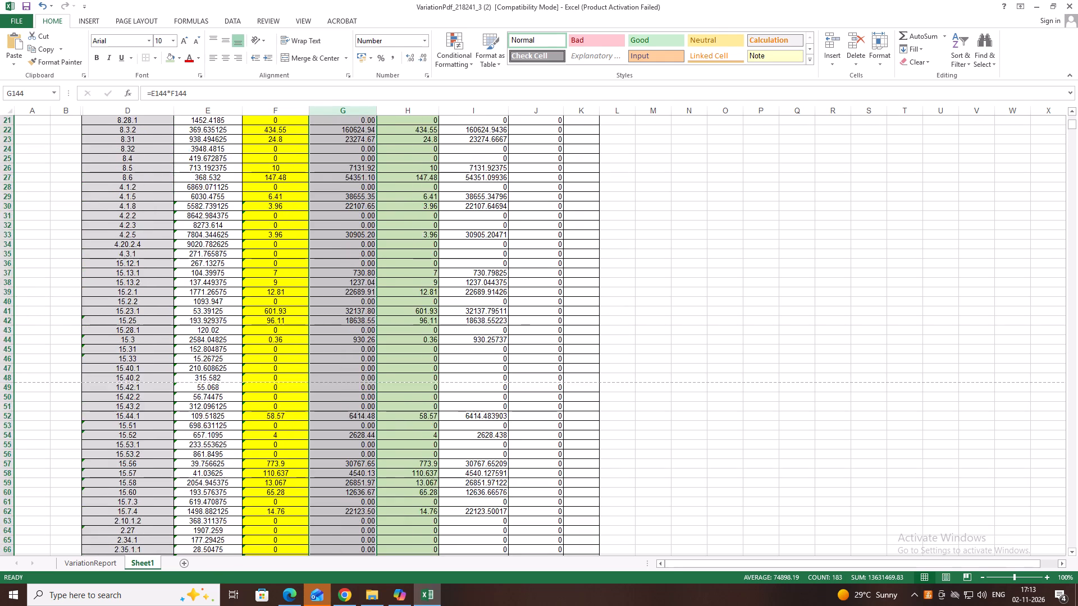
{"action": "scroll", "coordinate": [233, 327], "scroll_direction": "up", "scroll_amount": 10}
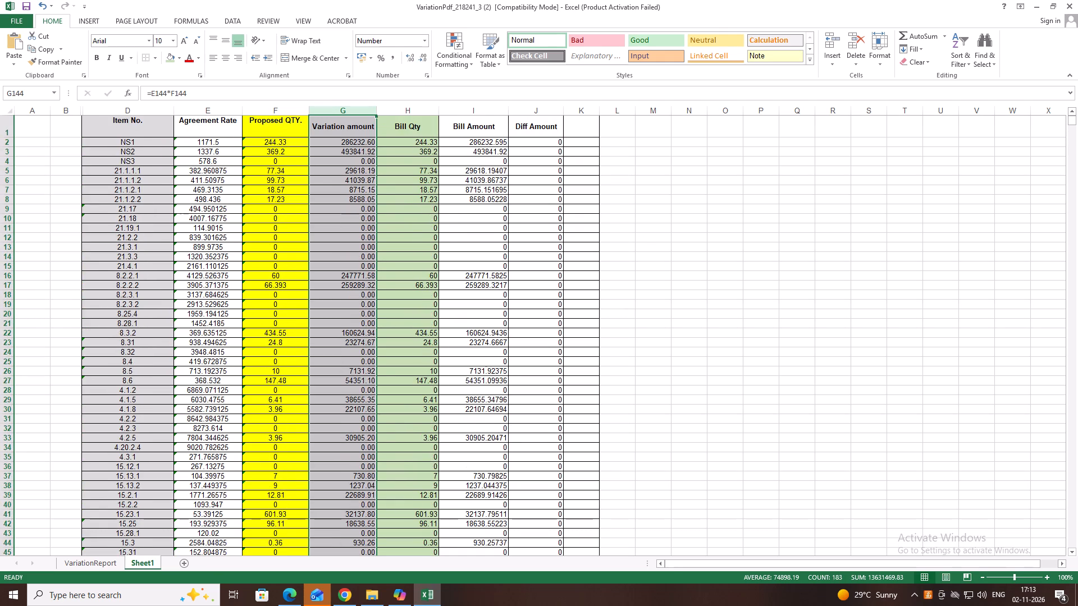
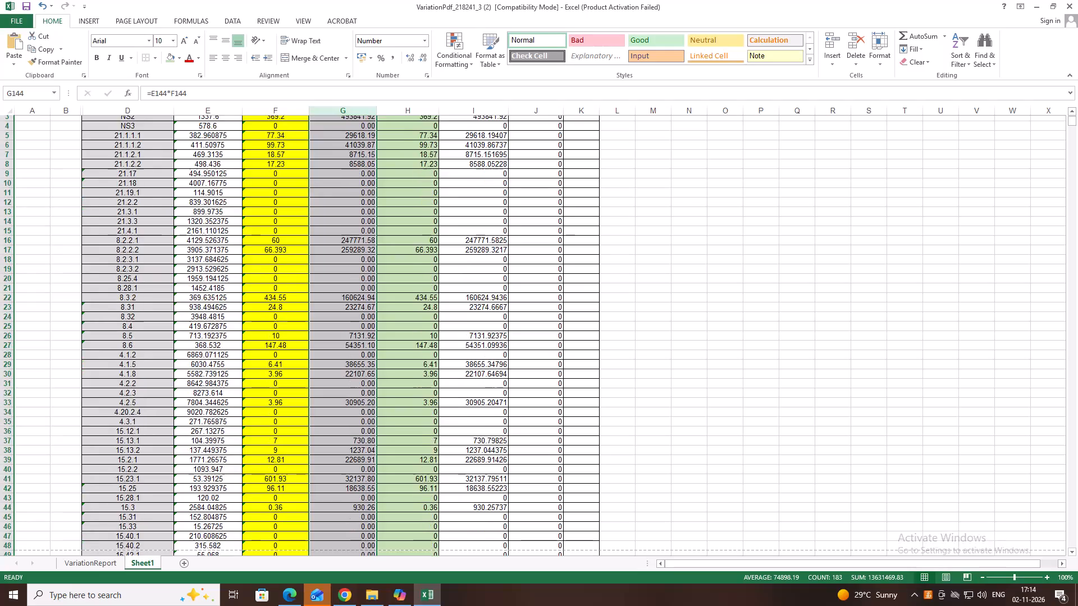
Look over Sheet1's two-decimal Variation amount column from the upper item rows down to item 5.22A.6 (row 112).
{"action": "scroll", "coordinate": [338, 454], "scroll_direction": "down", "scroll_amount": 7}
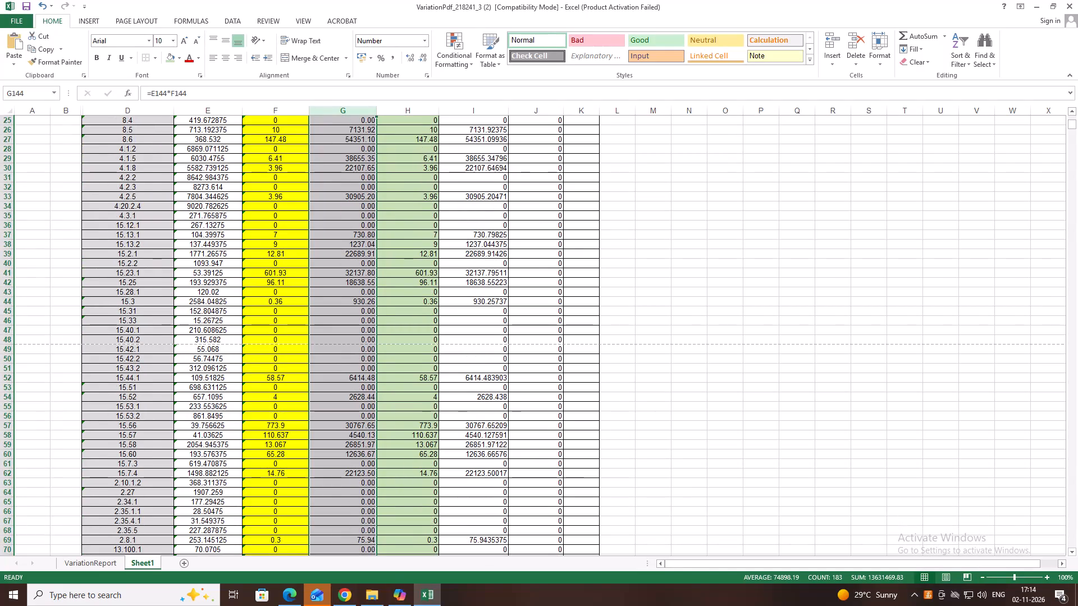
{"action": "scroll", "coordinate": [335, 462], "scroll_direction": "down", "scroll_amount": 4}
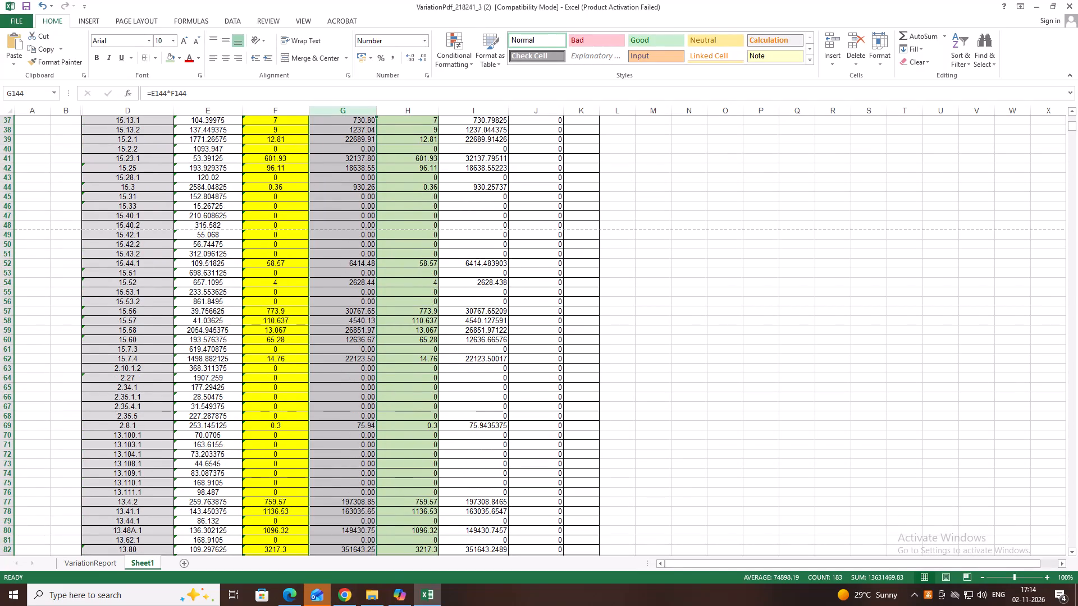
{"action": "scroll", "coordinate": [373, 478], "scroll_direction": "down", "scroll_amount": 10}
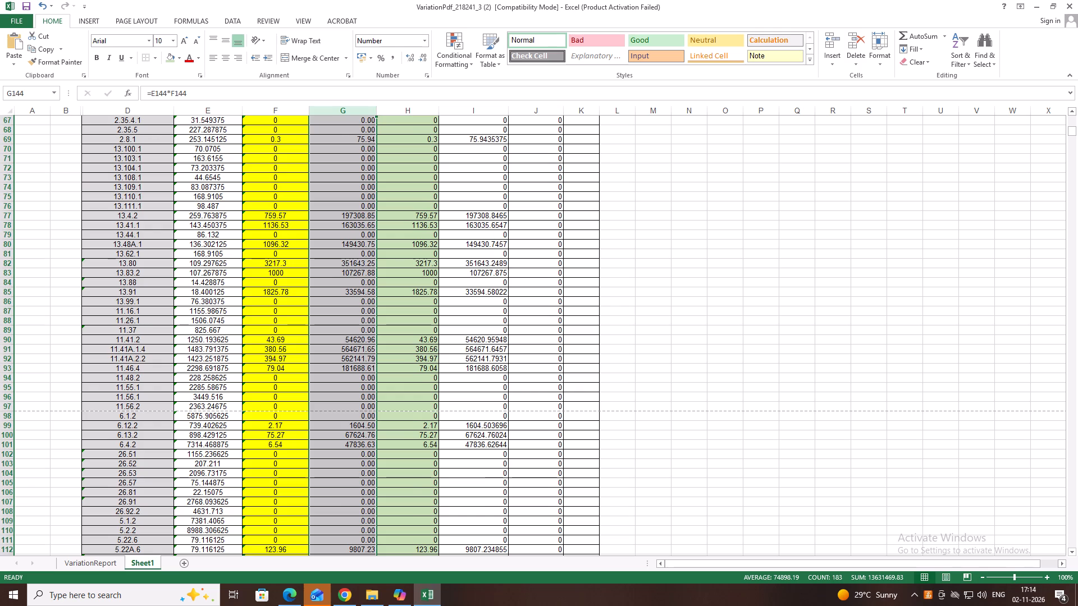
{"action": "left_click", "coordinate": [216, 351]}
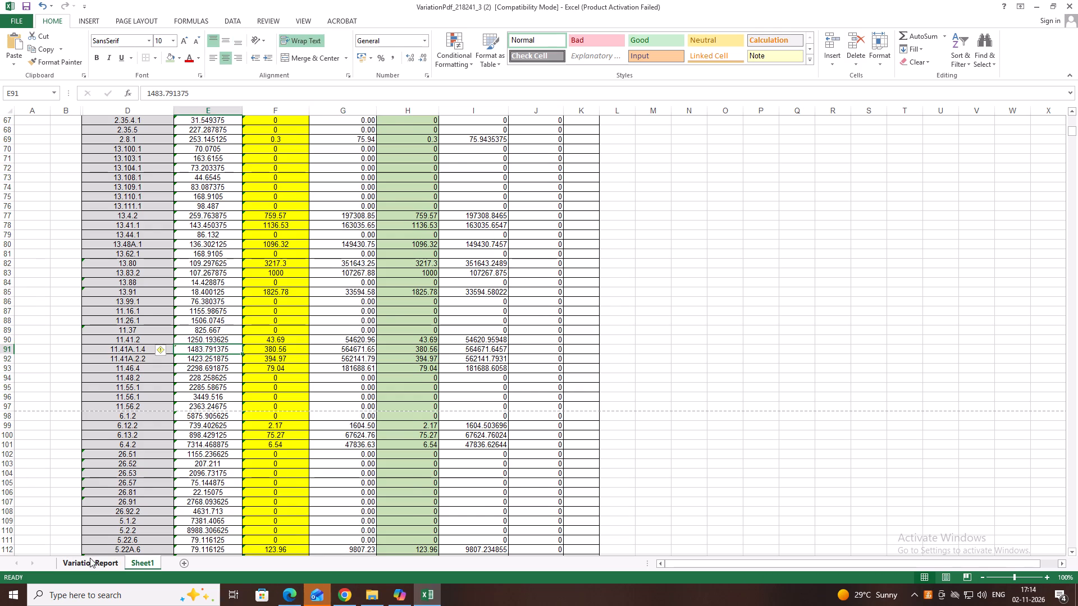
Examine the rates, proposed quantities and amounts on the VariationReport sheet, from the header row down to item 15.25 (row 42).
{"action": "left_click", "coordinate": [90, 558]}
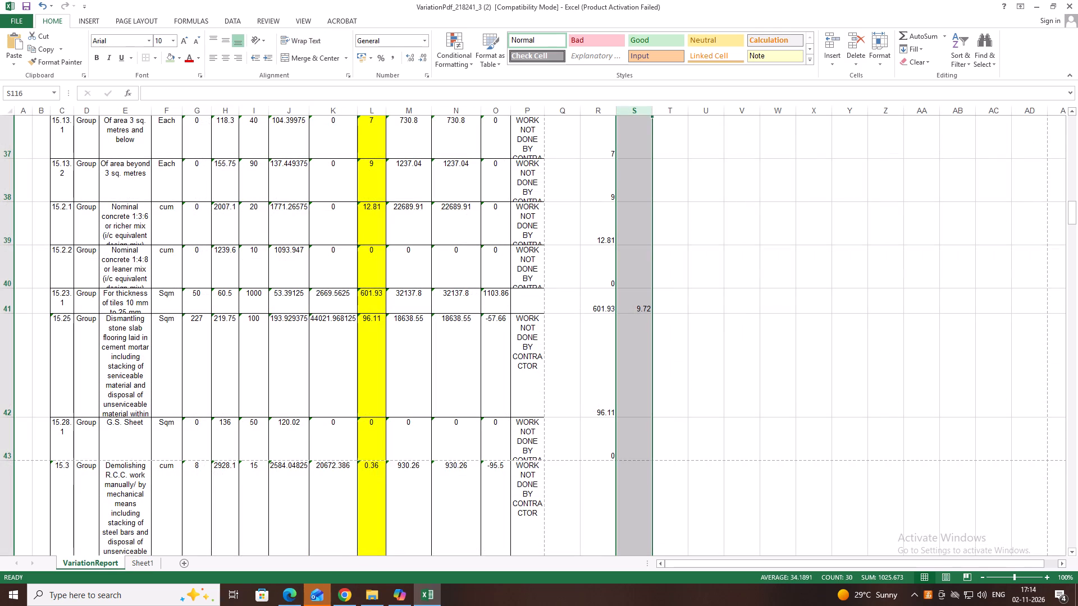
{"action": "scroll", "coordinate": [262, 356], "scroll_direction": "up", "scroll_amount": 20}
{"action": "scroll", "coordinate": [262, 356], "scroll_direction": "up", "scroll_amount": 5}
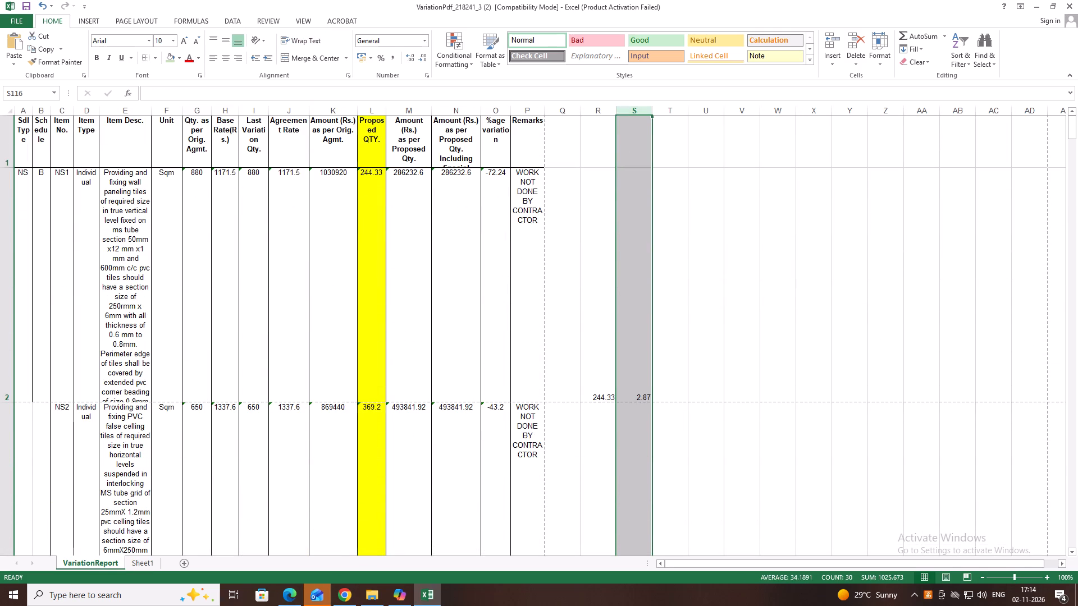
{"action": "scroll", "coordinate": [133, 339], "scroll_direction": "down", "scroll_amount": 4}
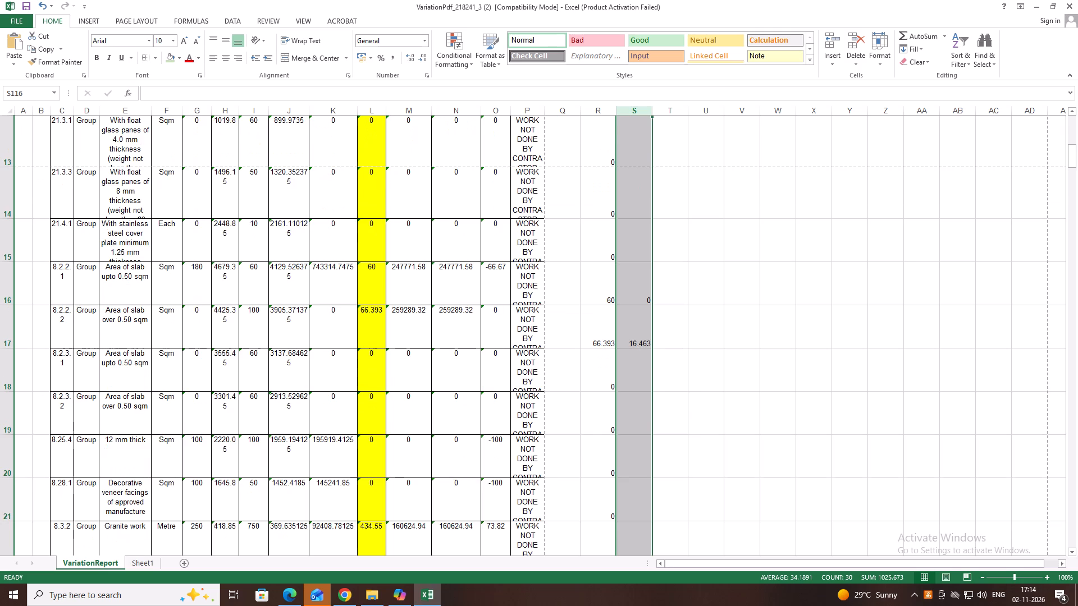
{"action": "scroll", "coordinate": [193, 437], "scroll_direction": "down", "scroll_amount": 1}
{"action": "scroll", "coordinate": [193, 437], "scroll_direction": "up", "scroll_amount": 12}
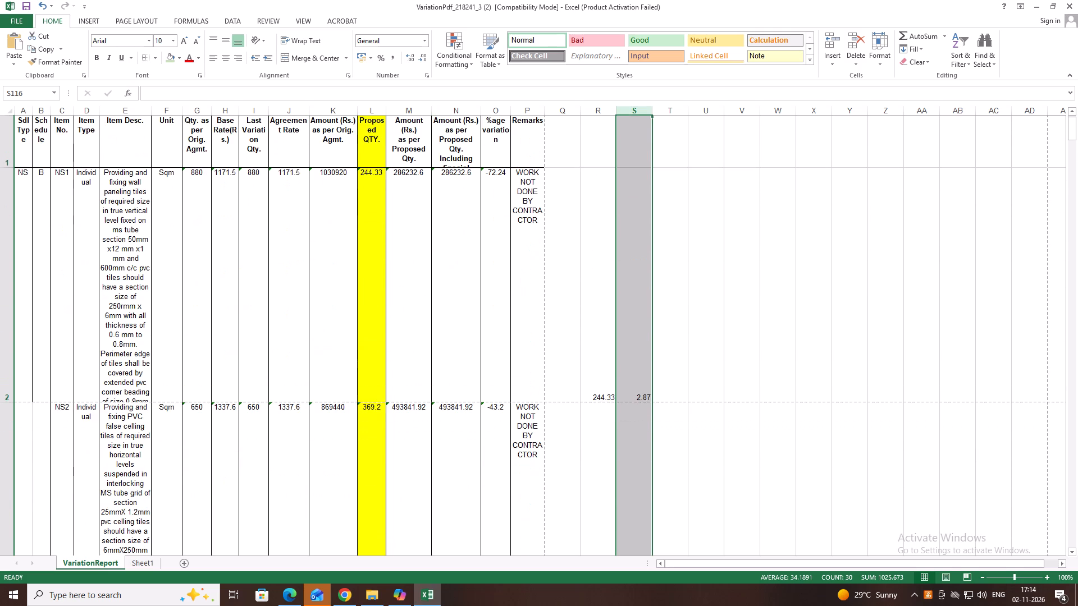
{"action": "scroll", "coordinate": [193, 437], "scroll_direction": "up", "scroll_amount": 3}
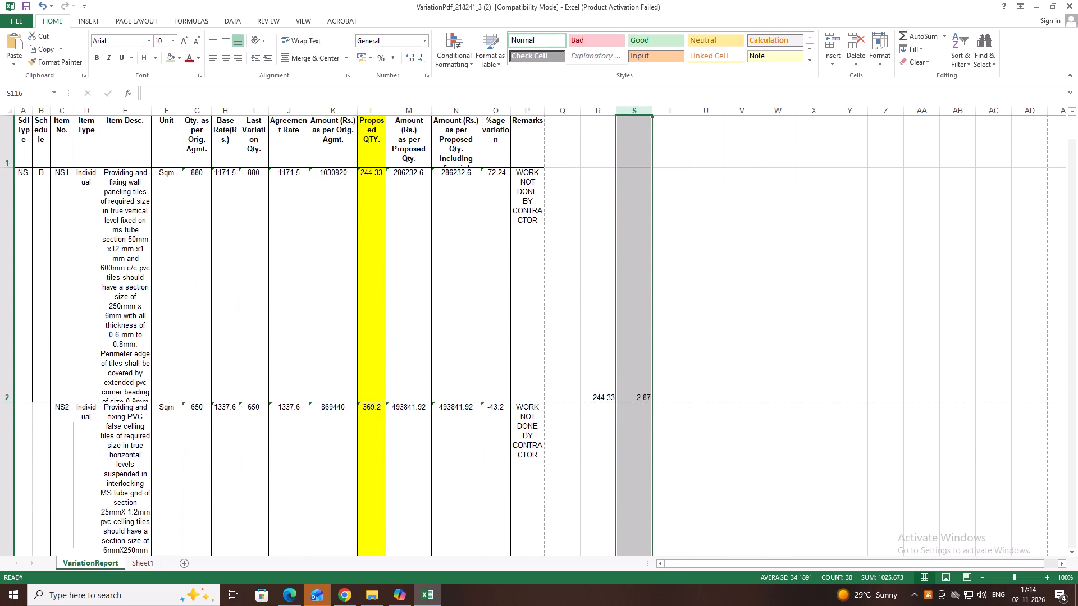
{"action": "left_click", "coordinate": [223, 428]}
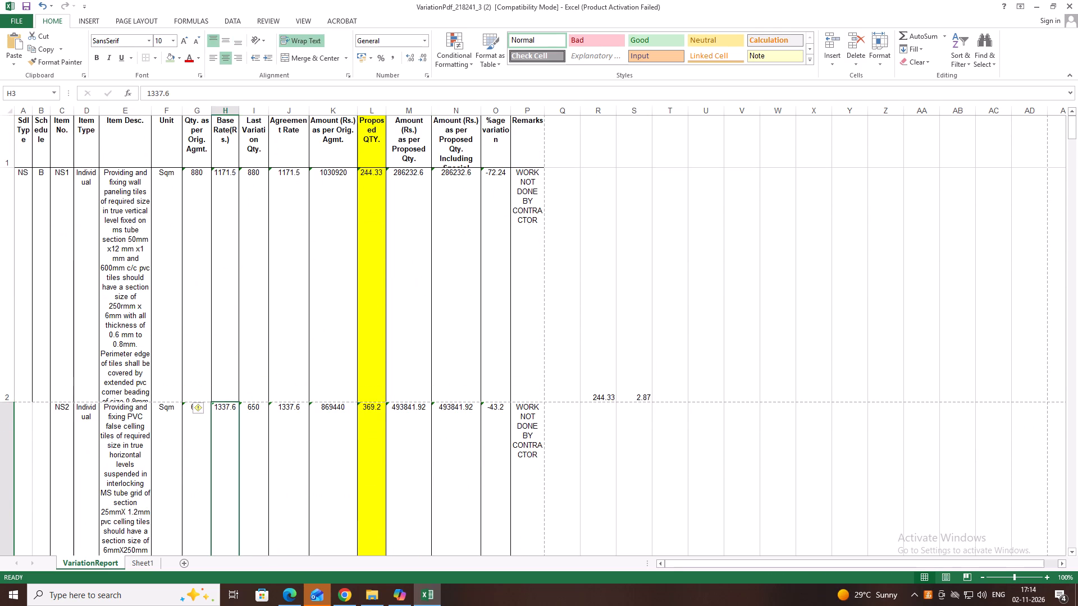
{"action": "left_click", "coordinate": [286, 406]}
{"action": "scroll", "coordinate": [296, 444], "scroll_direction": "down", "scroll_amount": 5}
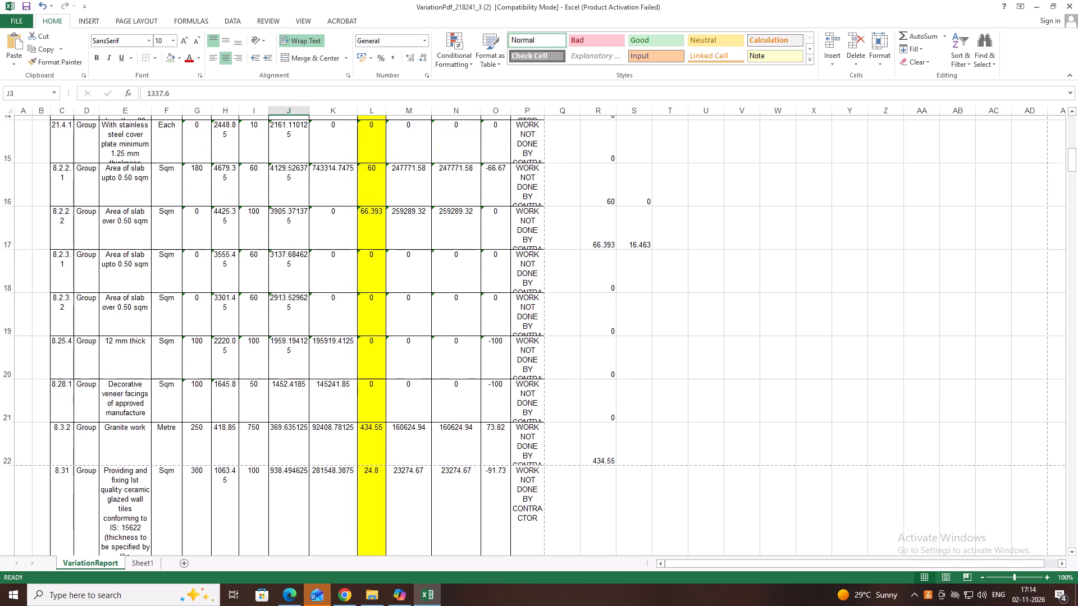
{"action": "scroll", "coordinate": [296, 400], "scroll_direction": "down", "scroll_amount": 4}
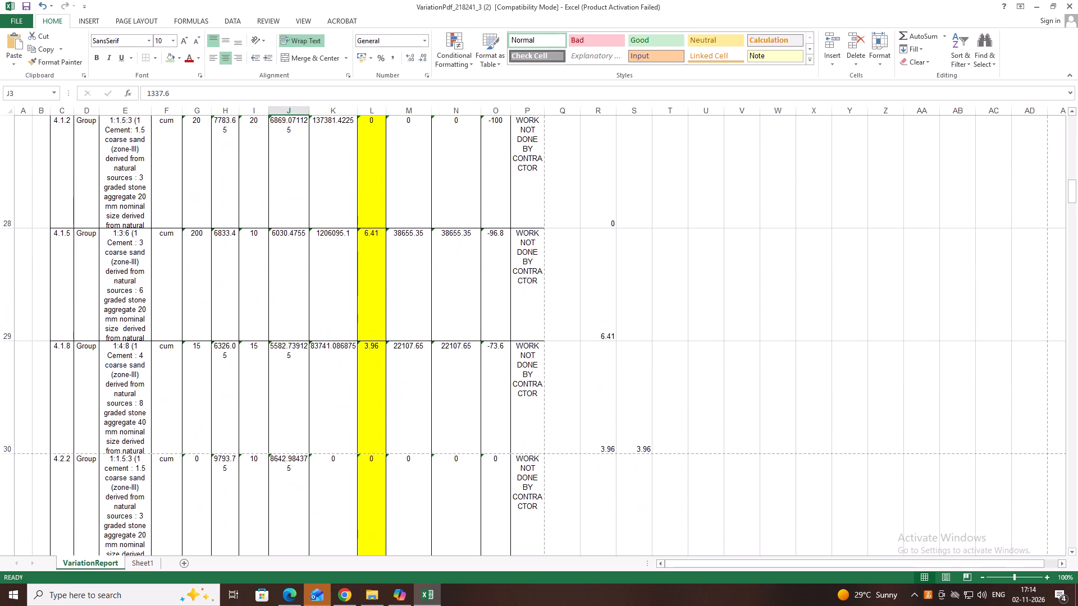
{"action": "scroll", "coordinate": [296, 416], "scroll_direction": "down", "scroll_amount": 2}
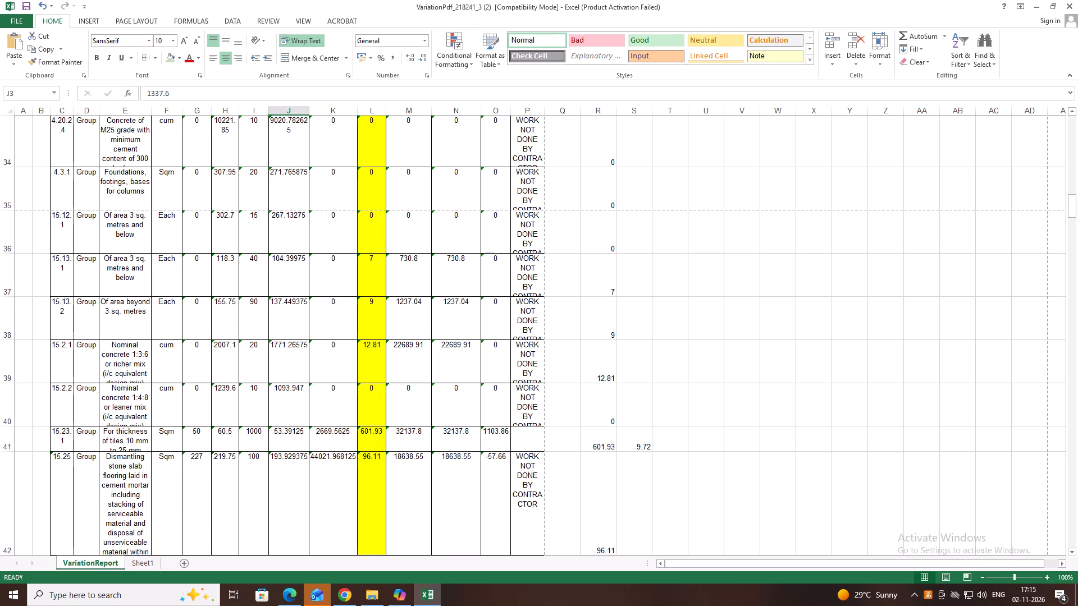
{"action": "left_click", "coordinate": [431, 594]}
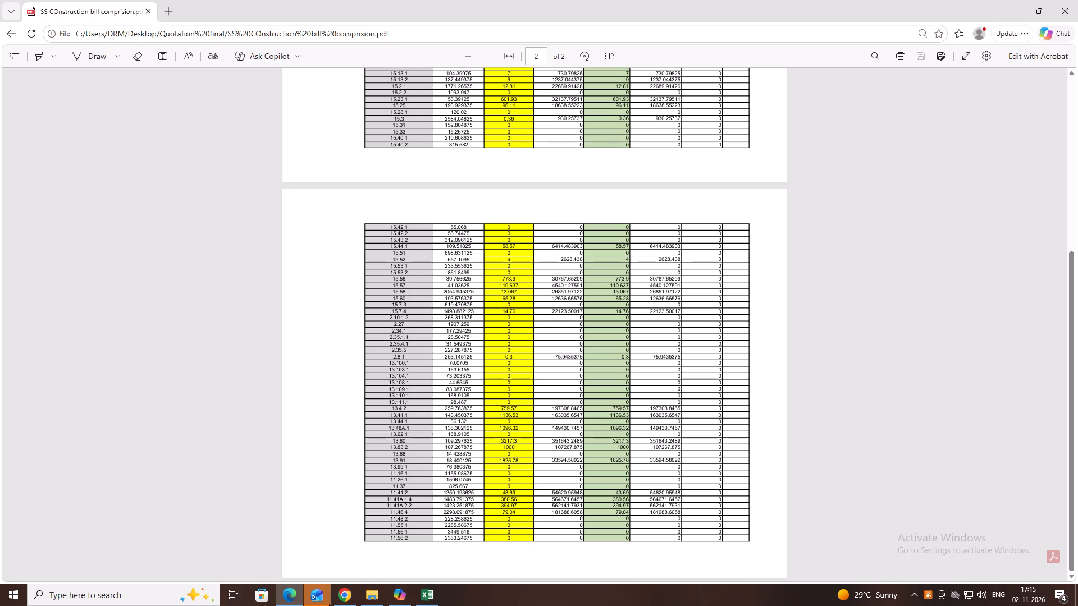
{"action": "left_click", "coordinate": [424, 598]}
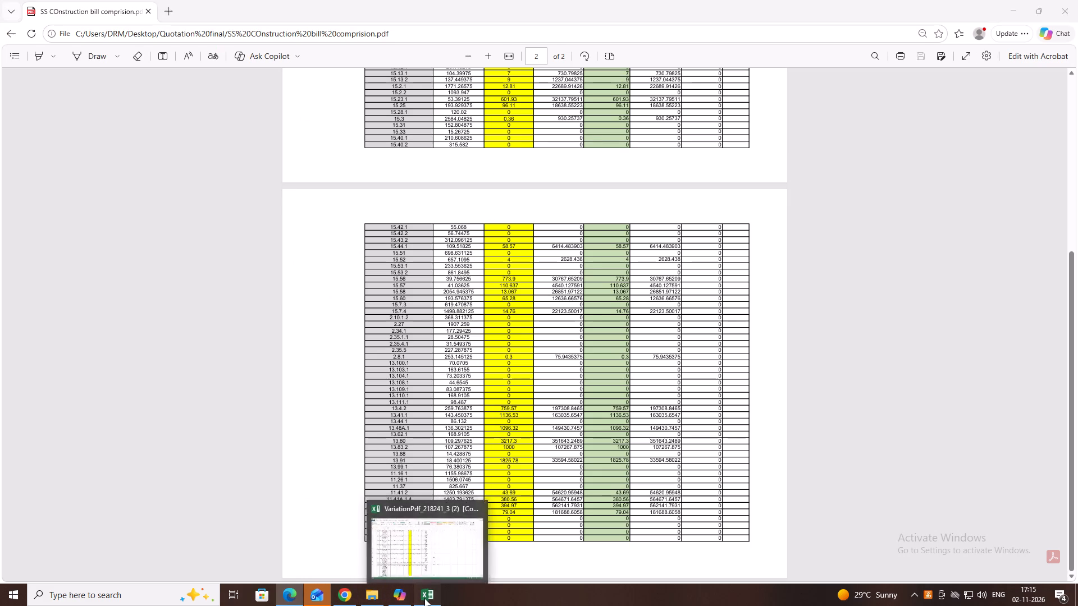
Format the whole Bill Amount column (I) on Sheet1 to show two decimal places.
{"action": "left_click", "coordinate": [143, 566]}
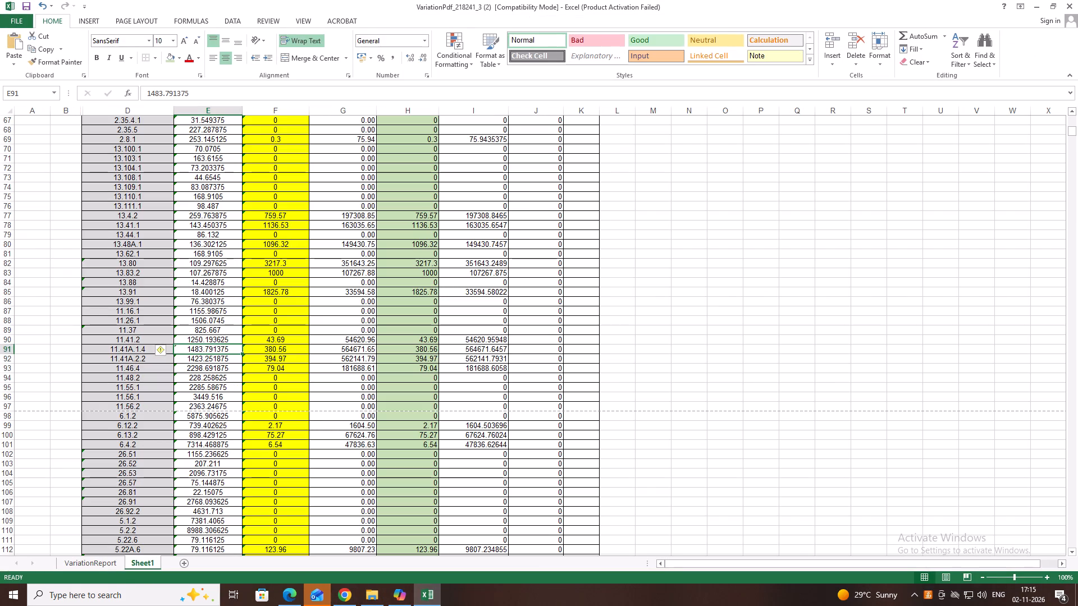
{"action": "left_click", "coordinate": [483, 114]}
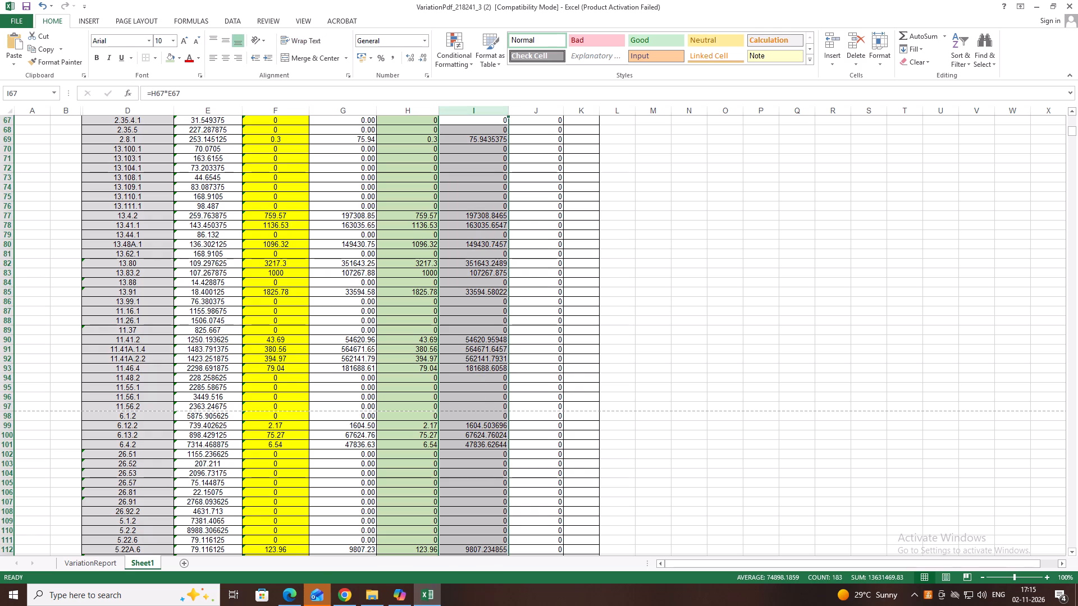
{"action": "left_click", "coordinate": [424, 53]}
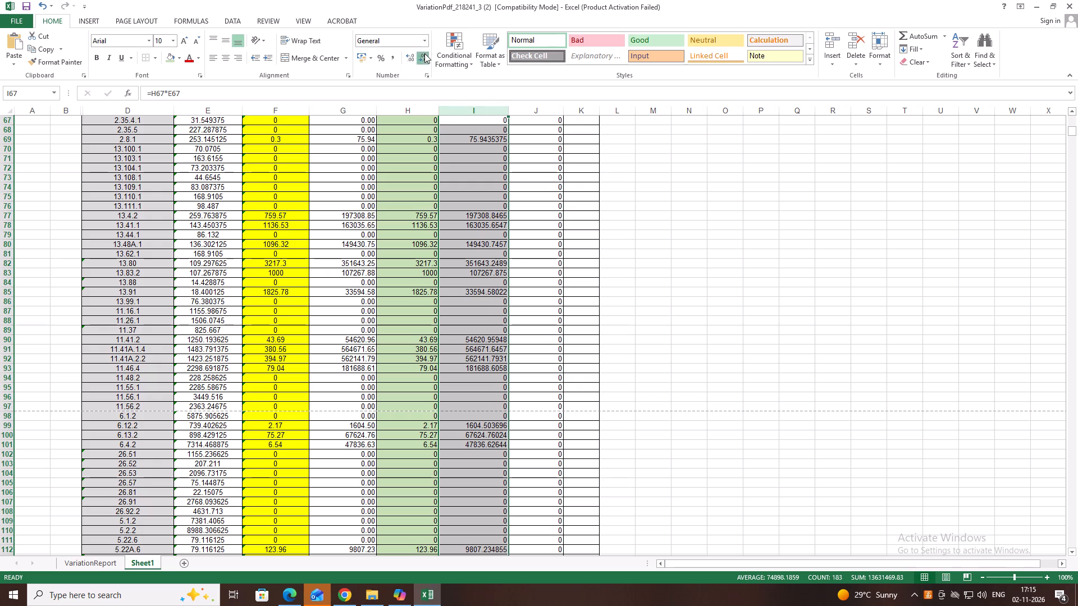
{"action": "left_click", "coordinate": [423, 59]}
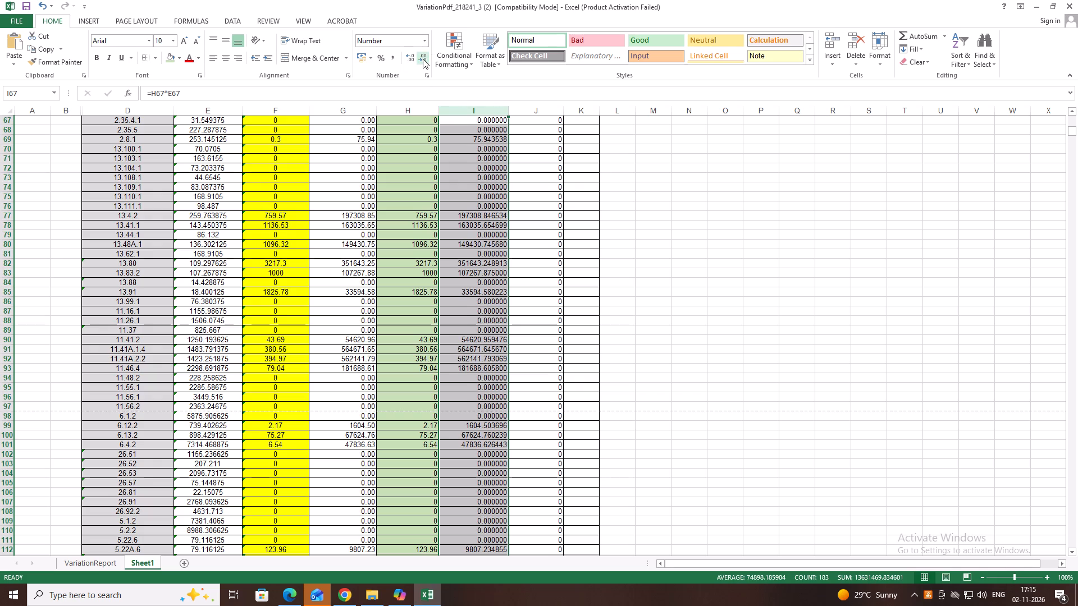
{"action": "left_click", "coordinate": [423, 59]}
{"action": "left_click", "coordinate": [423, 59]}
{"action": "left_click", "coordinate": [423, 59]}
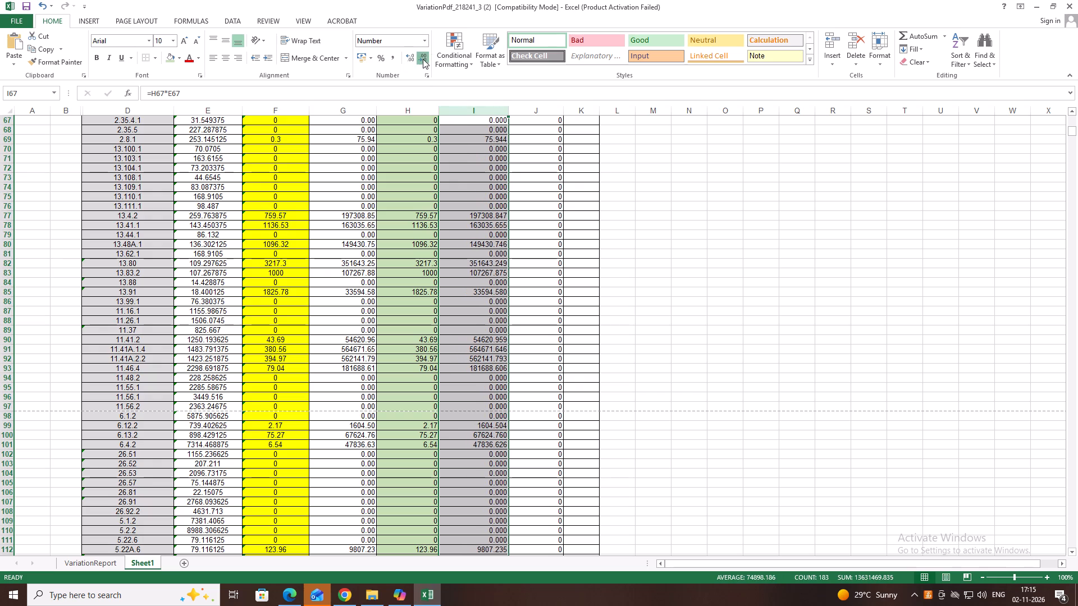
{"action": "left_click", "coordinate": [611, 453]}
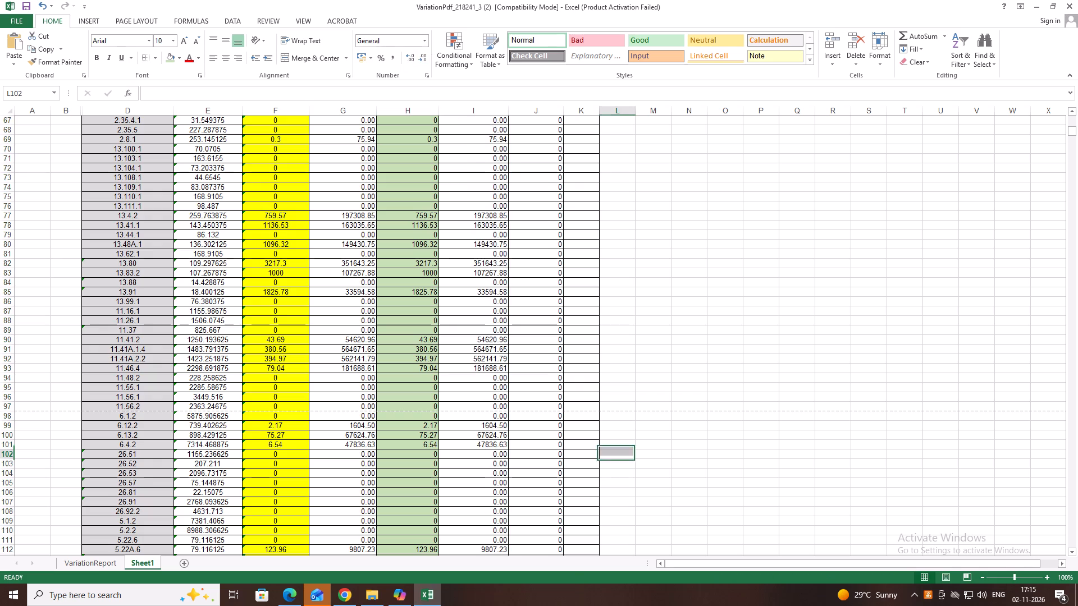
Check the Variation amount and Bill Amount columns on Sheet1 from row 103 down to the Total row.
{"action": "scroll", "coordinate": [663, 327], "scroll_direction": "down", "scroll_amount": 5}
{"action": "scroll", "coordinate": [656, 489], "scroll_direction": "down", "scroll_amount": 8}
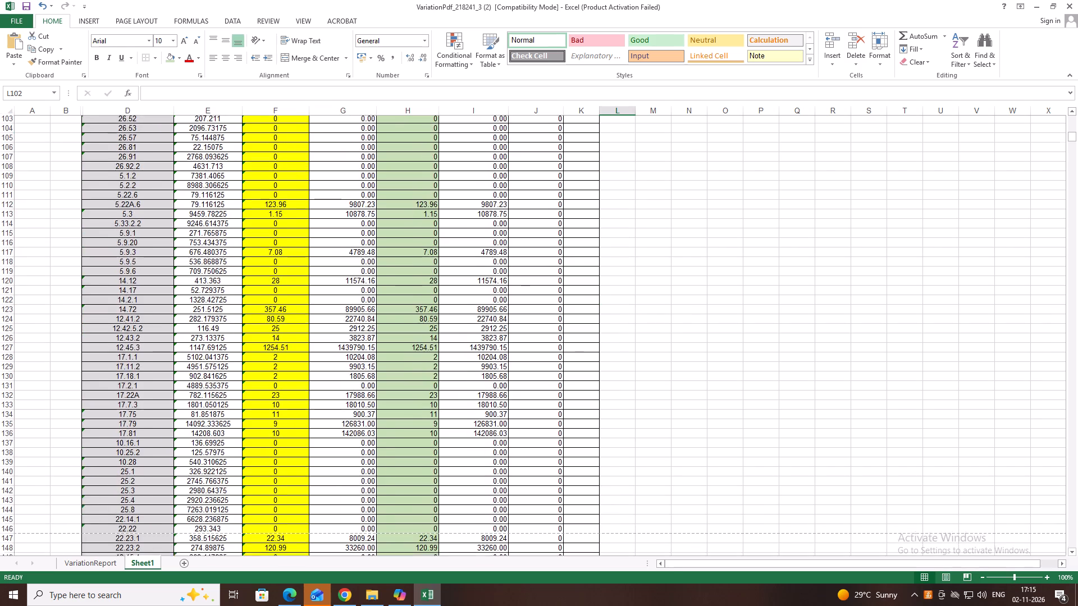
{"action": "scroll", "coordinate": [656, 490], "scroll_direction": "down", "scroll_amount": 7}
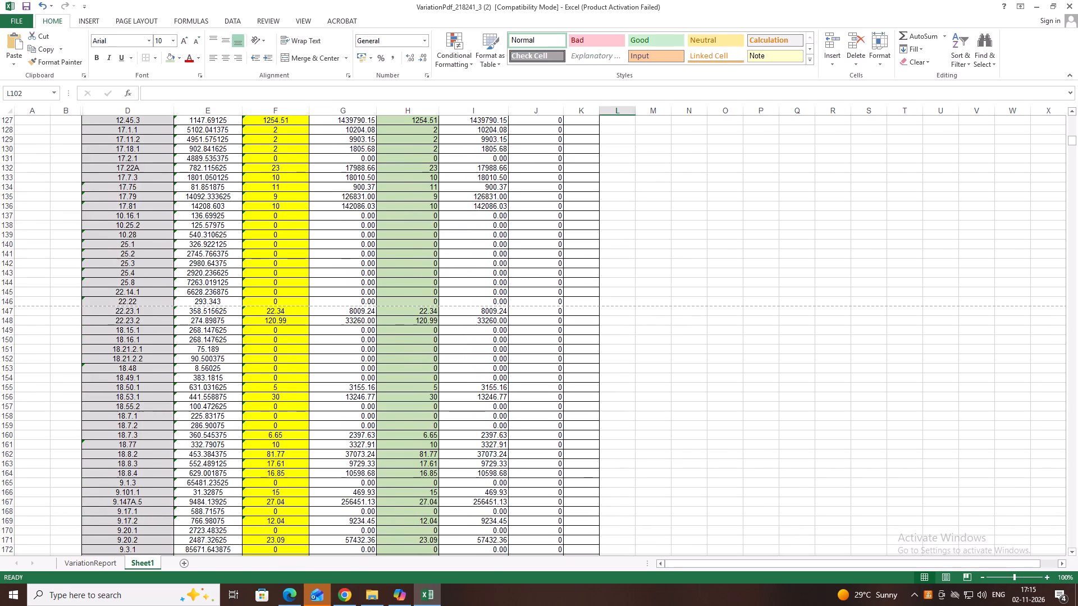
{"action": "scroll", "coordinate": [656, 490], "scroll_direction": "down", "scroll_amount": 6}
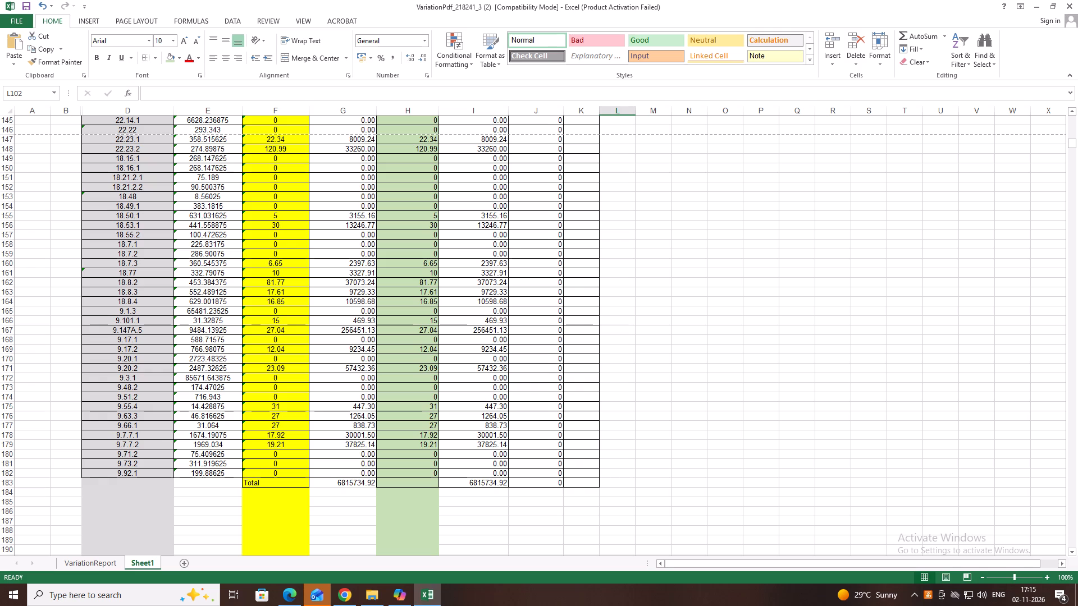
Set Sheet1's print range to pages 1 to 3, checking the previewed pages for where the table data ends.
{"action": "left_click", "coordinate": [6, 21]}
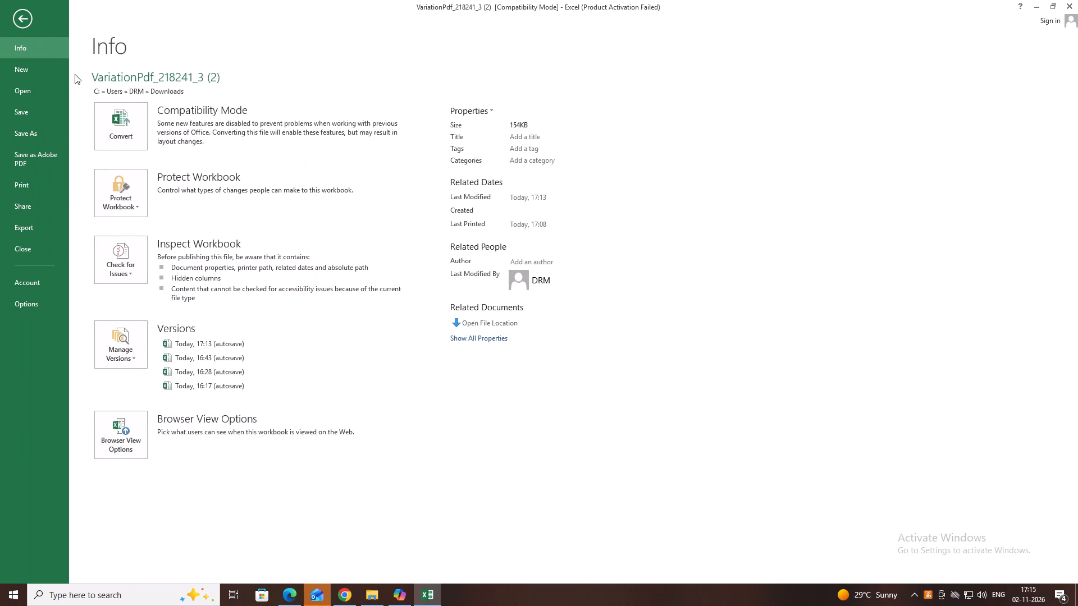
{"action": "left_click", "coordinate": [24, 13]}
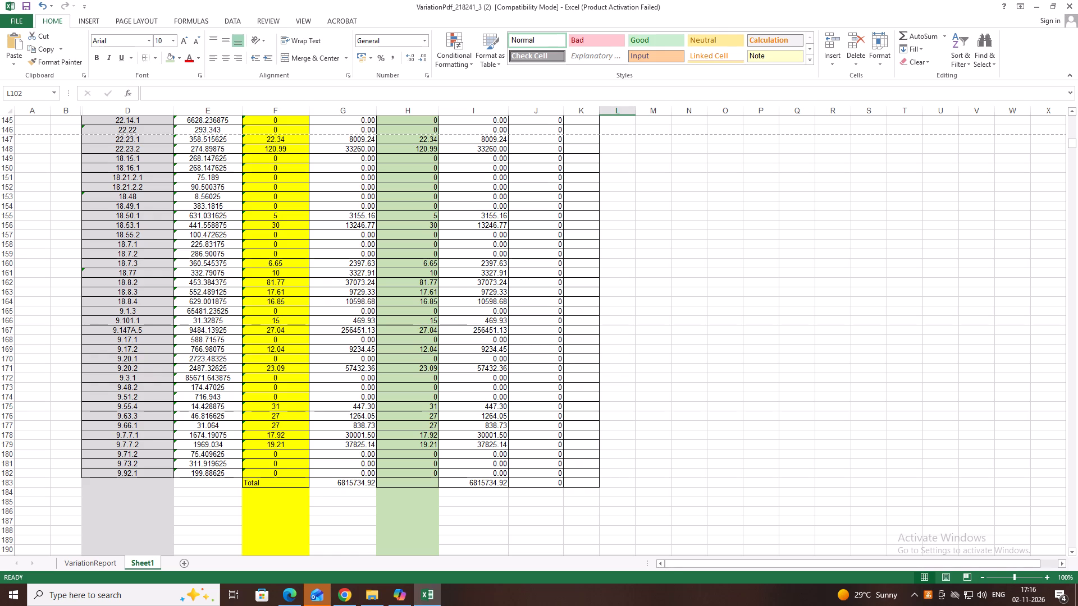
{"action": "key", "text": "ctrl+p"}
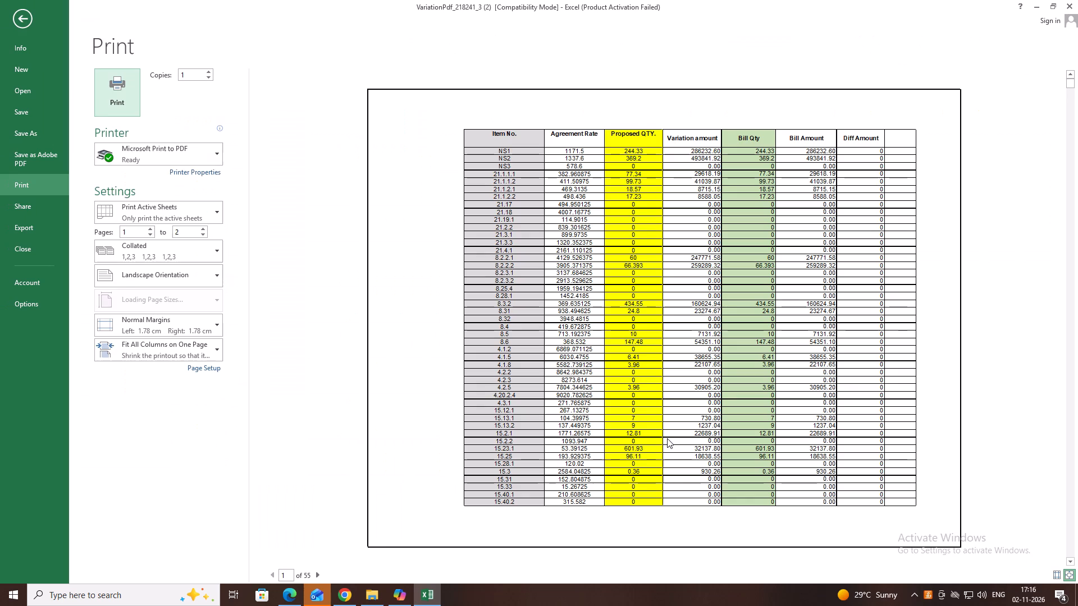
{"action": "scroll", "coordinate": [826, 405], "scroll_direction": "down", "scroll_amount": 7}
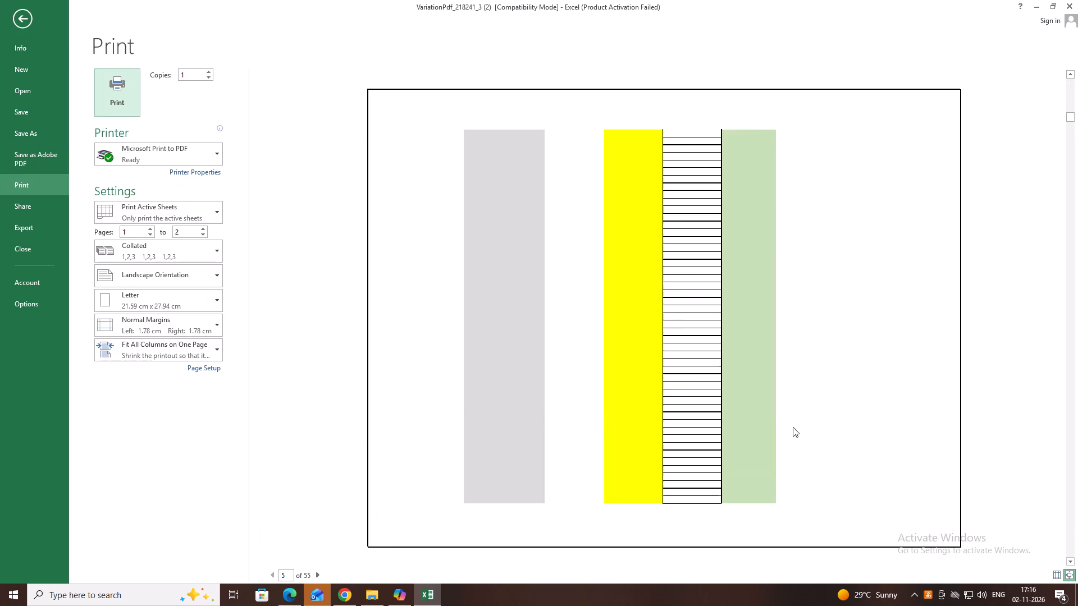
{"action": "scroll", "coordinate": [793, 427], "scroll_direction": "up", "scroll_amount": 3}
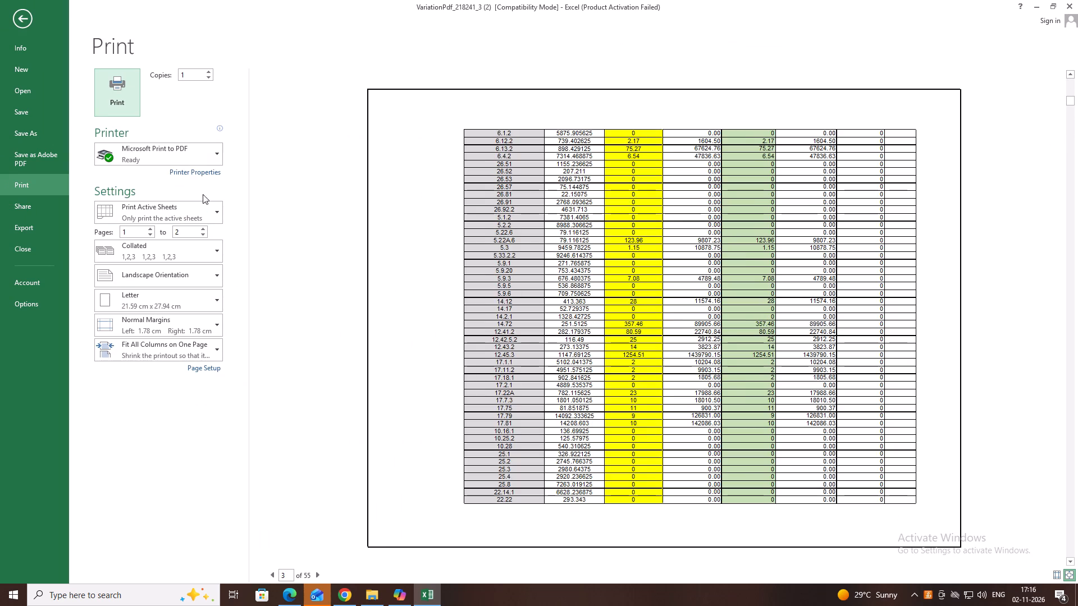
{"action": "left_click", "coordinate": [187, 228]}
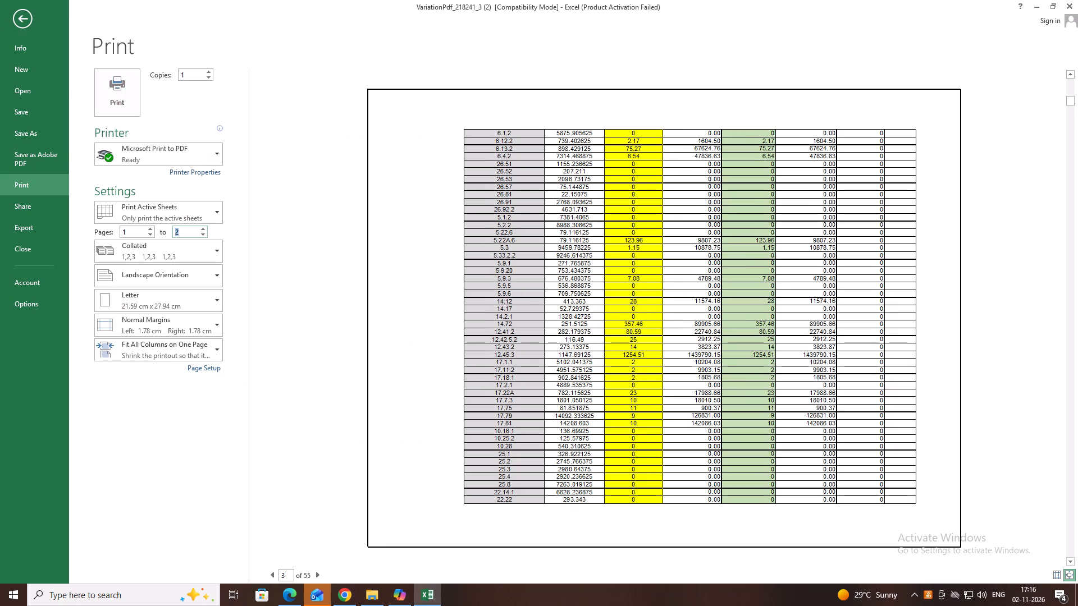
{"action": "key", "text": "BackSpace"}
{"action": "key", "text": "3"}
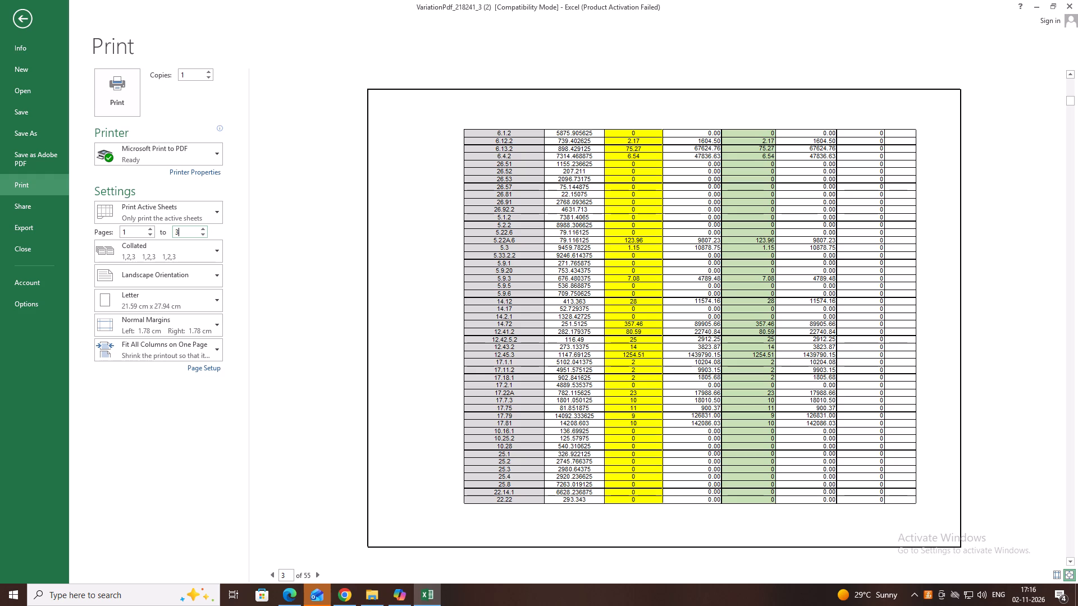
{"action": "scroll", "coordinate": [485, 342], "scroll_direction": "down", "scroll_amount": 5}
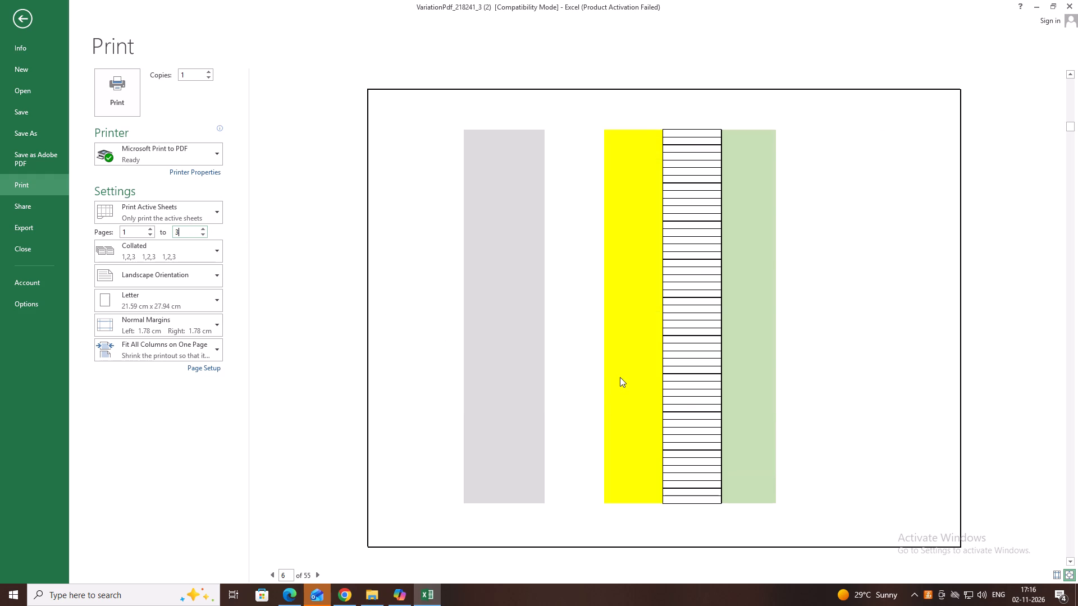
{"action": "scroll", "coordinate": [620, 377], "scroll_direction": "up", "scroll_amount": 7}
{"action": "scroll", "coordinate": [620, 377], "scroll_direction": "down", "scroll_amount": 3}
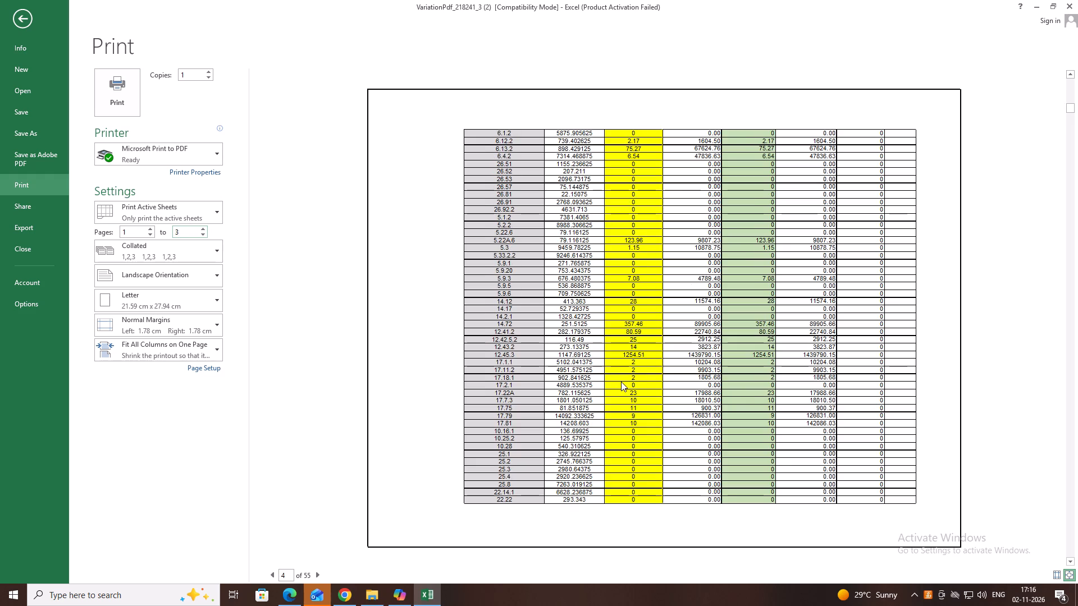
{"action": "scroll", "coordinate": [621, 382], "scroll_direction": "up", "scroll_amount": 2}
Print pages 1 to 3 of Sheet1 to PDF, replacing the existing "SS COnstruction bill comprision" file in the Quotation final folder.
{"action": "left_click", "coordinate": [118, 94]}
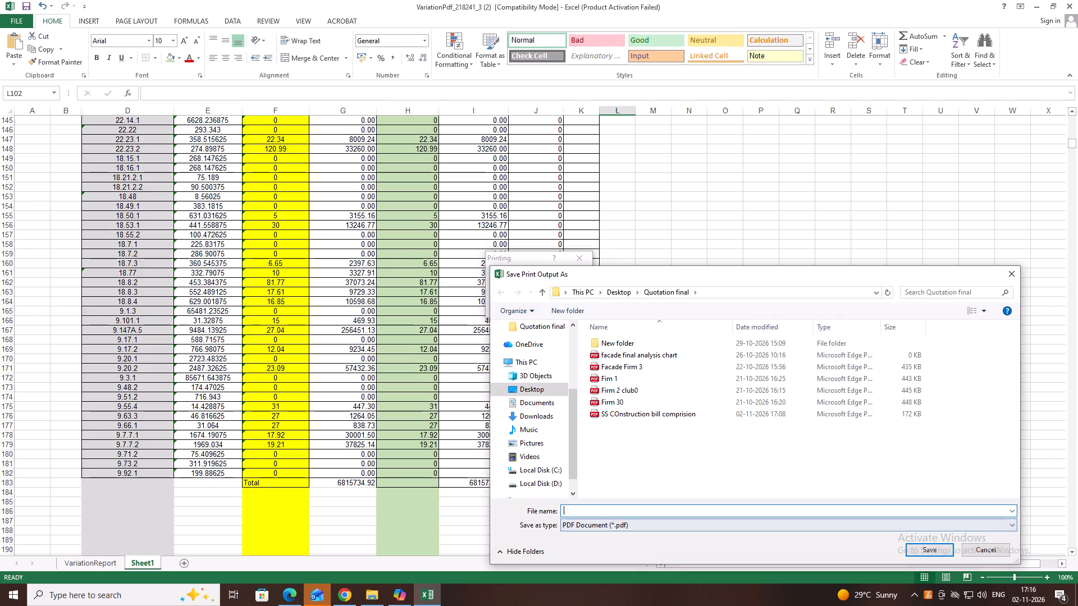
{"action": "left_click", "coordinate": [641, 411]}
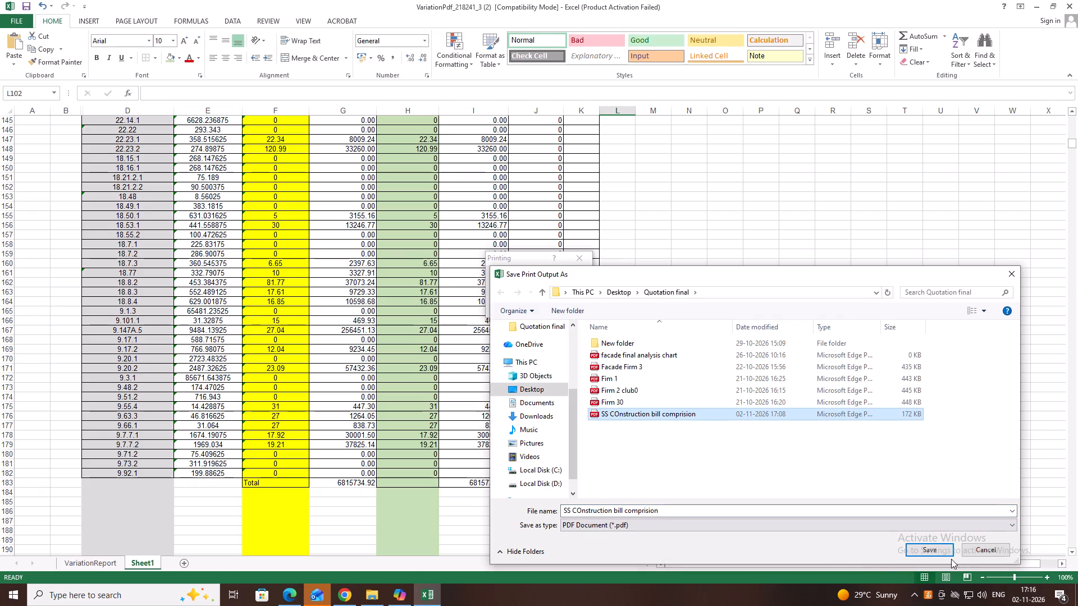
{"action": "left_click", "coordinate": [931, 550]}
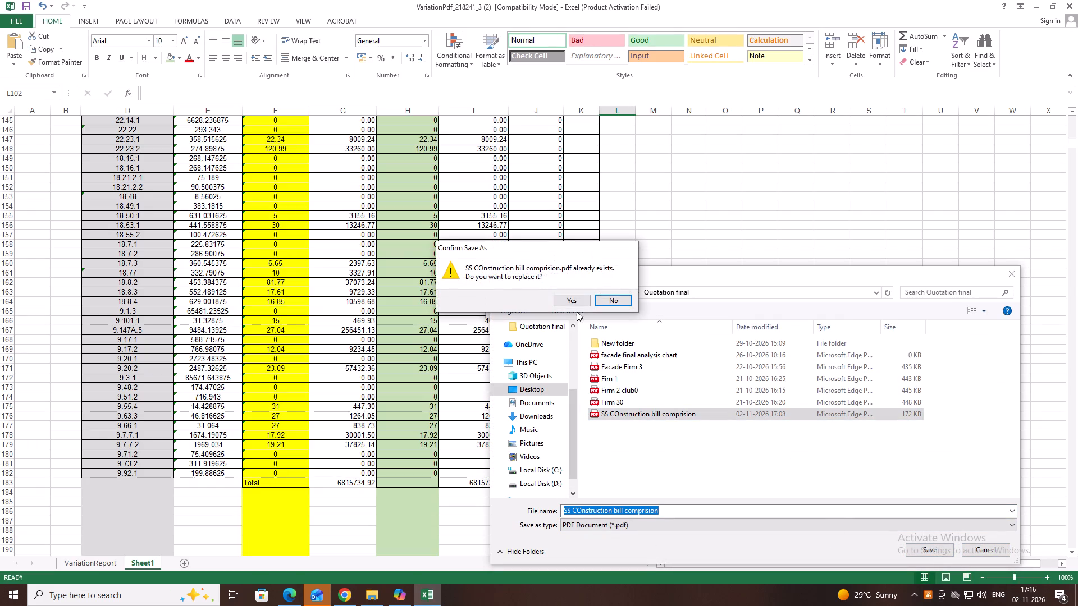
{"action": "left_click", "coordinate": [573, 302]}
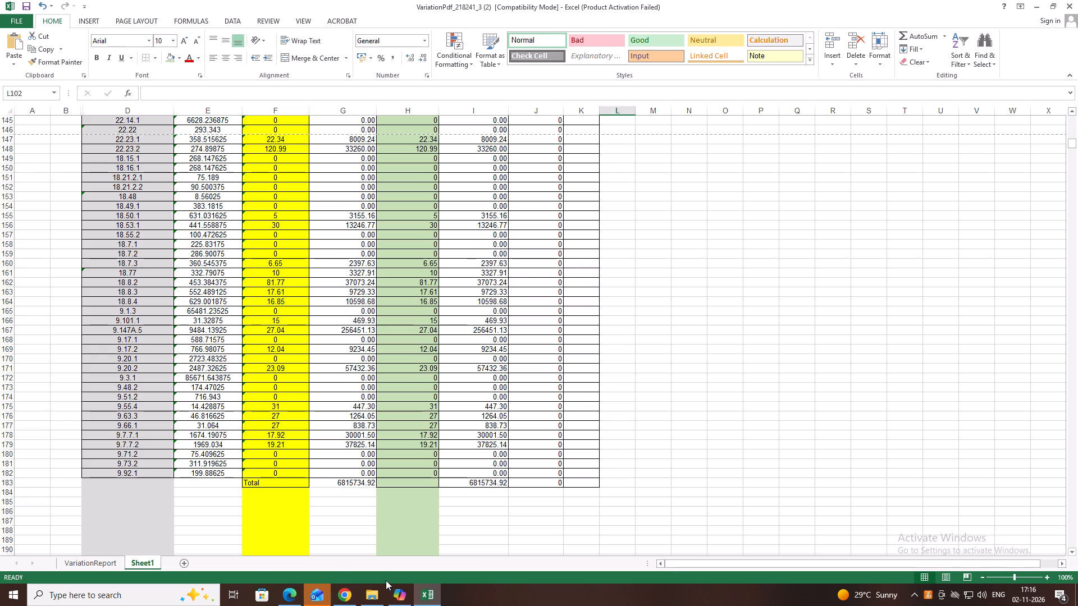
Open the "SS COnstruction bill comprision" PDF from File Explorer's recent files and check its pages for the complete table.
{"action": "left_click", "coordinate": [371, 594]}
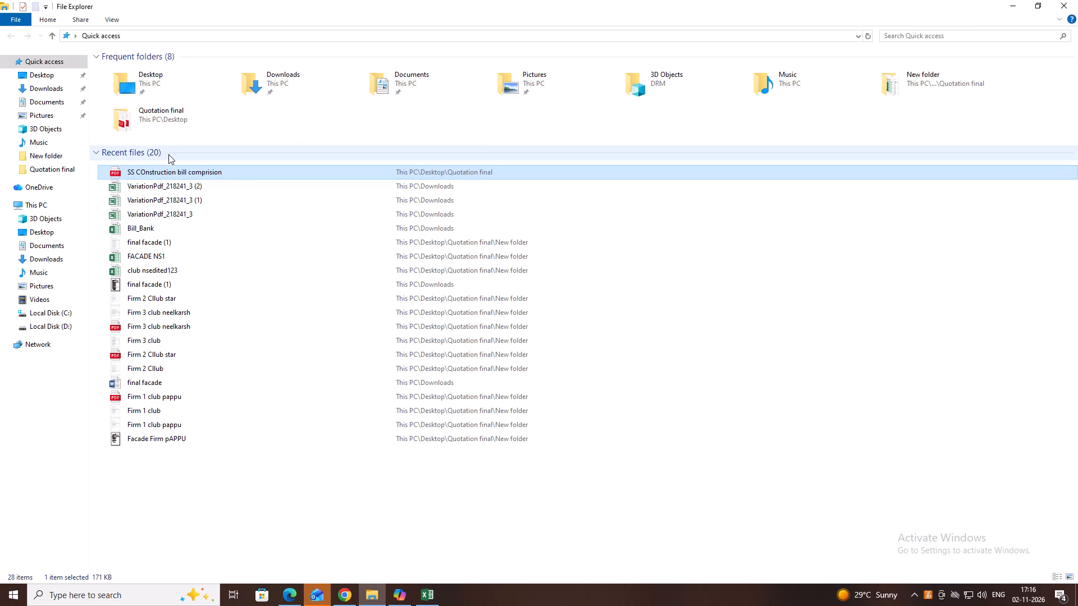
{"action": "double_click", "coordinate": [176, 173]}
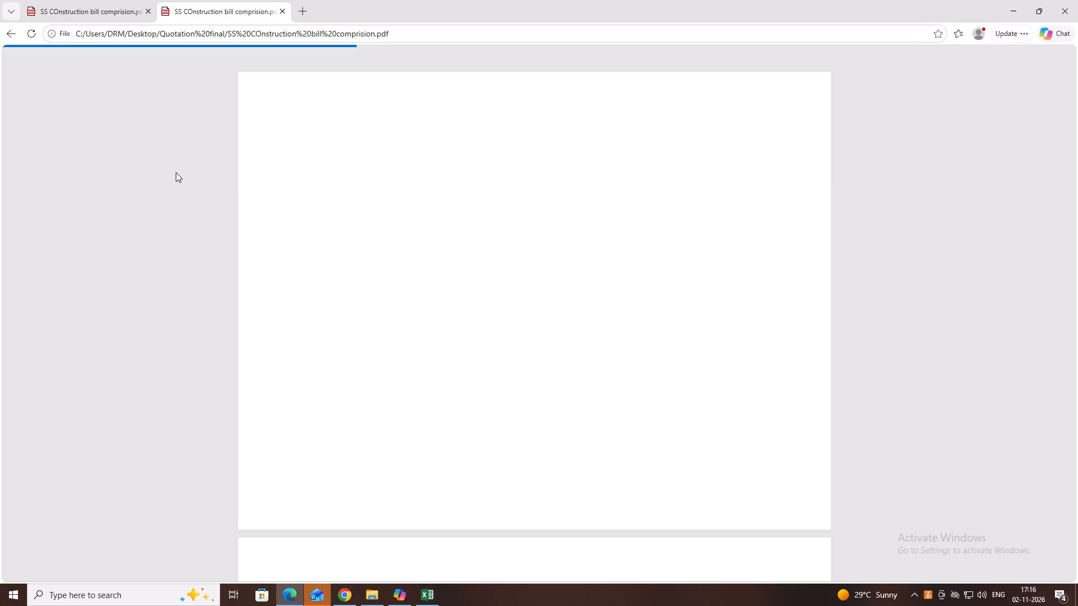
{"action": "scroll", "coordinate": [358, 336], "scroll_direction": "down", "scroll_amount": 3}
{"action": "scroll", "coordinate": [605, 460], "scroll_direction": "down", "scroll_amount": 10}
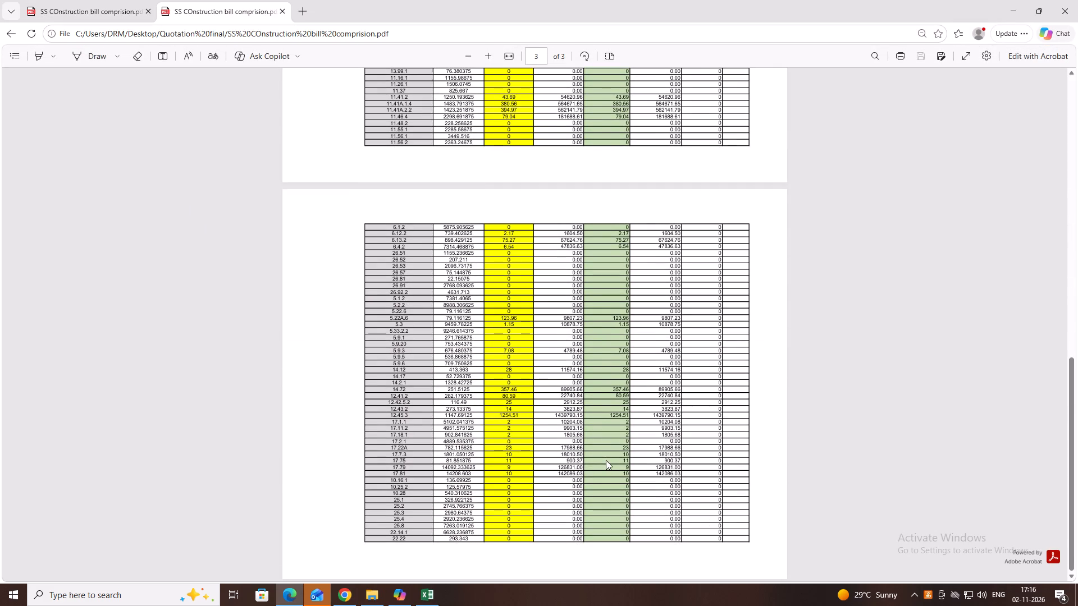
{"action": "scroll", "coordinate": [606, 460], "scroll_direction": "up", "scroll_amount": 15}
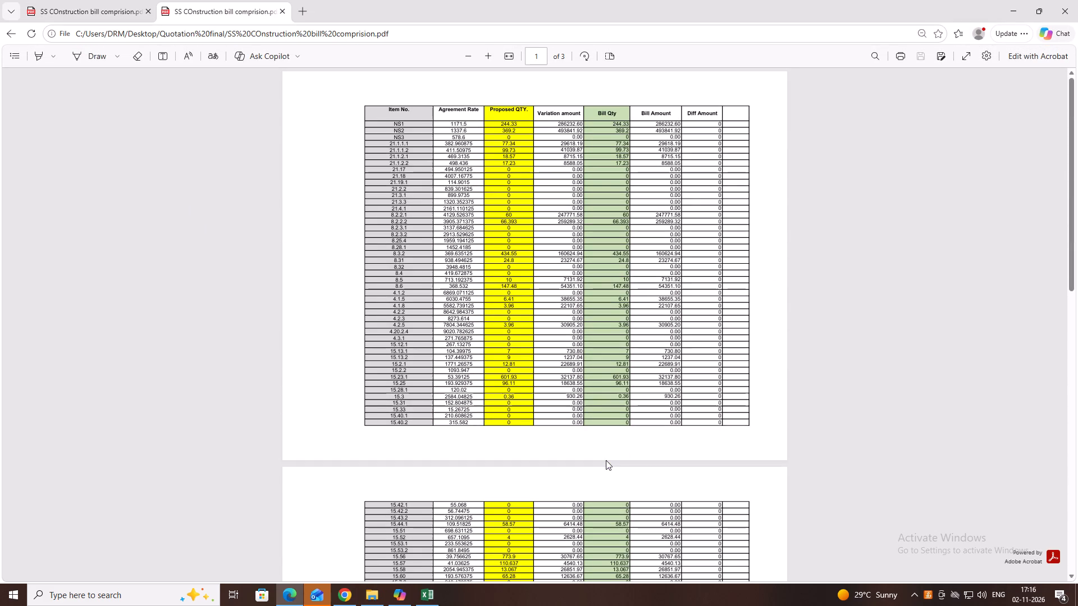
{"action": "scroll", "coordinate": [606, 460], "scroll_direction": "down", "scroll_amount": 18}
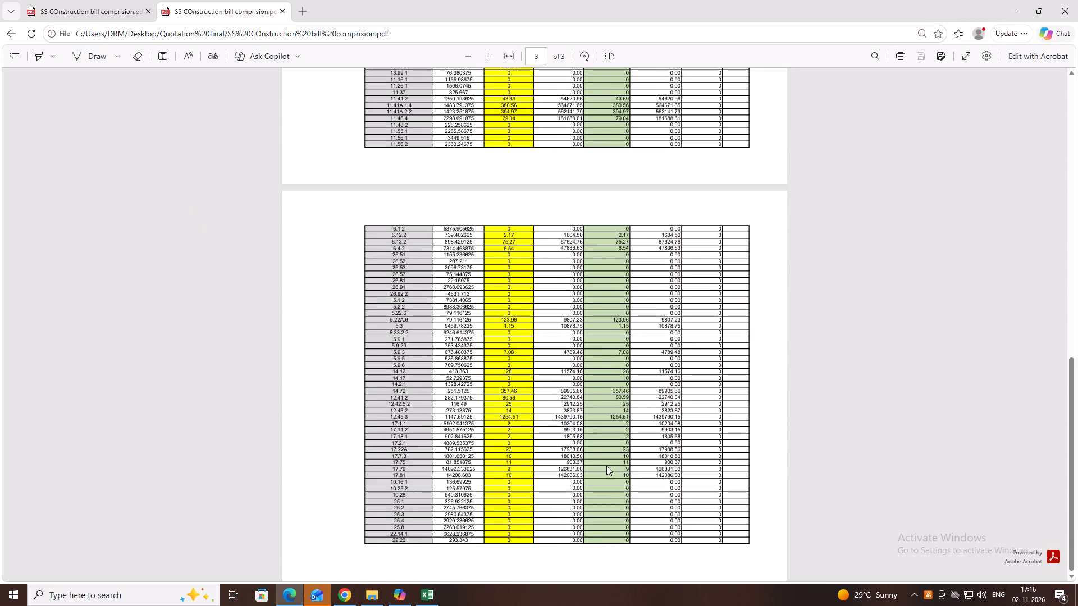
{"action": "scroll", "coordinate": [606, 466], "scroll_direction": "down", "scroll_amount": 5}
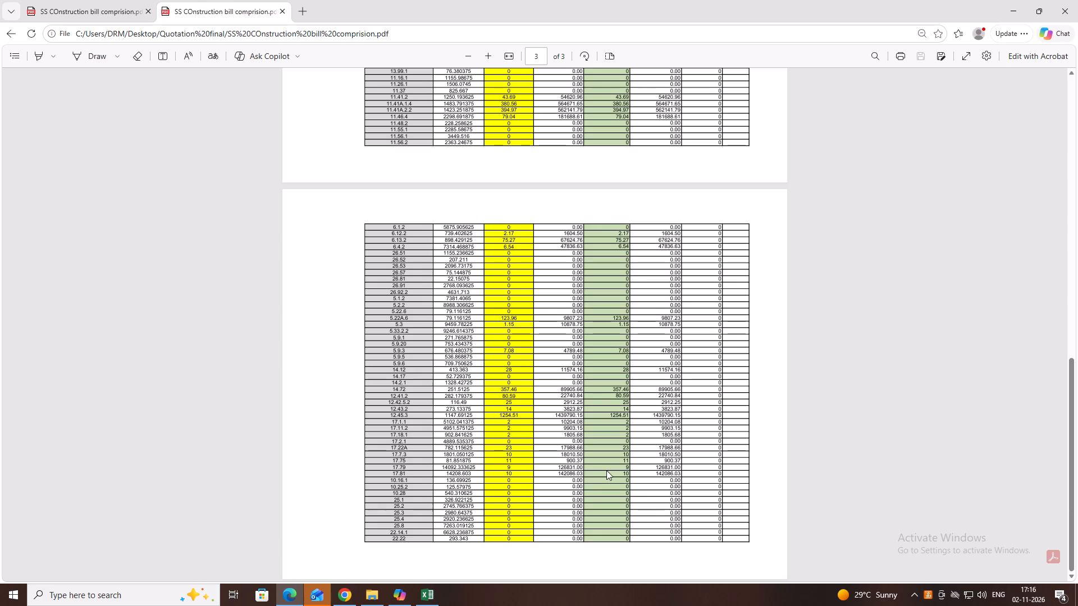
Switch back to the Excel workbook and set Sheet1's print range to pages 1 to 5.
{"action": "left_click", "coordinate": [424, 595]}
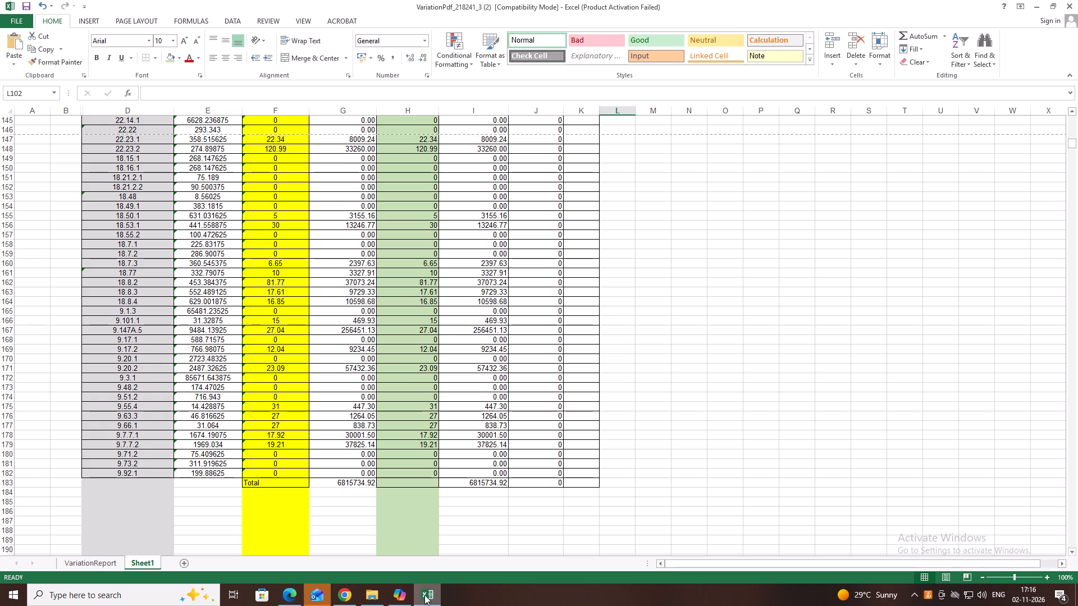
{"action": "scroll", "coordinate": [437, 550], "scroll_direction": "up", "scroll_amount": 4}
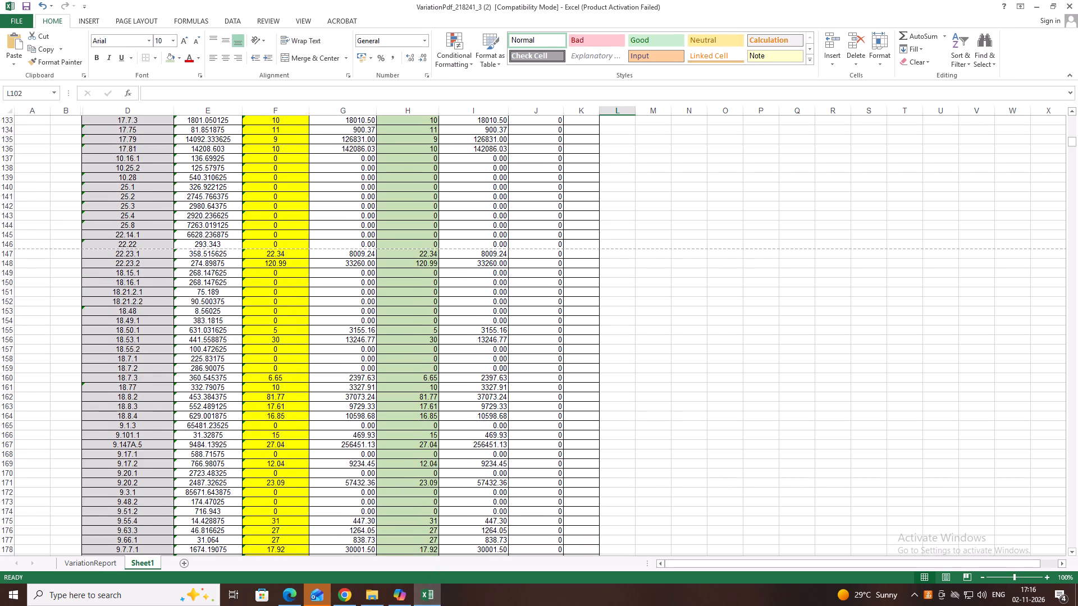
{"action": "scroll", "coordinate": [368, 495], "scroll_direction": "up", "scroll_amount": 12}
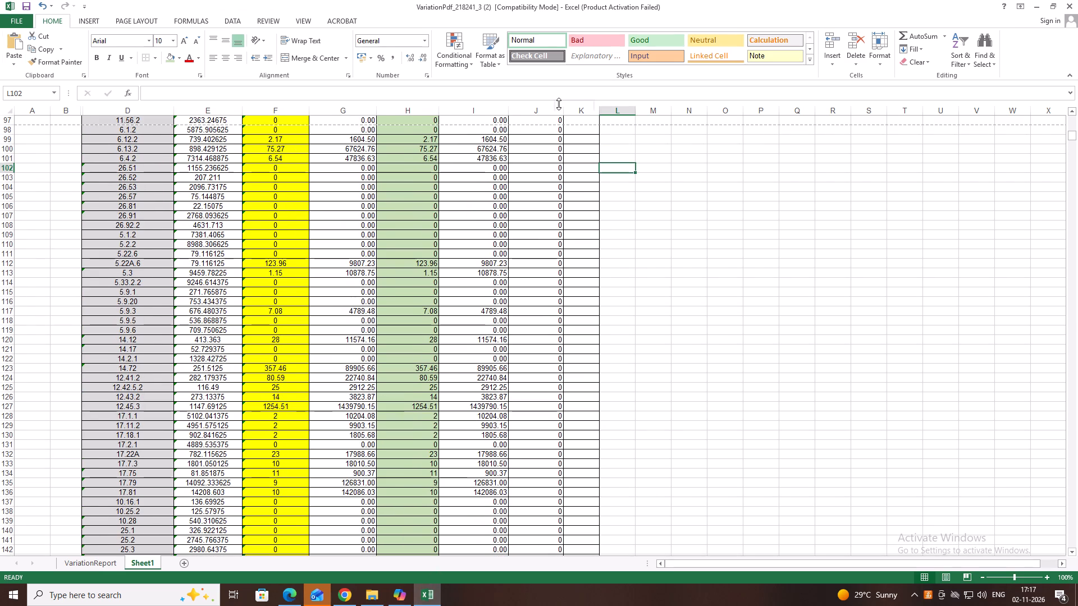
{"action": "key", "text": "ctrl+p"}
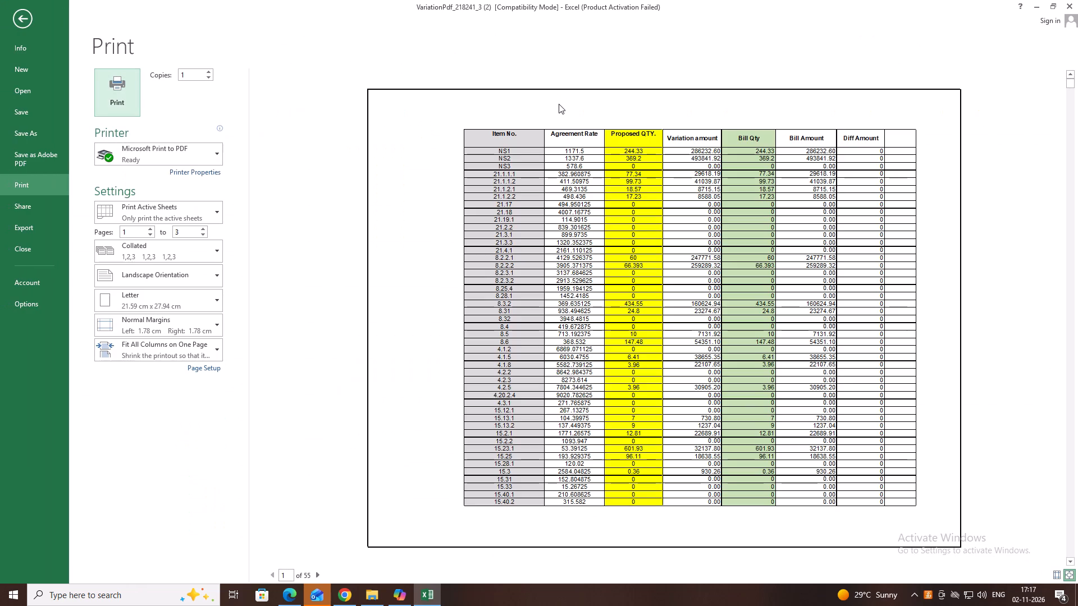
{"action": "left_click", "coordinate": [186, 231]}
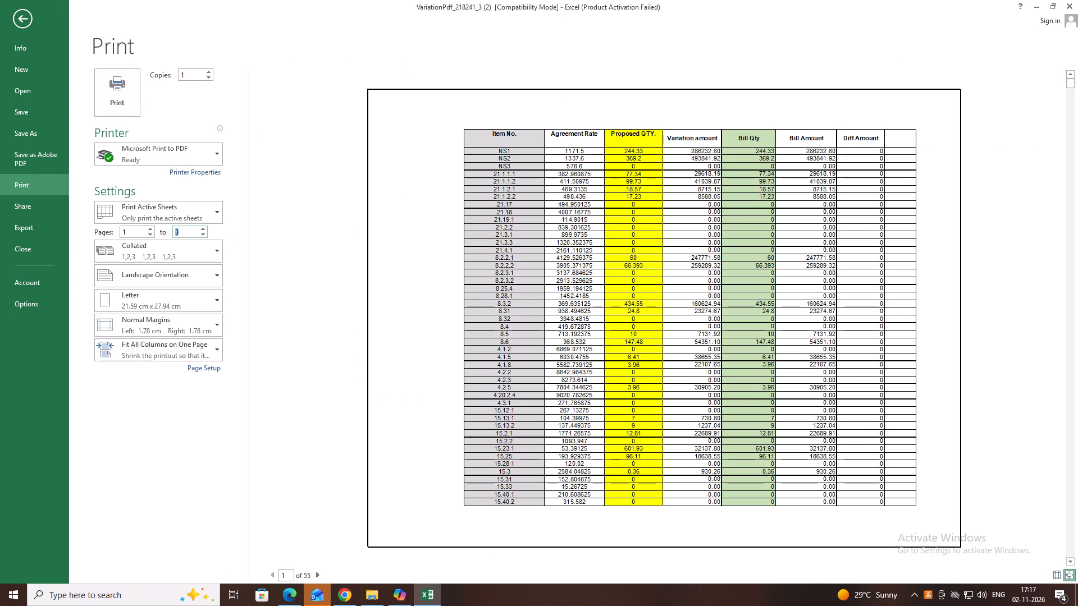
{"action": "key", "text": "BackSpace"}
{"action": "key", "text": "4"}
{"action": "key", "text": "BackSpace"}
{"action": "key", "text": "5"}
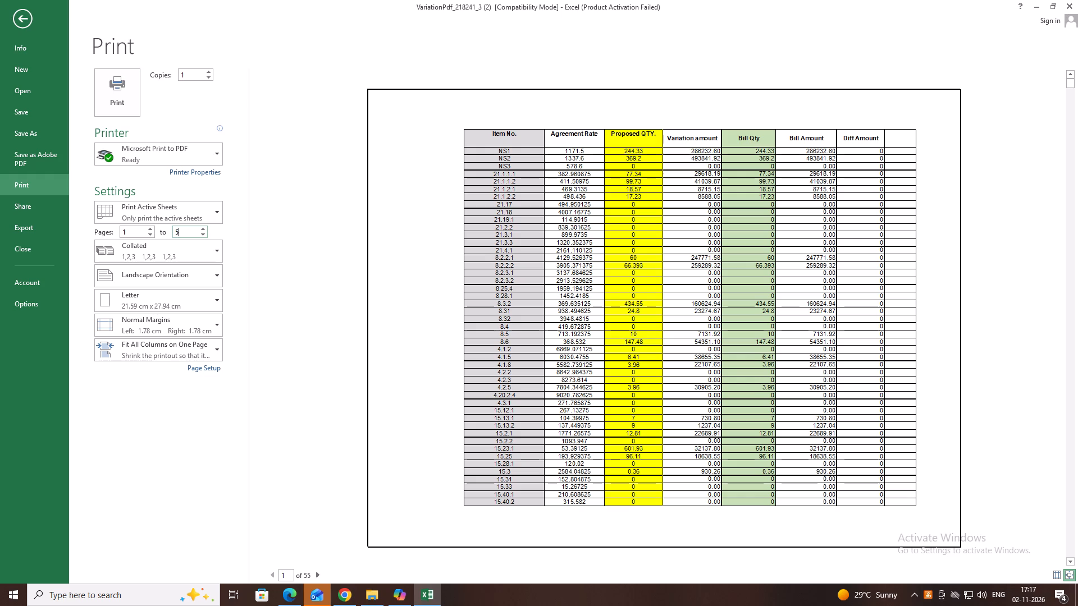
{"action": "scroll", "coordinate": [729, 365], "scroll_direction": "down", "scroll_amount": 4}
{"action": "scroll", "coordinate": [730, 403], "scroll_direction": "up", "scroll_amount": 5}
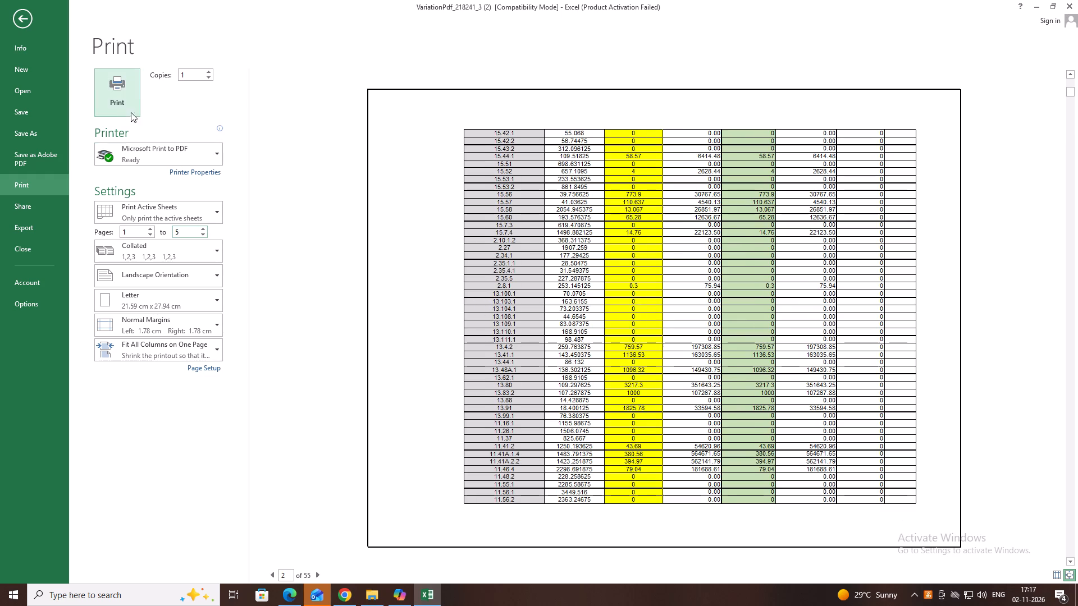
Print Sheet1 to PDF again, overwriting "SS COnstruction bill comprision" in the Quotation final folder.
{"action": "left_click", "coordinate": [125, 101]}
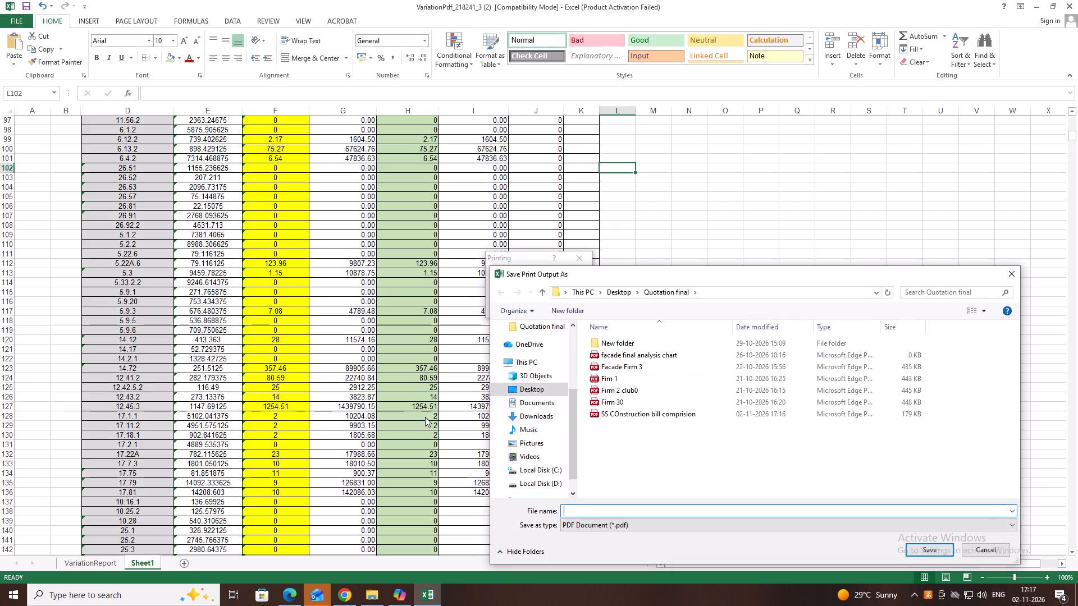
{"action": "left_click", "coordinate": [633, 412]}
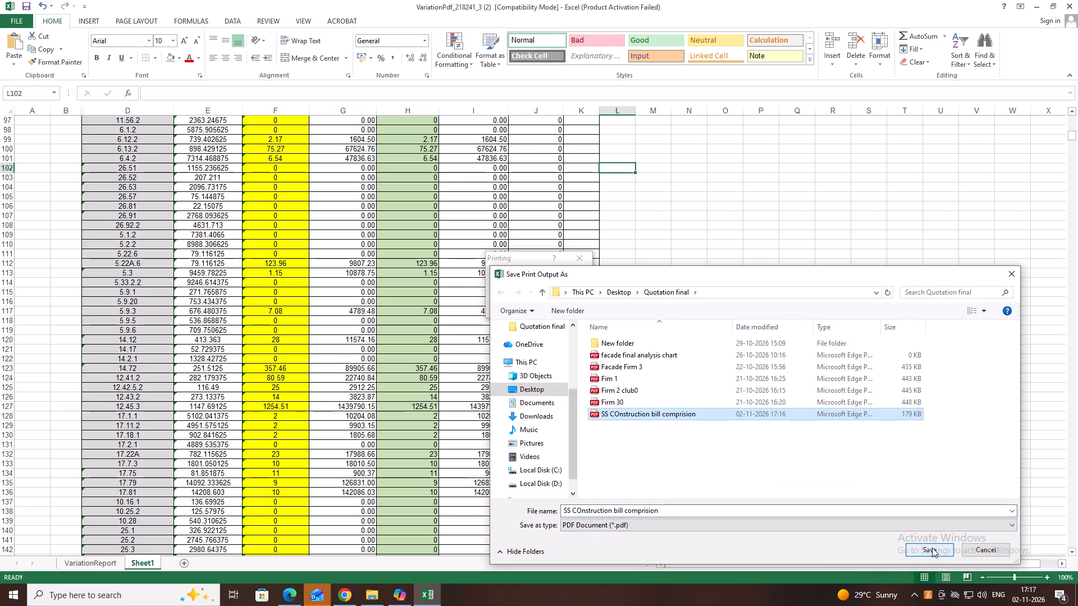
{"action": "left_click", "coordinate": [931, 550]}
{"action": "left_click", "coordinate": [570, 300]}
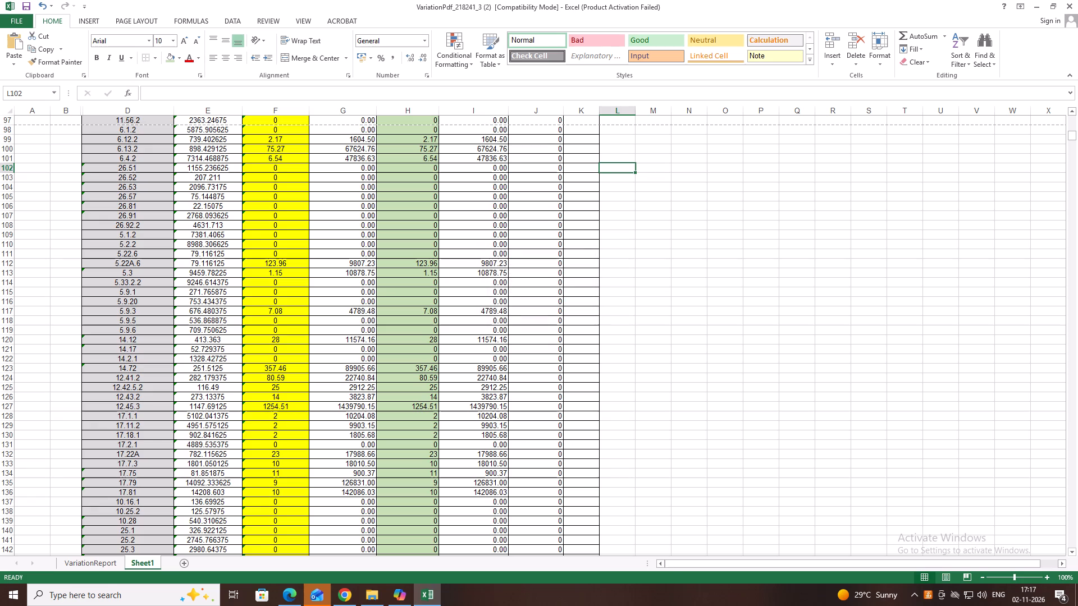
Open the reprinted "SS COnstruction bill comprision" PDF from File Explorer's recent files and check that its pages cover the table through the Total row.
{"action": "left_click", "coordinate": [363, 598]}
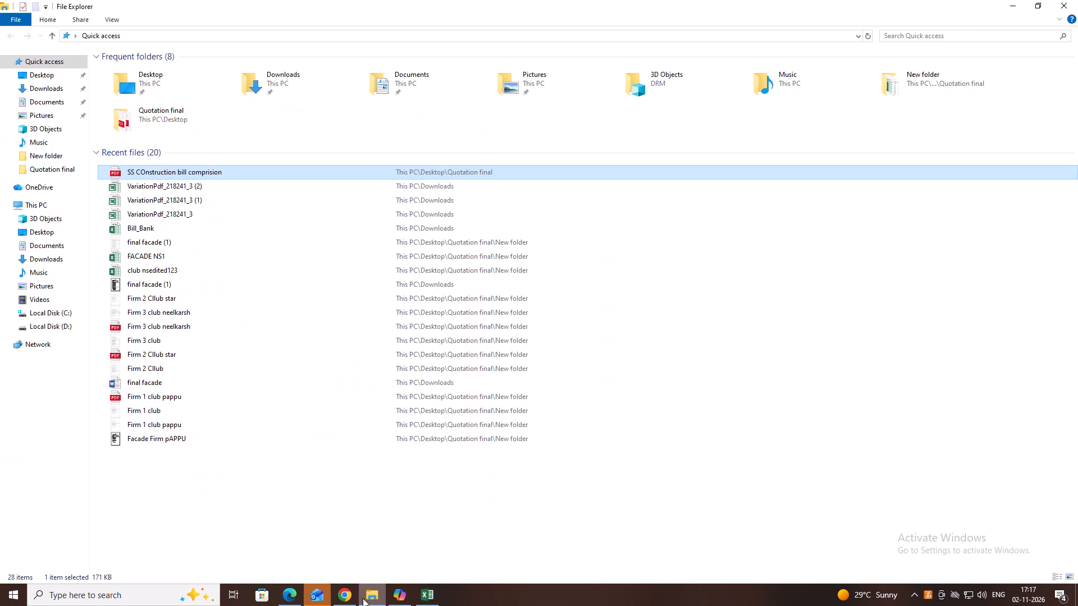
{"action": "double_click", "coordinate": [191, 173]}
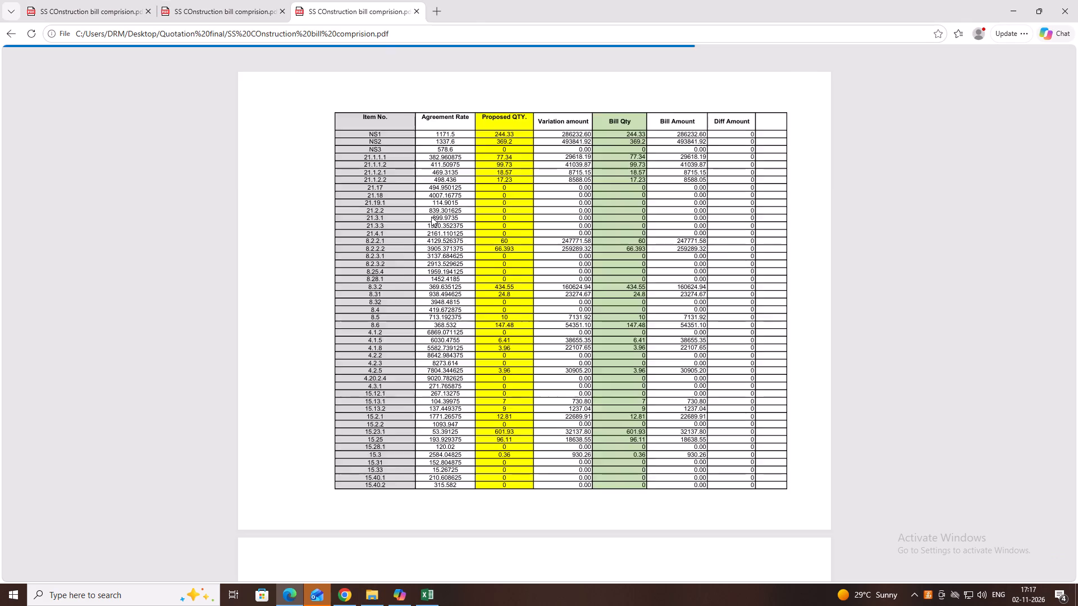
{"action": "scroll", "coordinate": [651, 313], "scroll_direction": "down", "scroll_amount": 9}
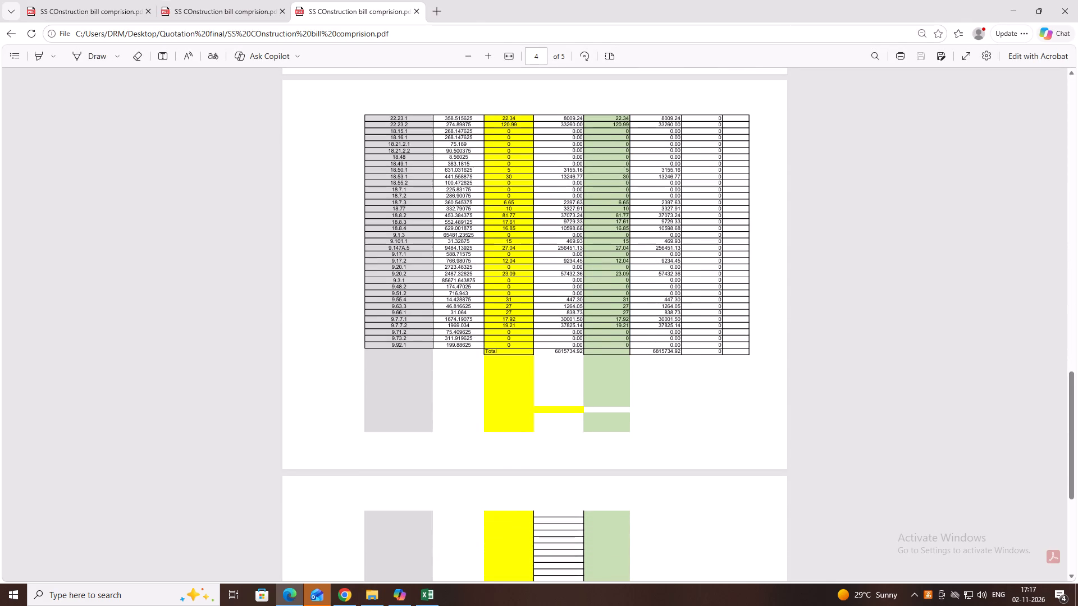
{"action": "scroll", "coordinate": [654, 328], "scroll_direction": "down", "scroll_amount": 13}
{"action": "scroll", "coordinate": [654, 350], "scroll_direction": "up", "scroll_amount": 7}
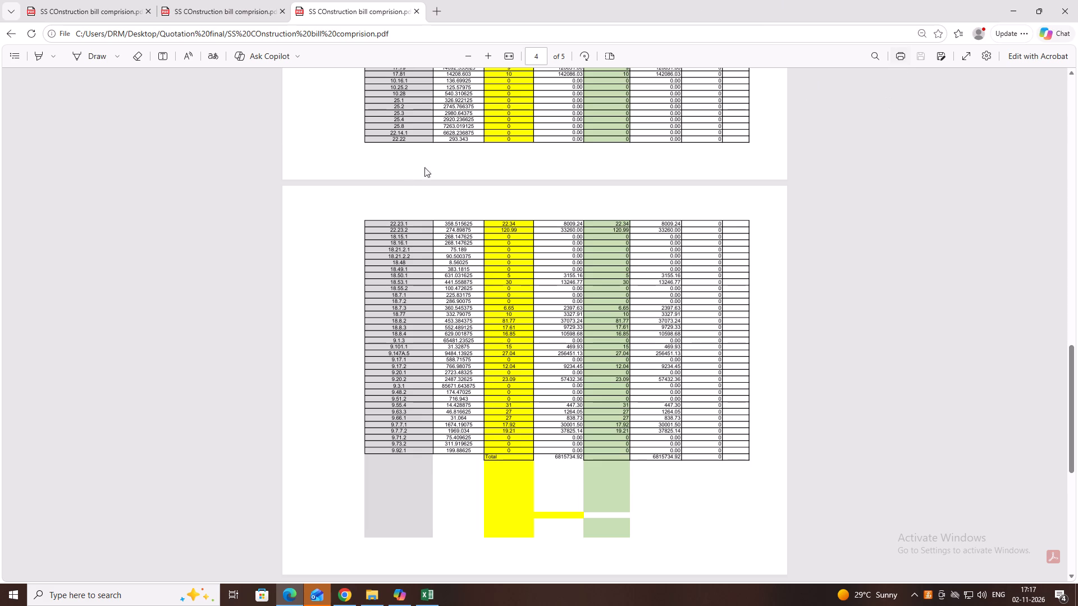
Switch to Chrome and bring up the blank new tab beside the IR-WCMS page.
{"action": "left_click", "coordinate": [344, 595]}
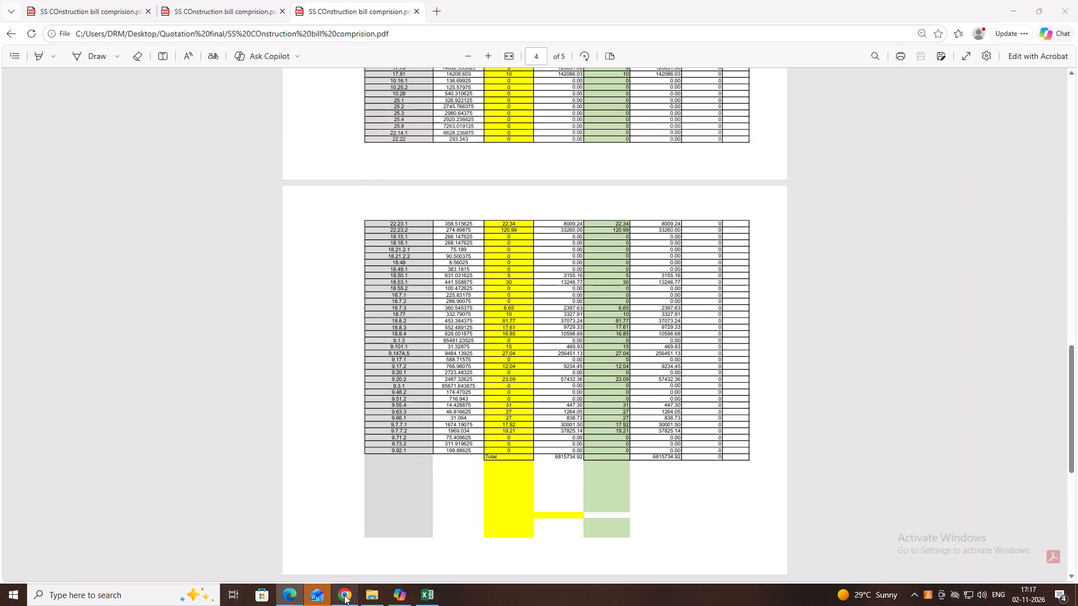
{"action": "left_click", "coordinate": [194, 16]}
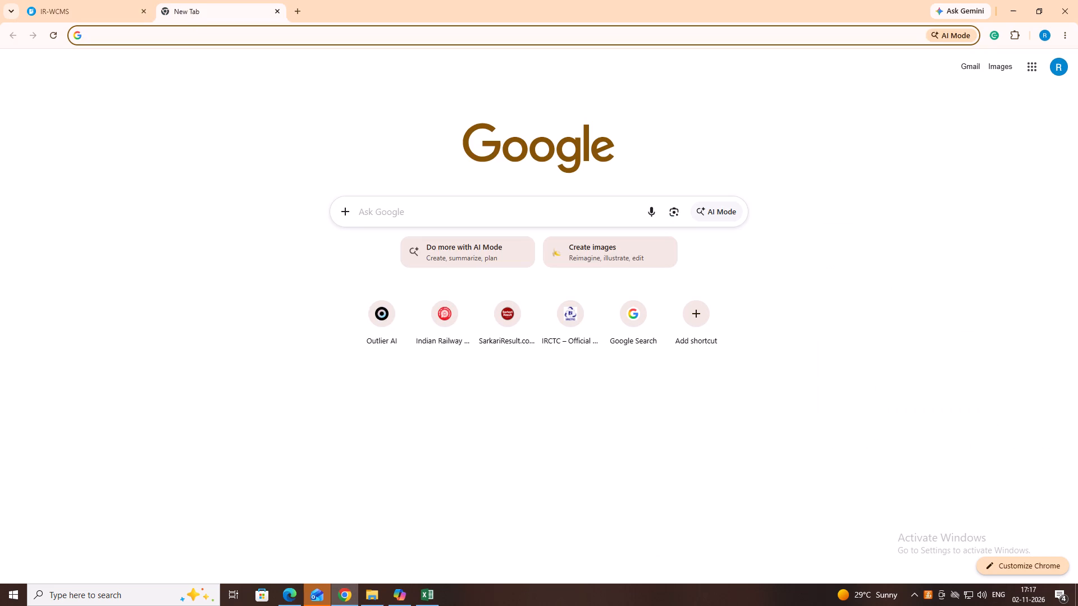
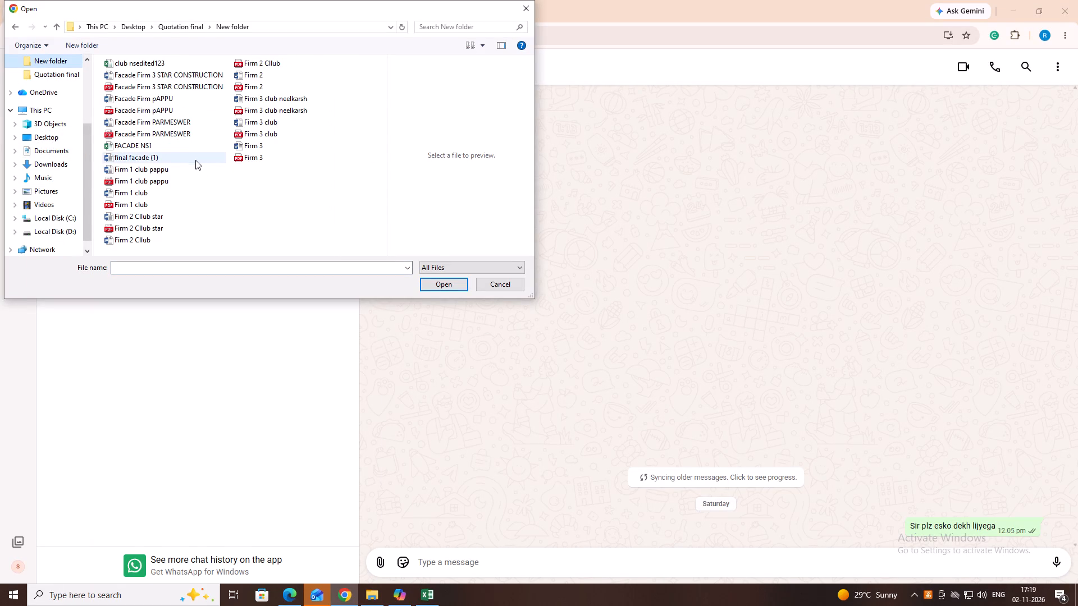
Look through the Documents, Downloads and Pictures folders for the file to attach to the WhatsApp chat.
{"action": "scroll", "coordinate": [195, 160], "scroll_direction": "down", "scroll_amount": 2}
{"action": "left_click", "coordinate": [40, 148]}
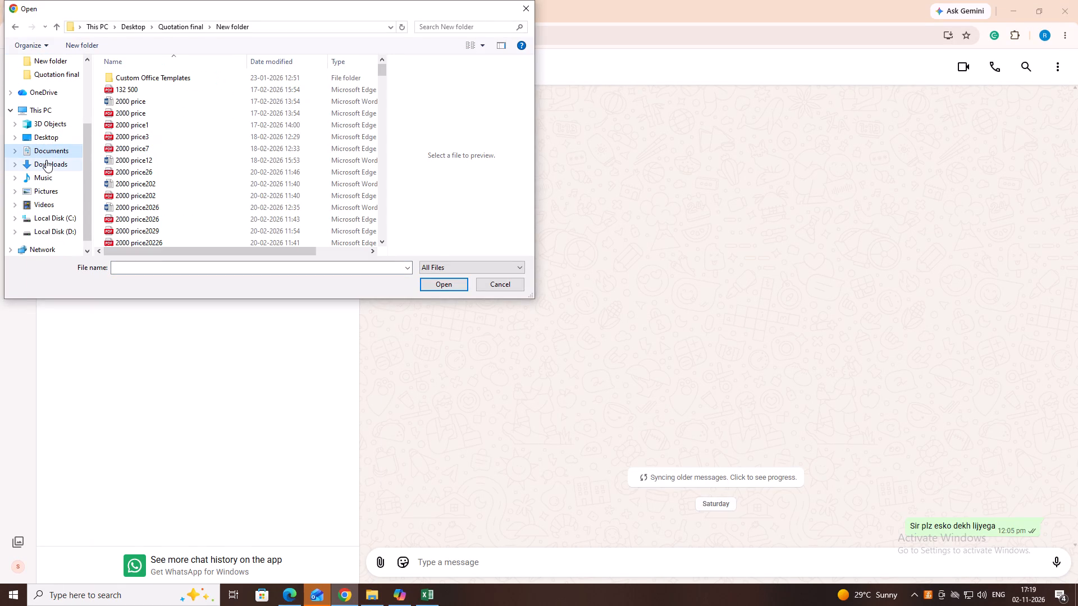
{"action": "left_click", "coordinate": [46, 160]}
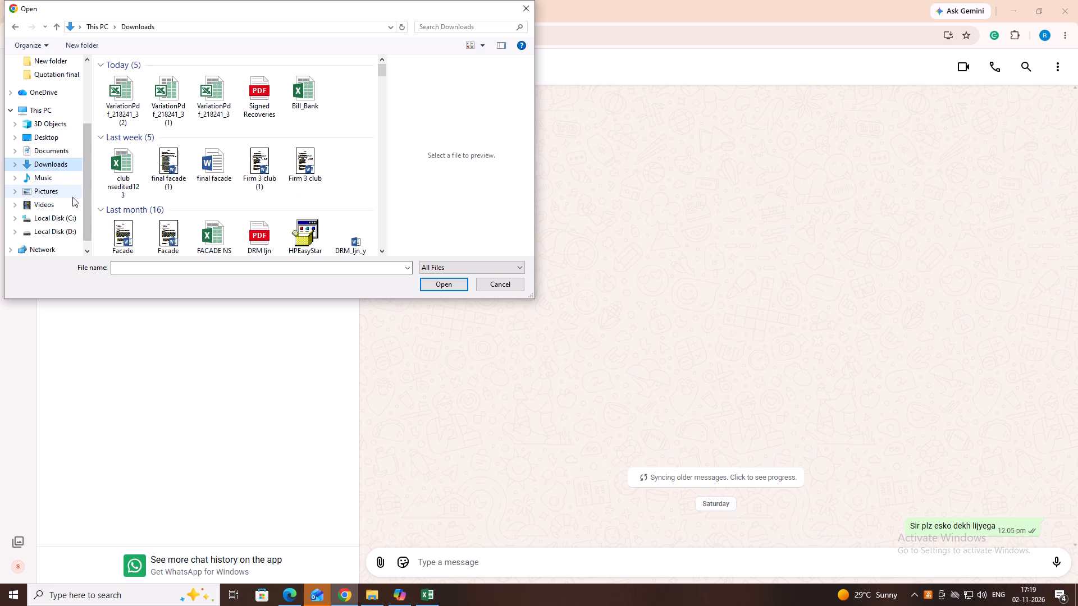
{"action": "left_click", "coordinate": [56, 189]}
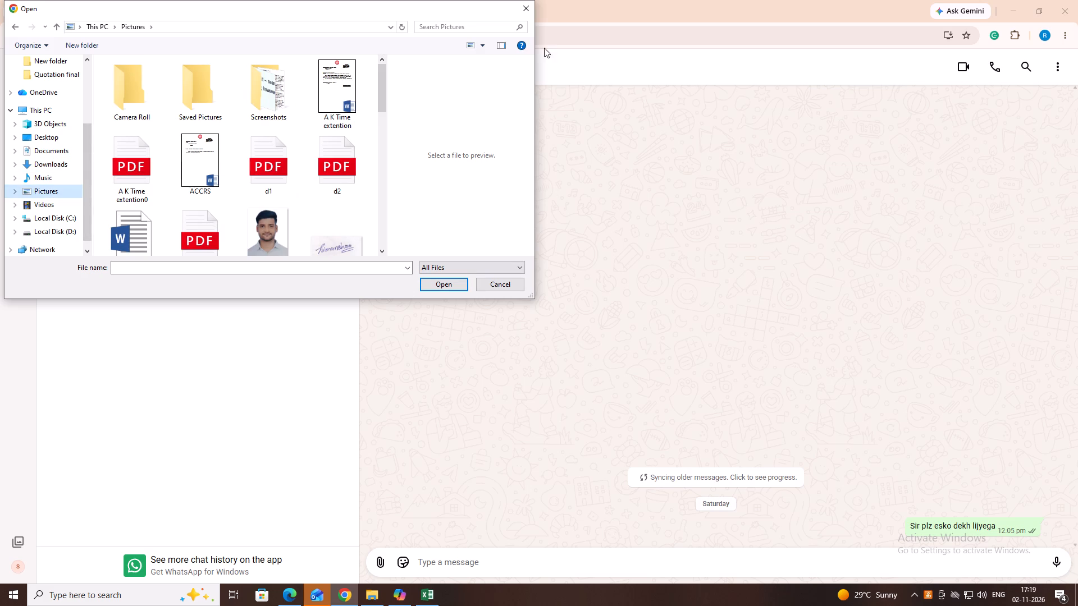
Switch to the Excel workbook and print Sheet1's pages 1 to 4 with Microsoft Print to PDF.
{"action": "left_click", "coordinate": [426, 596]}
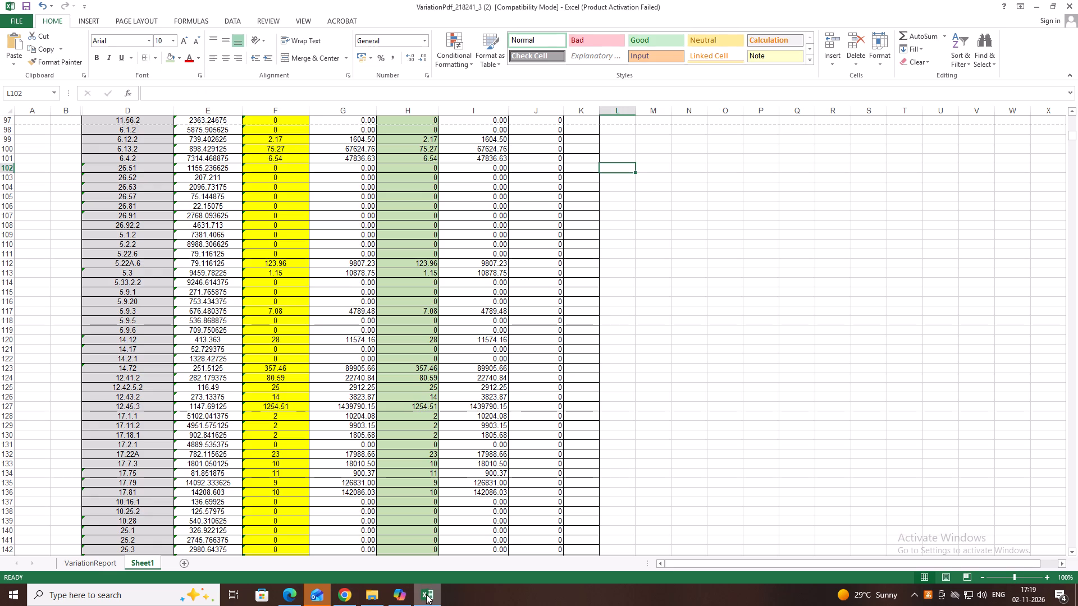
{"action": "key", "text": "ctrl+p"}
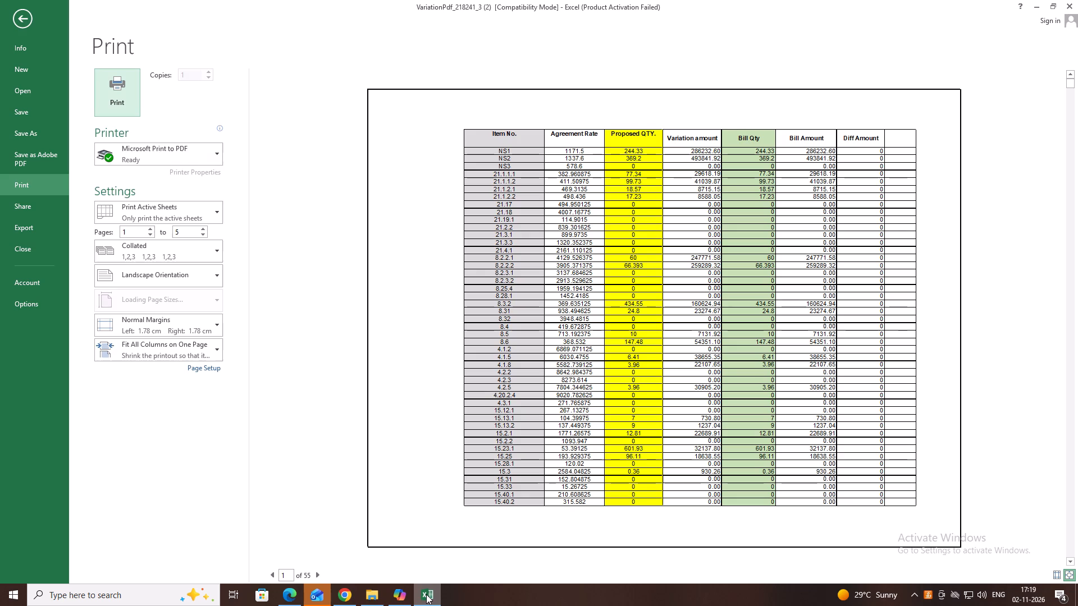
{"action": "left_click", "coordinate": [191, 232]}
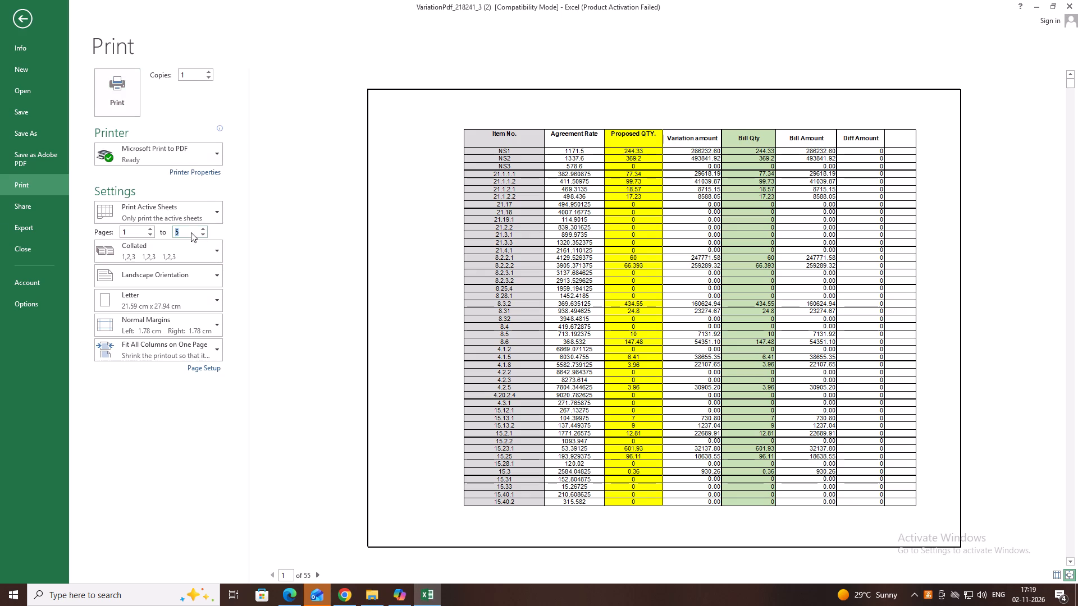
{"action": "key", "text": "BackSpace"}
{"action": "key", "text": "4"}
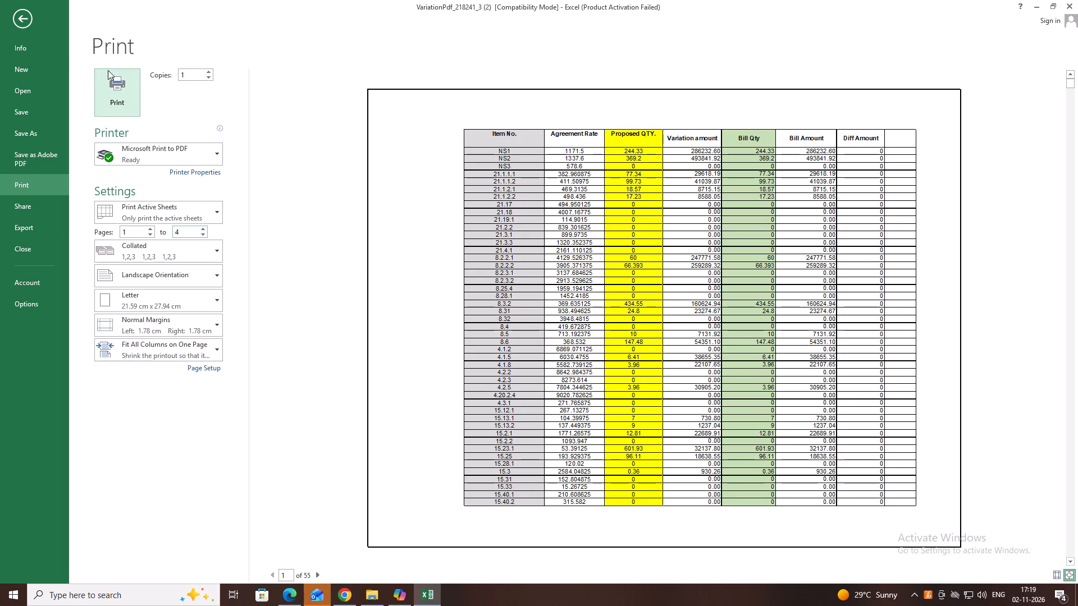
{"action": "left_click", "coordinate": [125, 97]}
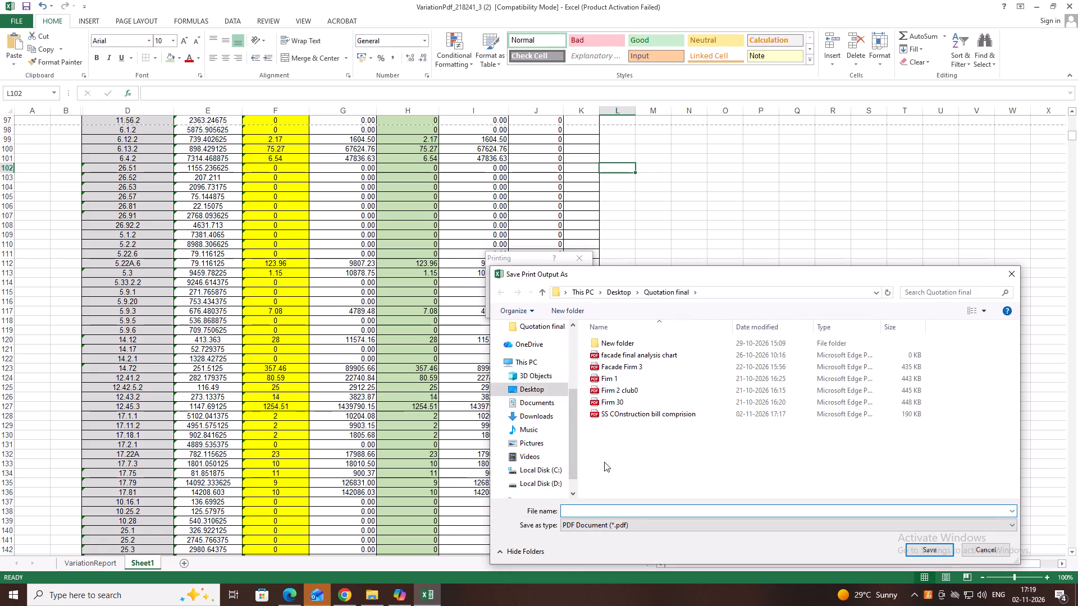
Save the print output as the PDF "SS COnstruction bill comprision" in the Quotation final folder, replacing the existing file.
{"action": "left_click", "coordinate": [619, 416]}
{"action": "left_click", "coordinate": [924, 549]}
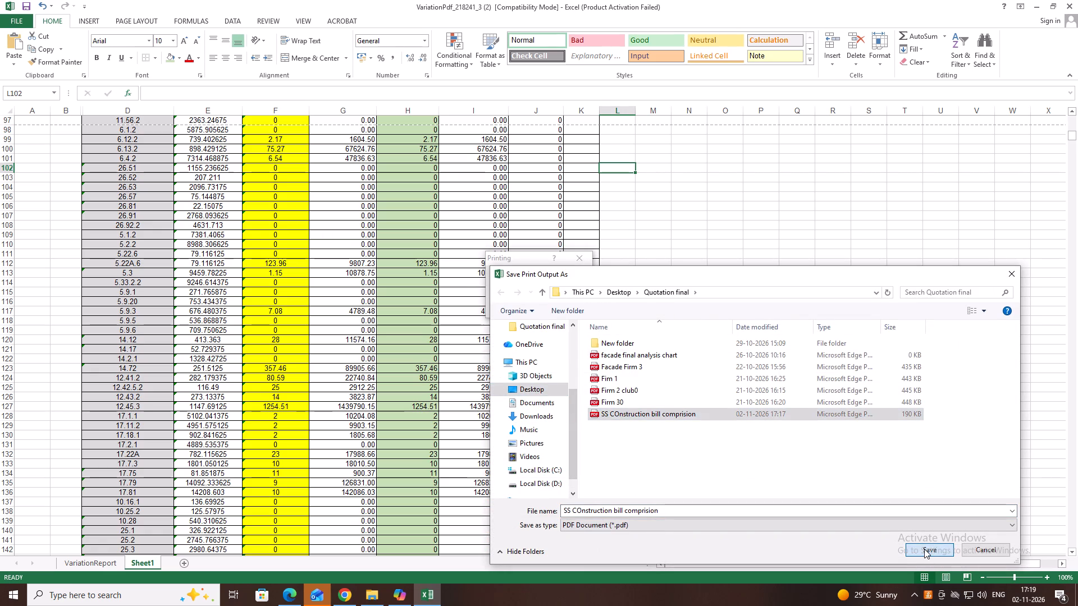
{"action": "left_click", "coordinate": [568, 295]}
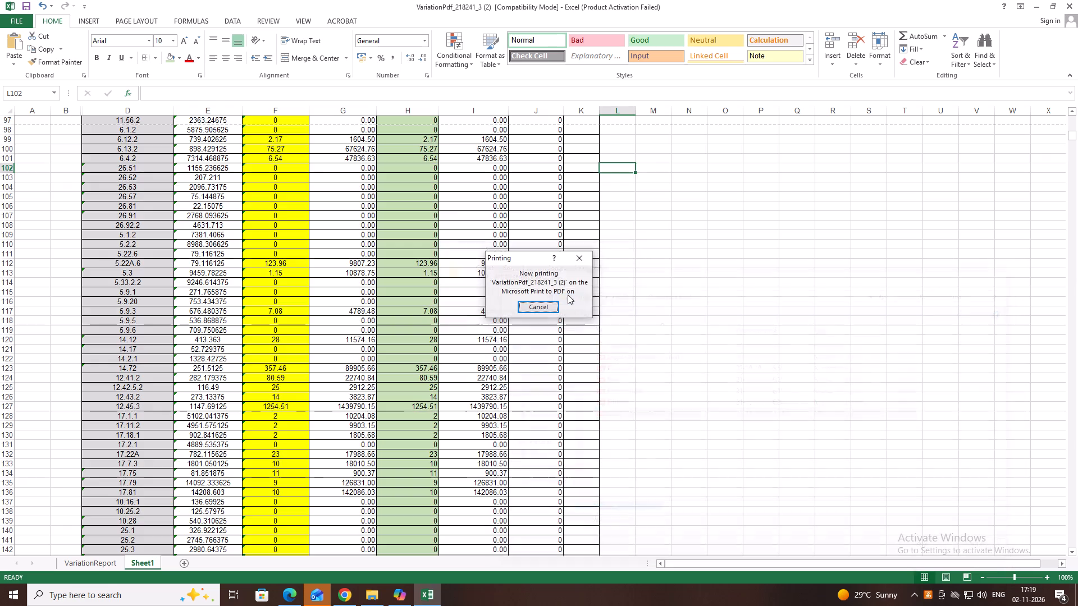
Open the "SS COnstruction bill comprision" PDF from File Explorer's recent files and check its pages through to the Total row.
{"action": "left_click", "coordinate": [364, 590]}
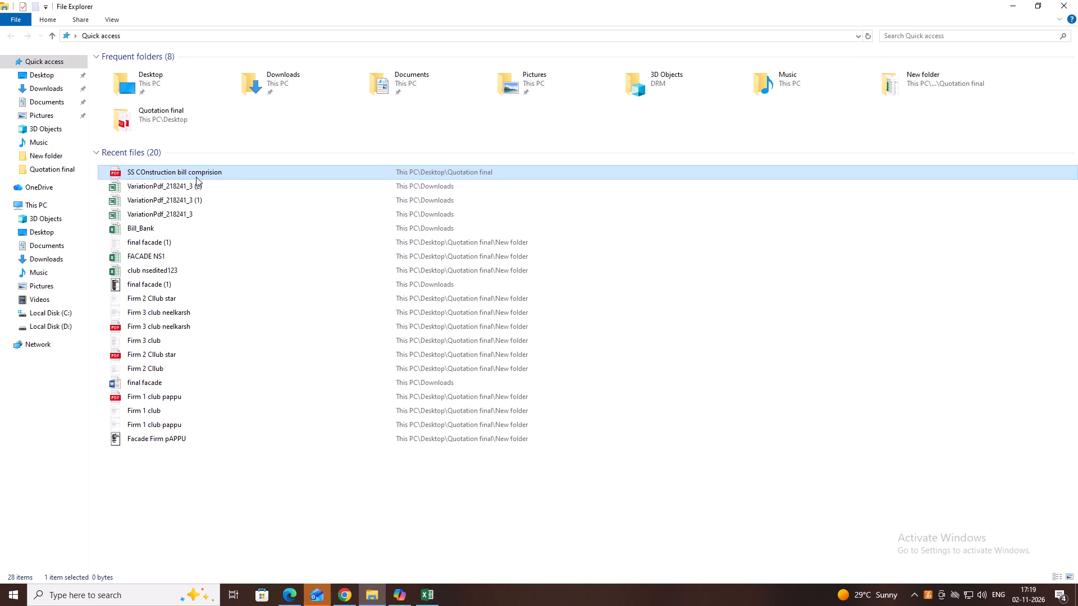
{"action": "double_click", "coordinate": [196, 174]}
{"action": "scroll", "coordinate": [410, 310], "scroll_direction": "down", "scroll_amount": 1}
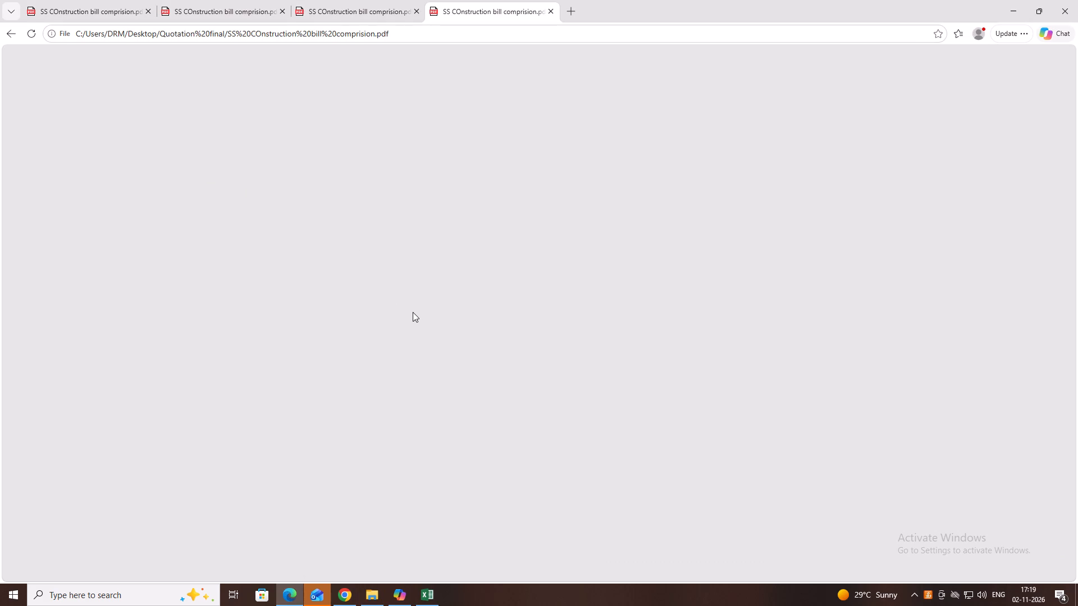
{"action": "scroll", "coordinate": [433, 324], "scroll_direction": "down", "scroll_amount": 15}
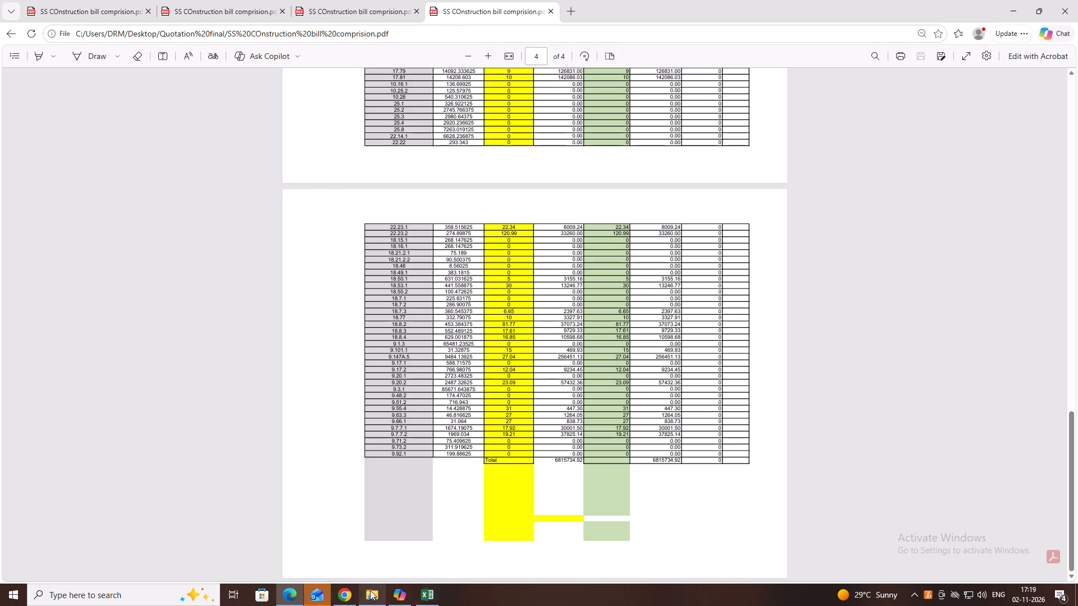
Switch to Chrome, back to the WhatsApp chat's attachment file dialog.
{"action": "left_click", "coordinate": [346, 597]}
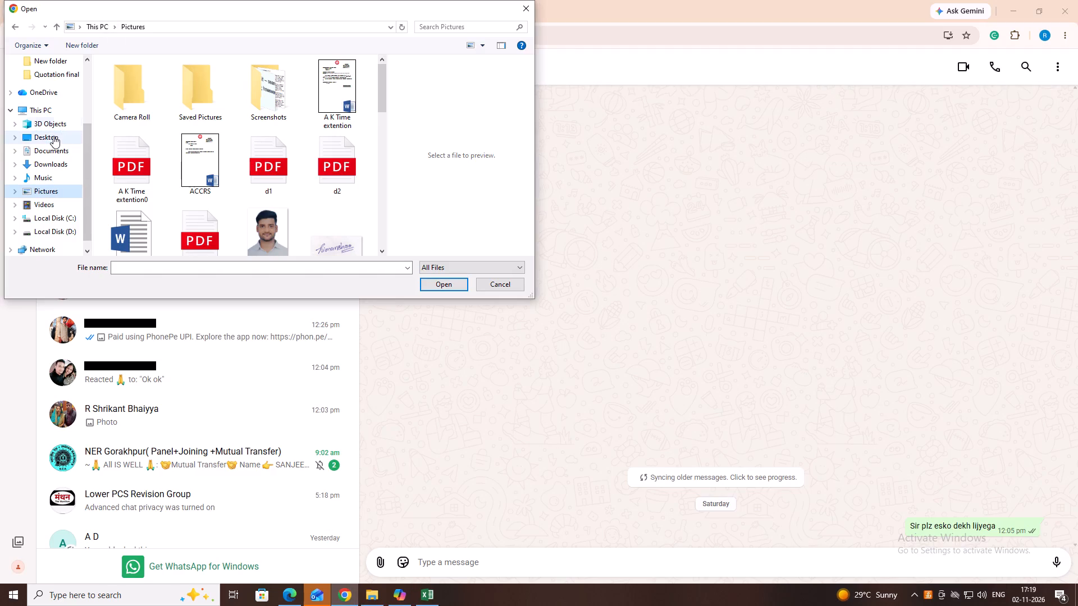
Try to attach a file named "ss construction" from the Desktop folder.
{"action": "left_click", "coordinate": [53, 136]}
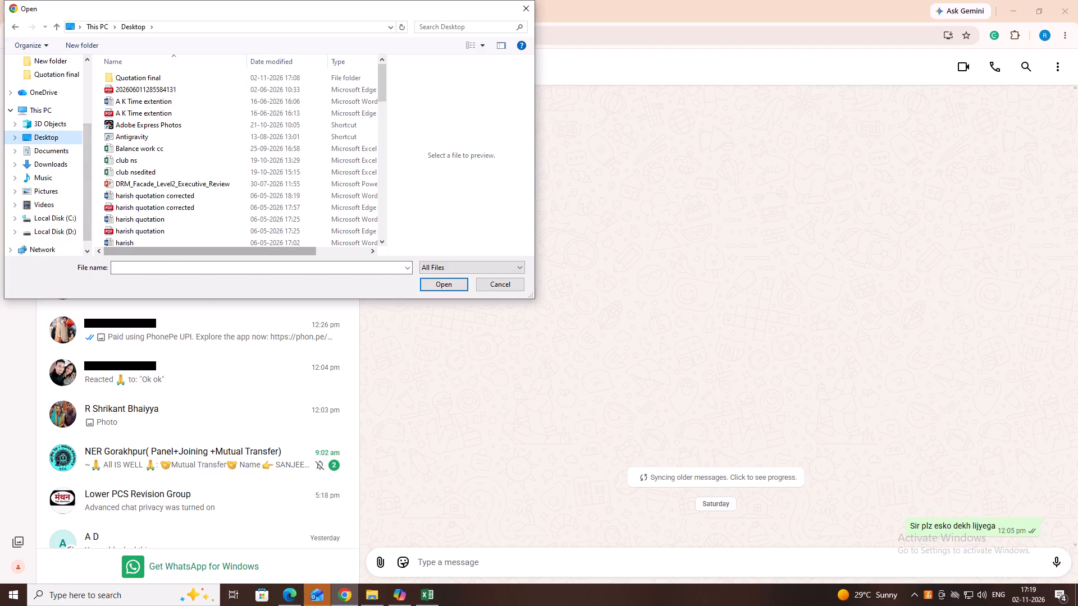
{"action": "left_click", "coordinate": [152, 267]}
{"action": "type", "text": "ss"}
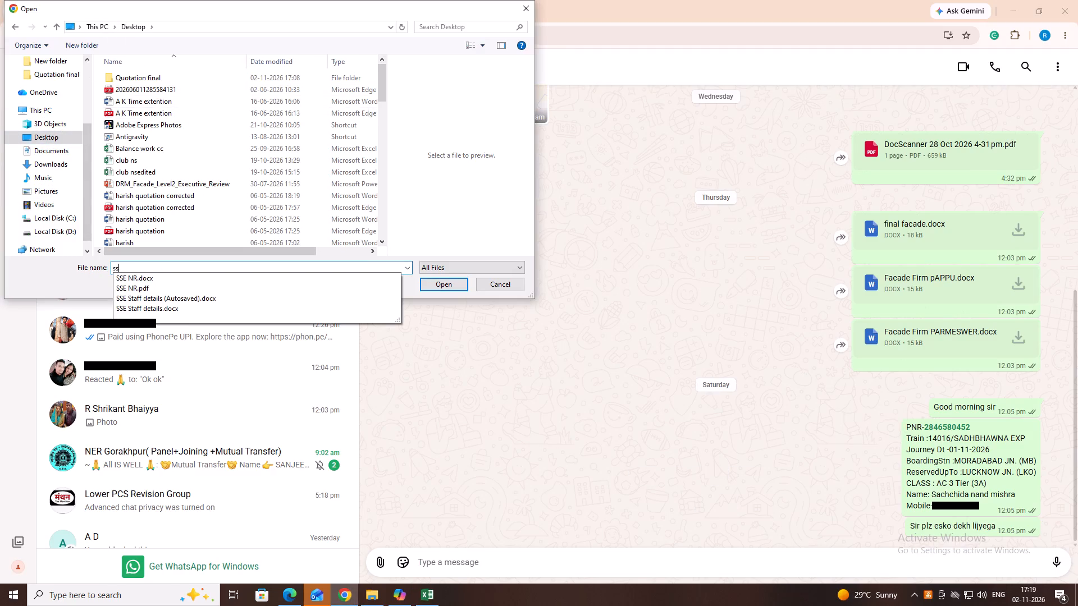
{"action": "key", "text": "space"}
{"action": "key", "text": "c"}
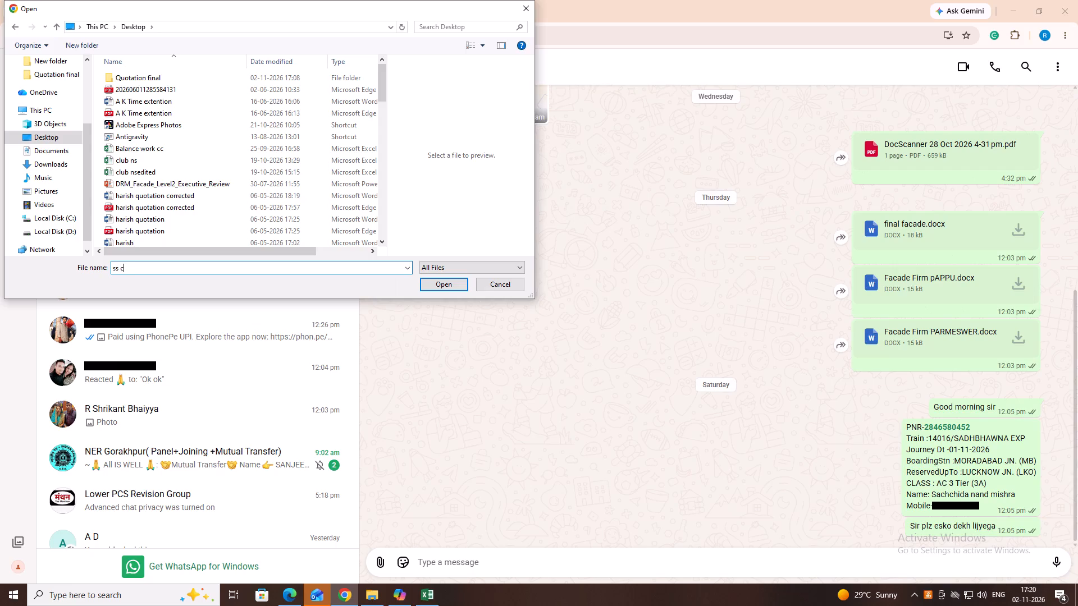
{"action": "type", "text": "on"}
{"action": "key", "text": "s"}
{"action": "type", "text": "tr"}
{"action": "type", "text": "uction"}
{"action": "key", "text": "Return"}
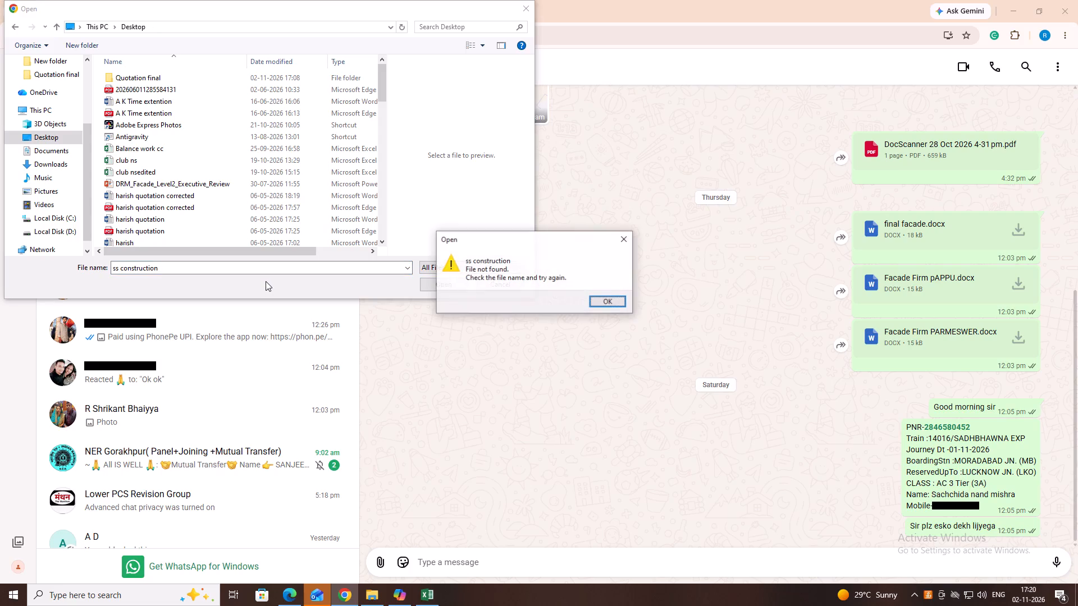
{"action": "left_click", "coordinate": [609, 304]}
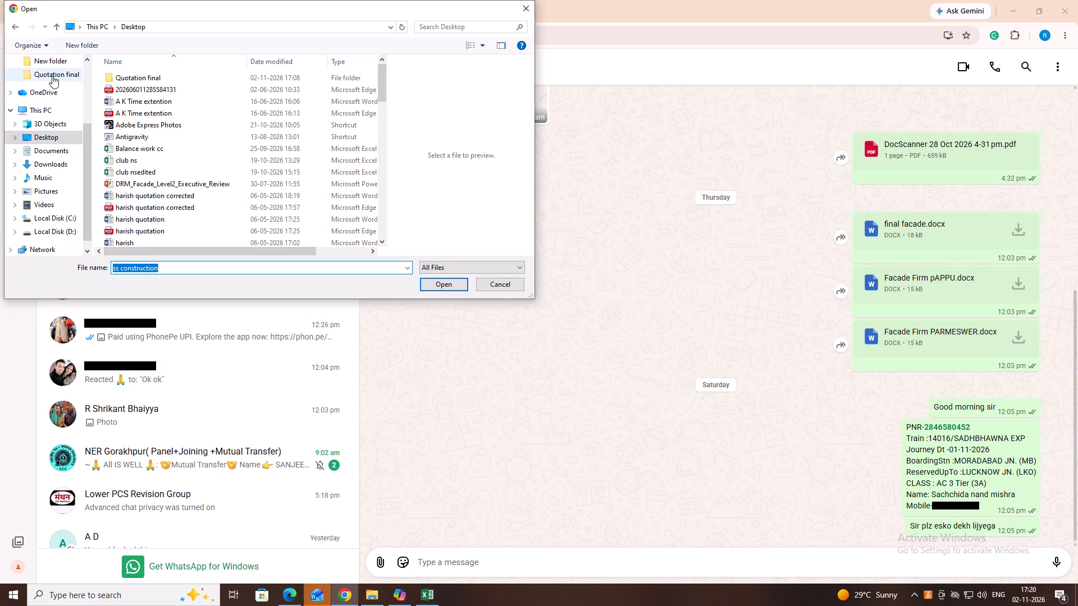
Browse to the Quotation final folder to attach the "SS COnstruction bill comprision" PDF to the chat.
{"action": "left_click", "coordinate": [52, 76]}
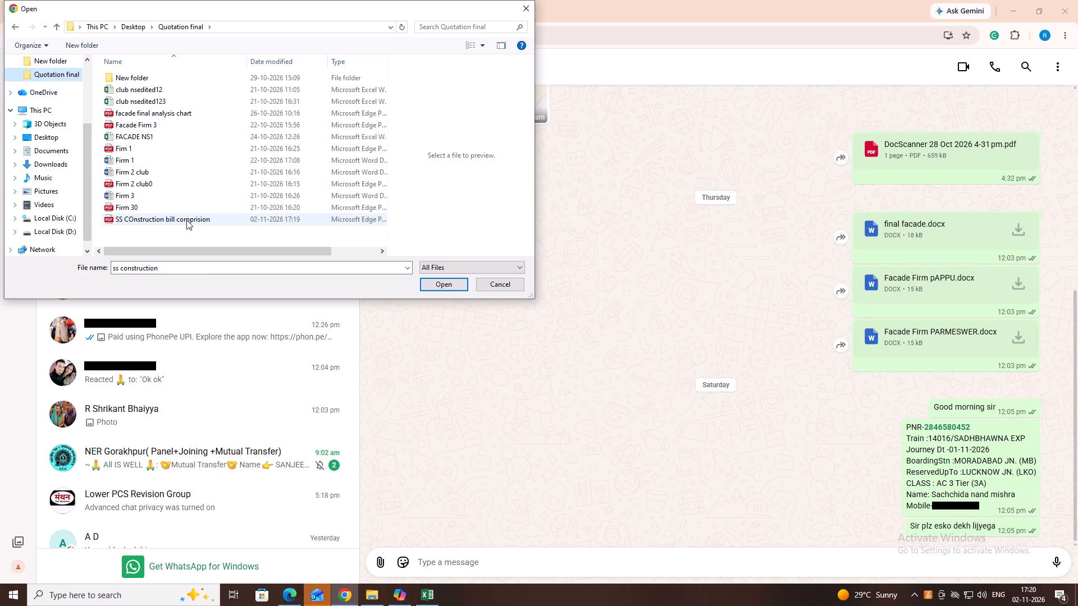
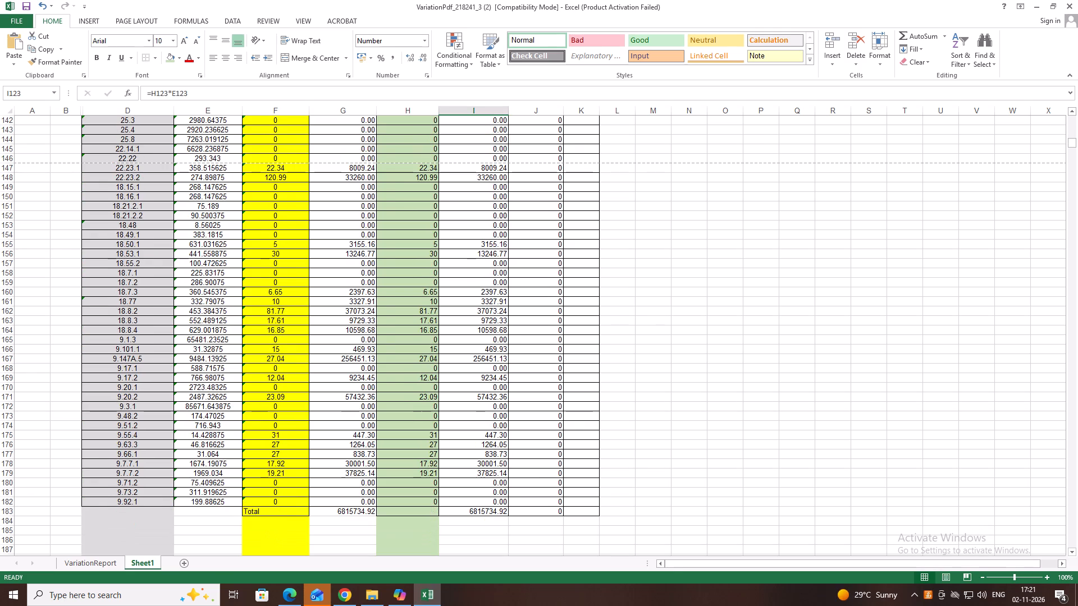
Check the totals in G183 and I183 and compare the quantities in columns F and H at rows 160 and 161.
{"action": "left_click", "coordinate": [485, 508]}
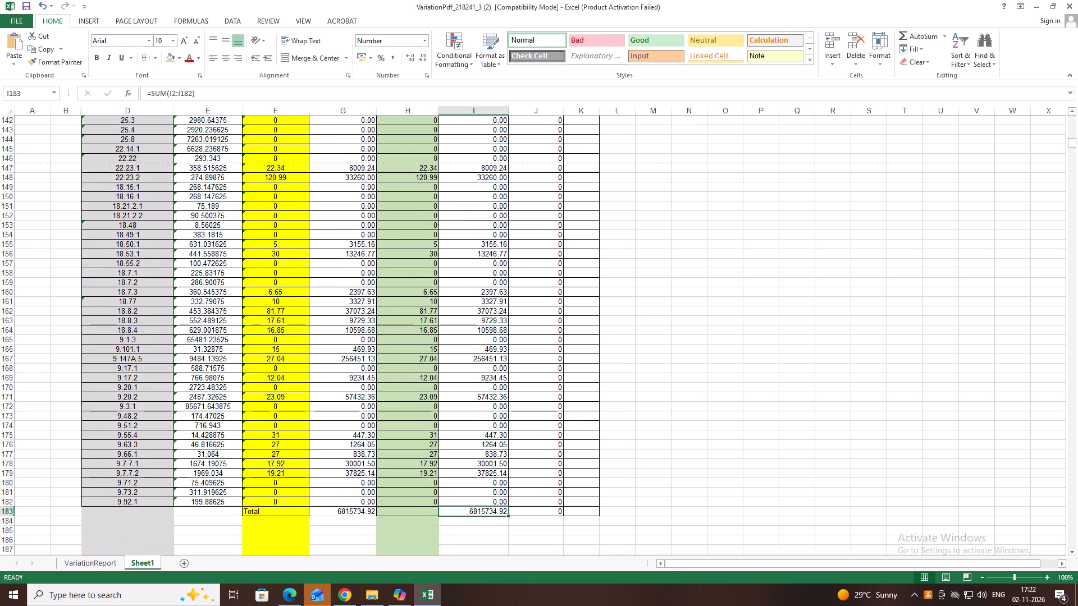
{"action": "left_click", "coordinate": [356, 513]}
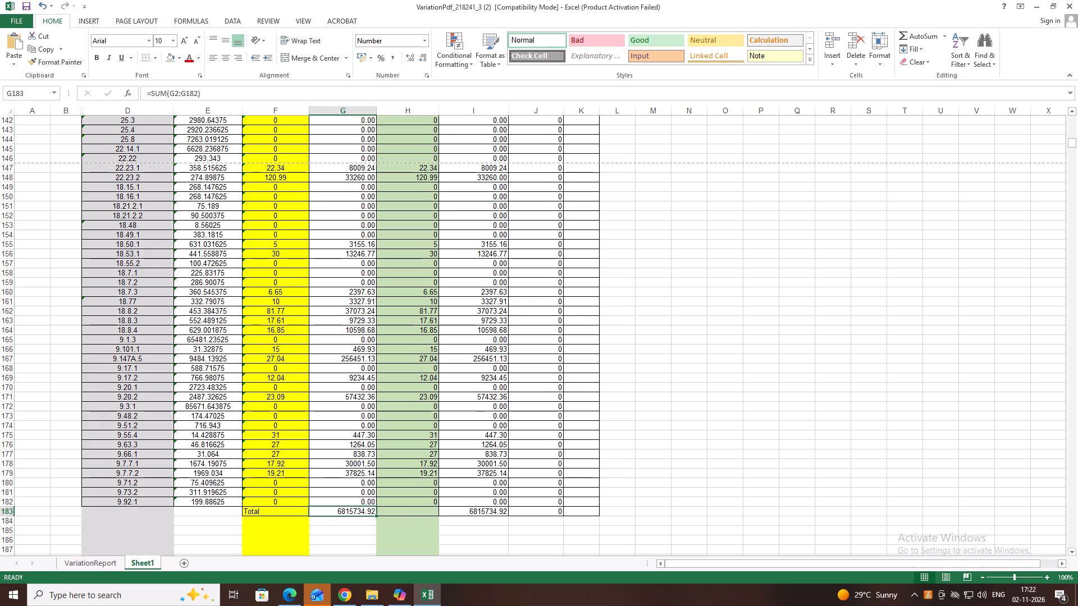
{"action": "left_click", "coordinate": [431, 288]}
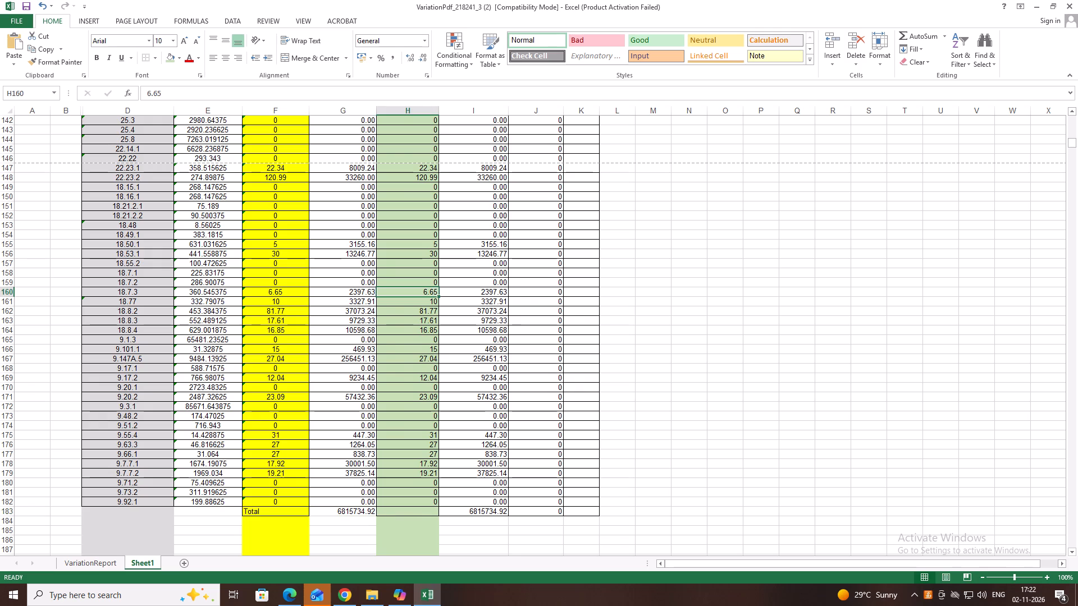
{"action": "left_click", "coordinate": [298, 296]}
{"action": "left_click", "coordinate": [433, 300]}
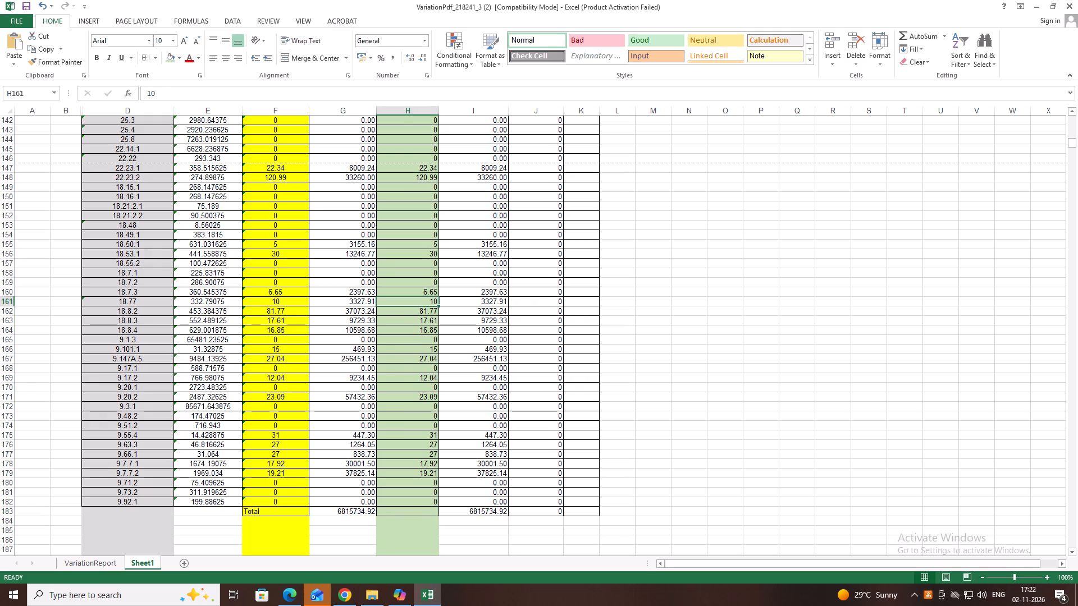
{"action": "left_click", "coordinate": [278, 295]}
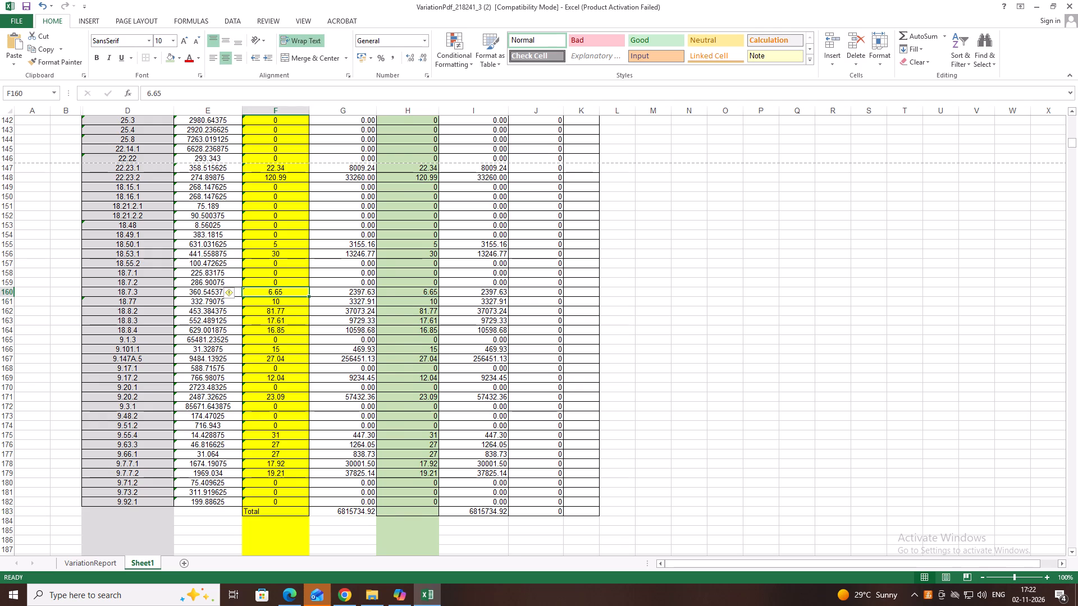
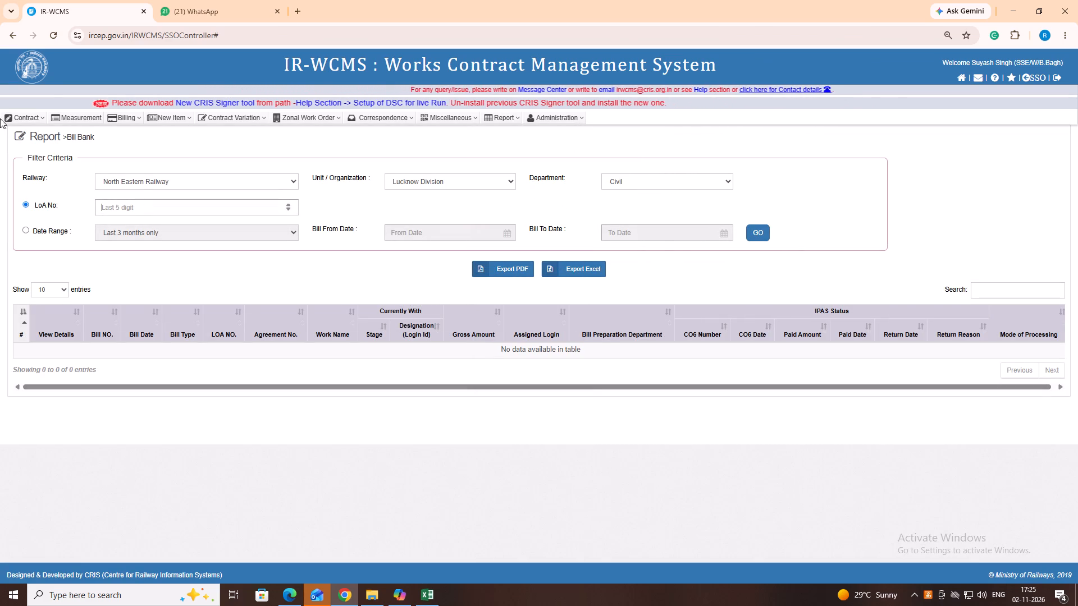
Switch to IR-WCMS and reopen the online Bill Bank report from the home page, dismissing the note.
{"action": "left_click", "coordinate": [963, 79]}
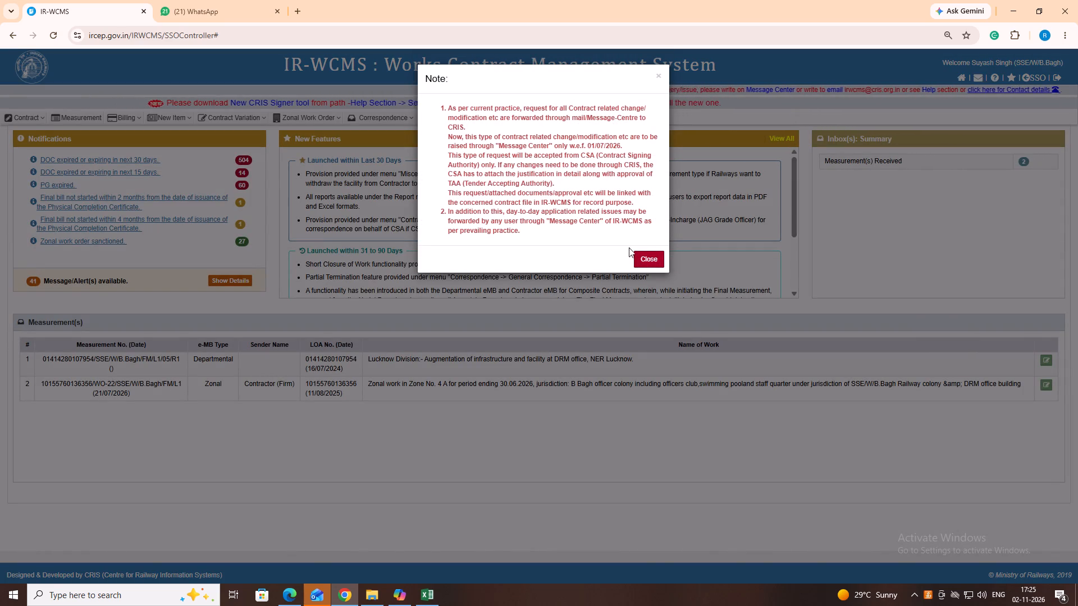
{"action": "left_click", "coordinate": [649, 264]}
{"action": "scroll", "coordinate": [706, 540], "scroll_direction": "down", "scroll_amount": 9}
{"action": "scroll", "coordinate": [673, 468], "scroll_direction": "down", "scroll_amount": 5}
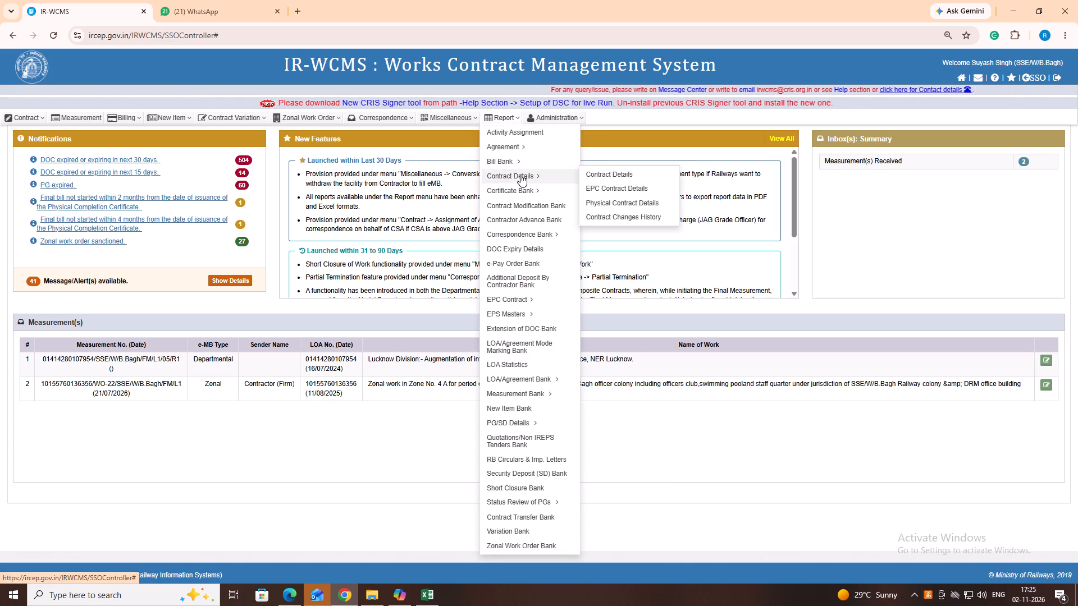
{"action": "left_click", "coordinate": [595, 157]}
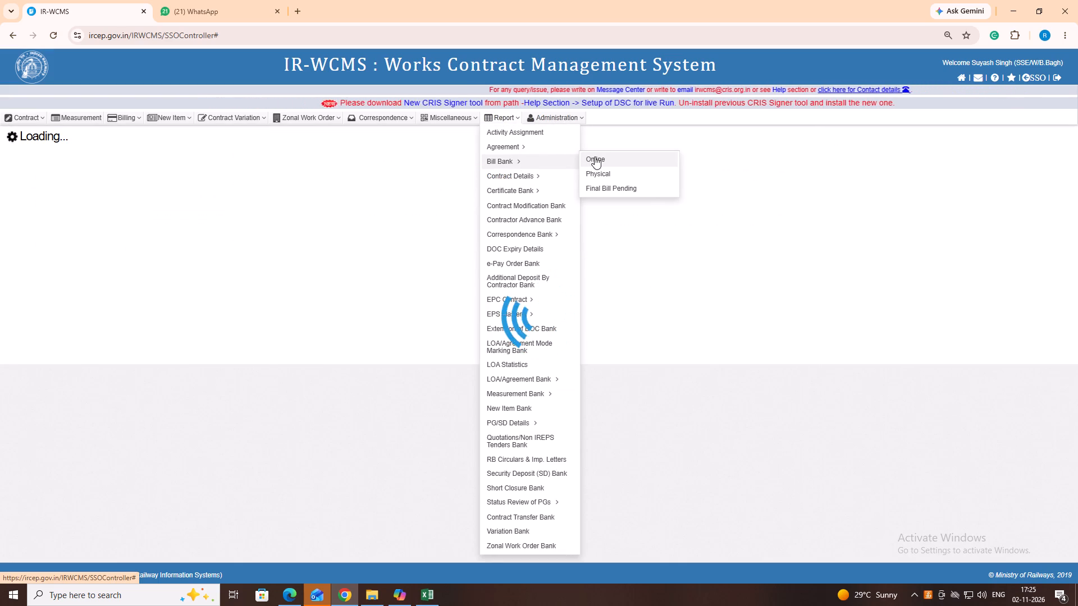
Search the Bill Bank for bills under the LoA number ending in 07954.
{"action": "left_click", "coordinate": [174, 200]}
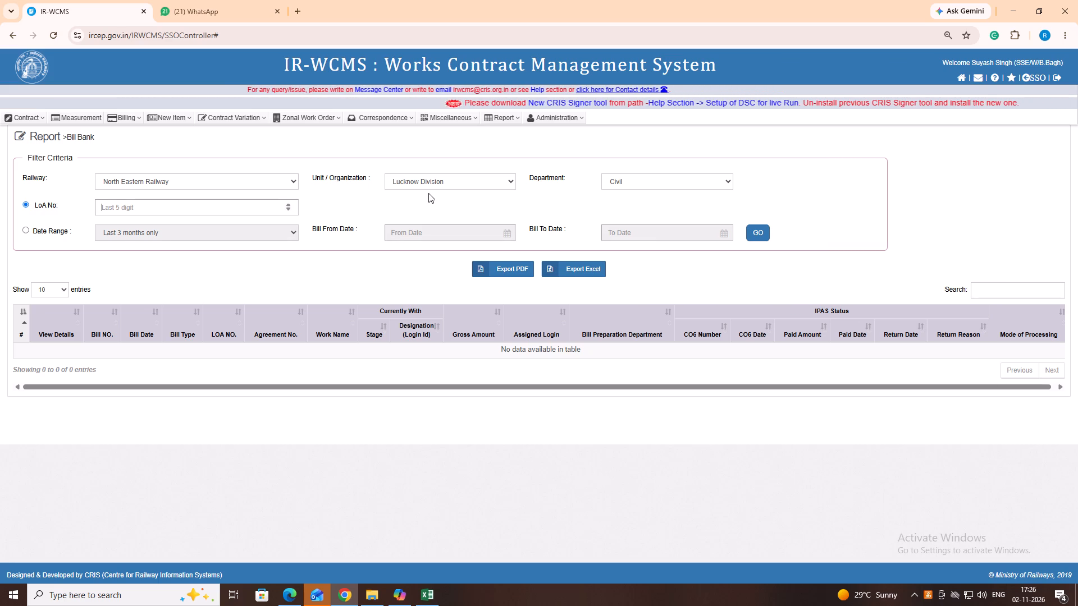
{"action": "key", "text": "0"}
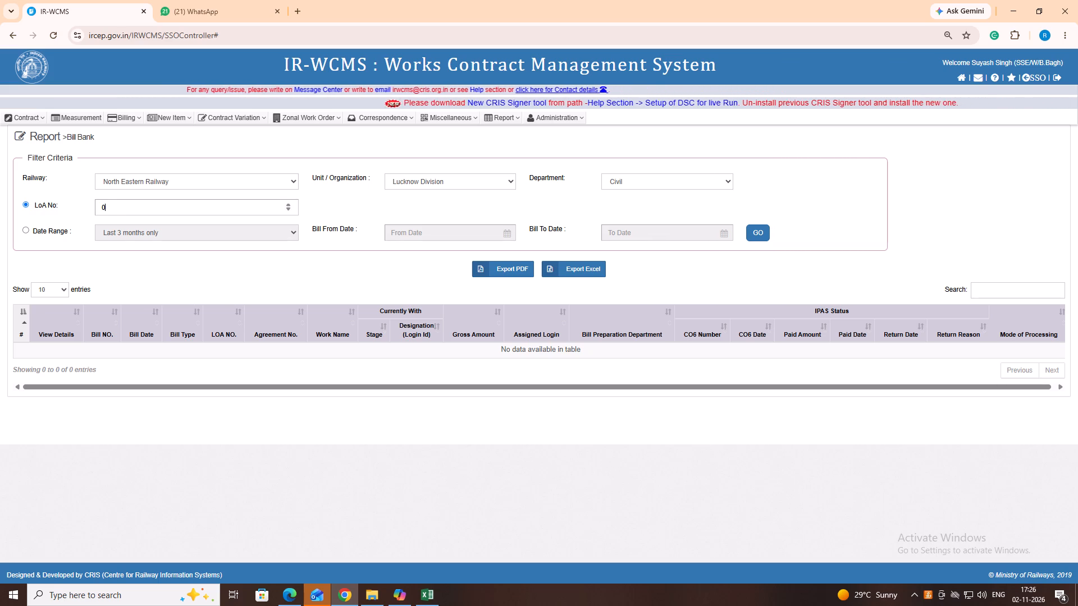
{"action": "type", "text": "79"}
{"action": "type", "text": "54"}
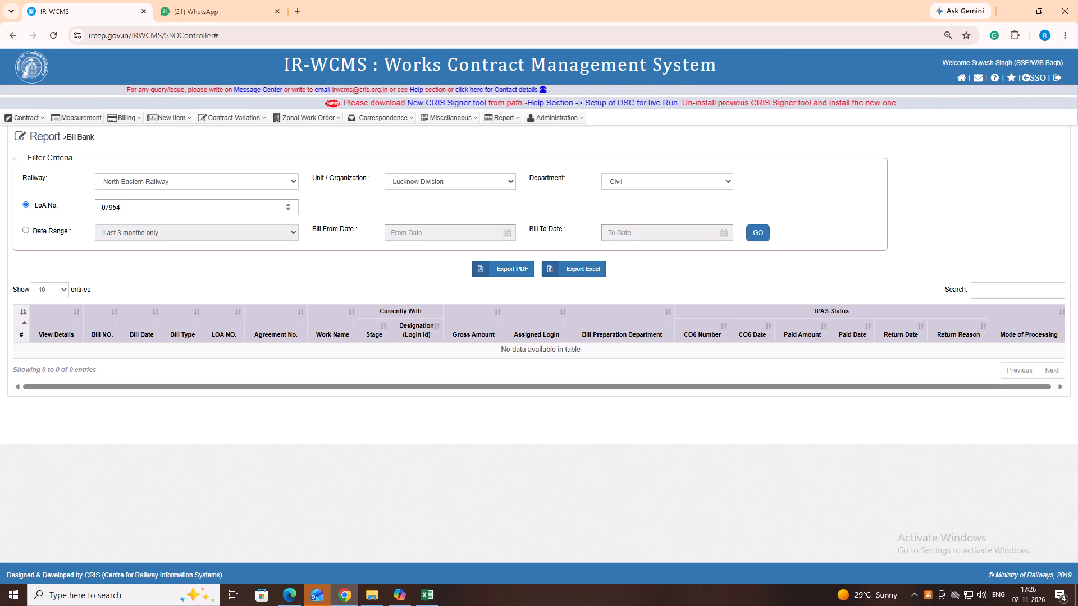
{"action": "left_click", "coordinate": [756, 230]}
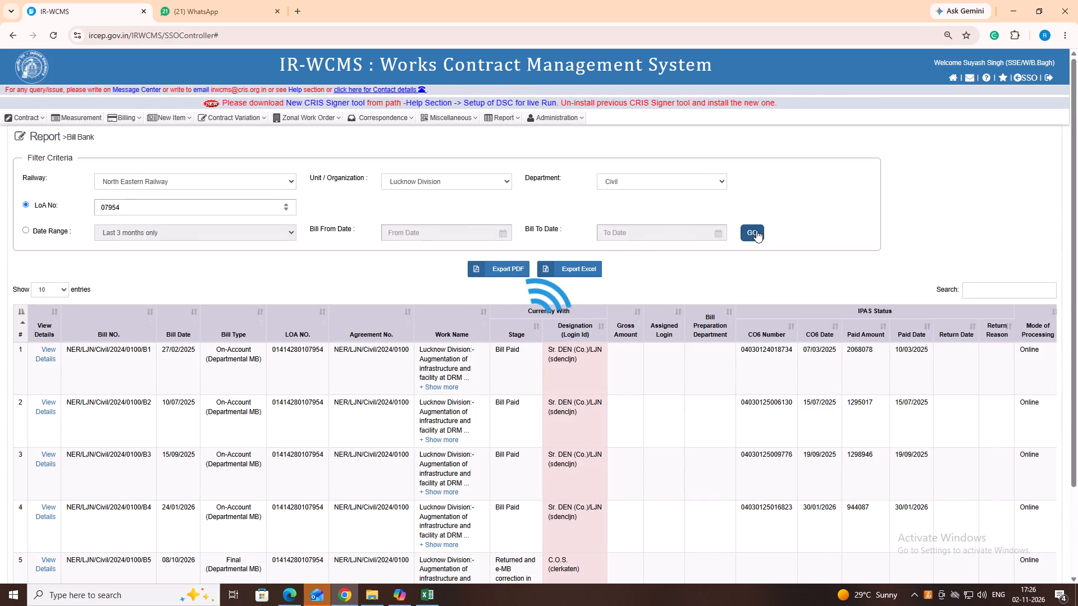
Open the item-wise bill details of final bill NER/LJN/Civil/2024/0100/B5.
{"action": "scroll", "coordinate": [470, 349], "scroll_direction": "down", "scroll_amount": 6}
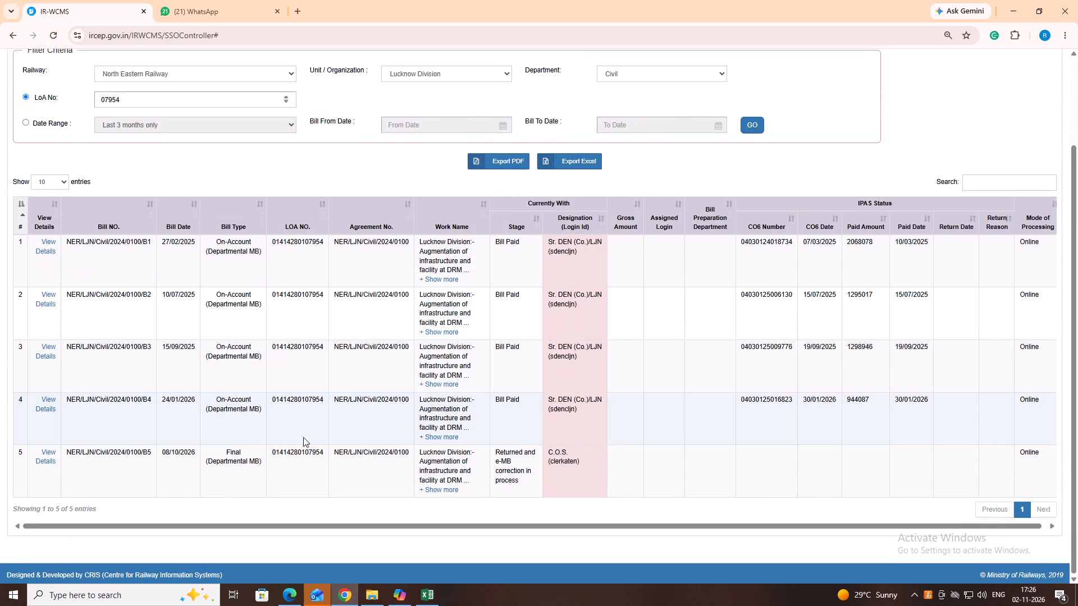
{"action": "left_click", "coordinate": [42, 460]}
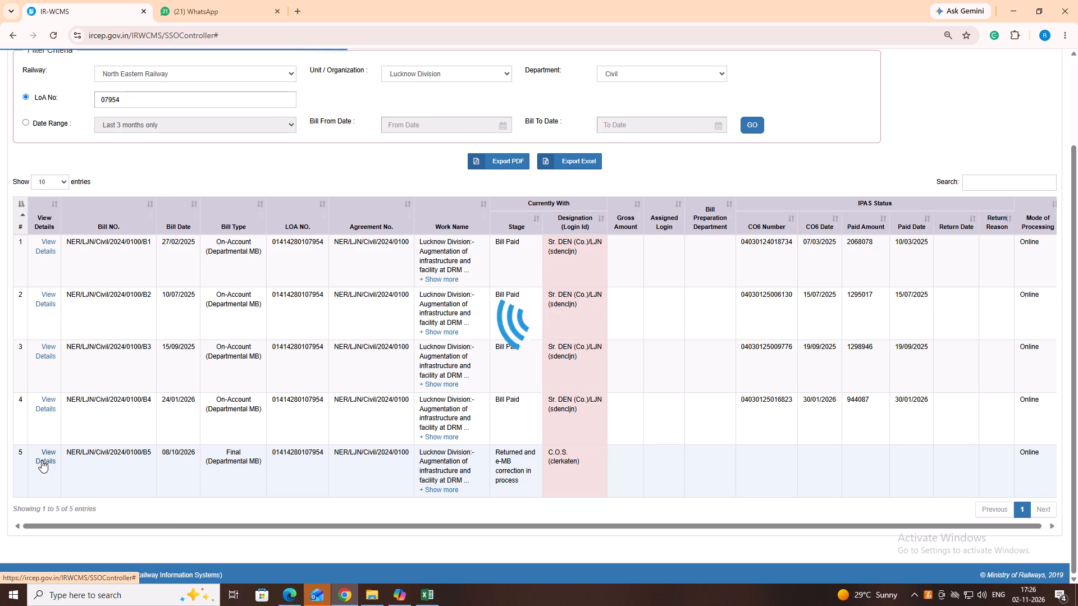
{"action": "left_click", "coordinate": [195, 283]}
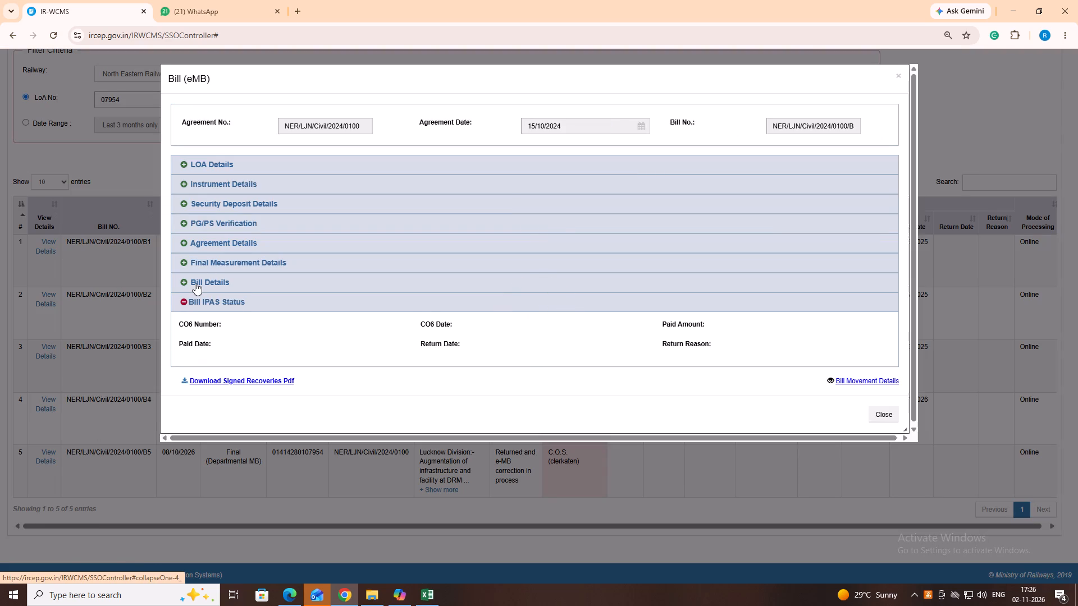
{"action": "scroll", "coordinate": [245, 373], "scroll_direction": "down", "scroll_amount": 5}
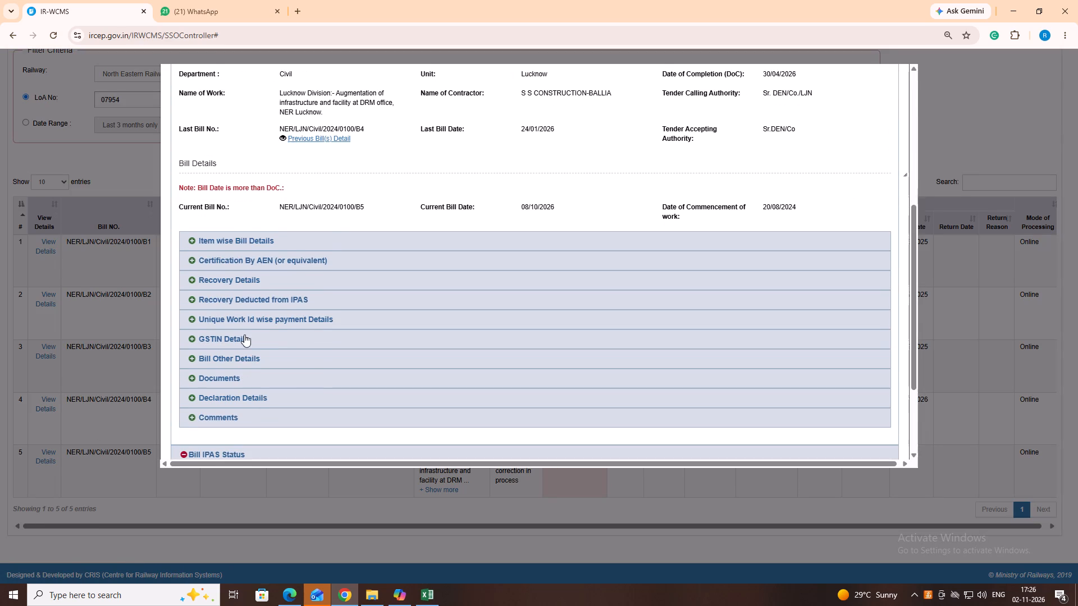
{"action": "left_click", "coordinate": [248, 241]}
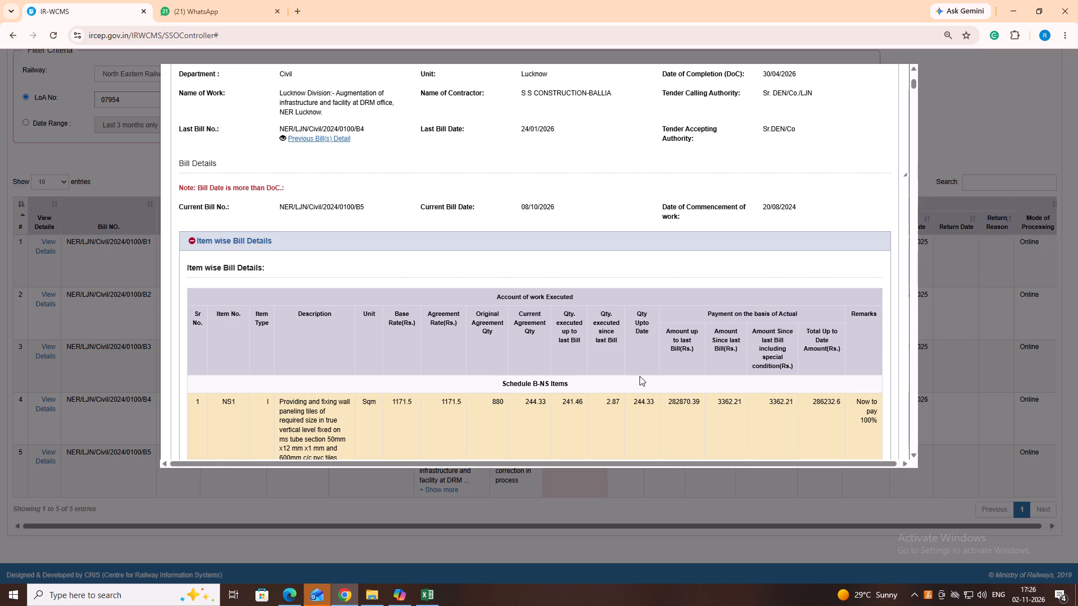
Examine the agreement quantities, executed quantities and amounts of the Schedule B-NS items NS1 to NS3 in bill B5.
{"action": "scroll", "coordinate": [640, 377], "scroll_direction": "down", "scroll_amount": 1}
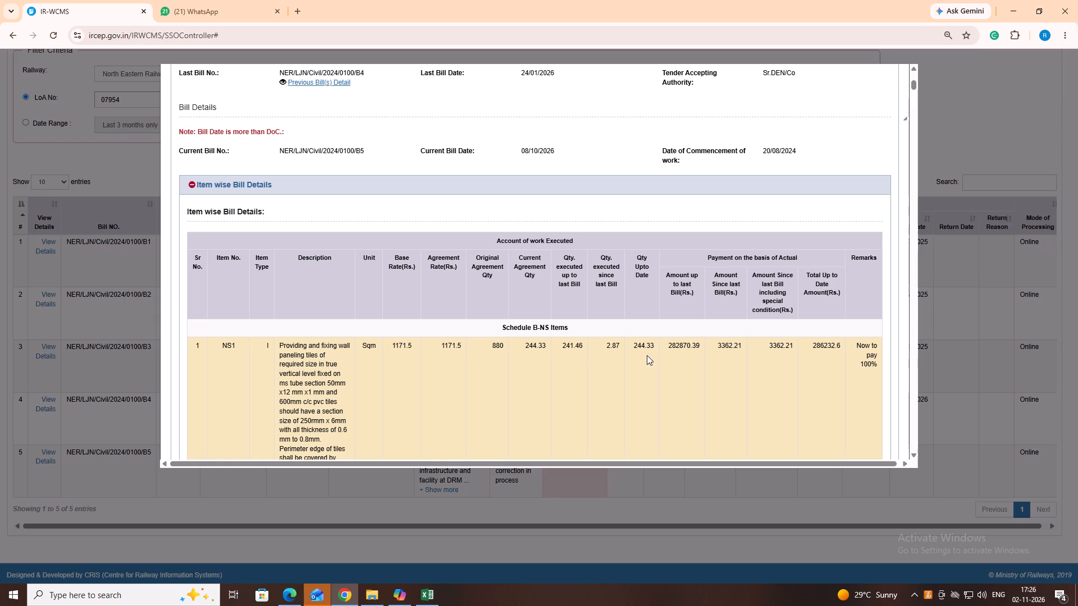
{"action": "scroll", "coordinate": [643, 357], "scroll_direction": "down", "scroll_amount": 3}
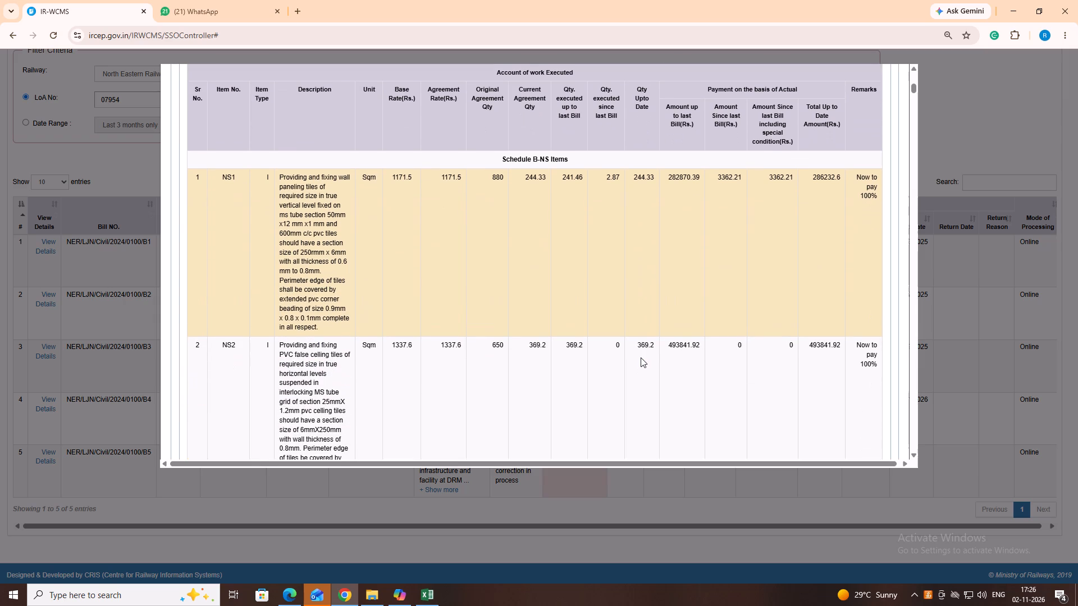
{"action": "scroll", "coordinate": [615, 372], "scroll_direction": "down", "scroll_amount": 4}
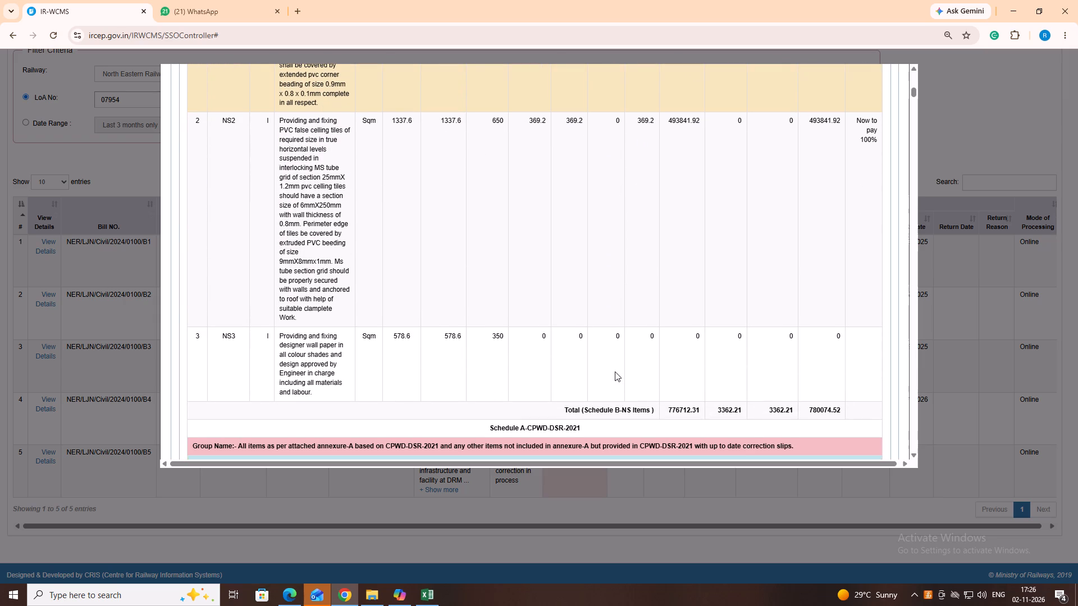
{"action": "scroll", "coordinate": [615, 371], "scroll_direction": "up", "scroll_amount": 10}
{"action": "scroll", "coordinate": [615, 371], "scroll_direction": "down", "scroll_amount": 2}
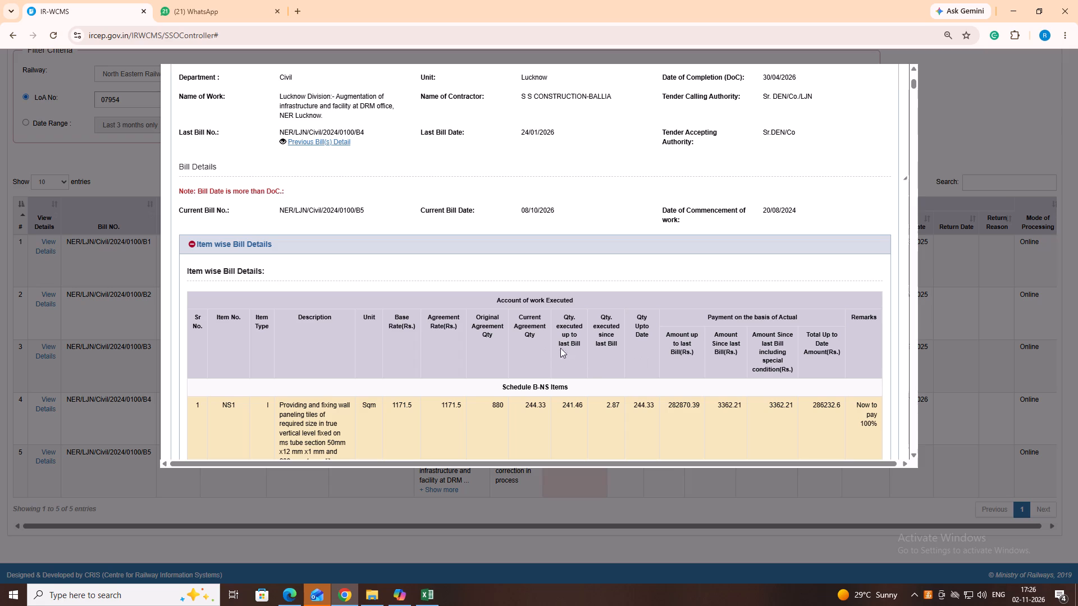
{"action": "scroll", "coordinate": [647, 347], "scroll_direction": "down", "scroll_amount": 6}
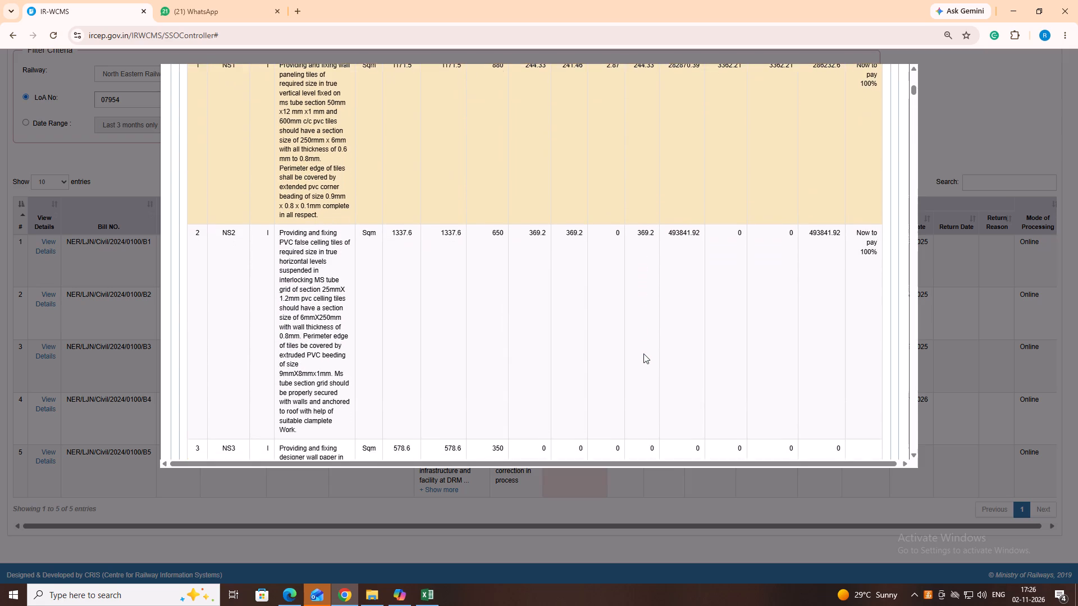
{"action": "scroll", "coordinate": [643, 353], "scroll_direction": "down", "scroll_amount": 5}
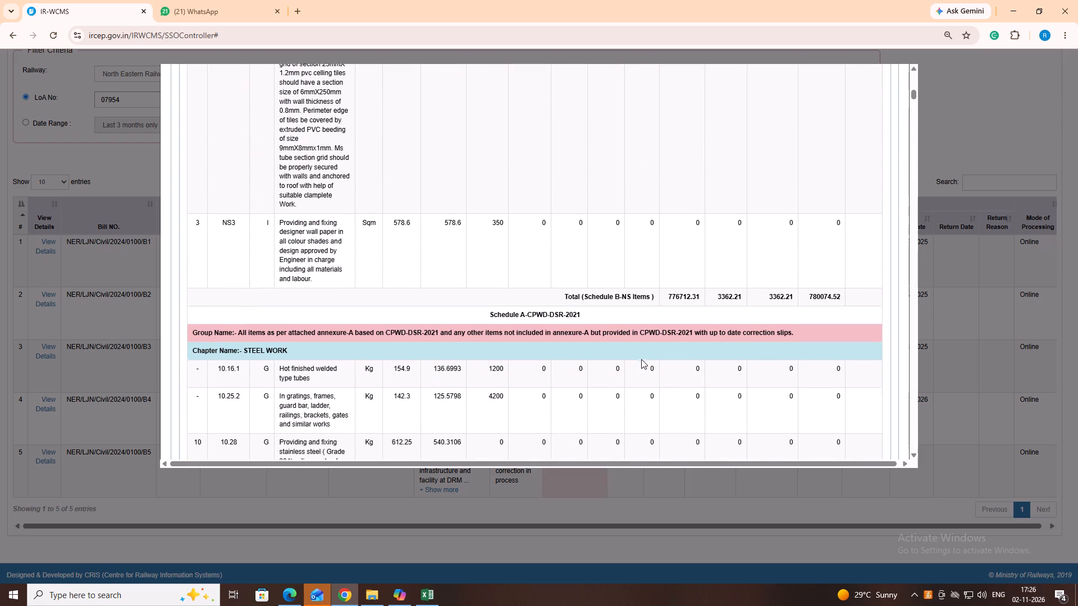
Review the executed quantities and amounts of the Steel Work, Flooring and Roofing items in Schedule A-CPWD-DSR-2021.
{"action": "scroll", "coordinate": [641, 359], "scroll_direction": "down", "scroll_amount": 8}
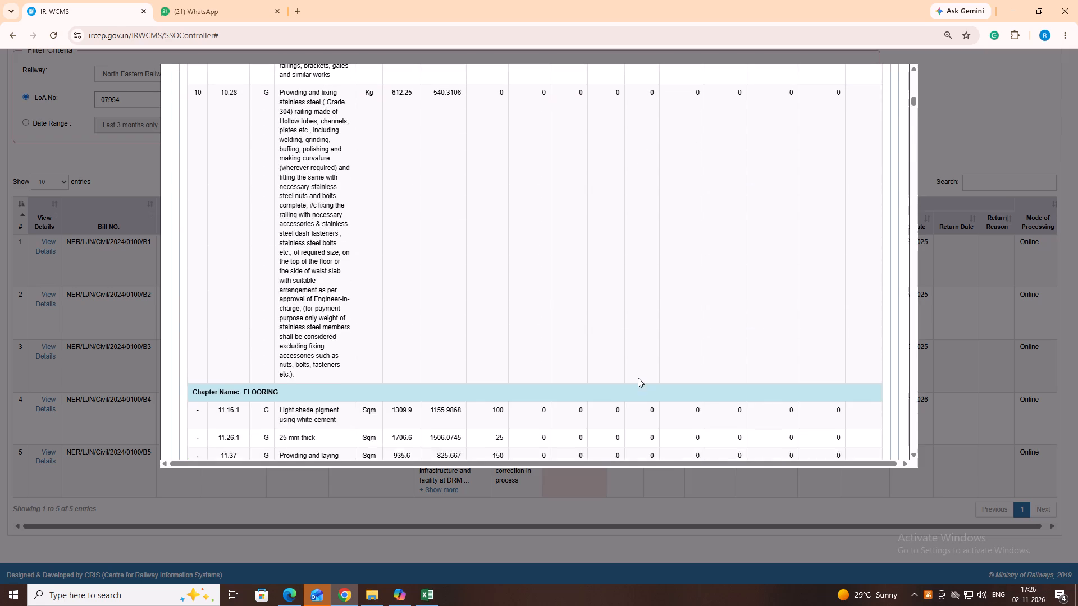
{"action": "scroll", "coordinate": [638, 378], "scroll_direction": "down", "scroll_amount": 3}
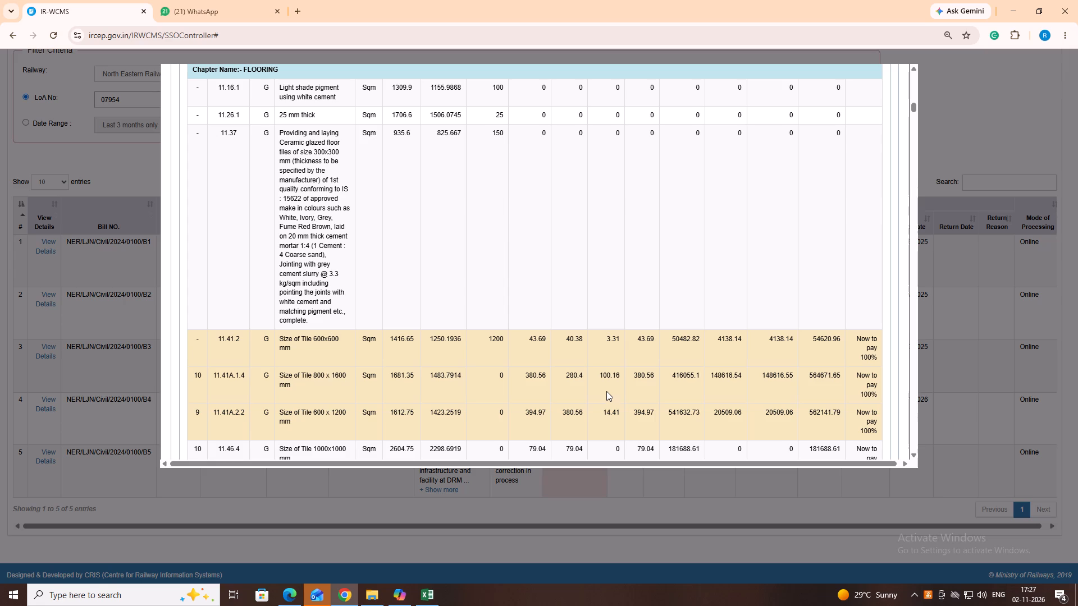
{"action": "scroll", "coordinate": [658, 430], "scroll_direction": "down", "scroll_amount": 1}
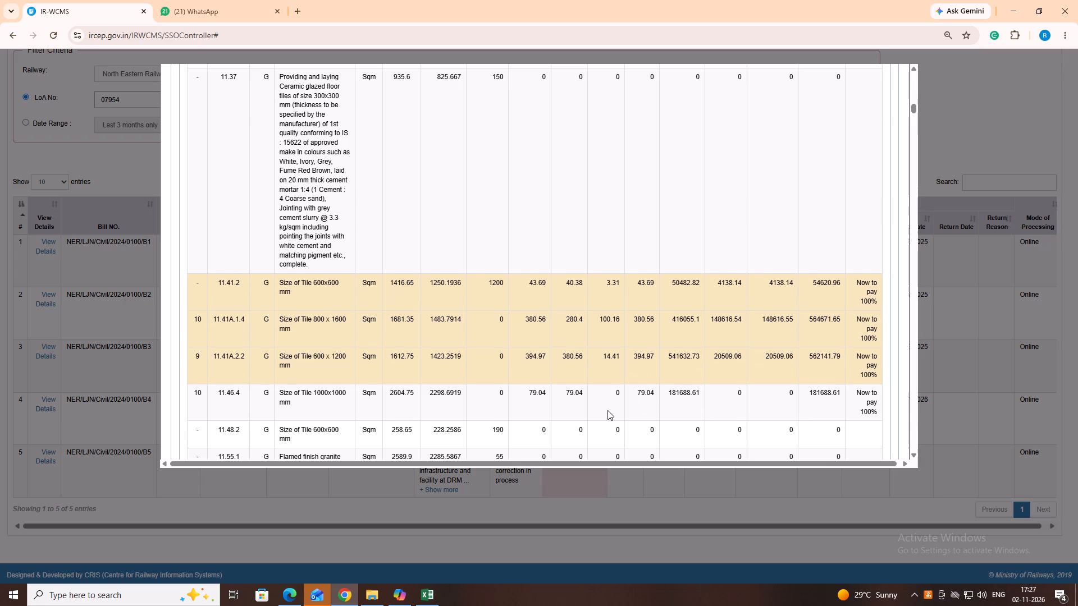
{"action": "scroll", "coordinate": [610, 411], "scroll_direction": "down", "scroll_amount": 4}
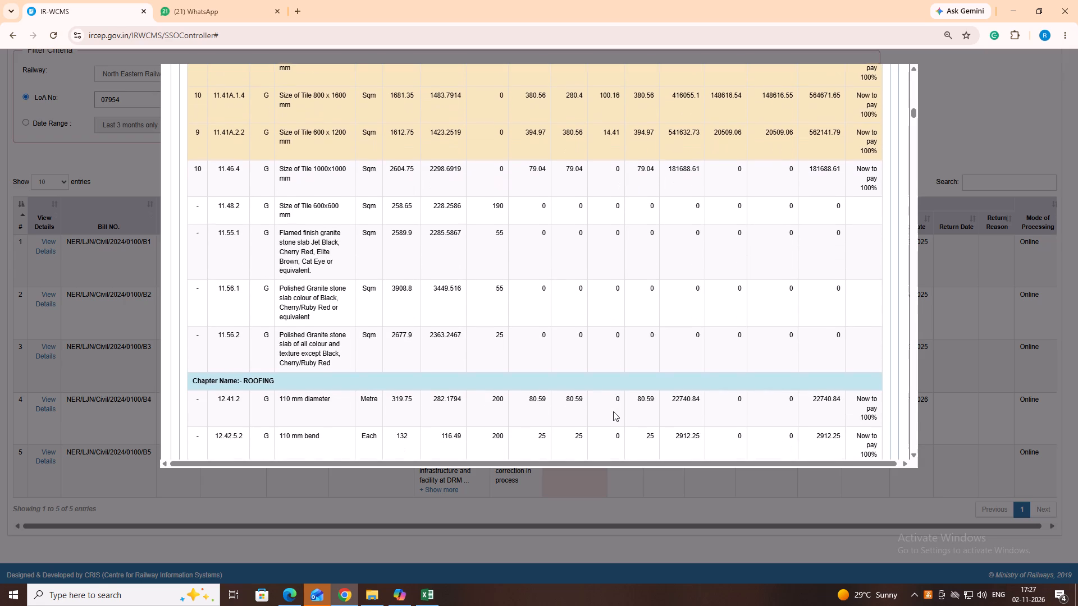
{"action": "scroll", "coordinate": [654, 409], "scroll_direction": "down", "scroll_amount": 2}
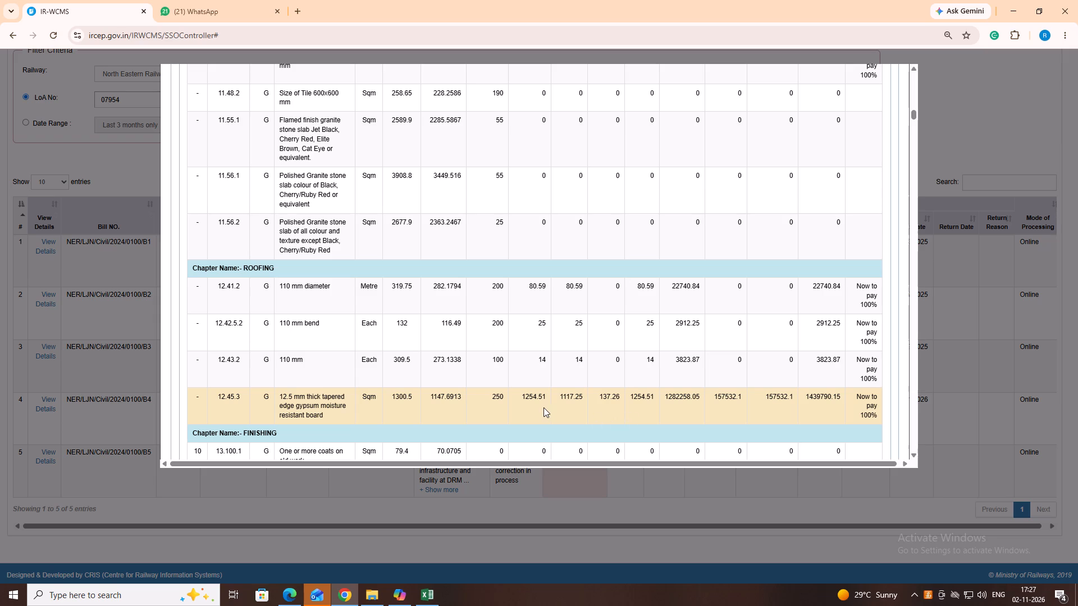
{"action": "scroll", "coordinate": [630, 406], "scroll_direction": "down", "scroll_amount": 2}
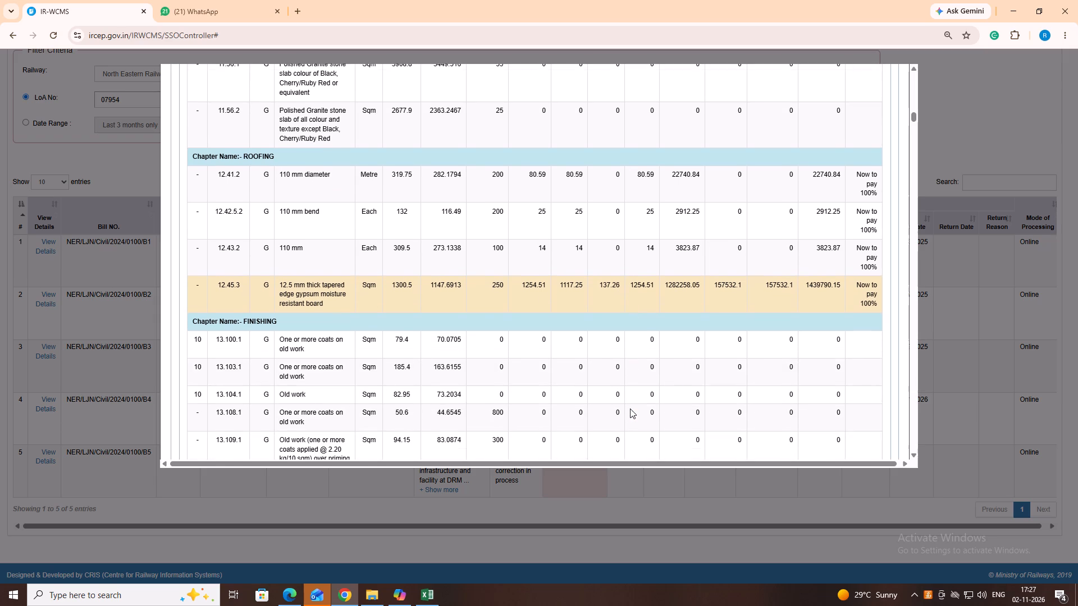
Review the agreement quantities, executed quantities and amounts of the Finishing items 13.100.1 to 13.99.1 in bill B5.
{"action": "scroll", "coordinate": [630, 408], "scroll_direction": "down", "scroll_amount": 4}
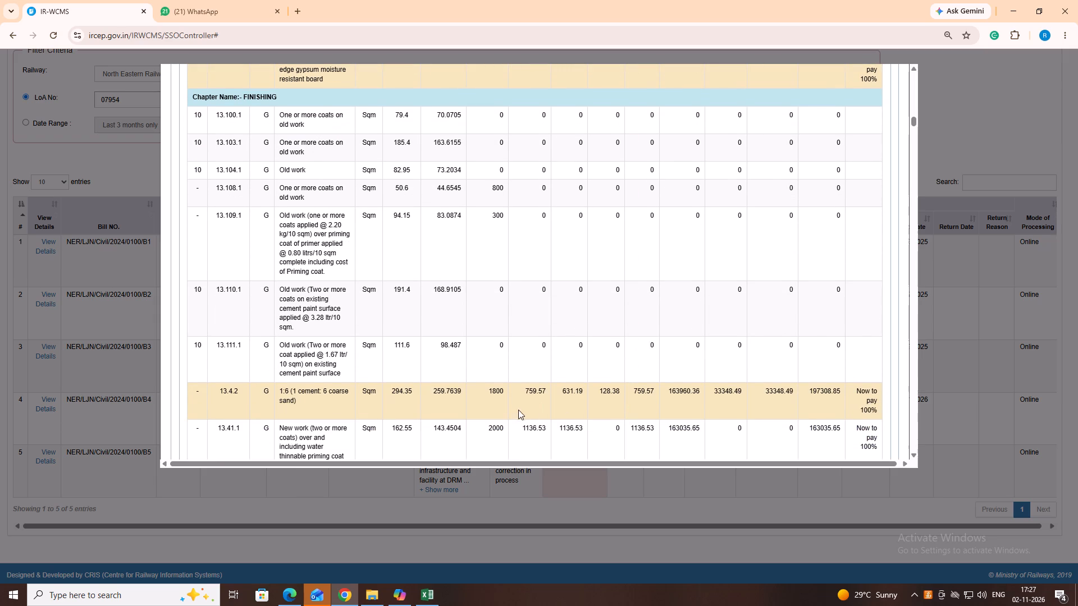
{"action": "scroll", "coordinate": [641, 437], "scroll_direction": "down", "scroll_amount": 2}
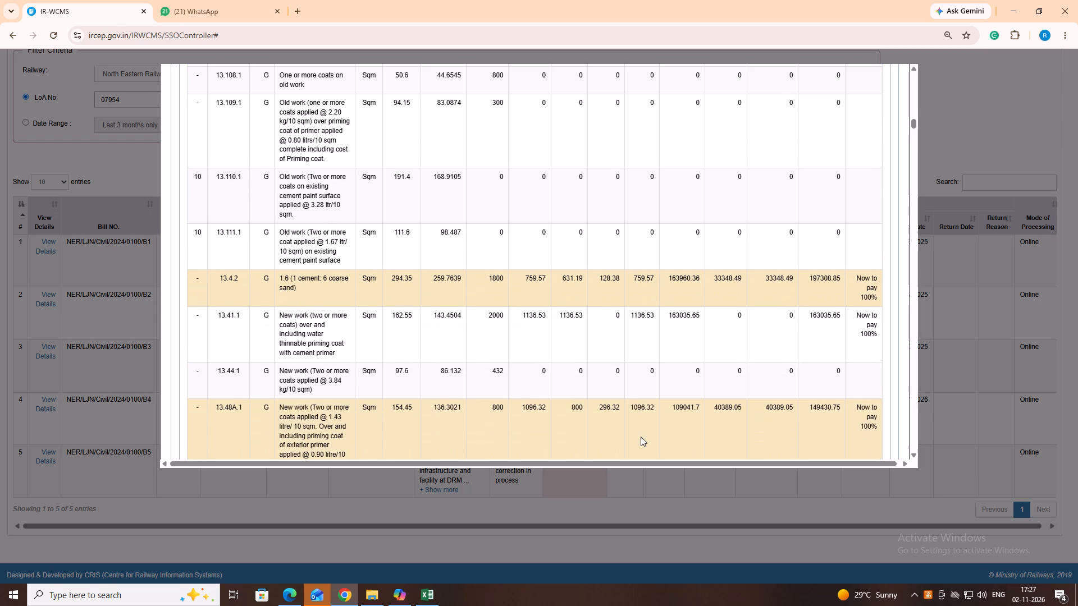
{"action": "scroll", "coordinate": [641, 437], "scroll_direction": "down", "scroll_amount": 2}
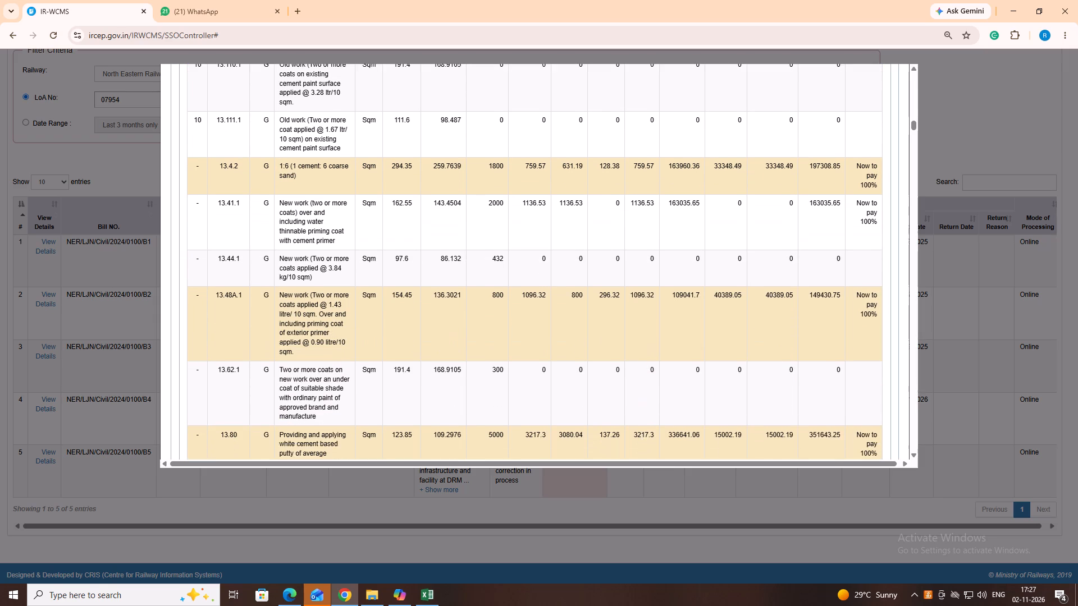
{"action": "scroll", "coordinate": [641, 437], "scroll_direction": "down", "scroll_amount": 1}
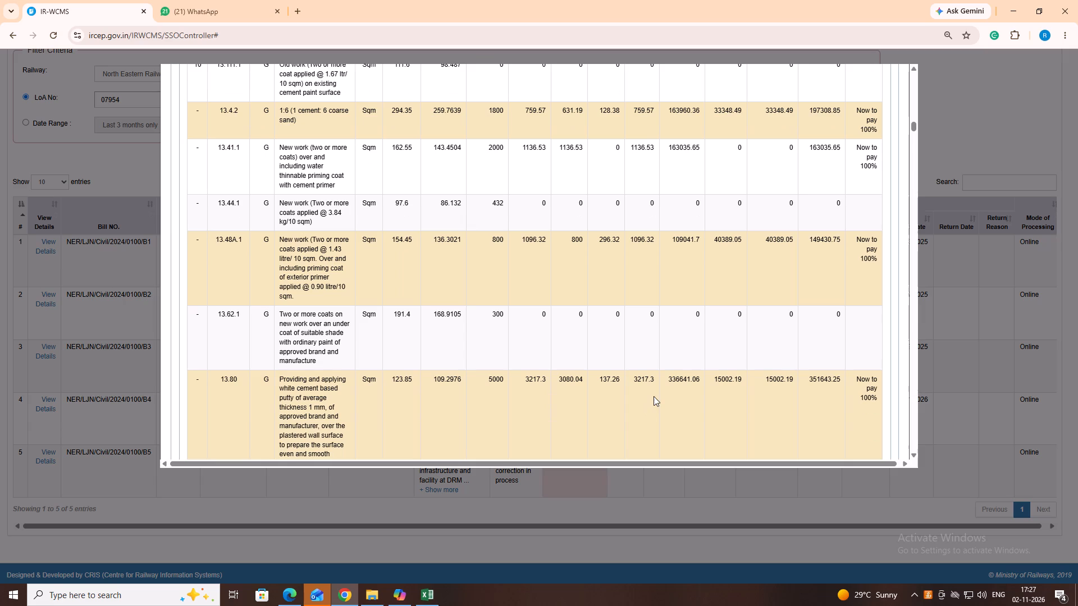
{"action": "scroll", "coordinate": [654, 396], "scroll_direction": "down", "scroll_amount": 1}
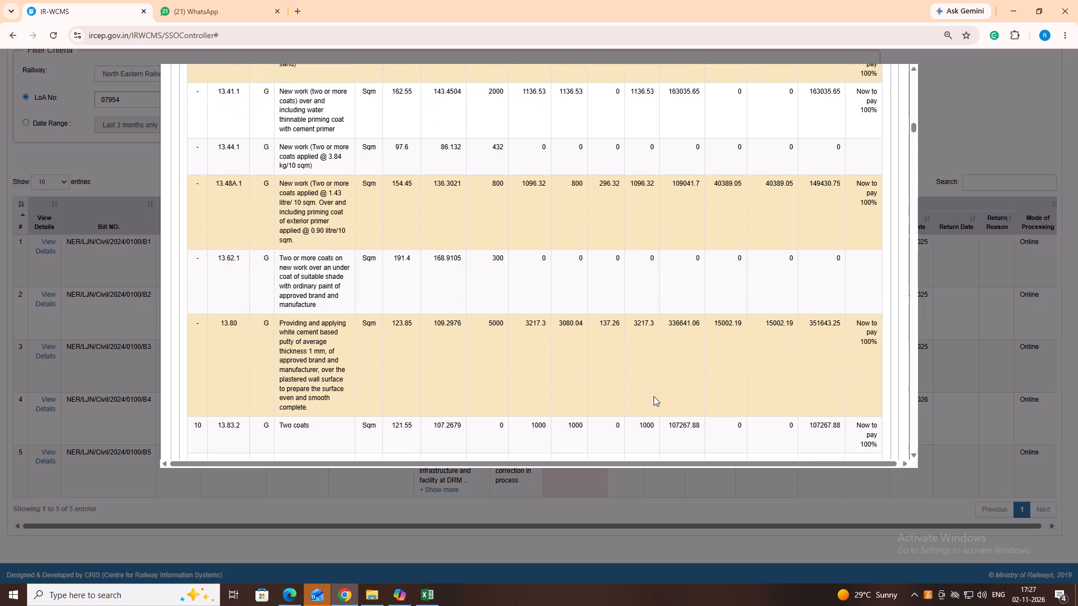
{"action": "scroll", "coordinate": [654, 396], "scroll_direction": "down", "scroll_amount": 2}
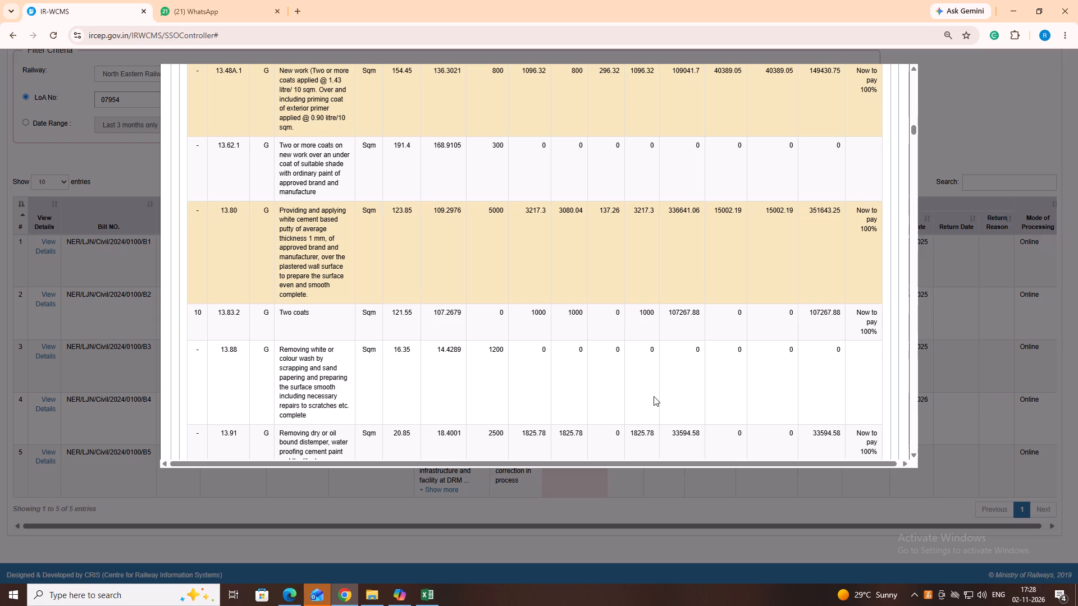
{"action": "scroll", "coordinate": [654, 396], "scroll_direction": "down", "scroll_amount": 2}
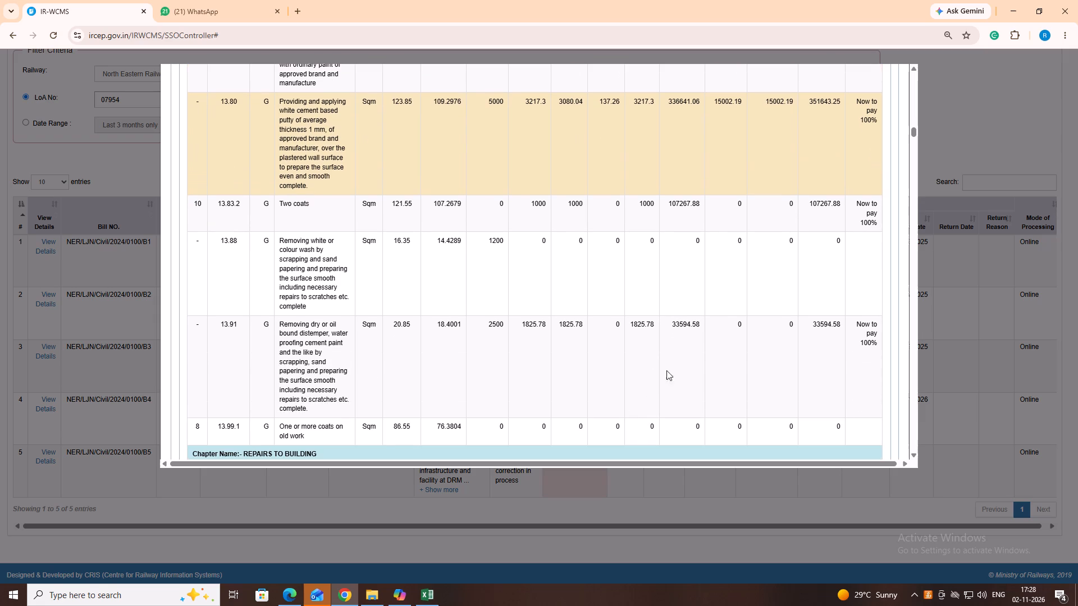
{"action": "scroll", "coordinate": [637, 373], "scroll_direction": "down", "scroll_amount": 1}
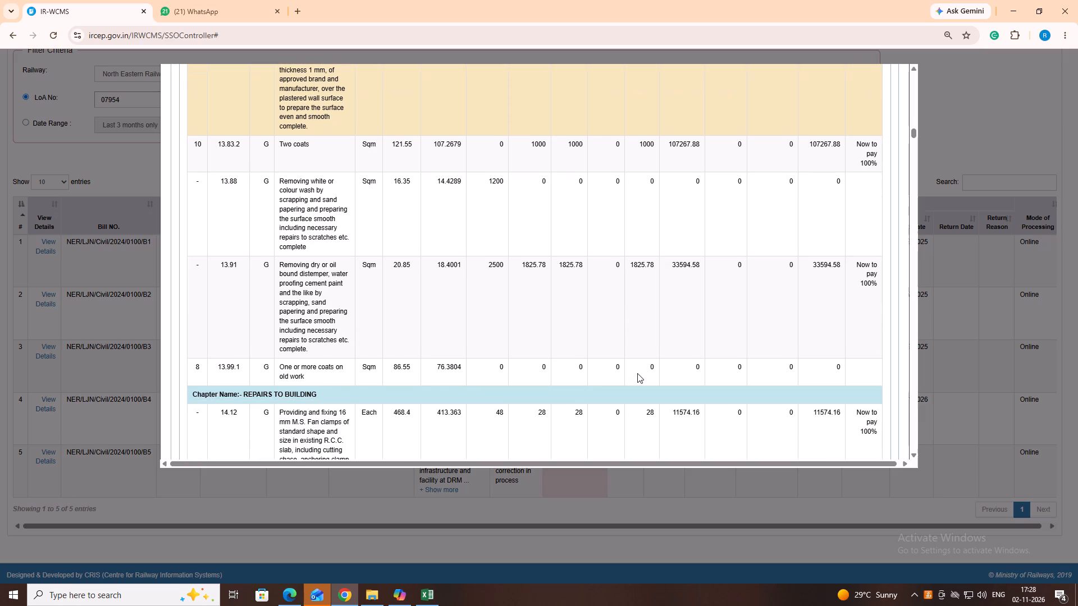
Review the executed quantities and amounts of the Repairs to Building items 14.12 to 14.72 in bill B5.
{"action": "scroll", "coordinate": [637, 373], "scroll_direction": "down", "scroll_amount": 1}
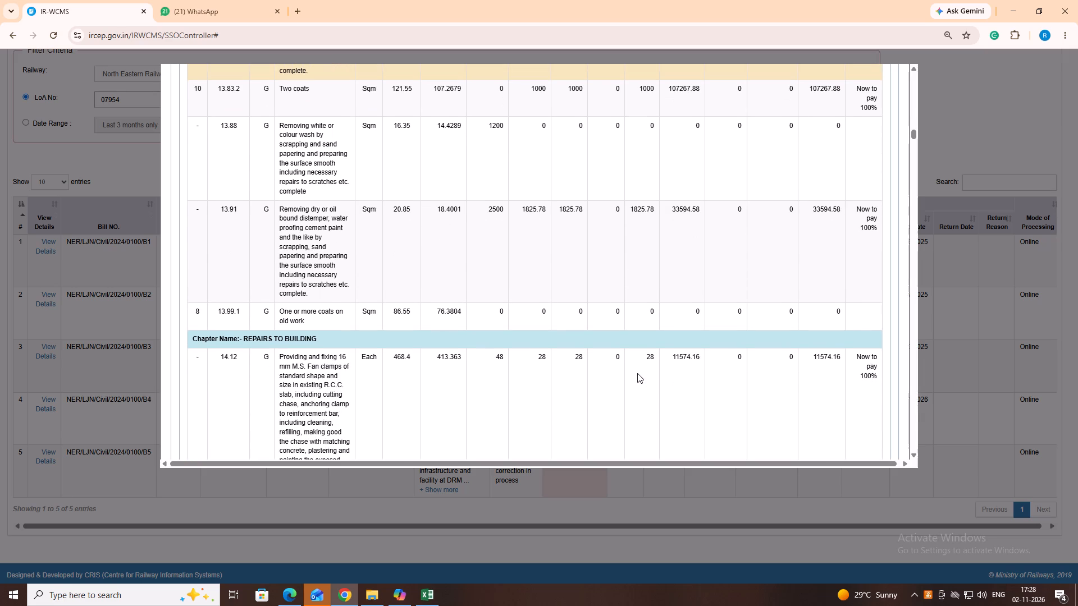
{"action": "scroll", "coordinate": [637, 373], "scroll_direction": "down", "scroll_amount": 2}
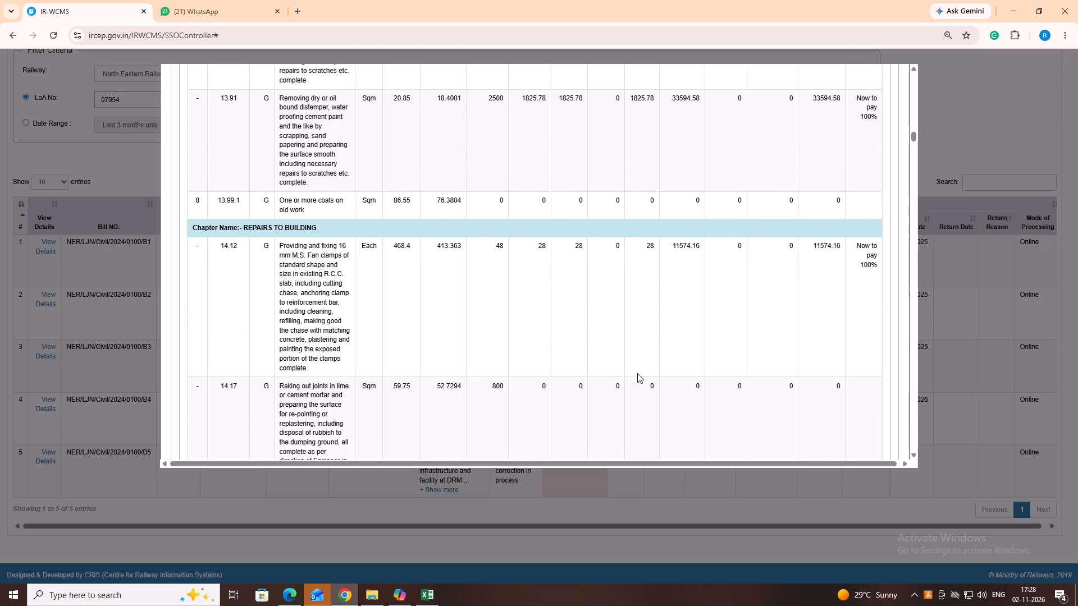
{"action": "scroll", "coordinate": [637, 374], "scroll_direction": "down", "scroll_amount": 3}
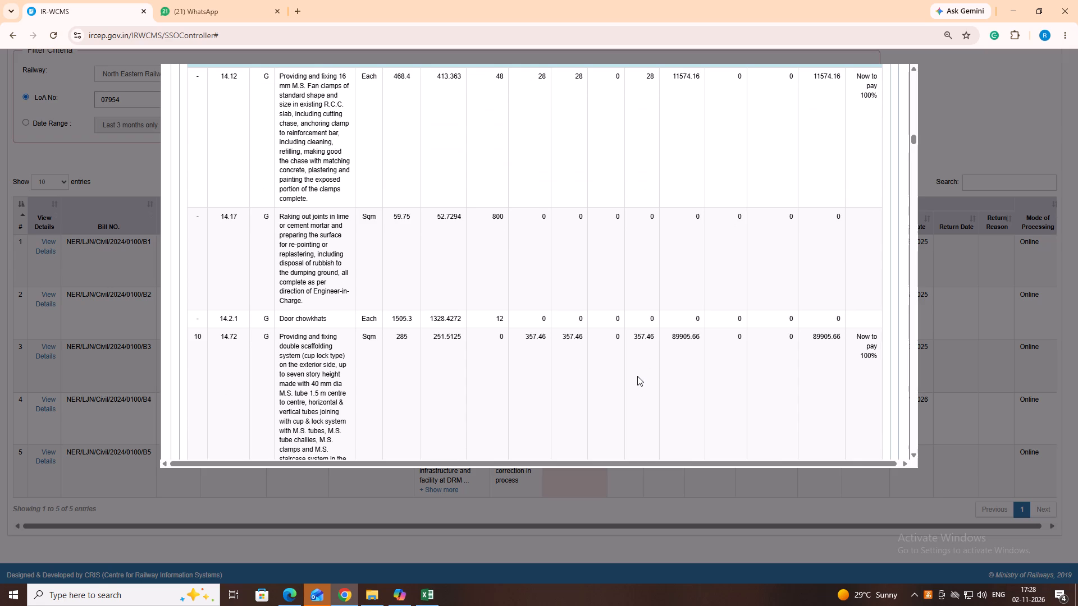
{"action": "scroll", "coordinate": [637, 353], "scroll_direction": "down", "scroll_amount": 2}
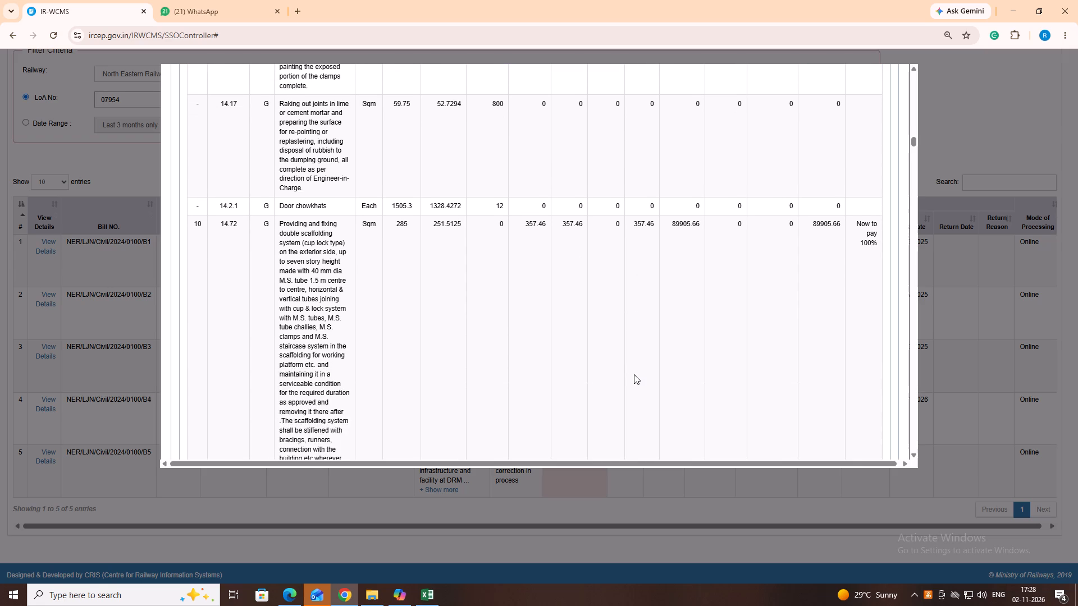
{"action": "scroll", "coordinate": [634, 375], "scroll_direction": "down", "scroll_amount": 6}
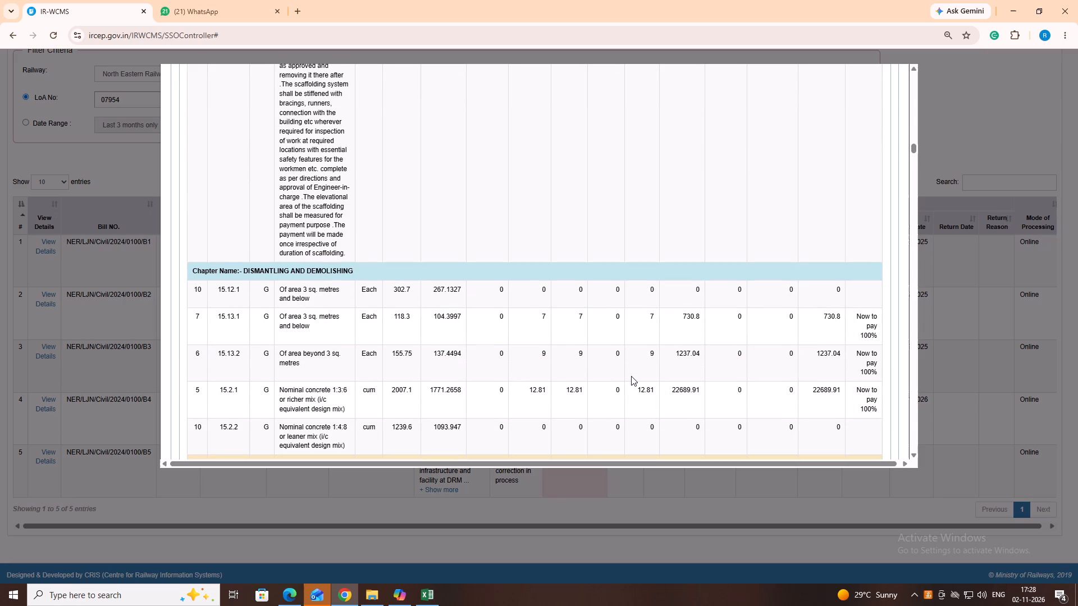
Review the executed quantities and amounts of the Dismantling and Demolishing items 15.12.1 to 15.7.4 in bill B5.
{"action": "scroll", "coordinate": [636, 362], "scroll_direction": "down", "scroll_amount": 1}
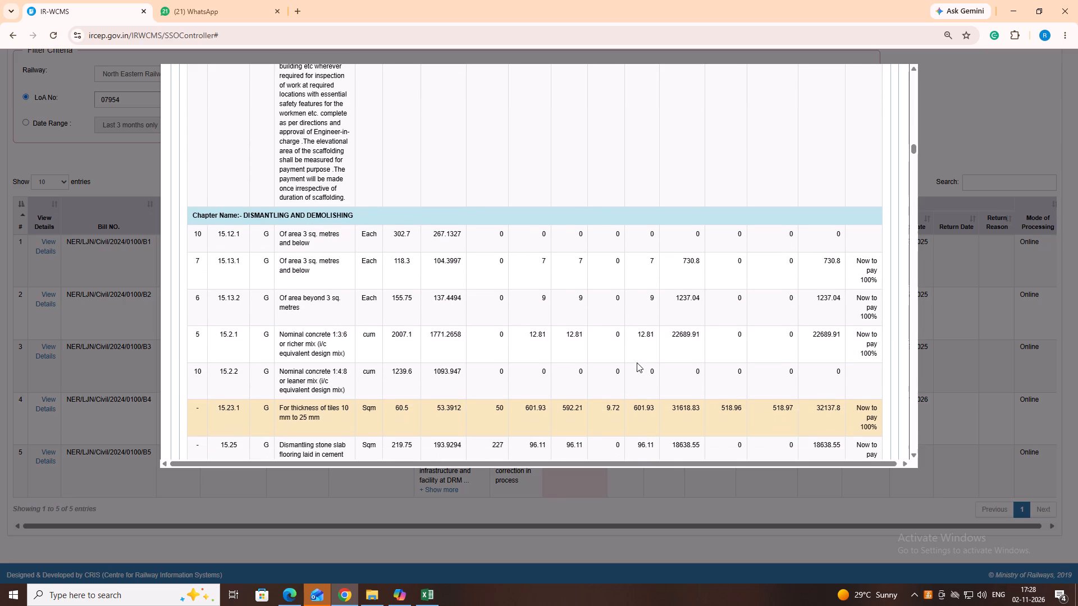
{"action": "scroll", "coordinate": [637, 362], "scroll_direction": "down", "scroll_amount": 2}
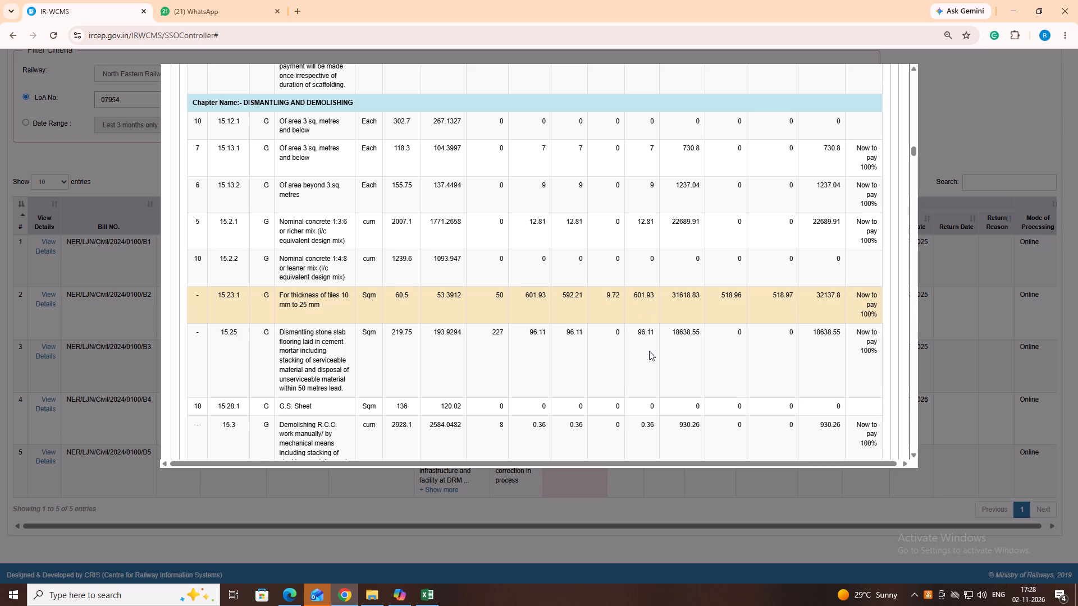
{"action": "scroll", "coordinate": [649, 351], "scroll_direction": "down", "scroll_amount": 2}
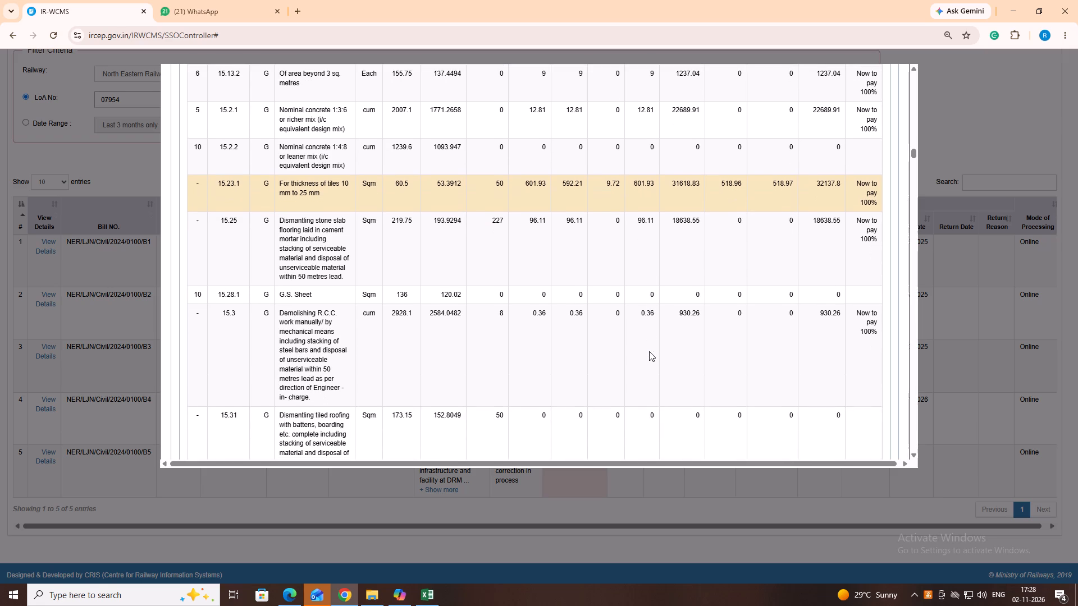
{"action": "scroll", "coordinate": [649, 352], "scroll_direction": "down", "scroll_amount": 6}
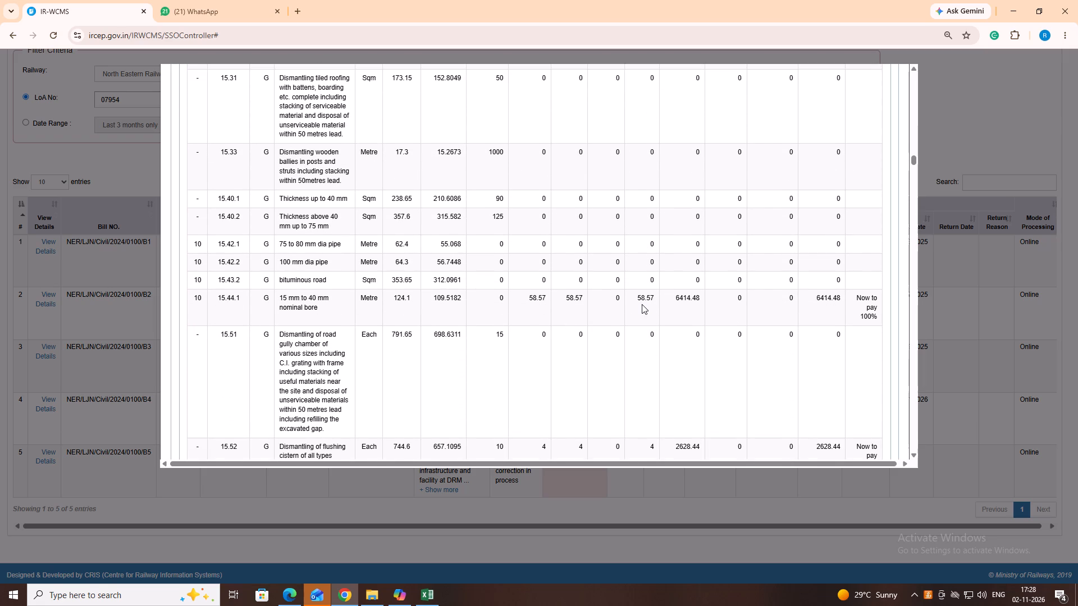
{"action": "scroll", "coordinate": [642, 304], "scroll_direction": "down", "scroll_amount": 4}
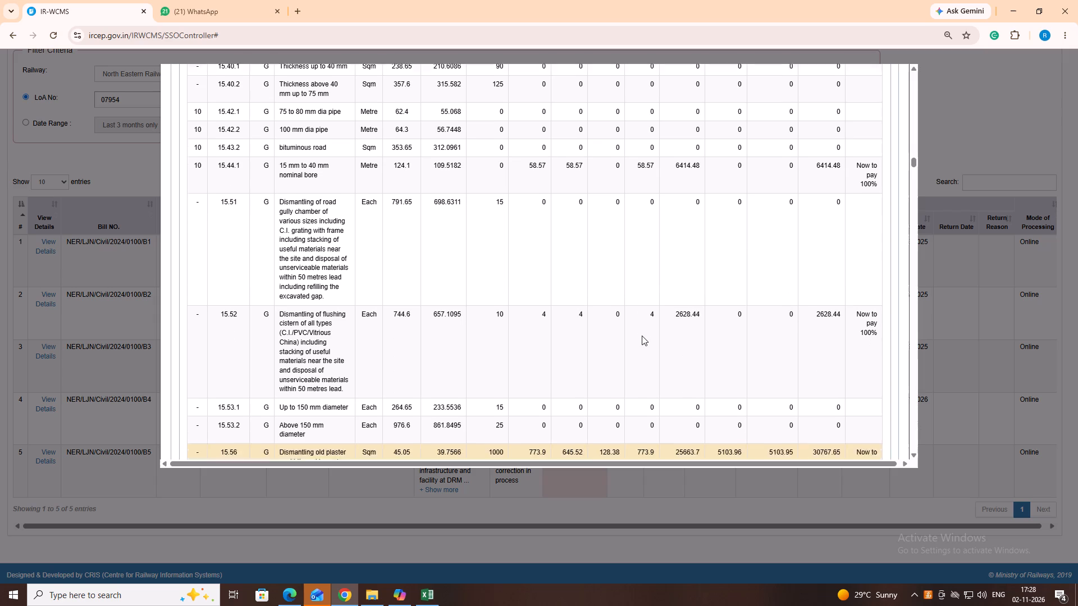
{"action": "scroll", "coordinate": [642, 336], "scroll_direction": "down", "scroll_amount": 1}
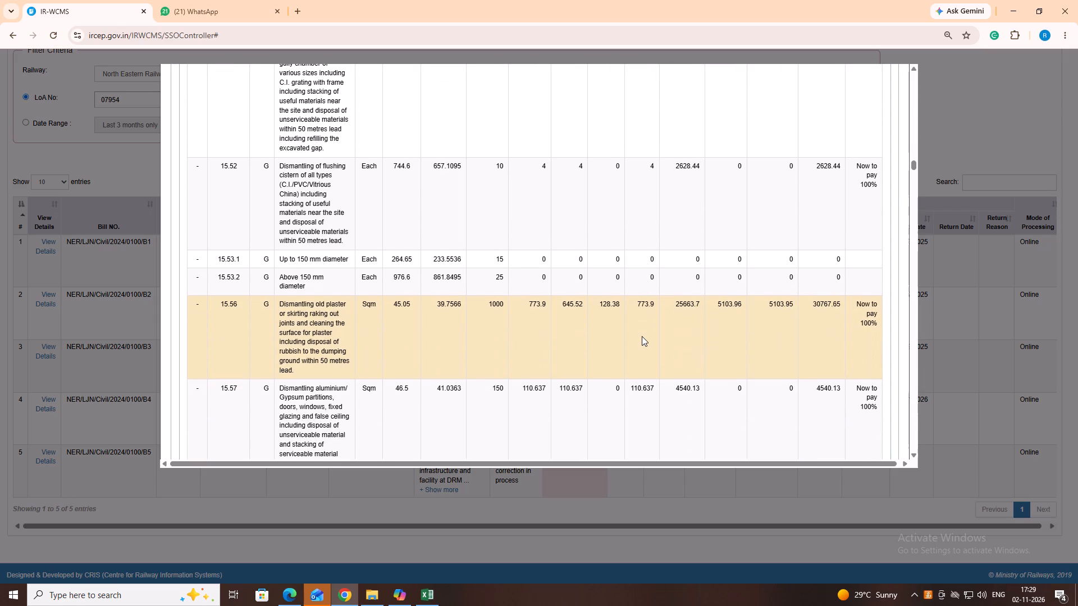
{"action": "scroll", "coordinate": [645, 326], "scroll_direction": "down", "scroll_amount": 1}
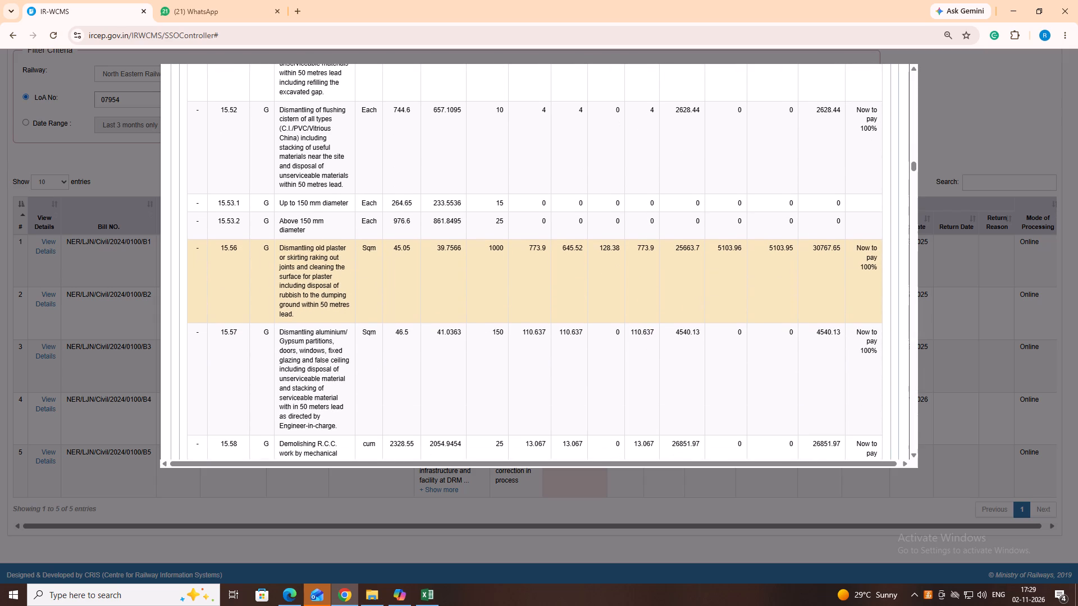
{"action": "scroll", "coordinate": [651, 334], "scroll_direction": "down", "scroll_amount": 2}
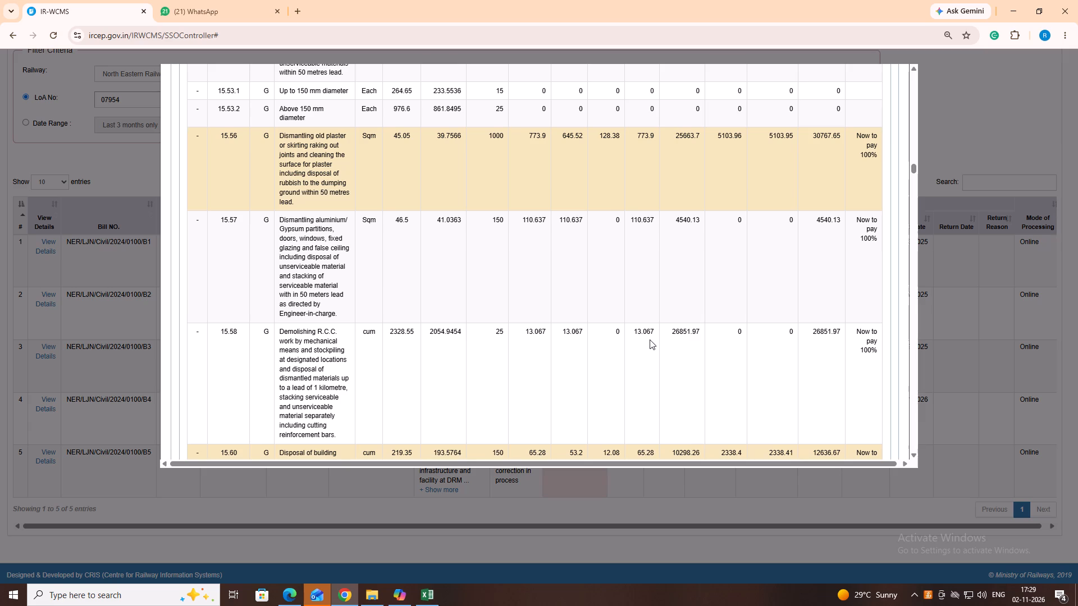
{"action": "scroll", "coordinate": [648, 344], "scroll_direction": "down", "scroll_amount": 1}
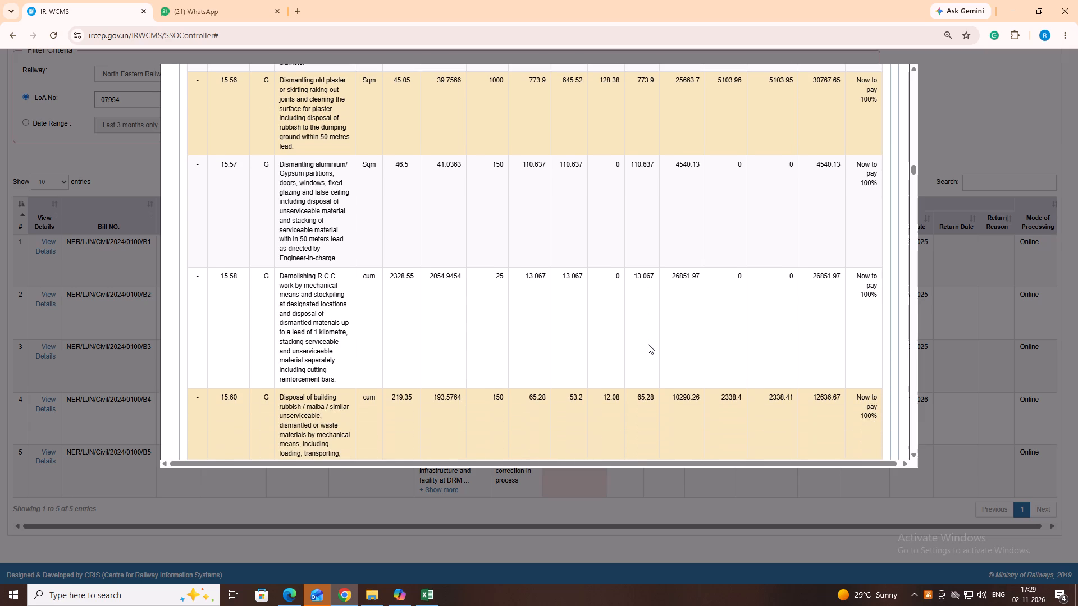
{"action": "scroll", "coordinate": [648, 344], "scroll_direction": "down", "scroll_amount": 3}
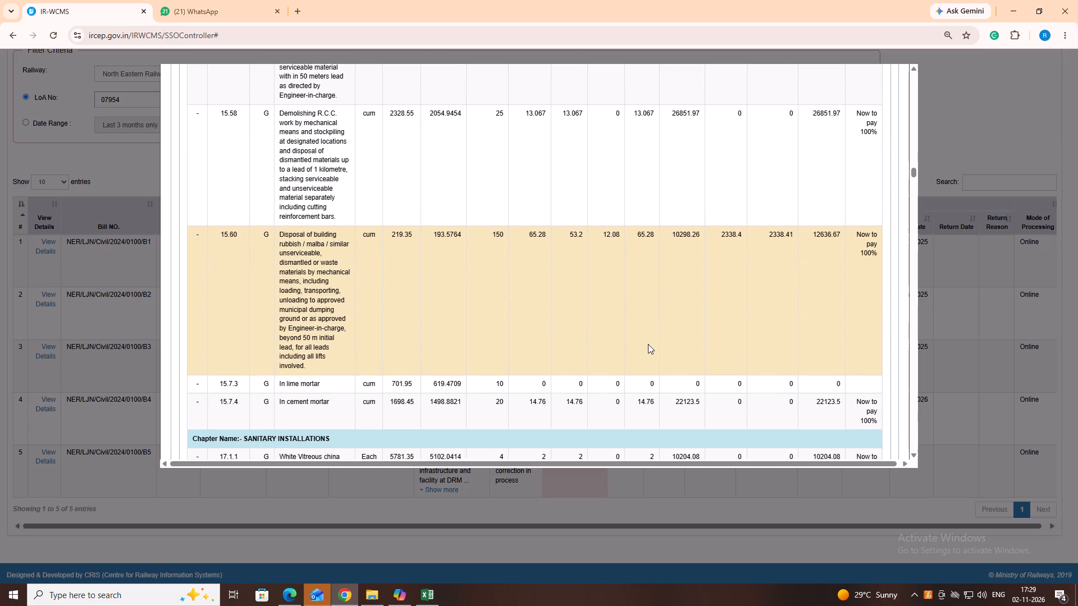
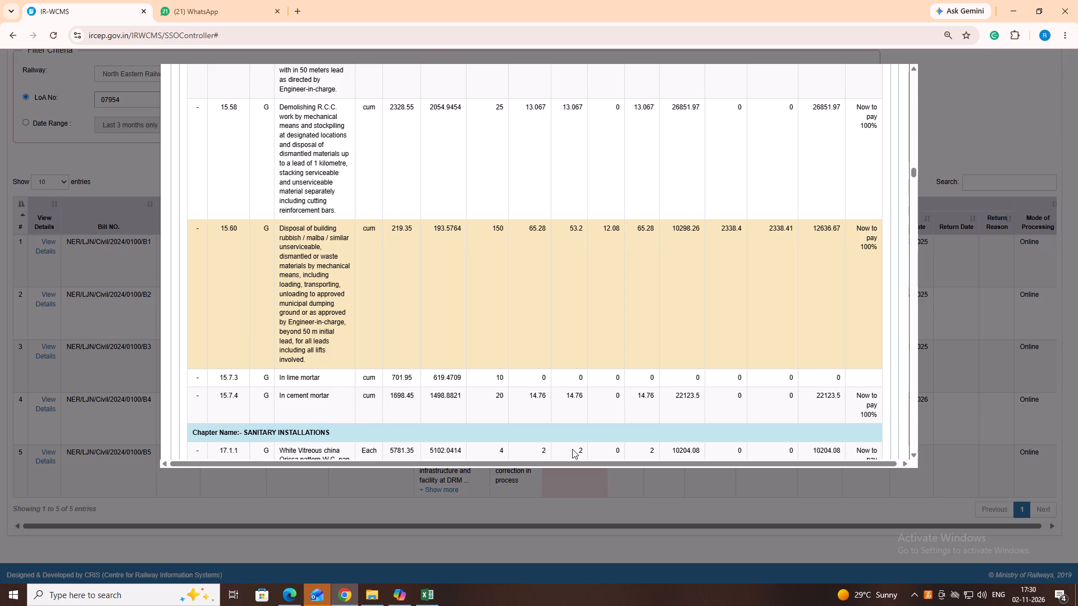
Switch to the Excel variation workbook and find item 15.7.4 in Sheet1 to check its quantity and amount.
{"action": "left_click", "coordinate": [419, 599]}
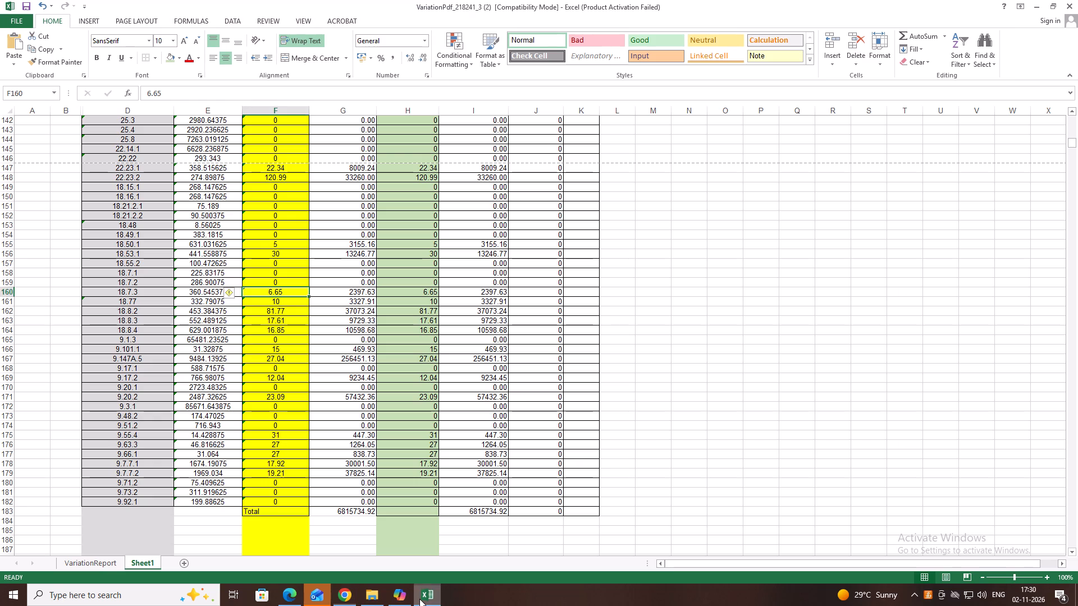
{"action": "key", "text": "ctrl+f"}
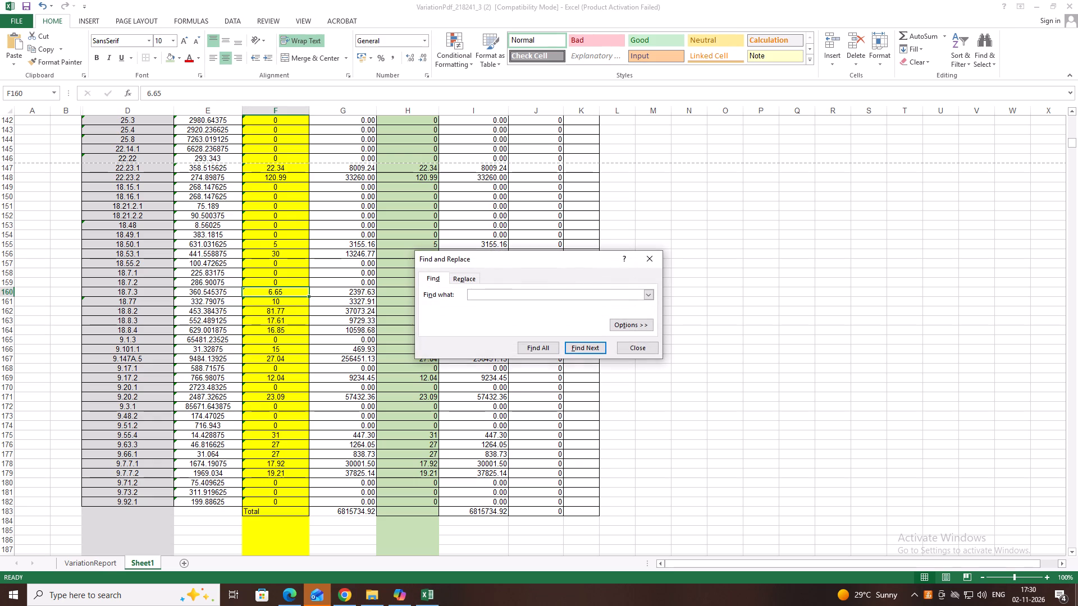
{"action": "key", "text": "1"}
{"action": "key", "text": "5"}
{"action": "type", "text": ".7.4"}
{"action": "left_click", "coordinate": [528, 346]}
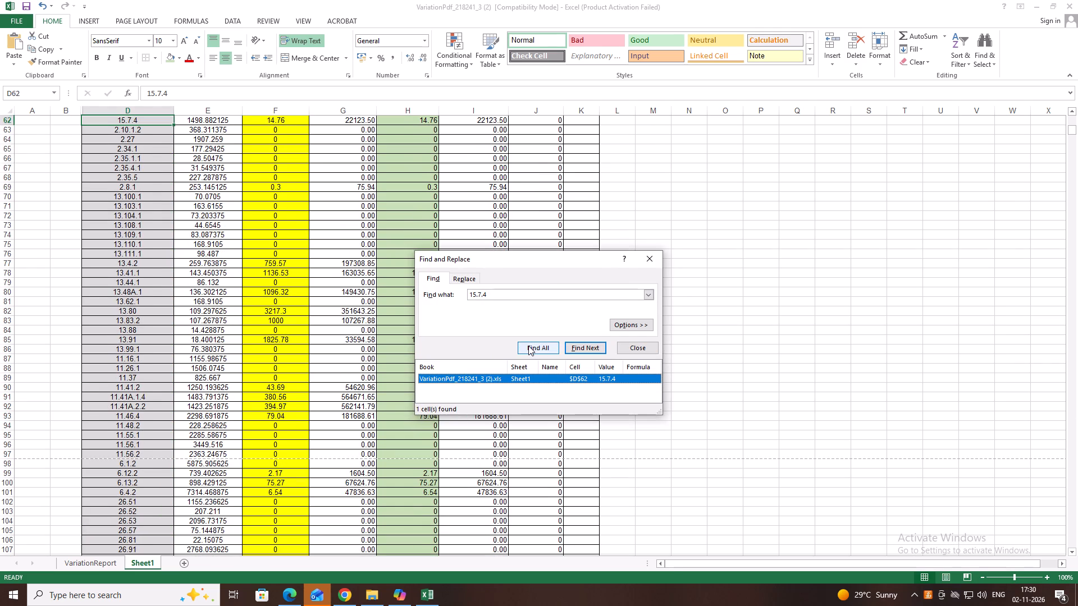
{"action": "left_click", "coordinate": [558, 377]}
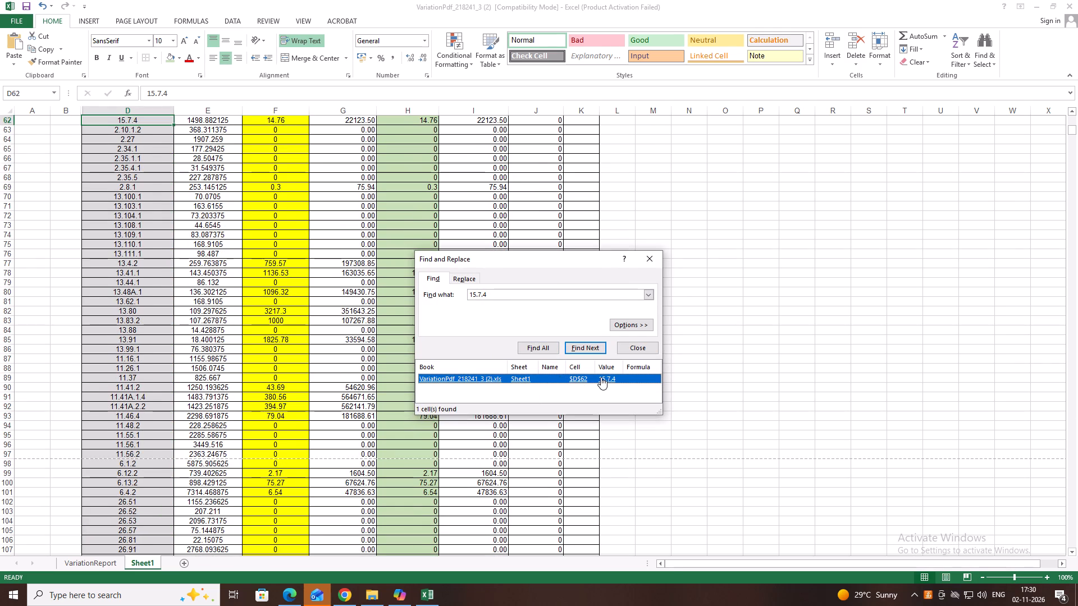
{"action": "left_click", "coordinate": [477, 371]}
{"action": "left_click", "coordinate": [476, 377]}
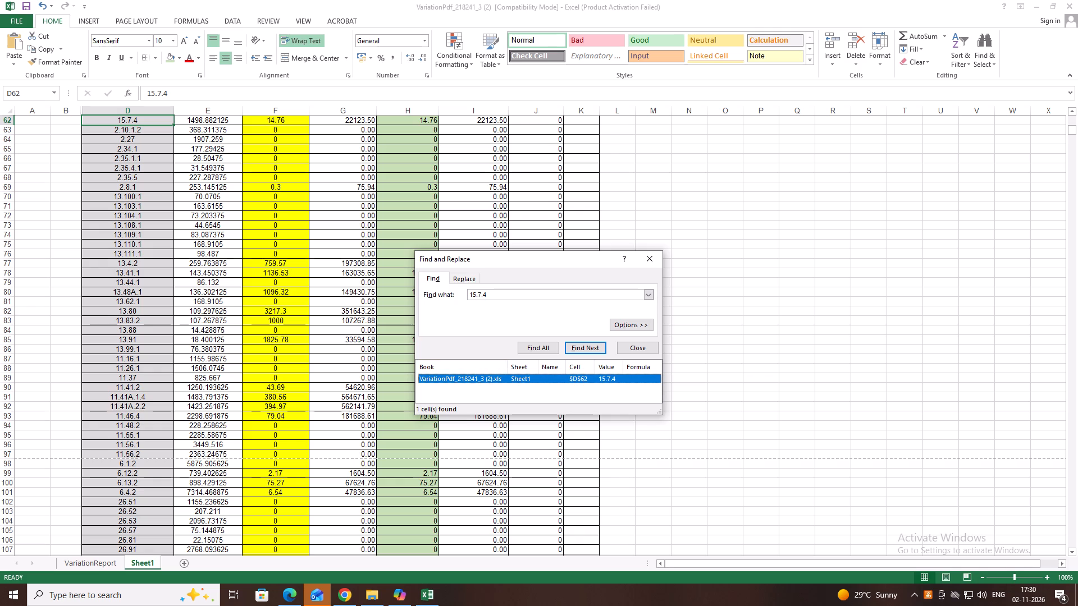
{"action": "scroll", "coordinate": [268, 324], "scroll_direction": "up", "scroll_amount": 1}
{"action": "left_click", "coordinate": [655, 255]}
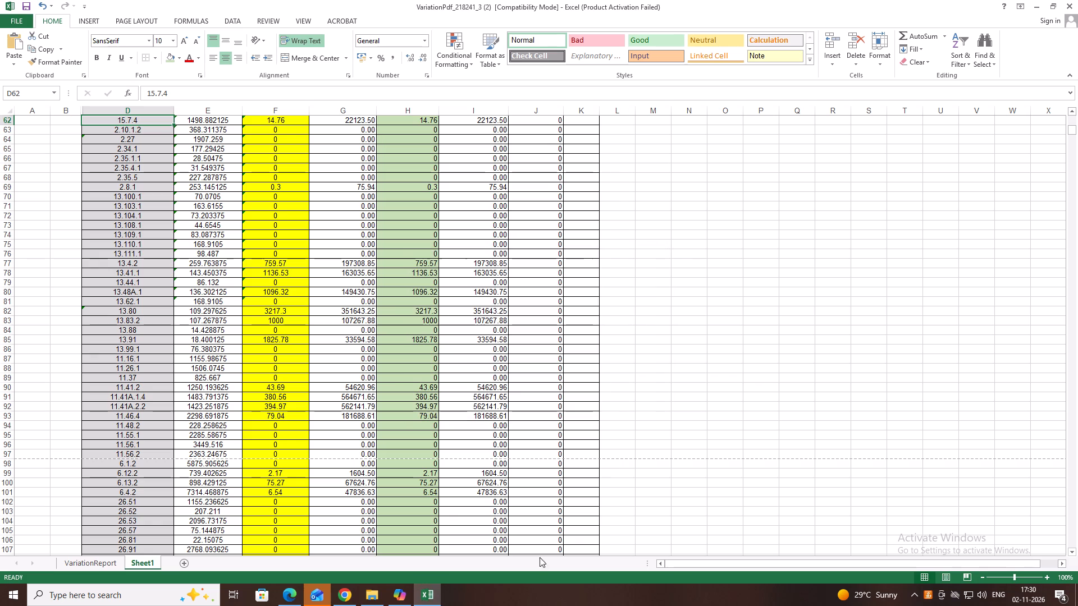
Return to bill B5 in Chrome and review the quantities and amounts of the Sanitary Installations items 17.1.1 to 17.81.
{"action": "left_click", "coordinate": [351, 594]}
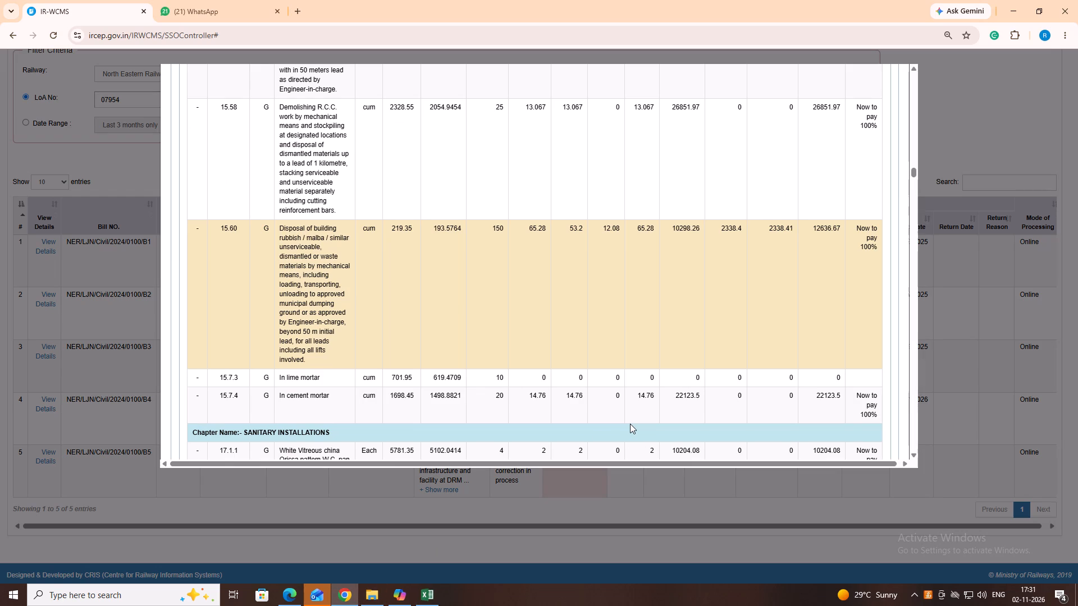
{"action": "scroll", "coordinate": [631, 411], "scroll_direction": "down", "scroll_amount": 2}
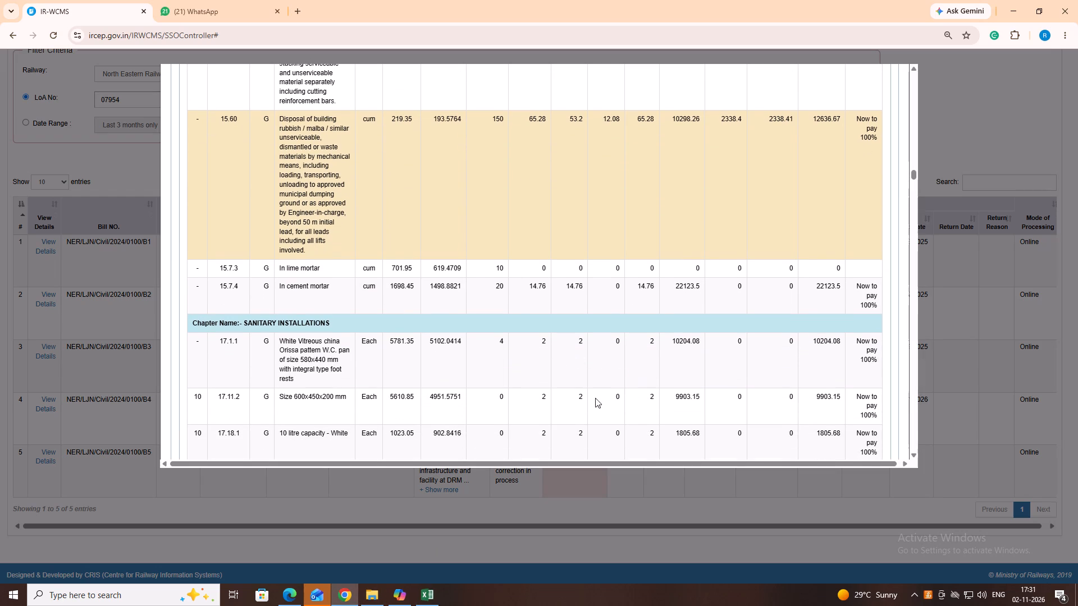
{"action": "scroll", "coordinate": [668, 405], "scroll_direction": "down", "scroll_amount": 1}
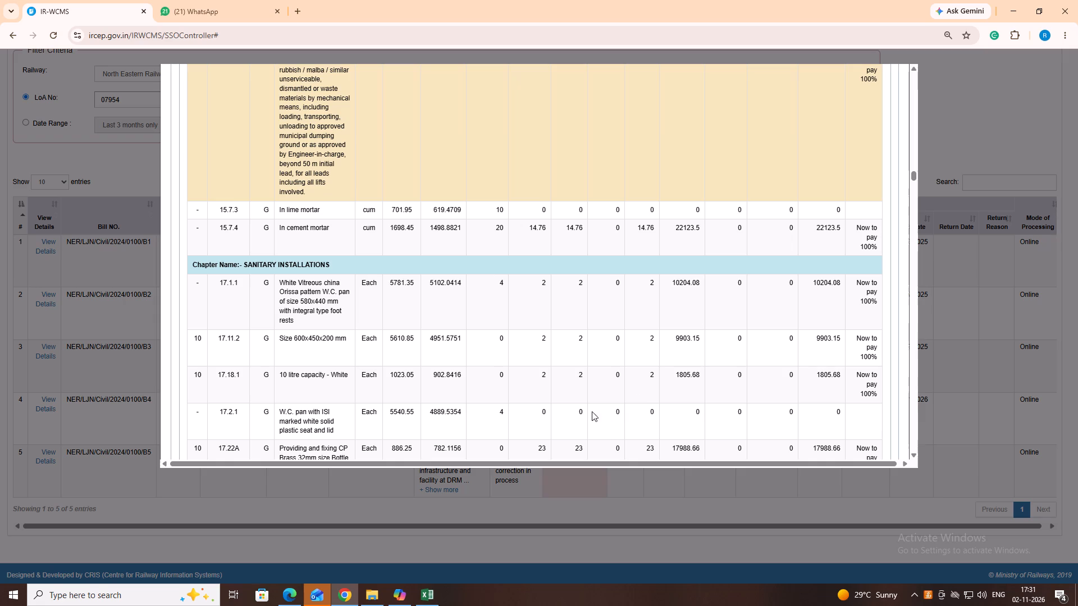
{"action": "scroll", "coordinate": [613, 420], "scroll_direction": "down", "scroll_amount": 3}
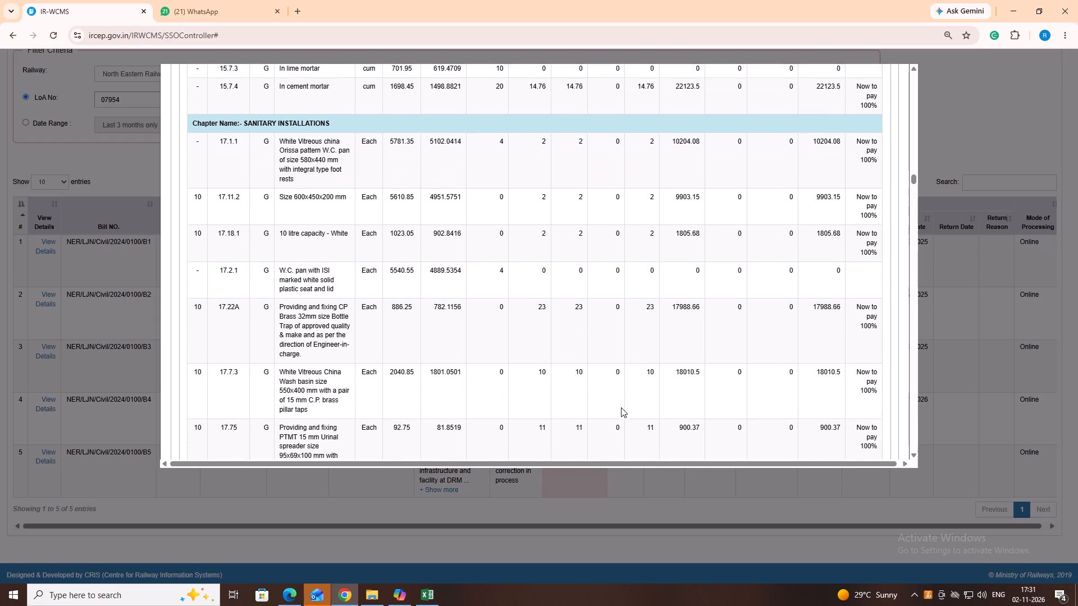
{"action": "scroll", "coordinate": [645, 417], "scroll_direction": "down", "scroll_amount": 1}
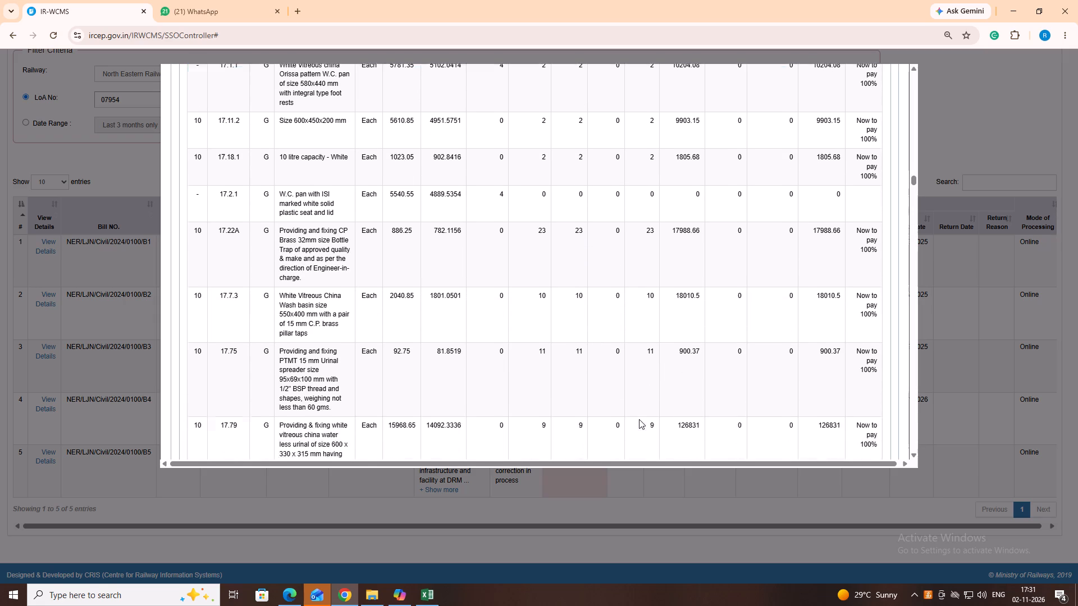
{"action": "scroll", "coordinate": [639, 419], "scroll_direction": "down", "scroll_amount": 2}
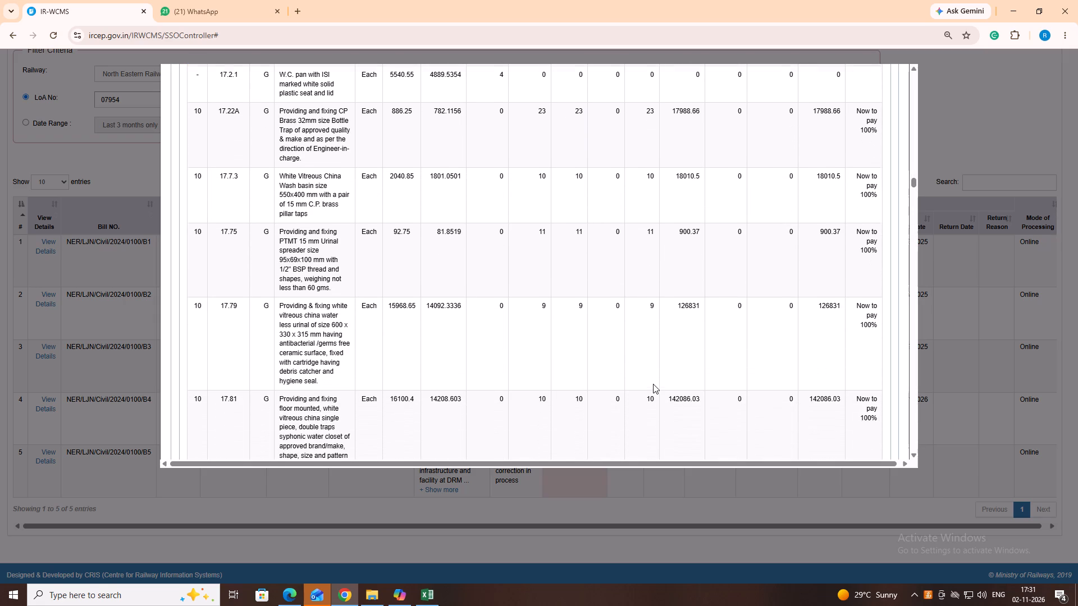
{"action": "scroll", "coordinate": [624, 423], "scroll_direction": "down", "scroll_amount": 4}
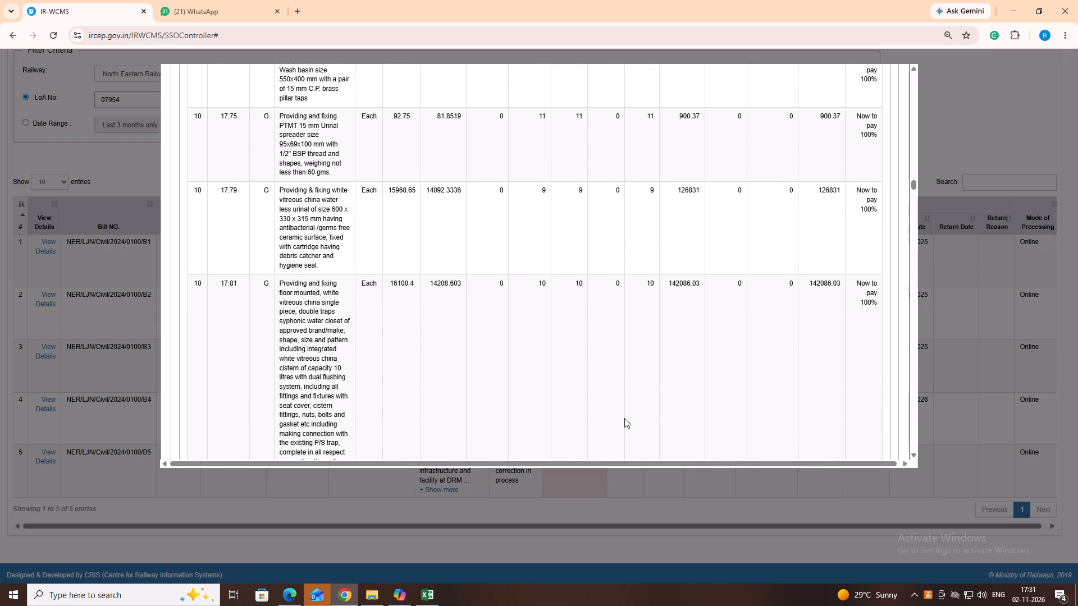
Review the agreement quantities, executed quantities and amounts of the Water Supply items 18.15.1 to 18.8.4 in bill B5.
{"action": "scroll", "coordinate": [624, 418], "scroll_direction": "down", "scroll_amount": 2}
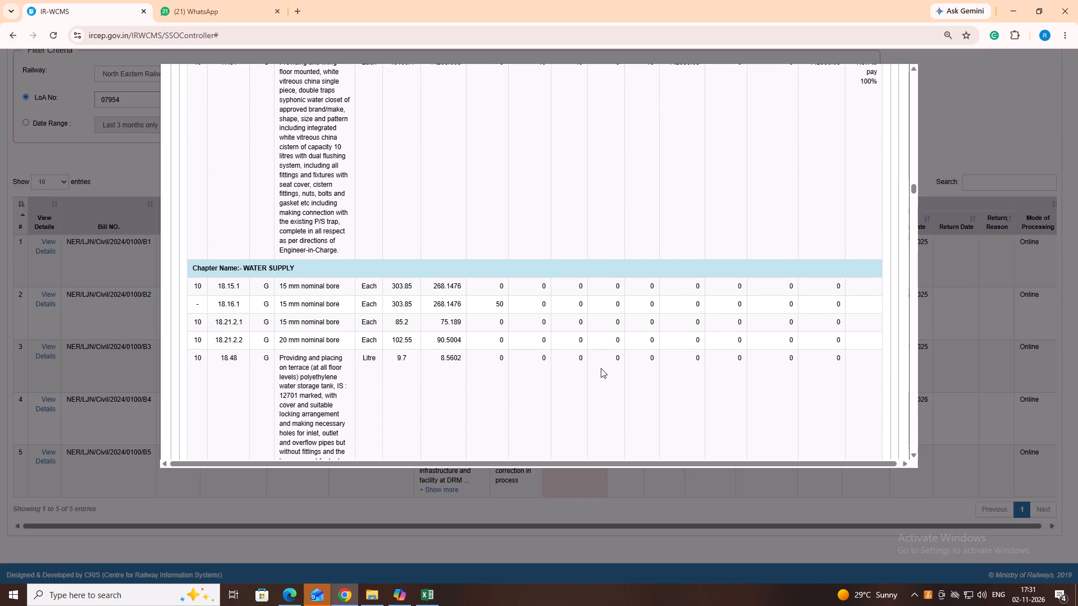
{"action": "scroll", "coordinate": [601, 368], "scroll_direction": "down", "scroll_amount": 2}
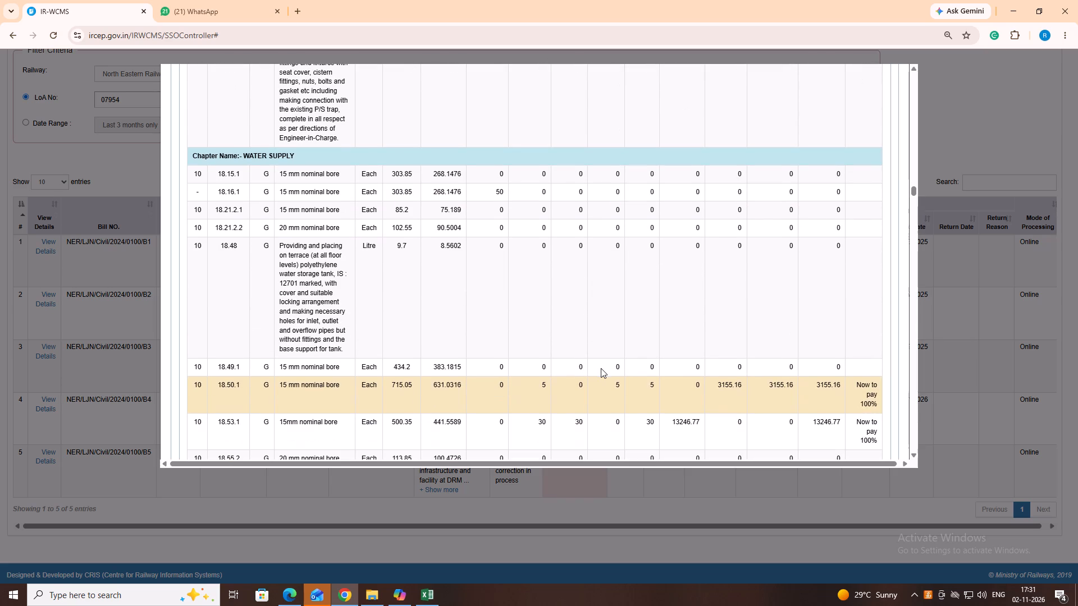
{"action": "scroll", "coordinate": [659, 401], "scroll_direction": "down", "scroll_amount": 2}
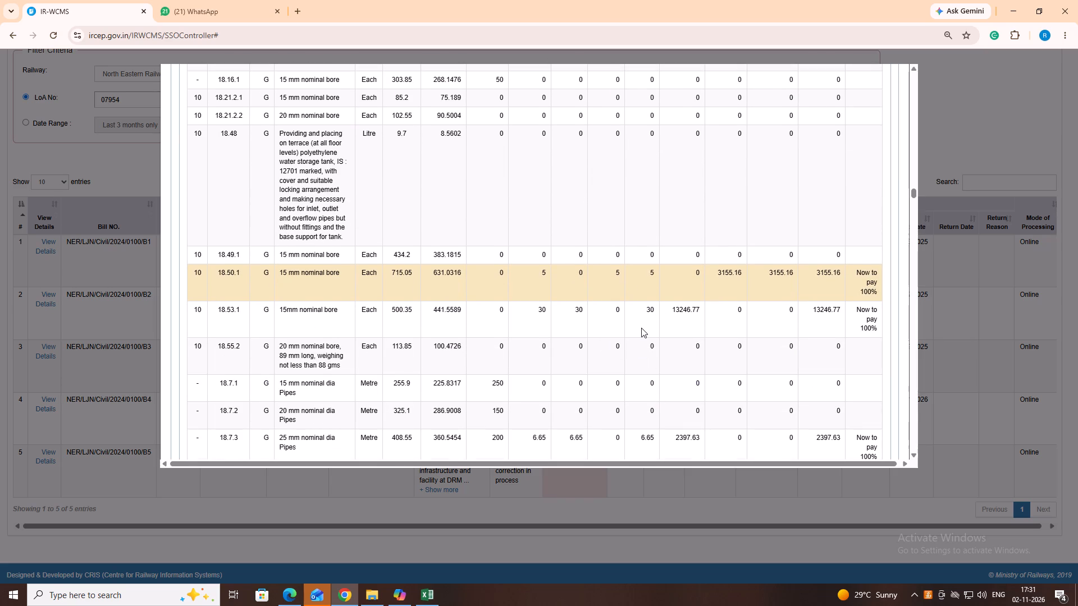
{"action": "scroll", "coordinate": [641, 328], "scroll_direction": "down", "scroll_amount": 2}
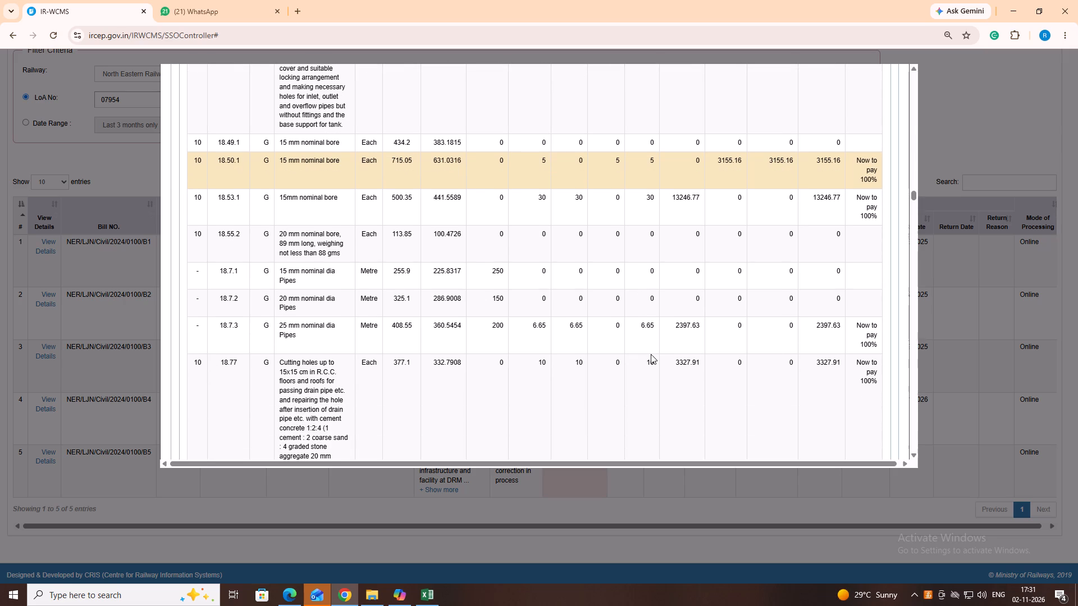
{"action": "scroll", "coordinate": [651, 354], "scroll_direction": "down", "scroll_amount": 3}
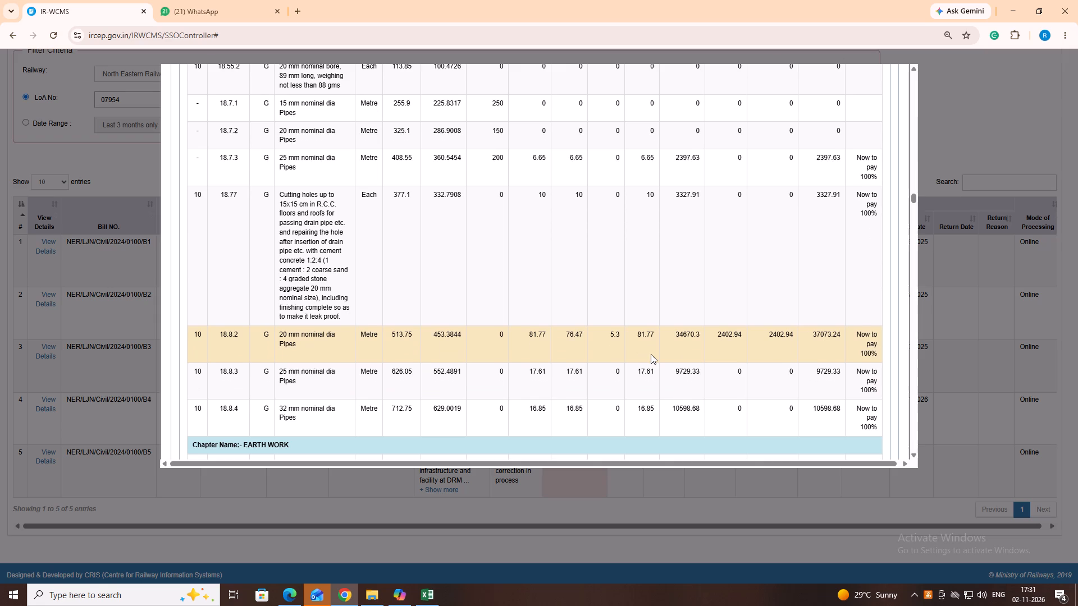
{"action": "scroll", "coordinate": [651, 354], "scroll_direction": "down", "scroll_amount": 1}
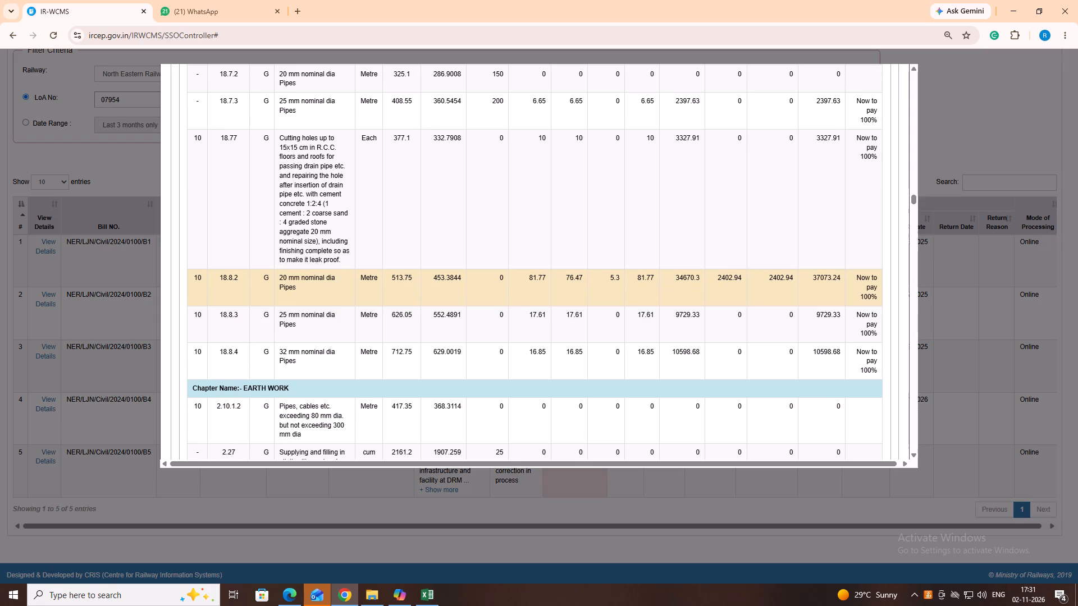
Review the quantities and amounts of the Earth Work items 2.10.1.2 to 2.8.1 and Aluminium Work items 21.1.1.1 to 21.4.1.
{"action": "scroll", "coordinate": [651, 363], "scroll_direction": "down", "scroll_amount": 4}
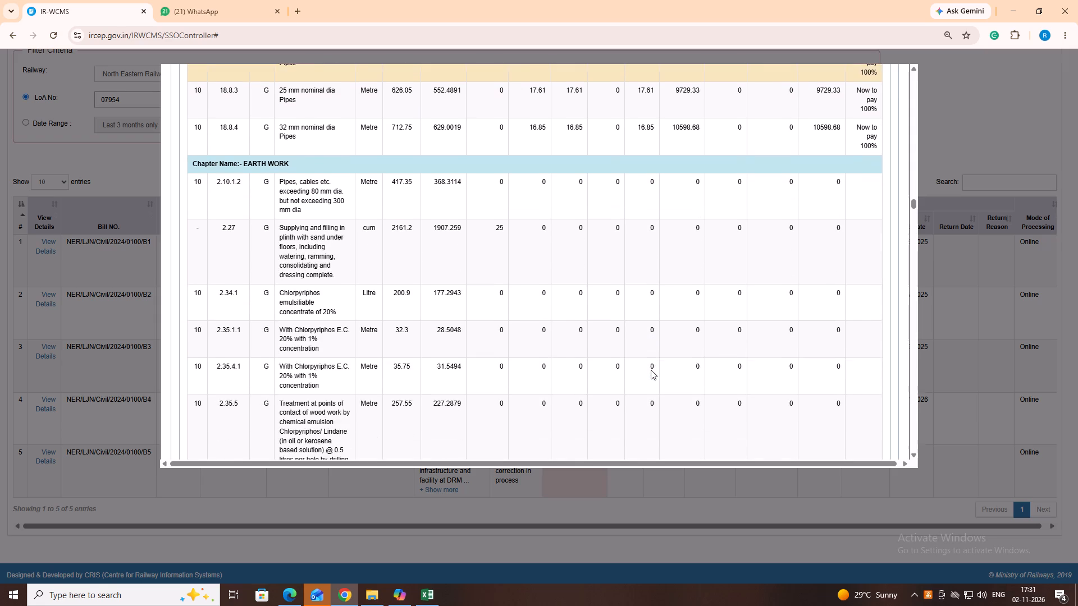
{"action": "scroll", "coordinate": [651, 370], "scroll_direction": "down", "scroll_amount": 4}
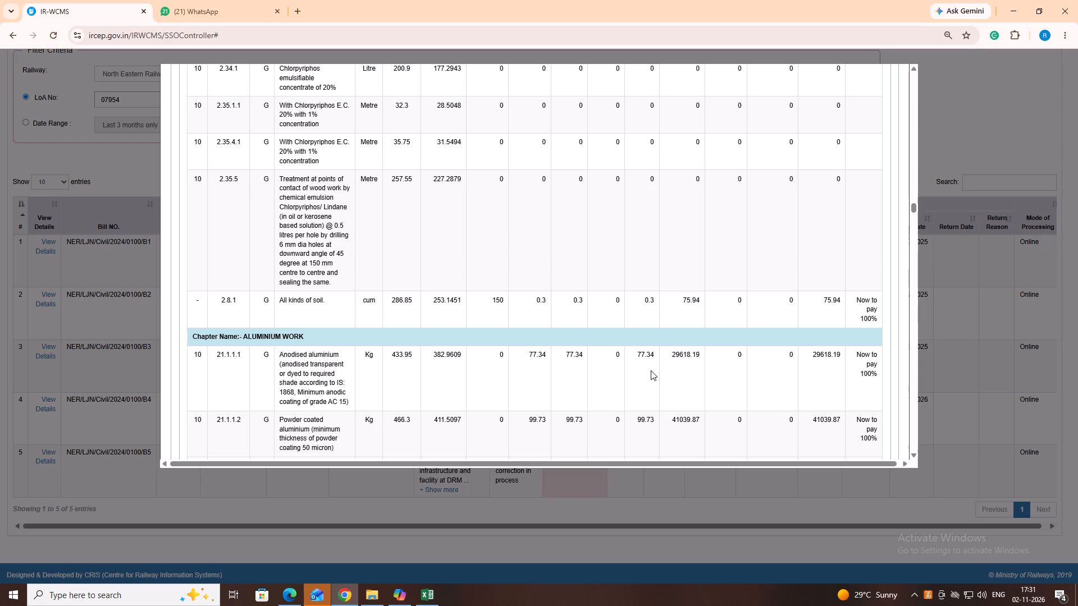
{"action": "scroll", "coordinate": [651, 370], "scroll_direction": "down", "scroll_amount": 2}
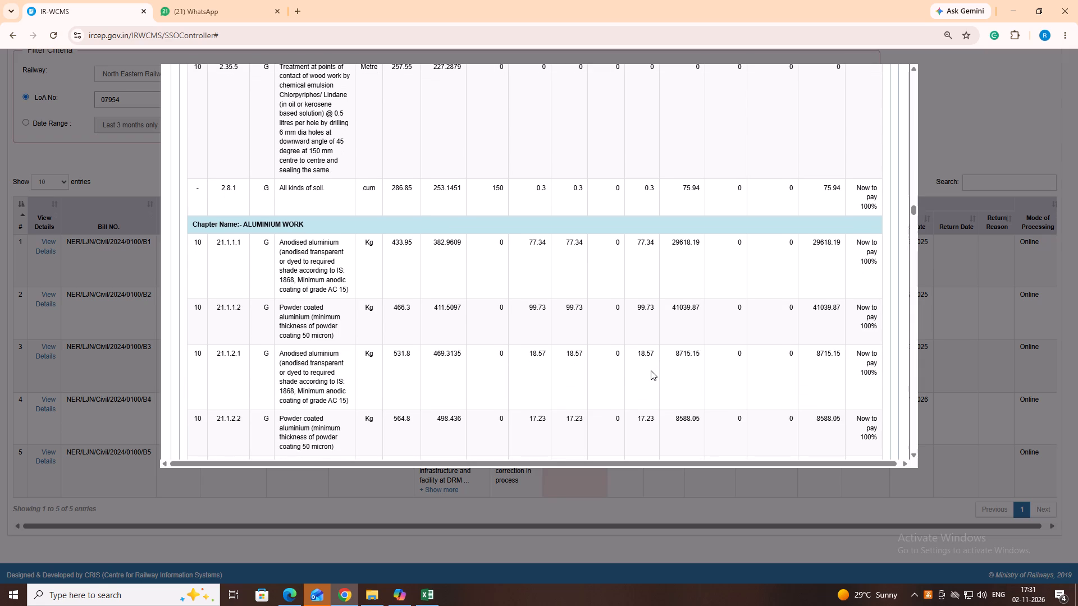
{"action": "scroll", "coordinate": [651, 370], "scroll_direction": "down", "scroll_amount": 1}
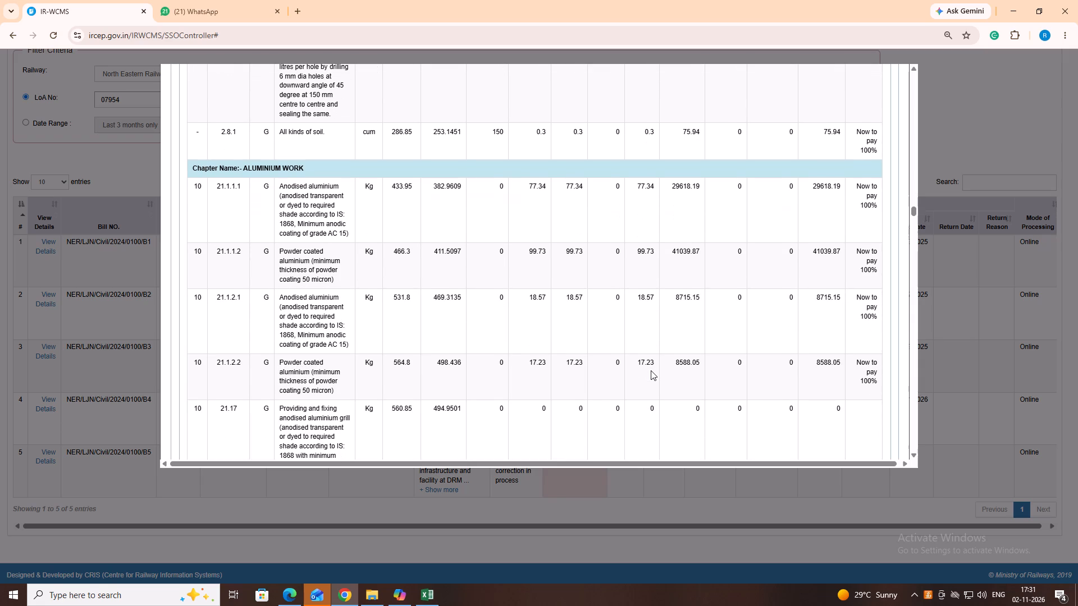
{"action": "scroll", "coordinate": [651, 370], "scroll_direction": "down", "scroll_amount": 3}
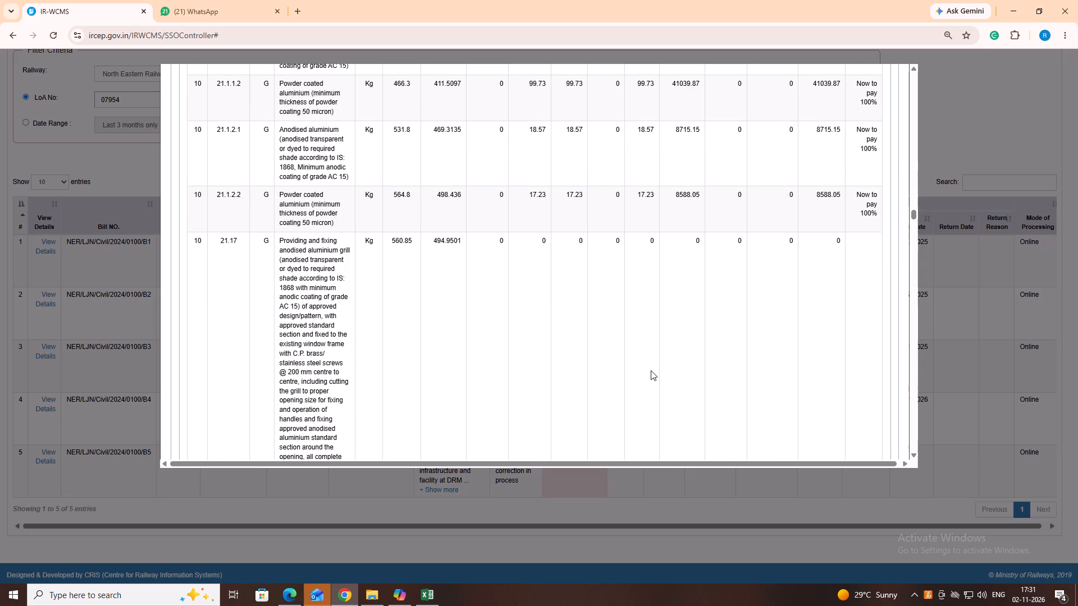
{"action": "scroll", "coordinate": [651, 370], "scroll_direction": "down", "scroll_amount": 7}
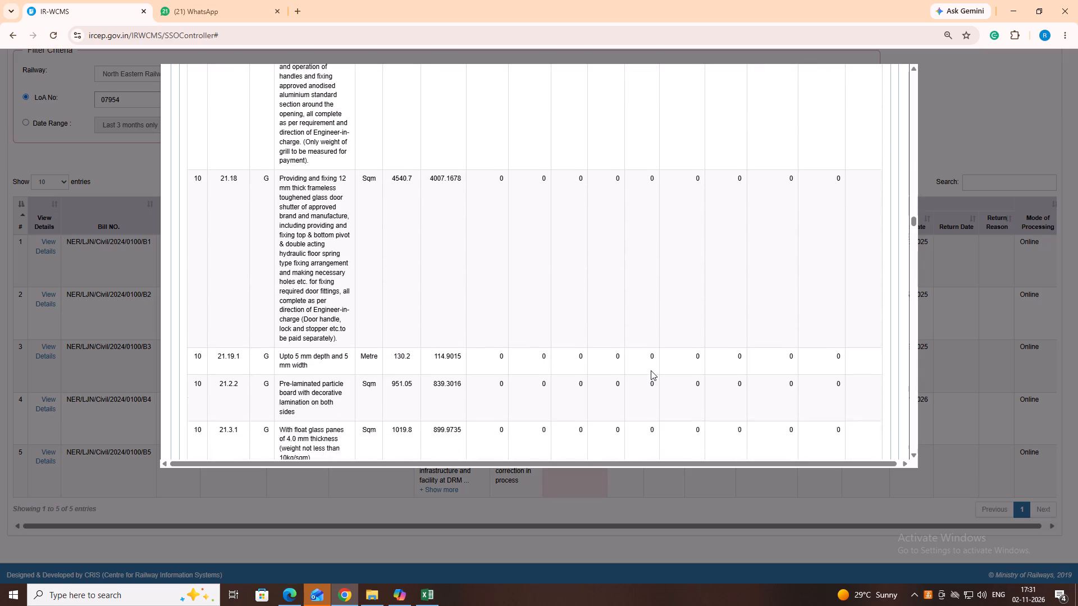
{"action": "scroll", "coordinate": [651, 370], "scroll_direction": "down", "scroll_amount": 5}
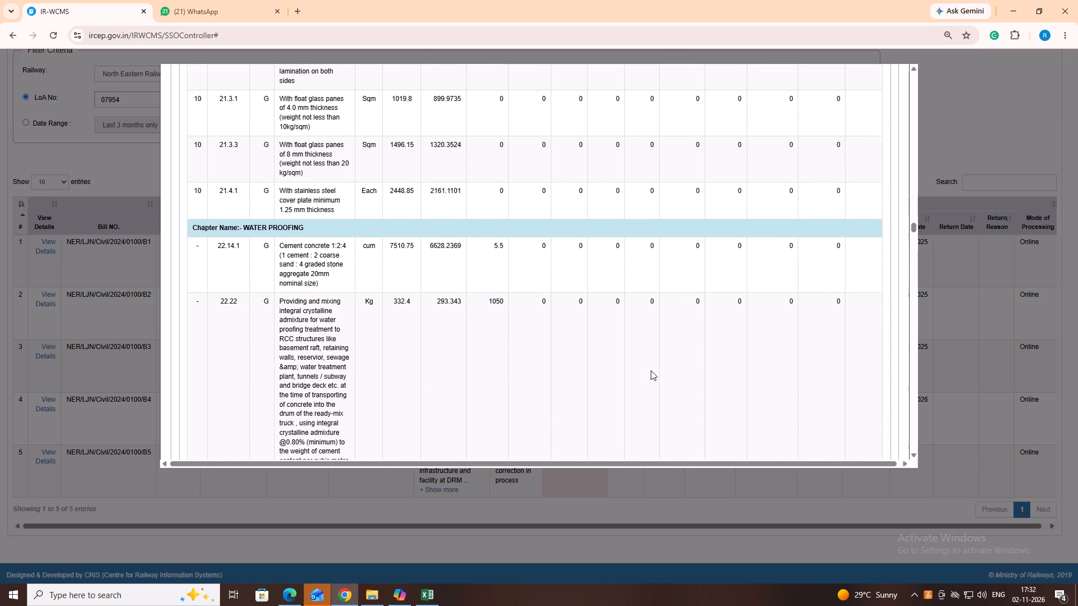
Review the executed quantities and amounts of the Water Proofing items 22.14.1 to 22.23.2 in bill B5.
{"action": "scroll", "coordinate": [651, 370], "scroll_direction": "down", "scroll_amount": 8}
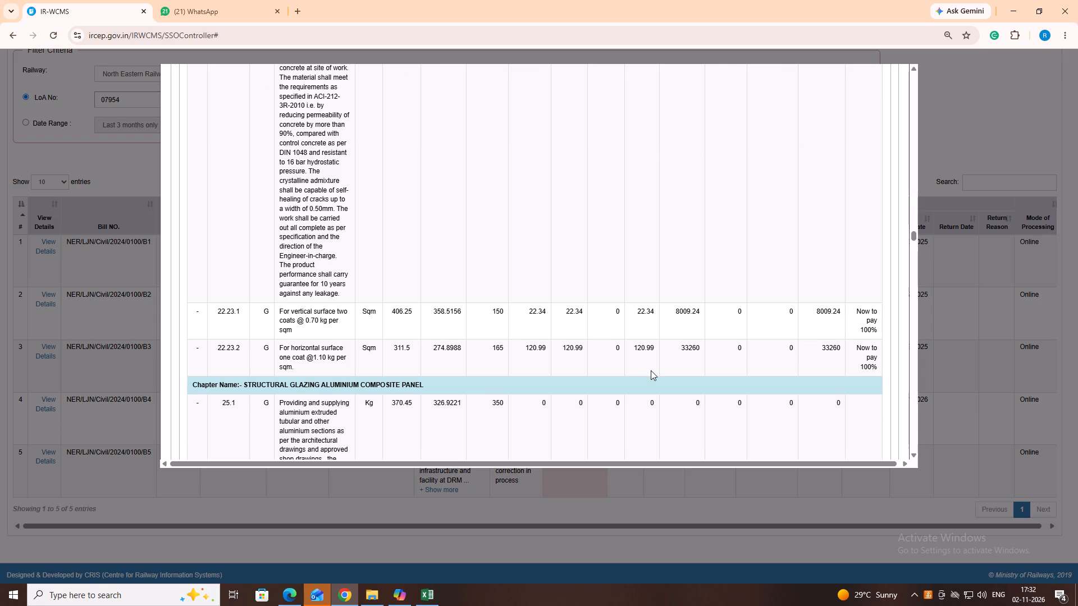
{"action": "scroll", "coordinate": [651, 370], "scroll_direction": "down", "scroll_amount": 4}
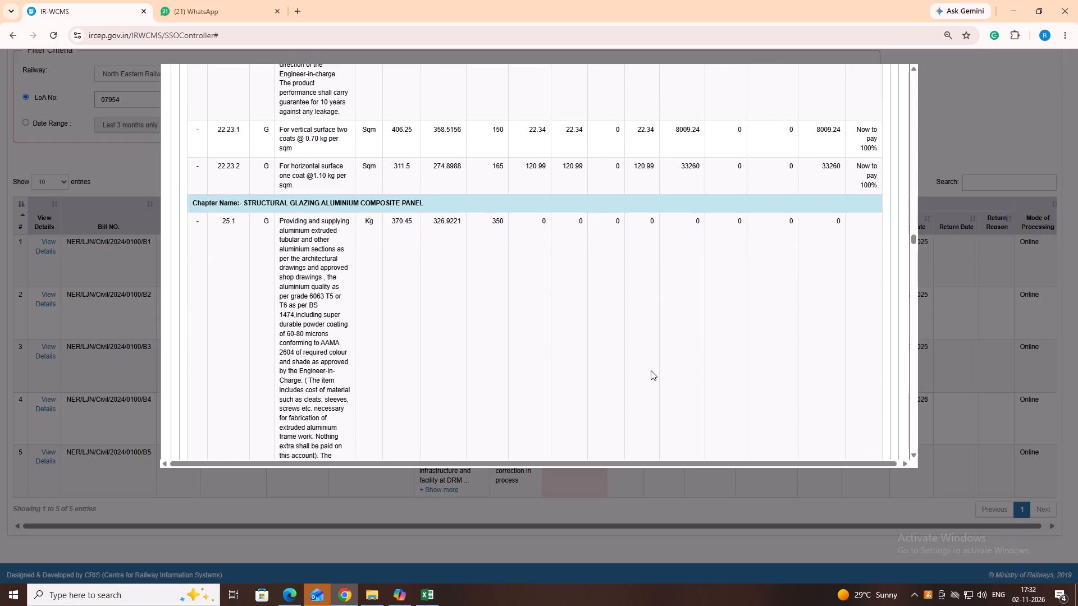
Review the quantities and amounts of the Structural Glazing items 25.1 and 25.2 in bill B5.
{"action": "scroll", "coordinate": [651, 370], "scroll_direction": "down", "scroll_amount": 6}
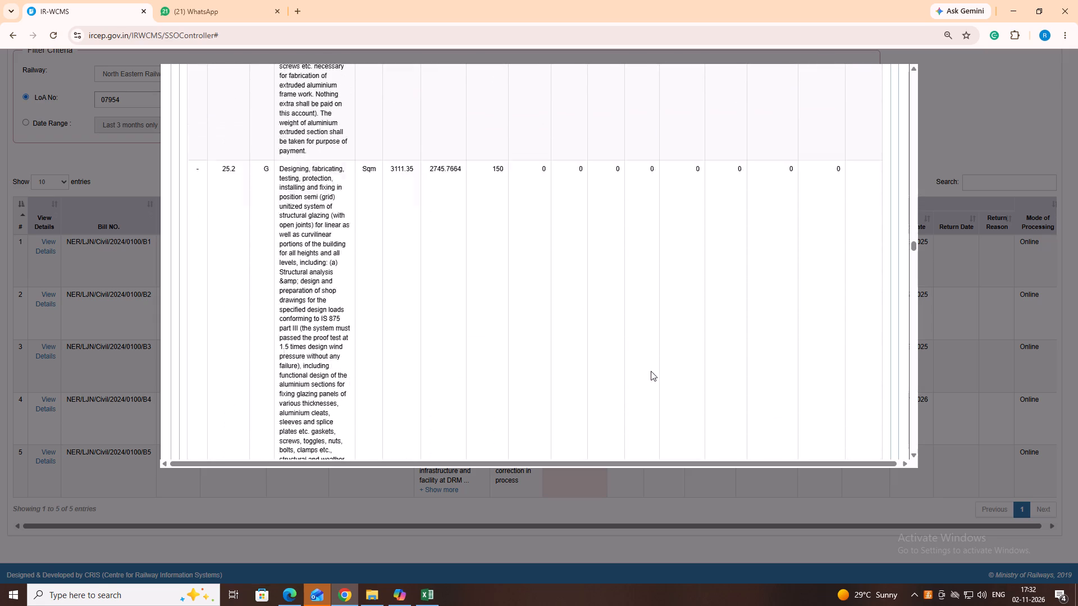
{"action": "scroll", "coordinate": [651, 371], "scroll_direction": "down", "scroll_amount": 7}
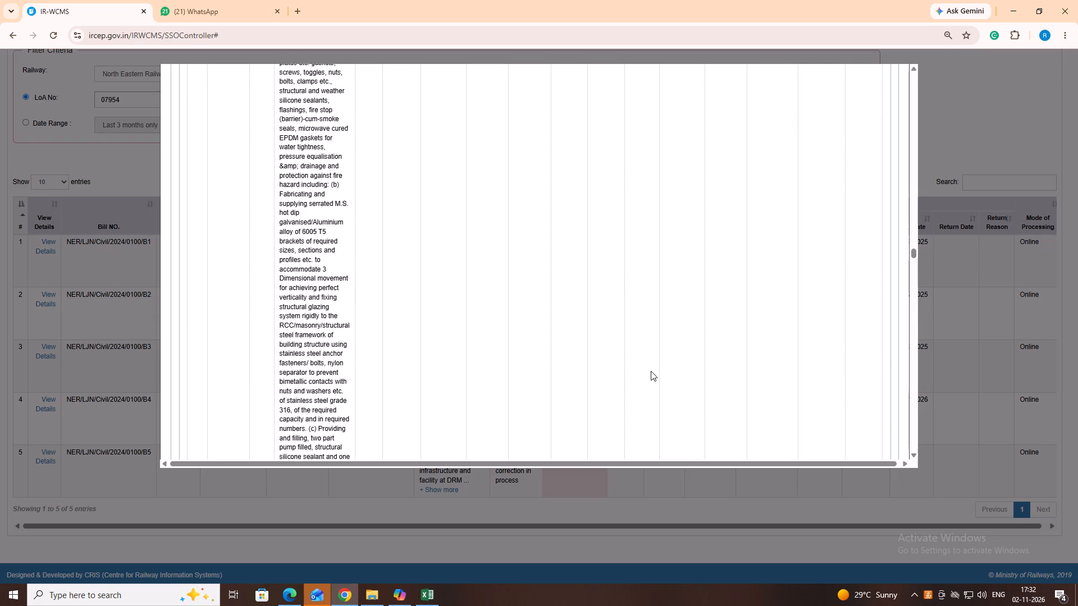
{"action": "scroll", "coordinate": [651, 371], "scroll_direction": "down", "scroll_amount": 5}
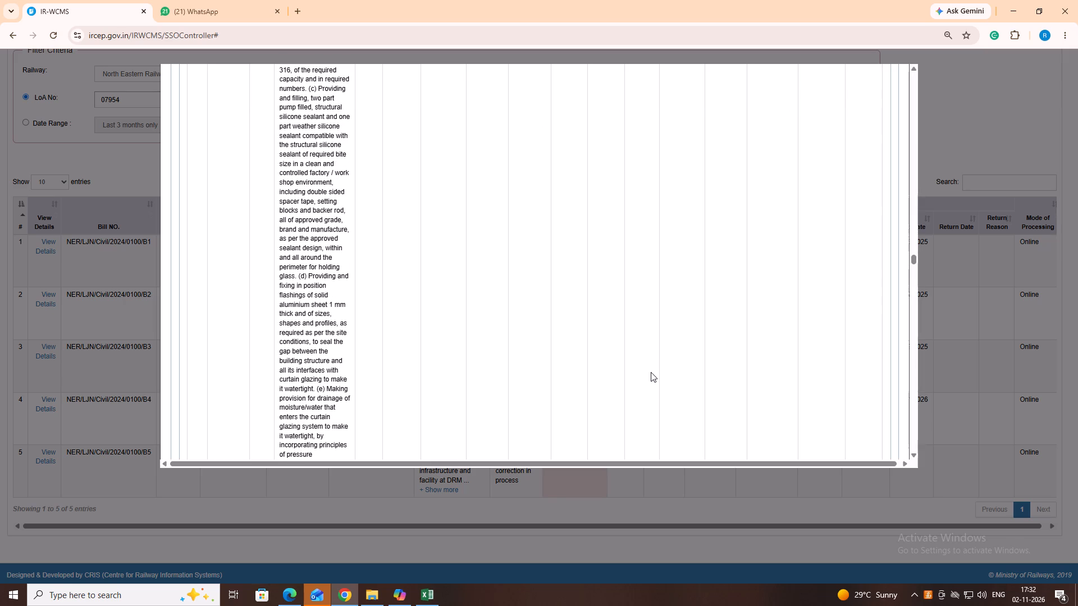
{"action": "scroll", "coordinate": [651, 372], "scroll_direction": "down", "scroll_amount": 10}
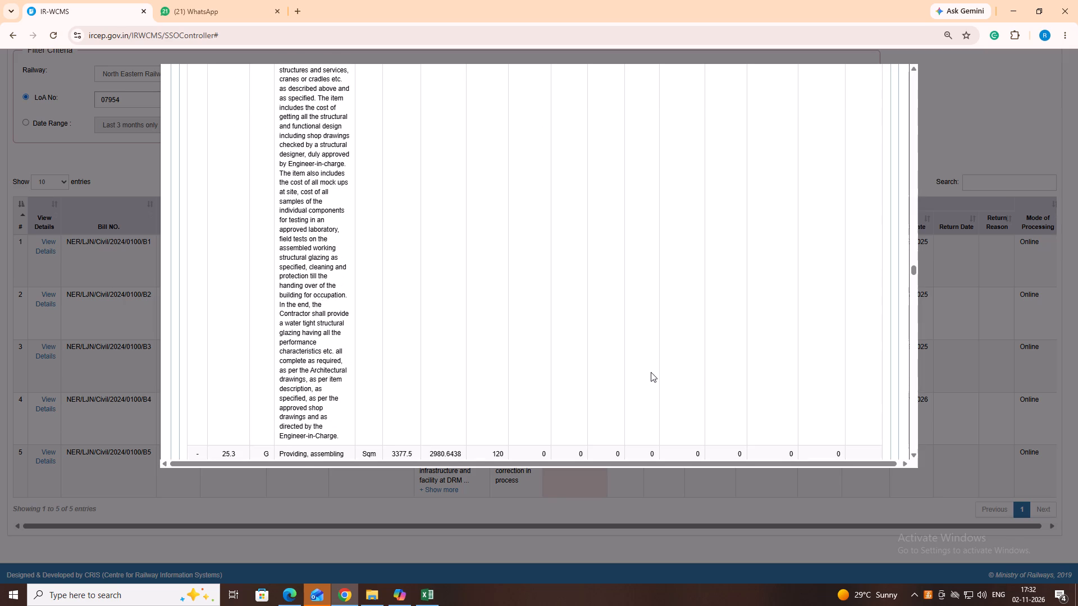
Review the quantities and amounts of the Structural Glazing items 25.3 to 25.8 in bill B5.
{"action": "scroll", "coordinate": [651, 372], "scroll_direction": "down", "scroll_amount": 9}
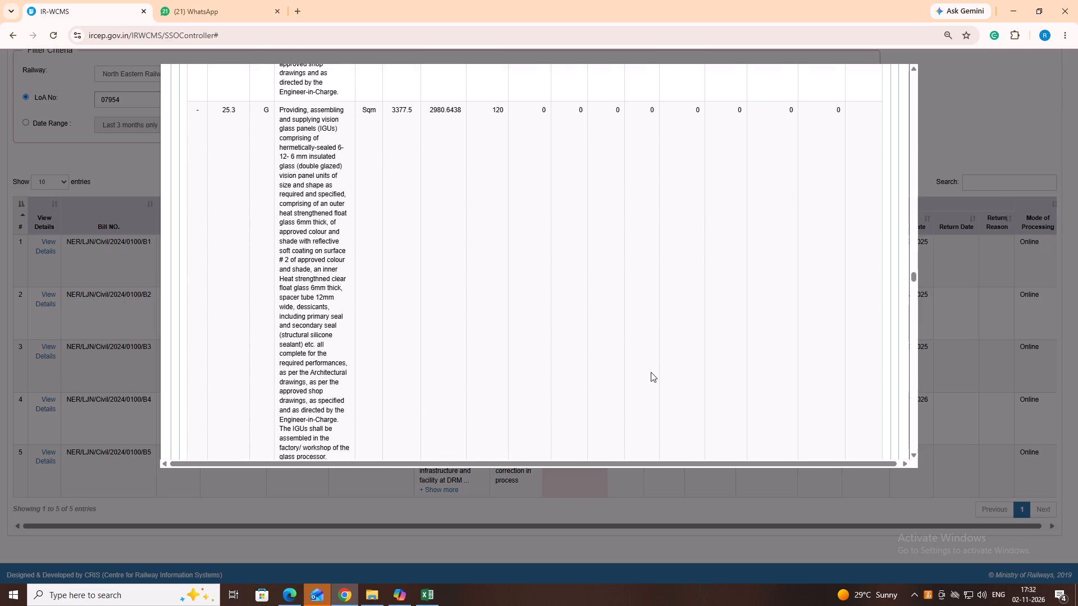
{"action": "scroll", "coordinate": [651, 372], "scroll_direction": "down", "scroll_amount": 6}
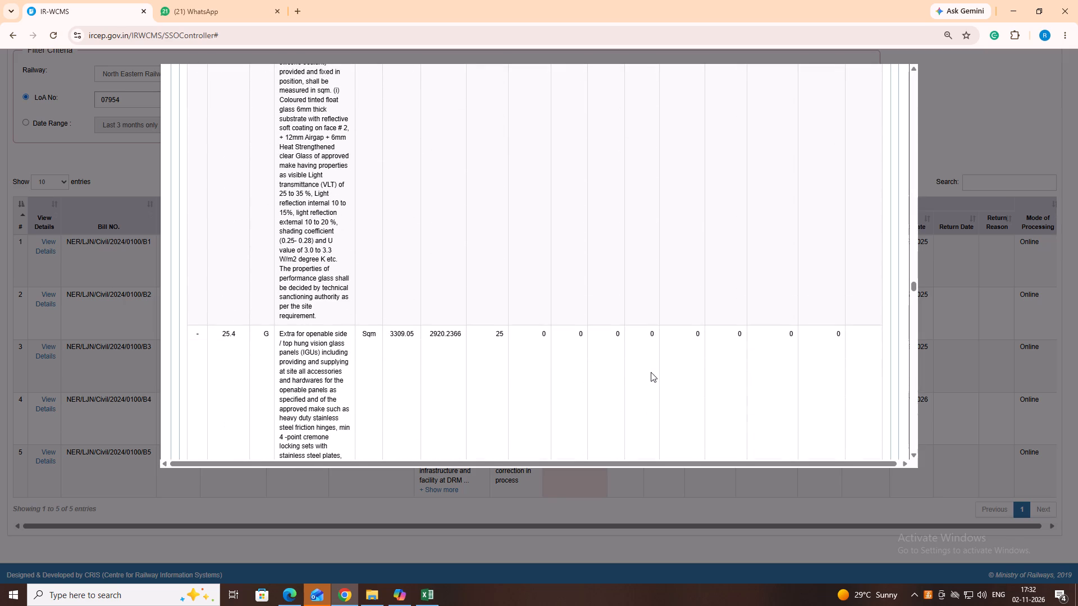
{"action": "scroll", "coordinate": [651, 372], "scroll_direction": "down", "scroll_amount": 8}
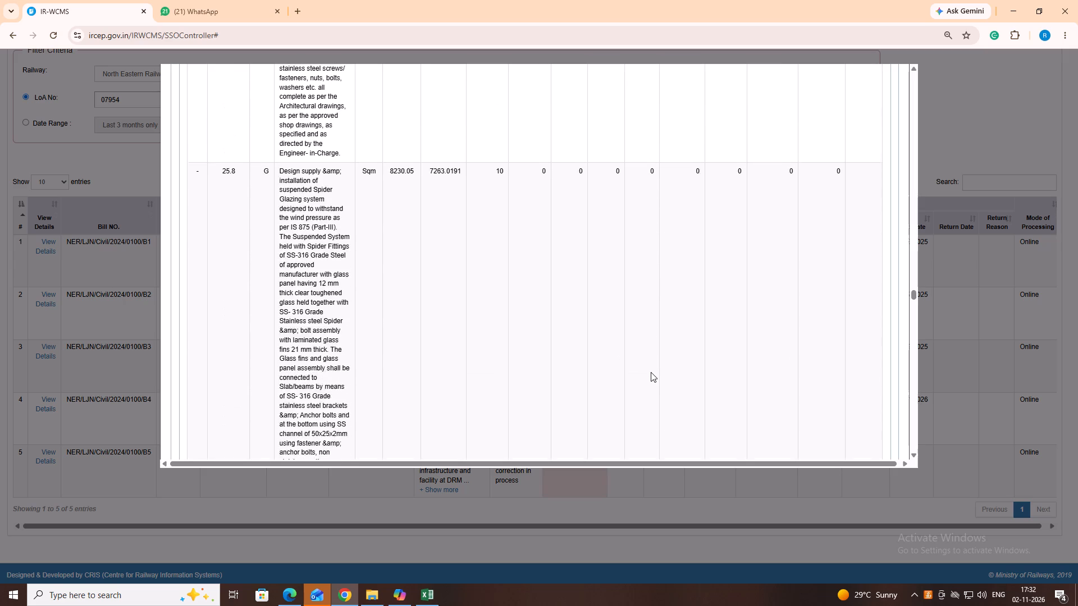
{"action": "scroll", "coordinate": [651, 372], "scroll_direction": "down", "scroll_amount": 11}
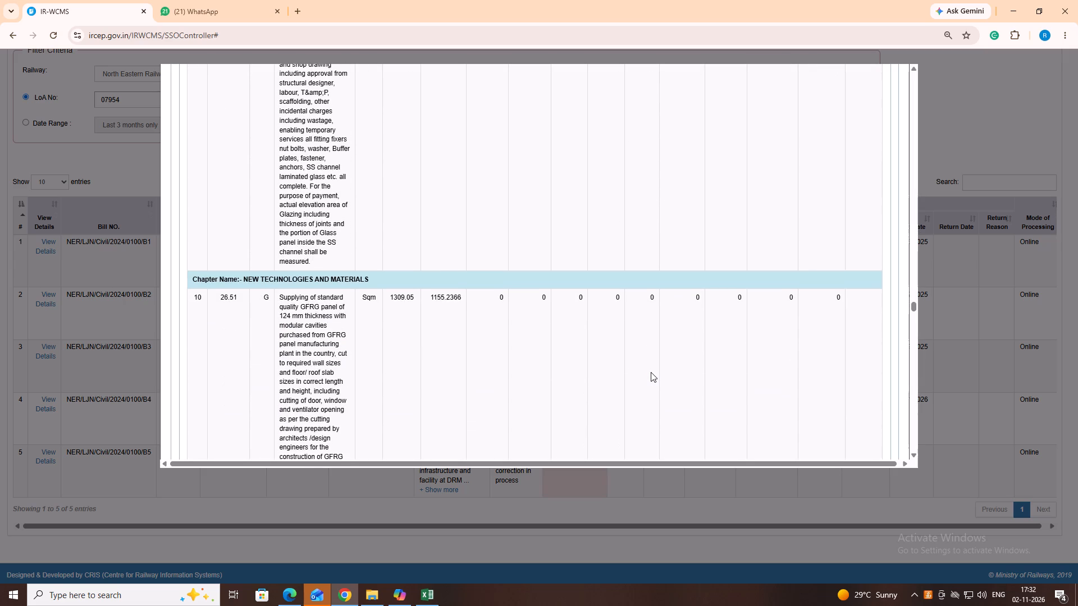
Review the quantities and amounts of the New Technologies and Materials items 26.51 to 26.92.2 in bill B5.
{"action": "scroll", "coordinate": [651, 372], "scroll_direction": "down", "scroll_amount": 13}
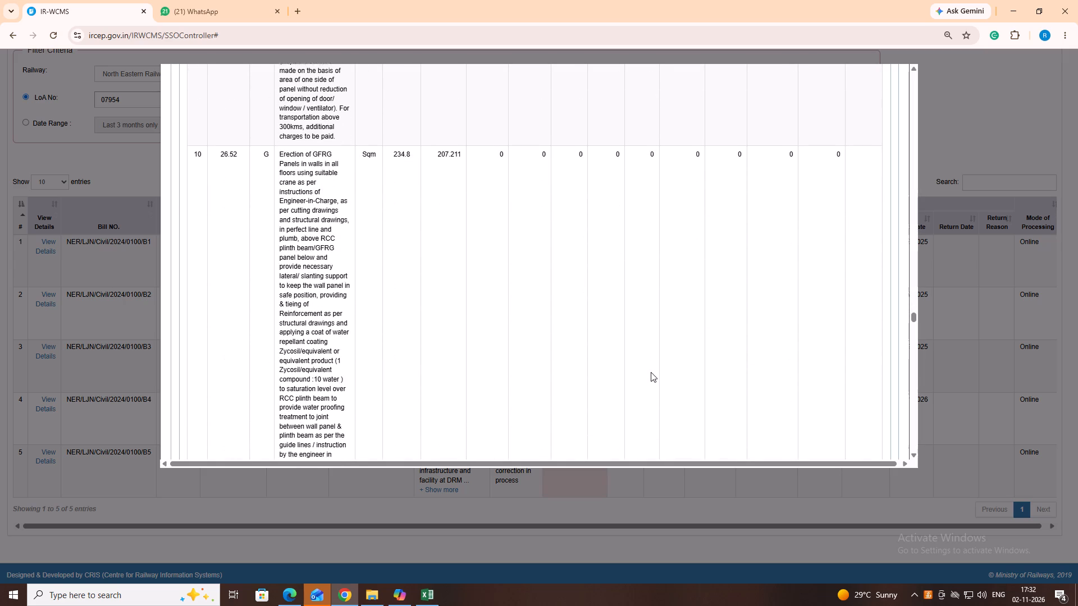
{"action": "scroll", "coordinate": [651, 372], "scroll_direction": "down", "scroll_amount": 13}
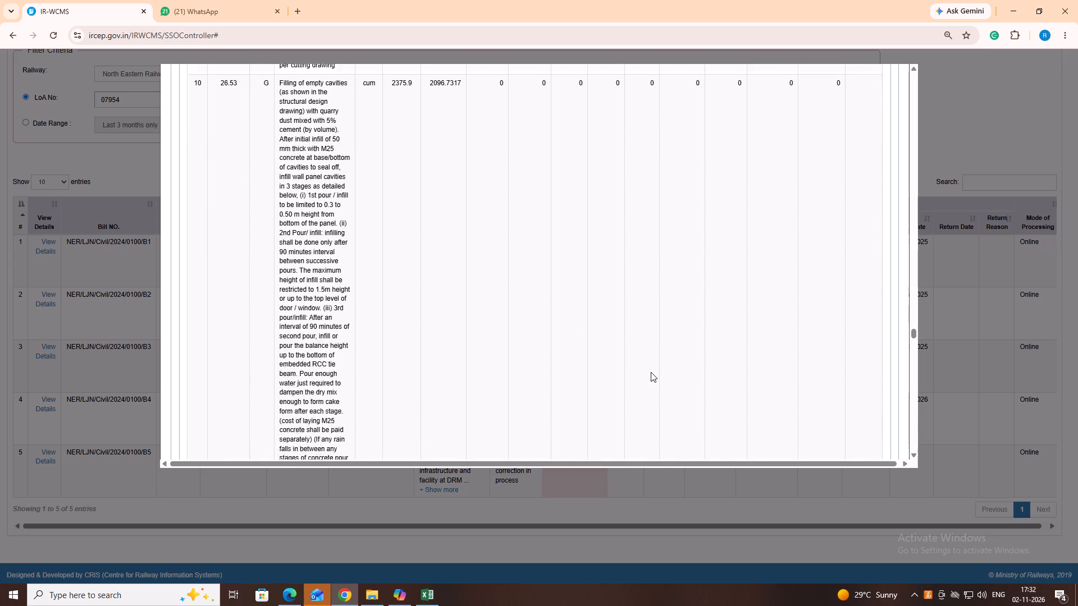
{"action": "scroll", "coordinate": [651, 372], "scroll_direction": "down", "scroll_amount": 7}
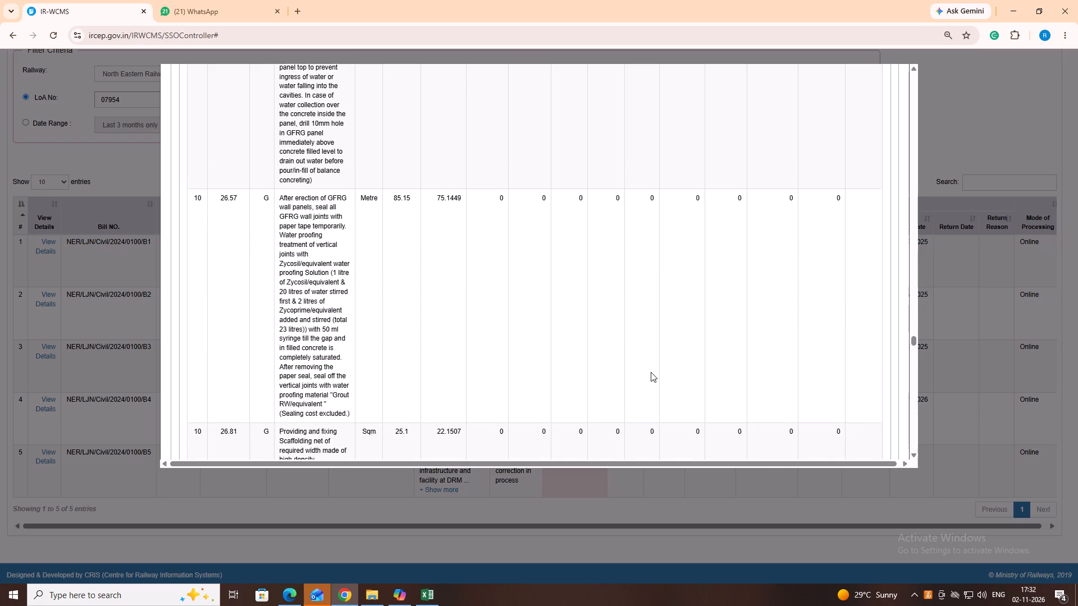
{"action": "scroll", "coordinate": [650, 373], "scroll_direction": "down", "scroll_amount": 8}
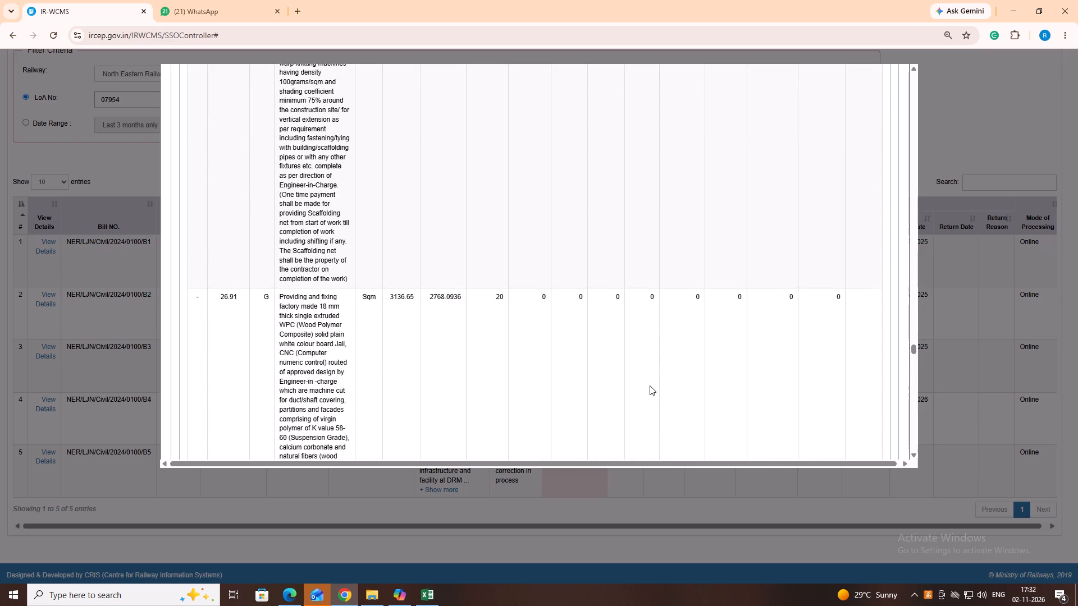
{"action": "scroll", "coordinate": [649, 387], "scroll_direction": "down", "scroll_amount": 9}
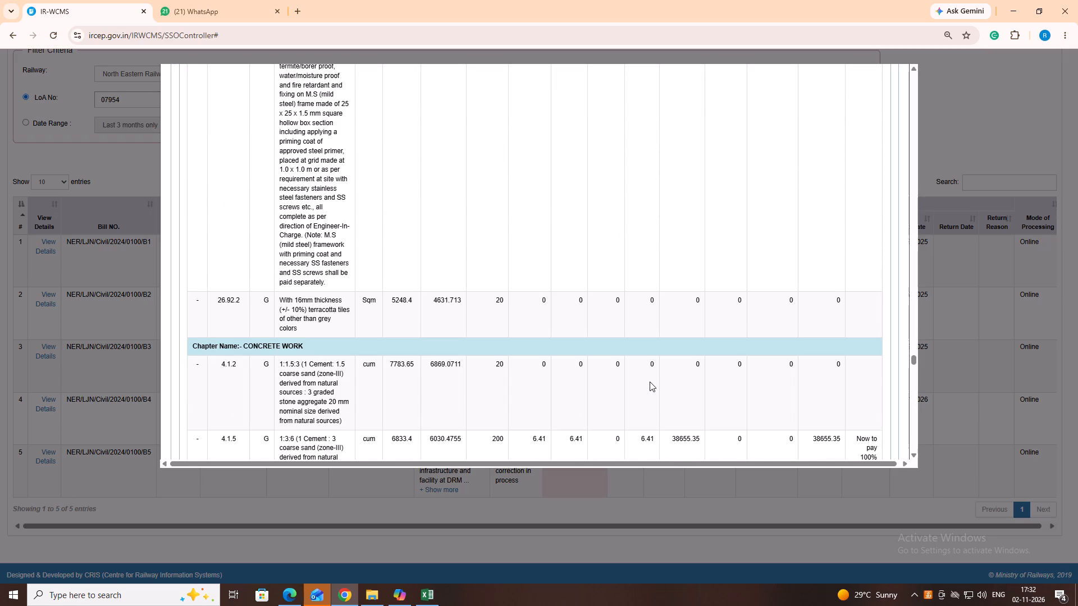
Review the executed quantities and amounts of the Concrete Work items 4.1.2 to 4.3.1 and Reinforced Cement Concrete items 5.1.2 to 5.3.
{"action": "scroll", "coordinate": [650, 382], "scroll_direction": "down", "scroll_amount": 2}
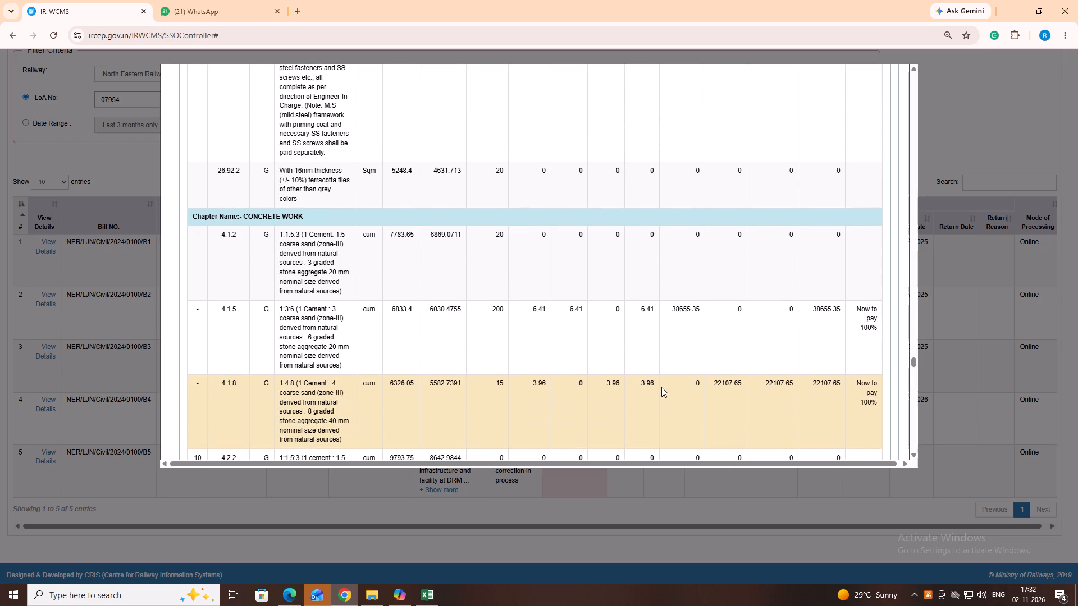
{"action": "scroll", "coordinate": [651, 394], "scroll_direction": "down", "scroll_amount": 2}
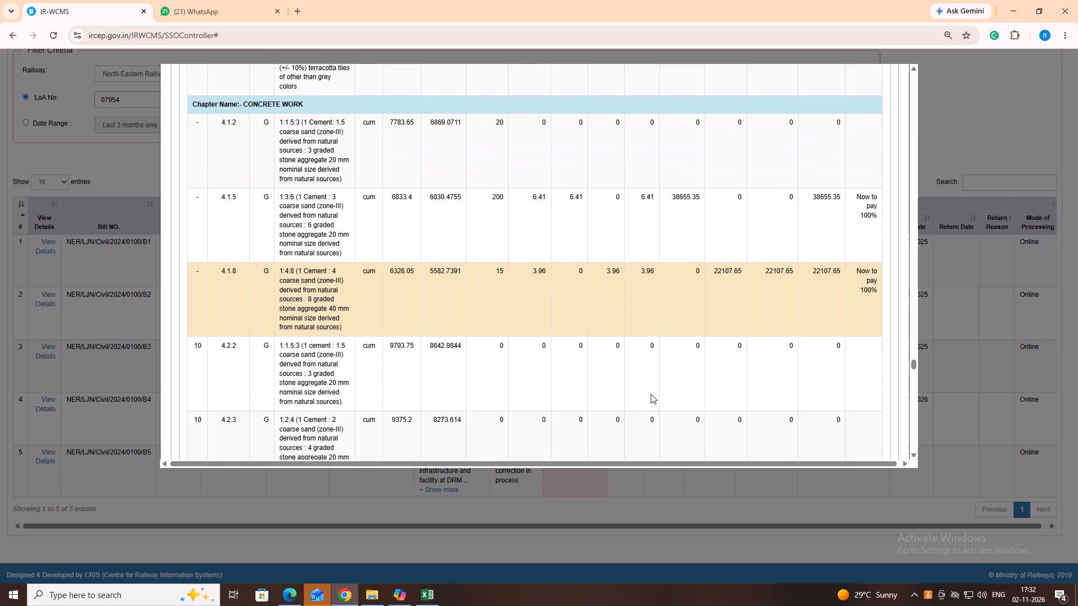
{"action": "scroll", "coordinate": [651, 394], "scroll_direction": "down", "scroll_amount": 3}
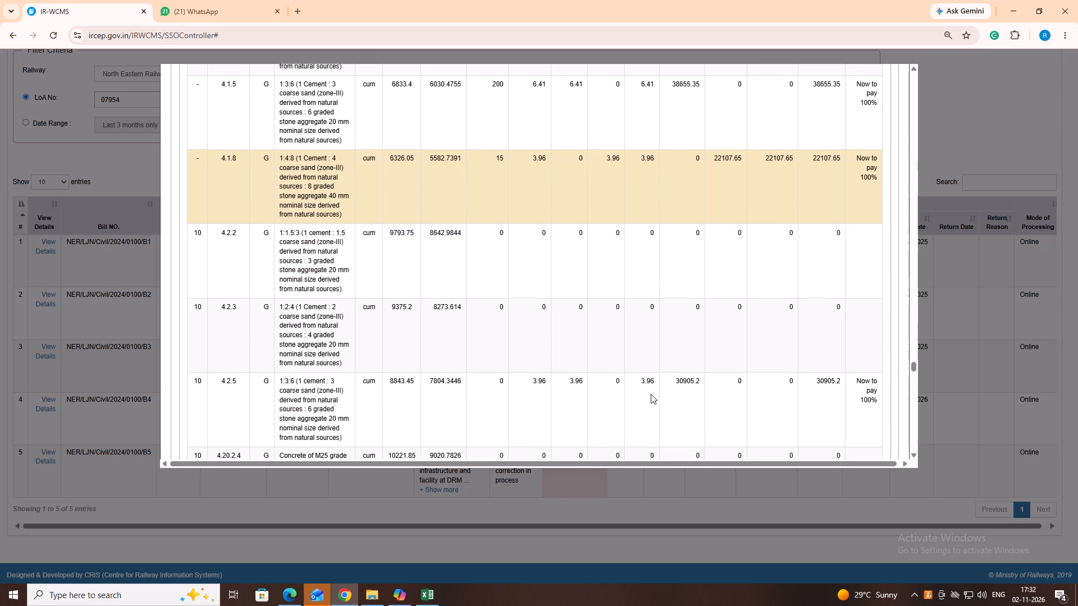
{"action": "scroll", "coordinate": [651, 394], "scroll_direction": "down", "scroll_amount": 5}
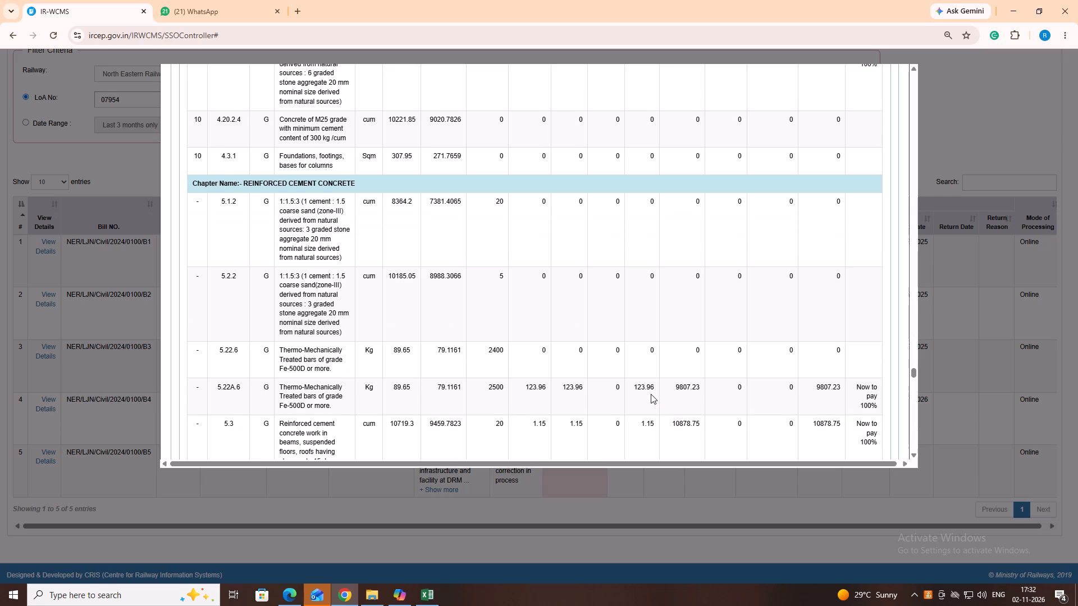
{"action": "scroll", "coordinate": [651, 394], "scroll_direction": "down", "scroll_amount": 1}
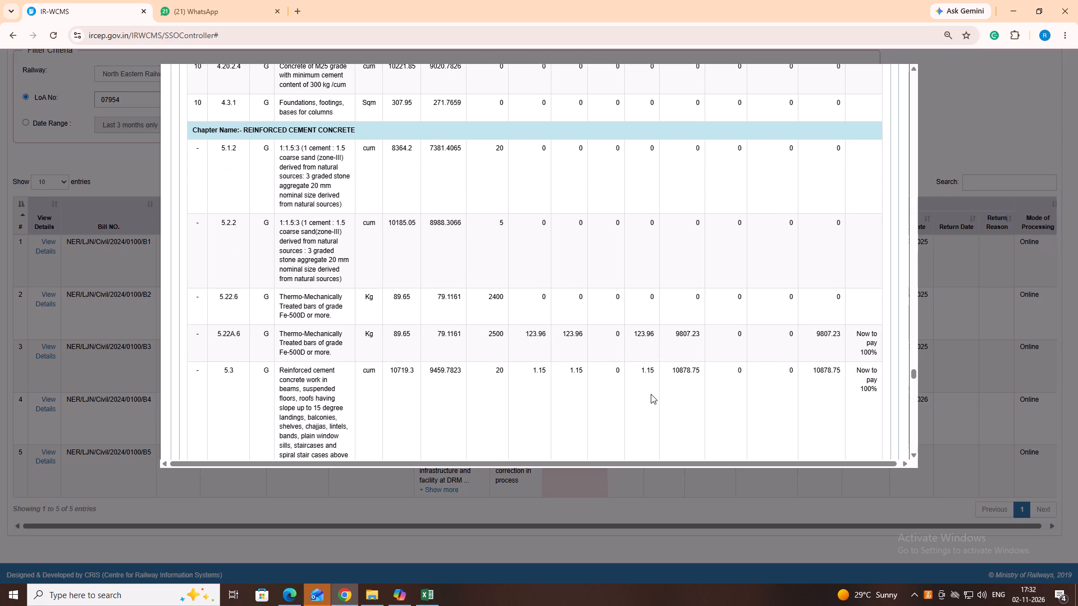
{"action": "scroll", "coordinate": [651, 394], "scroll_direction": "down", "scroll_amount": 1}
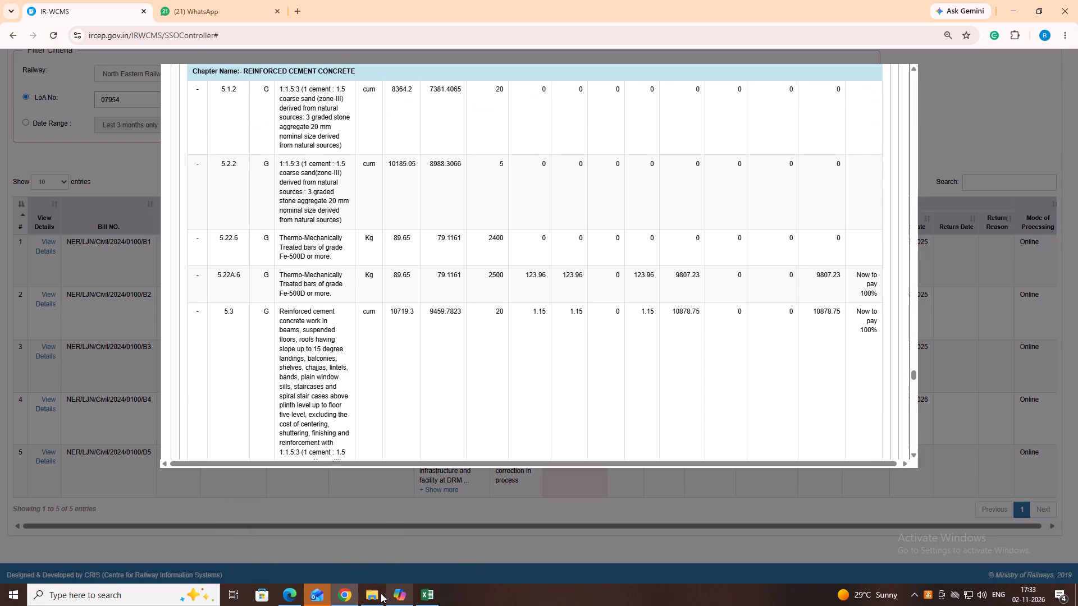
Switch to the Excel variation workbook, search Sheet1 for 5.3 and go to the row of item 5.3.
{"action": "left_click", "coordinate": [422, 598]}
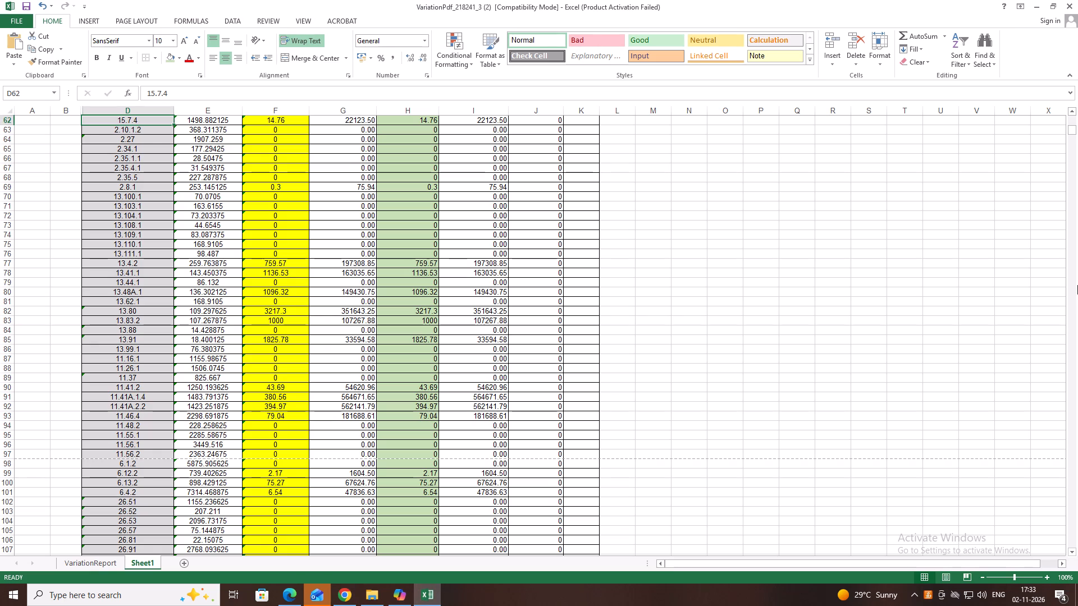
{"action": "key", "text": "ctrl+f"}
{"action": "key", "text": "BackSpace"}
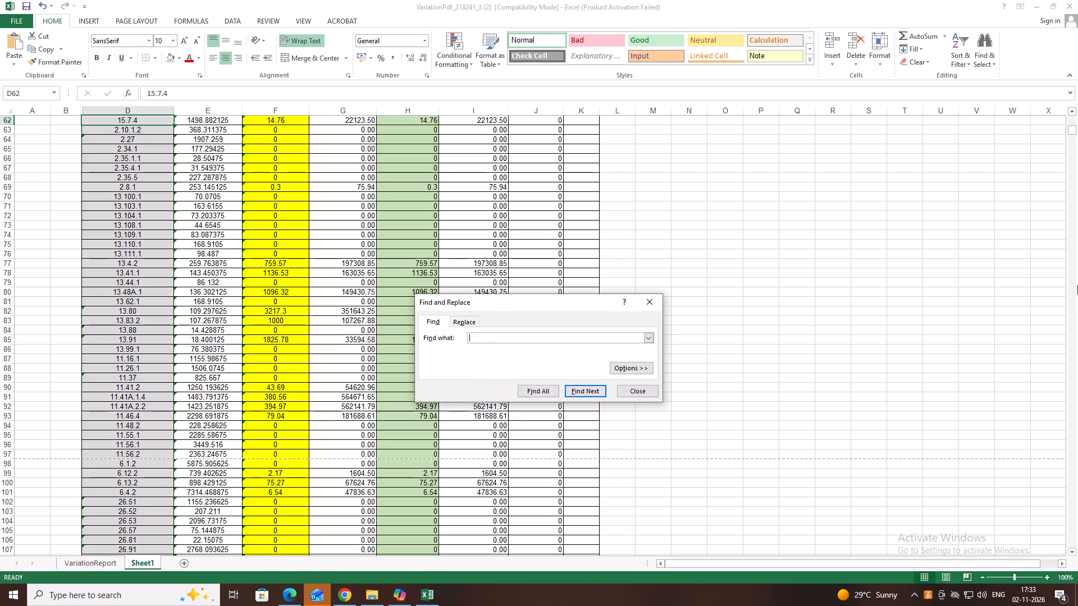
{"action": "key", "text": "BackSpace"}
{"action": "key", "text": "BackSpace"}
{"action": "type", "text": "5.3"}
{"action": "left_click", "coordinate": [542, 387]}
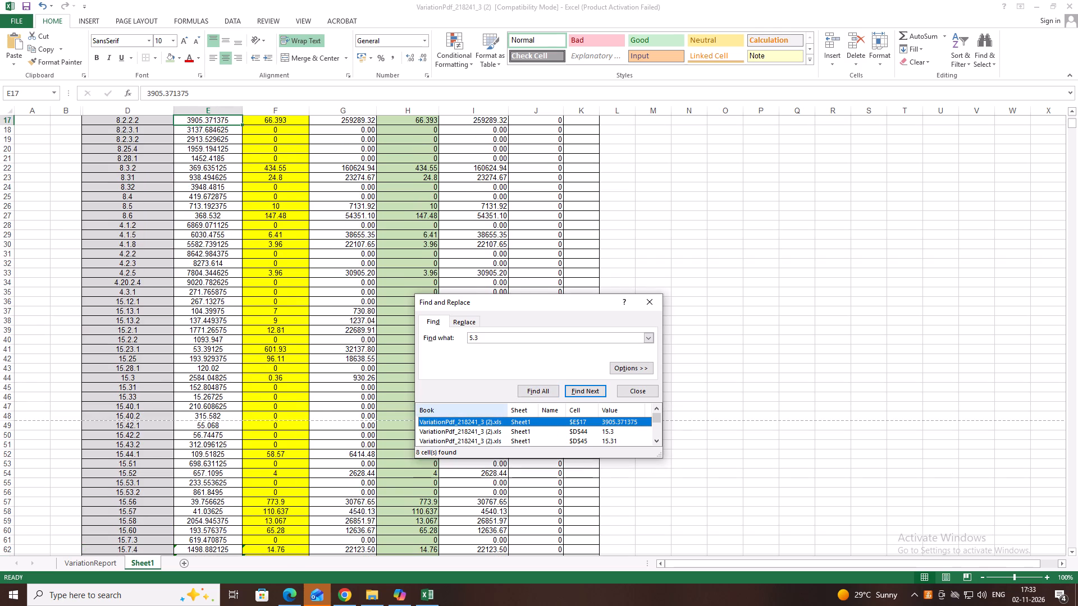
{"action": "left_click", "coordinate": [604, 431]}
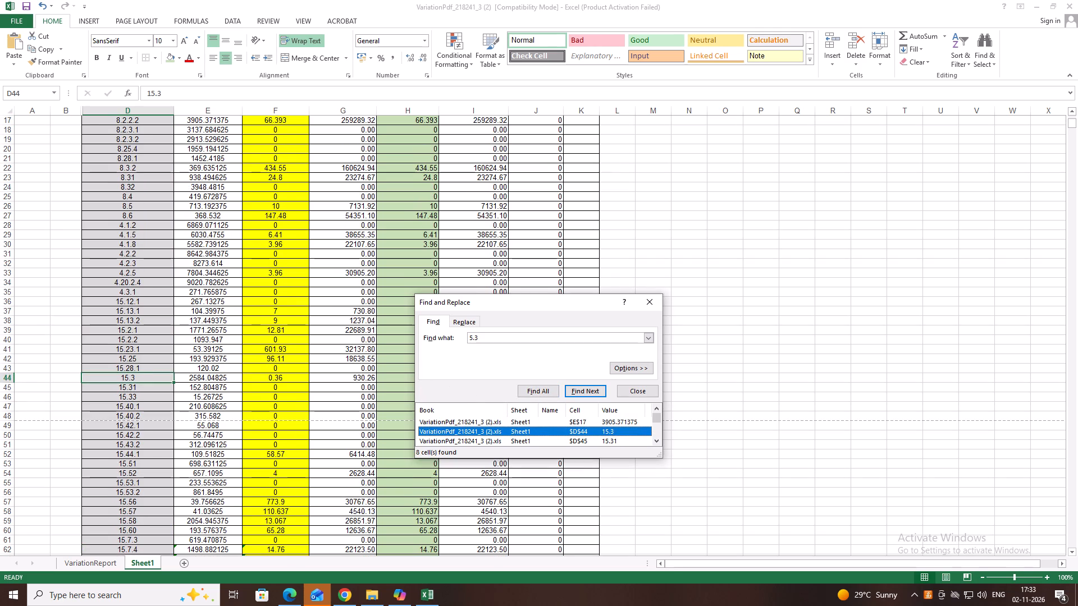
{"action": "key", "text": "Return"}
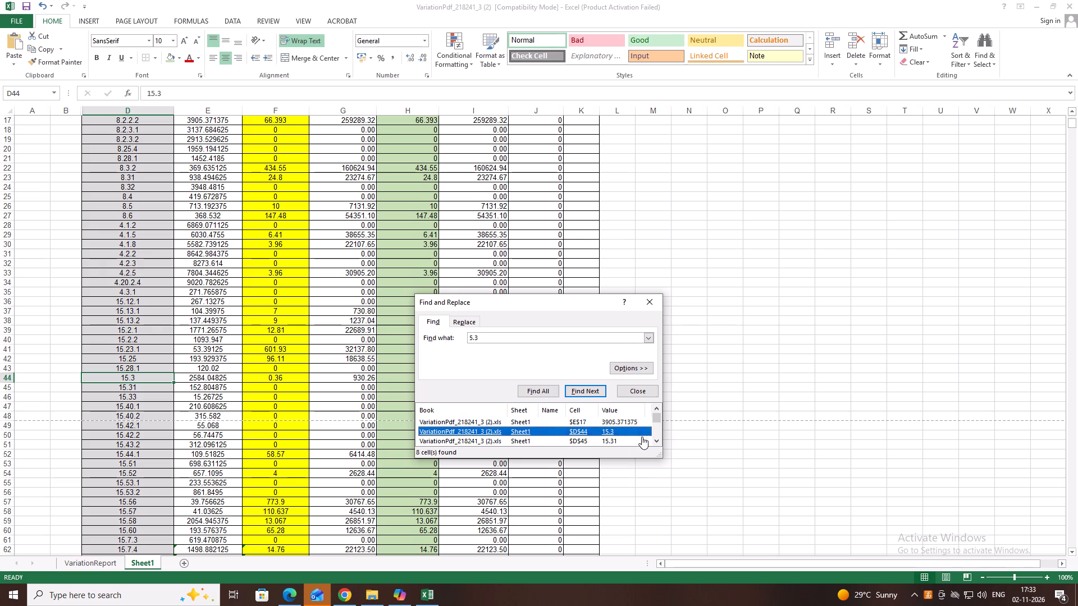
{"action": "left_click_drag", "start_coordinate": [657, 421], "coordinate": [658, 431]}
{"action": "left_click", "coordinate": [609, 421]}
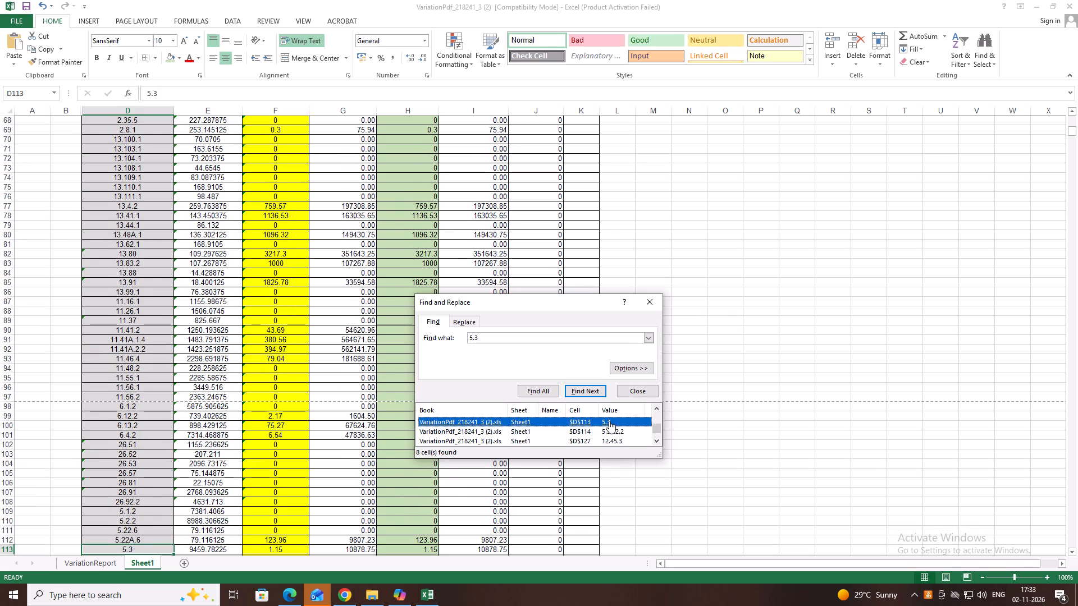
{"action": "key", "text": "Return"}
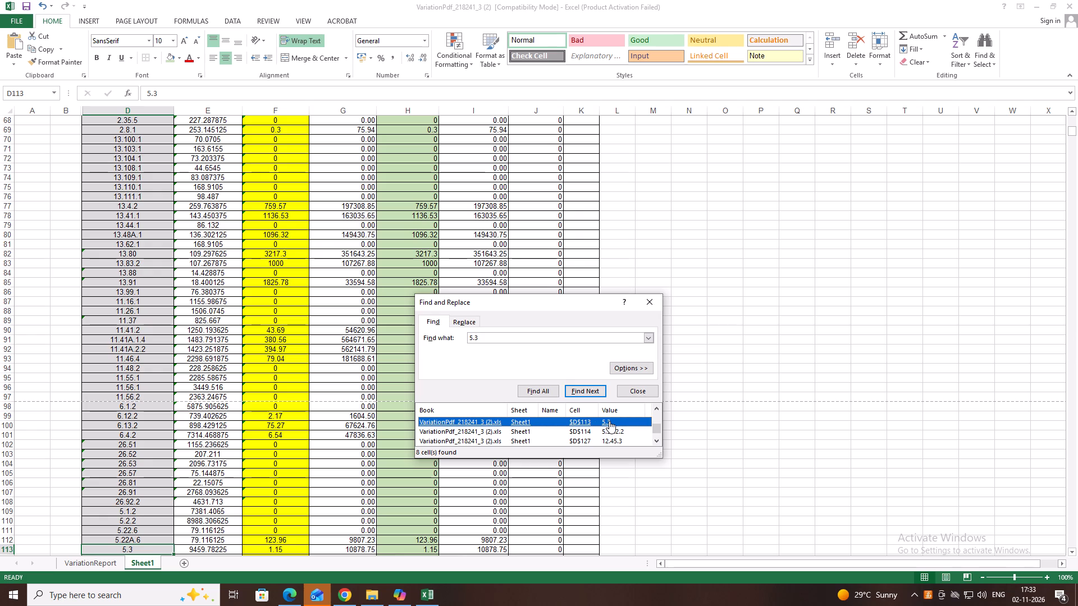
Switch to bill B5 in Chrome and review the quantities and amounts of items 5.33.2.2 to 5.9.6 and Masonry Work items 6.1.2 to 6.4.2.
{"action": "left_click", "coordinate": [342, 595]}
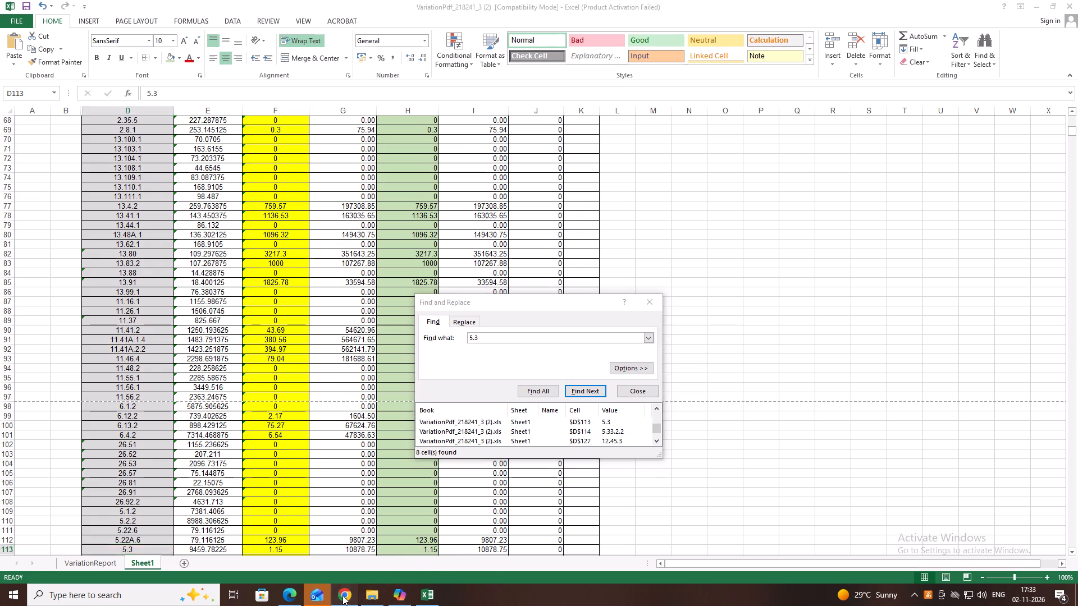
{"action": "scroll", "coordinate": [656, 254], "scroll_direction": "down", "scroll_amount": 4}
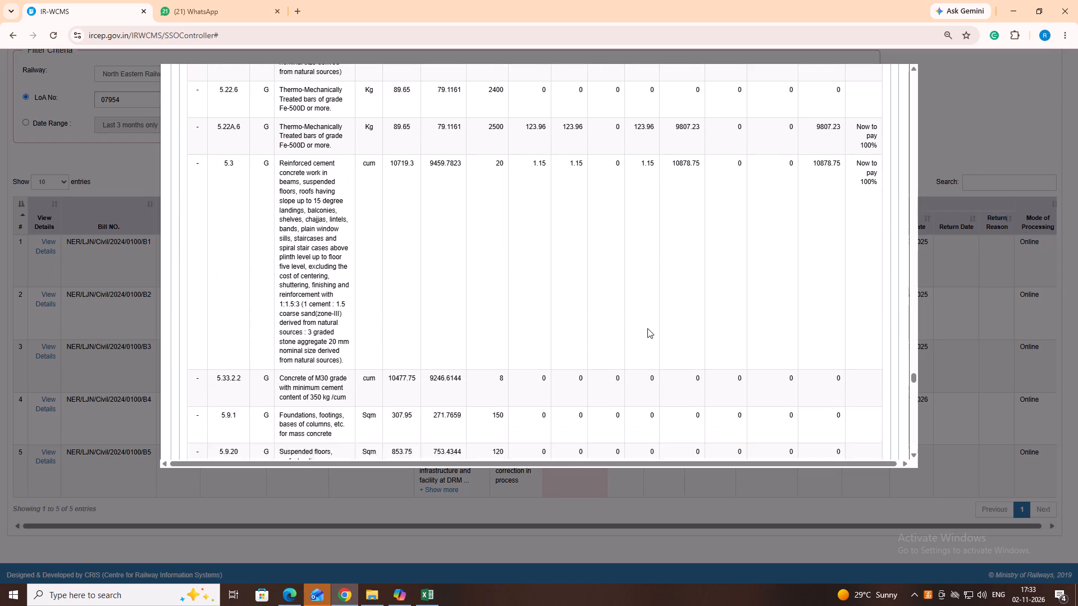
{"action": "scroll", "coordinate": [647, 328], "scroll_direction": "down", "scroll_amount": 2}
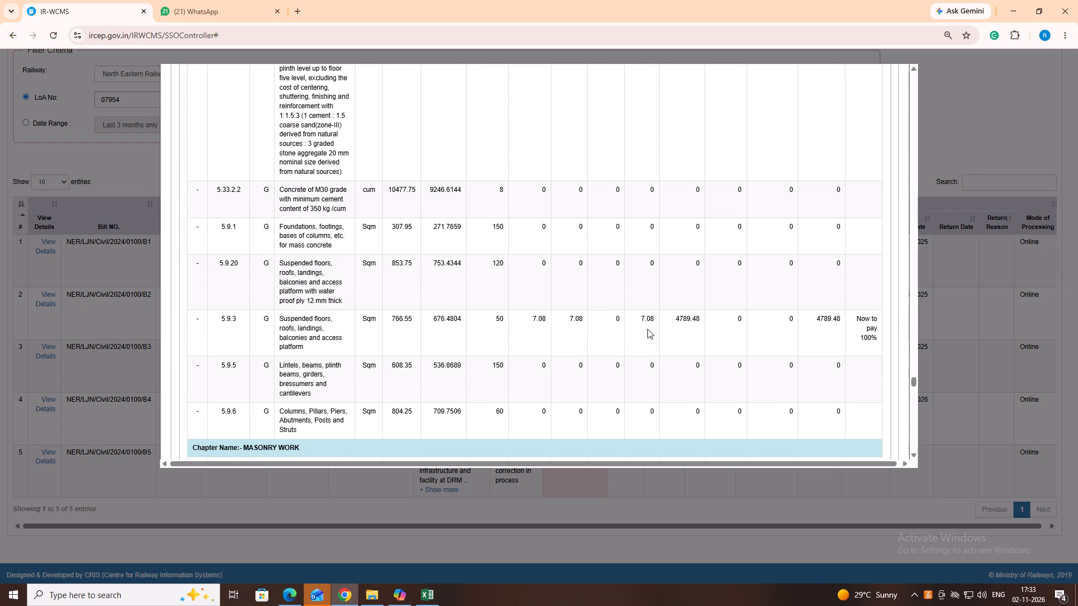
{"action": "scroll", "coordinate": [645, 334], "scroll_direction": "down", "scroll_amount": 2}
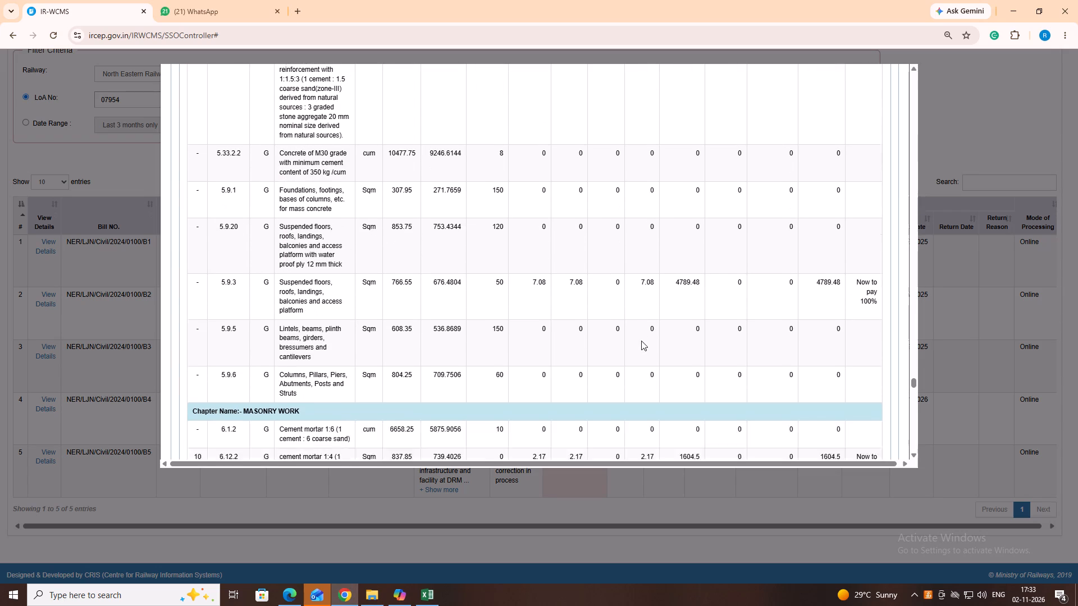
{"action": "scroll", "coordinate": [644, 360], "scroll_direction": "down", "scroll_amount": 1}
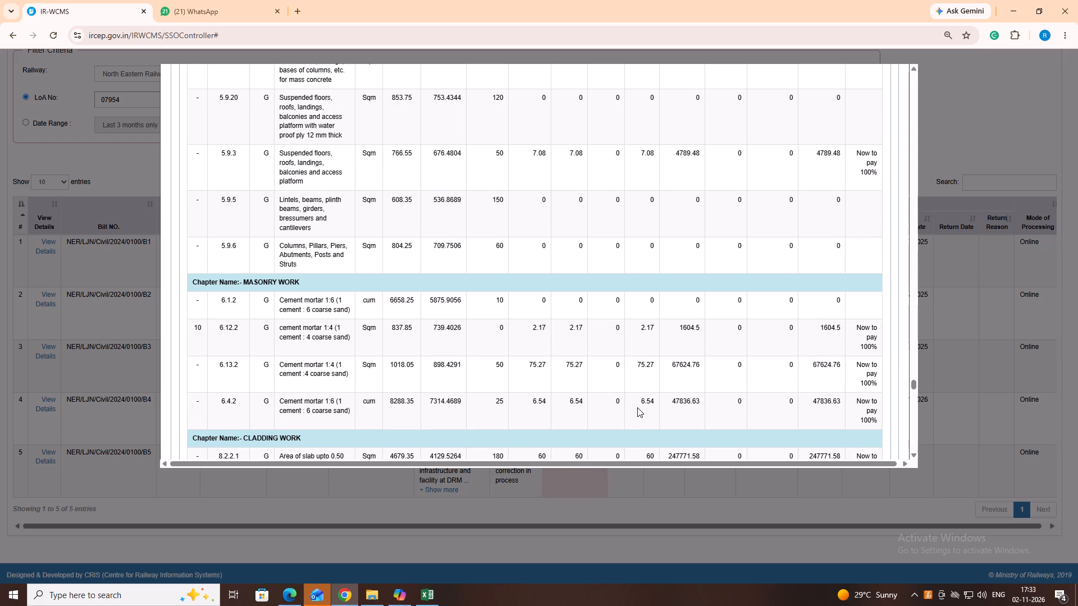
Review the executed quantities and amounts of the Cladding Work items 8.2.2.1 to 8.6 in bill B5.
{"action": "scroll", "coordinate": [637, 407], "scroll_direction": "down", "scroll_amount": 2}
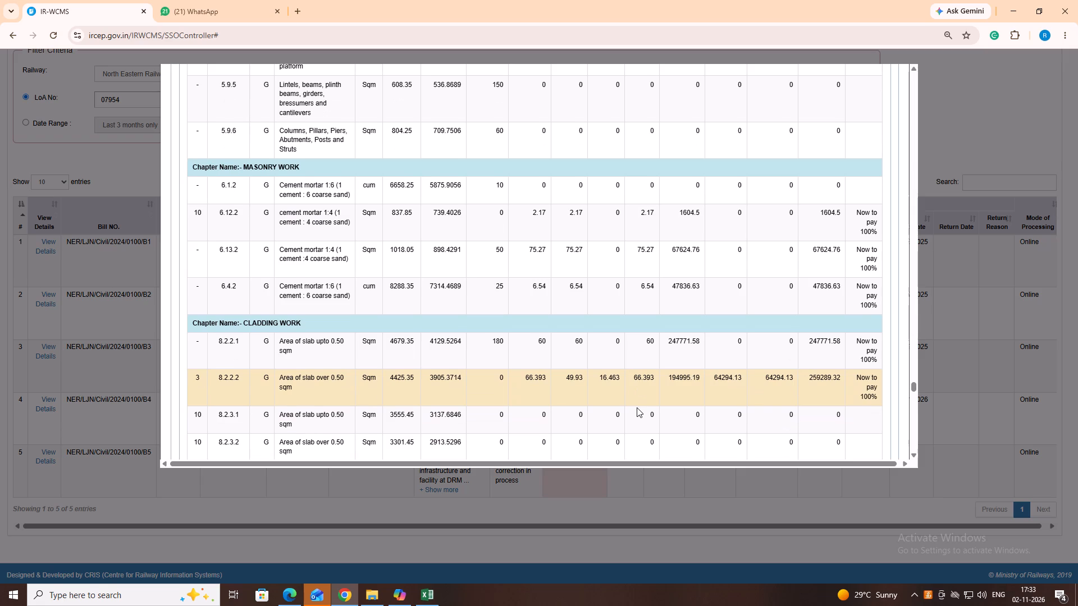
{"action": "scroll", "coordinate": [637, 407], "scroll_direction": "down", "scroll_amount": 1}
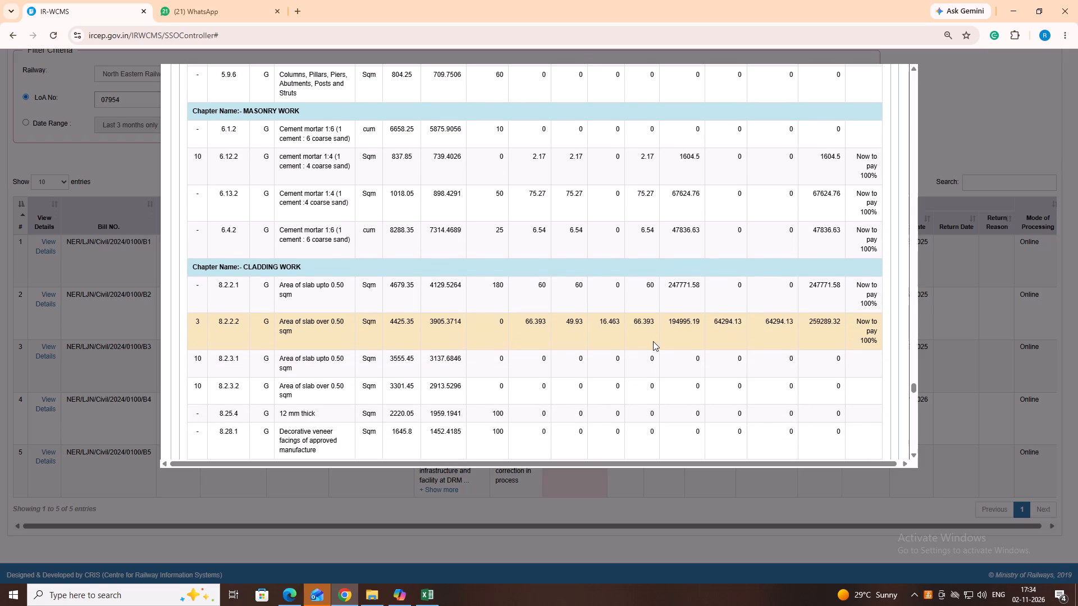
{"action": "scroll", "coordinate": [647, 348], "scroll_direction": "down", "scroll_amount": 2}
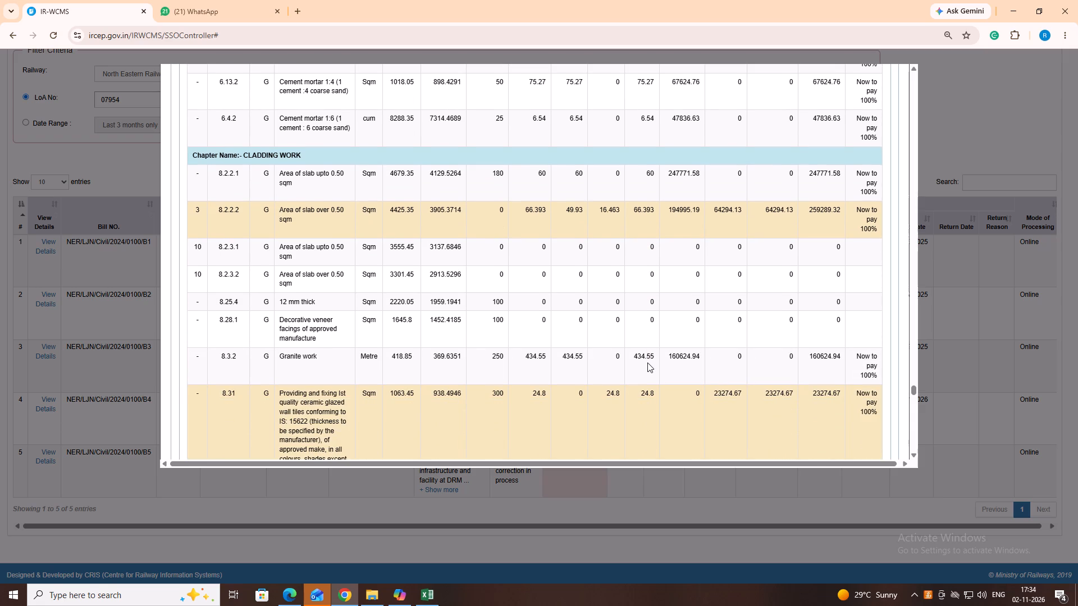
{"action": "scroll", "coordinate": [643, 403], "scroll_direction": "down", "scroll_amount": 1}
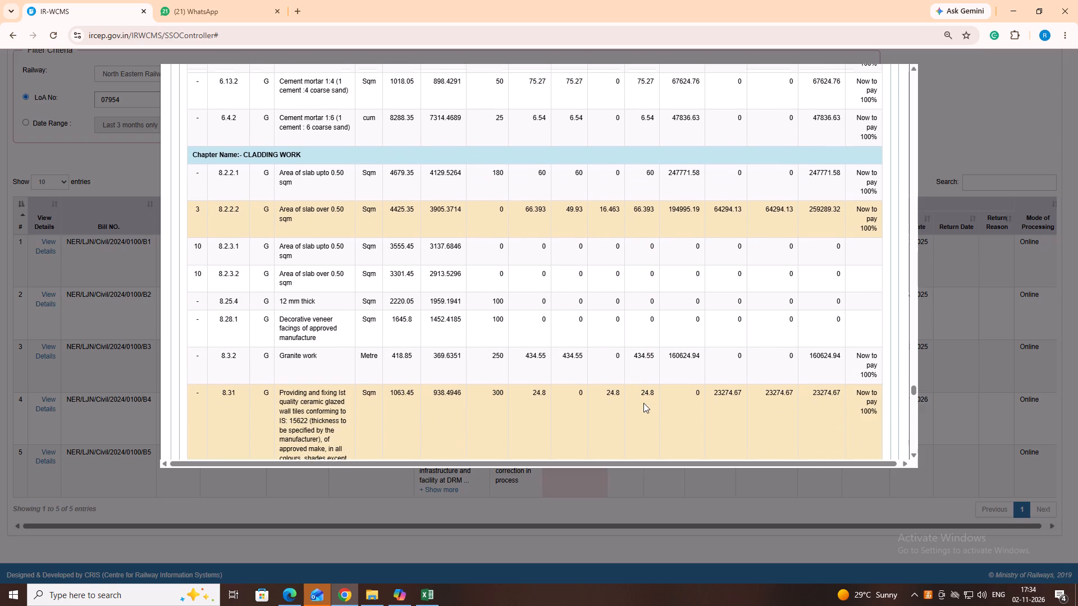
{"action": "scroll", "coordinate": [643, 403], "scroll_direction": "down", "scroll_amount": 4}
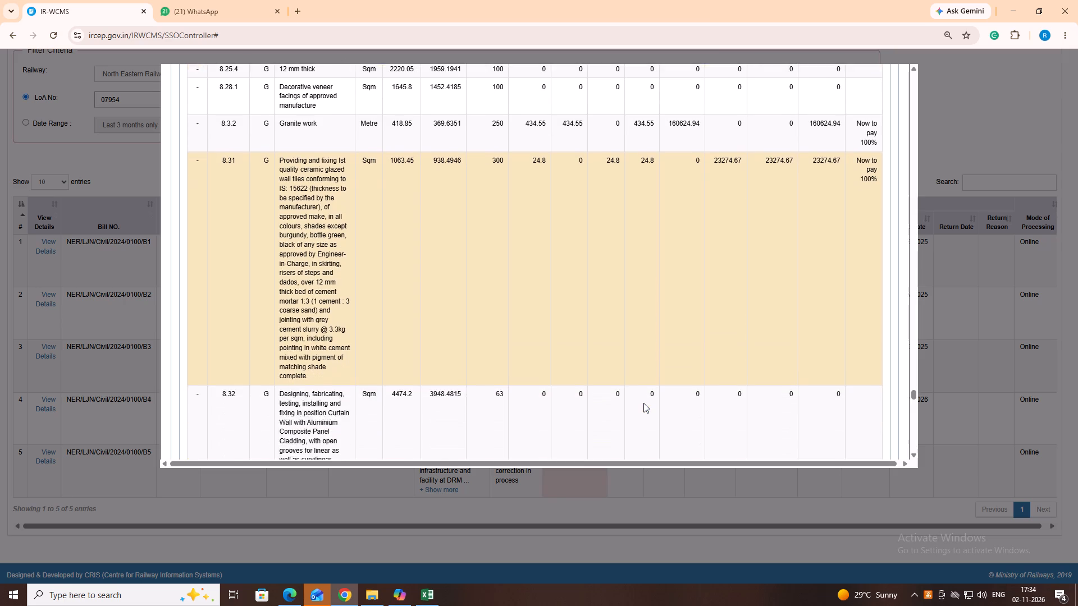
{"action": "scroll", "coordinate": [643, 403], "scroll_direction": "down", "scroll_amount": 7}
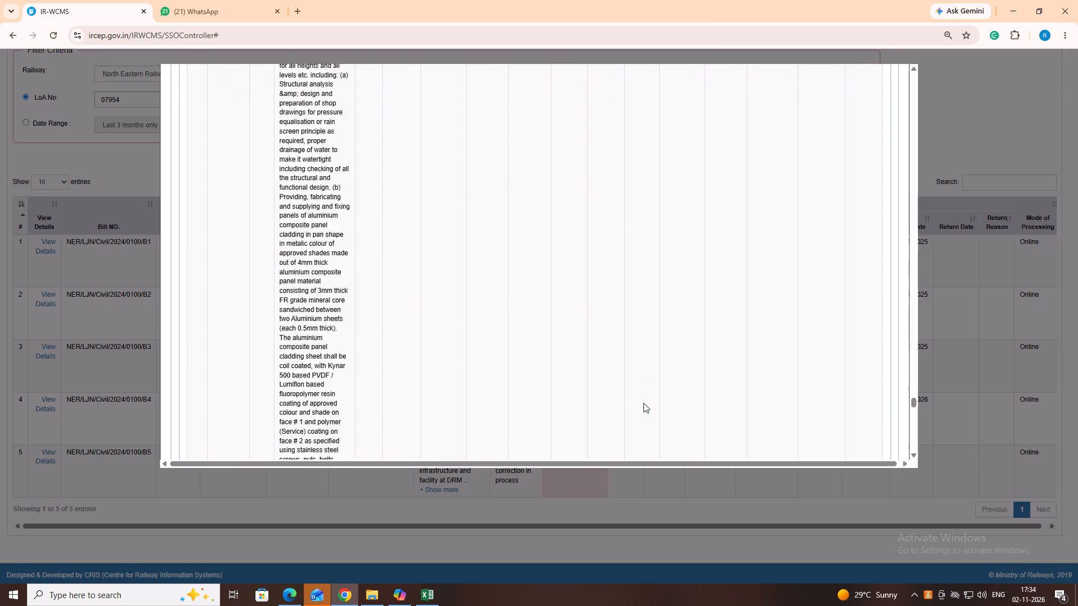
{"action": "scroll", "coordinate": [643, 403], "scroll_direction": "down", "scroll_amount": 9}
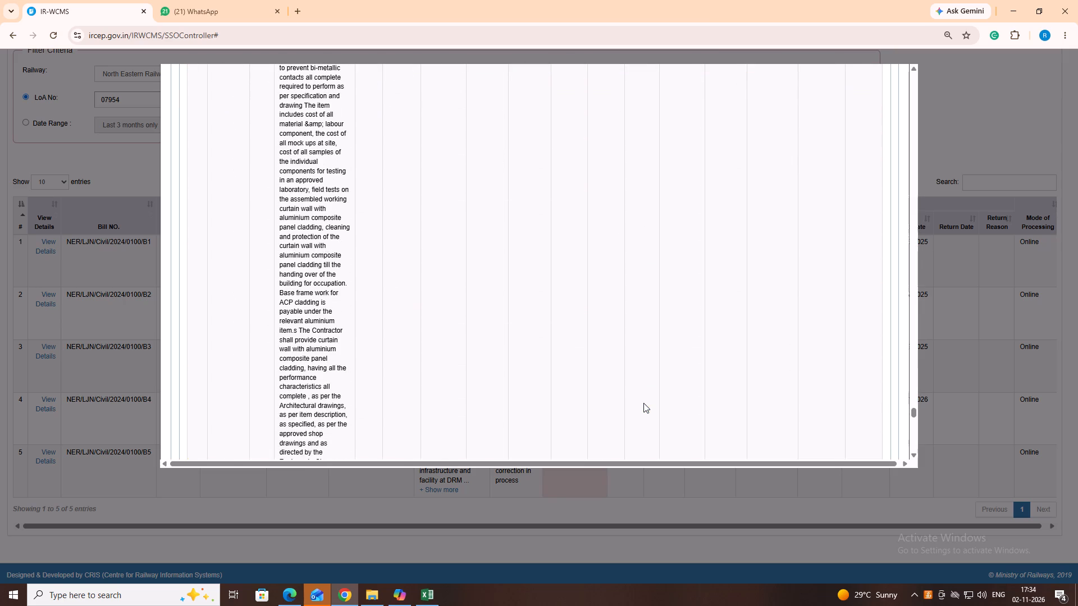
{"action": "scroll", "coordinate": [643, 403], "scroll_direction": "down", "scroll_amount": 5}
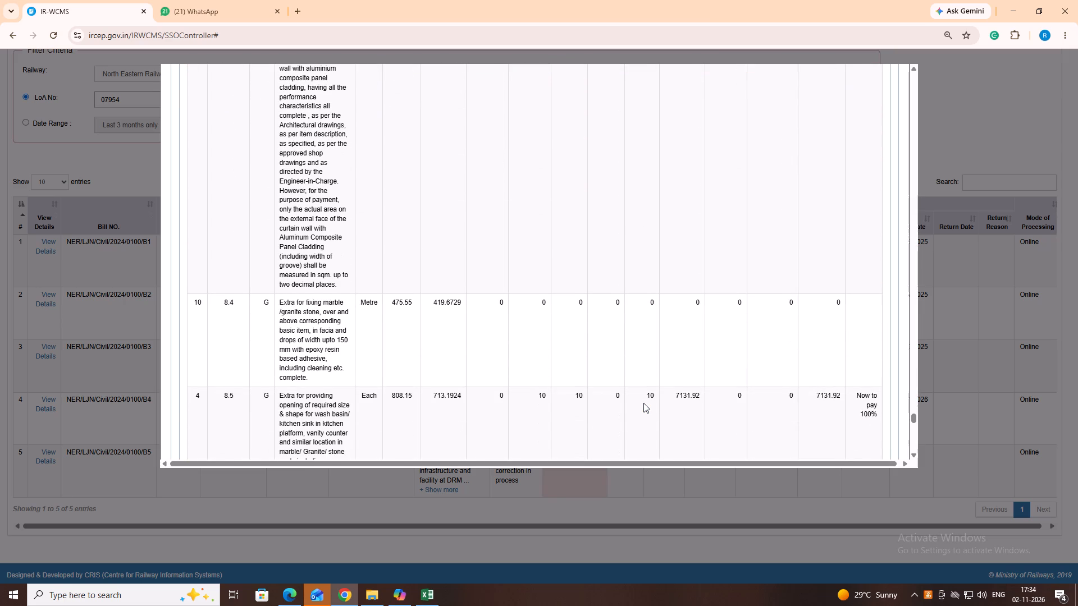
{"action": "scroll", "coordinate": [643, 403], "scroll_direction": "down", "scroll_amount": 4}
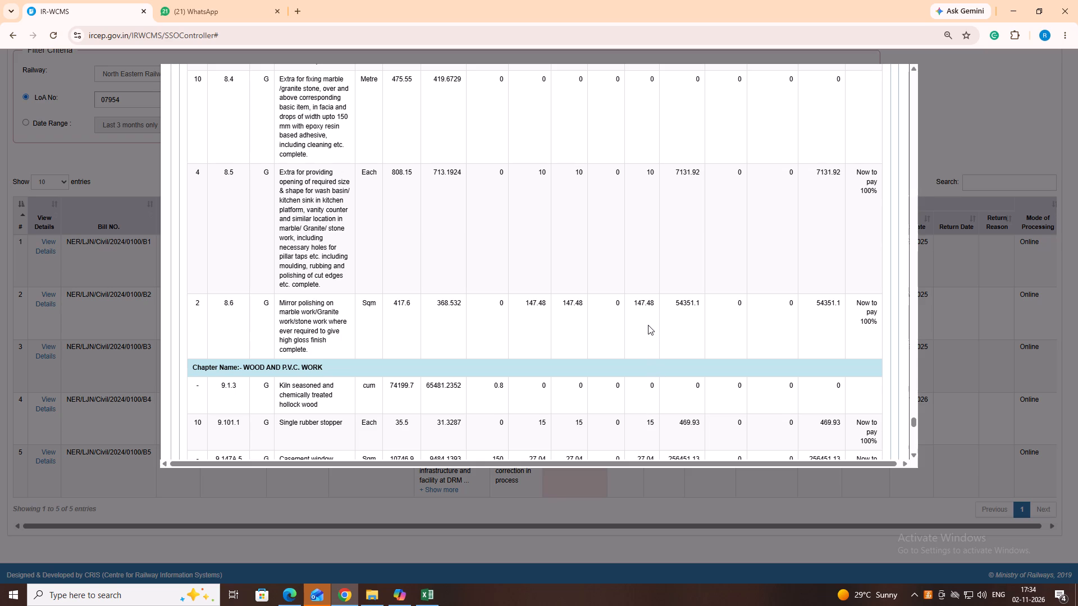
Review the quantities and amounts of the Wood and P.V.C. Work items 9.1.3 to 9.92.1, through the Schedule A total.
{"action": "scroll", "coordinate": [648, 325], "scroll_direction": "down", "scroll_amount": 1}
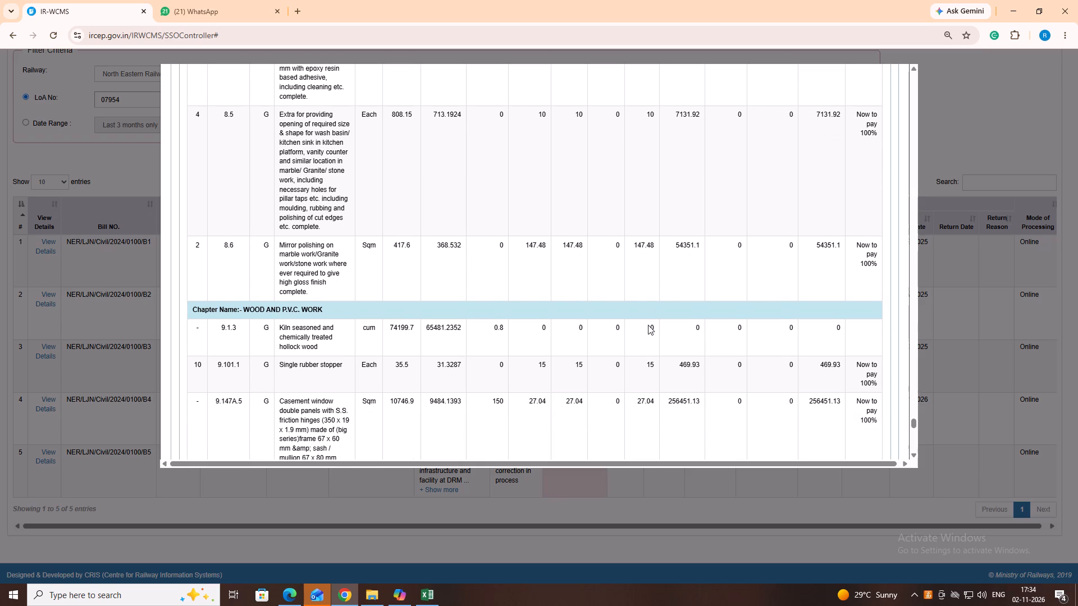
{"action": "scroll", "coordinate": [648, 325], "scroll_direction": "down", "scroll_amount": 1}
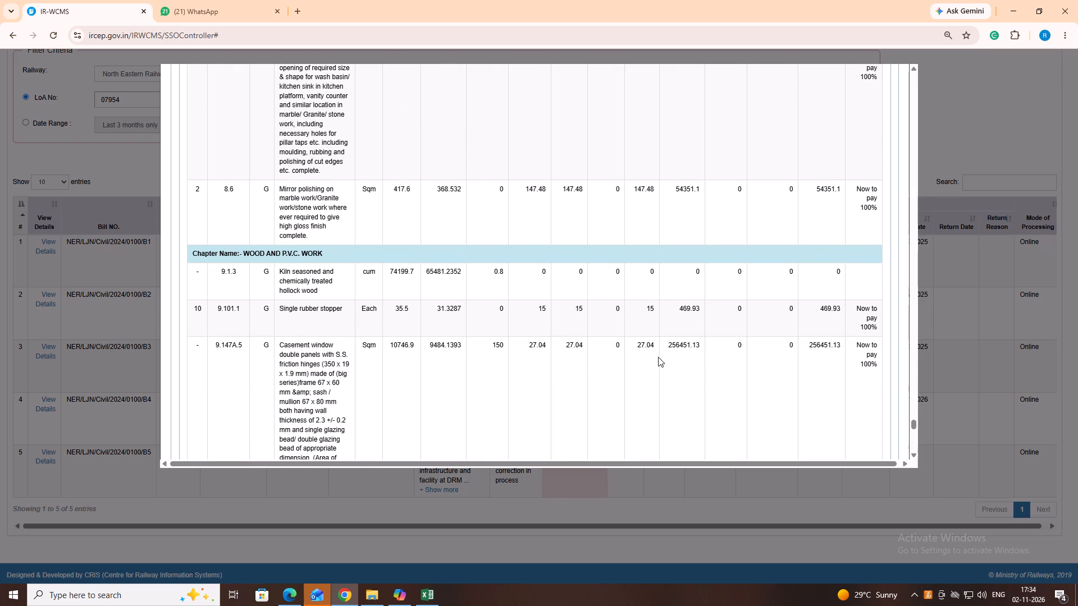
{"action": "scroll", "coordinate": [655, 352], "scroll_direction": "down", "scroll_amount": 2}
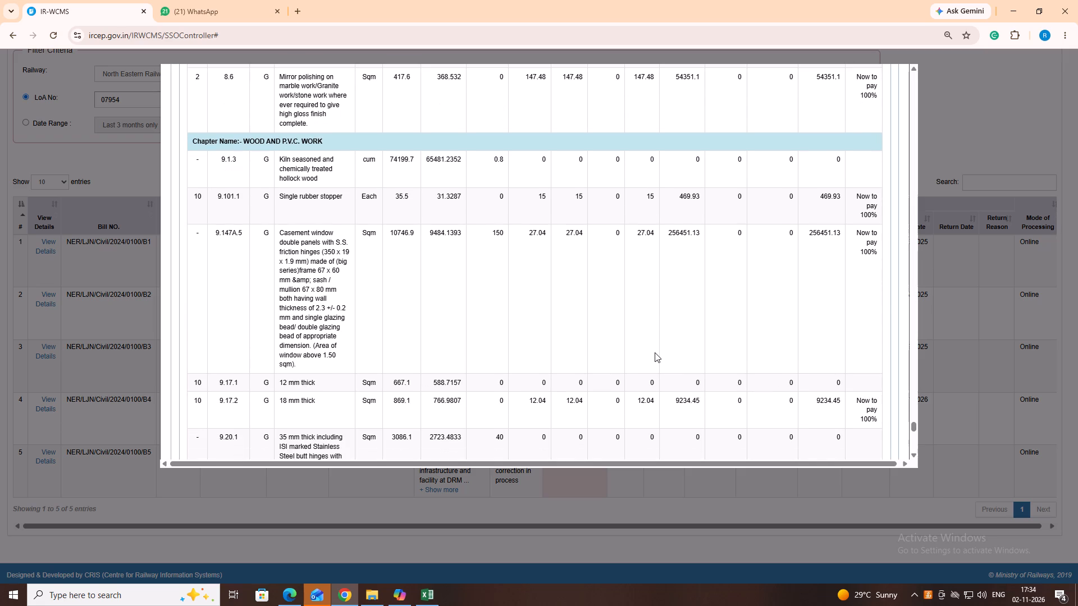
{"action": "scroll", "coordinate": [655, 352], "scroll_direction": "down", "scroll_amount": 1}
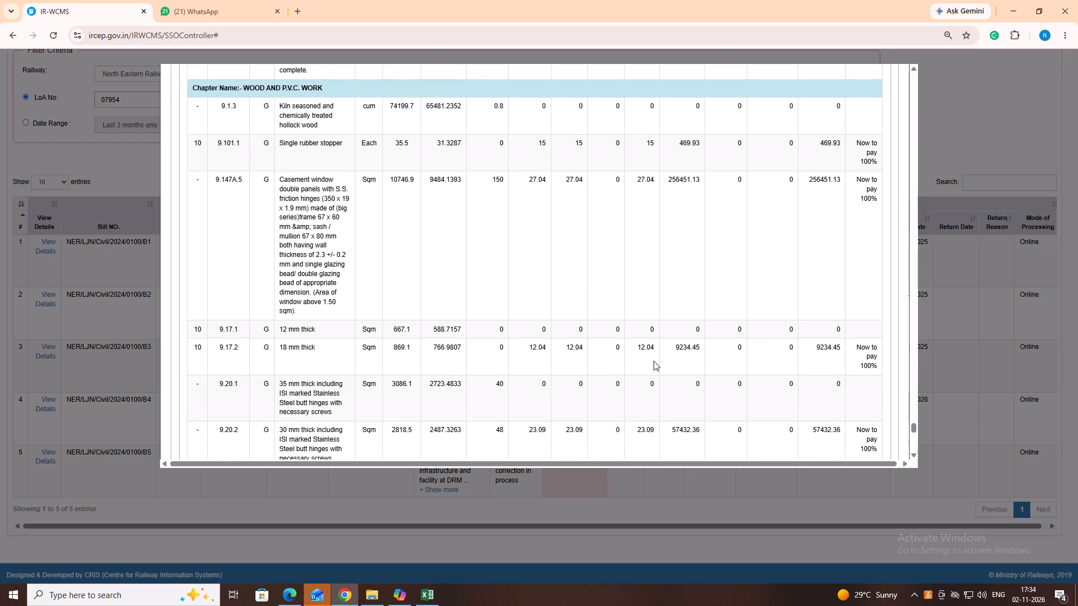
{"action": "scroll", "coordinate": [653, 361], "scroll_direction": "down", "scroll_amount": 3}
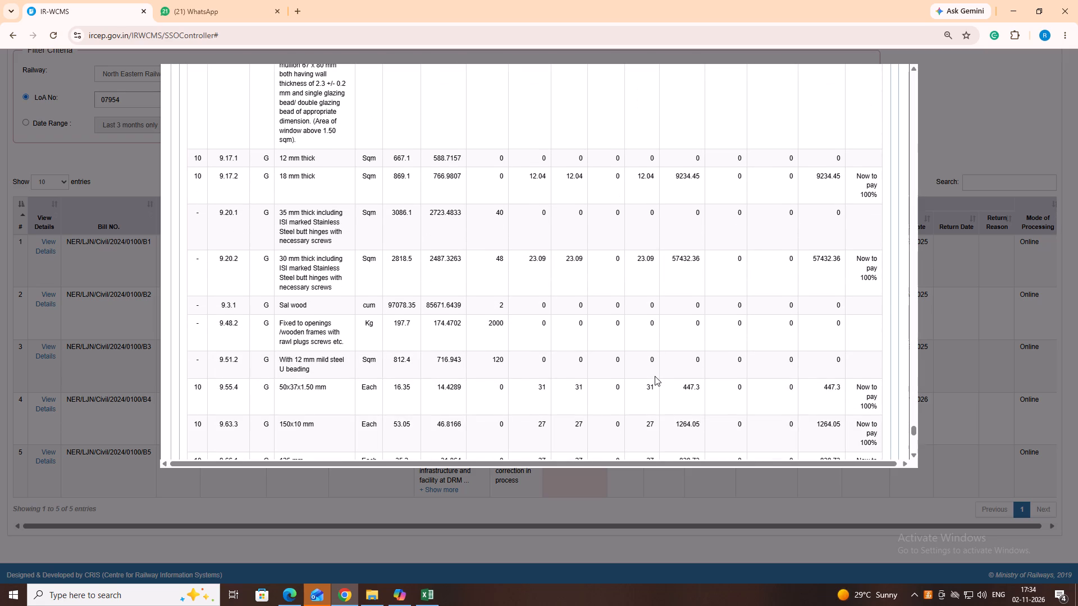
{"action": "scroll", "coordinate": [655, 376], "scroll_direction": "down", "scroll_amount": 2}
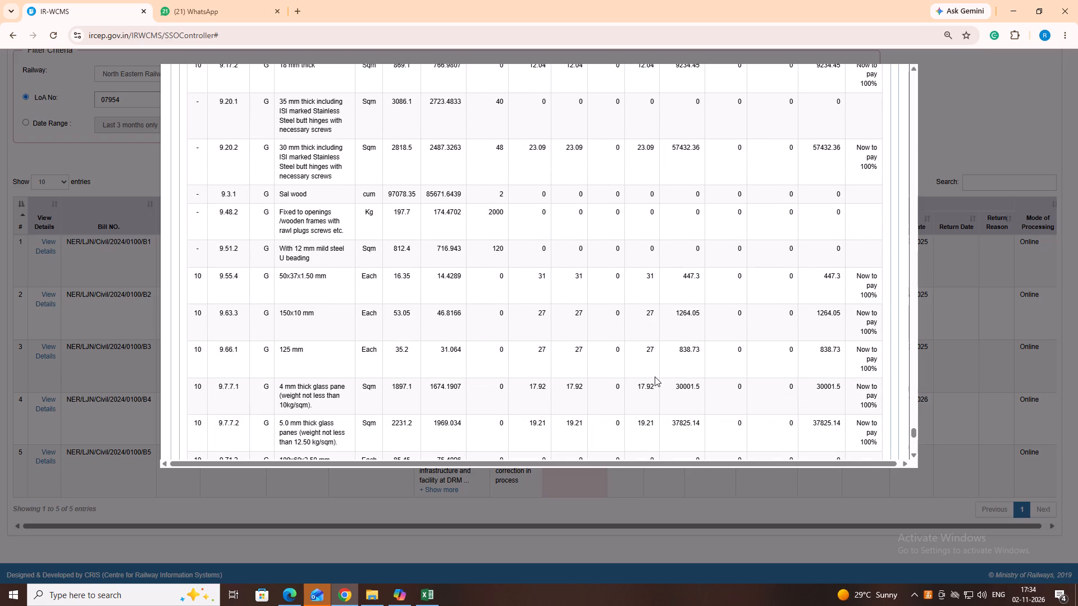
{"action": "scroll", "coordinate": [655, 377], "scroll_direction": "down", "scroll_amount": 2}
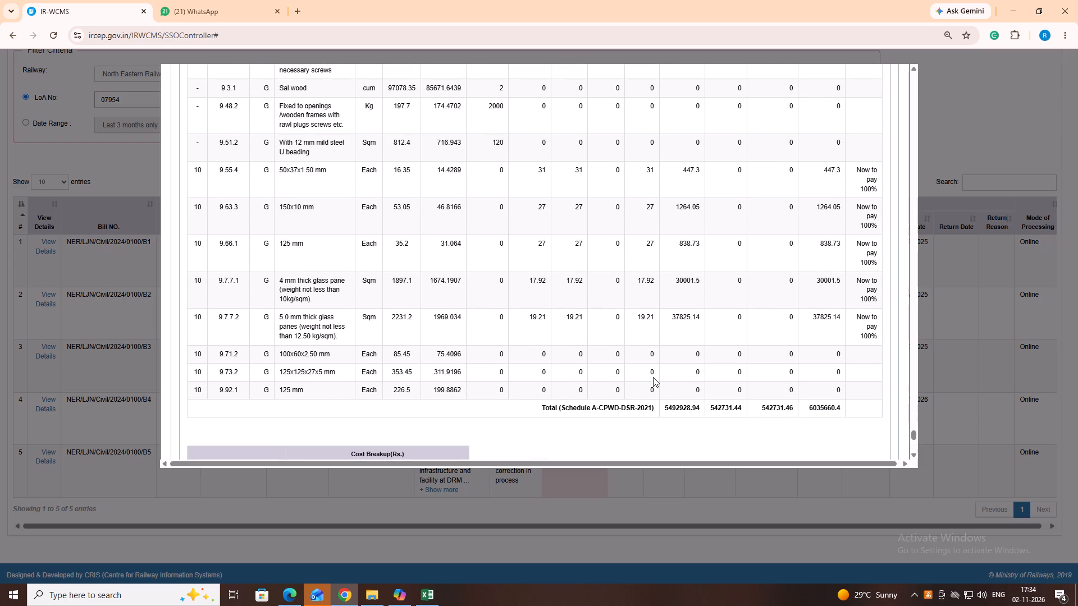
Return to the start of bill B5's item-wise details and review the Schedule B items NS1 to NS3.
{"action": "scroll", "coordinate": [653, 377], "scroll_direction": "up", "scroll_amount": 8}
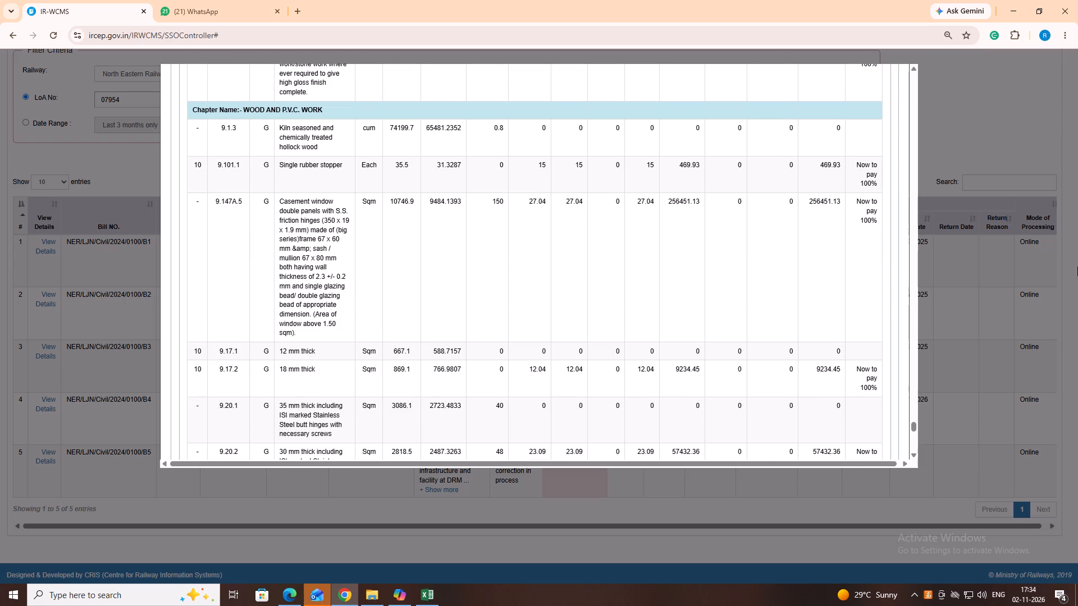
{"action": "left_click_drag", "start_coordinate": [915, 428], "coordinate": [898, 160]}
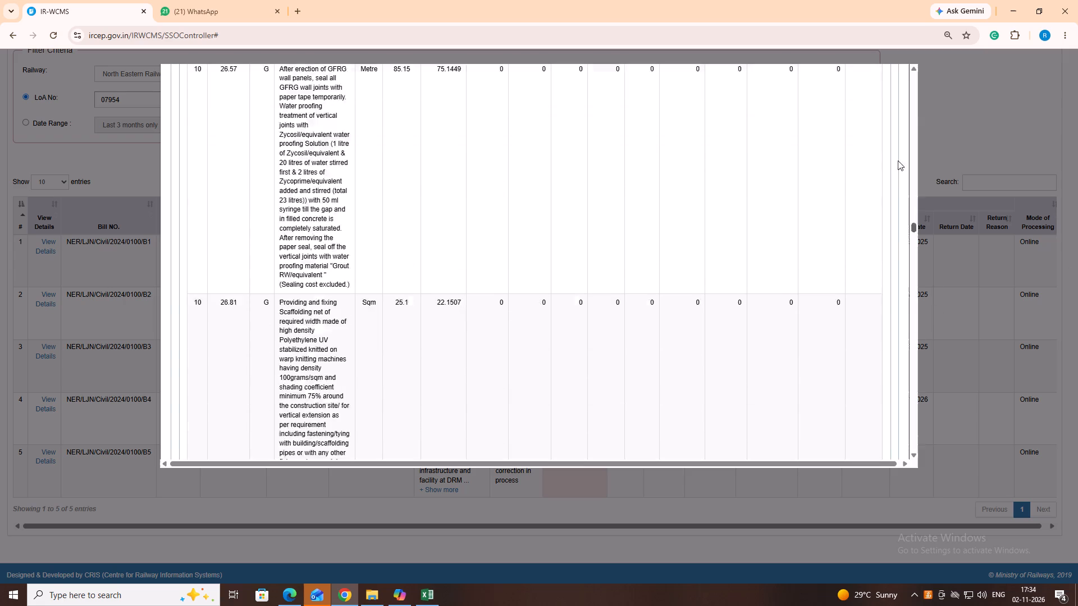
{"action": "left_click_drag", "start_coordinate": [898, 160], "coordinate": [927, 45]}
{"action": "scroll", "coordinate": [742, 359], "scroll_direction": "down", "scroll_amount": 6}
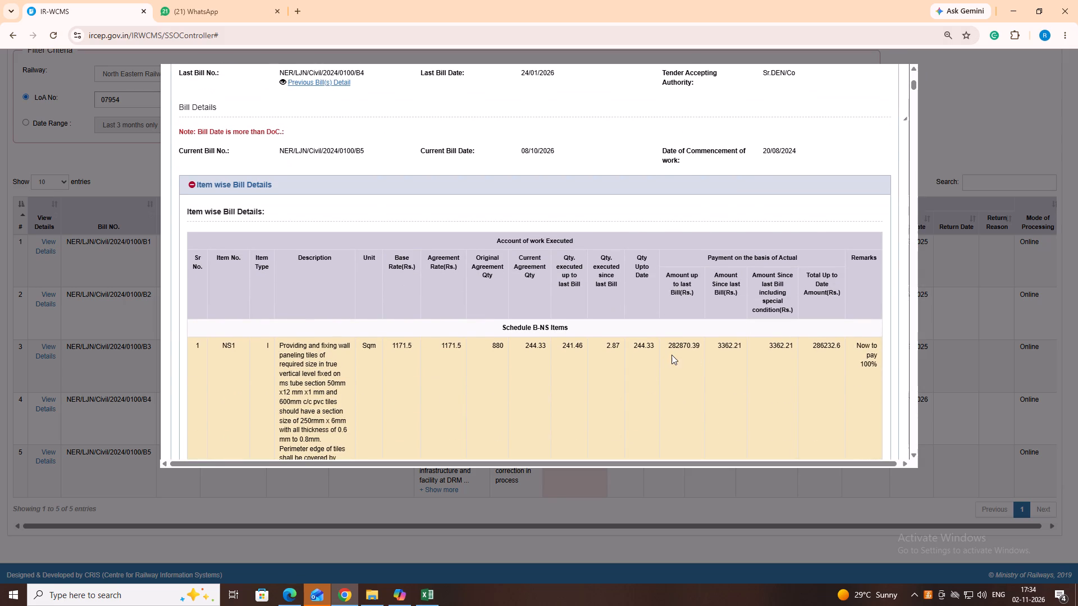
{"action": "scroll", "coordinate": [659, 355], "scroll_direction": "down", "scroll_amount": 3}
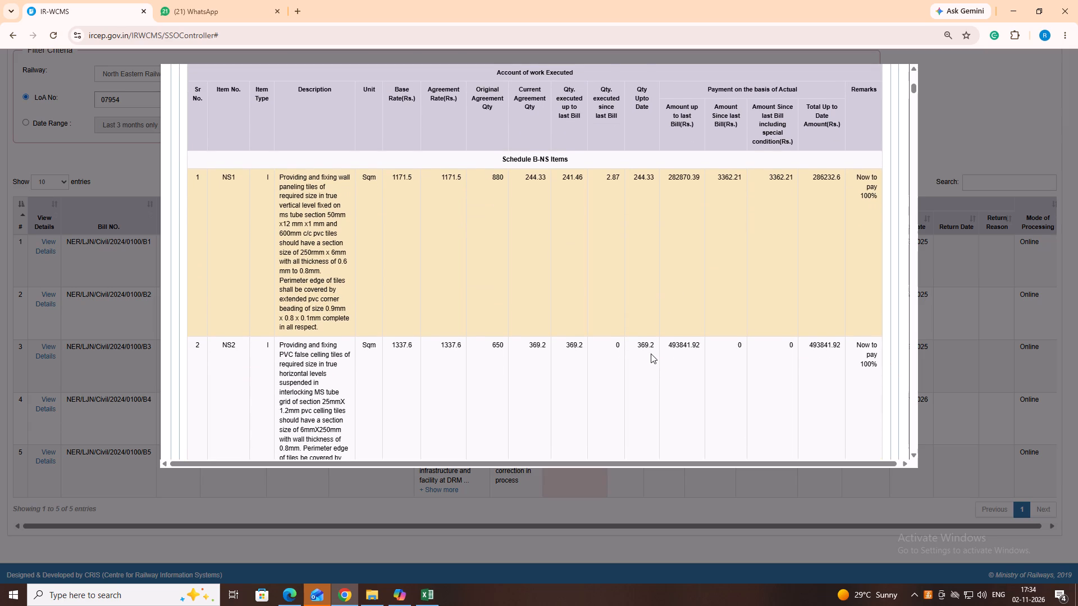
{"action": "scroll", "coordinate": [651, 353], "scroll_direction": "down", "scroll_amount": 6}
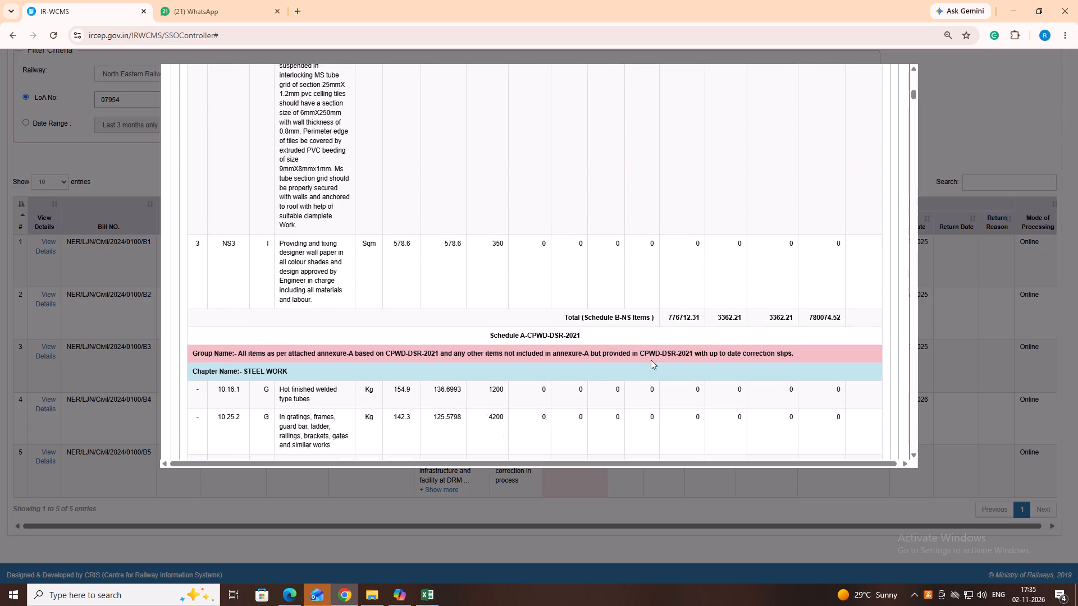
Review the quantities and amounts of the Steel Work items from 10.16.1 and the tile and granite items 11.37 to 11.56.2.
{"action": "scroll", "coordinate": [651, 360], "scroll_direction": "down", "scroll_amount": 5}
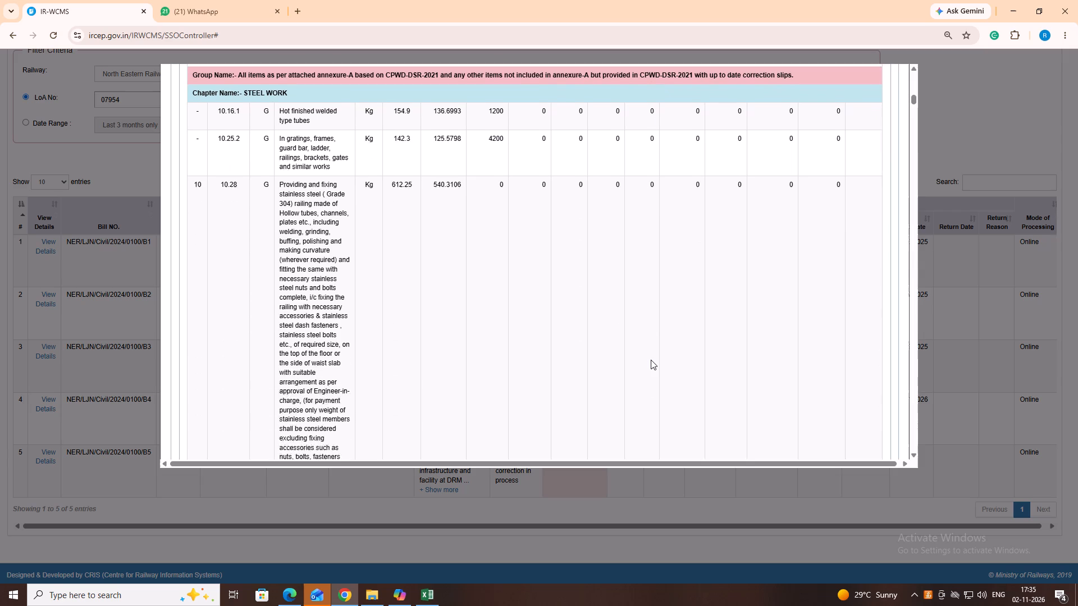
{"action": "scroll", "coordinate": [651, 360], "scroll_direction": "down", "scroll_amount": 8}
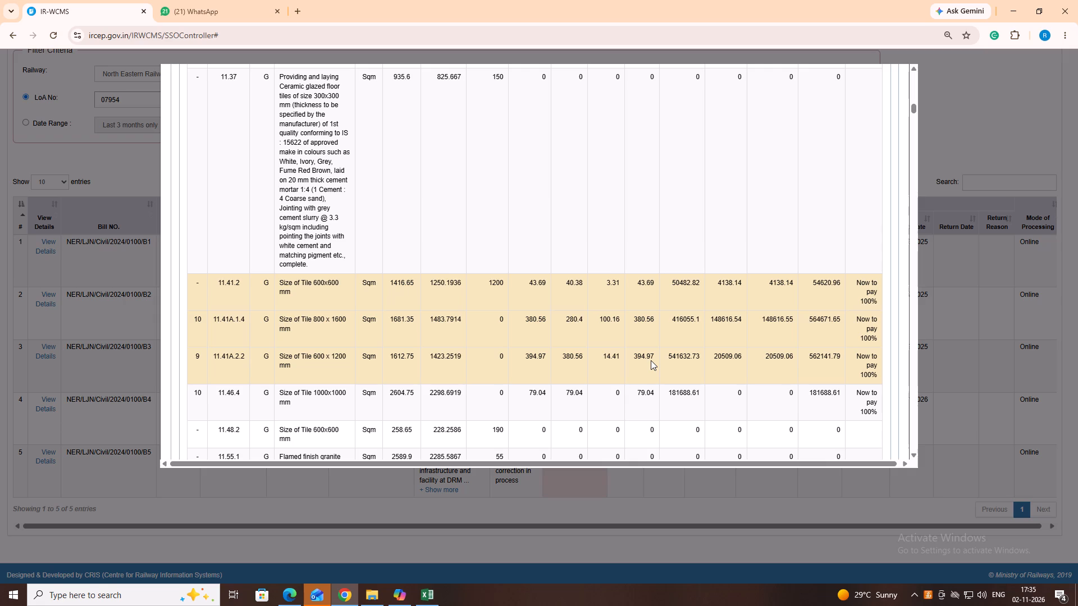
{"action": "scroll", "coordinate": [653, 382], "scroll_direction": "down", "scroll_amount": 2}
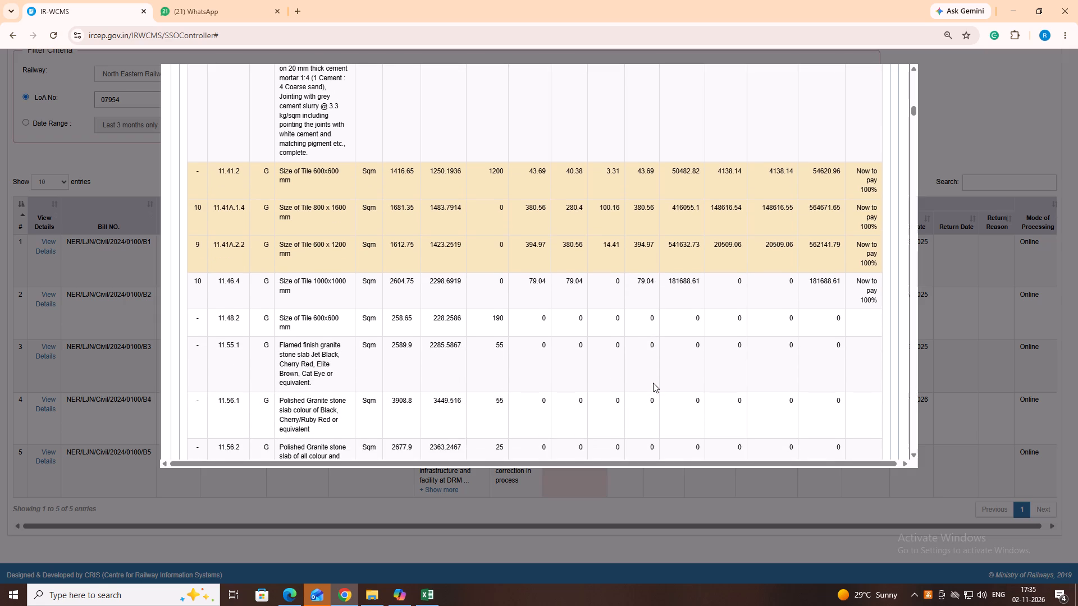
Review the quantities and amounts of the Roofing items 12.41.2 to 12.45.3 and the Finishing items 13.100.1 to 13.99.1 in bill B5.
{"action": "scroll", "coordinate": [653, 384], "scroll_direction": "down", "scroll_amount": 3}
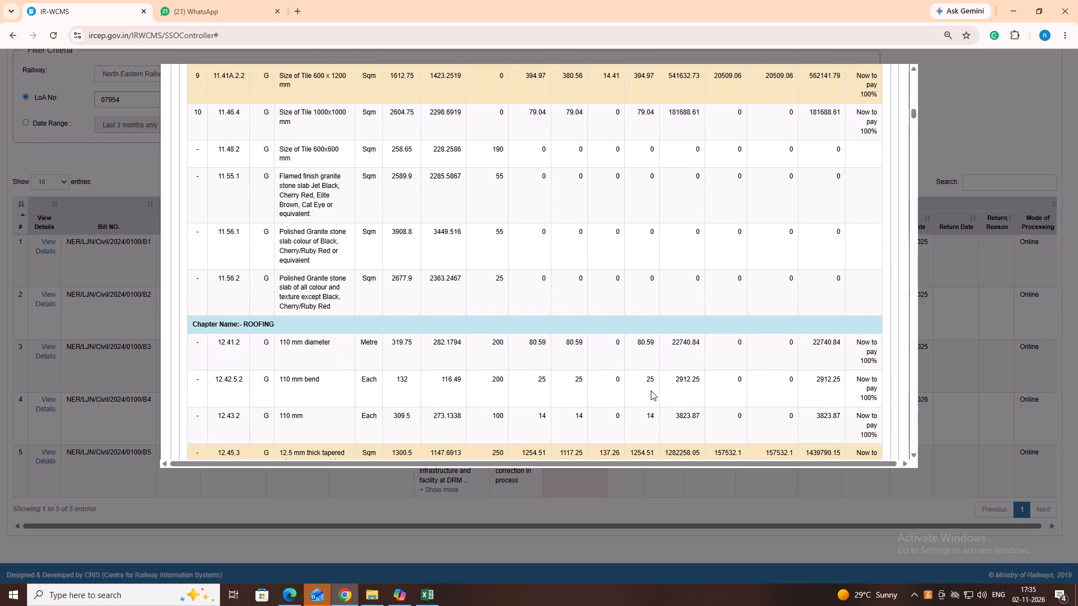
{"action": "scroll", "coordinate": [651, 391], "scroll_direction": "down", "scroll_amount": 1}
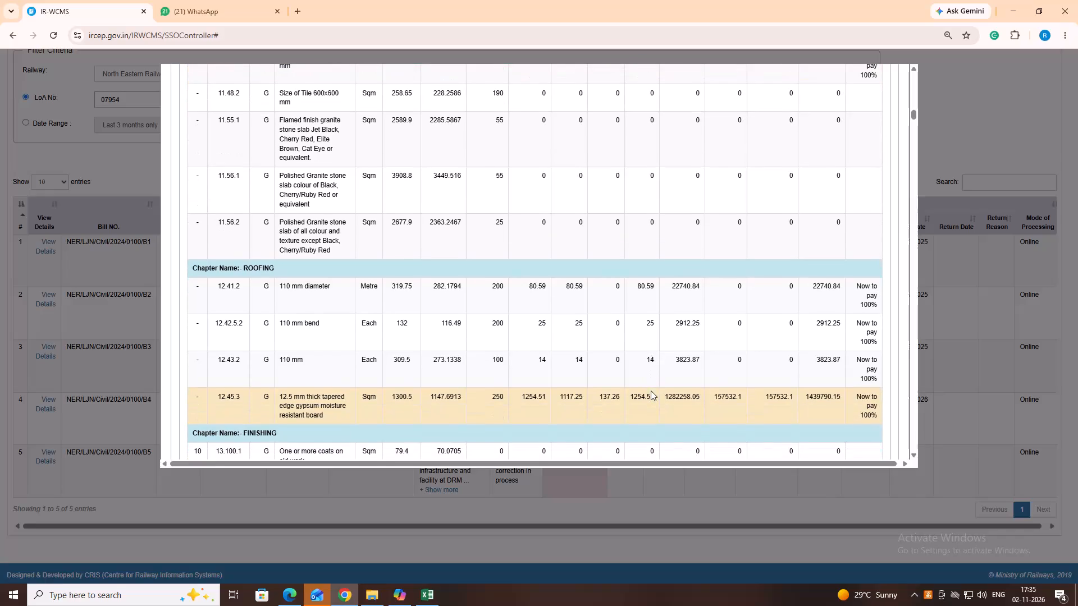
{"action": "scroll", "coordinate": [651, 391], "scroll_direction": "down", "scroll_amount": 2}
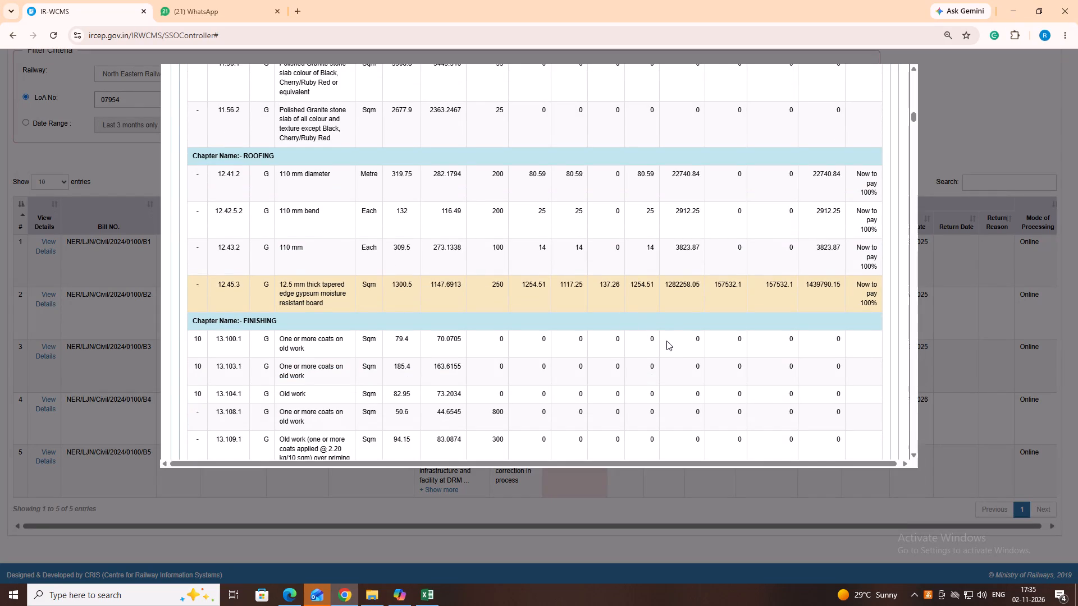
{"action": "scroll", "coordinate": [665, 345], "scroll_direction": "down", "scroll_amount": 4}
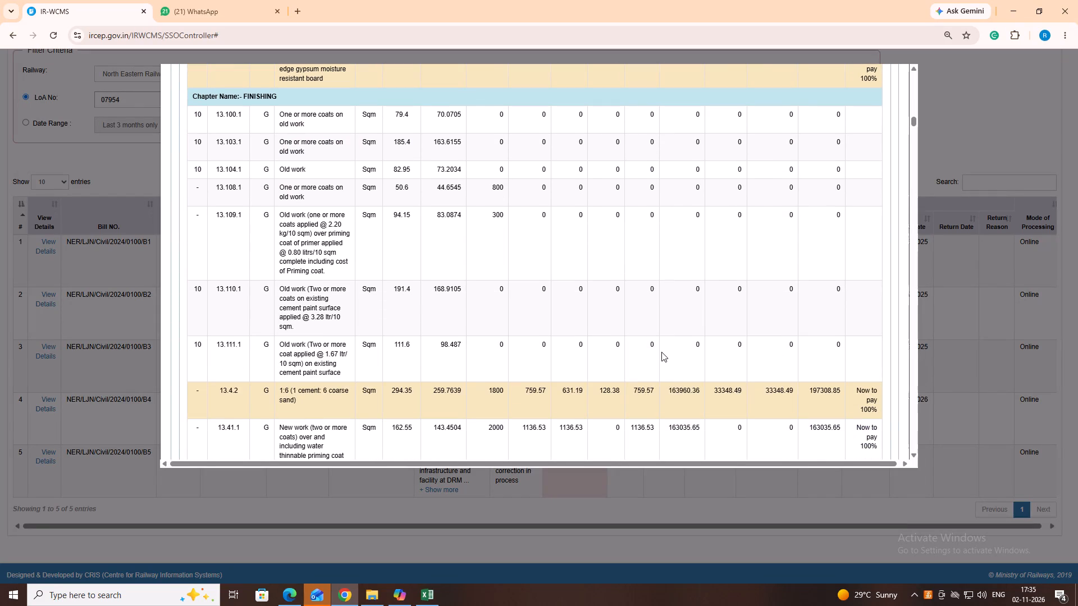
{"action": "scroll", "coordinate": [660, 357], "scroll_direction": "down", "scroll_amount": 2}
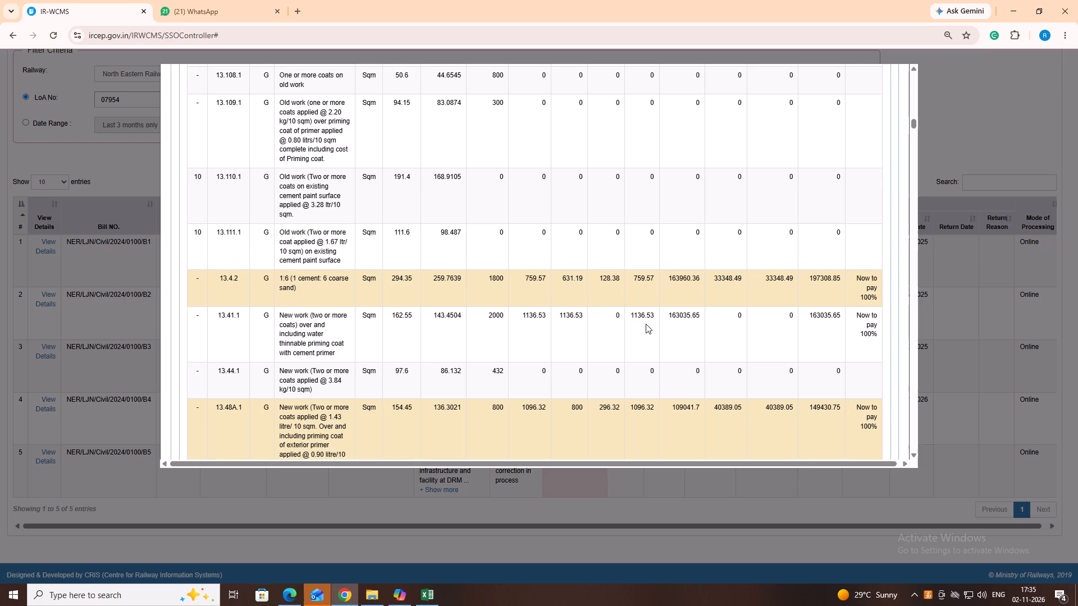
{"action": "scroll", "coordinate": [645, 341], "scroll_direction": "down", "scroll_amount": 2}
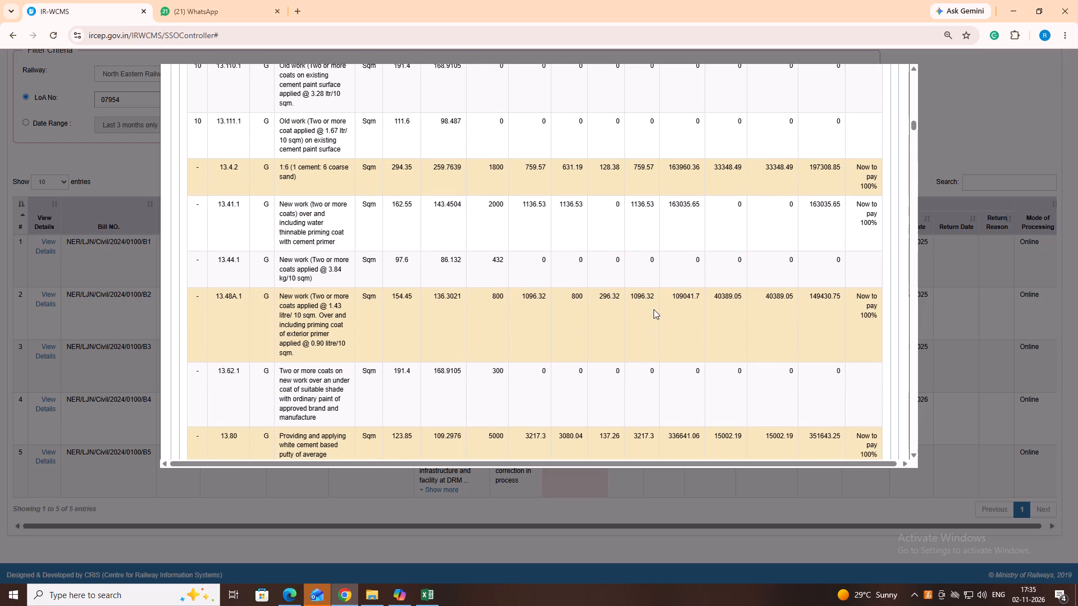
{"action": "scroll", "coordinate": [654, 328], "scroll_direction": "down", "scroll_amount": 2}
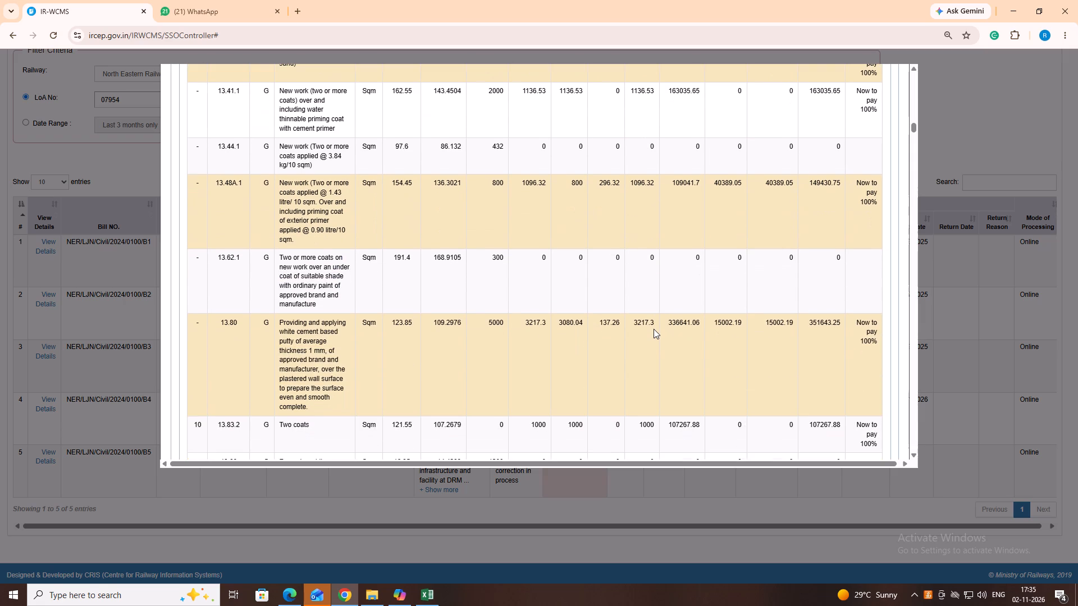
{"action": "scroll", "coordinate": [654, 329], "scroll_direction": "down", "scroll_amount": 2}
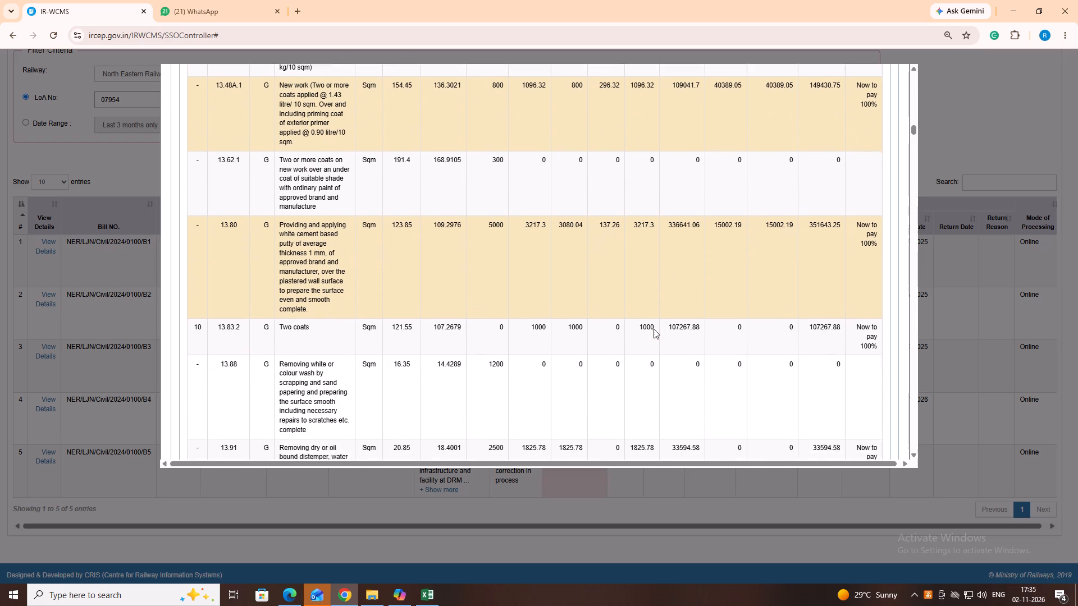
{"action": "scroll", "coordinate": [654, 329], "scroll_direction": "down", "scroll_amount": 1}
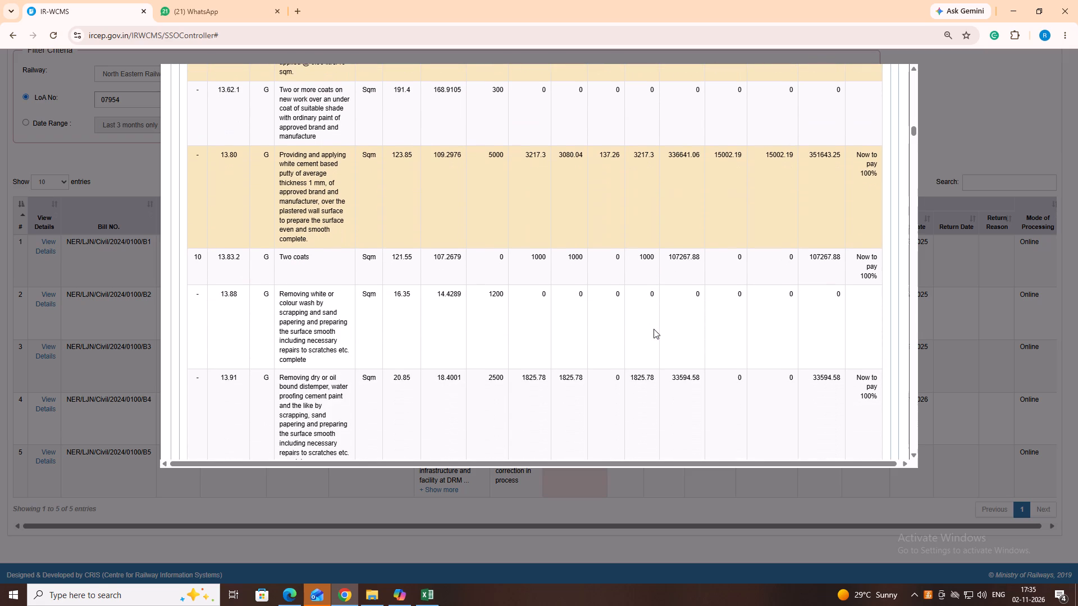
{"action": "scroll", "coordinate": [654, 329], "scroll_direction": "down", "scroll_amount": 1}
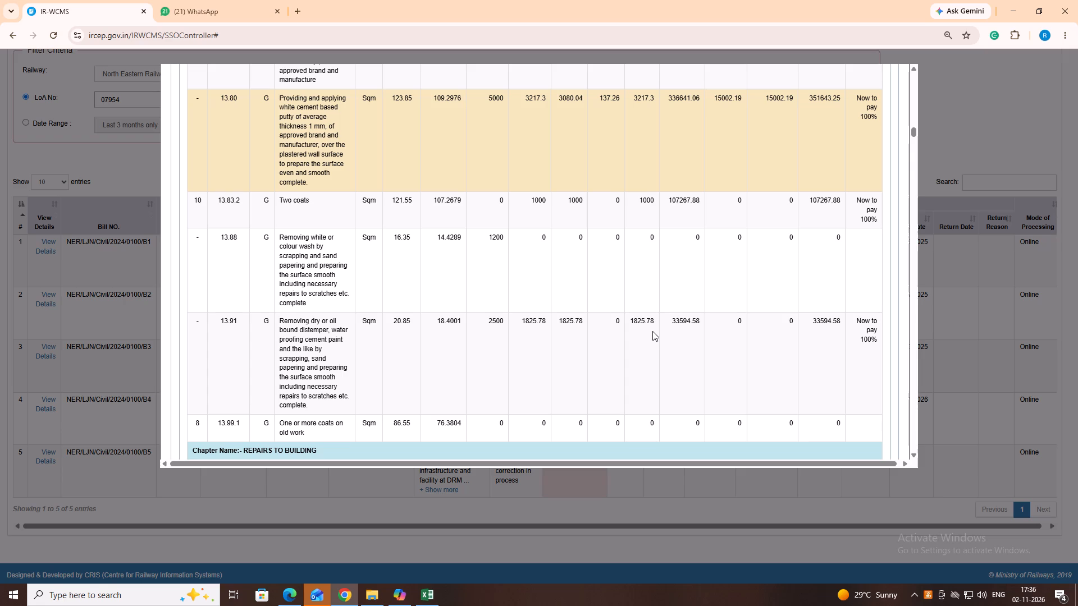
Review the quantities and amounts of the Repairs to Building items 14.12 to 14.72.
{"action": "scroll", "coordinate": [652, 333], "scroll_direction": "down", "scroll_amount": 6}
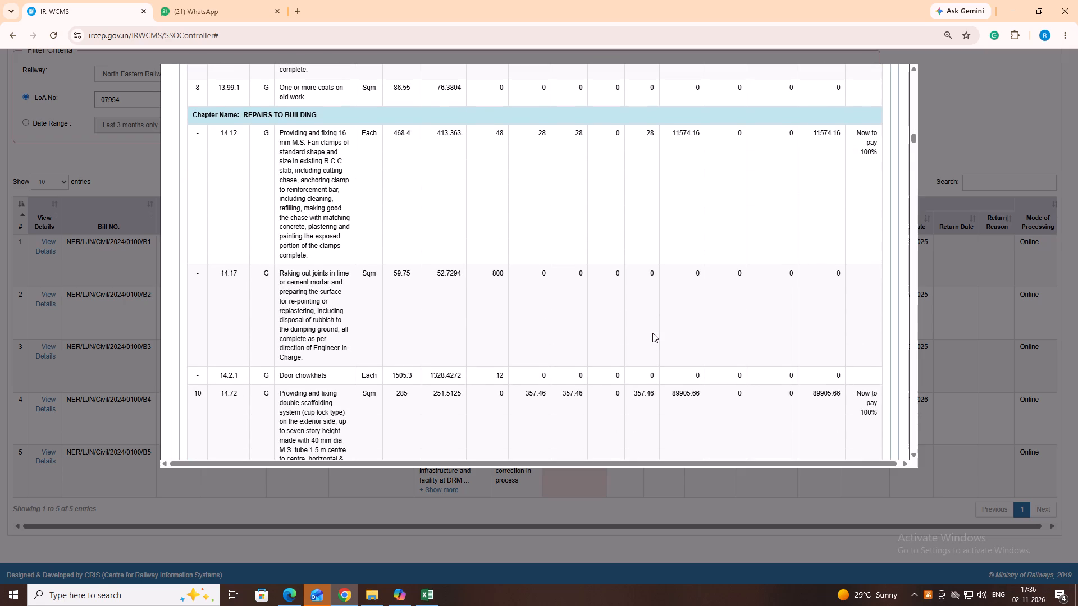
{"action": "scroll", "coordinate": [652, 333], "scroll_direction": "down", "scroll_amount": 1}
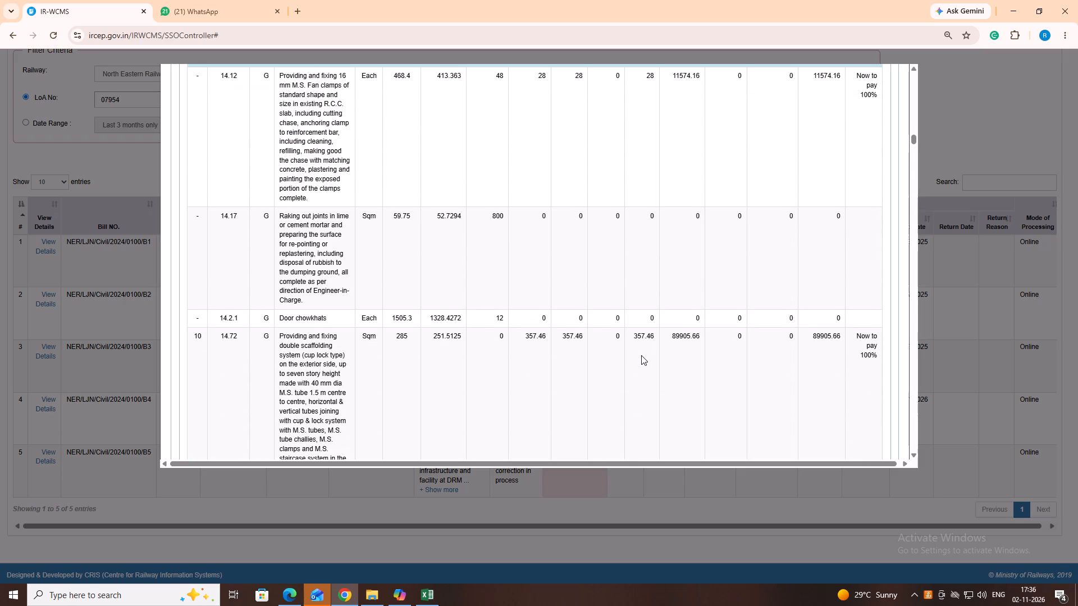
{"action": "scroll", "coordinate": [640, 355], "scroll_direction": "down", "scroll_amount": 3}
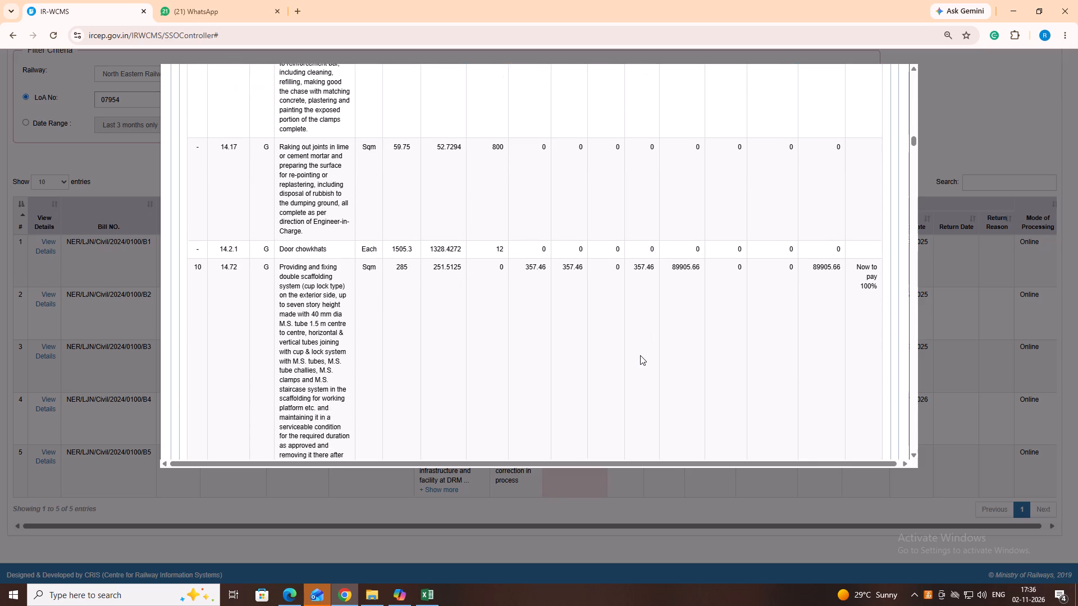
{"action": "scroll", "coordinate": [640, 355], "scroll_direction": "down", "scroll_amount": 4}
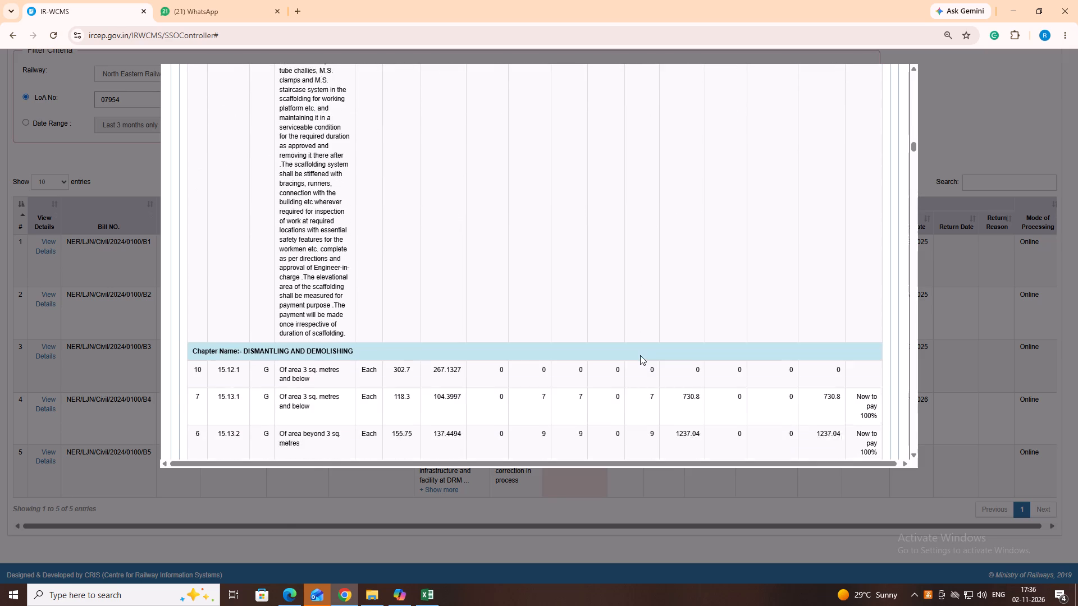
Review the quantities and amounts of the Dismantling and Demolishing items 15.12.1 to 15.7.4.
{"action": "scroll", "coordinate": [640, 355], "scroll_direction": "down", "scroll_amount": 2}
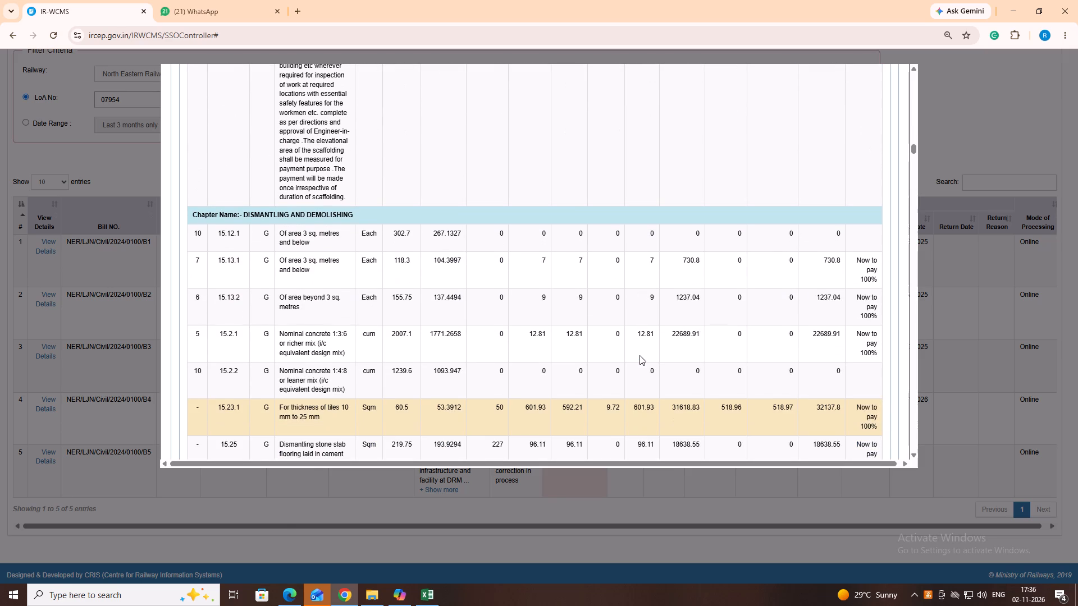
{"action": "scroll", "coordinate": [640, 355], "scroll_direction": "down", "scroll_amount": 2}
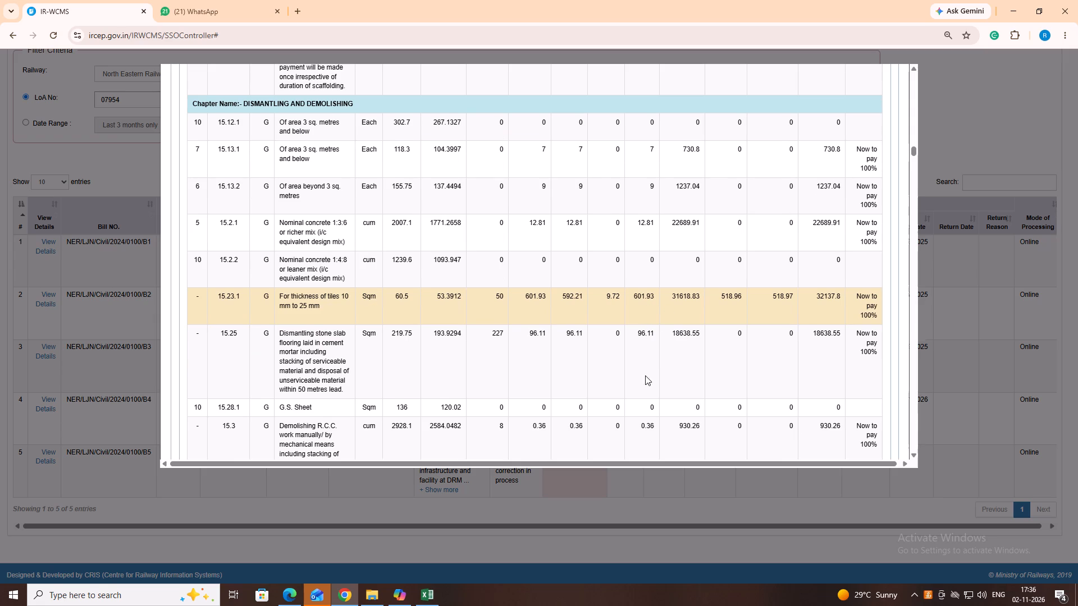
{"action": "scroll", "coordinate": [645, 378], "scroll_direction": "down", "scroll_amount": 4}
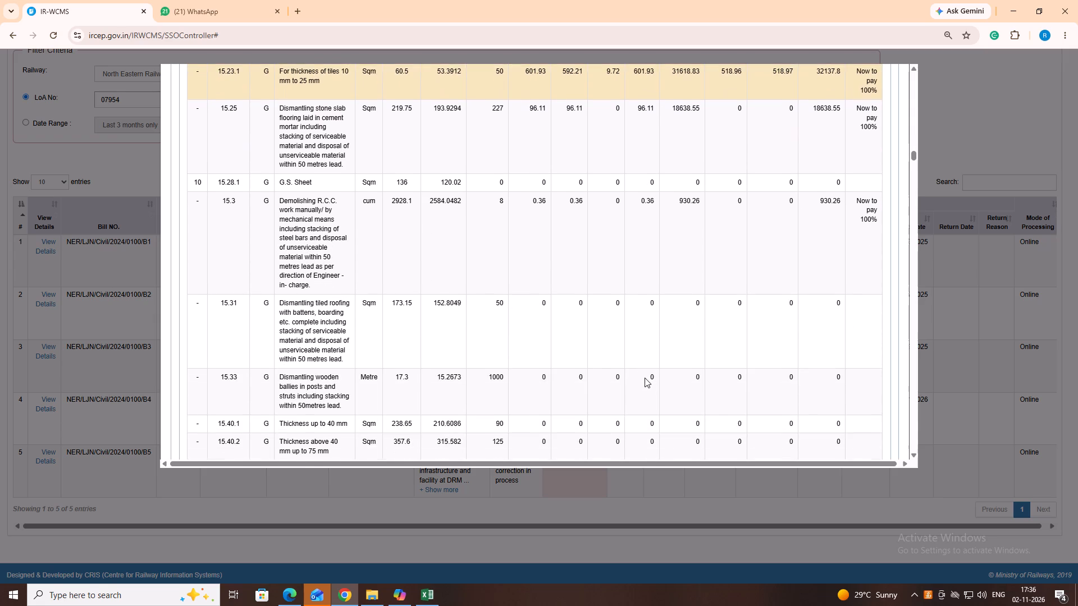
{"action": "scroll", "coordinate": [645, 378], "scroll_direction": "down", "scroll_amount": 4}
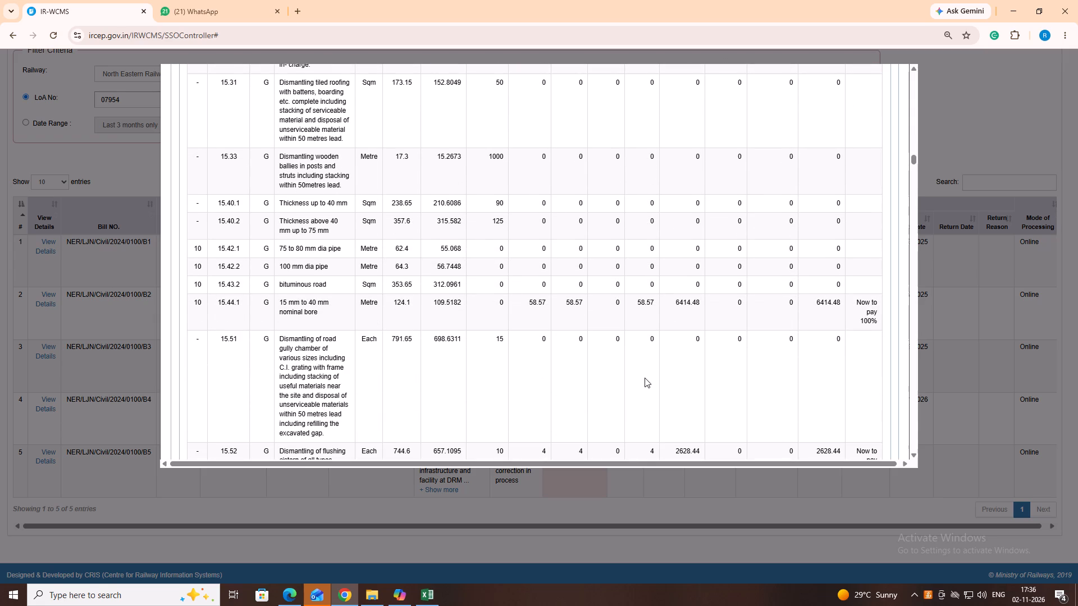
{"action": "scroll", "coordinate": [645, 379], "scroll_direction": "down", "scroll_amount": 4}
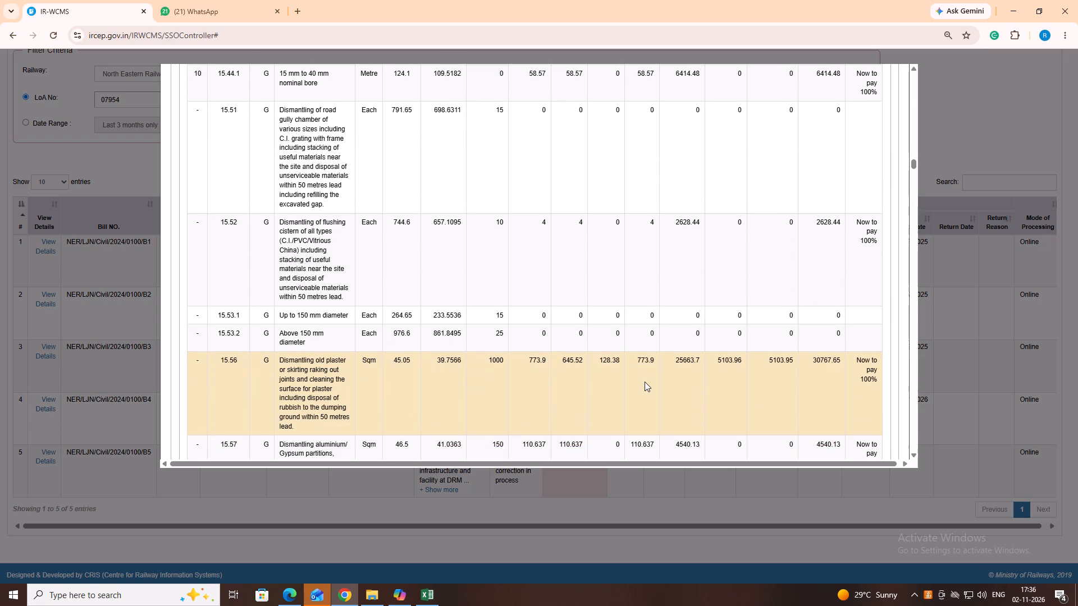
{"action": "scroll", "coordinate": [645, 382], "scroll_direction": "down", "scroll_amount": 2}
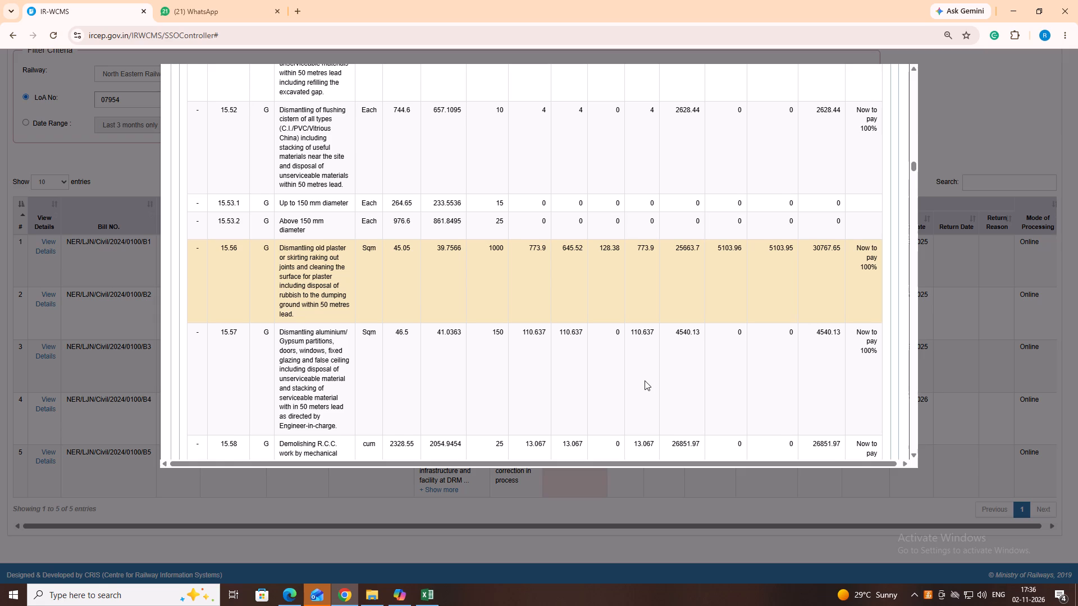
{"action": "scroll", "coordinate": [645, 380], "scroll_direction": "down", "scroll_amount": 2}
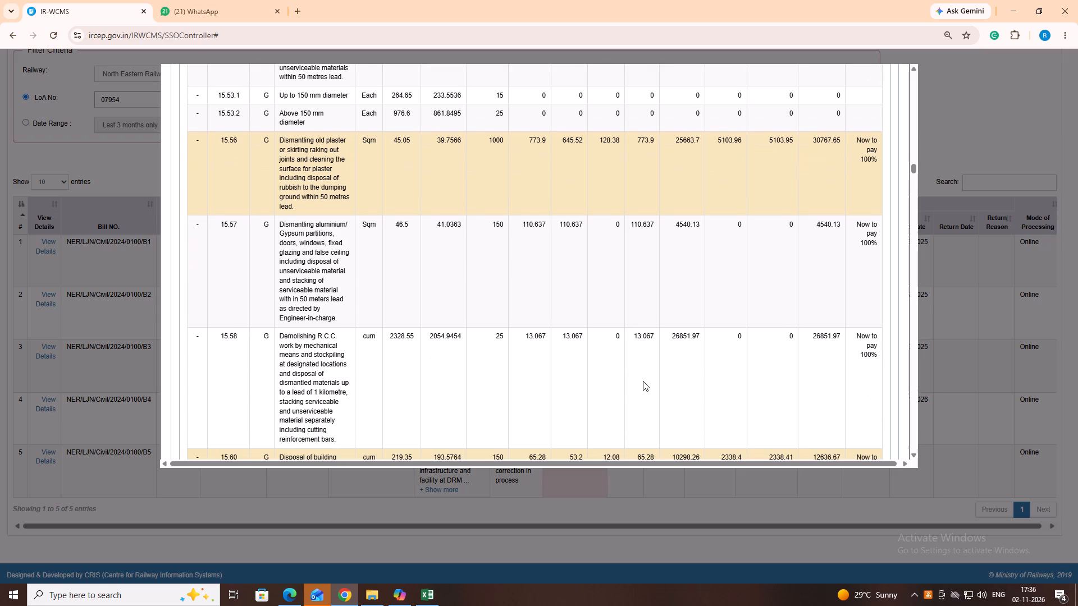
{"action": "scroll", "coordinate": [651, 337], "scroll_direction": "down", "scroll_amount": 1}
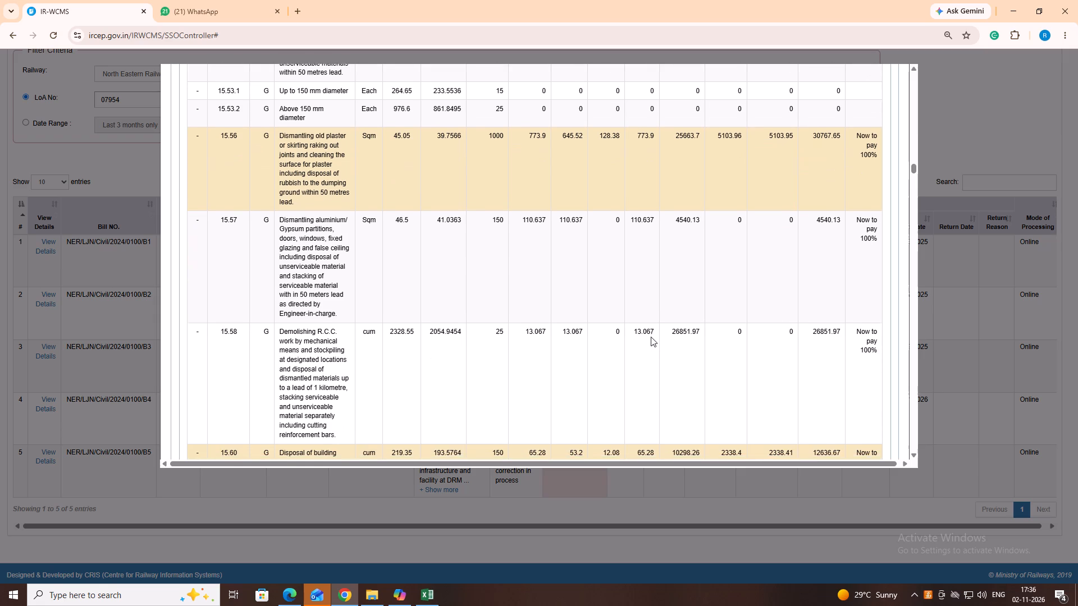
{"action": "scroll", "coordinate": [651, 337], "scroll_direction": "down", "scroll_amount": 1}
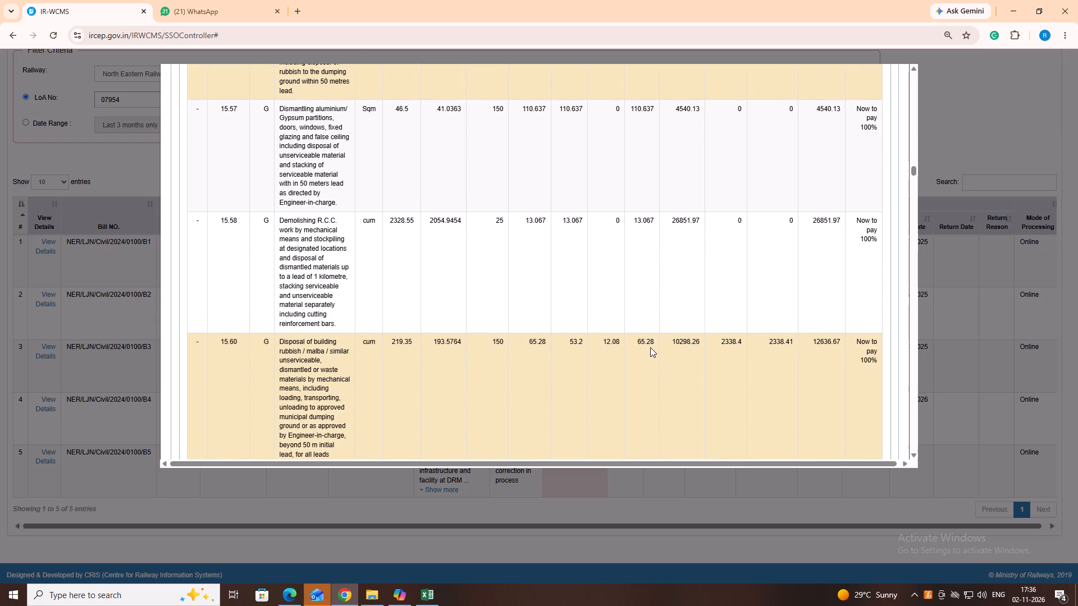
{"action": "scroll", "coordinate": [650, 347], "scroll_direction": "down", "scroll_amount": 3}
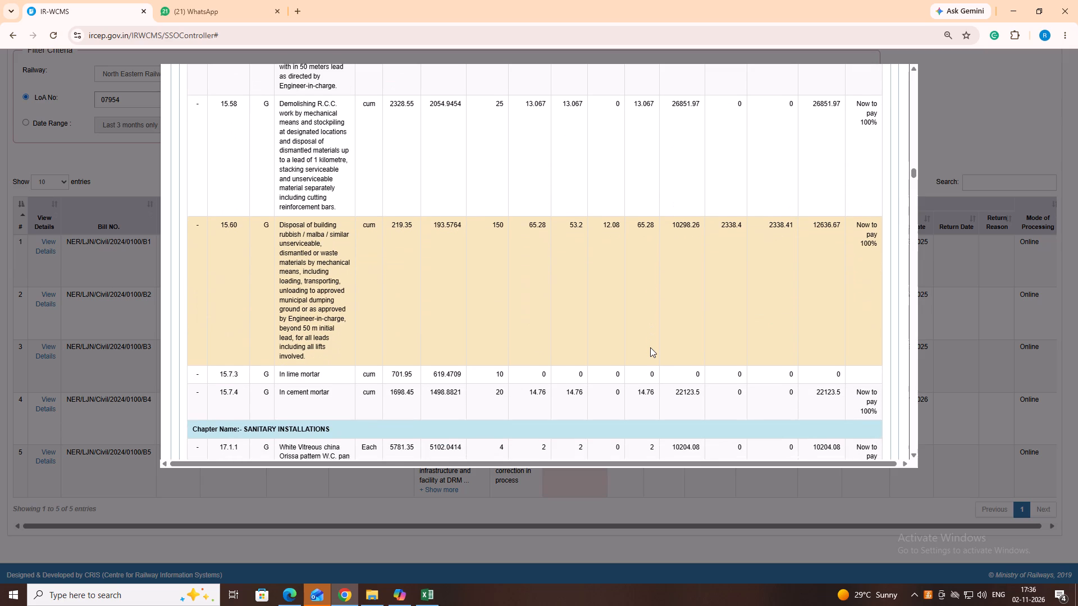
Review the quantities and amounts of the Sanitary Installations items 17.1.1 to 17.81.
{"action": "scroll", "coordinate": [650, 347], "scroll_direction": "down", "scroll_amount": 1}
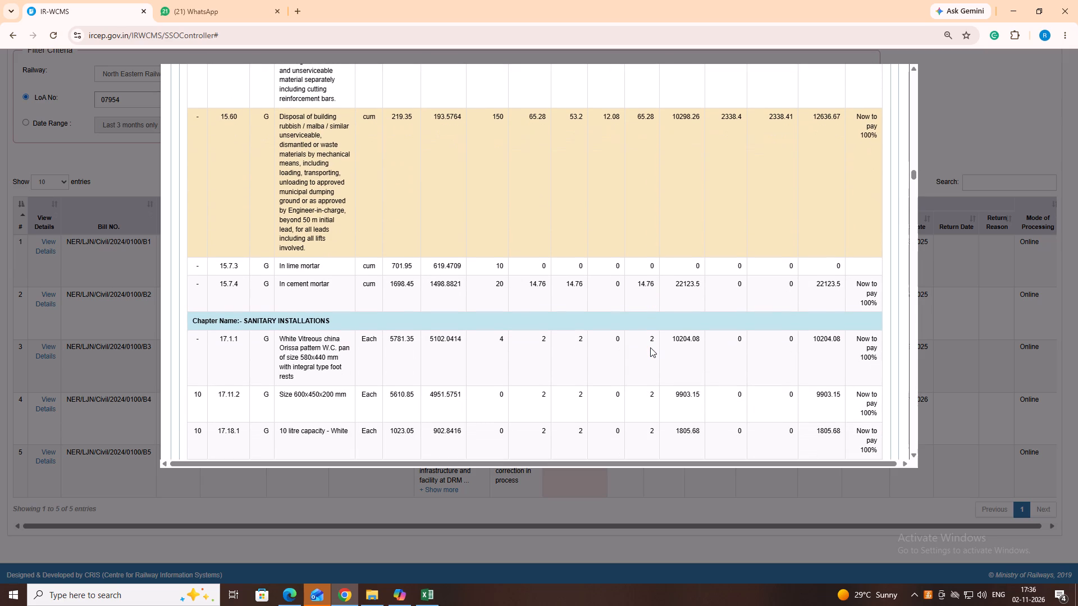
{"action": "scroll", "coordinate": [650, 347], "scroll_direction": "down", "scroll_amount": 4}
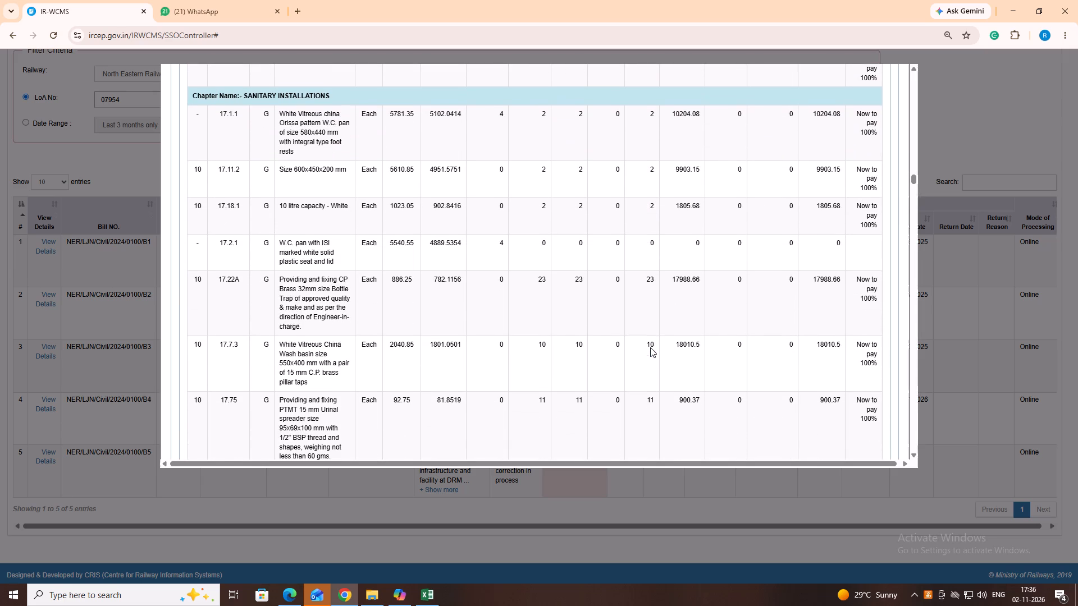
{"action": "scroll", "coordinate": [650, 347], "scroll_direction": "down", "scroll_amount": 3}
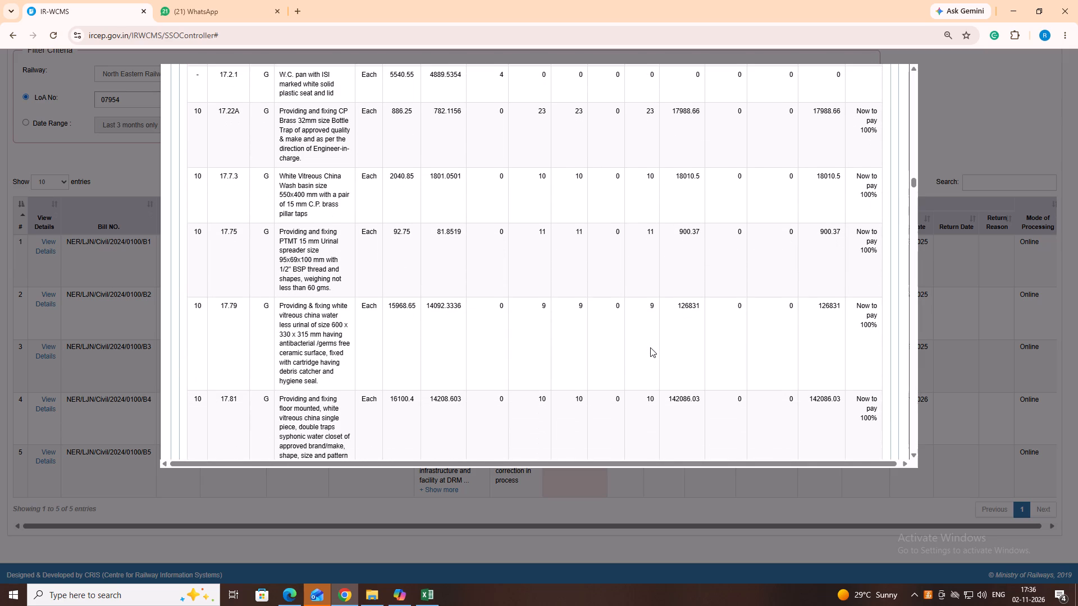
{"action": "scroll", "coordinate": [650, 347], "scroll_direction": "down", "scroll_amount": 5}
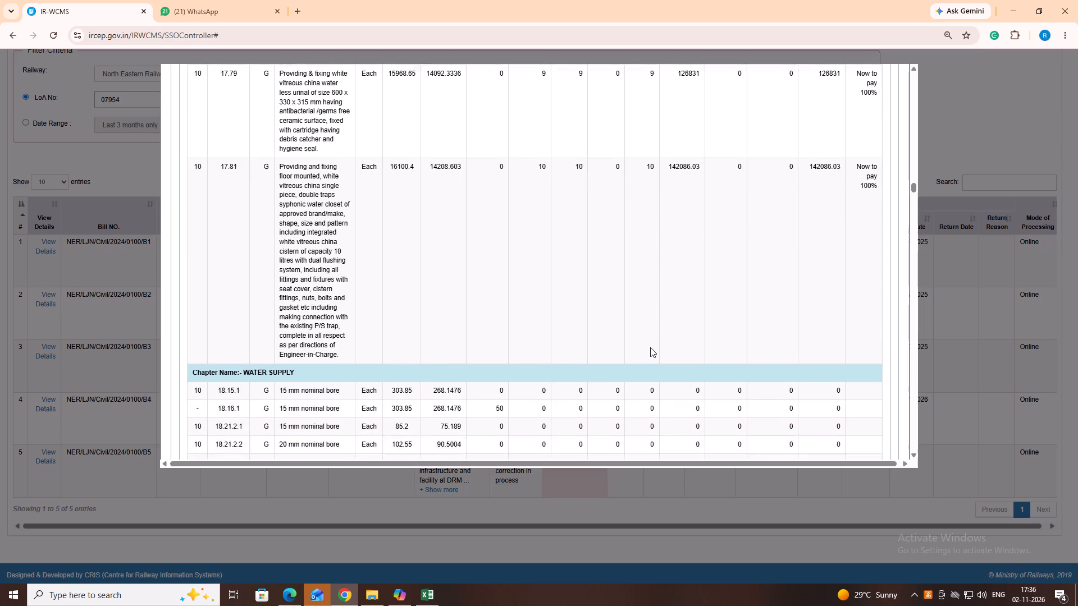
Review the quantities and amounts of the Water Supply items 18.15.1 to 18.8.4 and the Earth Work items 2.10.1.2 to 2.8.1.
{"action": "scroll", "coordinate": [650, 347], "scroll_direction": "down", "scroll_amount": 6}
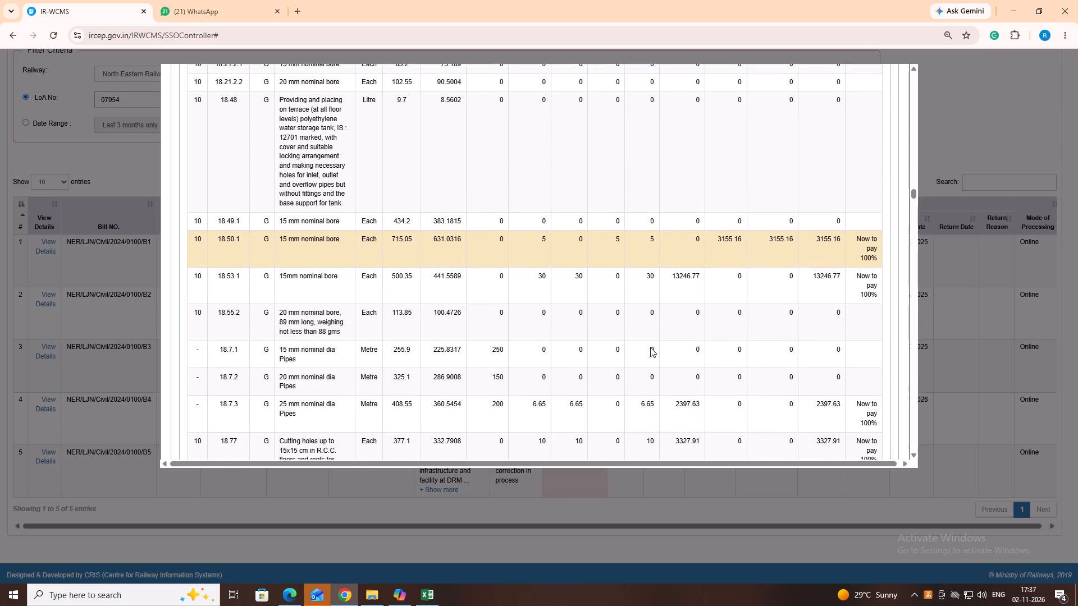
{"action": "scroll", "coordinate": [650, 347], "scroll_direction": "down", "scroll_amount": 2}
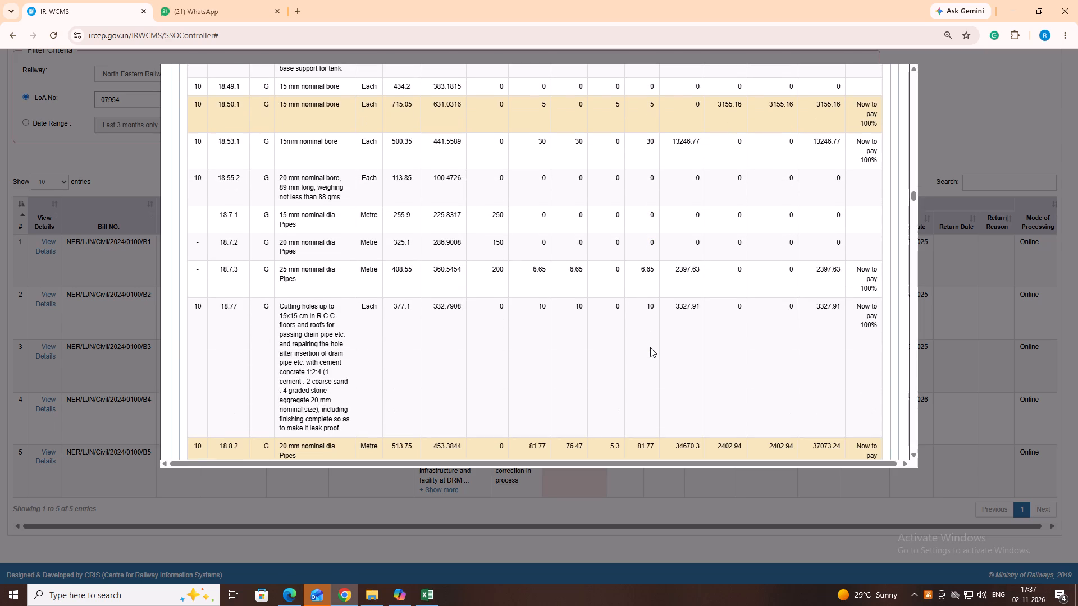
{"action": "scroll", "coordinate": [650, 347], "scroll_direction": "down", "scroll_amount": 1}
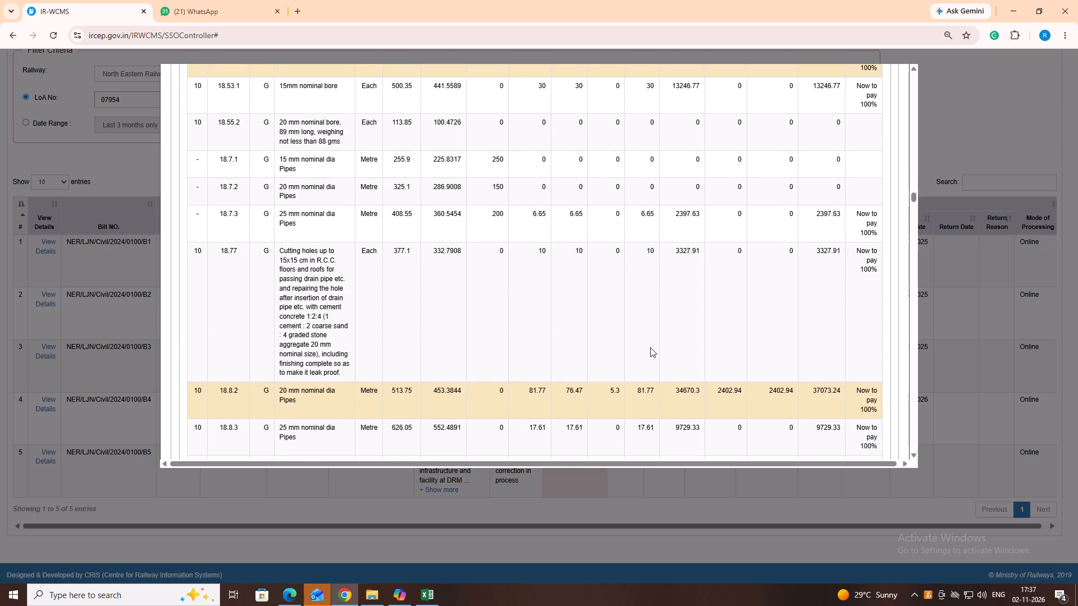
{"action": "scroll", "coordinate": [650, 347], "scroll_direction": "down", "scroll_amount": 1}
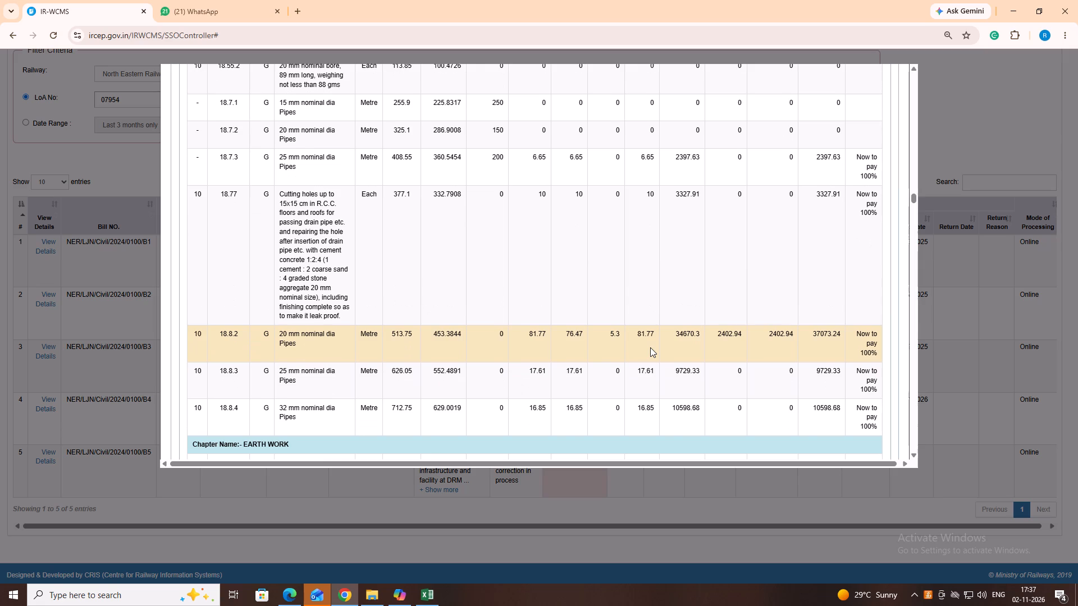
{"action": "scroll", "coordinate": [650, 347], "scroll_direction": "down", "scroll_amount": 4}
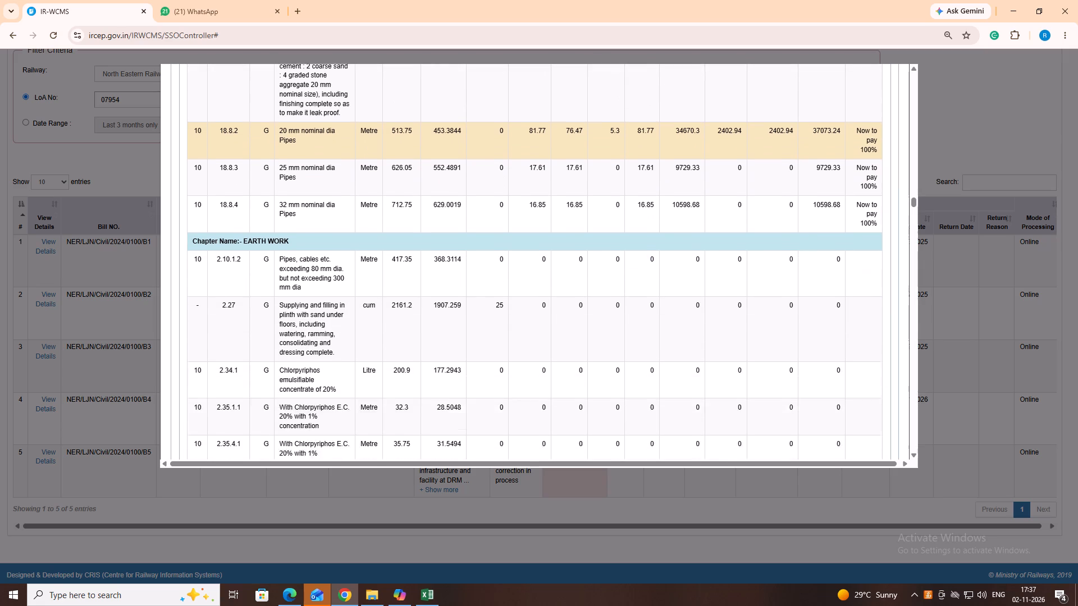
{"action": "scroll", "coordinate": [650, 347], "scroll_direction": "down", "scroll_amount": 5}
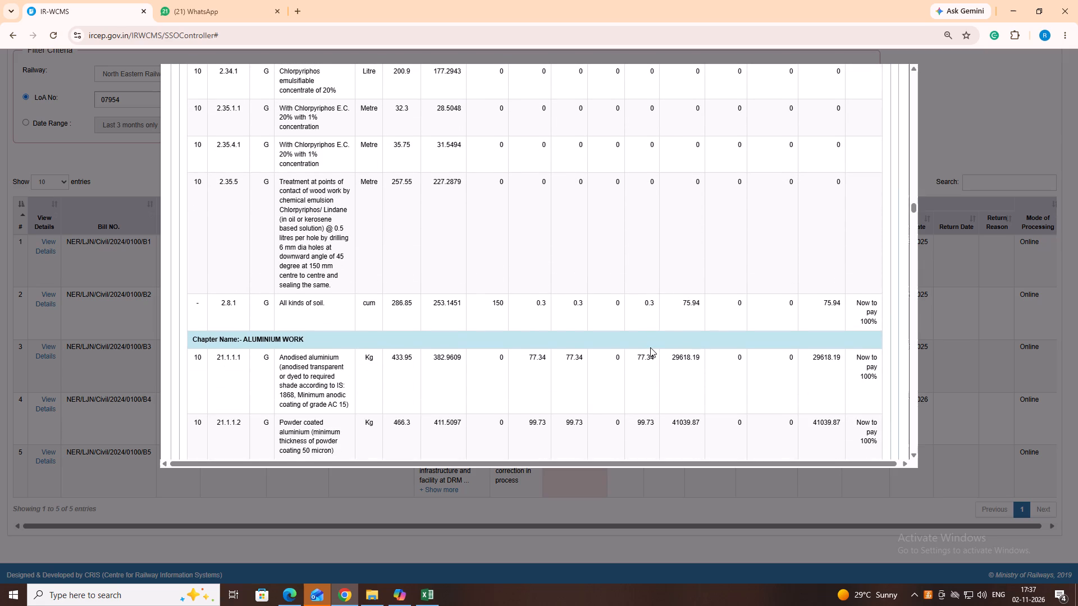
Review the quantities and amounts of the Aluminium Work items 21.1.1.1 to 21.4.1 and the Water Proofing items 22.14.1 to 22.23.2.
{"action": "scroll", "coordinate": [650, 347], "scroll_direction": "down", "scroll_amount": 1}
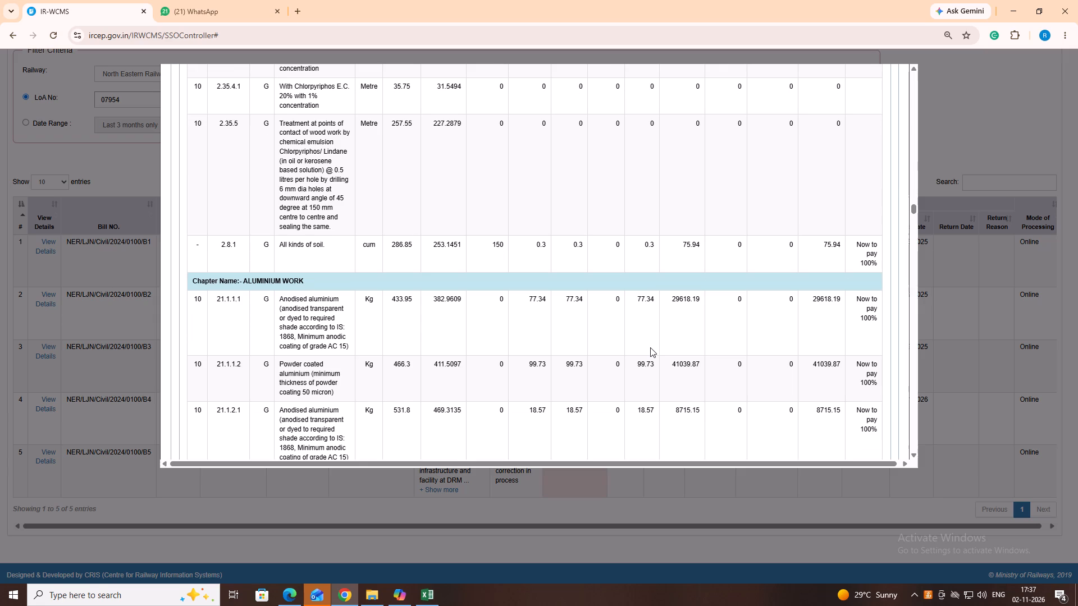
{"action": "scroll", "coordinate": [650, 347], "scroll_direction": "down", "scroll_amount": 2}
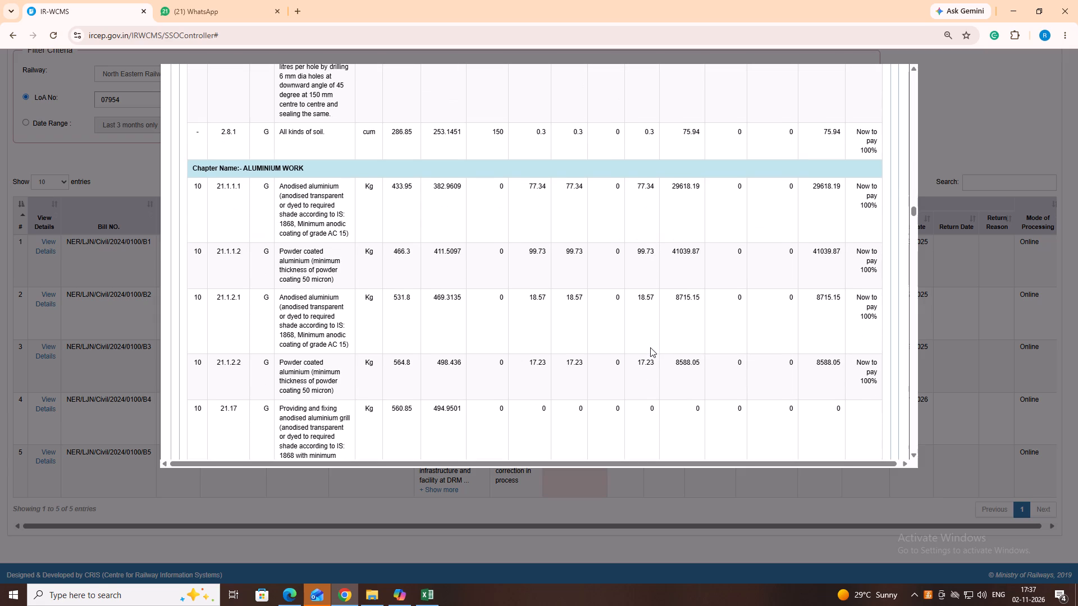
{"action": "scroll", "coordinate": [654, 368], "scroll_direction": "down", "scroll_amount": 2}
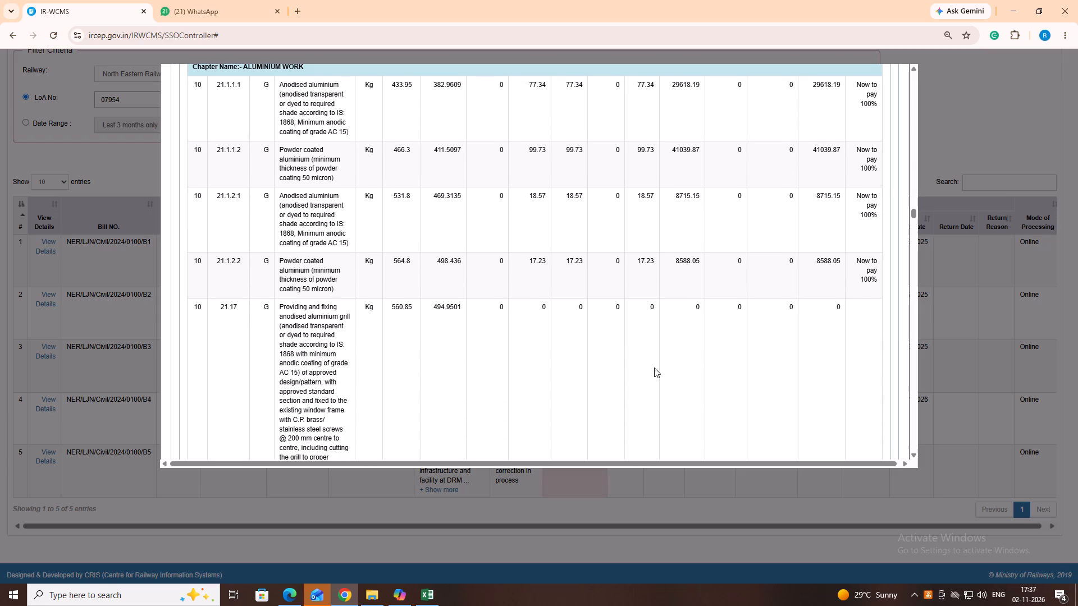
{"action": "scroll", "coordinate": [654, 368], "scroll_direction": "down", "scroll_amount": 8}
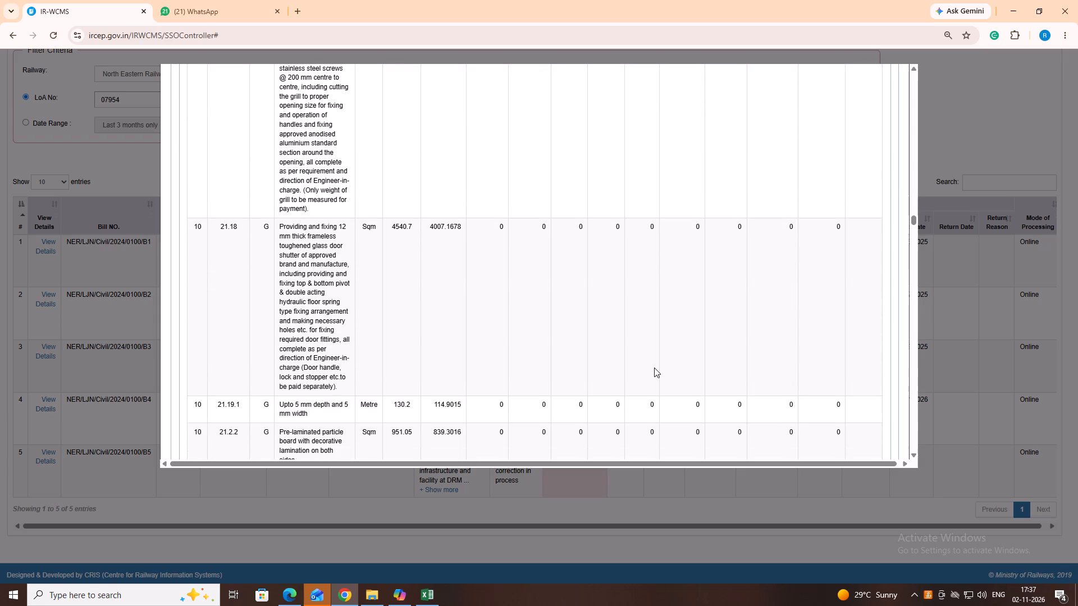
{"action": "scroll", "coordinate": [654, 368], "scroll_direction": "down", "scroll_amount": 4}
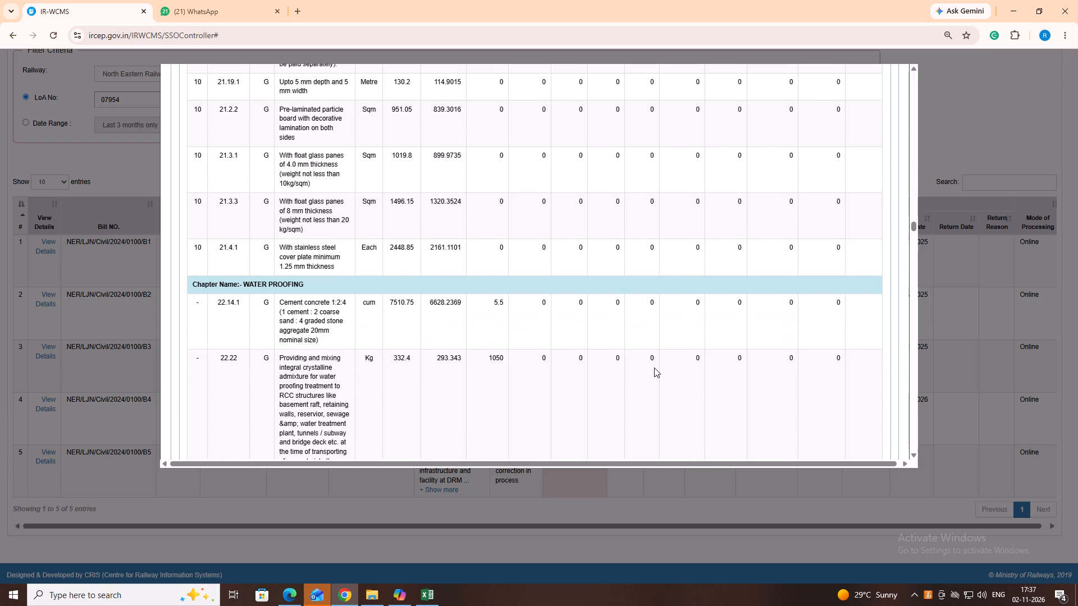
{"action": "scroll", "coordinate": [654, 368], "scroll_direction": "down", "scroll_amount": 8}
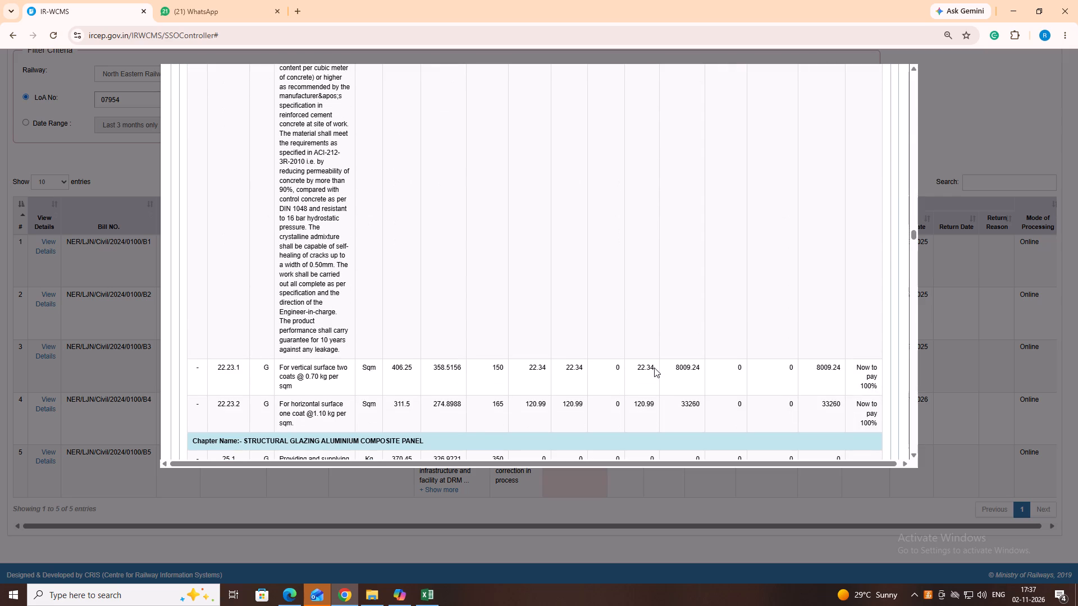
{"action": "scroll", "coordinate": [654, 368], "scroll_direction": "down", "scroll_amount": 4}
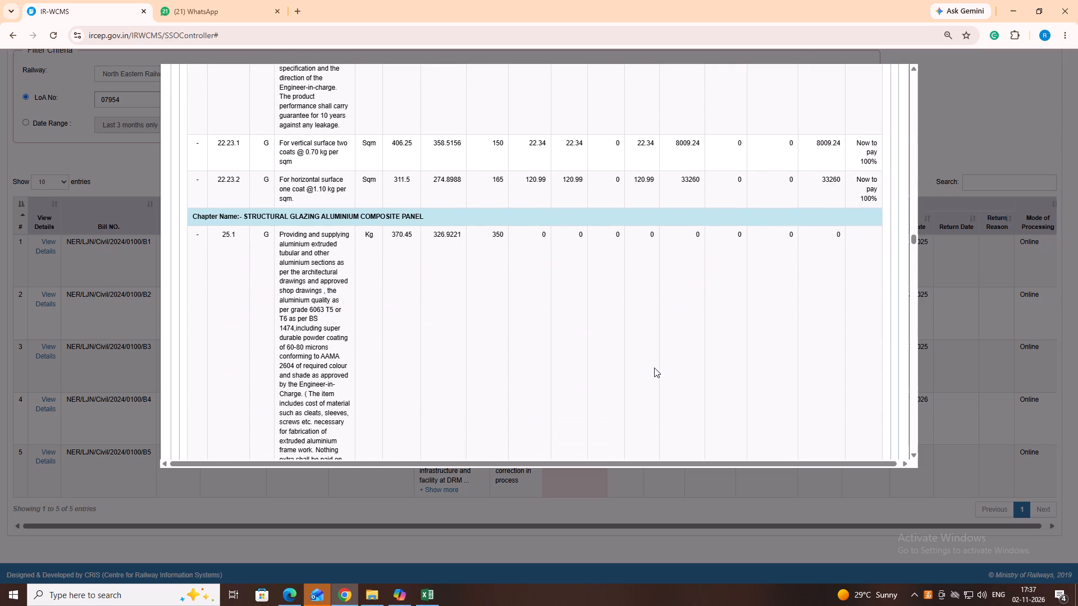
Review the quantities and amounts of the Structural Glazing items from 25.1 to 25.8 and the following GFRG panel items.
{"action": "scroll", "coordinate": [654, 368], "scroll_direction": "down", "scroll_amount": 10}
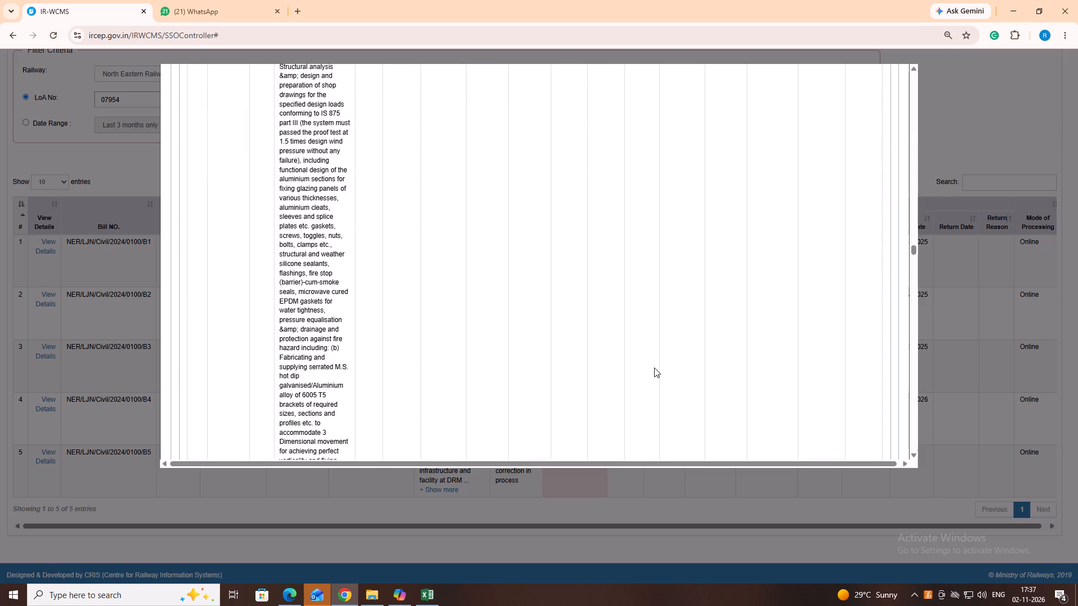
{"action": "scroll", "coordinate": [654, 367], "scroll_direction": "down", "scroll_amount": 17}
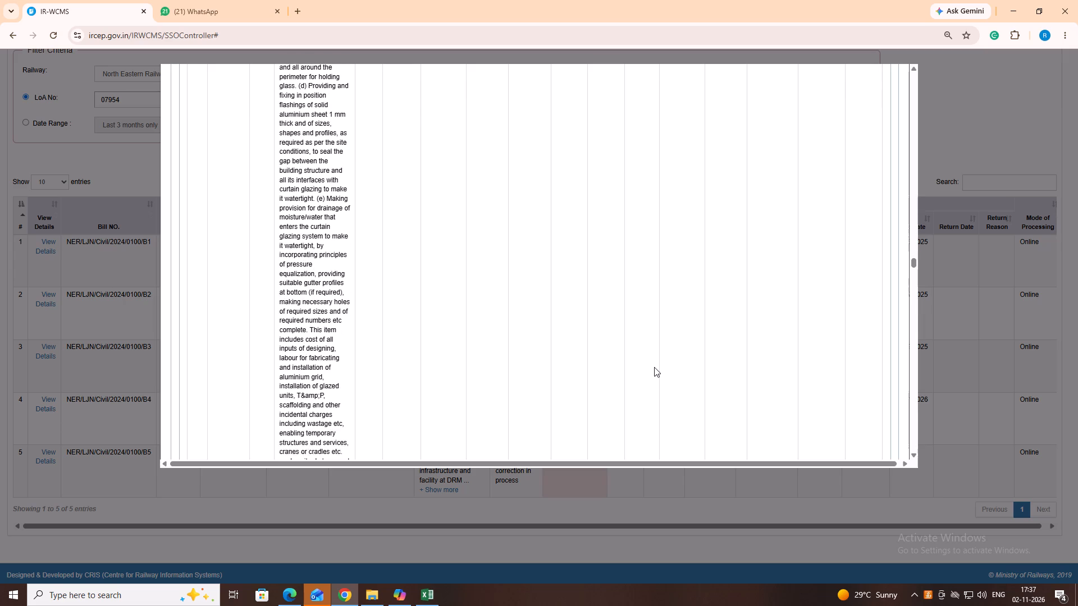
{"action": "scroll", "coordinate": [654, 367], "scroll_direction": "down", "scroll_amount": 3}
{"action": "scroll", "coordinate": [654, 367], "scroll_direction": "up", "scroll_amount": 1}
{"action": "scroll", "coordinate": [654, 367], "scroll_direction": "down", "scroll_amount": 11}
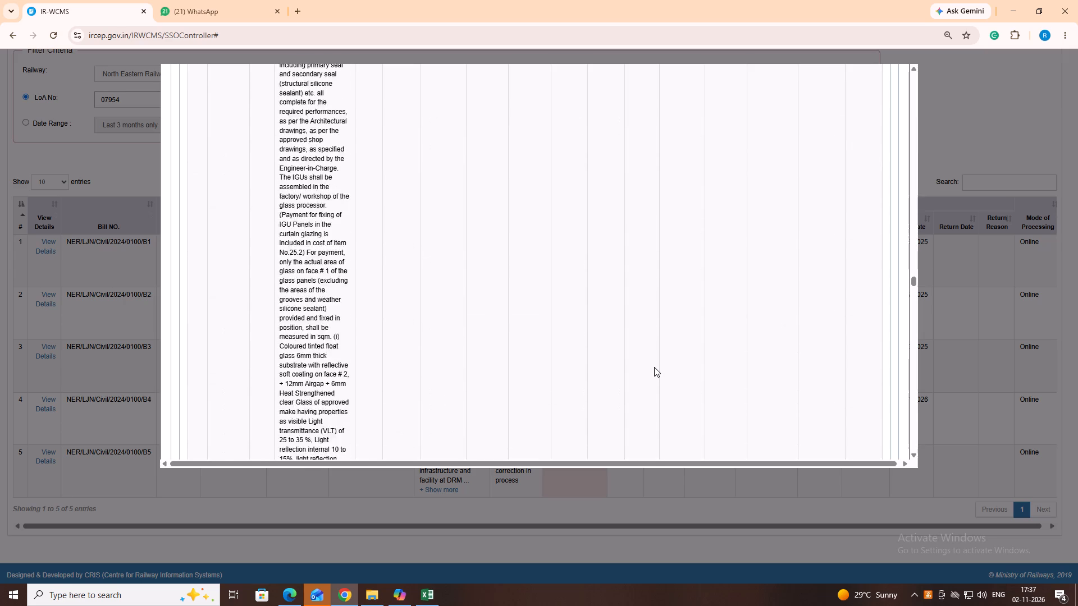
{"action": "scroll", "coordinate": [654, 367], "scroll_direction": "down", "scroll_amount": 8}
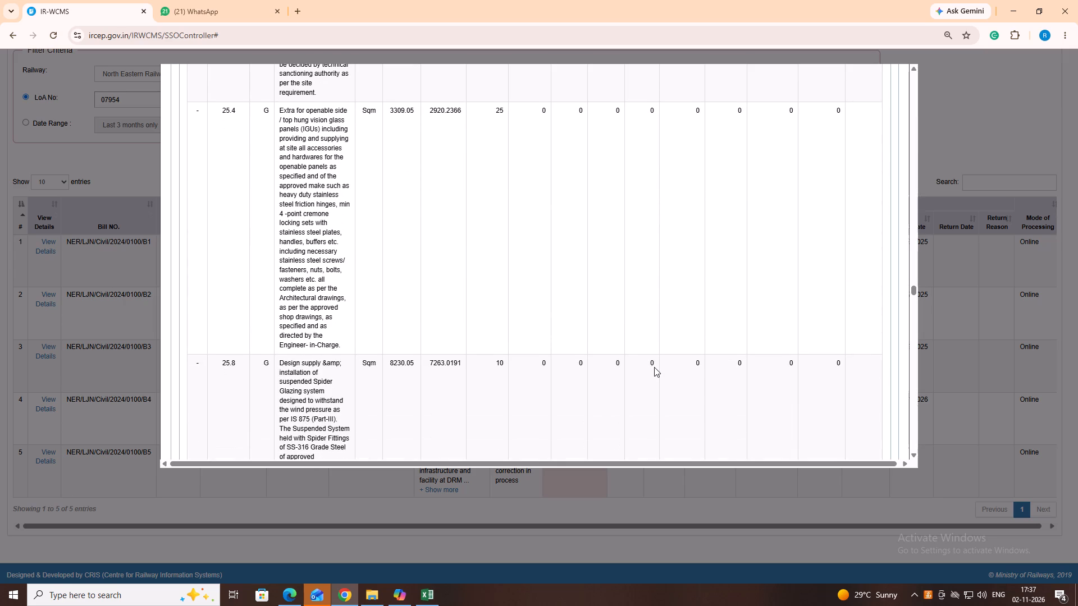
{"action": "scroll", "coordinate": [654, 367], "scroll_direction": "down", "scroll_amount": 10}
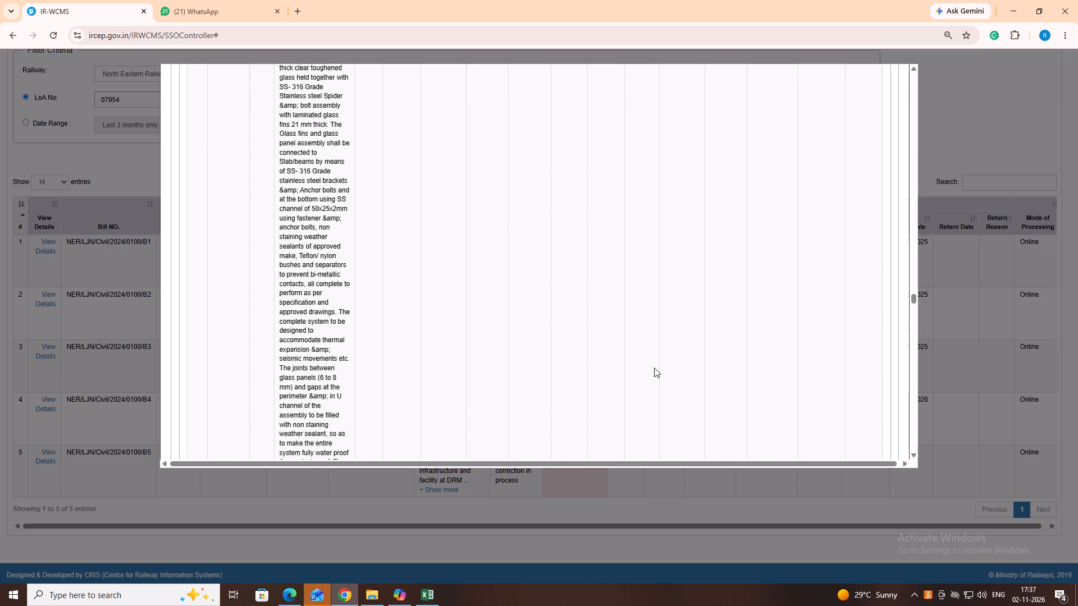
{"action": "scroll", "coordinate": [654, 368], "scroll_direction": "down", "scroll_amount": 14}
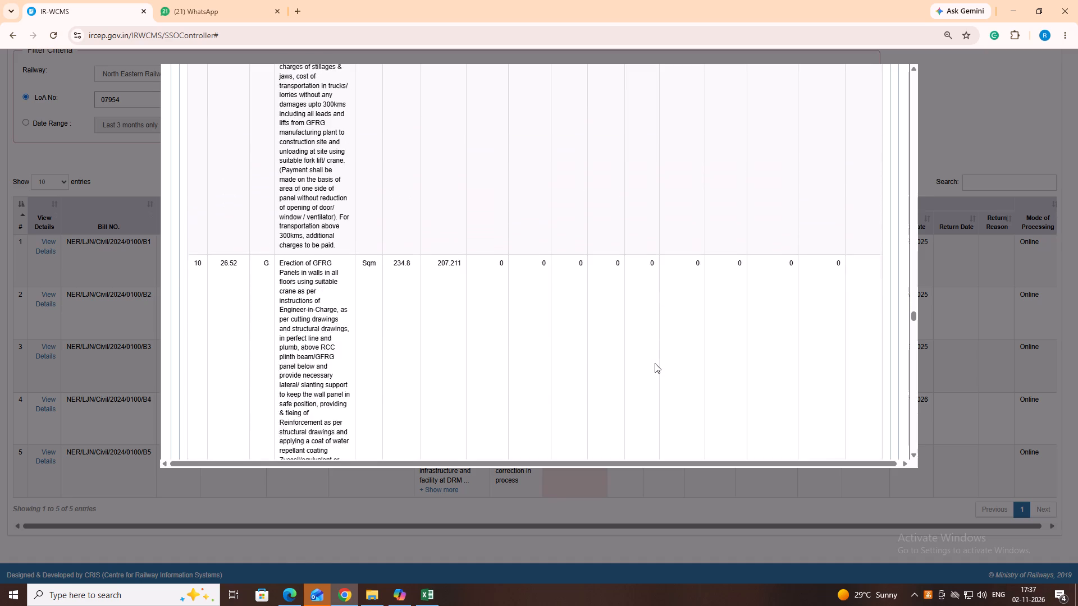
{"action": "scroll", "coordinate": [655, 363], "scroll_direction": "down", "scroll_amount": 18}
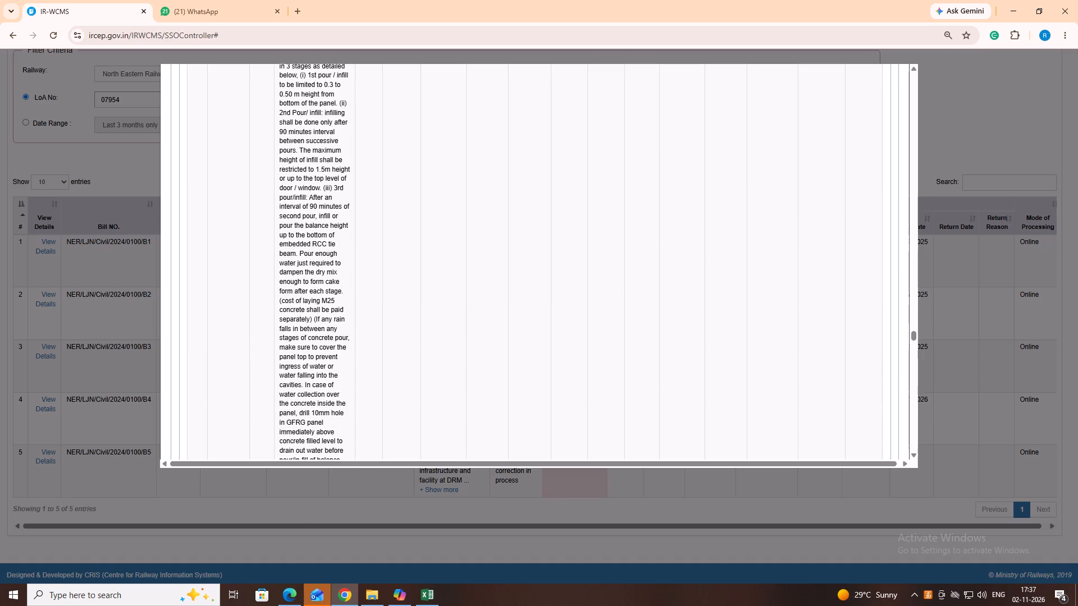
In Excel's Sheet1, close the search and enter the formula =F2-H2 in cell L2 to compare proposed and bill quantities.
{"action": "left_click", "coordinate": [425, 600]}
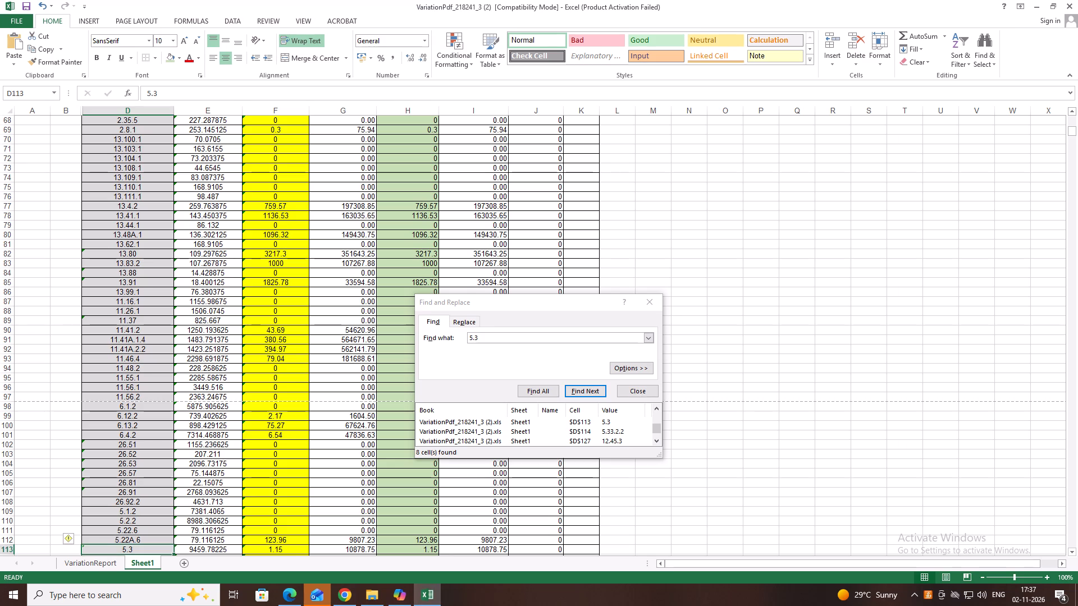
{"action": "left_click", "coordinate": [652, 304]}
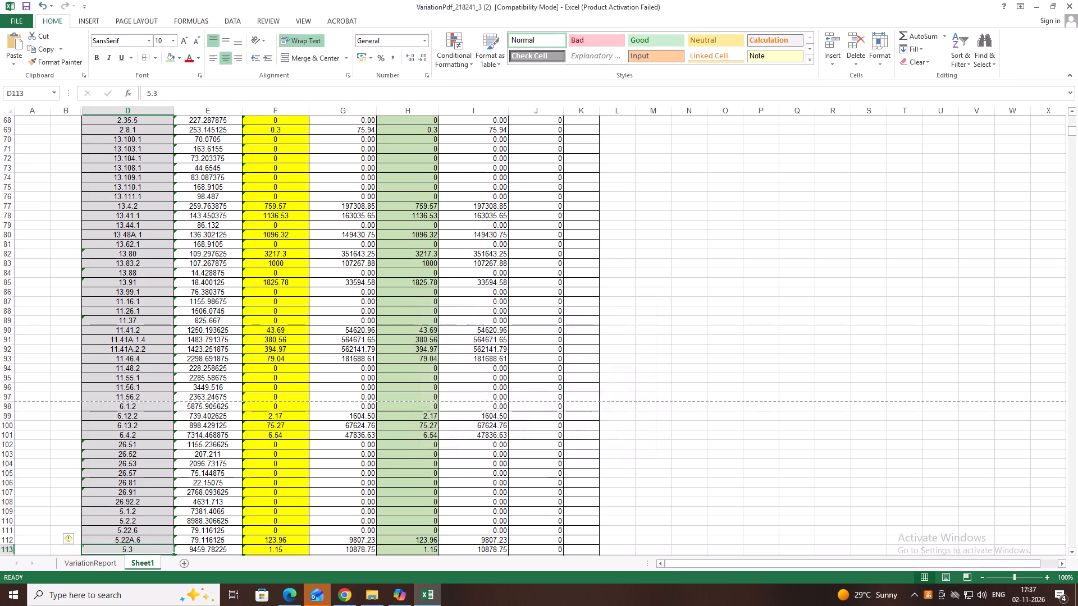
{"action": "scroll", "coordinate": [698, 283], "scroll_direction": "up", "scroll_amount": 12}
{"action": "scroll", "coordinate": [691, 283], "scroll_direction": "up", "scroll_amount": 14}
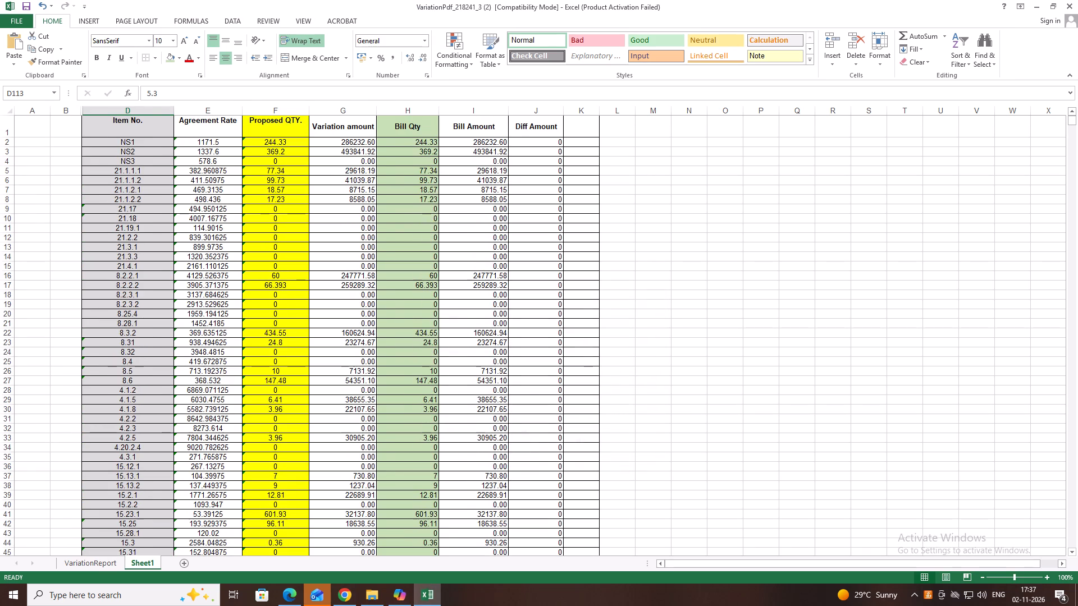
{"action": "scroll", "coordinate": [691, 283], "scroll_direction": "up", "scroll_amount": 6}
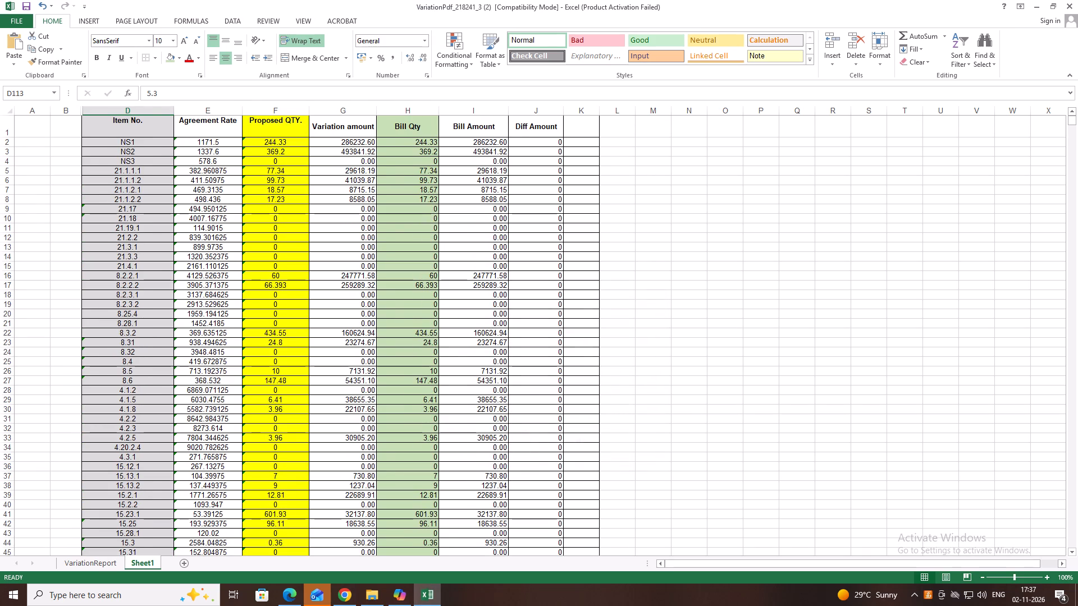
{"action": "left_click", "coordinate": [615, 140]}
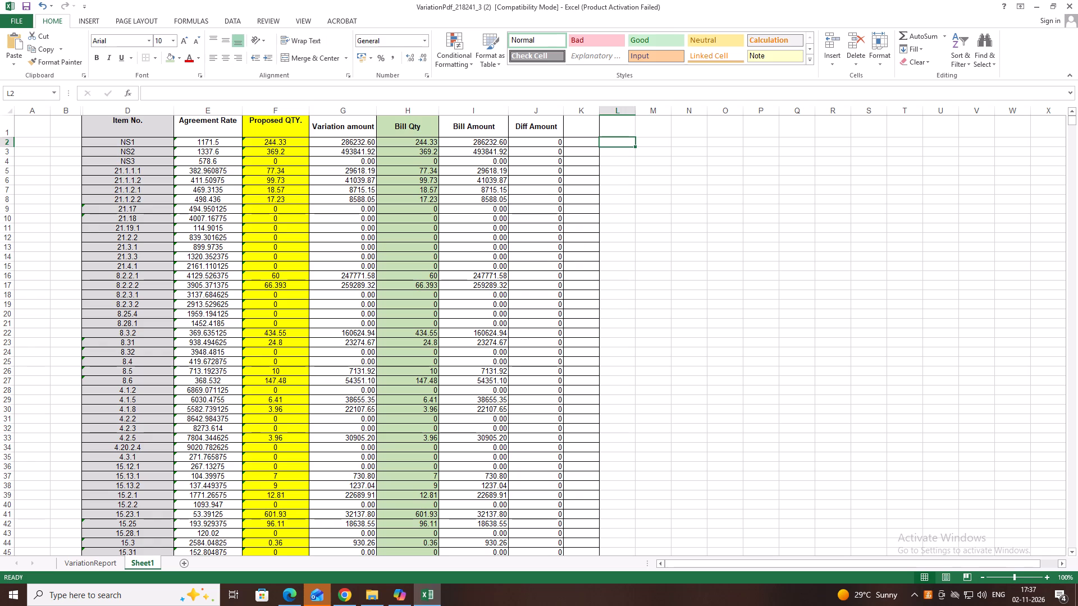
{"action": "key", "text": "equal"}
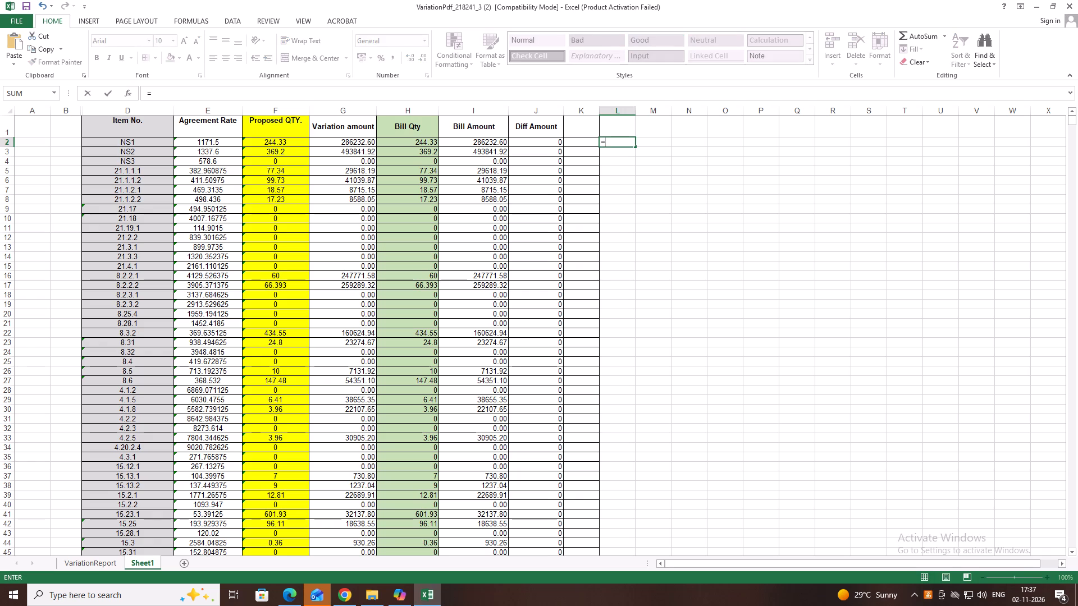
{"action": "left_click", "coordinate": [273, 144]}
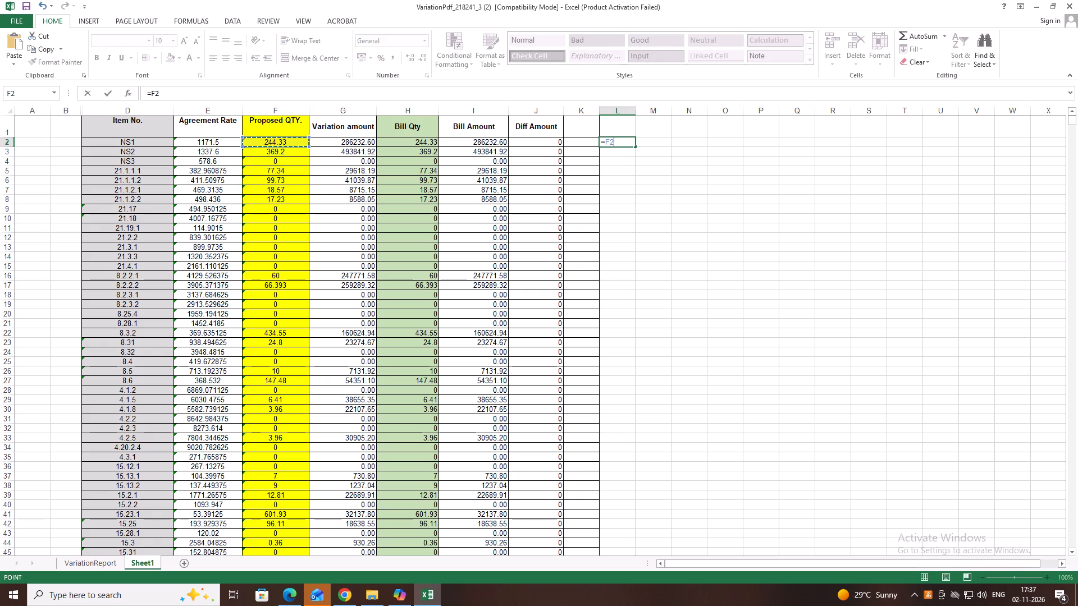
{"action": "key", "text": "minus"}
{"action": "left_click", "coordinate": [425, 145]}
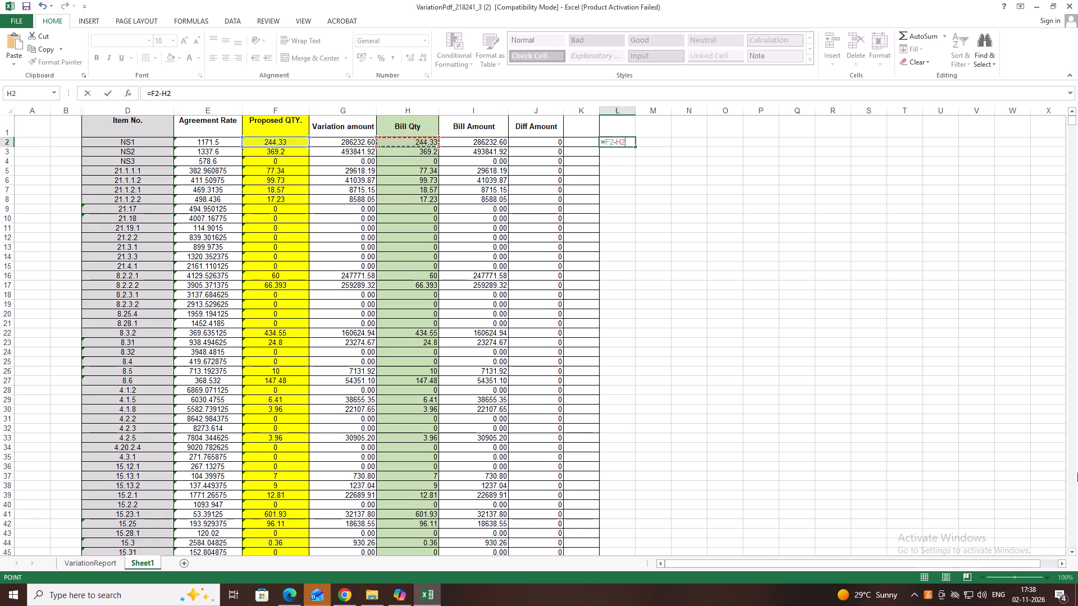
{"action": "key", "text": "Return"}
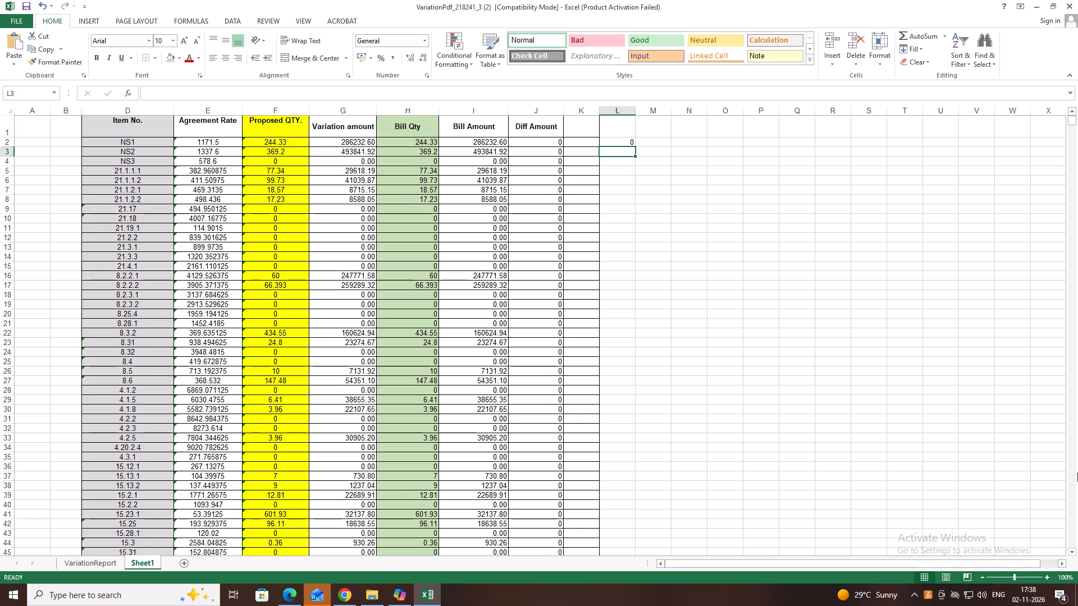
Fill the quantity difference formula from L2 down column L to row 182, the last item row.
{"action": "left_click", "coordinate": [626, 143]}
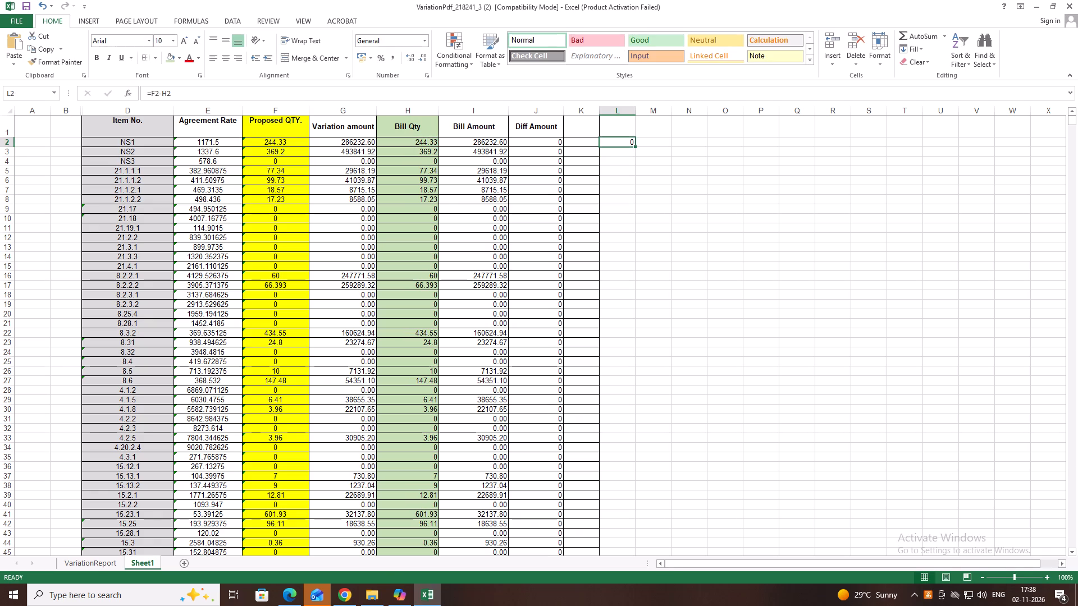
{"action": "left_click_drag", "start_coordinate": [636, 145], "coordinate": [636, 168]}
{"action": "left_click_drag", "start_coordinate": [636, 163], "coordinate": [636, 192]}
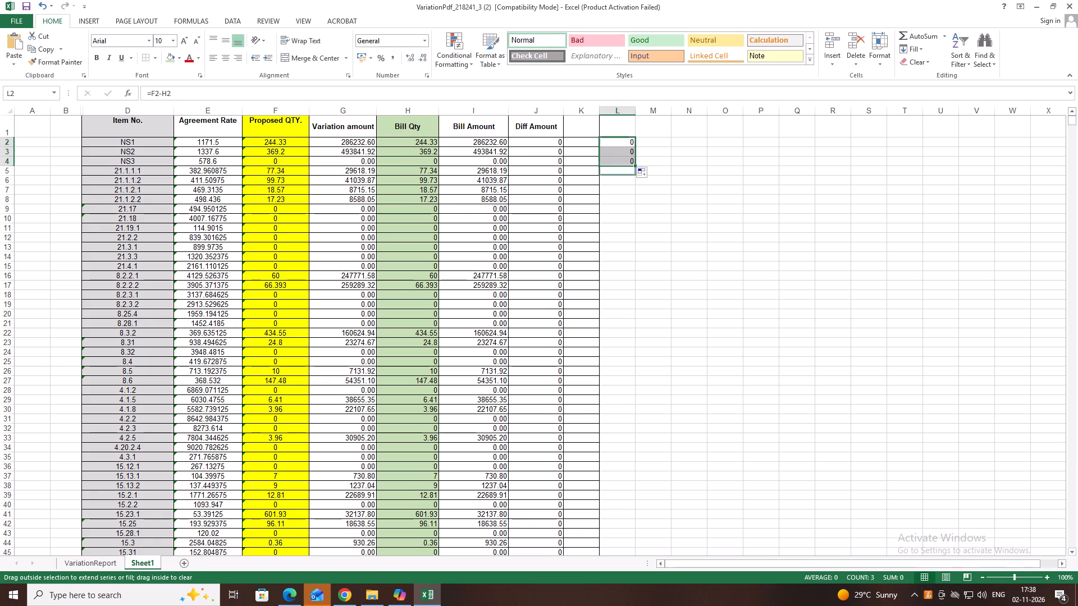
{"action": "left_click_drag", "start_coordinate": [636, 192], "coordinate": [623, 567]}
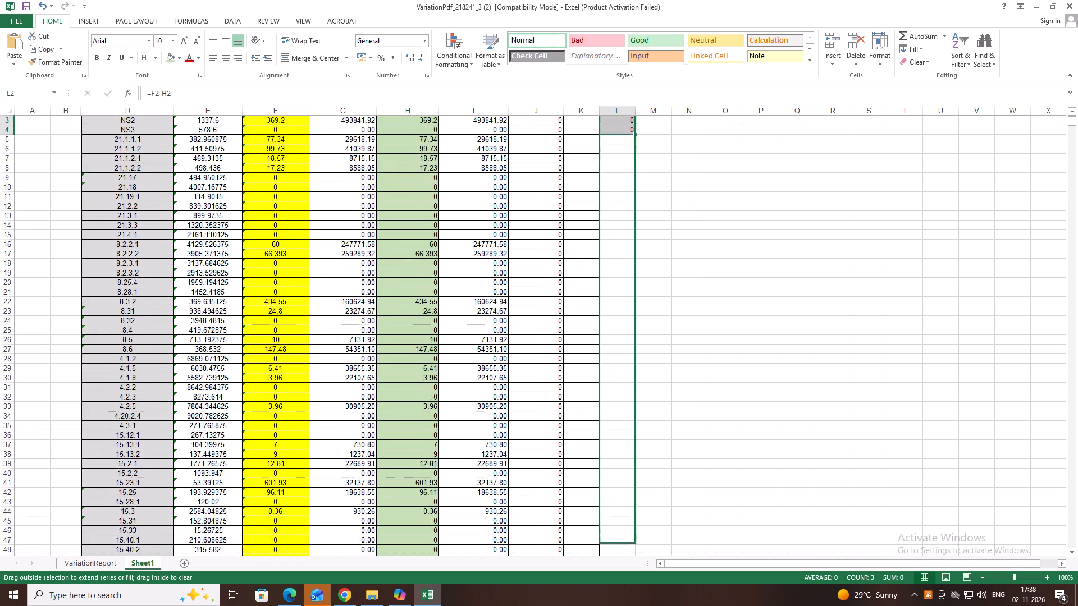
{"action": "left_click_drag", "start_coordinate": [623, 567], "coordinate": [628, 587]}
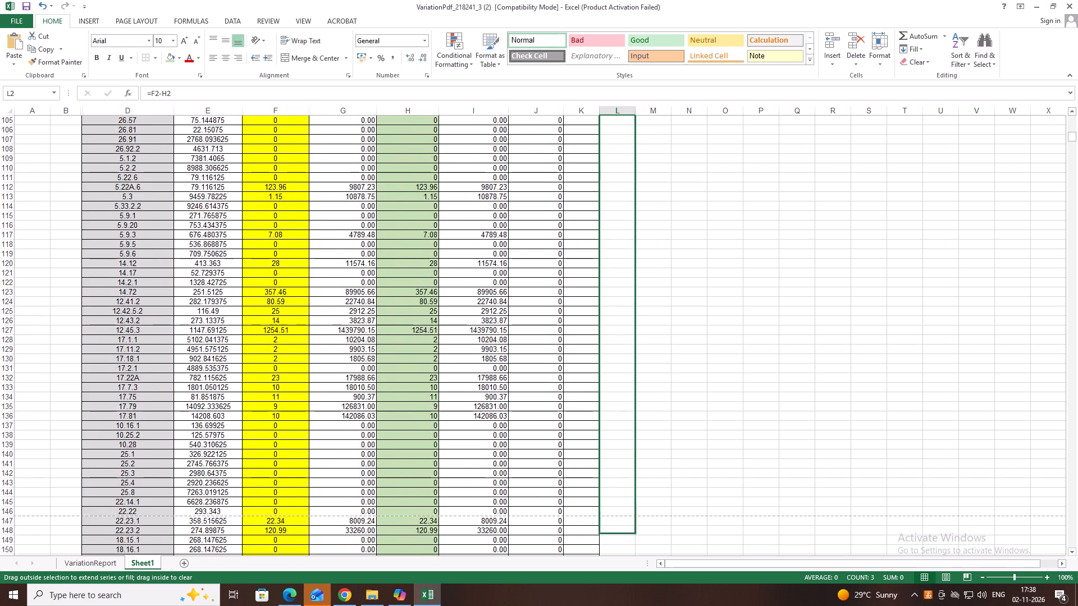
{"action": "left_click_drag", "start_coordinate": [628, 587], "coordinate": [629, 498]}
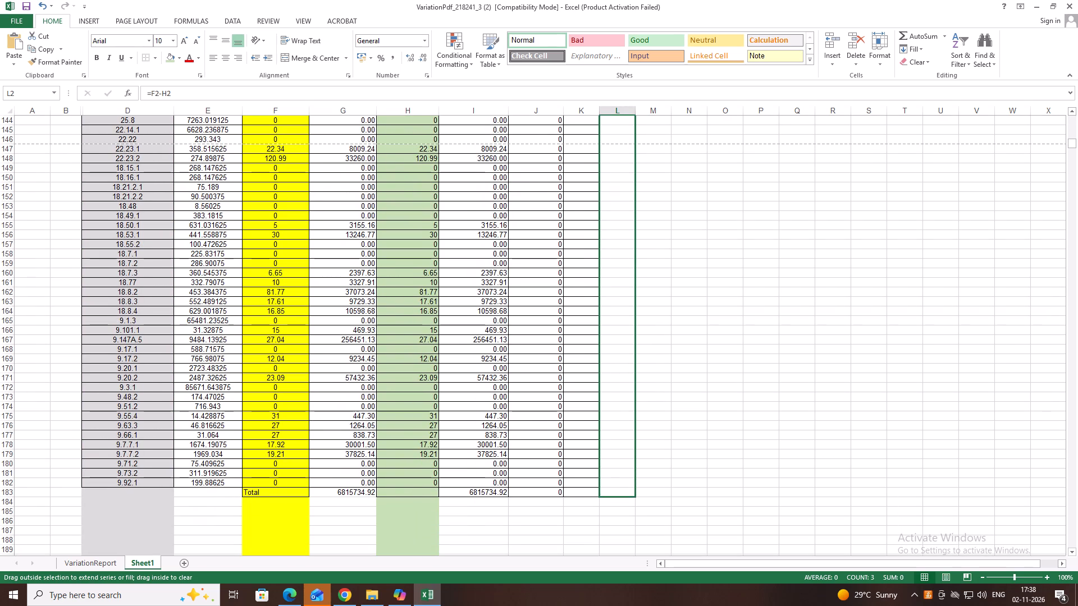
{"action": "left_click_drag", "start_coordinate": [629, 498], "coordinate": [630, 488]}
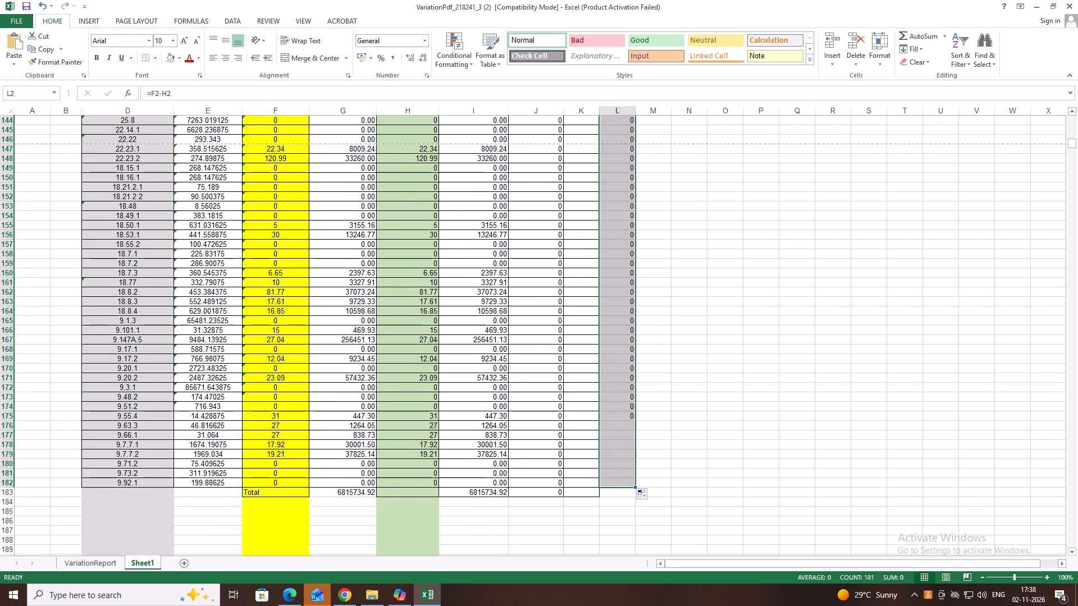
Examine the quantity differences in column L for all items from row 2 to row 182.
{"action": "scroll", "coordinate": [650, 398], "scroll_direction": "up", "scroll_amount": 11}
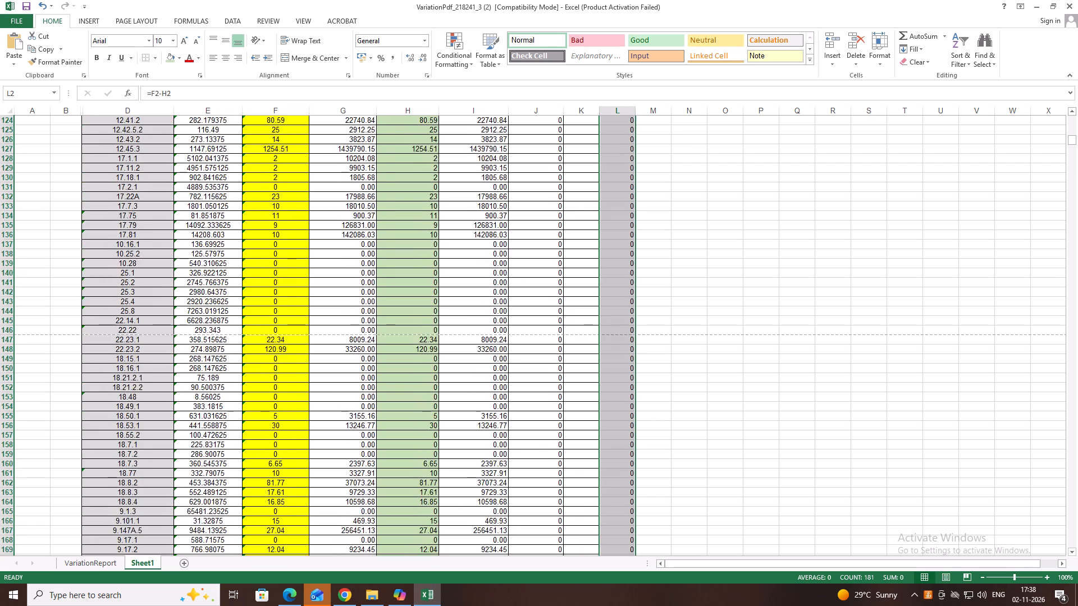
{"action": "scroll", "coordinate": [648, 398], "scroll_direction": "up", "scroll_amount": 11}
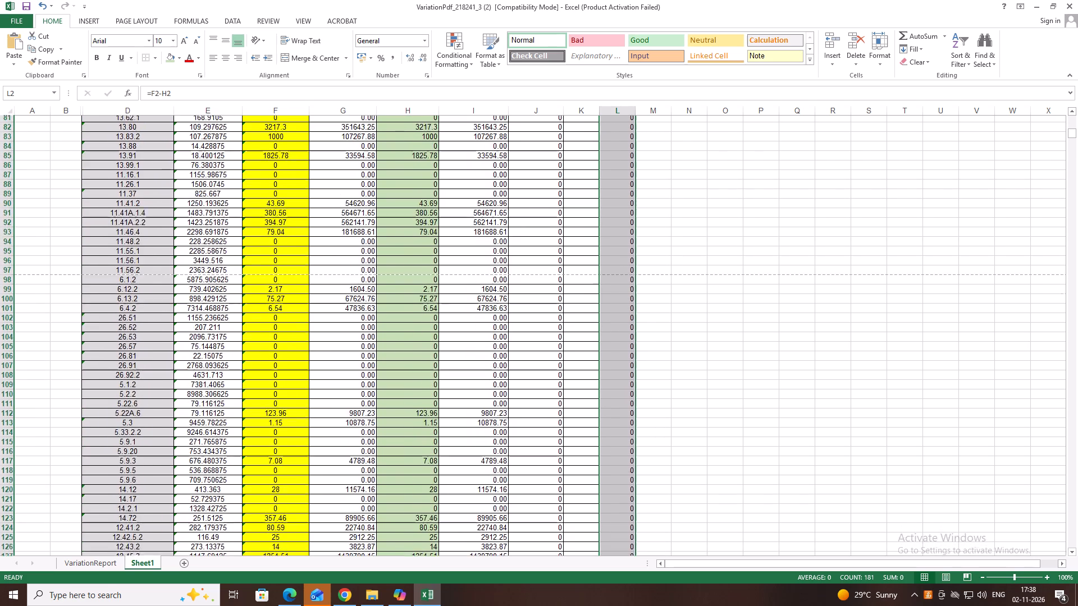
{"action": "scroll", "coordinate": [648, 398], "scroll_direction": "up", "scroll_amount": 16}
{"action": "scroll", "coordinate": [648, 398], "scroll_direction": "up", "scroll_amount": 6}
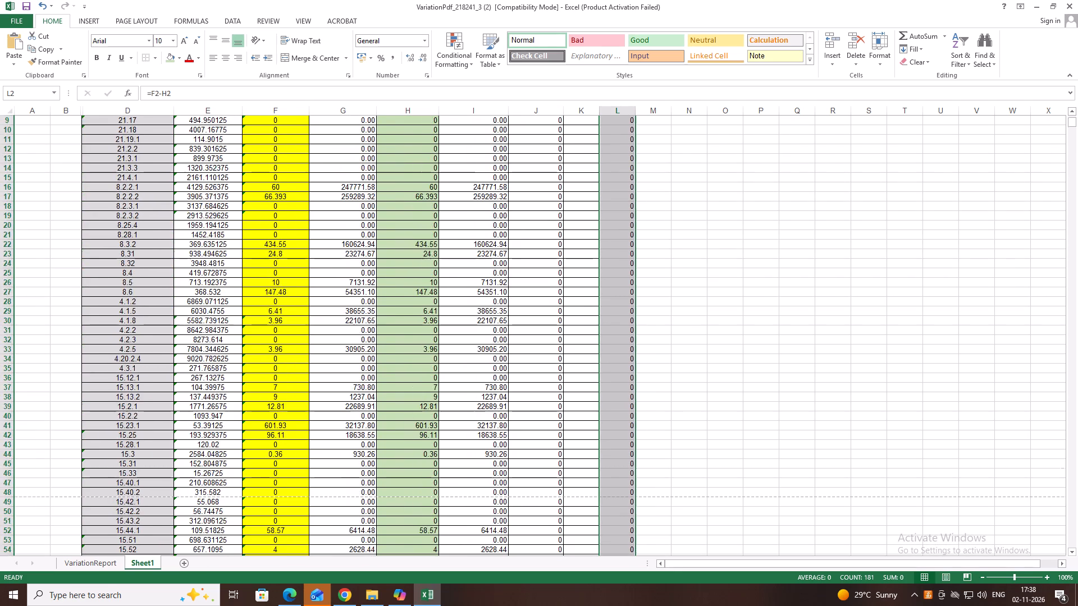
{"action": "scroll", "coordinate": [648, 398], "scroll_direction": "up", "scroll_amount": 14}
{"action": "scroll", "coordinate": [648, 398], "scroll_direction": "down", "scroll_amount": 14}
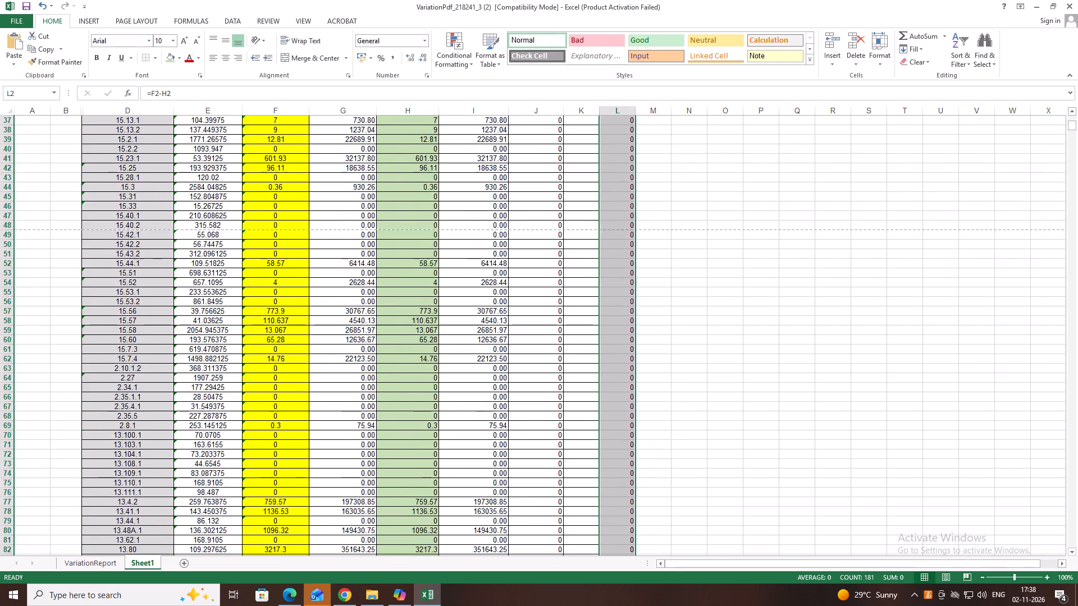
{"action": "scroll", "coordinate": [646, 398], "scroll_direction": "down", "scroll_amount": 5}
{"action": "scroll", "coordinate": [646, 398], "scroll_direction": "down", "scroll_amount": 20}
{"action": "scroll", "coordinate": [646, 398], "scroll_direction": "down", "scroll_amount": 14}
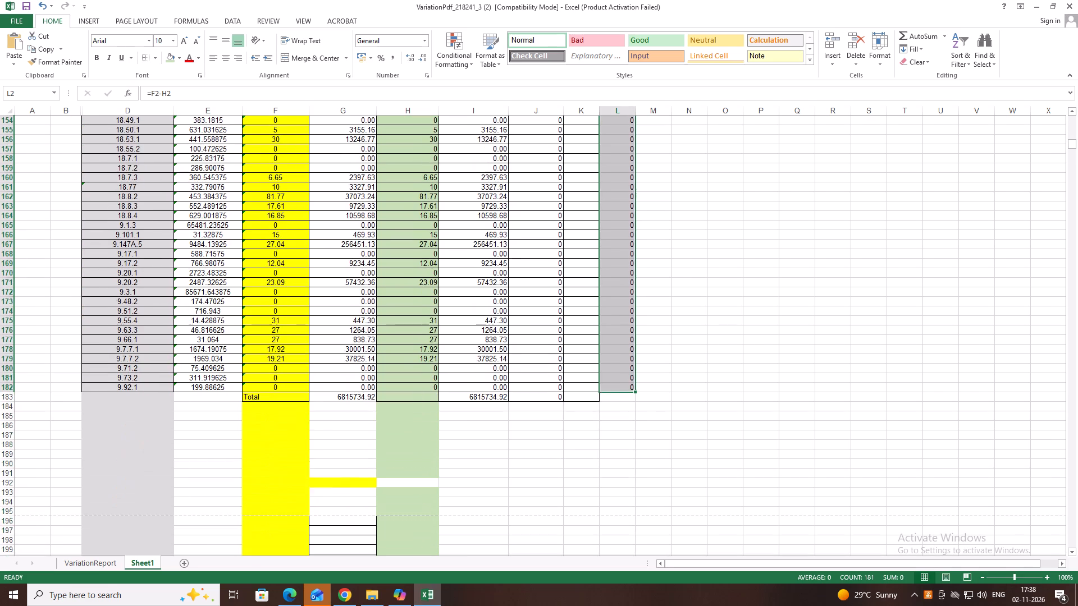
Total the quantity differences in L183 with an AutoSum of L2:L182.
{"action": "left_click", "coordinate": [620, 342]}
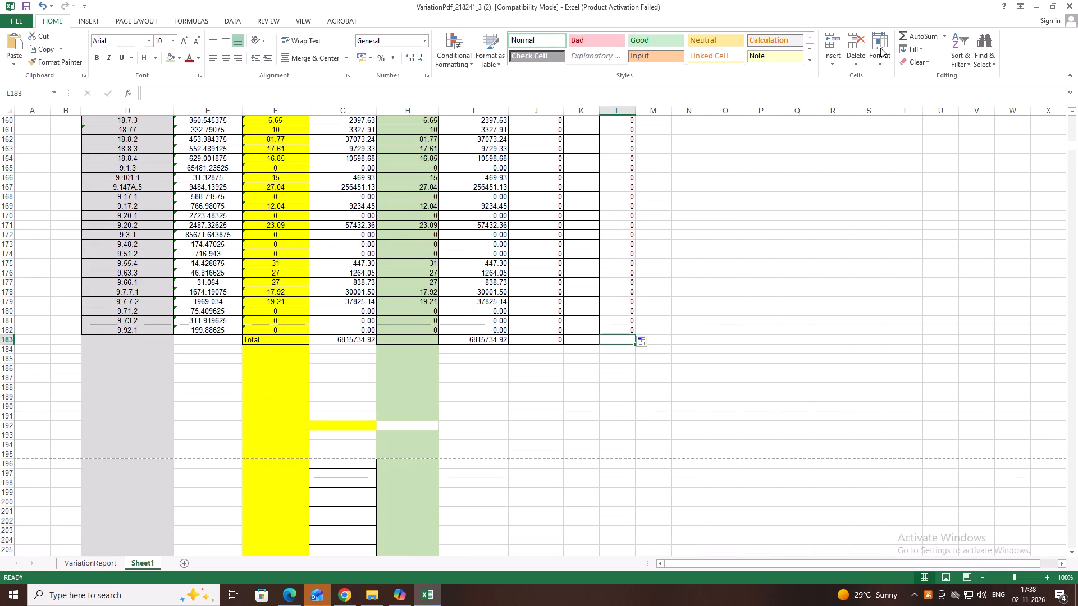
{"action": "left_click", "coordinate": [924, 35]}
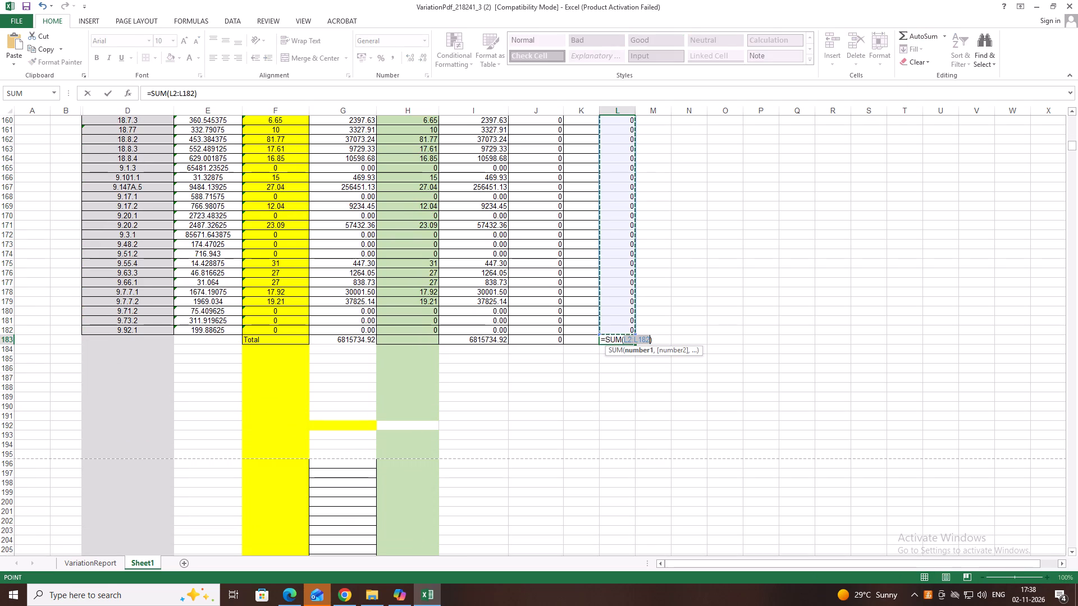
{"action": "key", "text": "Return"}
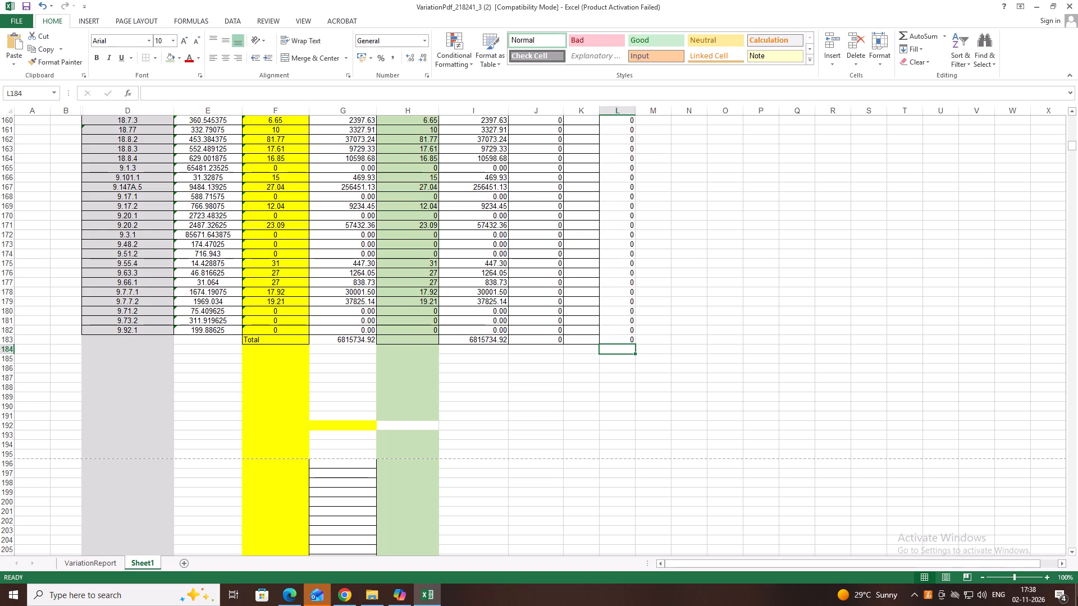
Switch to IR-WCMS in Chrome and examine bill B5's items through the Concrete Work chapter, plus its bill details and first Schedule B-NS item.
{"action": "left_click", "coordinate": [338, 598]}
{"action": "scroll", "coordinate": [508, 278], "scroll_direction": "down", "scroll_amount": 3}
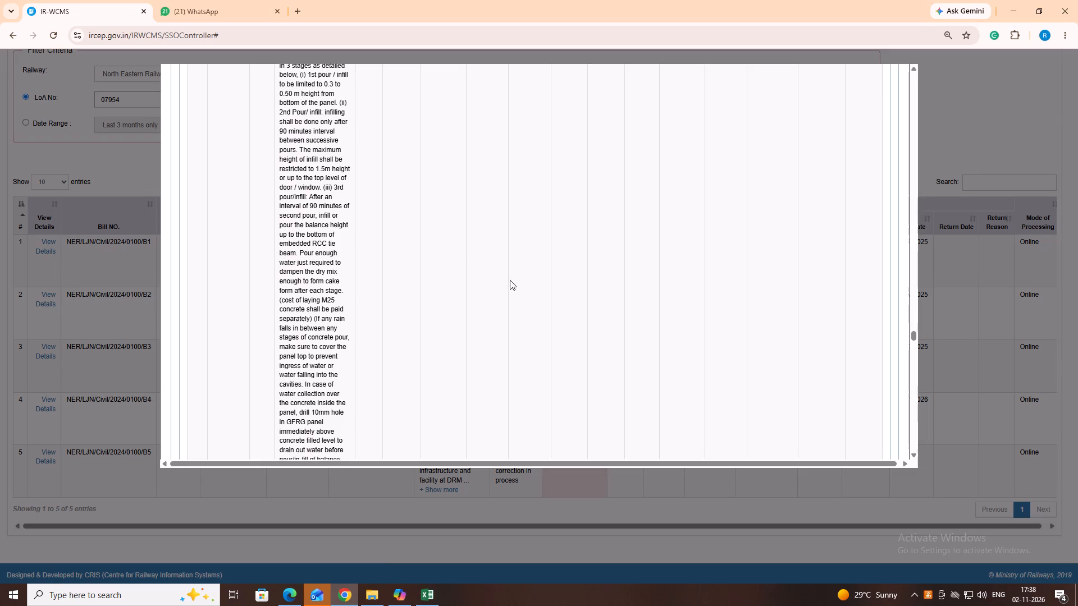
{"action": "scroll", "coordinate": [510, 280], "scroll_direction": "down", "scroll_amount": 12}
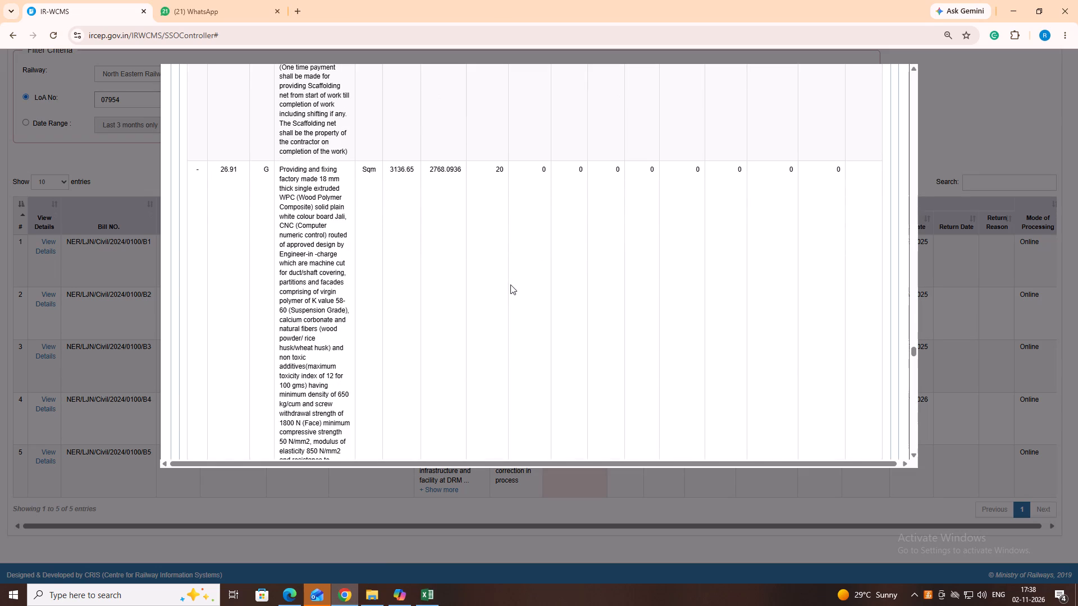
{"action": "scroll", "coordinate": [510, 284], "scroll_direction": "down", "scroll_amount": 10}
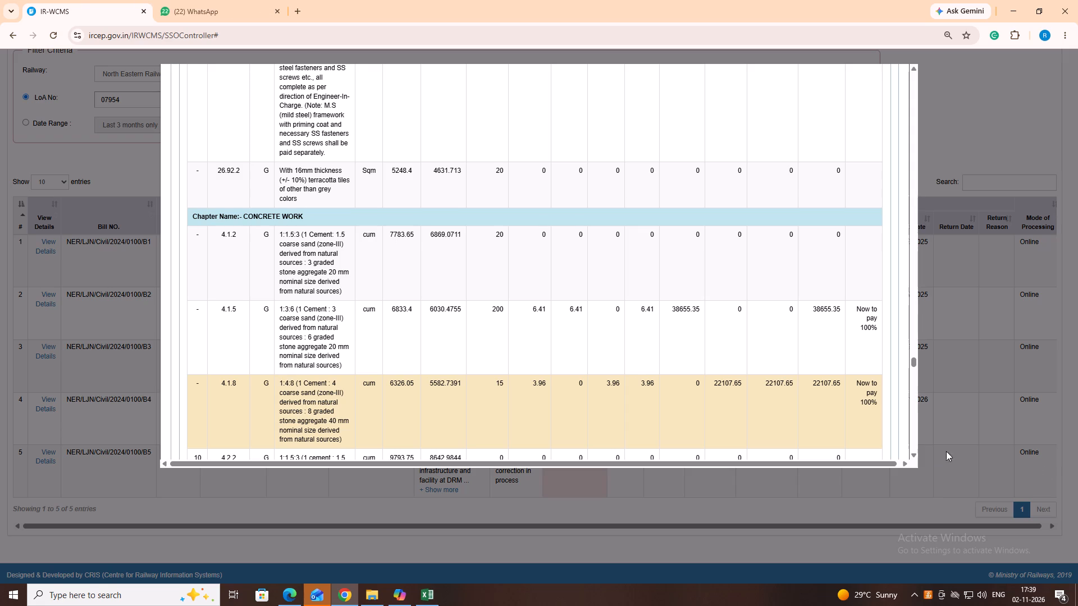
{"action": "left_click_drag", "start_coordinate": [917, 363], "coordinate": [921, 204]}
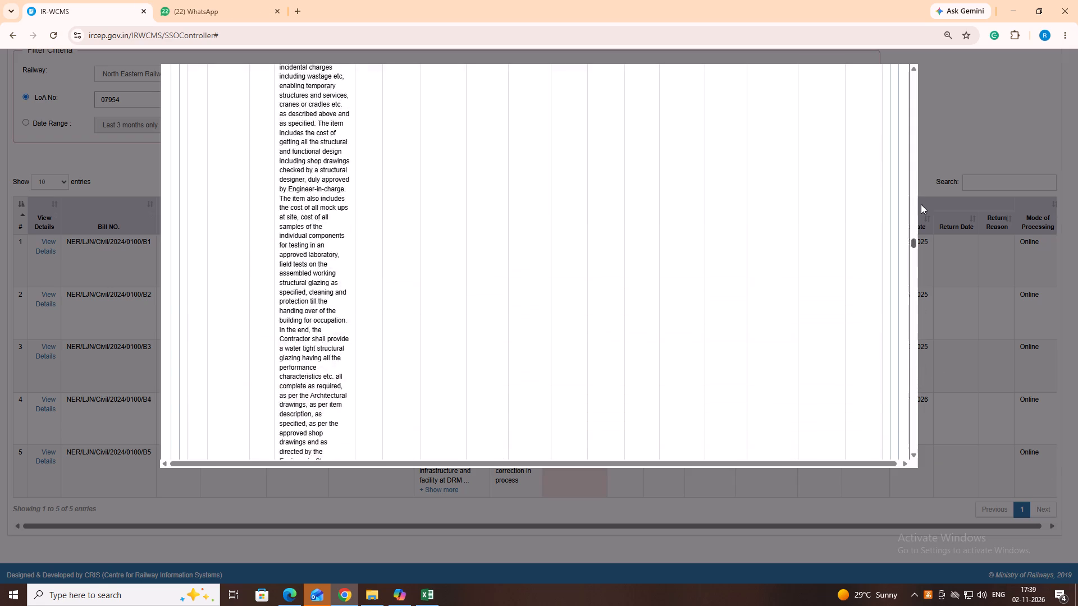
{"action": "left_click_drag", "start_coordinate": [921, 204], "coordinate": [917, 0]}
{"action": "scroll", "coordinate": [568, 364], "scroll_direction": "down", "scroll_amount": 5}
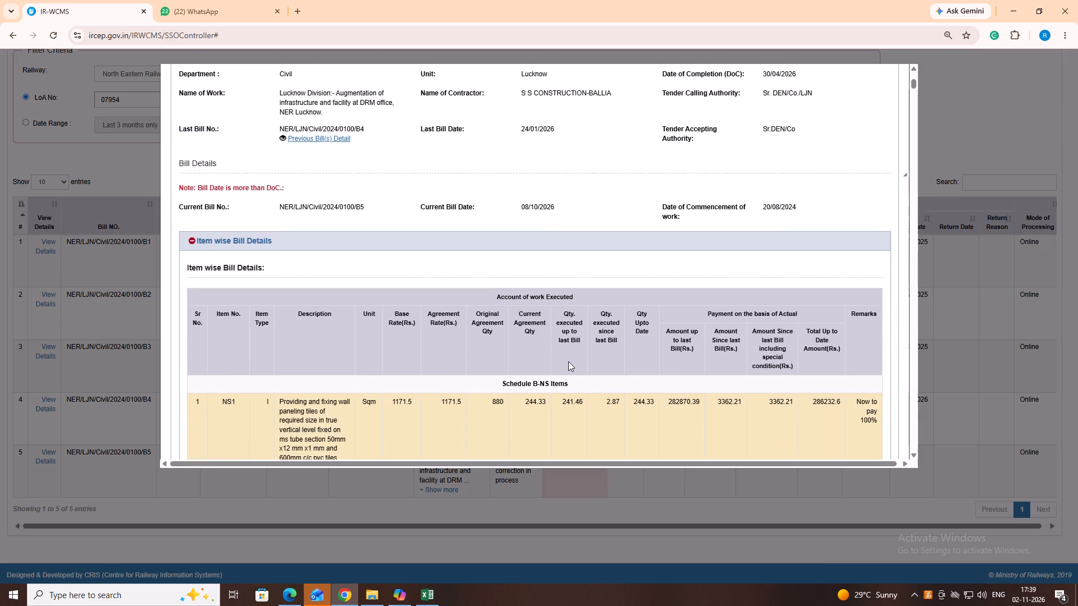
{"action": "scroll", "coordinate": [568, 361], "scroll_direction": "down", "scroll_amount": 1}
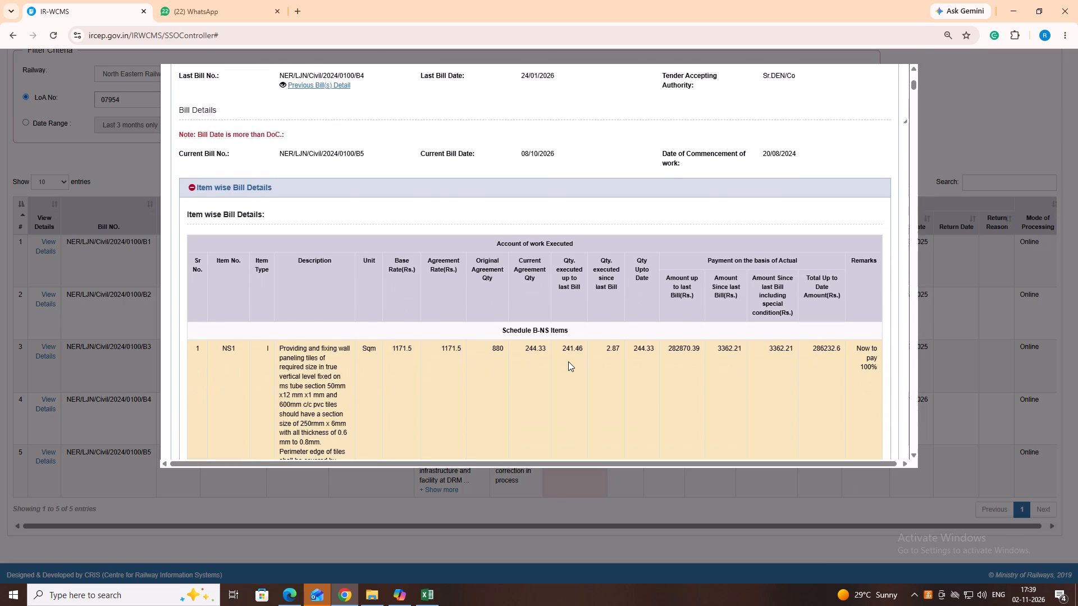